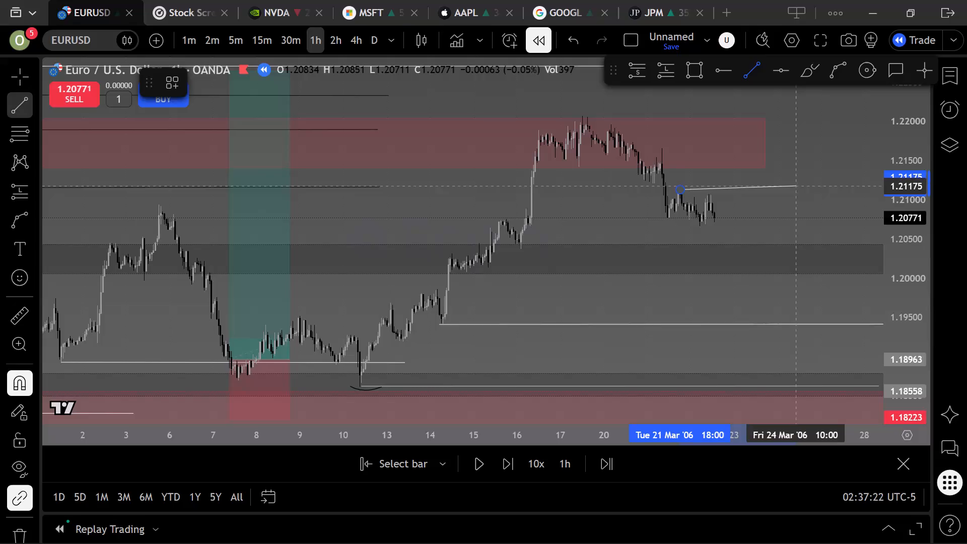
Finish the trend line from the 21 March swing high, ending it nearly level at about 1.211 on 24 March.
{"action": "left_click", "coordinate": [797, 190]}
{"action": "left_click", "coordinate": [778, 227]}
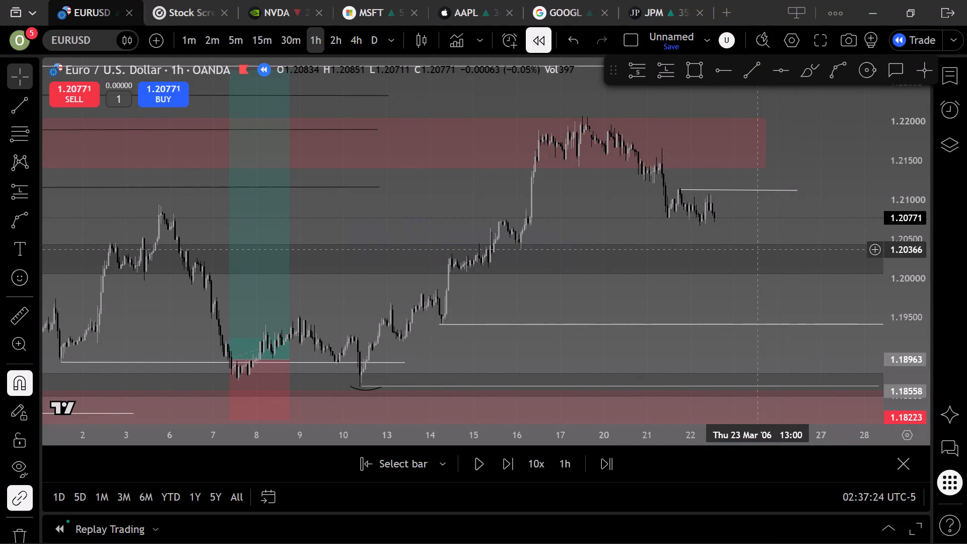
Advance the 1h replay bar by bar from 22 March to about midday on 23 March.
{"action": "double_click", "coordinate": [520, 462]}
{"action": "triple_click", "coordinate": [520, 462]}
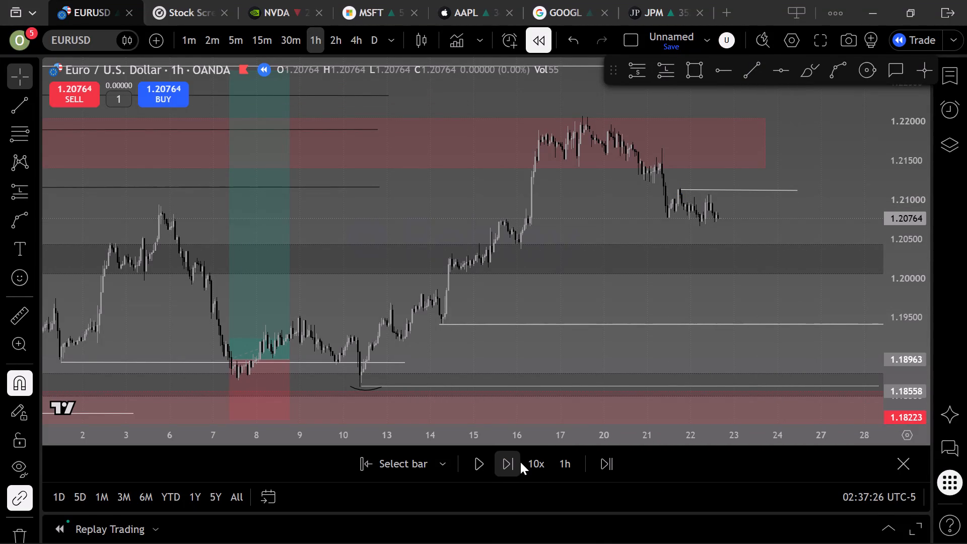
{"action": "triple_click", "coordinate": [520, 462]}
{"action": "triple_click", "coordinate": [520, 462]}
{"action": "triple_click", "coordinate": [520, 462]}
{"action": "triple_click", "coordinate": [520, 462]}
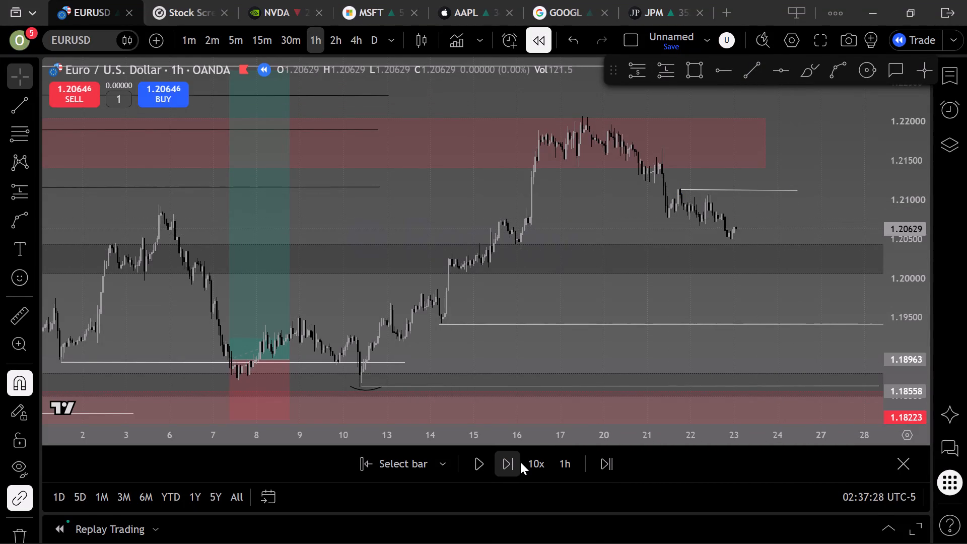
{"action": "left_click", "coordinate": [520, 462]}
{"action": "triple_click", "coordinate": [520, 462]}
{"action": "triple_click", "coordinate": [520, 462]}
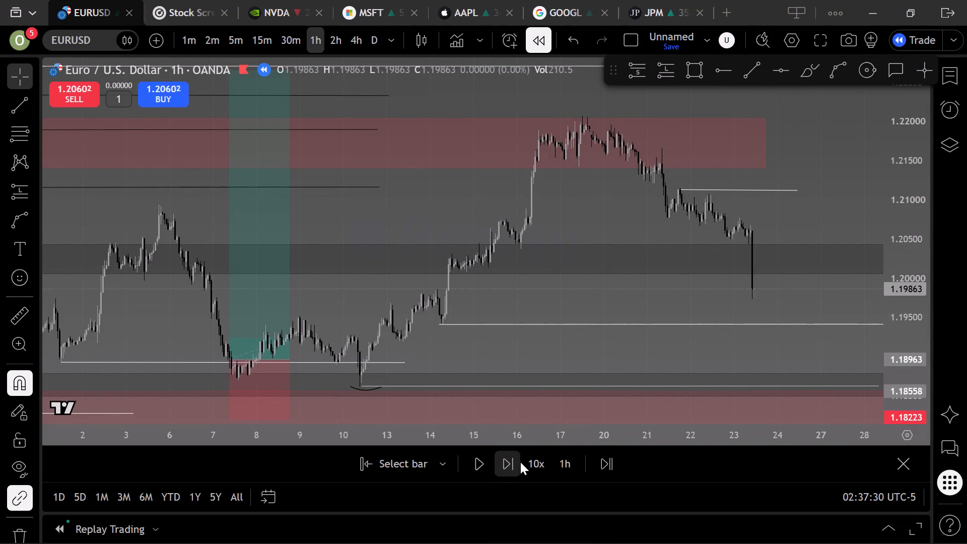
{"action": "left_click", "coordinate": [520, 462]}
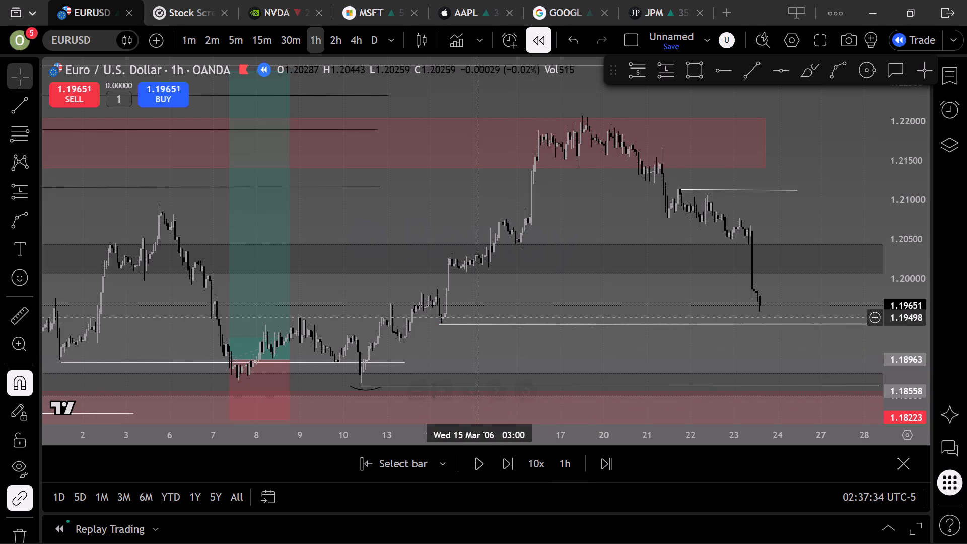
Advance the replay further, bar by bar, to the start of 24 March.
{"action": "left_click_drag", "start_coordinate": [595, 224], "coordinate": [493, 197]}
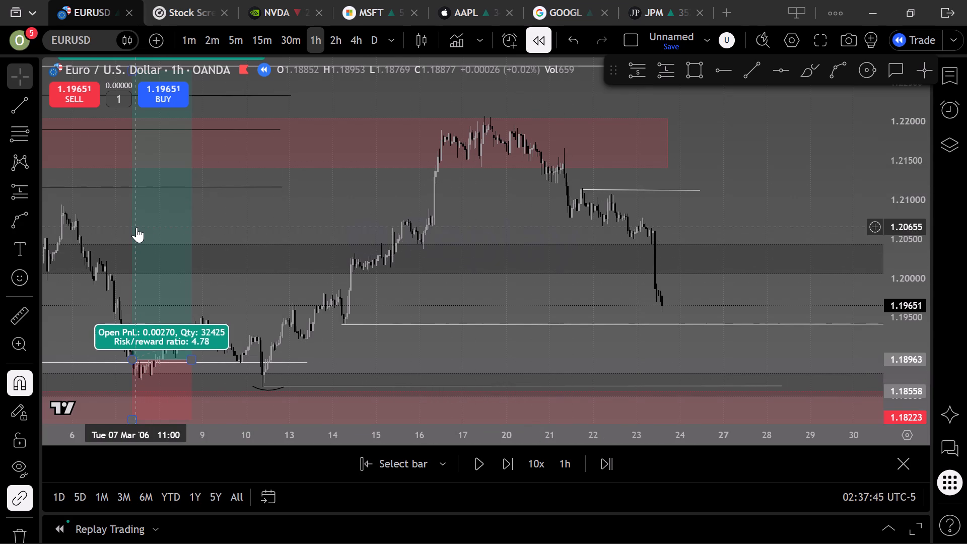
{"action": "left_click", "coordinate": [513, 456]}
{"action": "triple_click", "coordinate": [513, 456]}
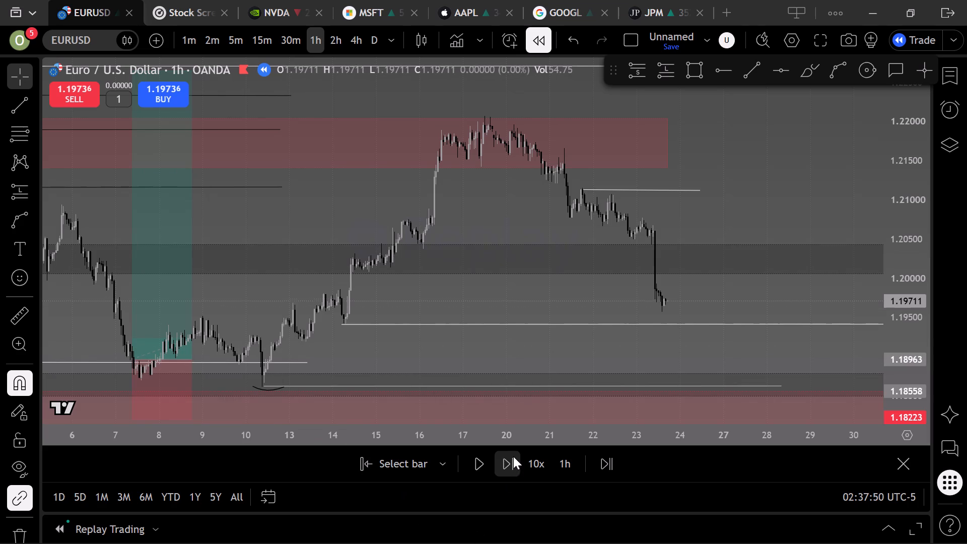
{"action": "left_click", "coordinate": [513, 456]}
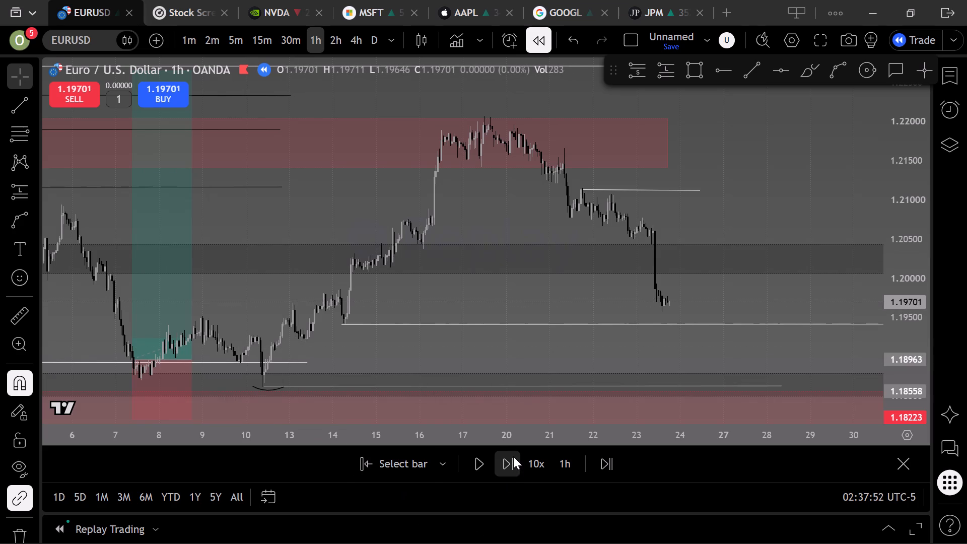
{"action": "left_click", "coordinate": [513, 456]}
{"action": "double_click", "coordinate": [513, 456]}
{"action": "left_click", "coordinate": [513, 456]}
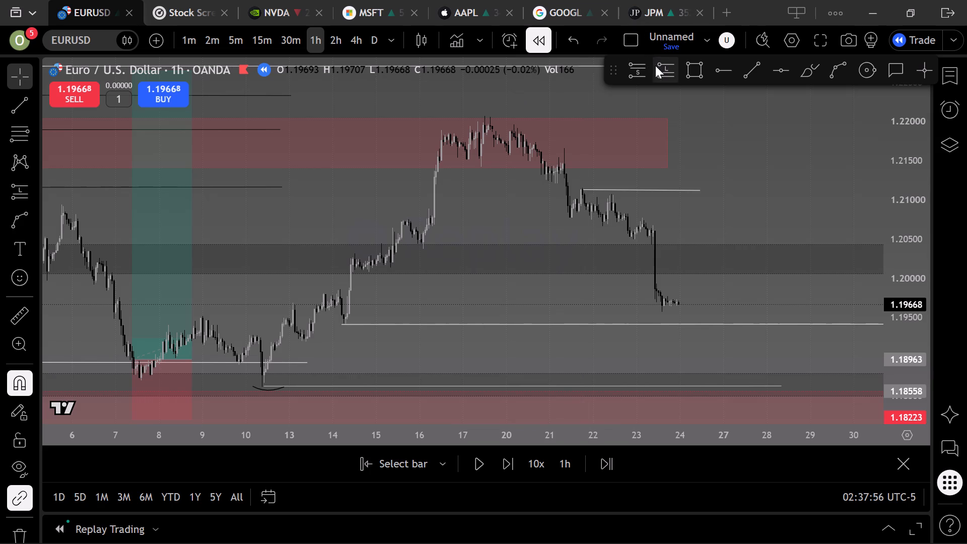
Place a long position on 27 March with its entry on the 1.19412 line and its stop at 1.18563.
{"action": "left_click", "coordinate": [664, 75]}
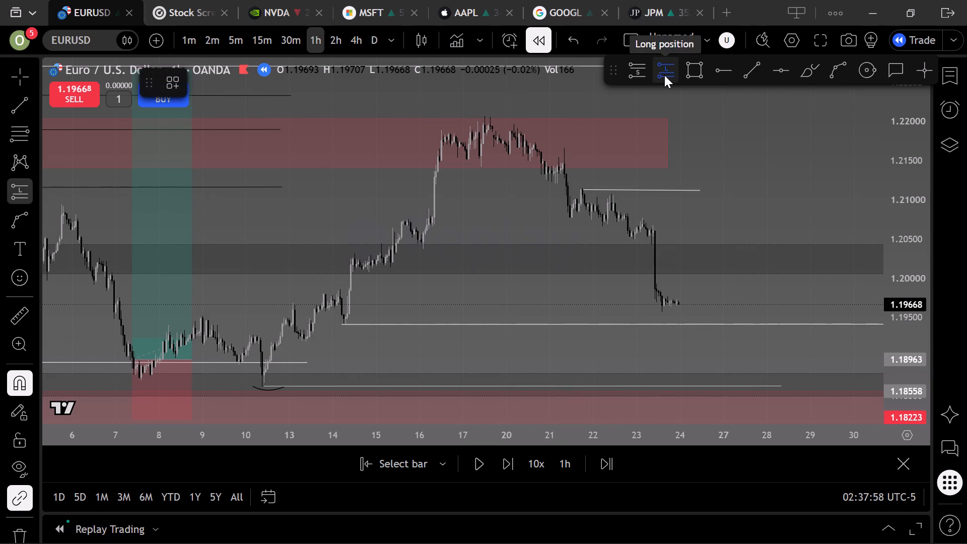
{"action": "left_click", "coordinate": [737, 324]}
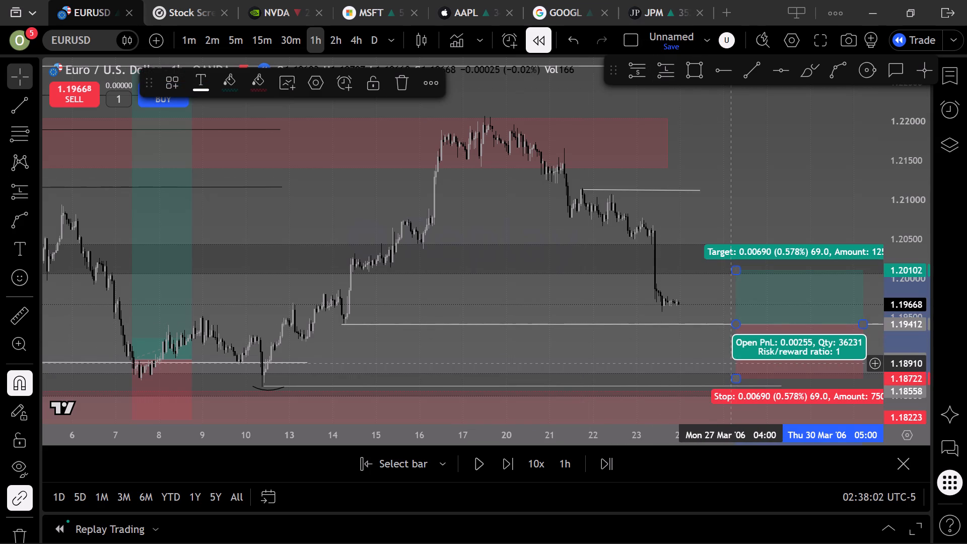
{"action": "left_click_drag", "start_coordinate": [735, 377], "coordinate": [745, 384]}
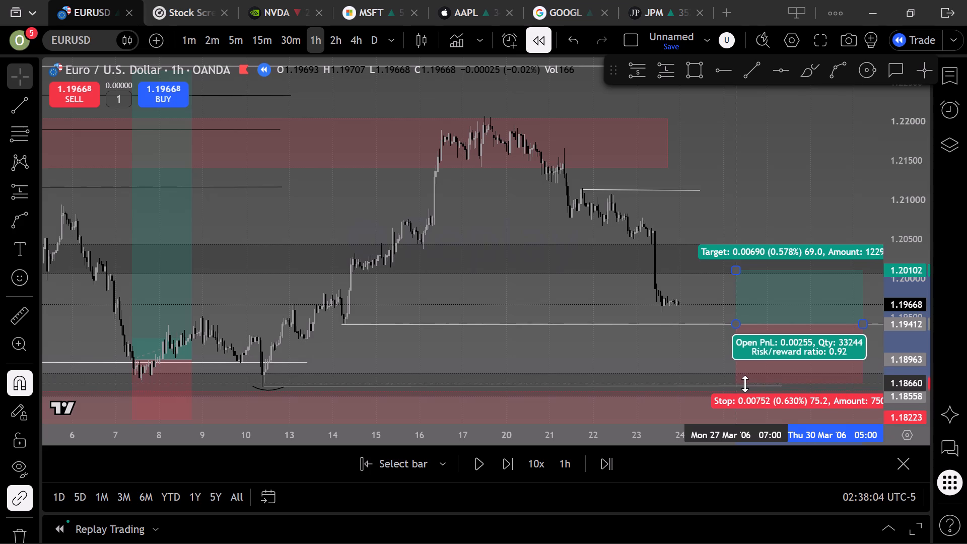
{"action": "left_click_drag", "start_coordinate": [745, 384], "coordinate": [748, 391]}
{"action": "left_click", "coordinate": [569, 284]}
Raise the new long position's target to the January high line at 1.23228.
{"action": "scroll", "coordinate": [754, 207], "scroll_direction": "down", "scroll_amount": 3}
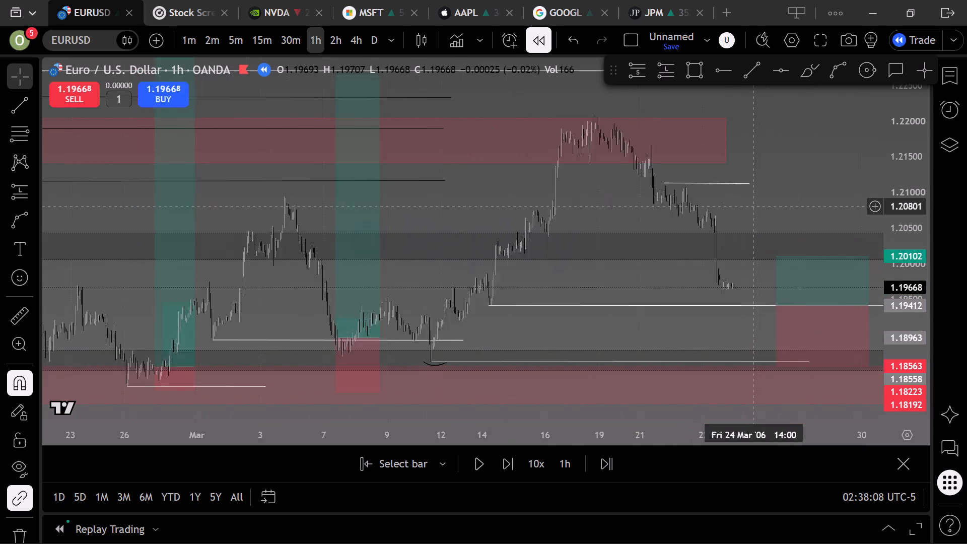
{"action": "scroll", "coordinate": [754, 207], "scroll_direction": "down", "scroll_amount": 10}
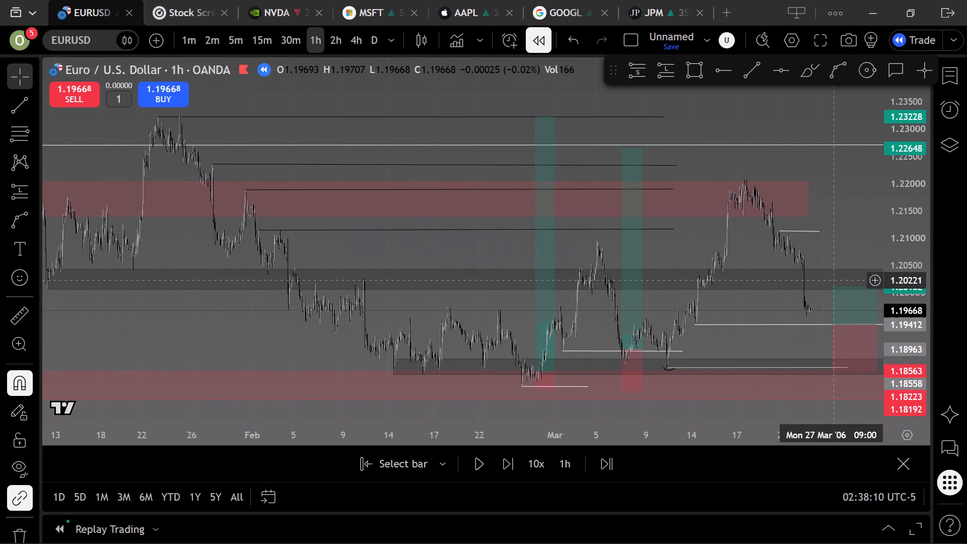
{"action": "left_click_drag", "start_coordinate": [834, 286], "coordinate": [846, 119]}
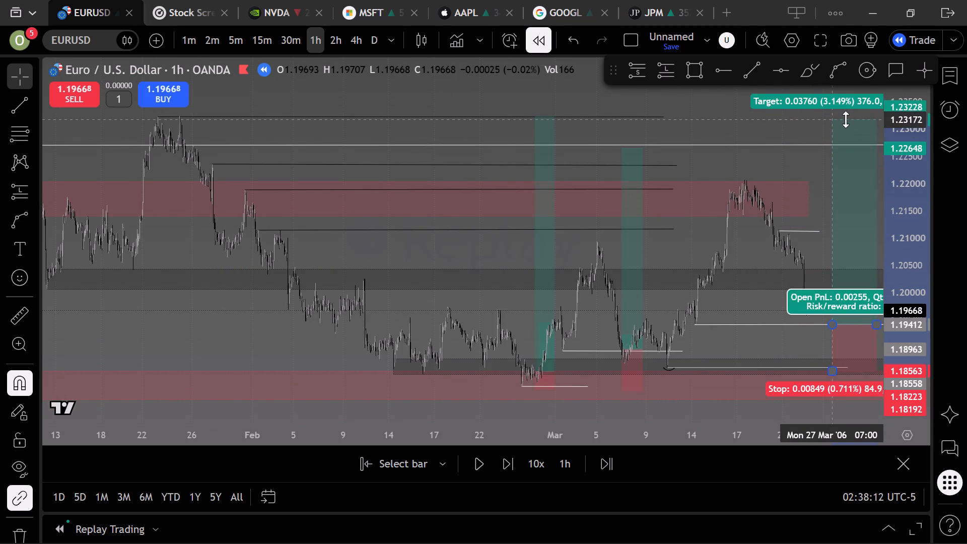
{"action": "left_click_drag", "start_coordinate": [846, 119], "coordinate": [838, 114]}
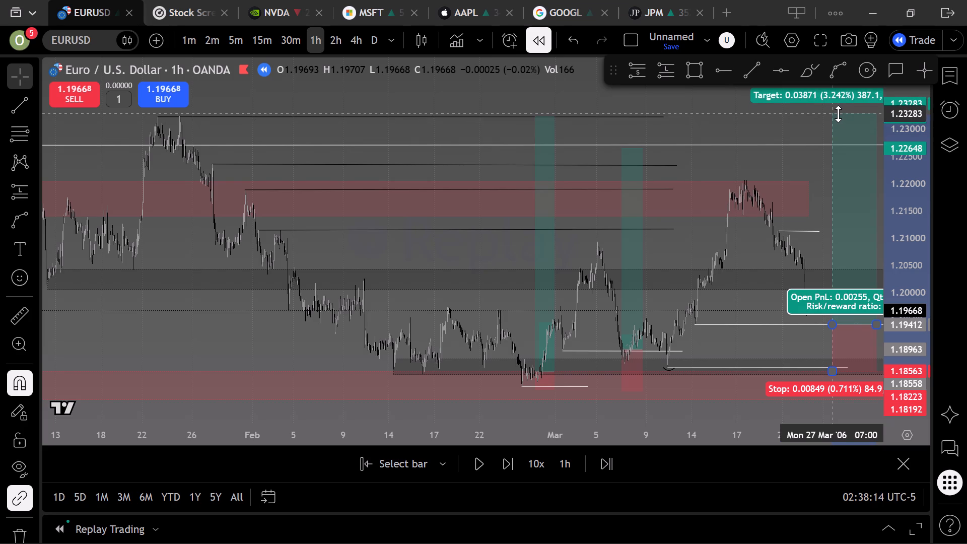
{"action": "left_click_drag", "start_coordinate": [838, 114], "coordinate": [840, 117]}
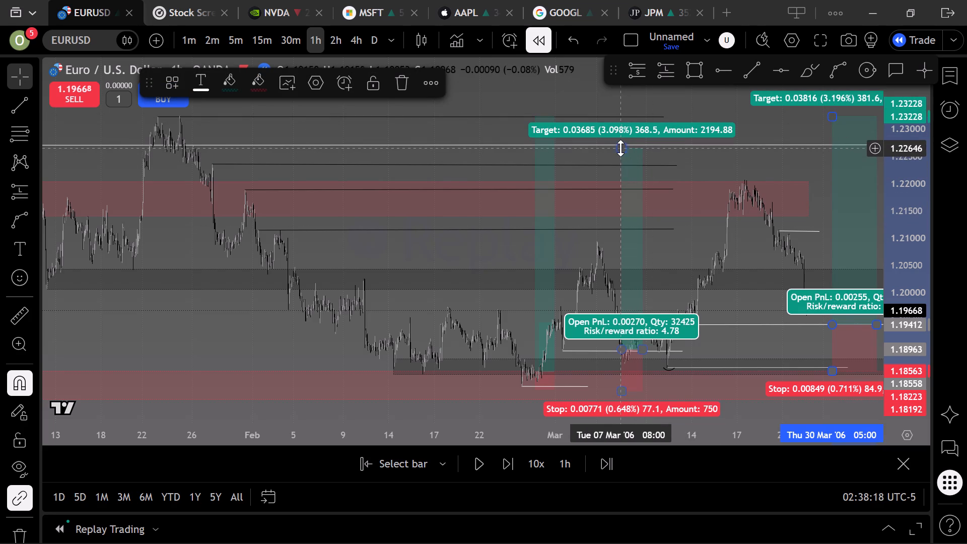
Raise the target of the 7 March long position to 1.23228.
{"action": "left_click_drag", "start_coordinate": [620, 148], "coordinate": [625, 116]}
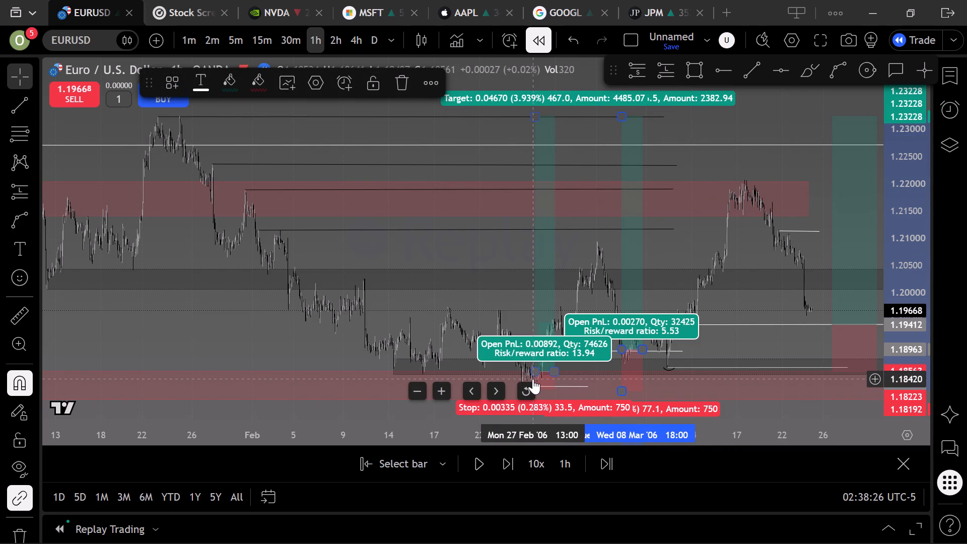
Draw a horizontal ray from the 13 March swing low at 1.19218.
{"action": "left_click_drag", "start_coordinate": [785, 117], "coordinate": [683, 105]}
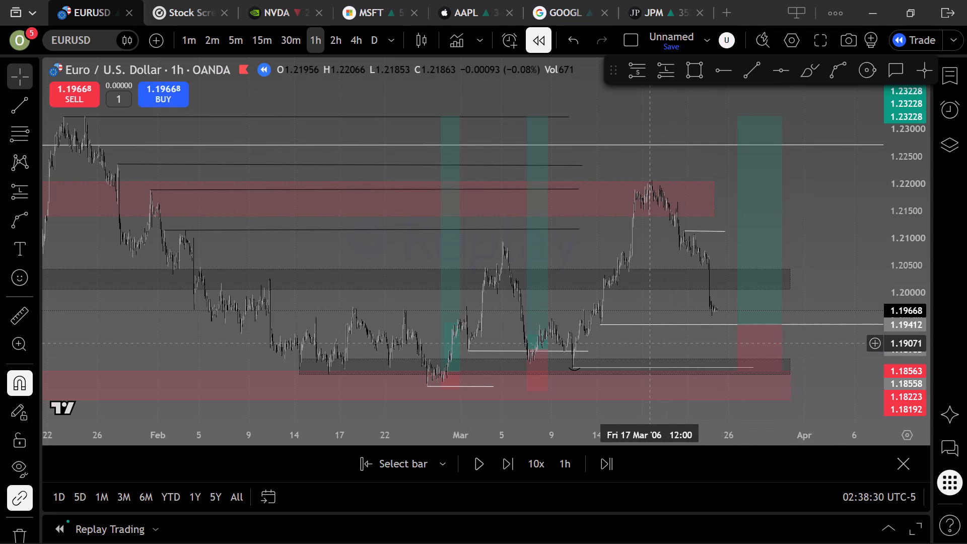
{"action": "scroll", "coordinate": [654, 335], "scroll_direction": "up", "scroll_amount": 5}
{"action": "scroll", "coordinate": [827, 183], "scroll_direction": "up", "scroll_amount": 6}
{"action": "left_click_drag", "start_coordinate": [695, 237], "coordinate": [936, 82]}
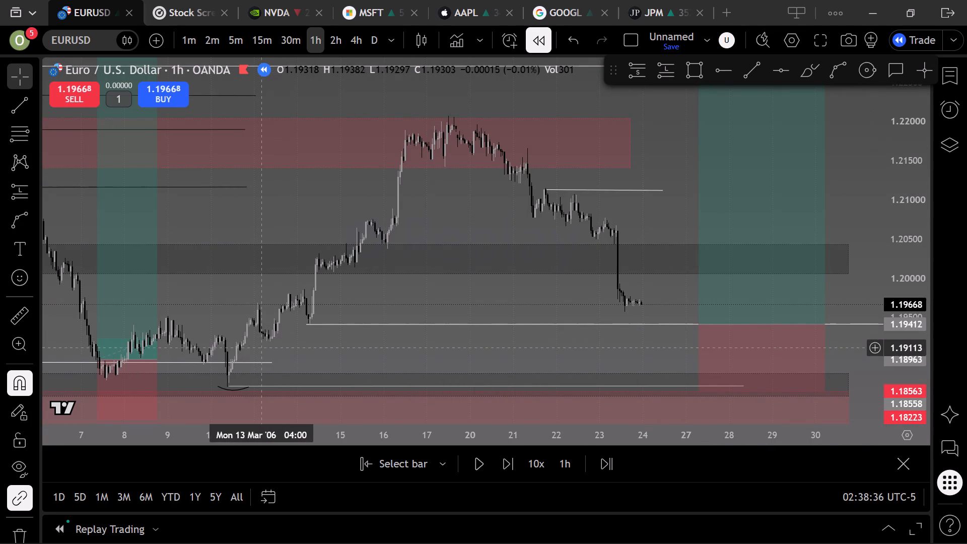
{"action": "left_click", "coordinate": [720, 73]}
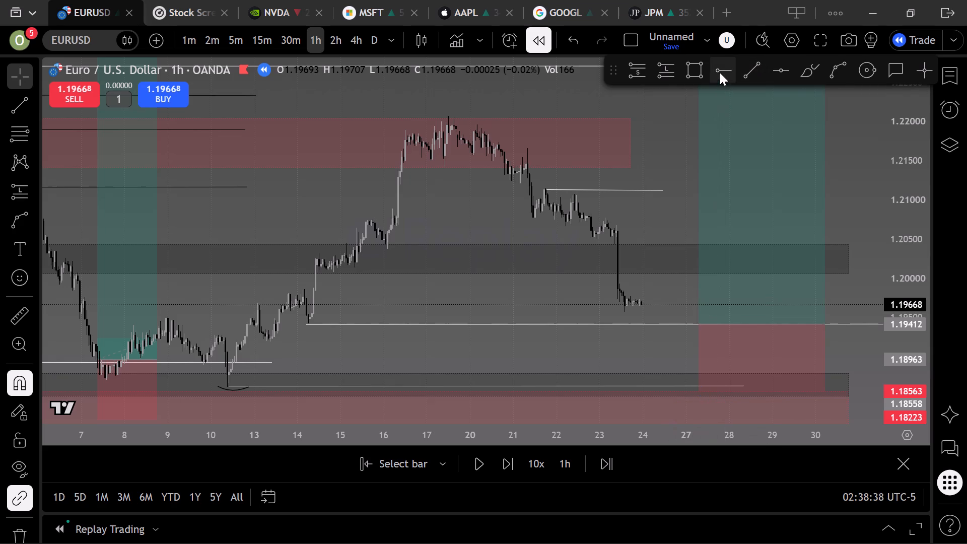
{"action": "left_click", "coordinate": [267, 353]}
{"action": "left_click", "coordinate": [398, 293]}
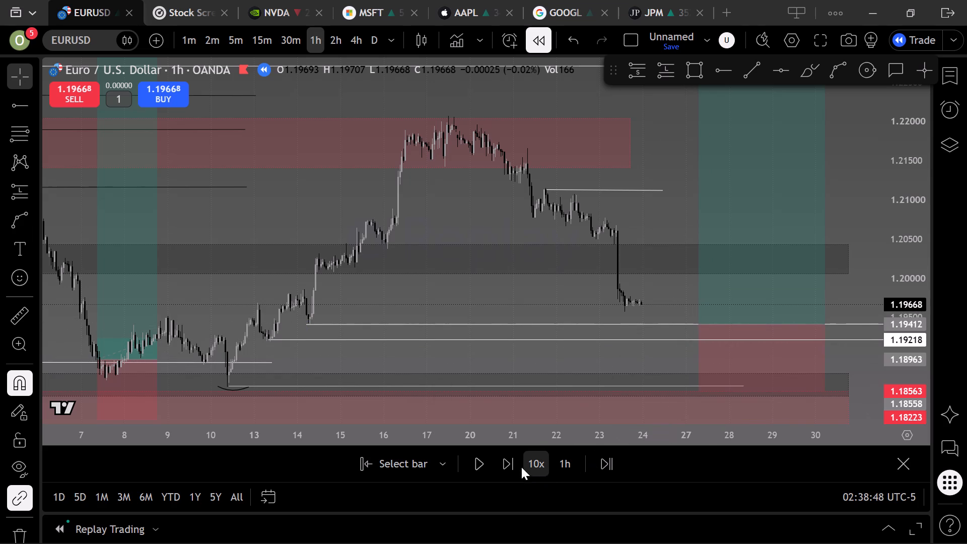
Play the replay at 10x speed and pause it on 30 March.
{"action": "left_click", "coordinate": [486, 460]}
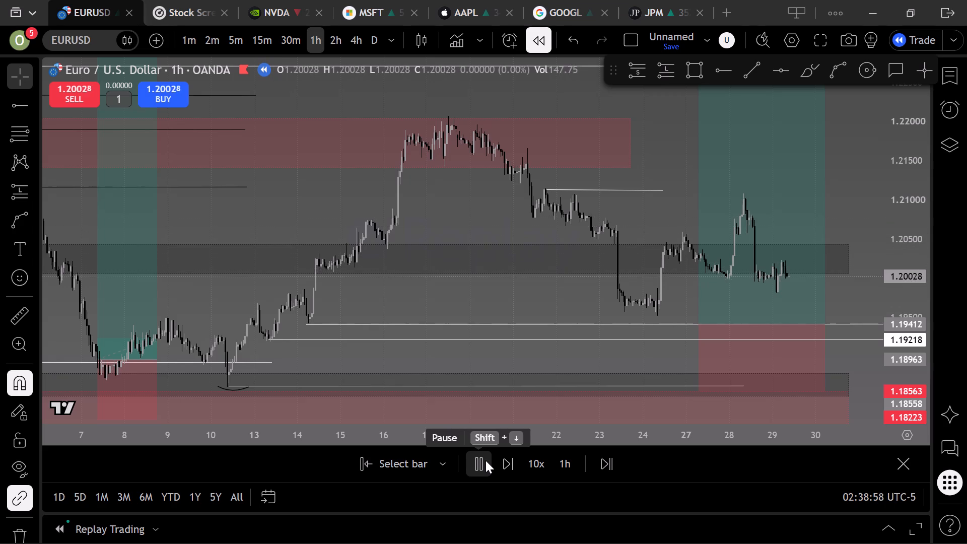
{"action": "left_click", "coordinate": [486, 460]}
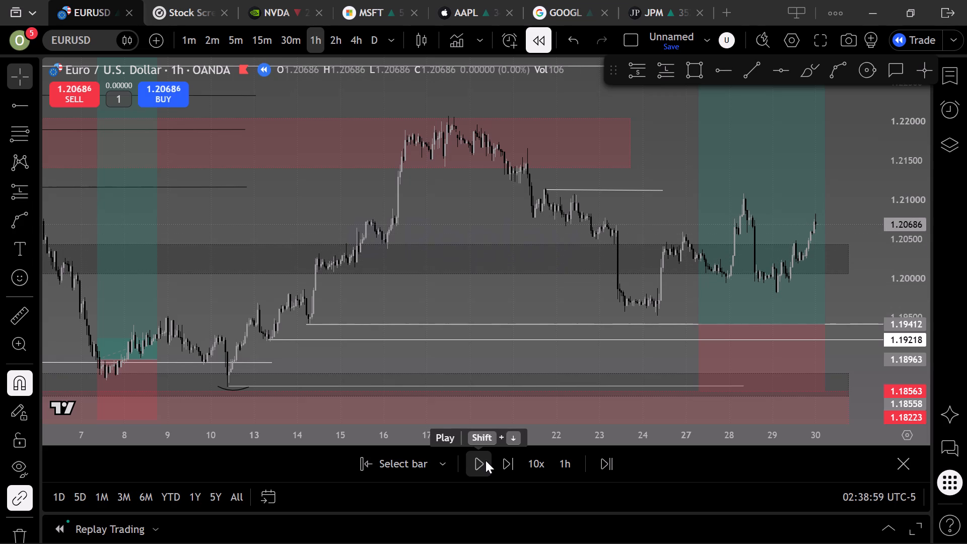
Extend the trend line from the 21 March swing high to about 3 April, keeping it nearly level at about 1.211.
{"action": "left_click_drag", "start_coordinate": [555, 286], "coordinate": [499, 279]}
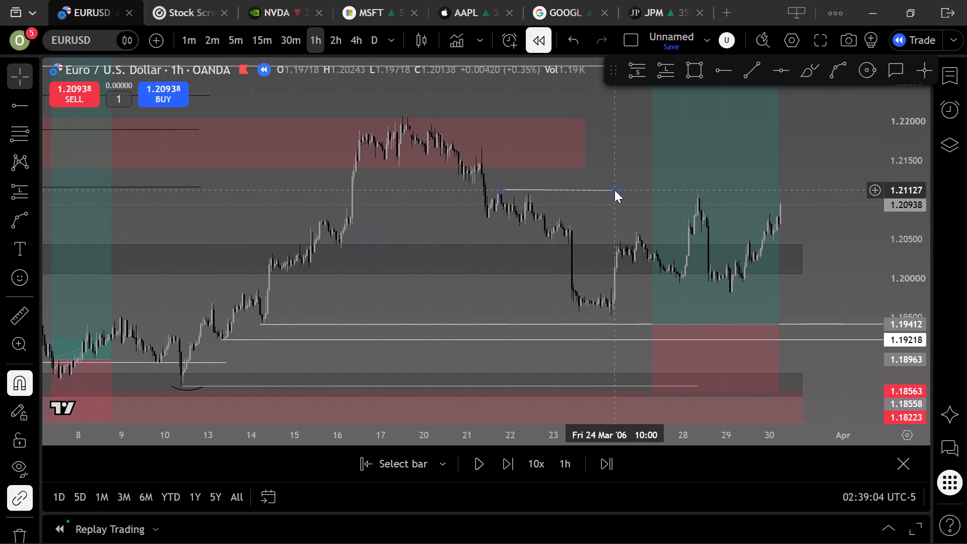
{"action": "left_click_drag", "start_coordinate": [614, 190], "coordinate": [845, 188]}
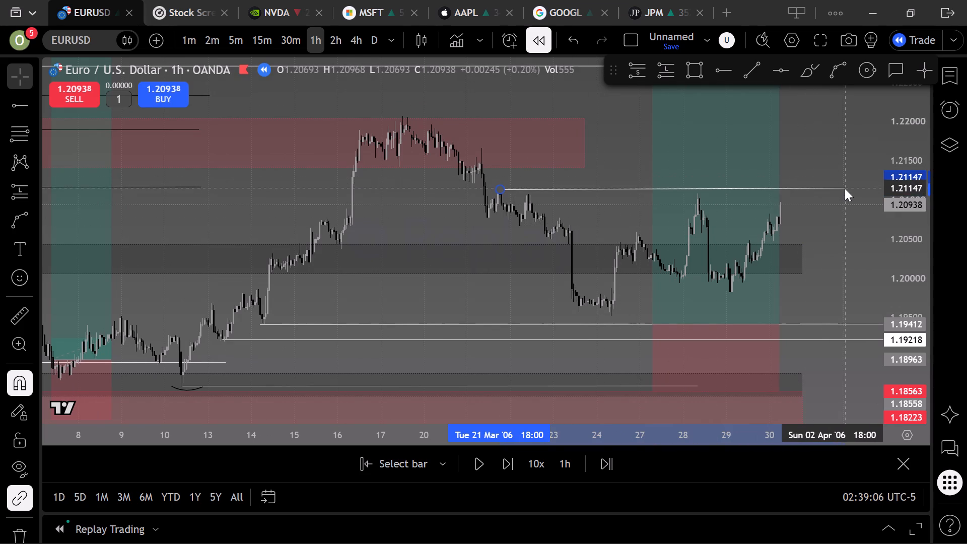
{"action": "left_click_drag", "start_coordinate": [845, 188], "coordinate": [849, 189]}
{"action": "left_click", "coordinate": [819, 152]}
{"action": "left_click_drag", "start_coordinate": [843, 248], "coordinate": [771, 228]}
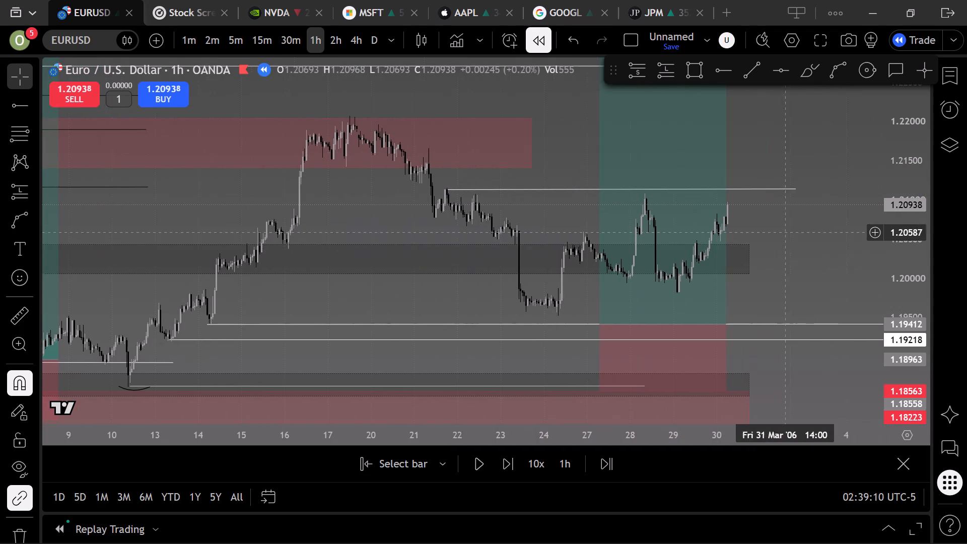
{"action": "left_click_drag", "start_coordinate": [771, 228], "coordinate": [684, 226]}
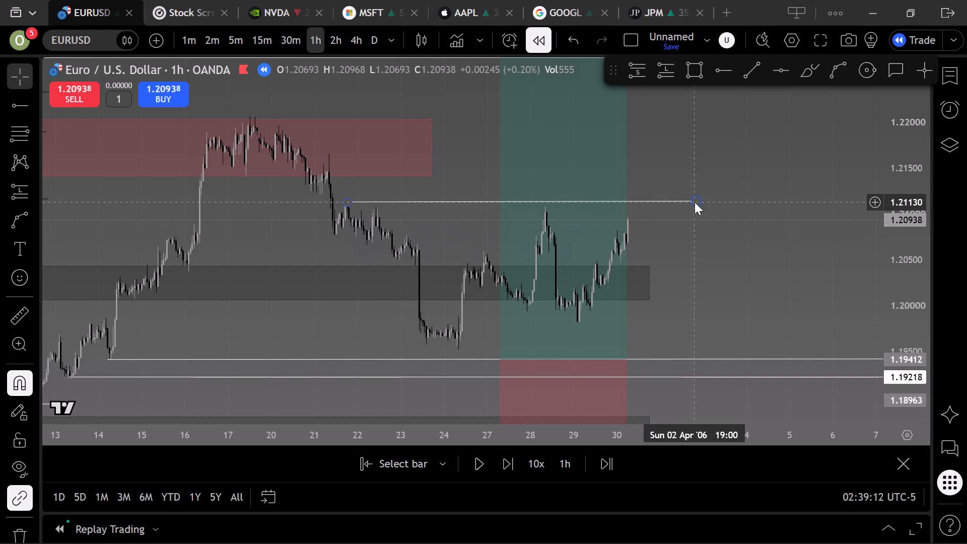
{"action": "left_click_drag", "start_coordinate": [695, 201], "coordinate": [741, 202]}
{"action": "left_click", "coordinate": [757, 246]}
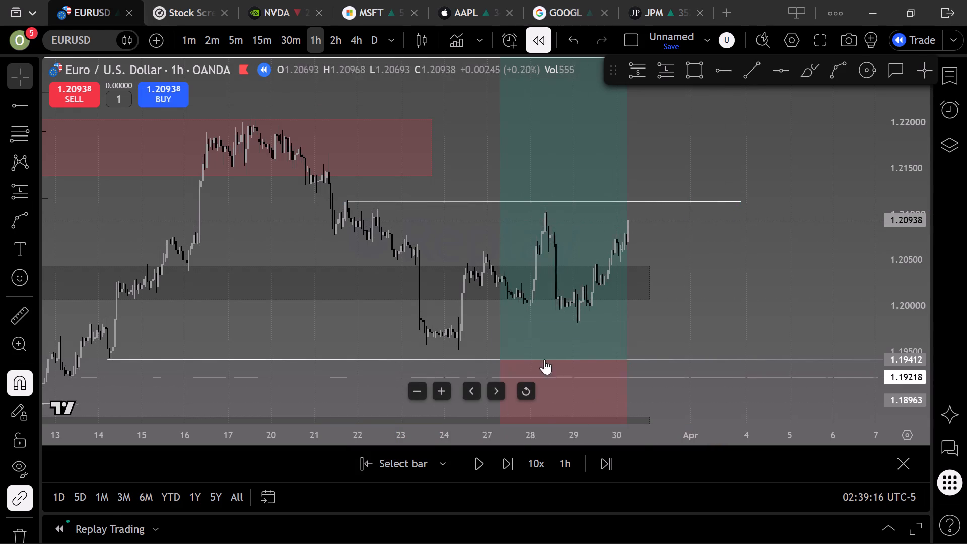
Resume the replay at 10x speed and pause it on 31 March.
{"action": "scroll", "coordinate": [642, 311], "scroll_direction": "down", "scroll_amount": 1}
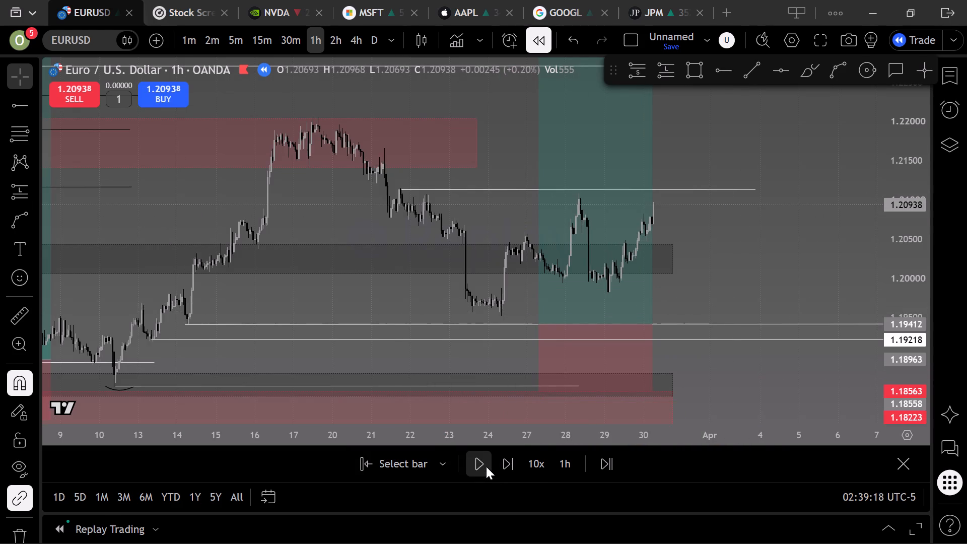
{"action": "left_click", "coordinate": [485, 465]}
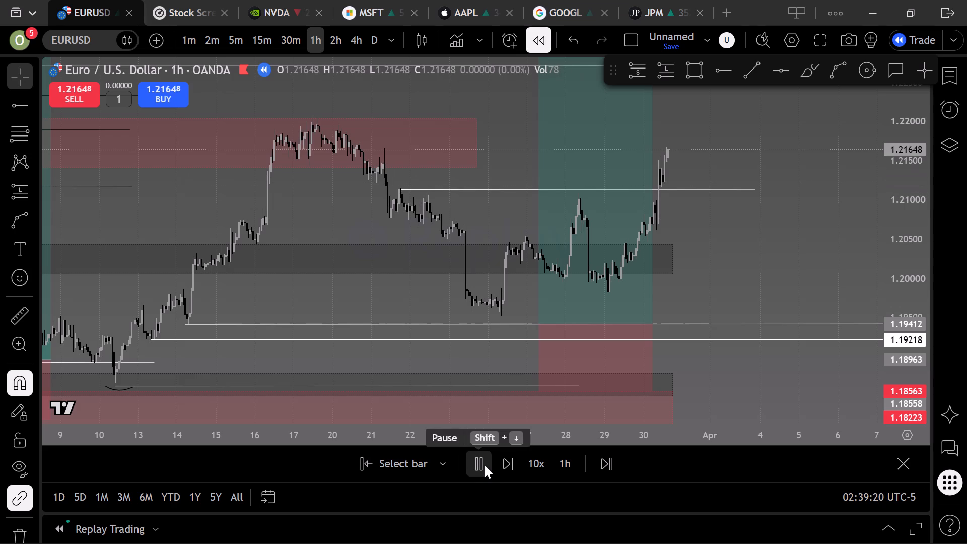
{"action": "left_click", "coordinate": [485, 465]}
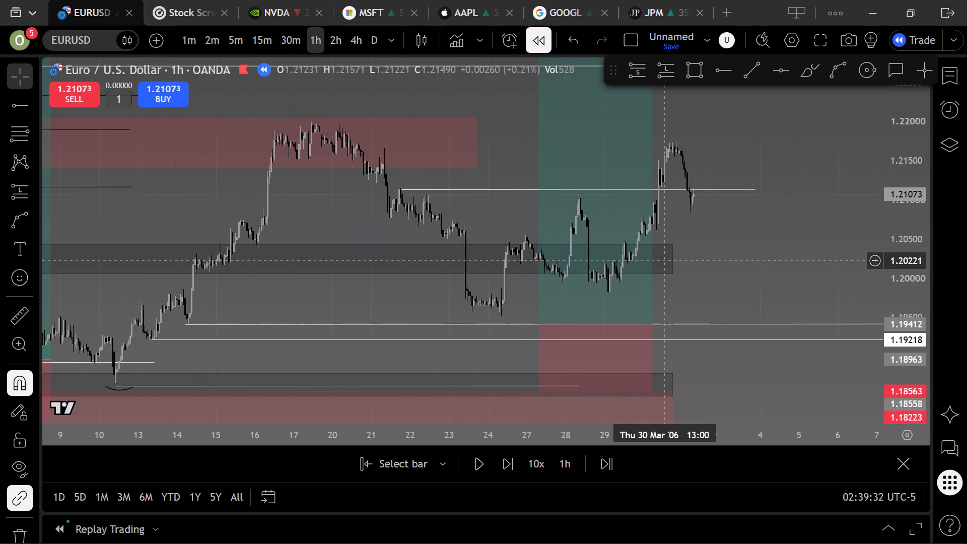
Extend the 1.20058–1.20431 and 1.18498–1.18784 grey zones and the lower red zone to about 7 April.
{"action": "left_click_drag", "start_coordinate": [670, 263], "coordinate": [966, 174]}
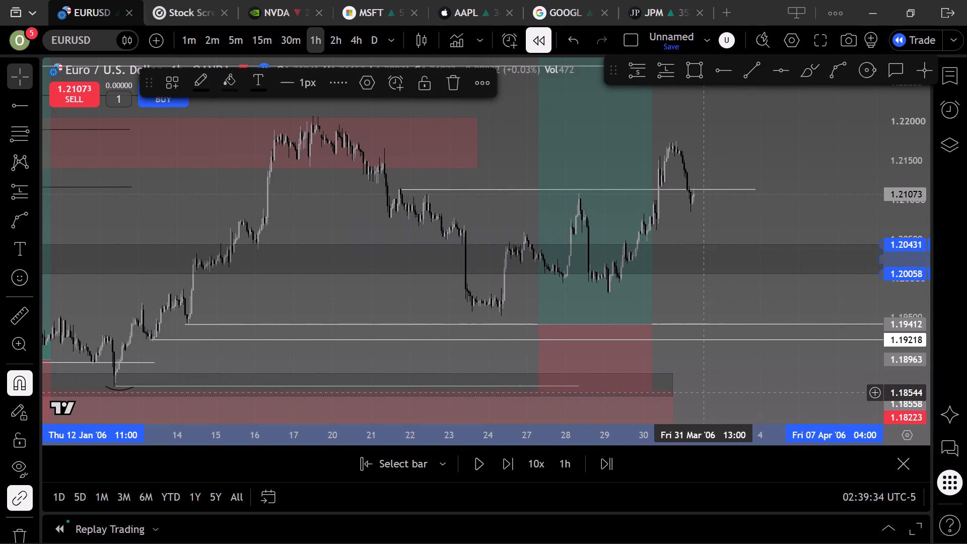
{"action": "left_click_drag", "start_coordinate": [669, 388], "coordinate": [966, 285]}
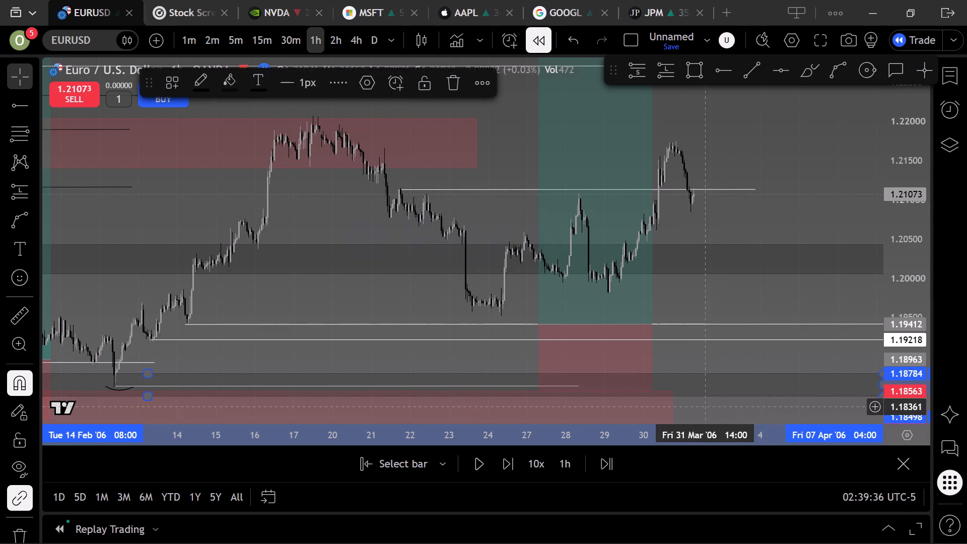
{"action": "left_click", "coordinate": [672, 418]}
{"action": "left_click_drag", "start_coordinate": [672, 418], "coordinate": [882, 362]}
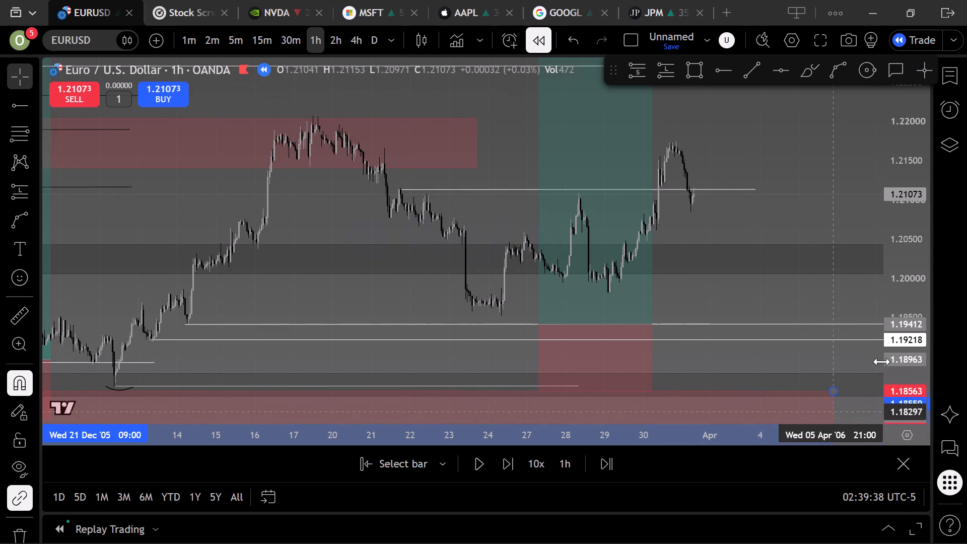
Extend the end of the lower red zone to about 7 April.
{"action": "left_click_drag", "start_coordinate": [882, 362], "coordinate": [937, 347]}
{"action": "left_click", "coordinate": [790, 308]}
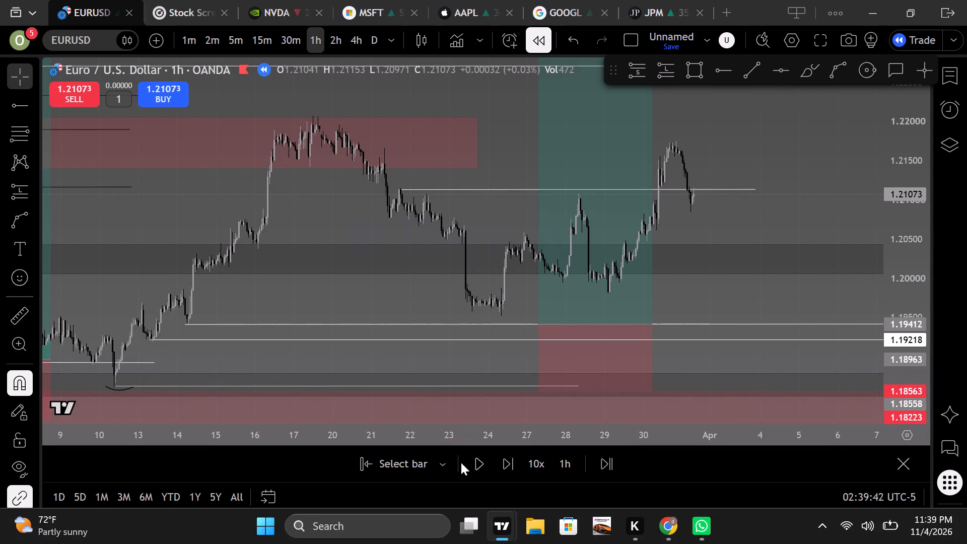
Resume the replay at 10x speed and pause it on 4 April.
{"action": "left_click", "coordinate": [478, 467]}
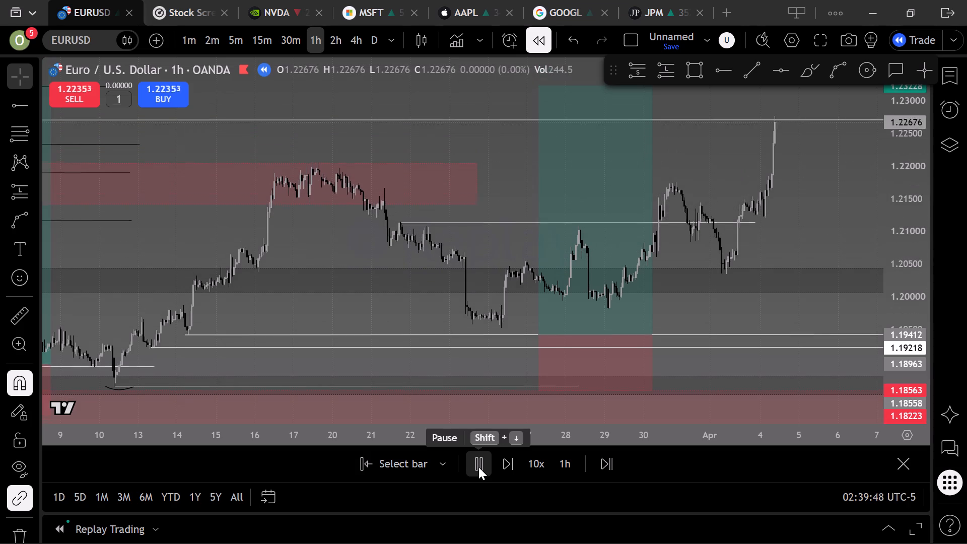
{"action": "left_click", "coordinate": [478, 467]}
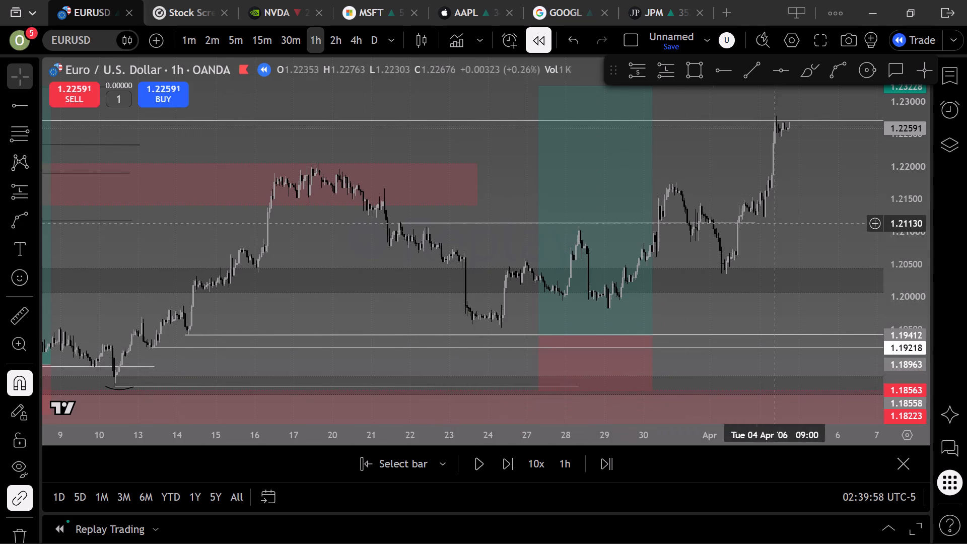
Advance the replay bar by bar from 4 April to 6 April.
{"action": "scroll", "coordinate": [773, 209], "scroll_direction": "down", "scroll_amount": 5}
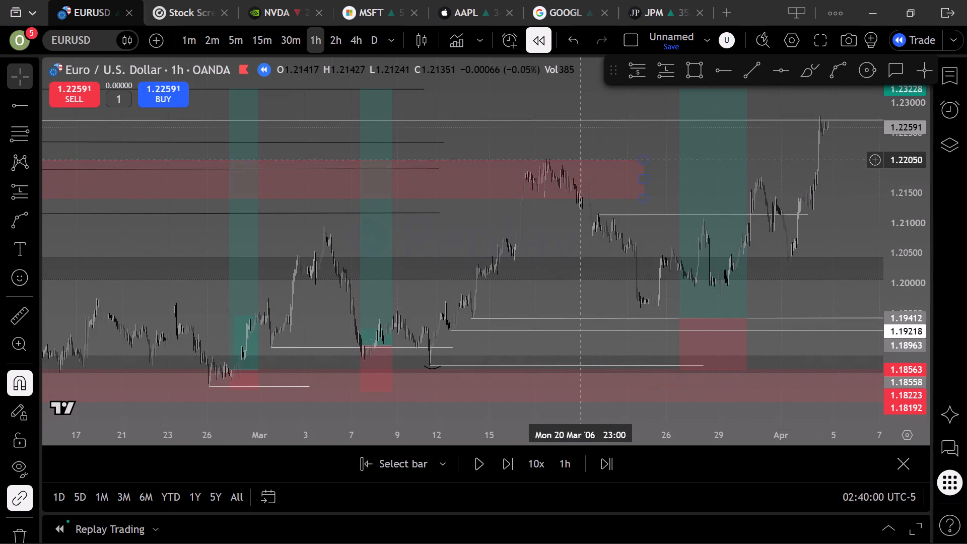
{"action": "left_click_drag", "start_coordinate": [819, 230], "coordinate": [777, 221]}
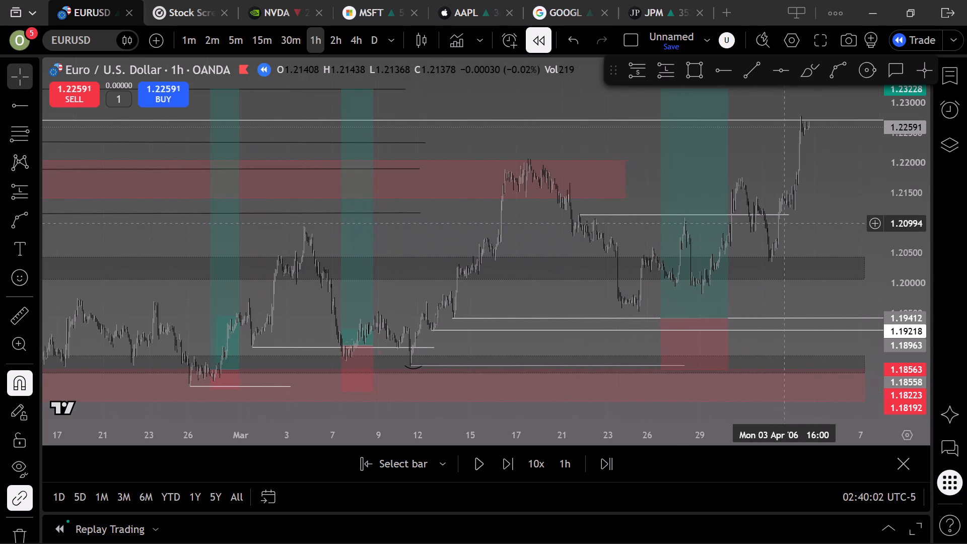
{"action": "left_click_drag", "start_coordinate": [777, 221], "coordinate": [731, 227]}
{"action": "scroll", "coordinate": [730, 231], "scroll_direction": "up", "scroll_amount": 5}
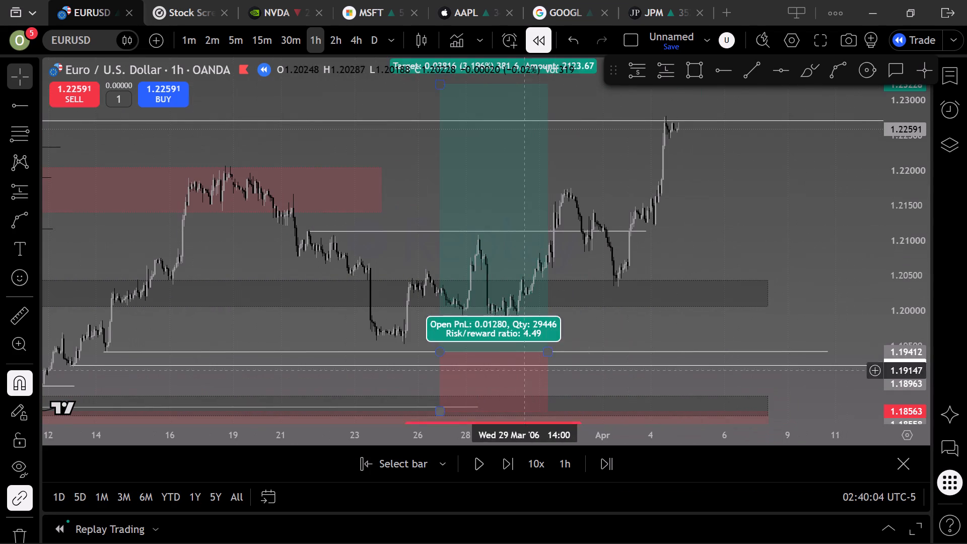
{"action": "triple_click", "coordinate": [508, 453]}
{"action": "triple_click", "coordinate": [508, 453]}
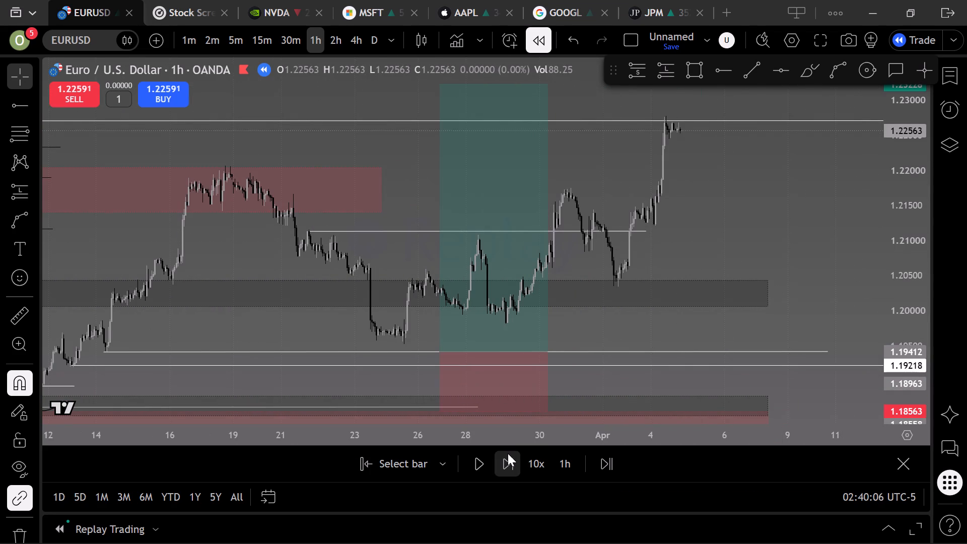
{"action": "triple_click", "coordinate": [508, 453]}
{"action": "triple_click", "coordinate": [508, 453]}
{"action": "triple_click", "coordinate": [508, 453]}
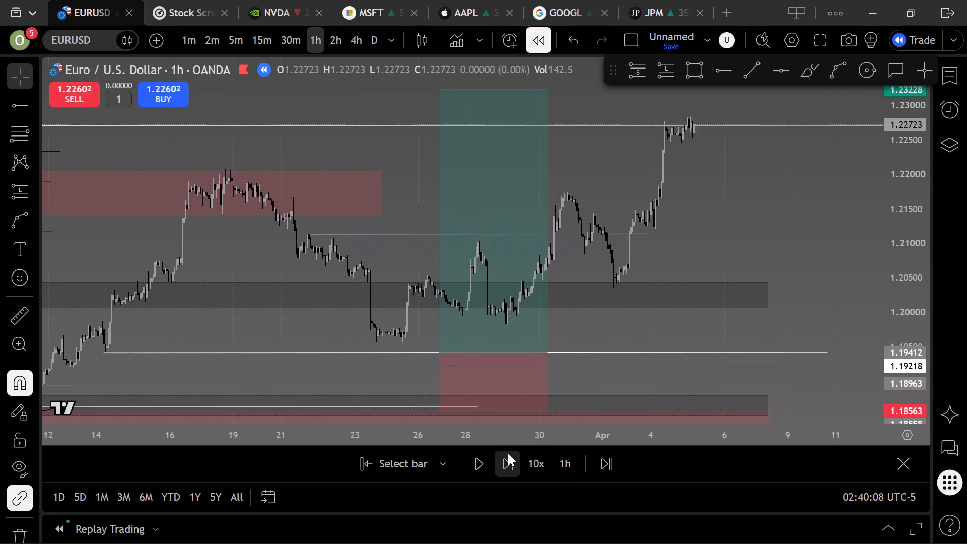
{"action": "triple_click", "coordinate": [508, 453]}
{"action": "triple_click", "coordinate": [508, 453]}
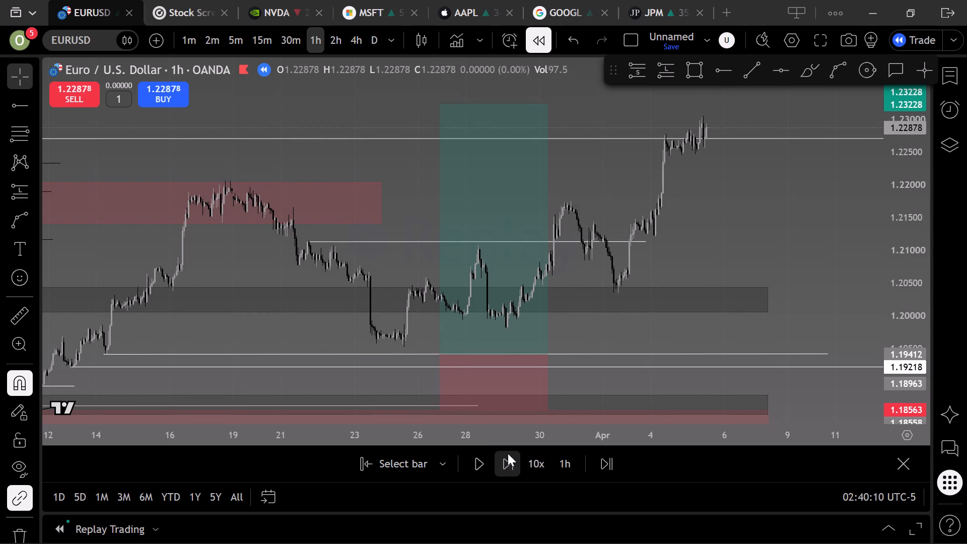
{"action": "triple_click", "coordinate": [508, 453]}
{"action": "triple_click", "coordinate": [508, 453]}
{"action": "triple_click", "coordinate": [508, 453]}
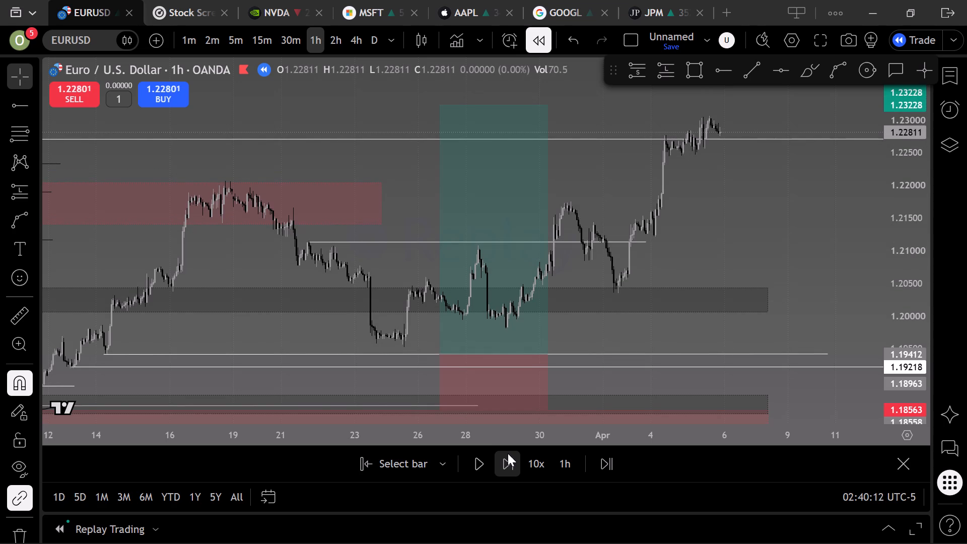
{"action": "triple_click", "coordinate": [508, 453]}
{"action": "triple_click", "coordinate": [508, 453]}
{"action": "triple_click", "coordinate": [508, 453]}
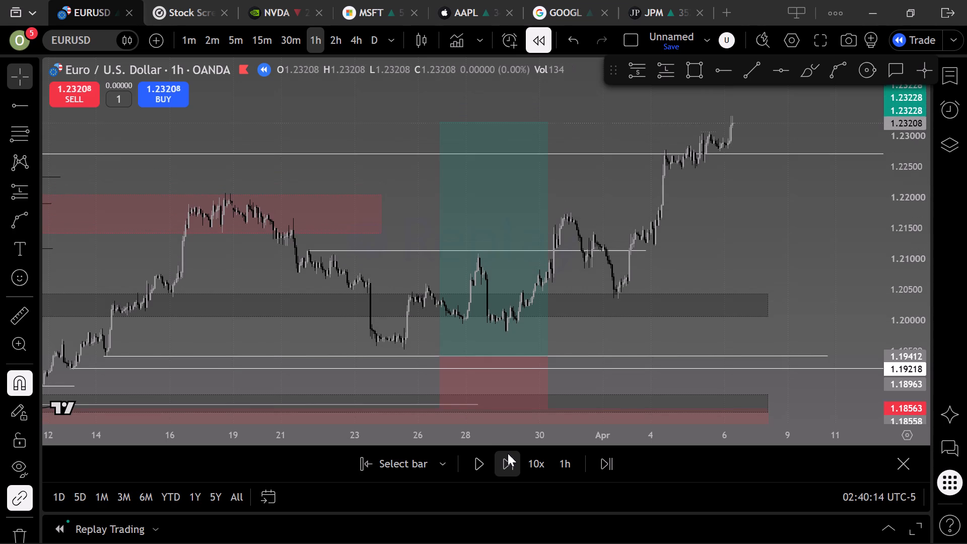
{"action": "double_click", "coordinate": [508, 453]}
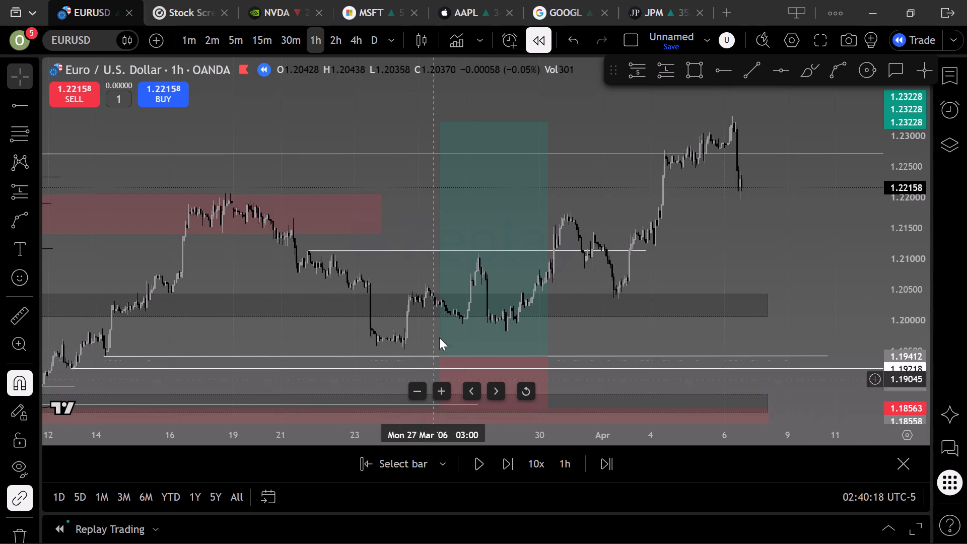
Delete the white 1.19218 level line and the white trend line running from 21 March to 3 April.
{"action": "scroll", "coordinate": [600, 120], "scroll_direction": "down", "scroll_amount": 3}
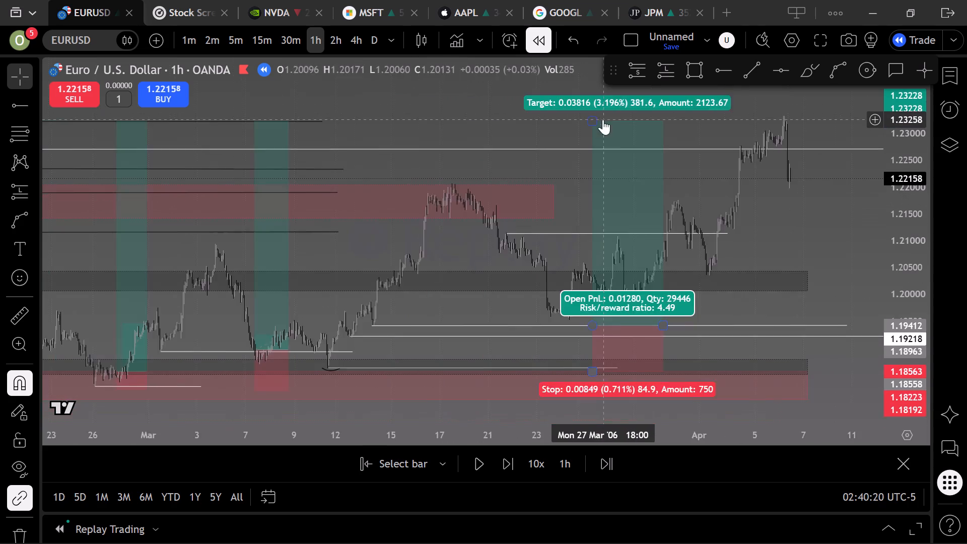
{"action": "scroll", "coordinate": [603, 119], "scroll_direction": "down", "scroll_amount": 5}
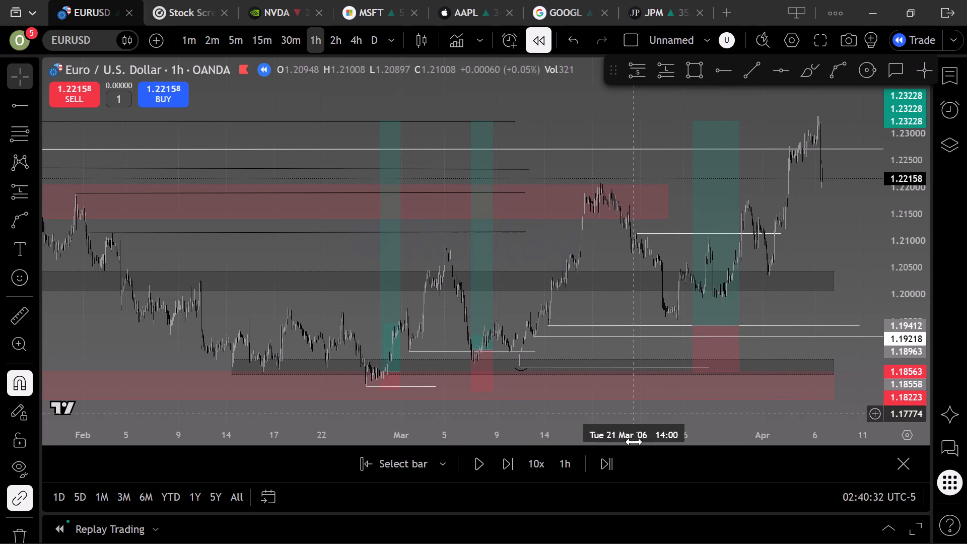
{"action": "scroll", "coordinate": [688, 287], "scroll_direction": "up", "scroll_amount": 9}
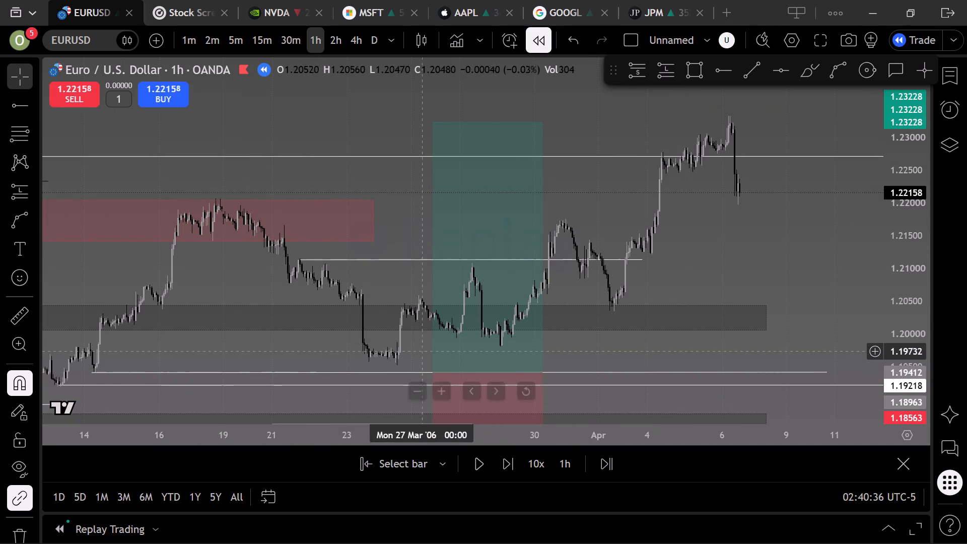
{"action": "left_click", "coordinate": [385, 386]}
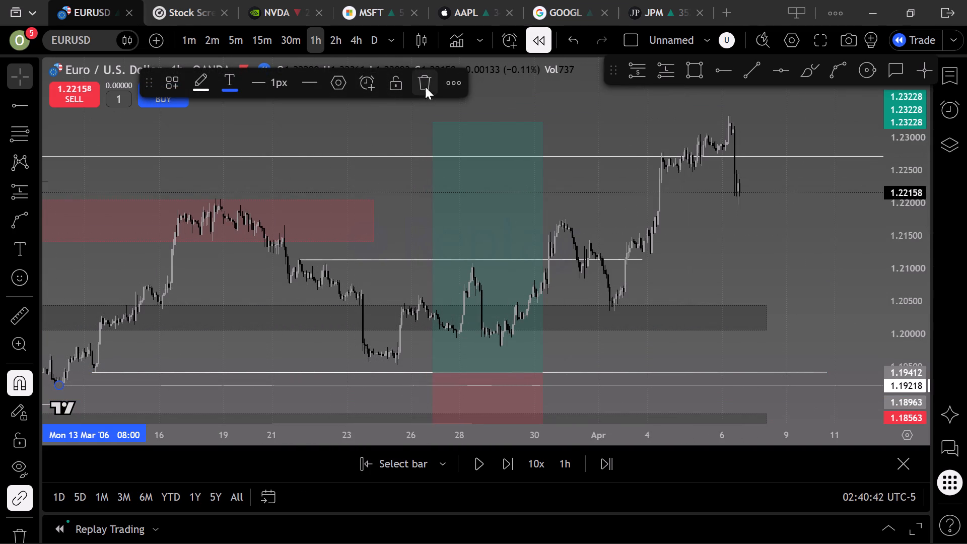
{"action": "left_click", "coordinate": [425, 85]}
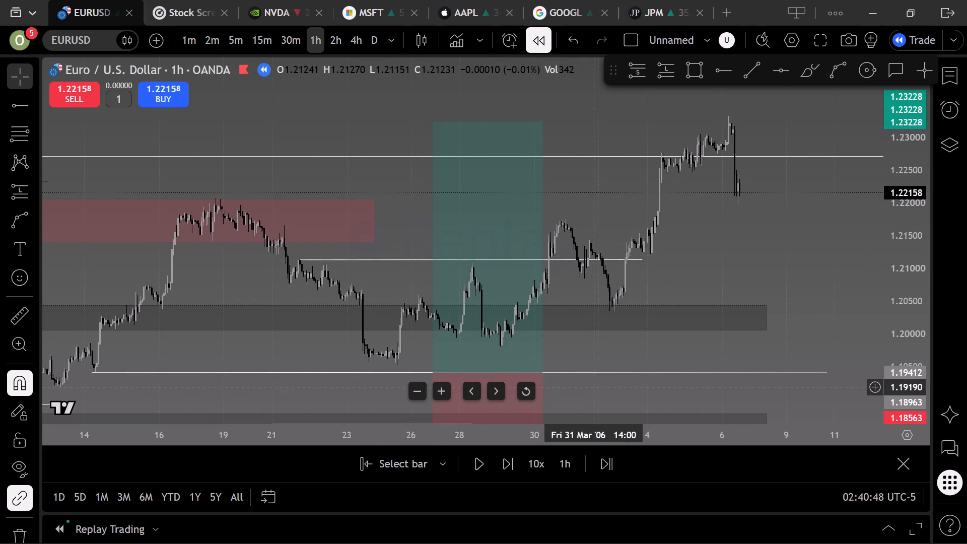
{"action": "left_click", "coordinate": [559, 260]}
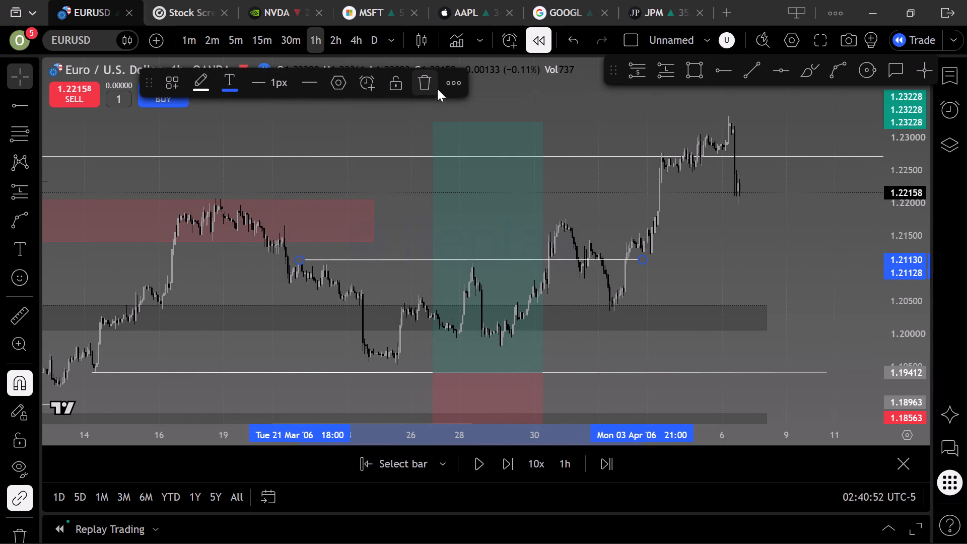
{"action": "left_click", "coordinate": [420, 81]}
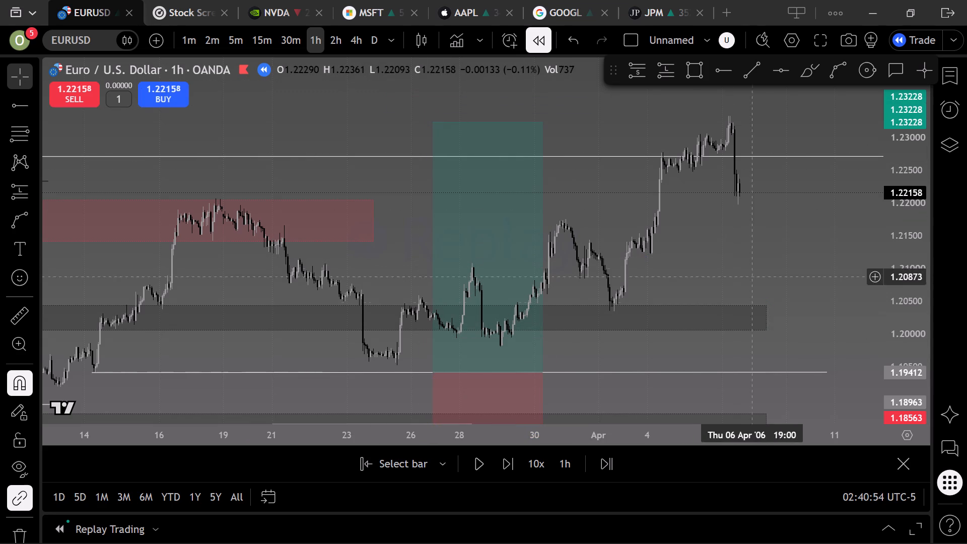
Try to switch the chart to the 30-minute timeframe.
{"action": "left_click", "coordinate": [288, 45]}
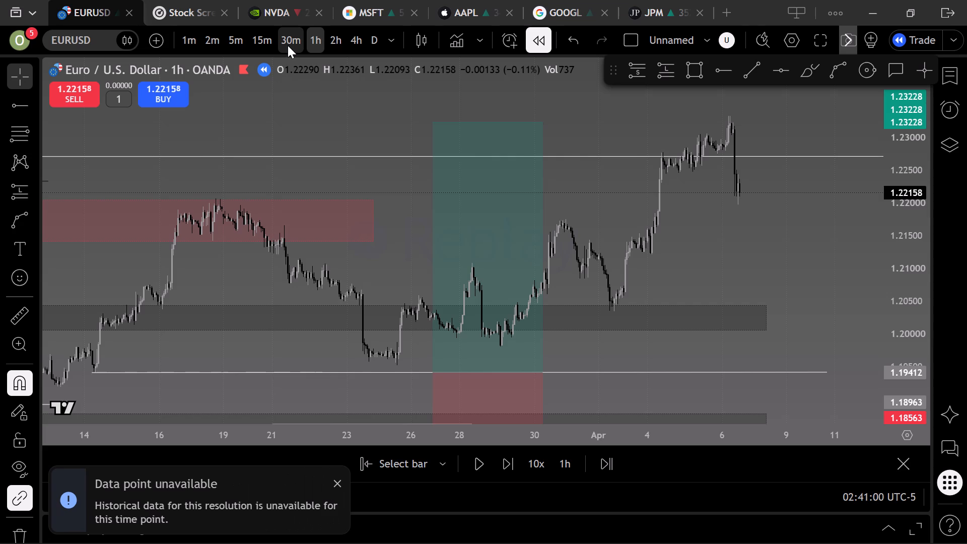
Delete the long position spanning 27 to 30 March.
{"action": "left_click", "coordinate": [465, 277]}
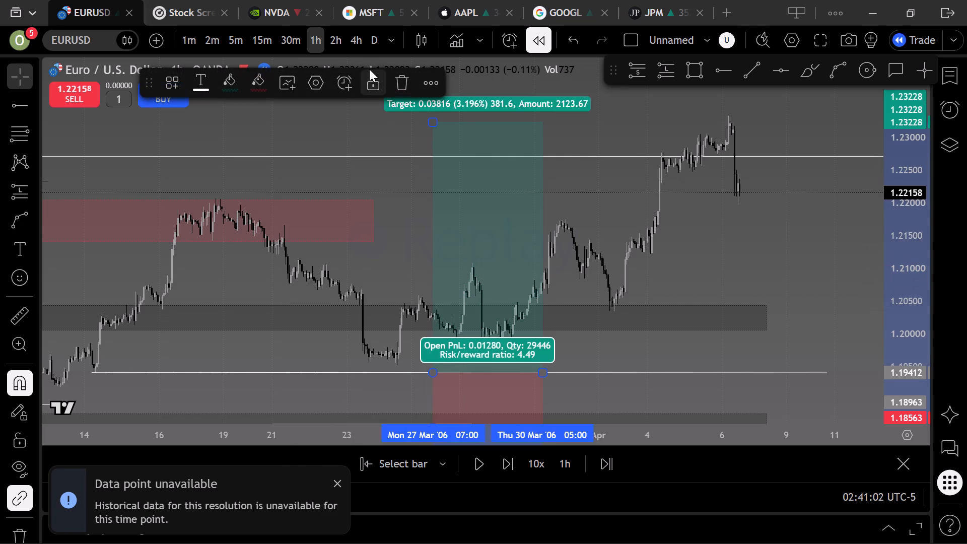
{"action": "left_click", "coordinate": [402, 81]}
Remove all remaining unlocked drawings from the chart while keeping the locked ones.
{"action": "scroll", "coordinate": [421, 209], "scroll_direction": "down", "scroll_amount": 9}
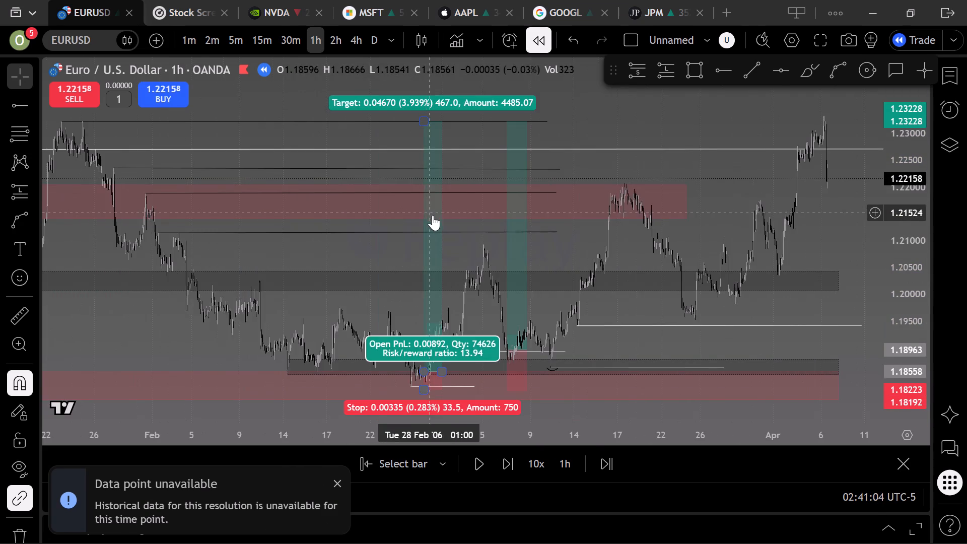
{"action": "scroll", "coordinate": [449, 229], "scroll_direction": "down", "scroll_amount": 4}
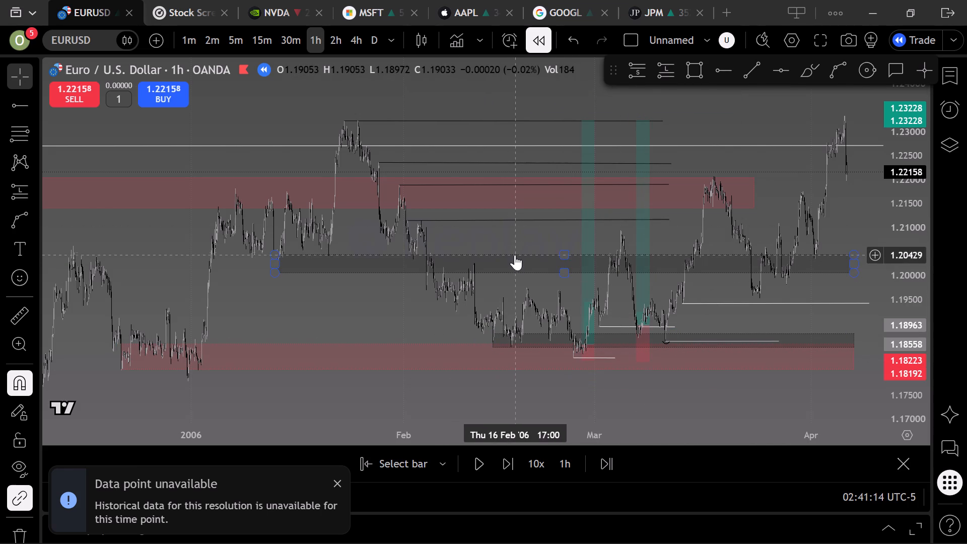
{"action": "scroll", "coordinate": [40, 461], "scroll_direction": "down", "scroll_amount": 6}
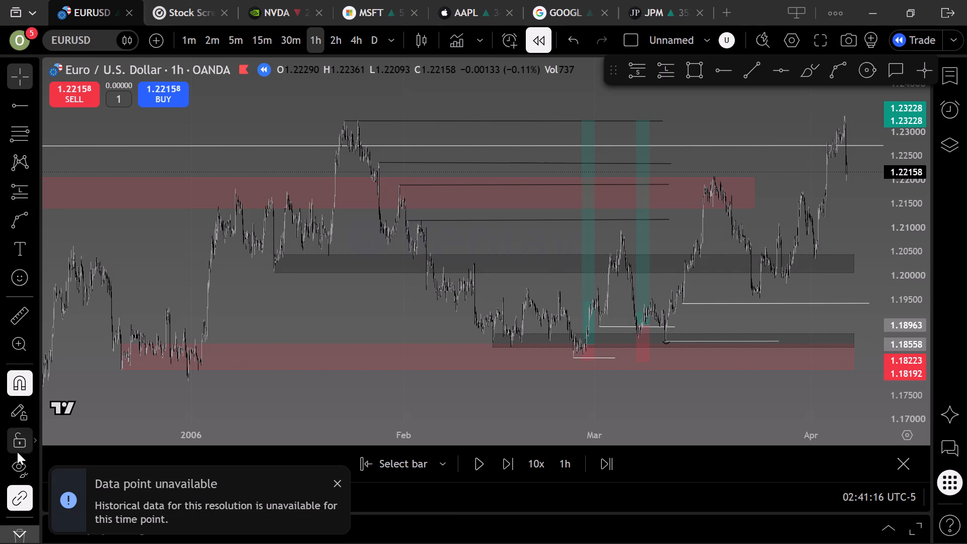
{"action": "scroll", "coordinate": [16, 463], "scroll_direction": "down", "scroll_amount": 6}
{"action": "left_click", "coordinate": [18, 484]}
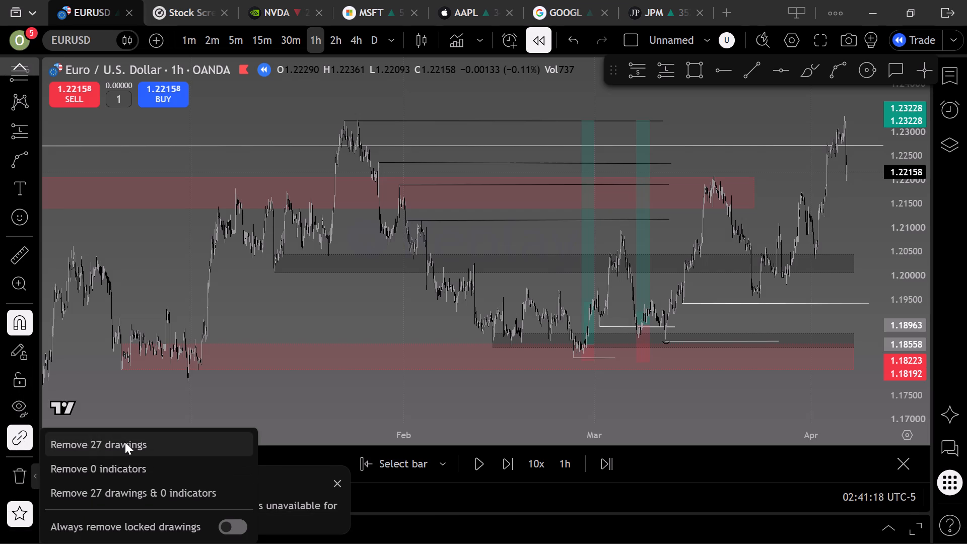
{"action": "left_click", "coordinate": [125, 442]}
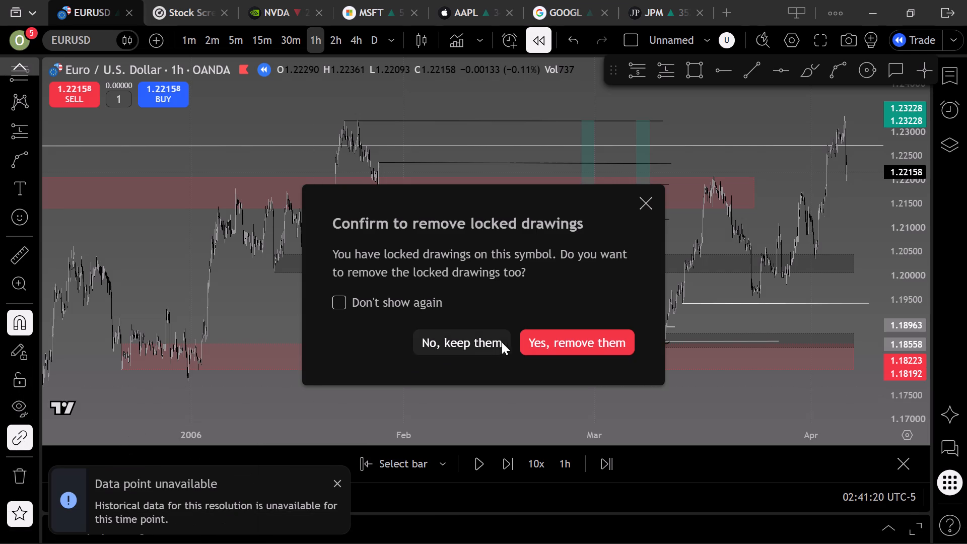
{"action": "left_click", "coordinate": [492, 343]}
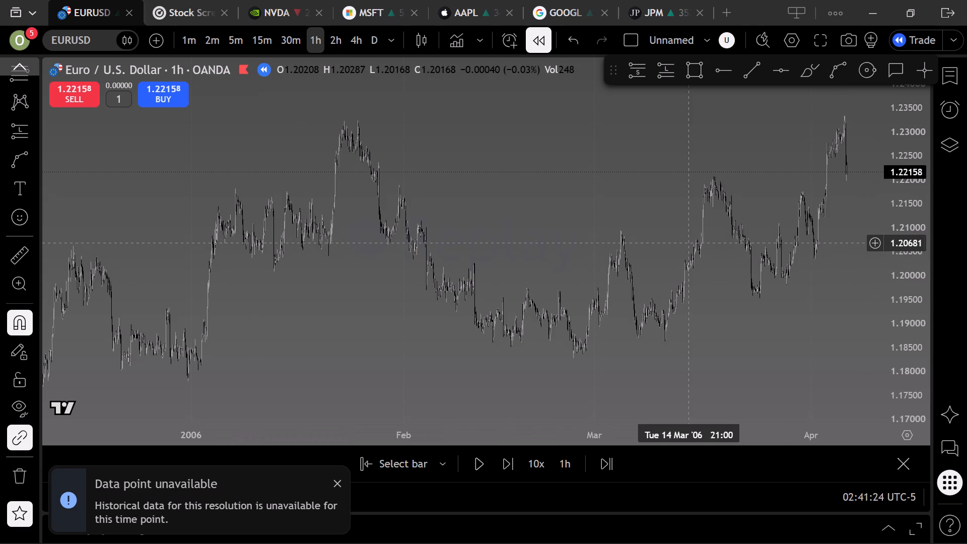
Switch the chart to the daily timeframe.
{"action": "left_click", "coordinate": [370, 41]}
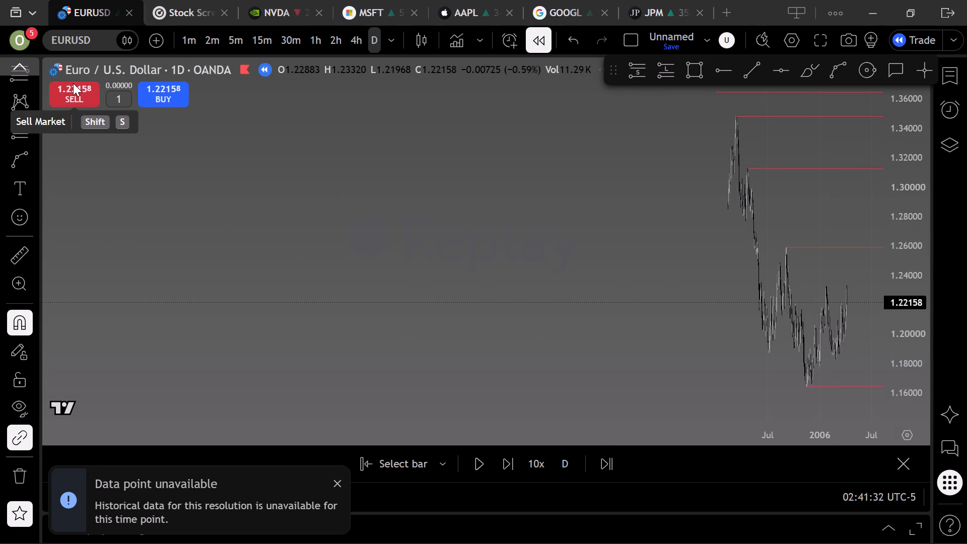
Examine the daily EURUSD structure and its red locked levels from the 2005 highs to the latest April 2006 candle.
{"action": "left_click_drag", "start_coordinate": [660, 300], "coordinate": [558, 320]}
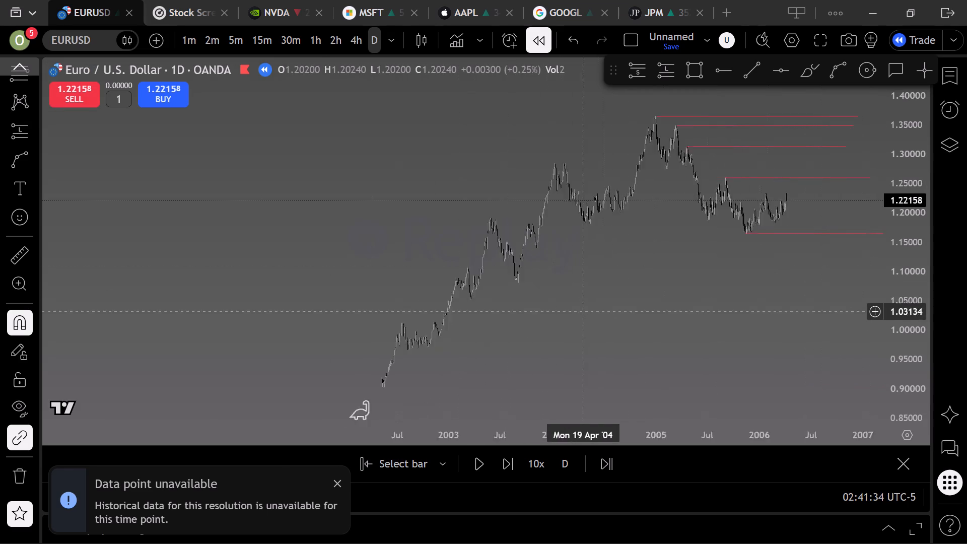
{"action": "left_click_drag", "start_coordinate": [558, 320], "coordinate": [426, 353]}
{"action": "scroll", "coordinate": [453, 324], "scroll_direction": "up", "scroll_amount": 5}
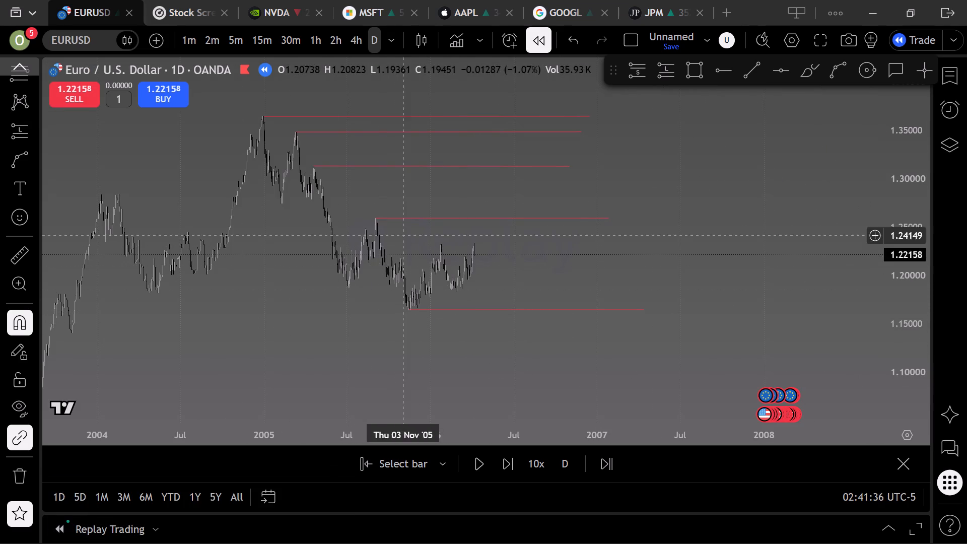
{"action": "scroll", "coordinate": [685, 145], "scroll_direction": "up", "scroll_amount": 2}
{"action": "left_click_drag", "start_coordinate": [582, 199], "coordinate": [740, 164]}
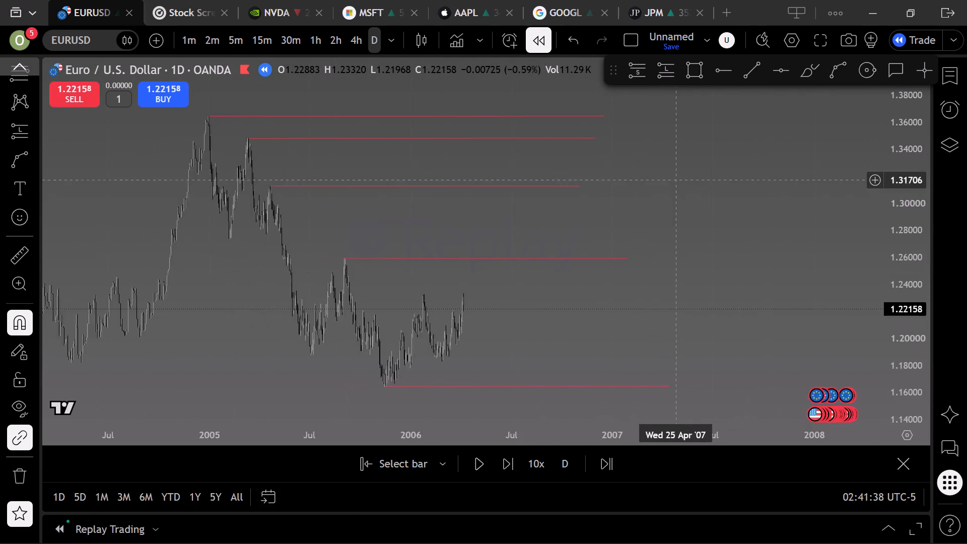
{"action": "left_click_drag", "start_coordinate": [740, 164], "coordinate": [776, 157]}
{"action": "scroll", "coordinate": [774, 159], "scroll_direction": "up", "scroll_amount": 4}
{"action": "scroll", "coordinate": [512, 240], "scroll_direction": "up", "scroll_amount": 3}
{"action": "scroll", "coordinate": [399, 278], "scroll_direction": "down", "scroll_amount": 4}
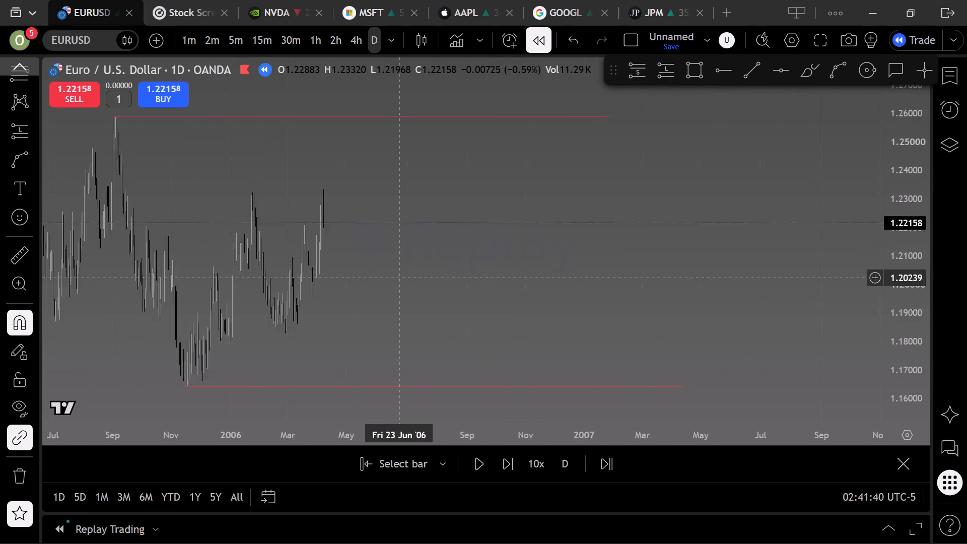
{"action": "scroll", "coordinate": [400, 278], "scroll_direction": "down", "scroll_amount": 1}
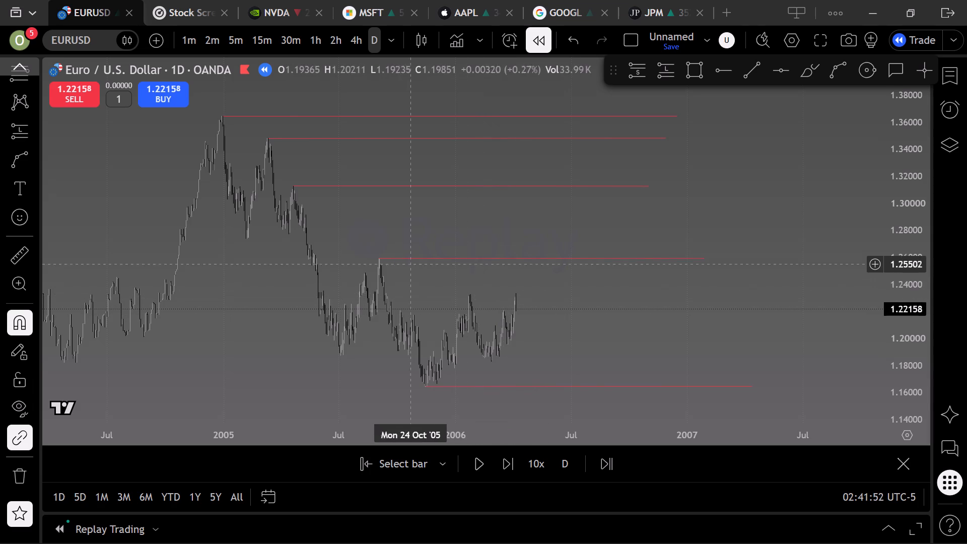
{"action": "scroll", "coordinate": [396, 251], "scroll_direction": "down", "scroll_amount": 1}
Examine the older daily price history from 2002 to 2004, finishing with the chart view reset to the latest candles.
{"action": "left_click_drag", "start_coordinate": [426, 200], "coordinate": [591, 193]}
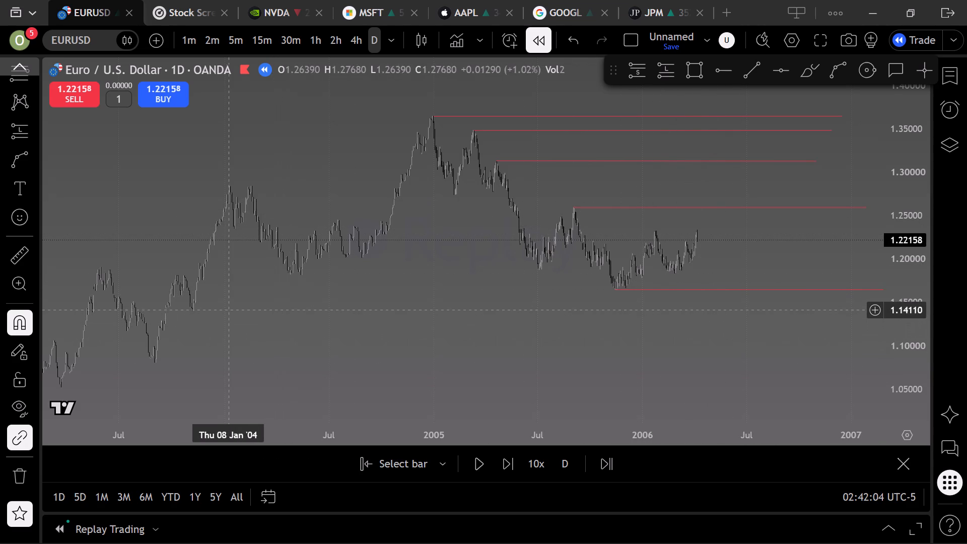
{"action": "left_click_drag", "start_coordinate": [251, 316], "coordinate": [645, 325]}
{"action": "scroll", "coordinate": [645, 324], "scroll_direction": "up", "scroll_amount": 8}
{"action": "scroll", "coordinate": [537, 309], "scroll_direction": "up", "scroll_amount": 5}
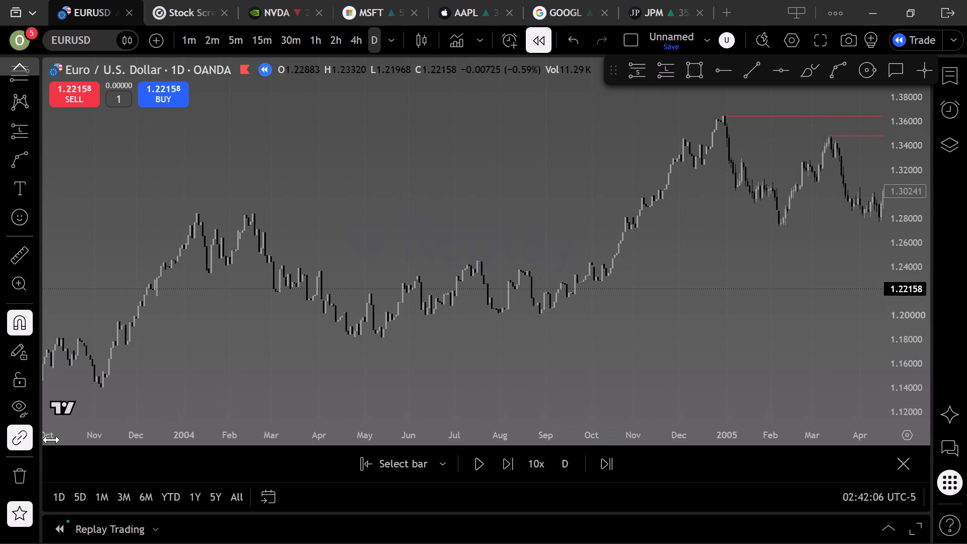
{"action": "left_click_drag", "start_coordinate": [154, 357], "coordinate": [436, 325]}
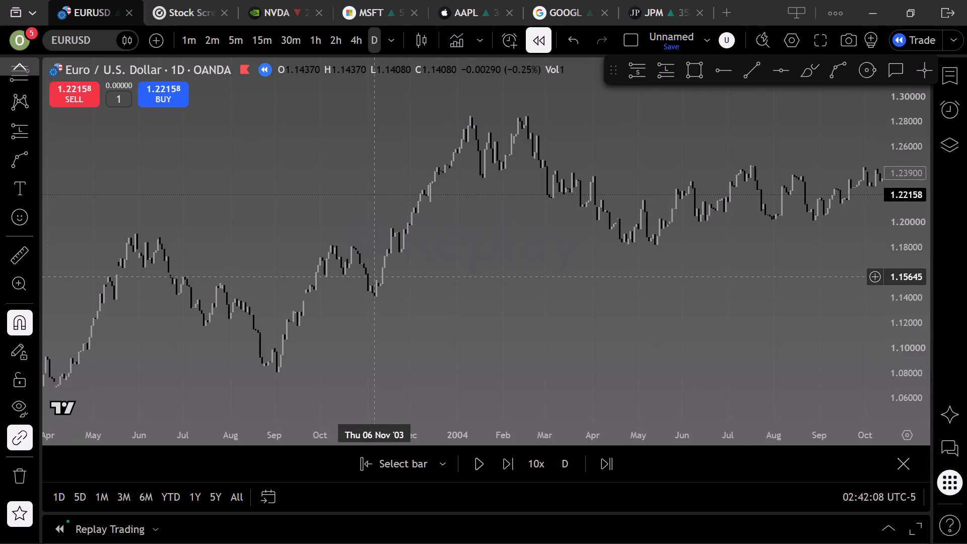
{"action": "scroll", "coordinate": [375, 276], "scroll_direction": "up", "scroll_amount": 9}
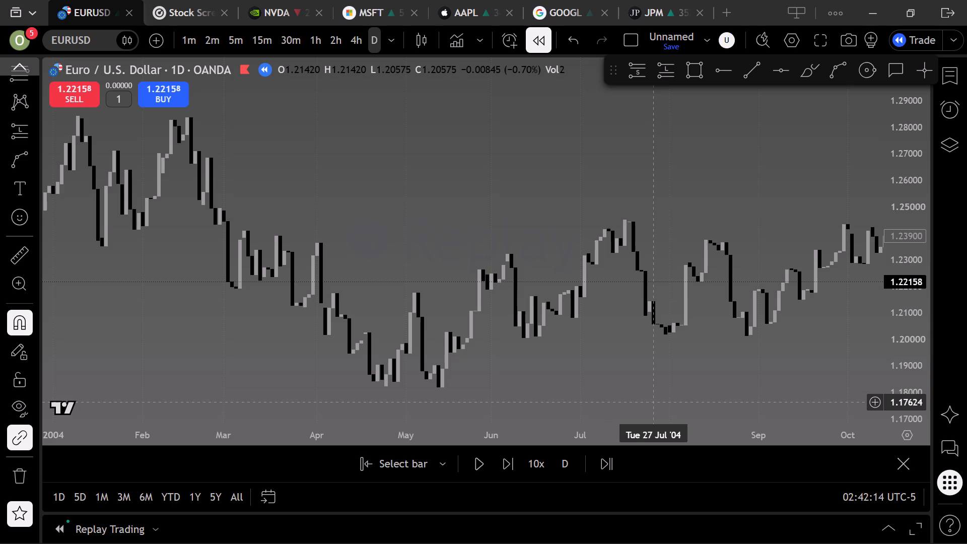
{"action": "scroll", "coordinate": [652, 401], "scroll_direction": "down", "scroll_amount": 15}
{"action": "left_click_drag", "start_coordinate": [722, 329], "coordinate": [261, 435]}
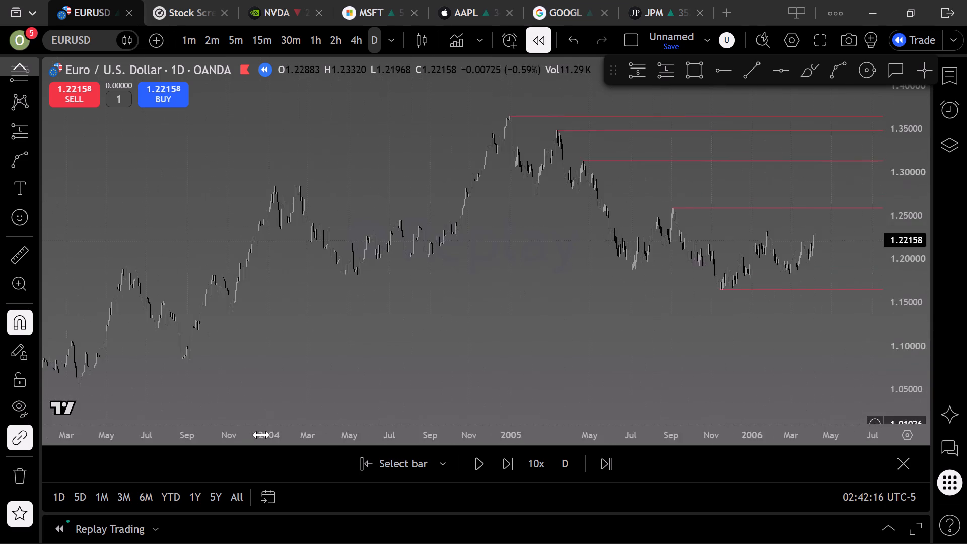
{"action": "left_click_drag", "start_coordinate": [261, 435], "coordinate": [767, 317]}
{"action": "scroll", "coordinate": [381, 388], "scroll_direction": "up", "scroll_amount": 7}
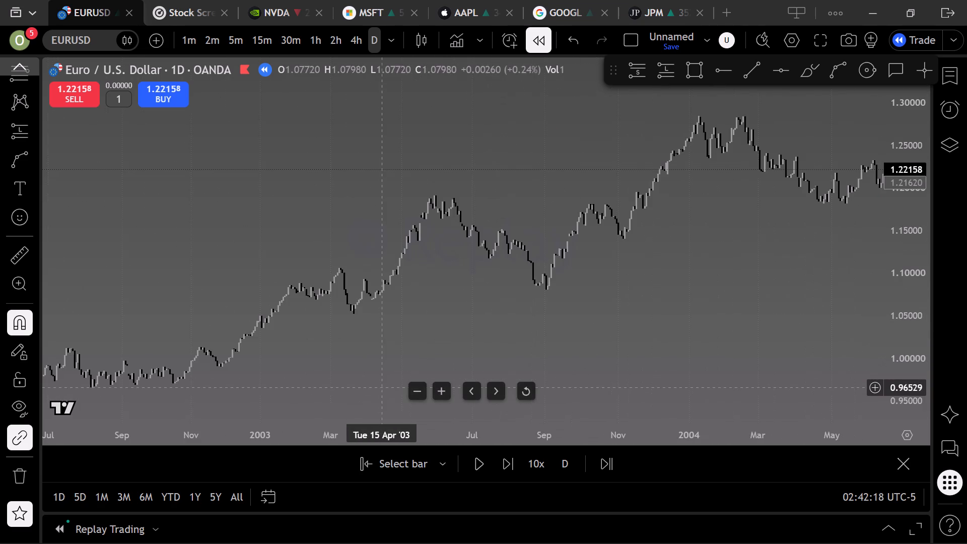
{"action": "left_click_drag", "start_coordinate": [329, 375], "coordinate": [599, 275]}
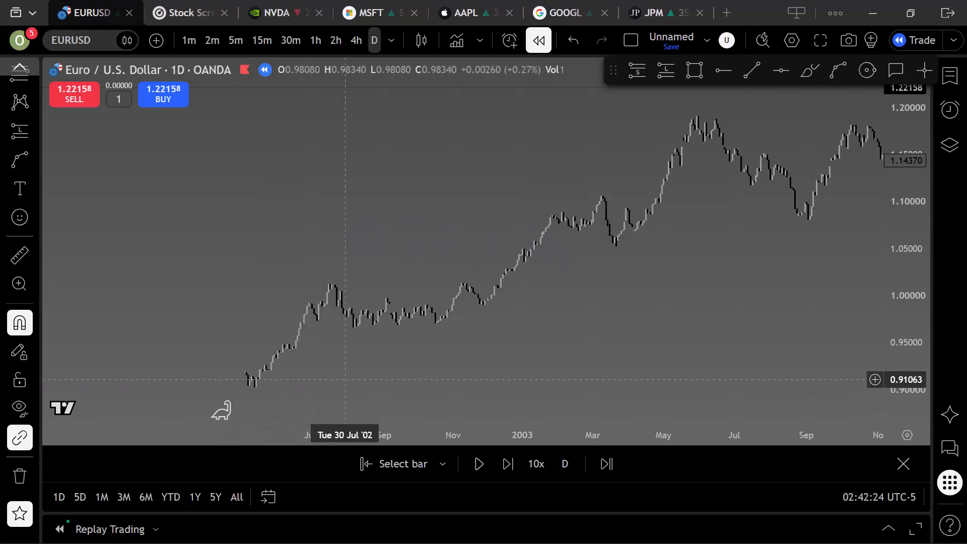
{"action": "scroll", "coordinate": [507, 334], "scroll_direction": "down", "scroll_amount": 7}
{"action": "left_click_drag", "start_coordinate": [682, 302], "coordinate": [0, 519]}
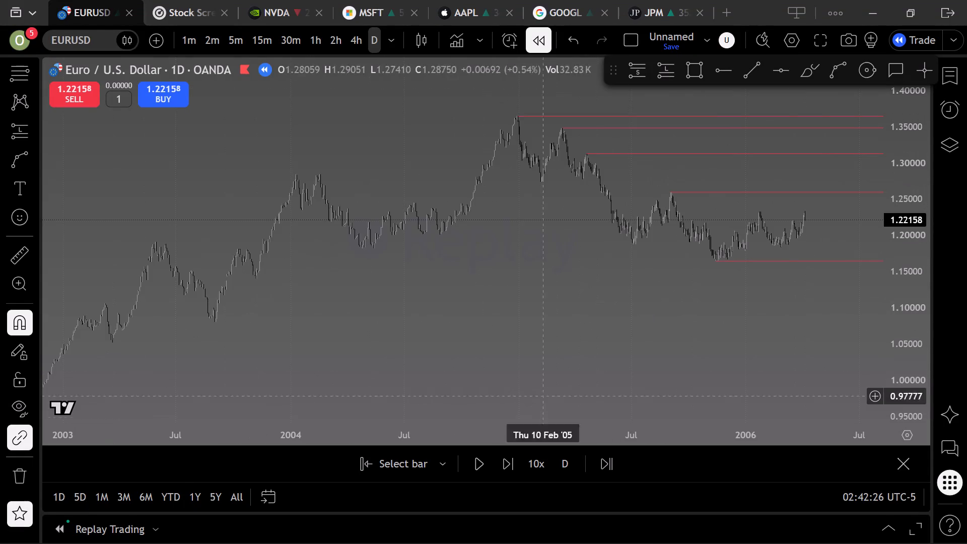
{"action": "left_click_drag", "start_coordinate": [693, 367], "coordinate": [416, 364]}
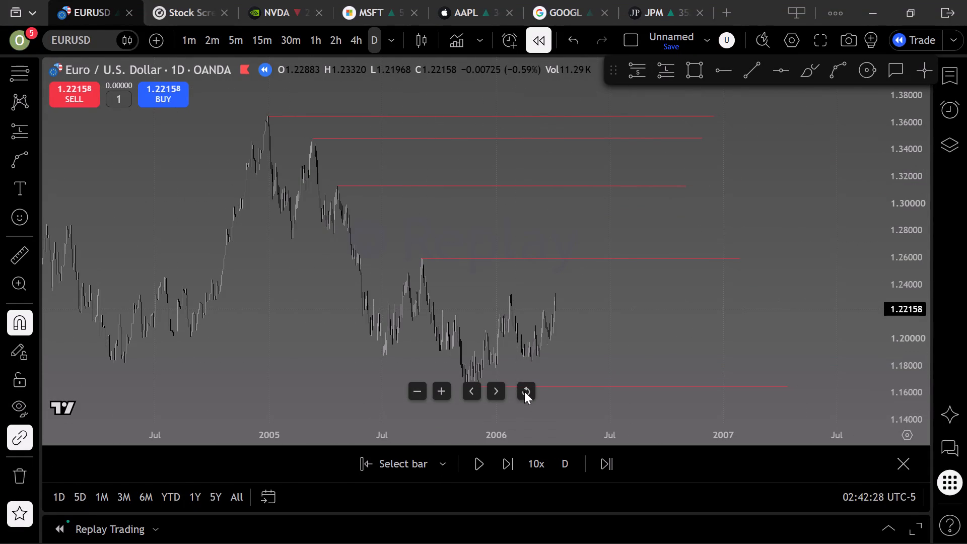
{"action": "left_click", "coordinate": [523, 391]}
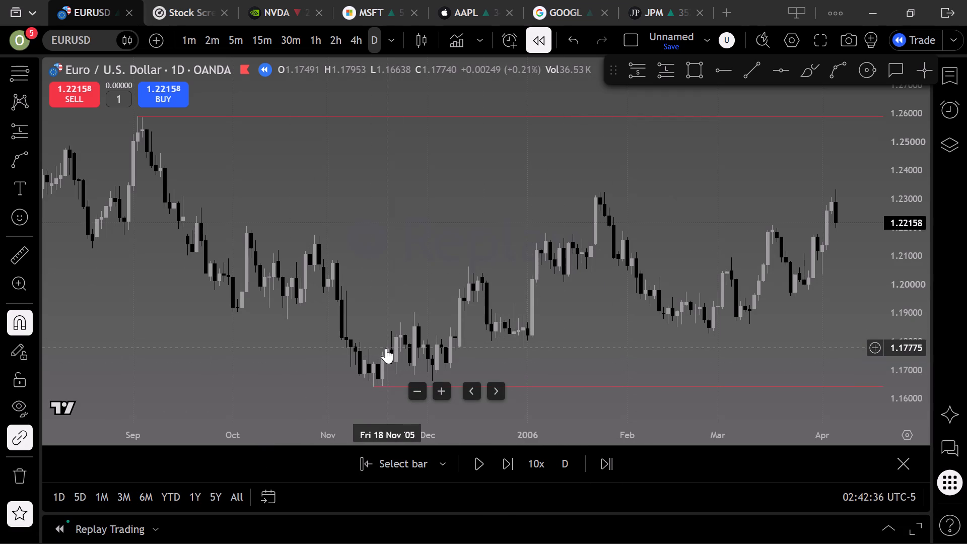
Draw a horizontal trend line from the 25 January 2006 high at 1.23232 across to 13 June 2006.
{"action": "left_click_drag", "start_coordinate": [694, 248], "coordinate": [463, 257]}
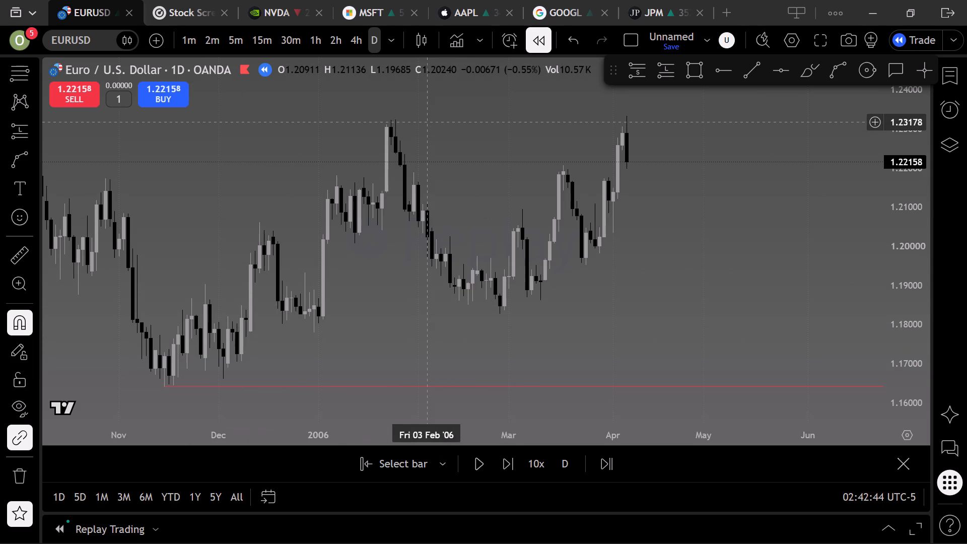
{"action": "left_click_drag", "start_coordinate": [641, 255], "coordinate": [664, 285]}
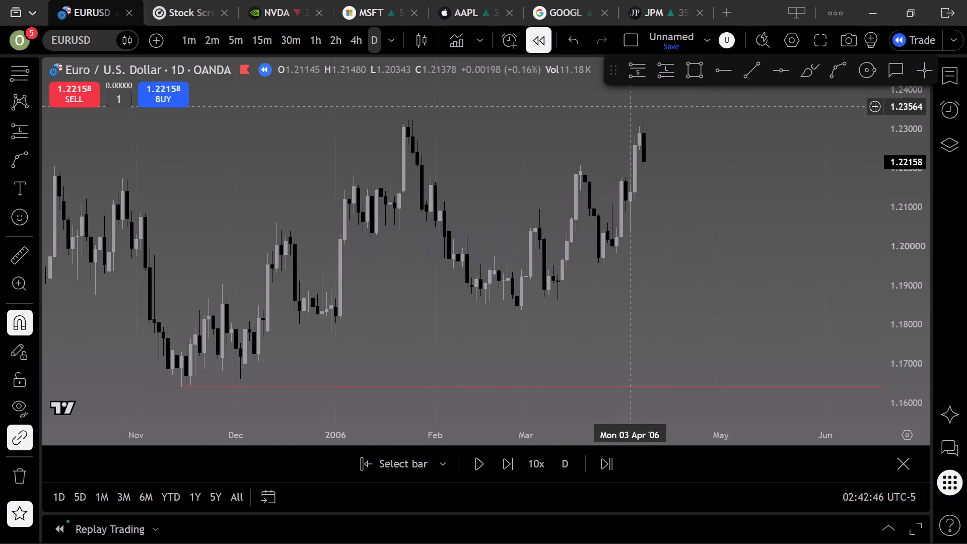
{"action": "left_click", "coordinate": [746, 67]}
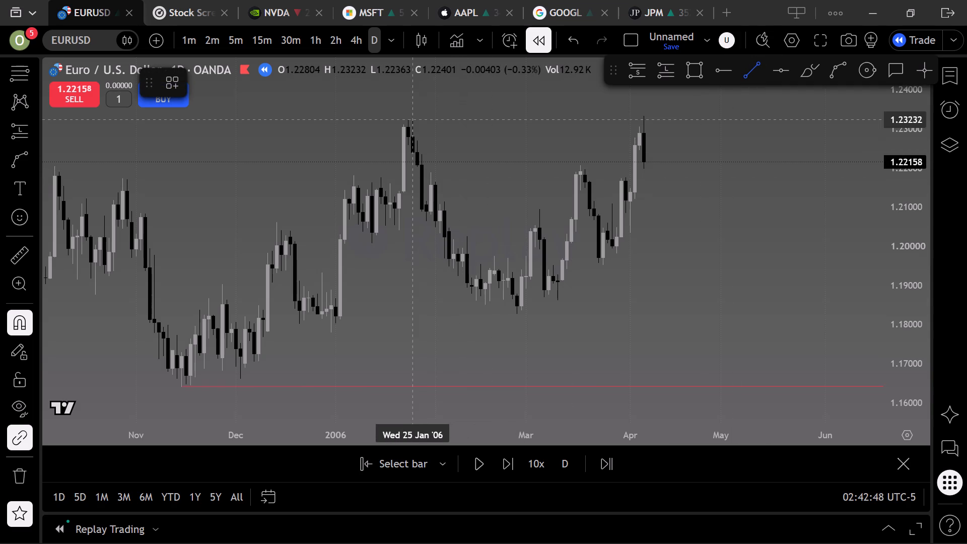
{"action": "left_click", "coordinate": [412, 109]}
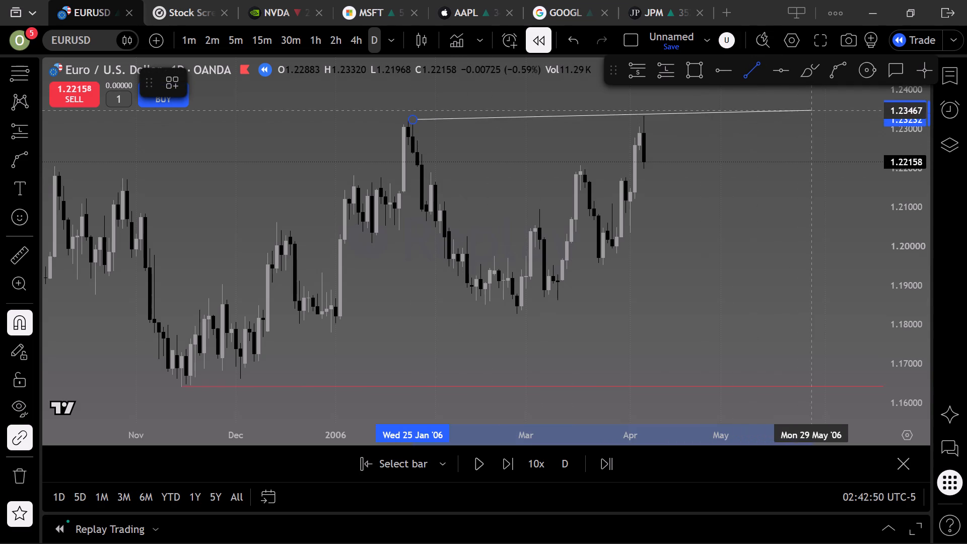
{"action": "left_click", "coordinate": [861, 119]}
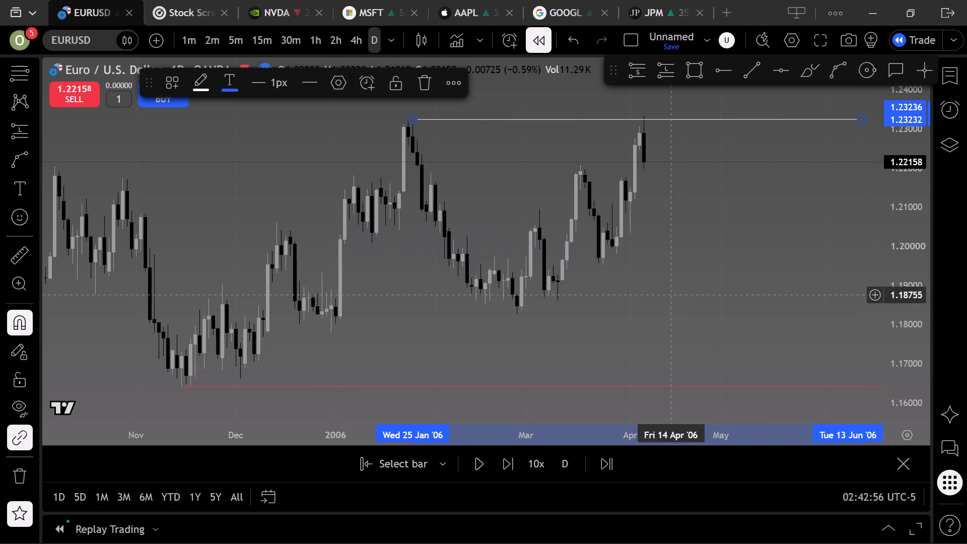
{"action": "left_click", "coordinate": [670, 295]}
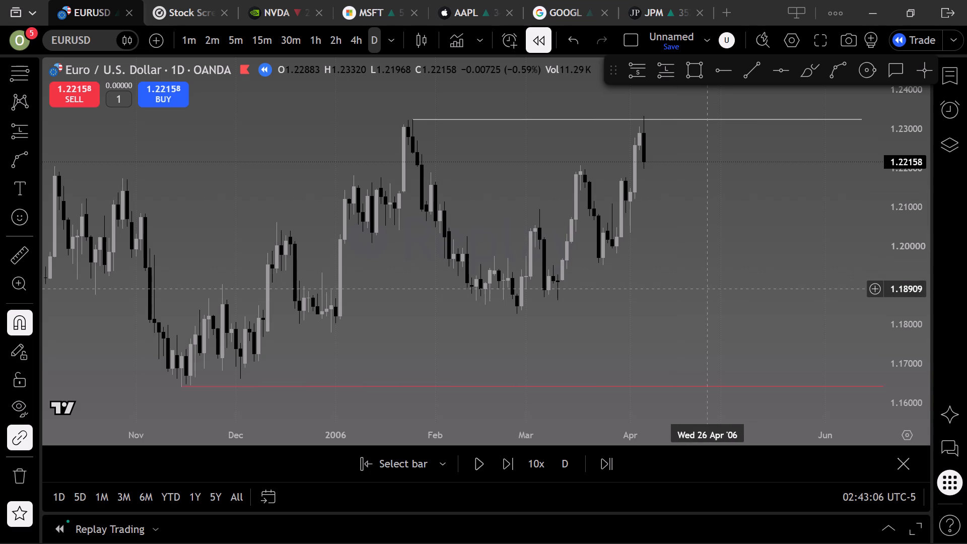
Draw a short, nearly flat trend line from the 31 March 2006 candle's low at 1.20839 to 7 April.
{"action": "scroll", "coordinate": [645, 275], "scroll_direction": "up", "scroll_amount": 2}
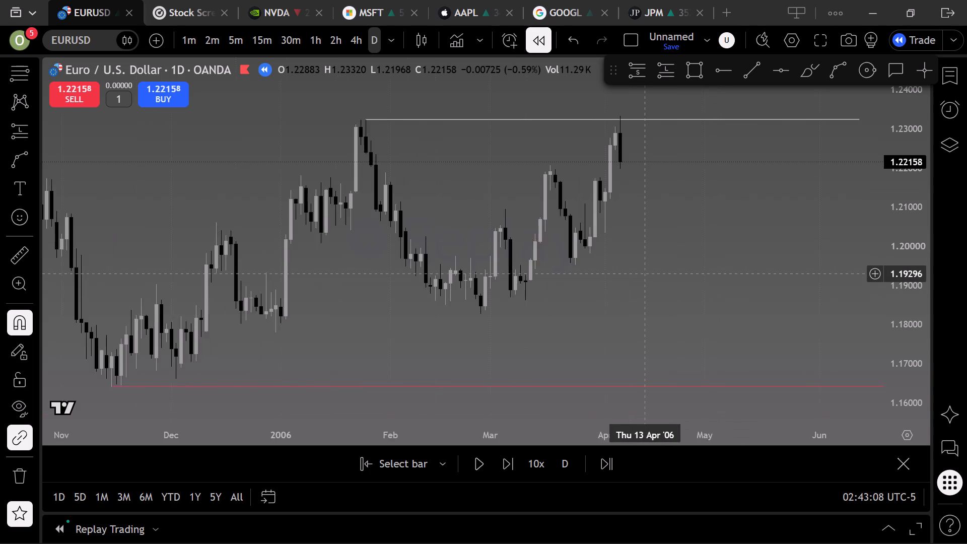
{"action": "scroll", "coordinate": [645, 274], "scroll_direction": "up", "scroll_amount": 1}
{"action": "scroll", "coordinate": [635, 209], "scroll_direction": "up", "scroll_amount": 7}
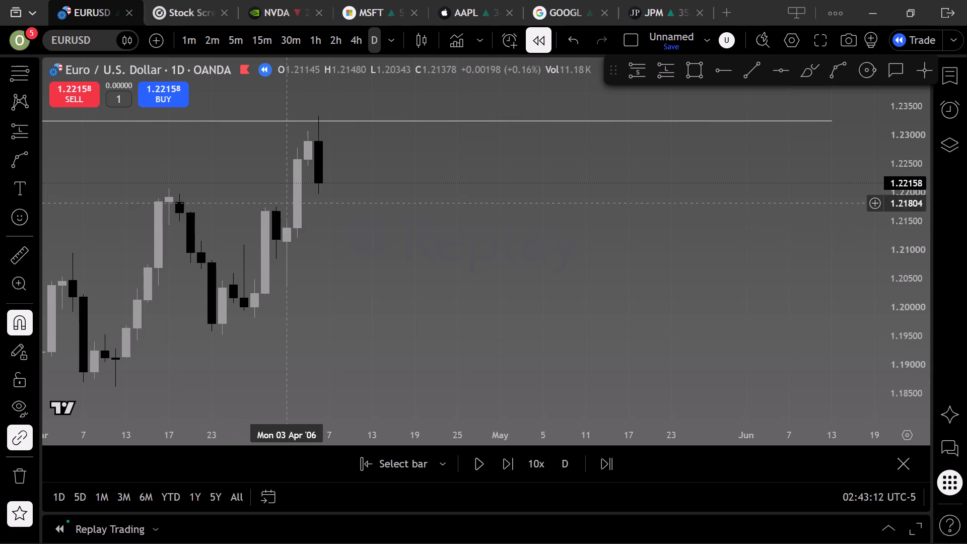
{"action": "left_click", "coordinate": [739, 74]}
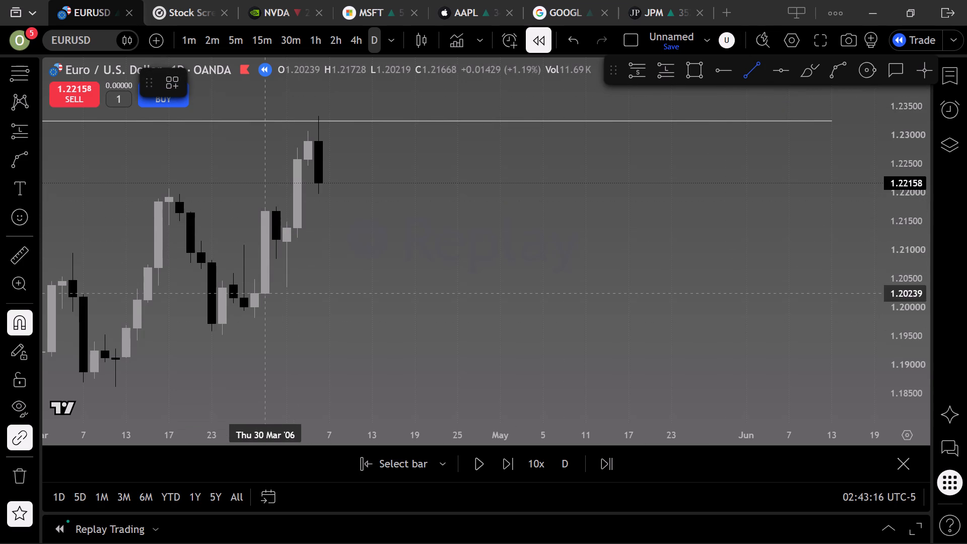
{"action": "left_click", "coordinate": [275, 260]}
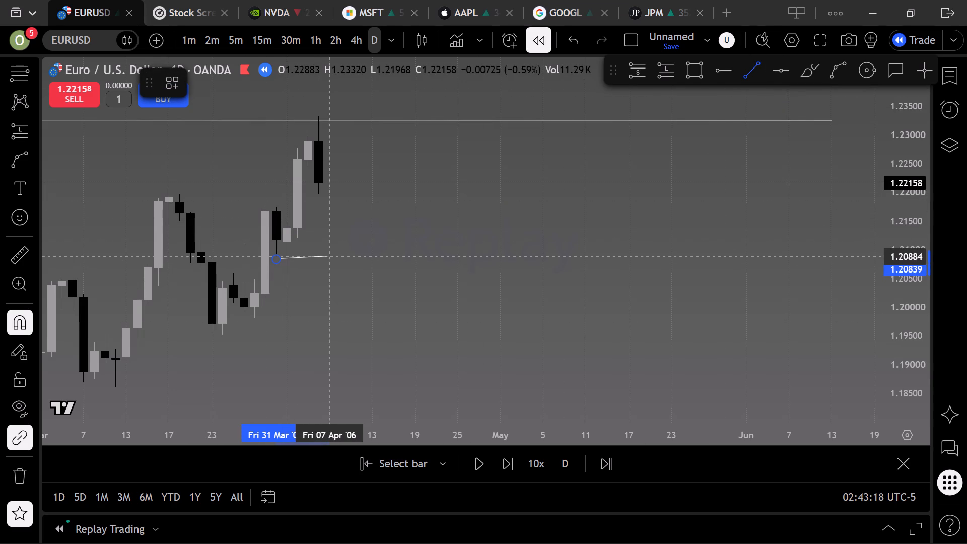
{"action": "left_click", "coordinate": [328, 258]}
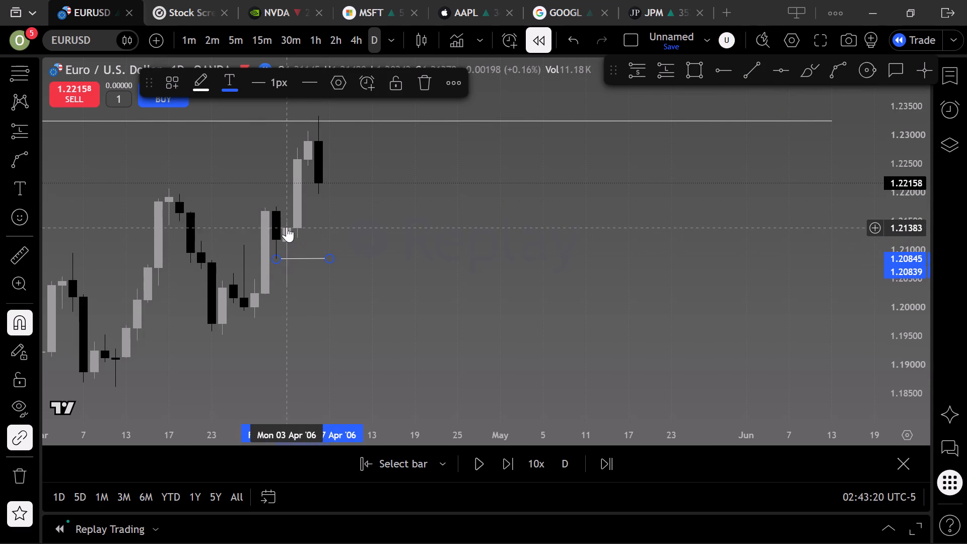
Draw a short horizontal trend line from the 31 March 2006 candle's high at 1.21751 to 11 April.
{"action": "left_click", "coordinate": [752, 72]}
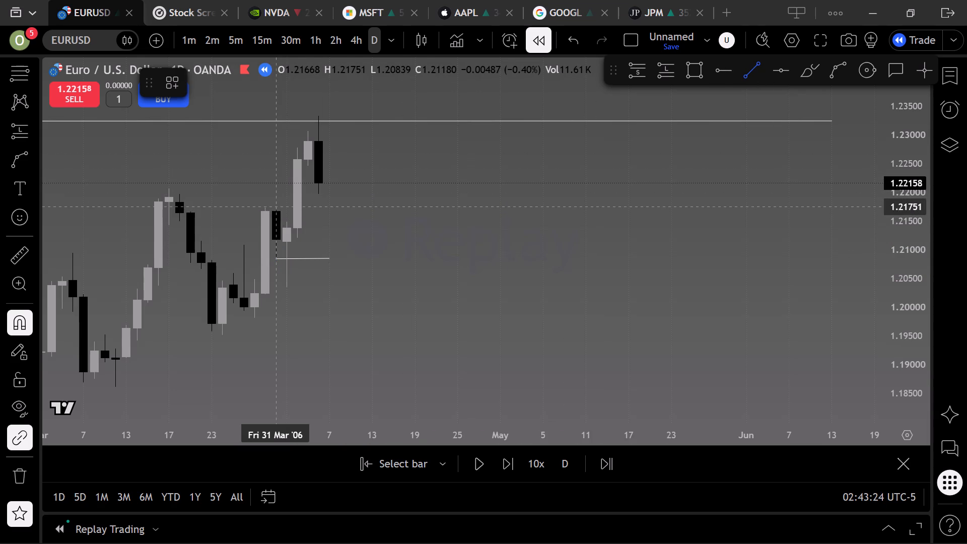
{"action": "left_click", "coordinate": [277, 204]}
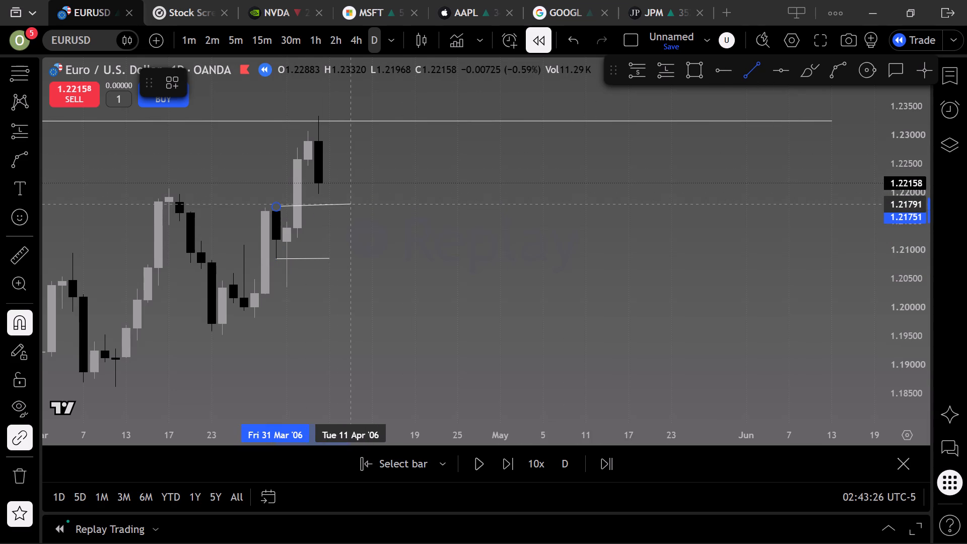
{"action": "left_click", "coordinate": [354, 207]}
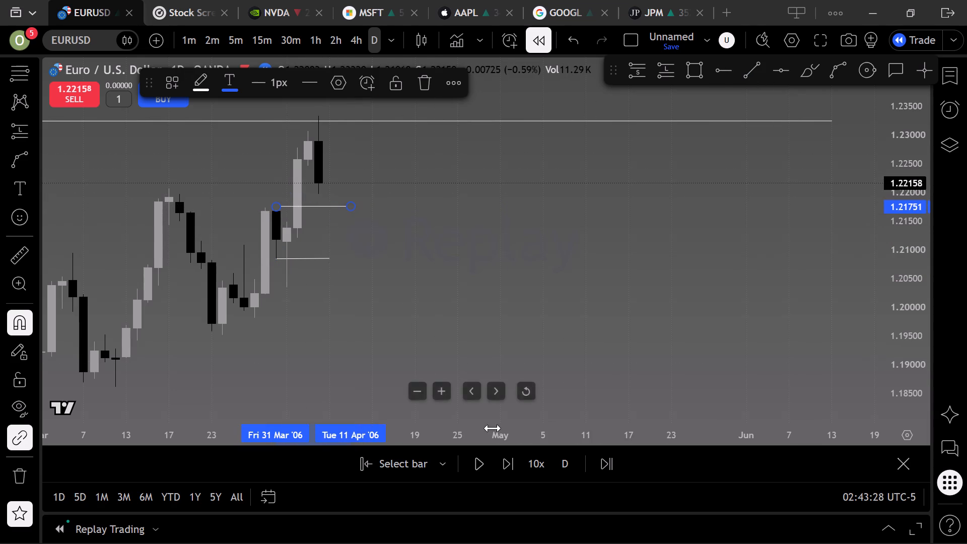
{"action": "left_click", "coordinate": [466, 281]}
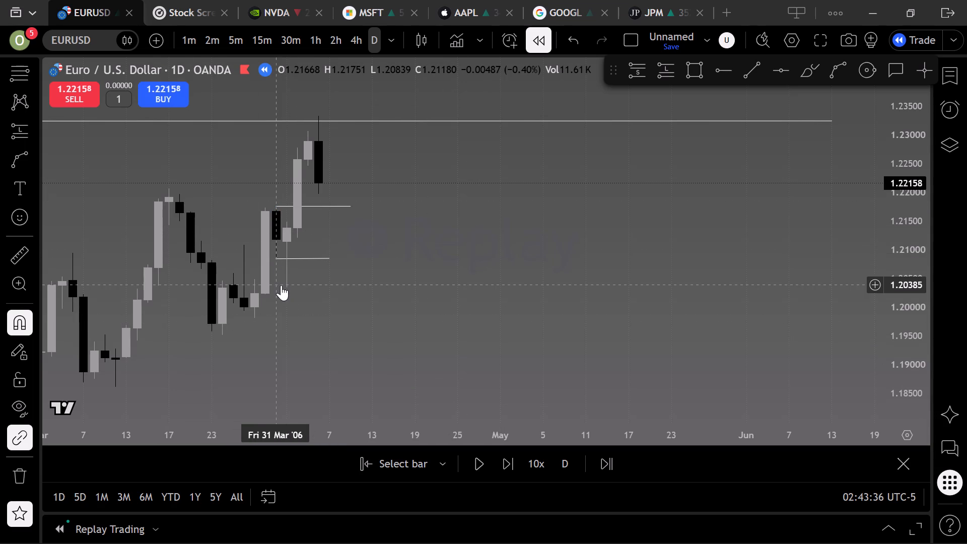
Examine how price behaved around the marked 31 March candle range within the wider January to April 2006 daily structure.
{"action": "scroll", "coordinate": [305, 304], "scroll_direction": "down", "scroll_amount": 6}
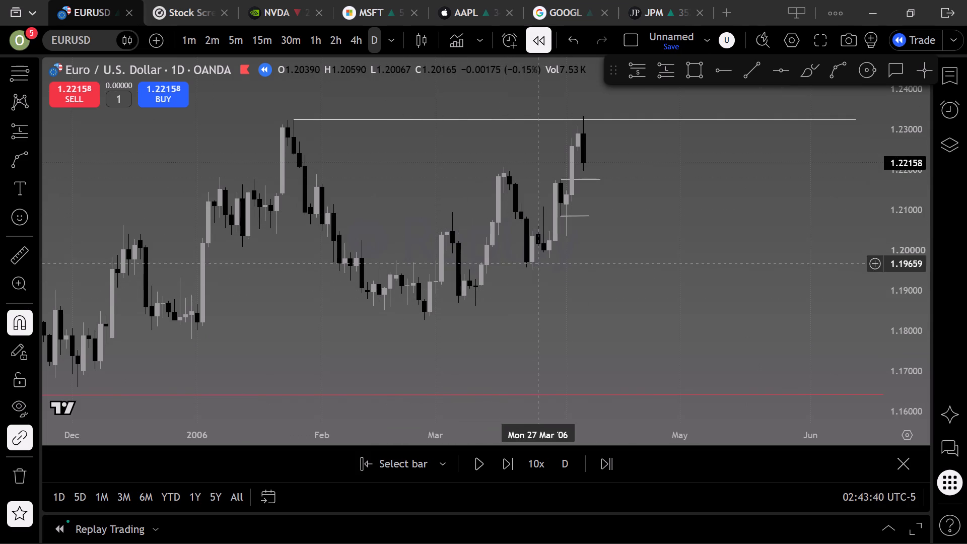
{"action": "scroll", "coordinate": [591, 260], "scroll_direction": "down", "scroll_amount": 1}
{"action": "scroll", "coordinate": [604, 235], "scroll_direction": "up", "scroll_amount": 5}
{"action": "scroll", "coordinate": [421, 286], "scroll_direction": "up", "scroll_amount": 3}
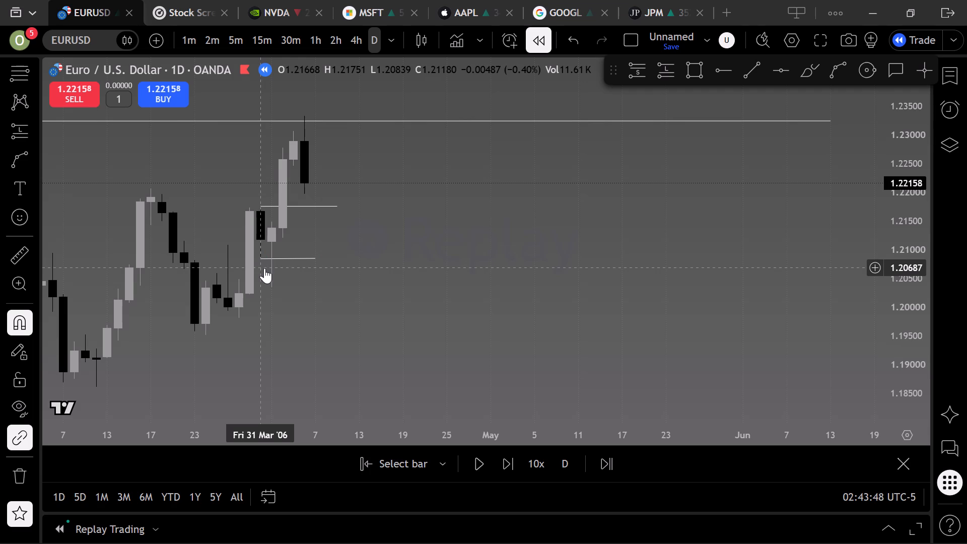
{"action": "scroll", "coordinate": [264, 283], "scroll_direction": "down", "scroll_amount": 3}
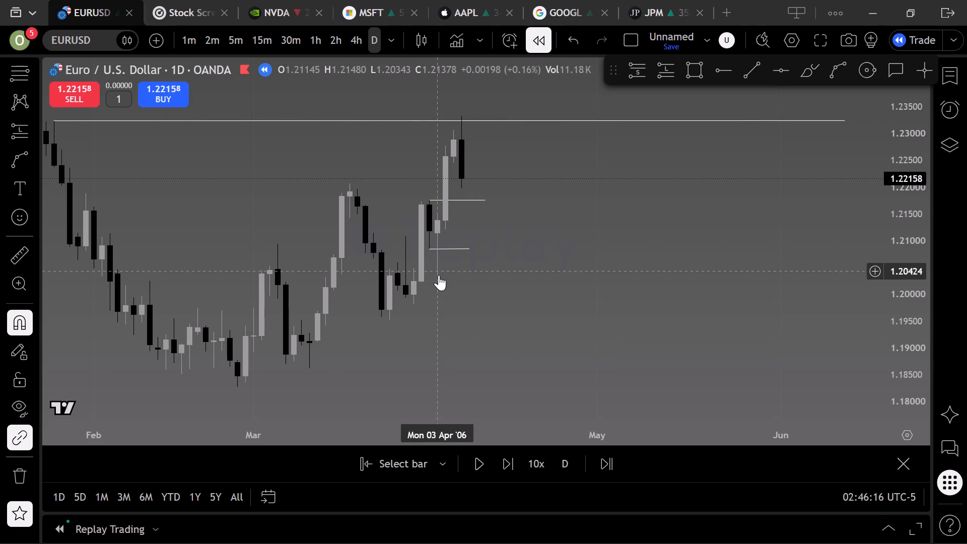
Rewind the bar replay so the chart ends on the 31 March 2006 daily candle.
{"action": "scroll", "coordinate": [440, 272], "scroll_direction": "up", "scroll_amount": 4}
{"action": "left_click_drag", "start_coordinate": [431, 255], "coordinate": [732, 230]}
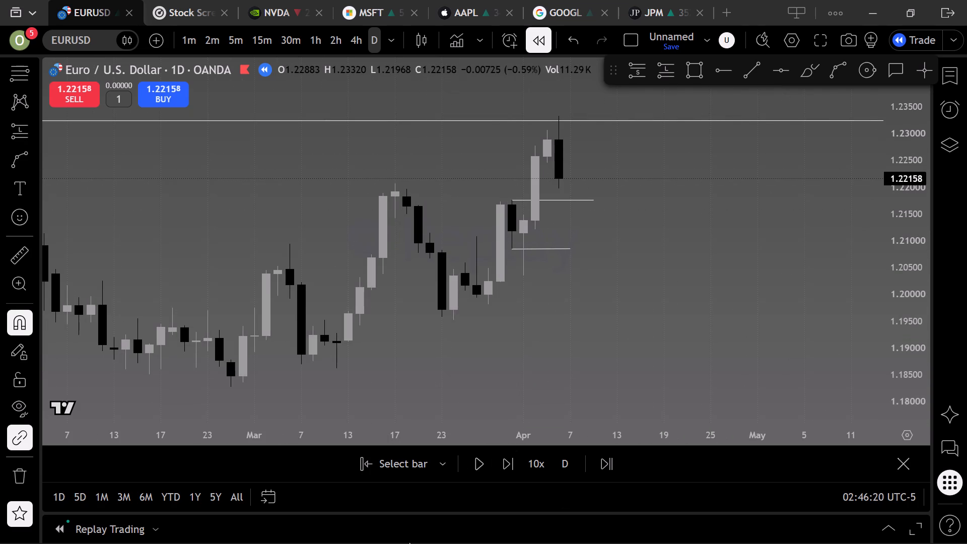
{"action": "left_click", "coordinate": [413, 465]}
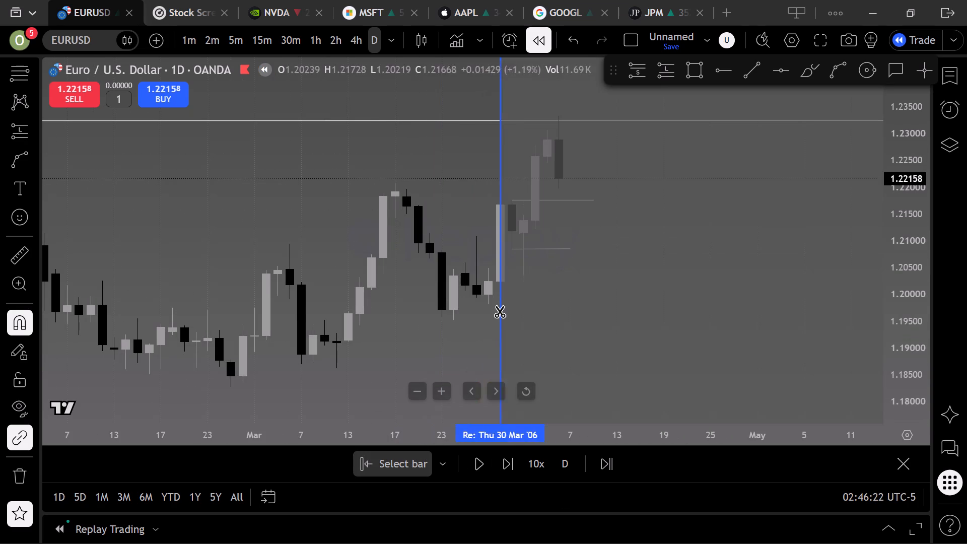
{"action": "left_click", "coordinate": [528, 287]}
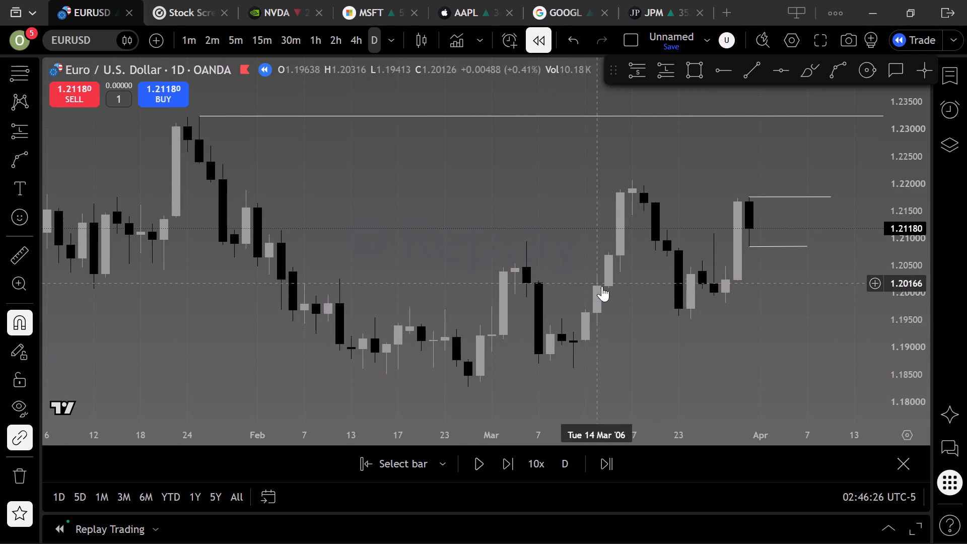
Switch the EURUSD chart to the 1-hour timeframe.
{"action": "left_click", "coordinate": [318, 47]}
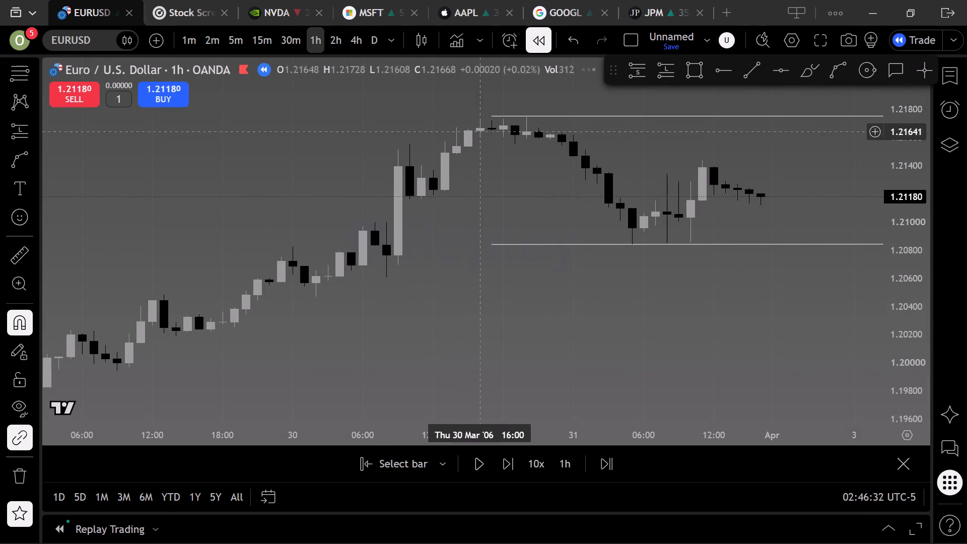
Examine the hourly price structure leading into the marked 31 March range, from the recent swings back to the January high.
{"action": "scroll", "coordinate": [664, 204], "scroll_direction": "up", "scroll_amount": 5}
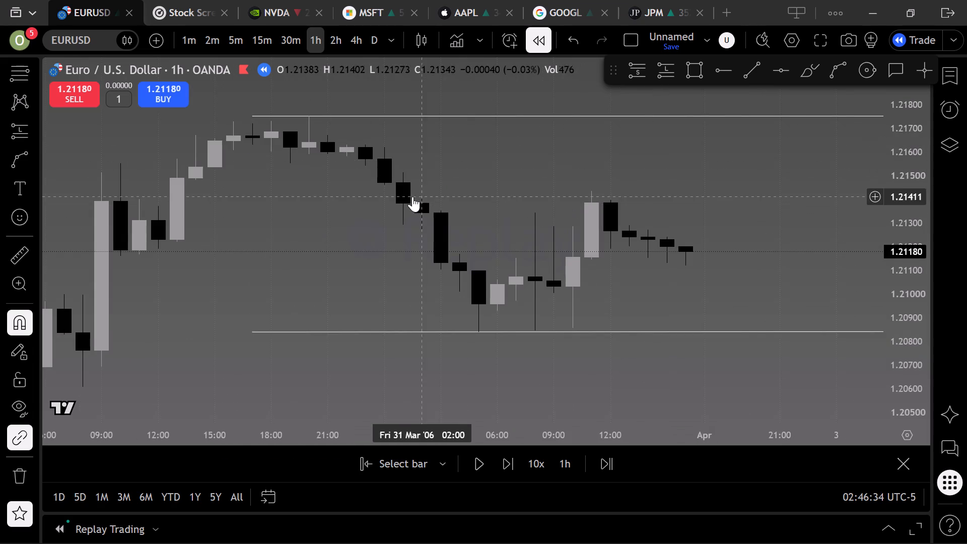
{"action": "scroll", "coordinate": [412, 196], "scroll_direction": "down", "scroll_amount": 2}
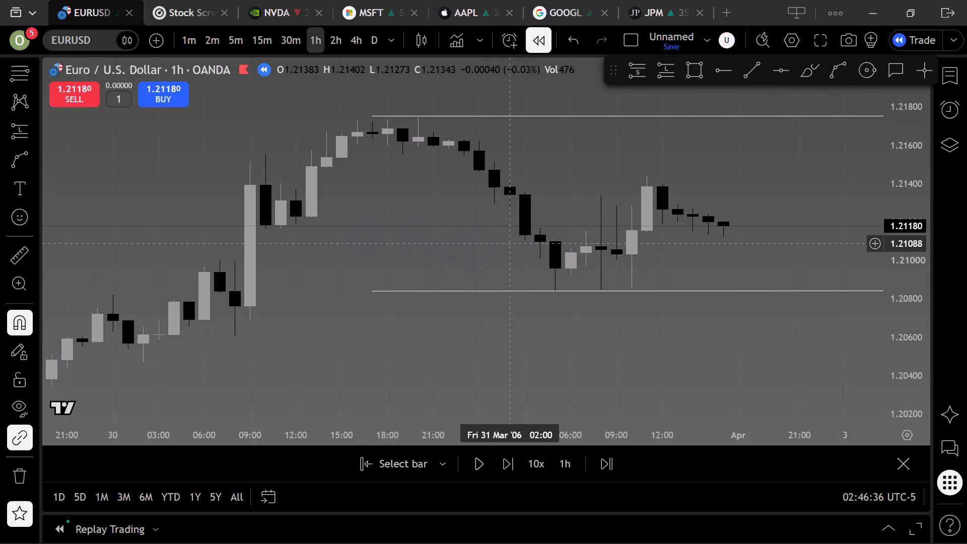
{"action": "scroll", "coordinate": [516, 243], "scroll_direction": "down", "scroll_amount": 5}
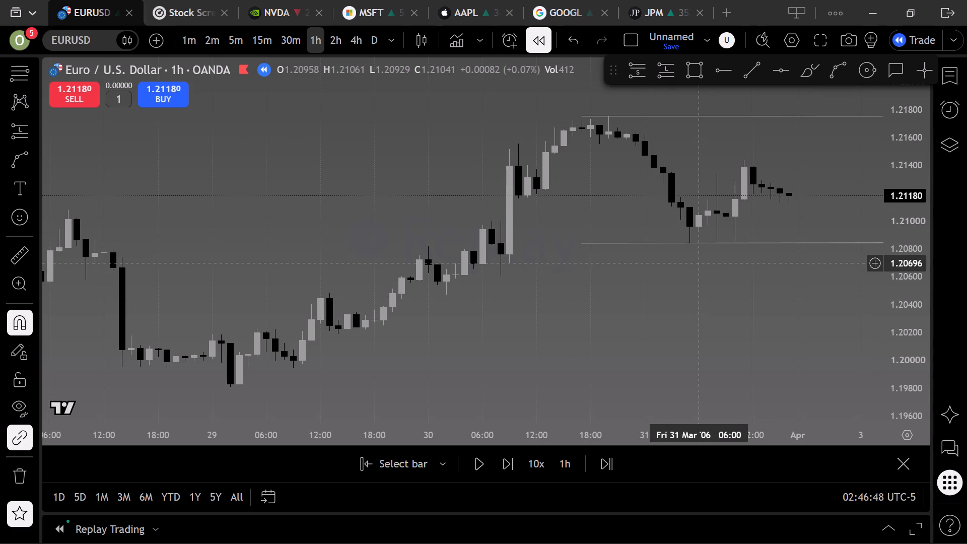
{"action": "scroll", "coordinate": [668, 295], "scroll_direction": "down", "scroll_amount": 5}
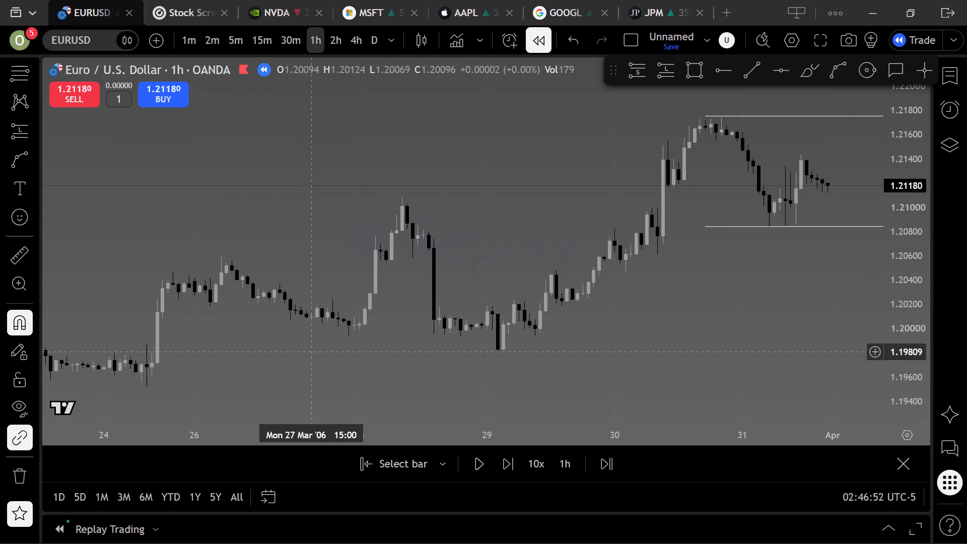
{"action": "left_click_drag", "start_coordinate": [801, 331], "coordinate": [771, 347]}
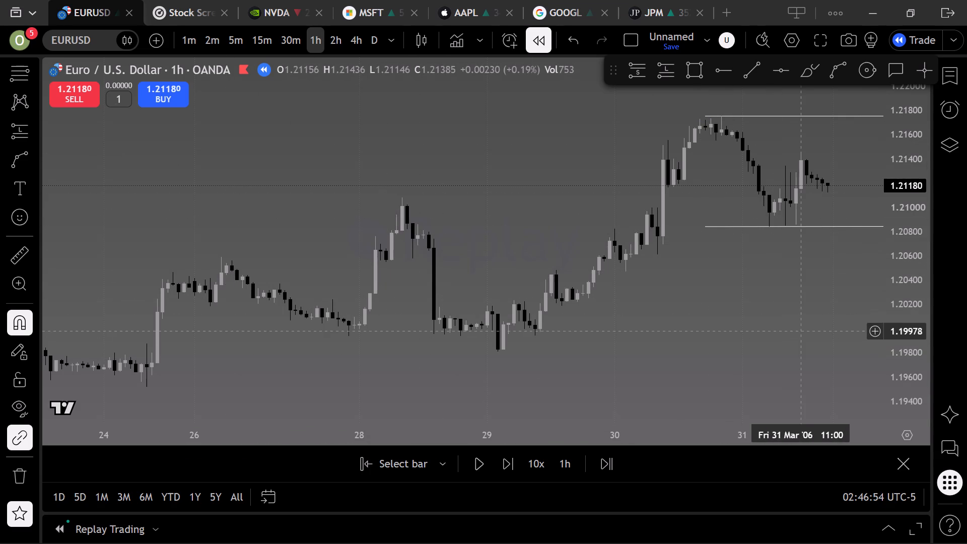
{"action": "left_click_drag", "start_coordinate": [771, 347], "coordinate": [369, 543]}
{"action": "scroll", "coordinate": [481, 435], "scroll_direction": "down", "scroll_amount": 19}
{"action": "scroll", "coordinate": [734, 77], "scroll_direction": "down", "scroll_amount": 7}
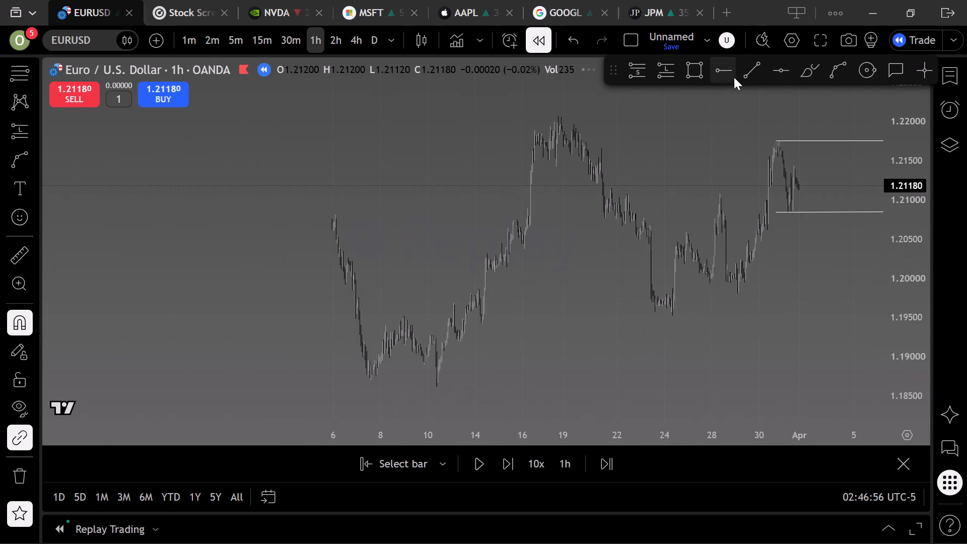
{"action": "scroll", "coordinate": [689, 155], "scroll_direction": "down", "scroll_amount": 20}
{"action": "scroll", "coordinate": [689, 155], "scroll_direction": "down", "scroll_amount": 8}
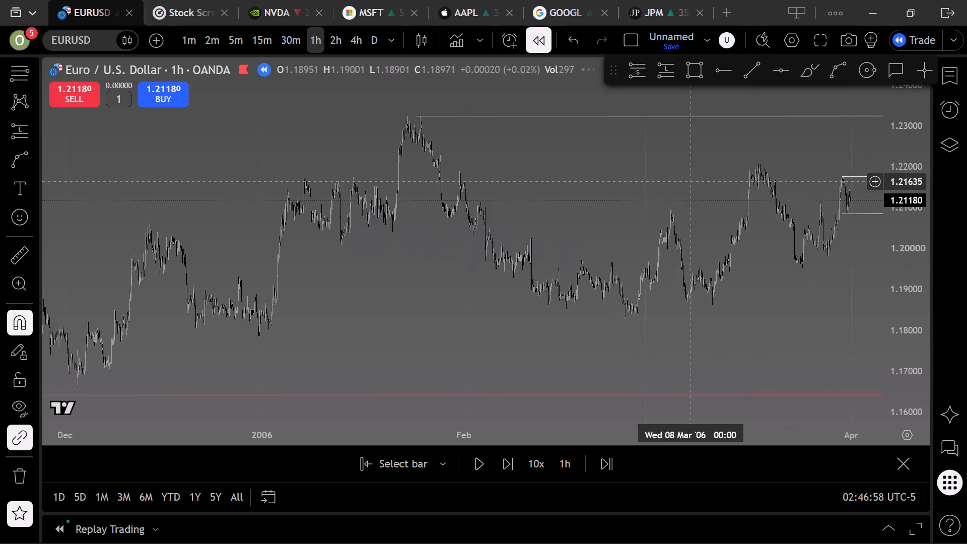
{"action": "left_click_drag", "start_coordinate": [761, 160], "coordinate": [400, 225]}
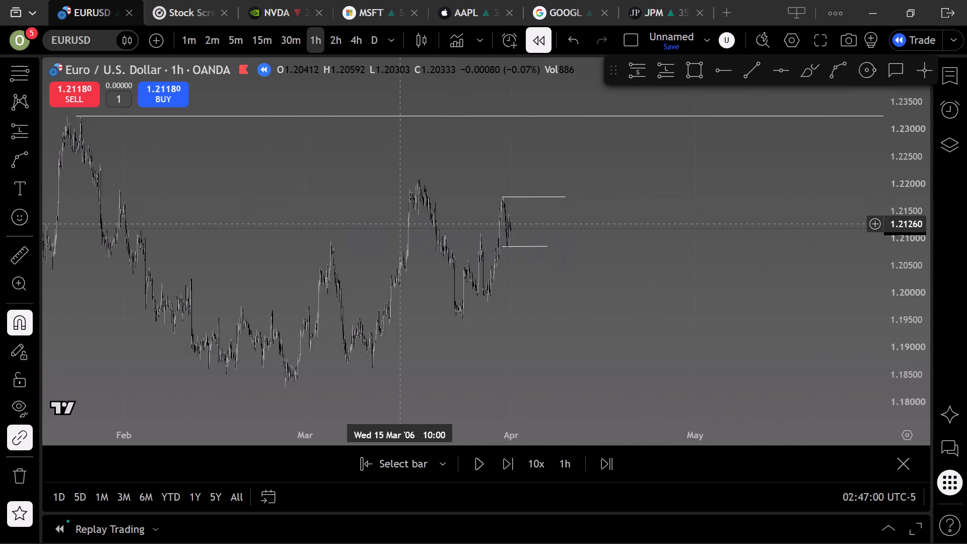
{"action": "left_click_drag", "start_coordinate": [400, 225], "coordinate": [464, 266]}
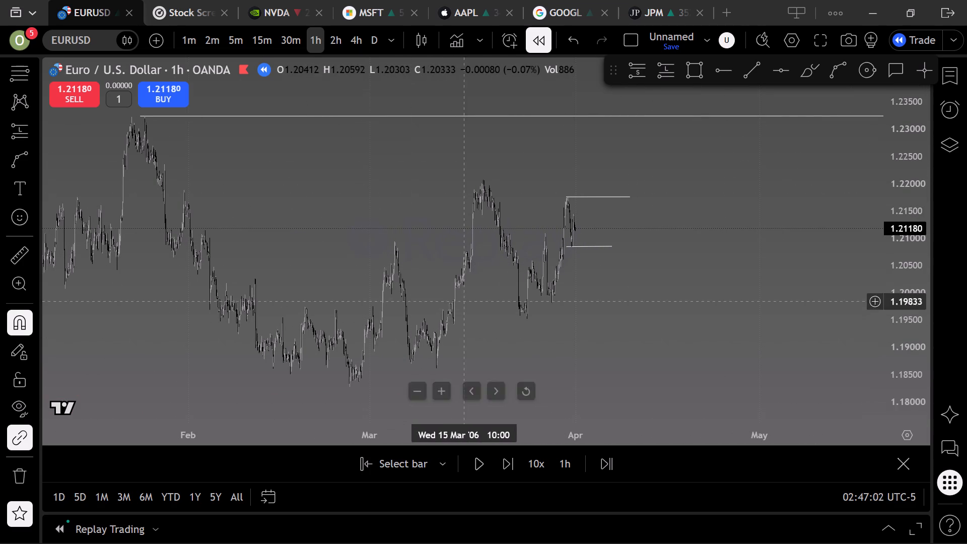
{"action": "scroll", "coordinate": [760, 258], "scroll_direction": "up", "scroll_amount": 9}
{"action": "left_click_drag", "start_coordinate": [484, 387], "coordinate": [738, 310]}
{"action": "scroll", "coordinate": [639, 314], "scroll_direction": "up", "scroll_amount": 8}
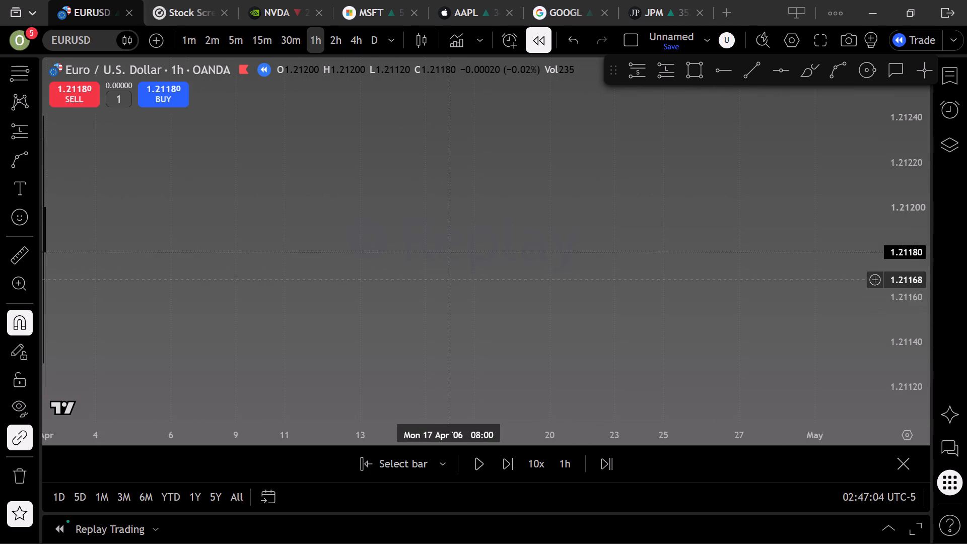
{"action": "left_click_drag", "start_coordinate": [443, 280], "coordinate": [922, 251]}
{"action": "scroll", "coordinate": [582, 344], "scroll_direction": "up", "scroll_amount": 2}
{"action": "left_click_drag", "start_coordinate": [536, 313], "coordinate": [734, 308]}
{"action": "scroll", "coordinate": [734, 308], "scroll_direction": "up", "scroll_amount": 2}
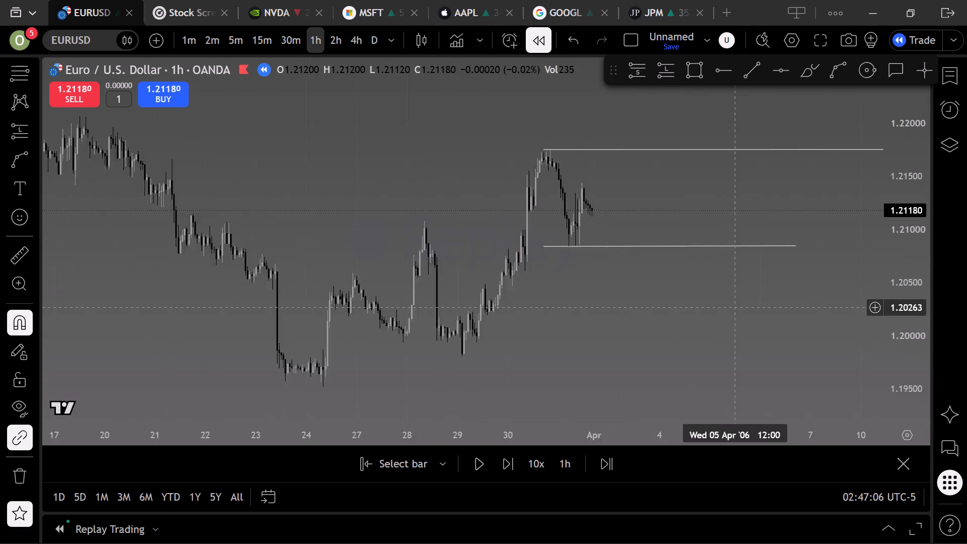
{"action": "scroll", "coordinate": [734, 308], "scroll_direction": "up", "scroll_amount": 5}
{"action": "left_click_drag", "start_coordinate": [411, 337], "coordinate": [588, 346]}
{"action": "scroll", "coordinate": [595, 344], "scroll_direction": "up", "scroll_amount": 2}
{"action": "left_click_drag", "start_coordinate": [462, 336], "coordinate": [638, 321]}
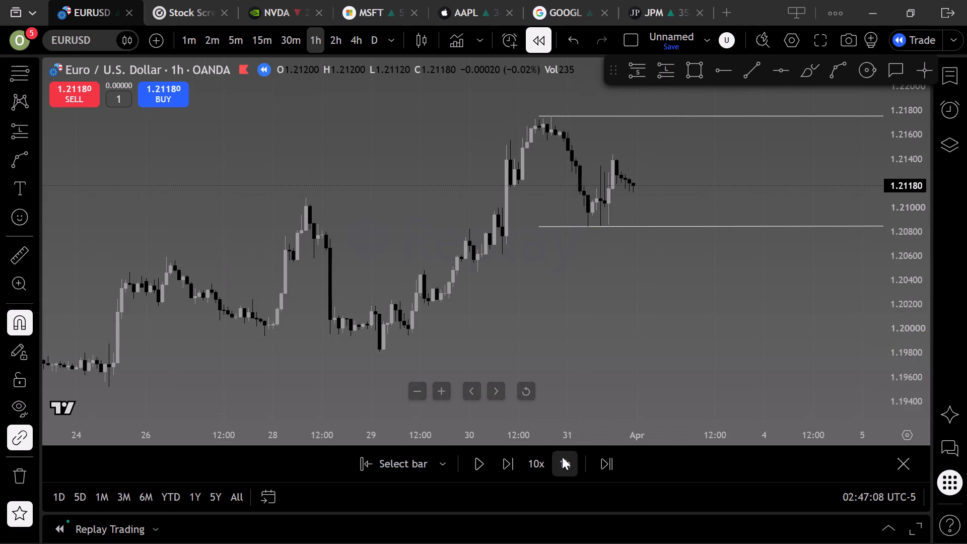
Advance the replay one hourly bar at a time until price breaks below the 31 March low line.
{"action": "left_click", "coordinate": [495, 470]}
{"action": "left_click", "coordinate": [501, 468]}
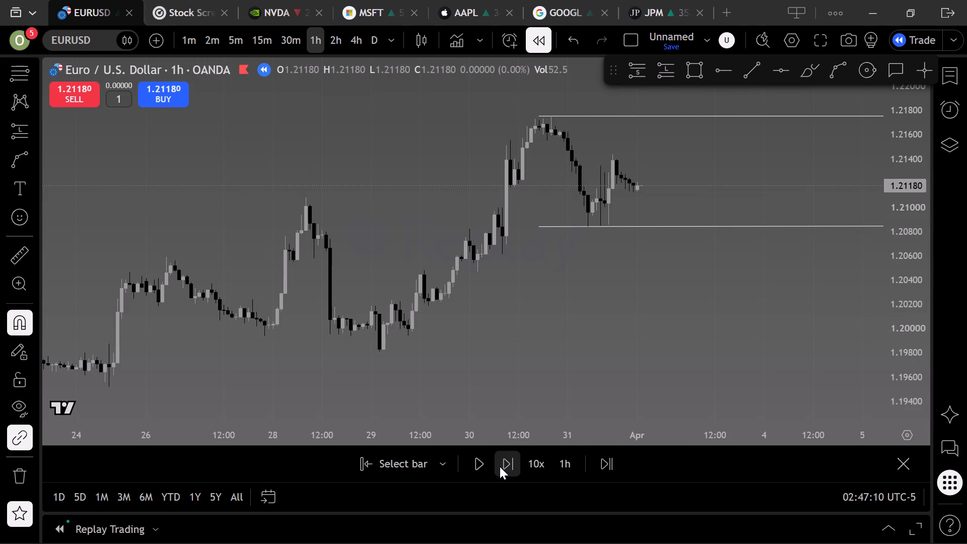
{"action": "left_click", "coordinate": [500, 466]}
{"action": "left_click", "coordinate": [500, 466]}
{"action": "left_click", "coordinate": [500, 466]}
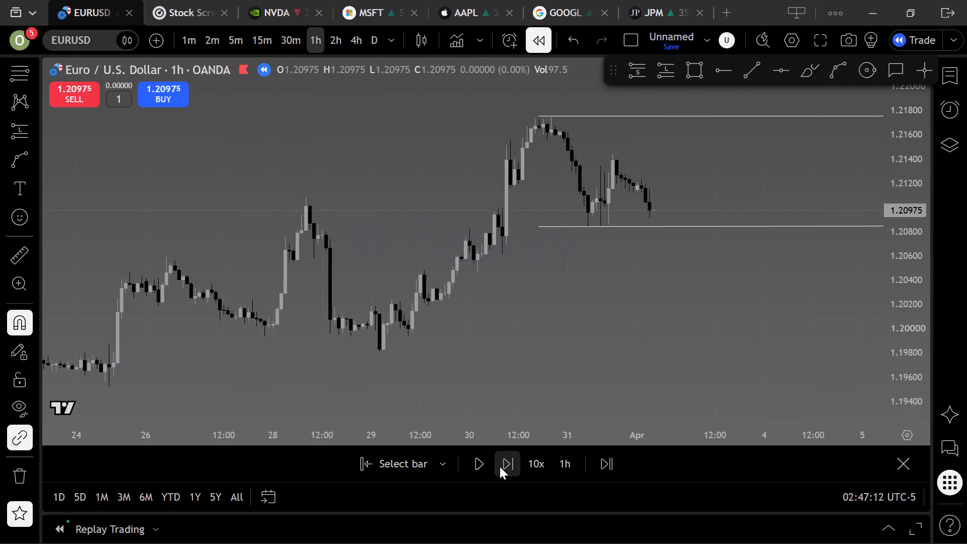
{"action": "left_click", "coordinate": [500, 466]}
{"action": "left_click", "coordinate": [500, 466]}
{"action": "left_click", "coordinate": [500, 466]}
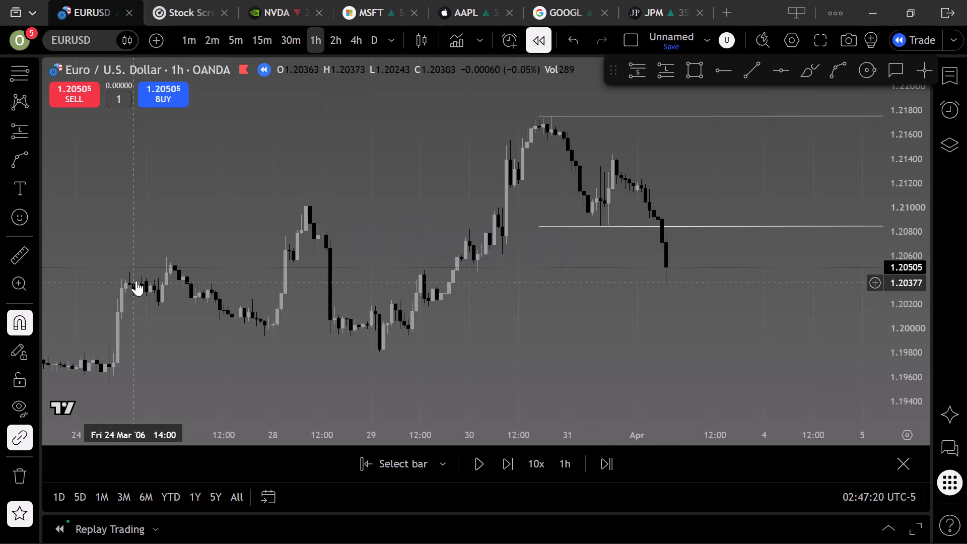
Draw a rectangle zone between 1.20402 and 1.20560 starting 24 March 2006 12:00, and extend it to about 6 April.
{"action": "scroll", "coordinate": [266, 295], "scroll_direction": "down", "scroll_amount": 5}
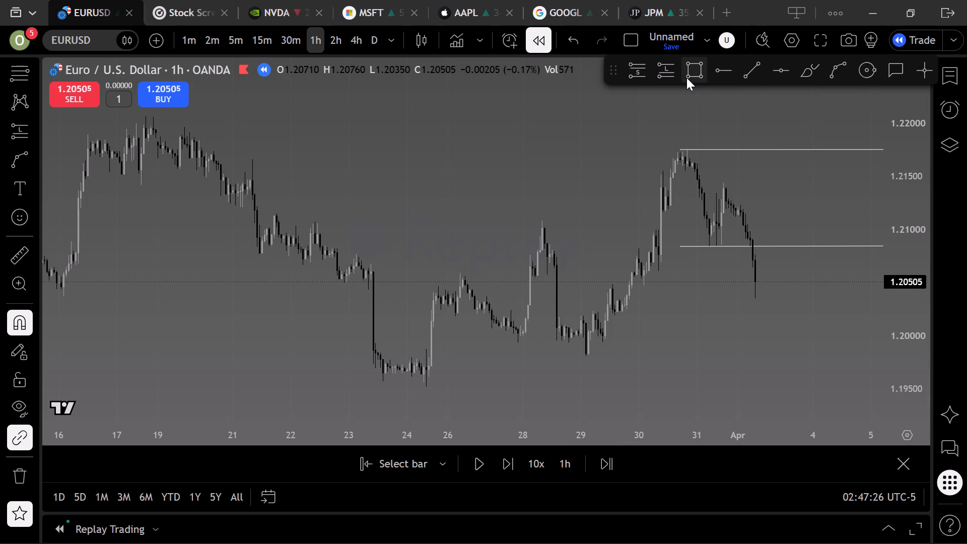
{"action": "left_click", "coordinate": [696, 66]}
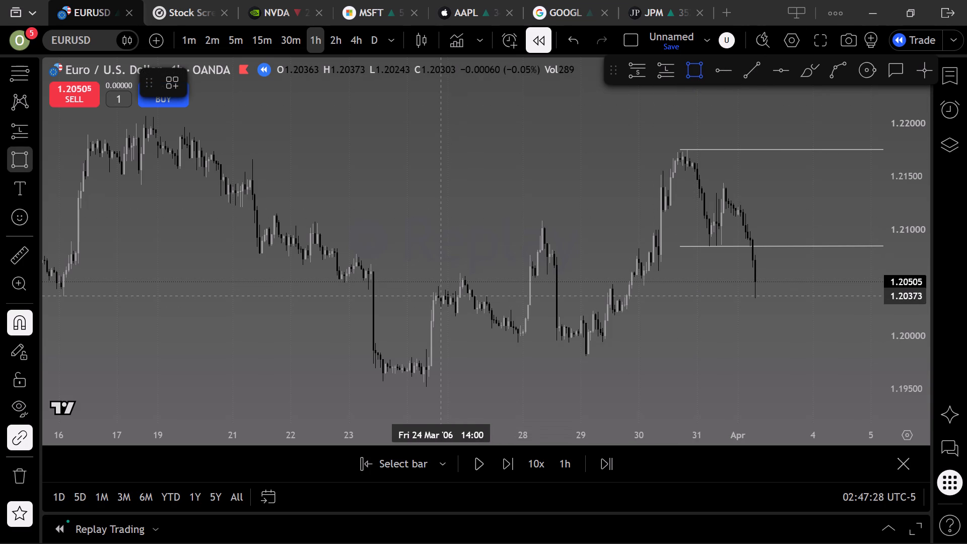
{"action": "left_click", "coordinate": [437, 282]}
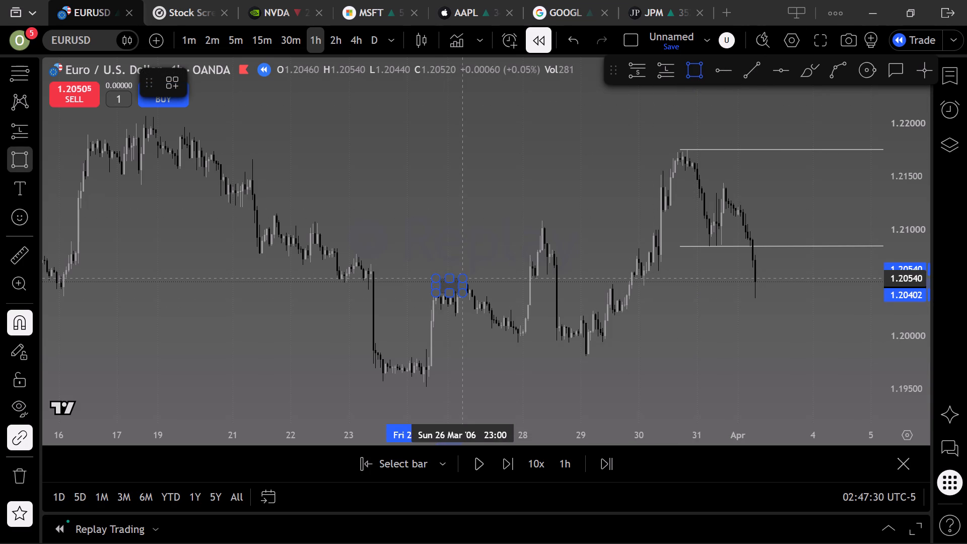
{"action": "left_click", "coordinate": [464, 248]}
{"action": "left_click_drag", "start_coordinate": [467, 285], "coordinate": [501, 281]}
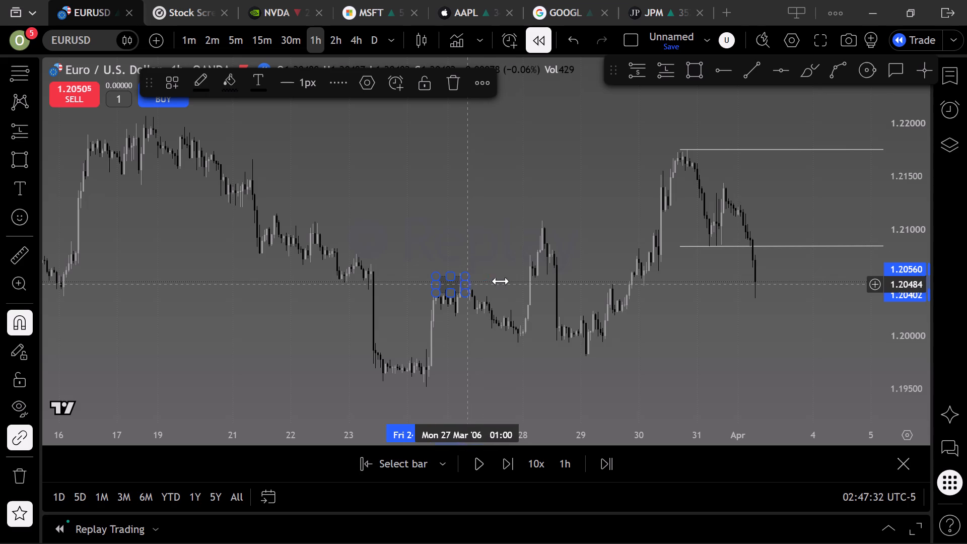
{"action": "left_click_drag", "start_coordinate": [501, 281], "coordinate": [928, 271]}
{"action": "left_click", "coordinate": [720, 398]}
{"action": "scroll", "coordinate": [758, 369], "scroll_direction": "up", "scroll_amount": 5}
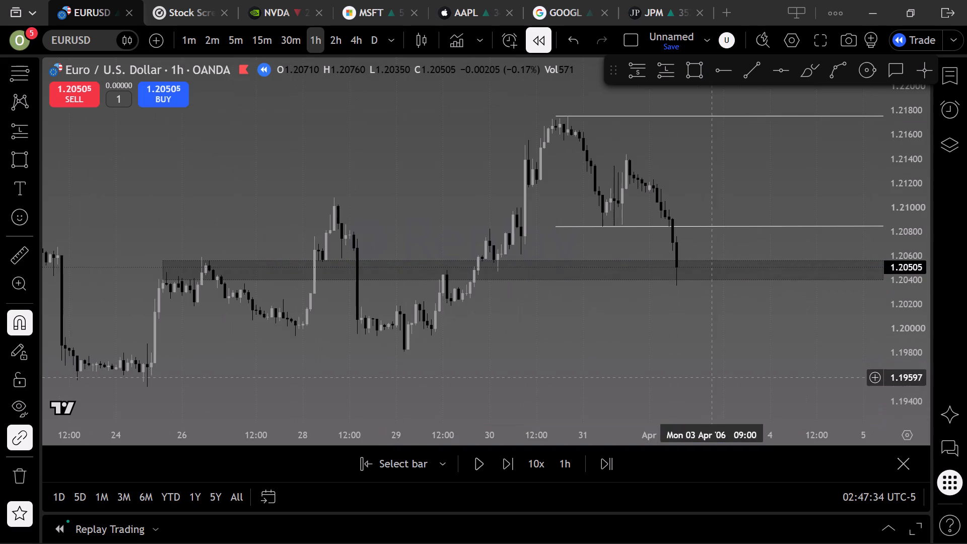
{"action": "left_click_drag", "start_coordinate": [613, 391], "coordinate": [513, 385]}
{"action": "left_click_drag", "start_coordinate": [648, 323], "coordinate": [527, 357]}
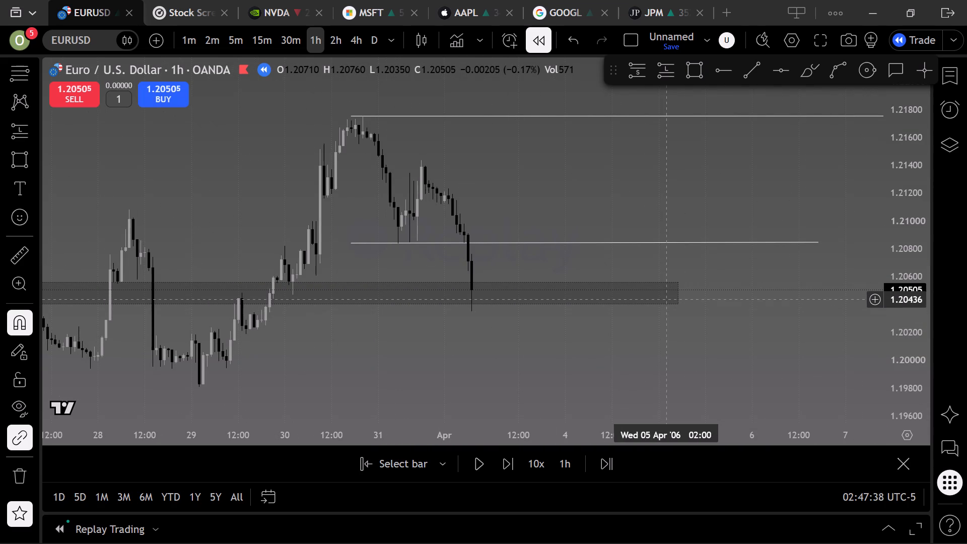
{"action": "left_click_drag", "start_coordinate": [678, 295], "coordinate": [777, 290]}
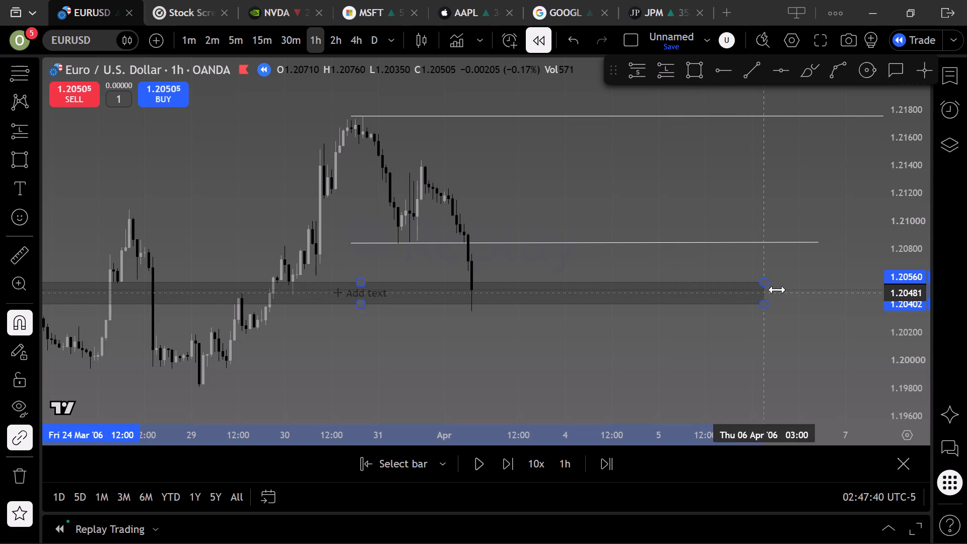
{"action": "left_click_drag", "start_coordinate": [777, 290], "coordinate": [787, 290]}
{"action": "left_click", "coordinate": [535, 359]}
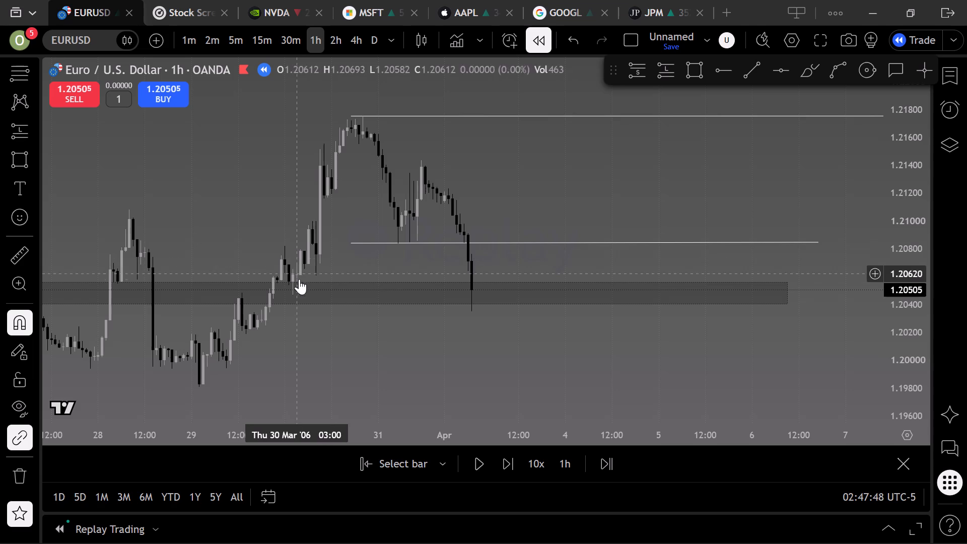
Draw a nearly flat trend line from the 30 March 2006 02:00 low at 1.20468 across to 5 April.
{"action": "left_click", "coordinate": [740, 78]}
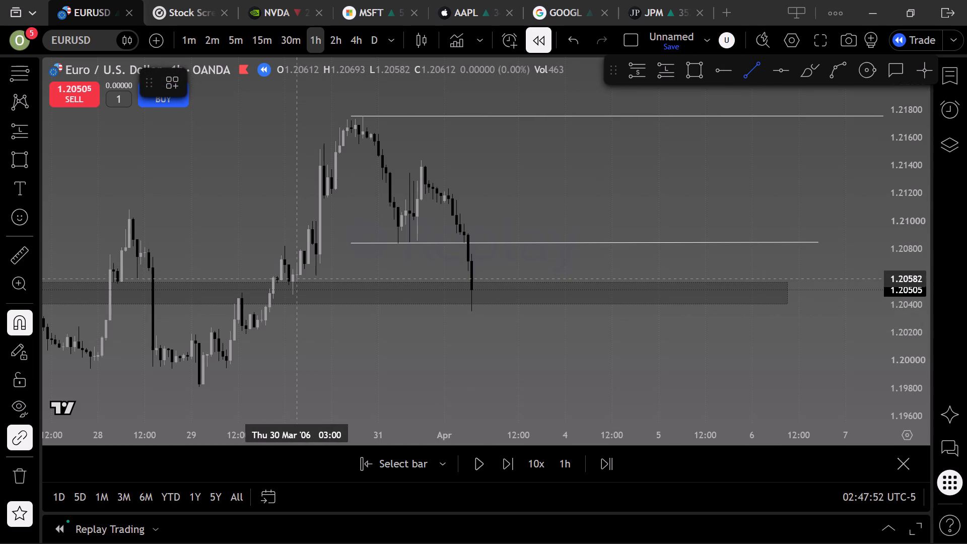
{"action": "left_click", "coordinate": [293, 300]}
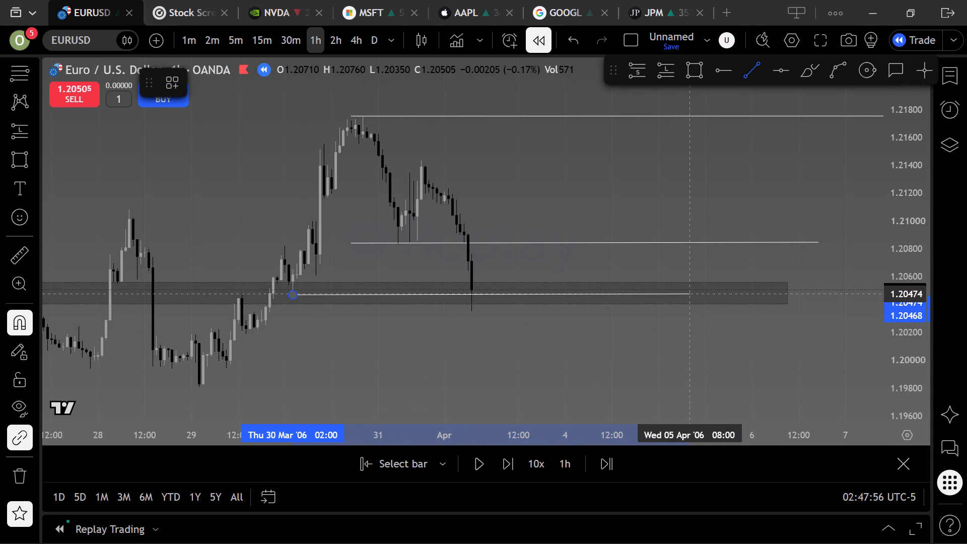
{"action": "left_click", "coordinate": [692, 295]}
{"action": "left_click", "coordinate": [664, 207]}
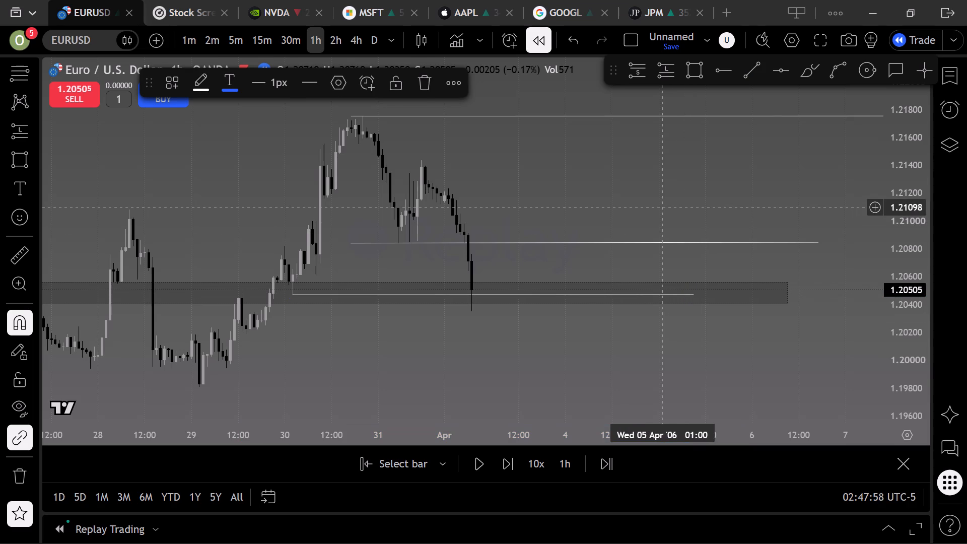
{"action": "scroll", "coordinate": [663, 207], "scroll_direction": "down", "scroll_amount": 3}
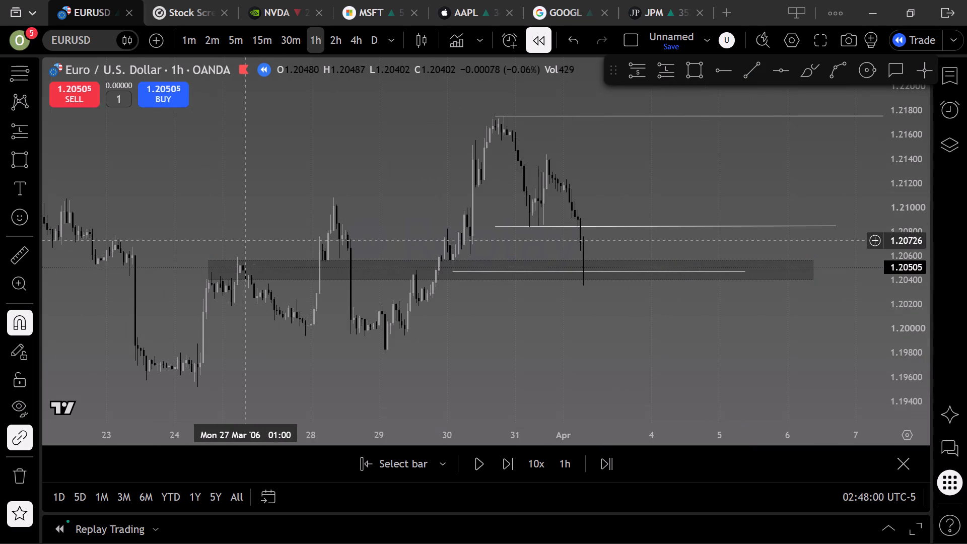
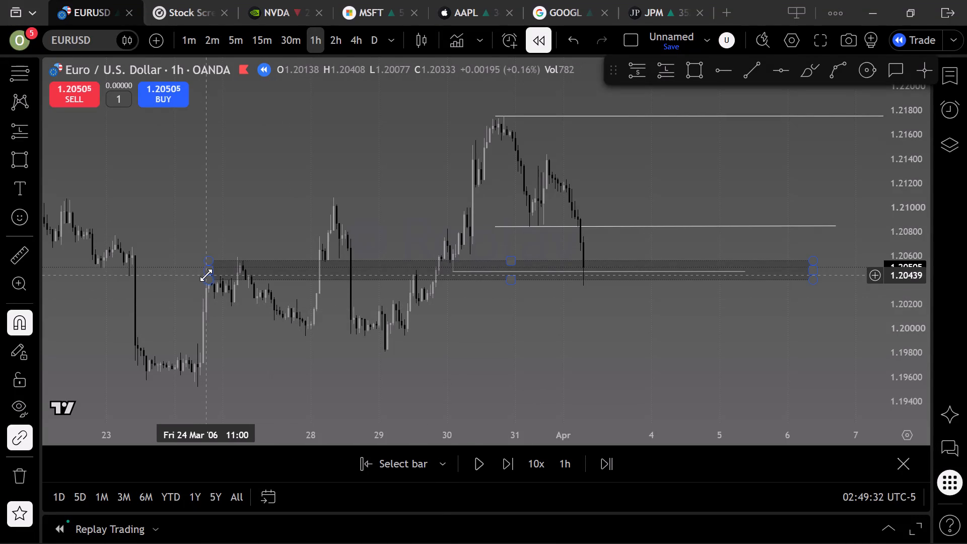
Extend the start of the 1.20402–1.20560 rectangle zone back to 14 March 2006 13:00.
{"action": "scroll", "coordinate": [207, 275], "scroll_direction": "down", "scroll_amount": 4}
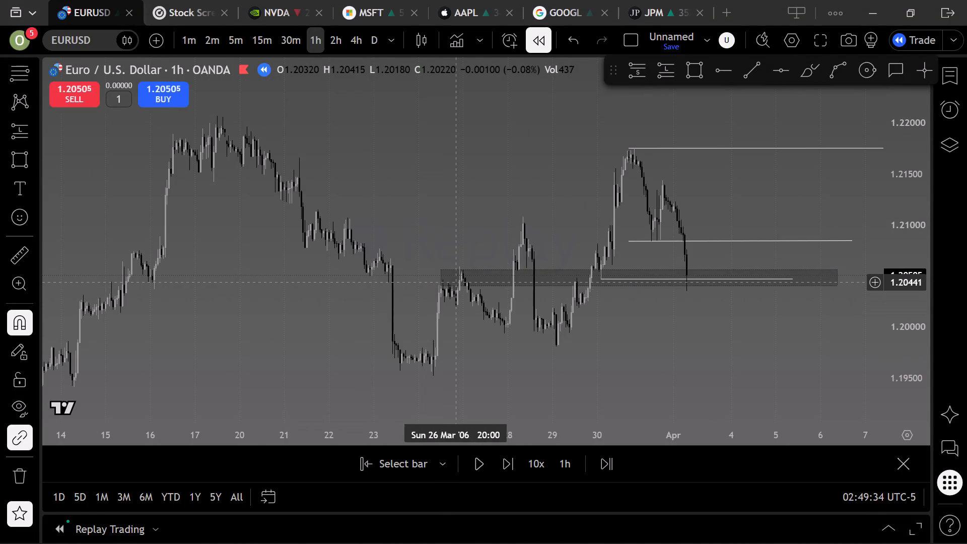
{"action": "left_click_drag", "start_coordinate": [438, 281], "coordinate": [436, 281]}
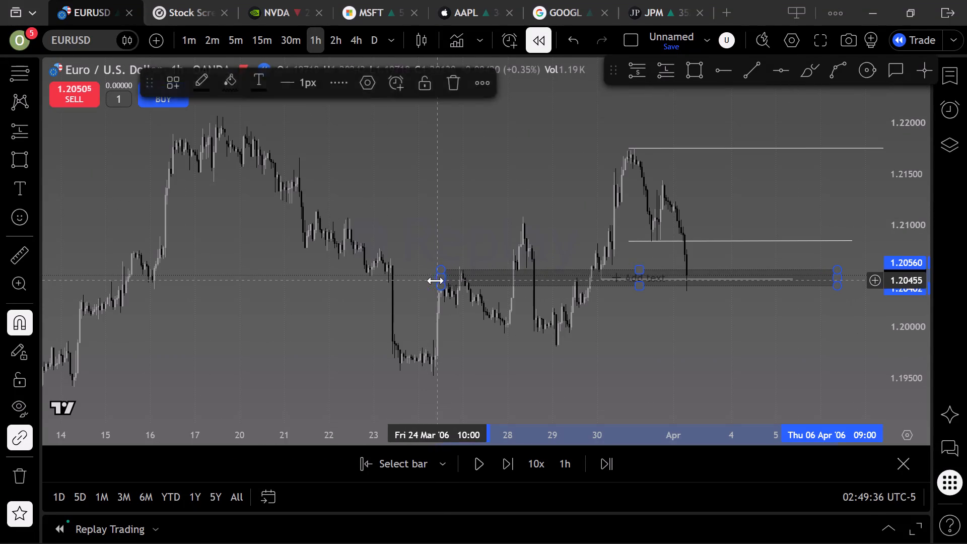
{"action": "left_click_drag", "start_coordinate": [436, 281], "coordinate": [85, 253]}
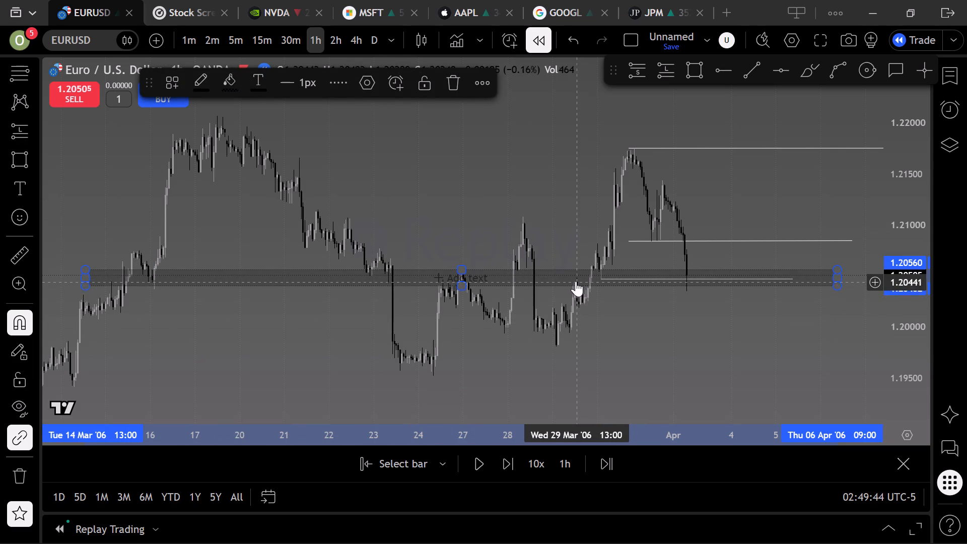
Advance the replay by two hourly bars to see how price reacts inside the zone.
{"action": "left_click_drag", "start_coordinate": [705, 311], "coordinate": [556, 336]}
{"action": "scroll", "coordinate": [542, 324], "scroll_direction": "up", "scroll_amount": 5}
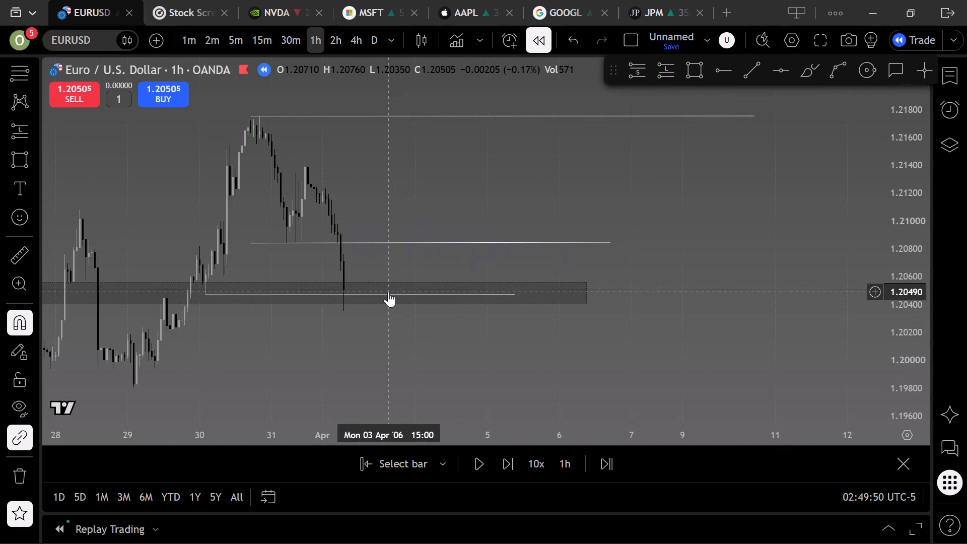
{"action": "left_click", "coordinate": [503, 469]}
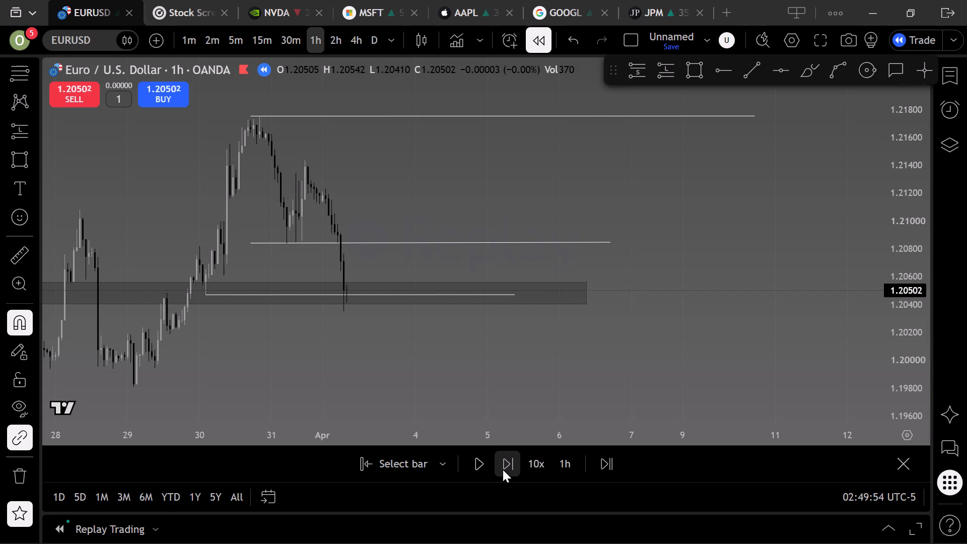
{"action": "left_click", "coordinate": [503, 469]}
Examine the hourly price structure around the extended zone, from early March to the current replay bar.
{"action": "left_click_drag", "start_coordinate": [373, 334], "coordinate": [374, 334]}
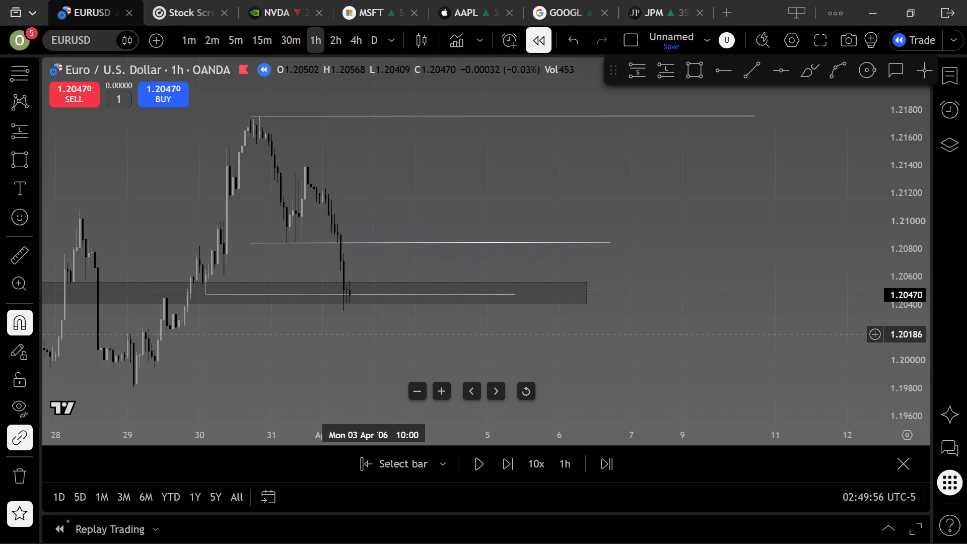
{"action": "left_click_drag", "start_coordinate": [374, 334], "coordinate": [510, 345]}
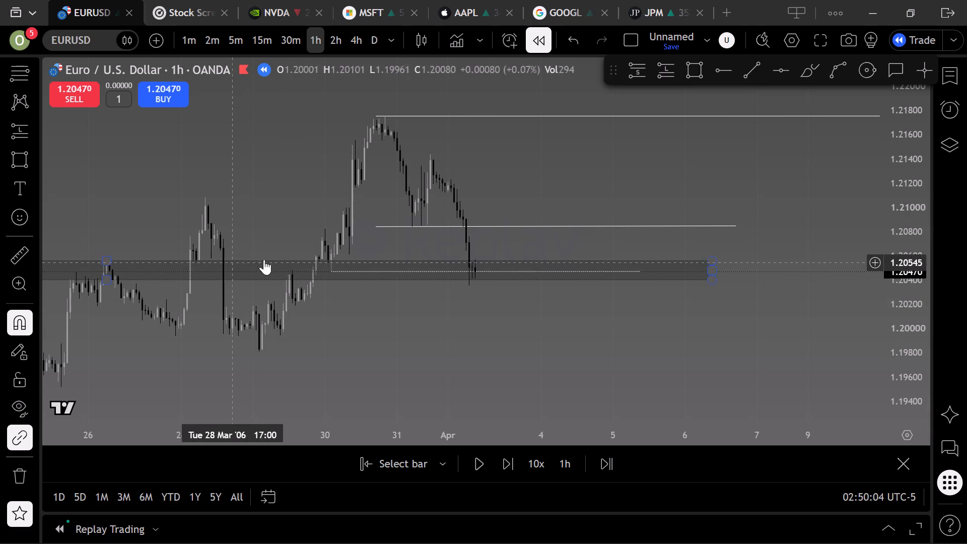
{"action": "scroll", "coordinate": [442, 274], "scroll_direction": "down", "scroll_amount": 1}
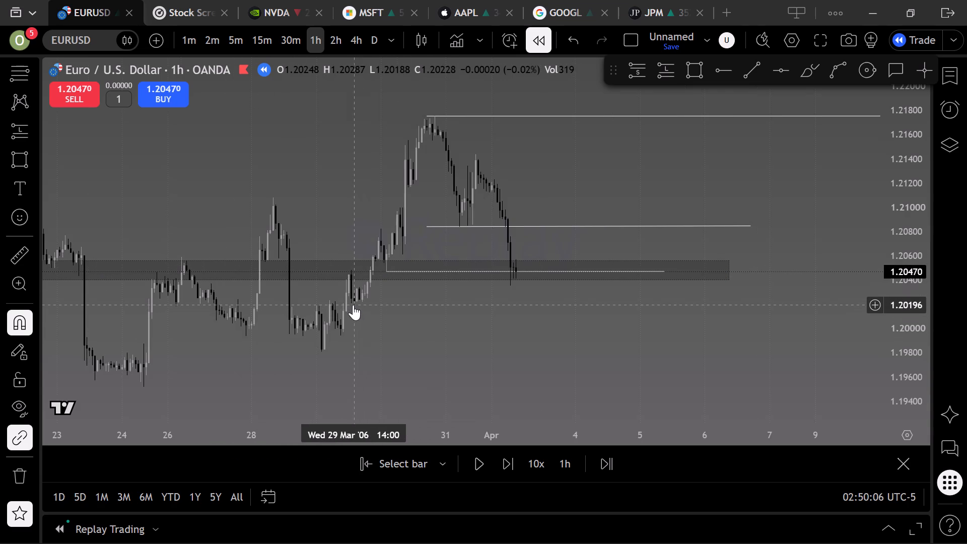
{"action": "scroll", "coordinate": [378, 312], "scroll_direction": "up", "scroll_amount": 5}
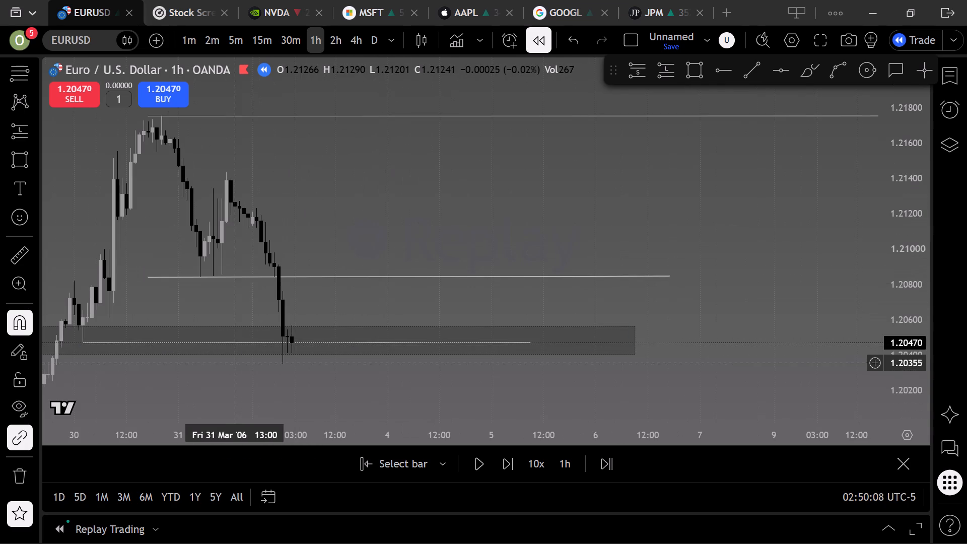
{"action": "left_click_drag", "start_coordinate": [236, 371], "coordinate": [817, 430]}
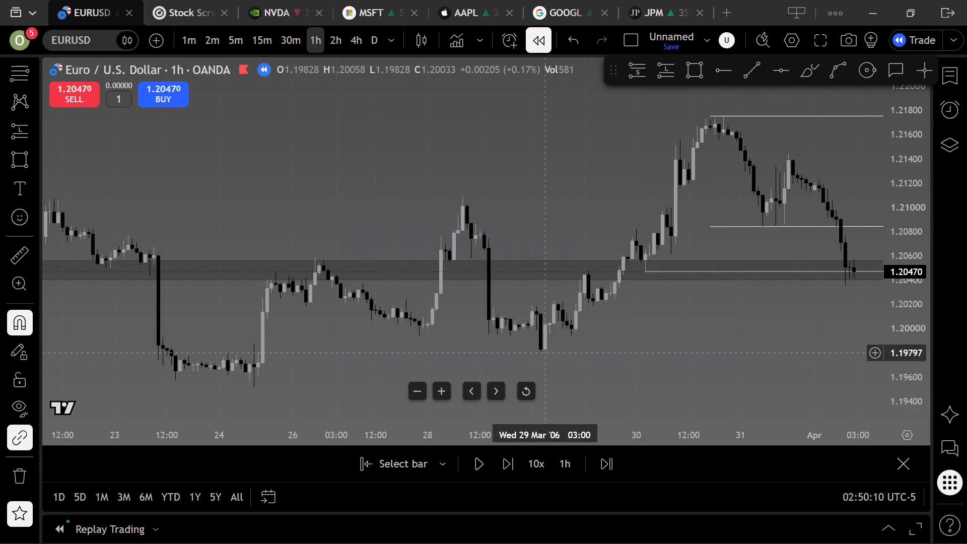
{"action": "scroll", "coordinate": [549, 352], "scroll_direction": "down", "scroll_amount": 3}
{"action": "scroll", "coordinate": [733, 356], "scroll_direction": "down", "scroll_amount": 5}
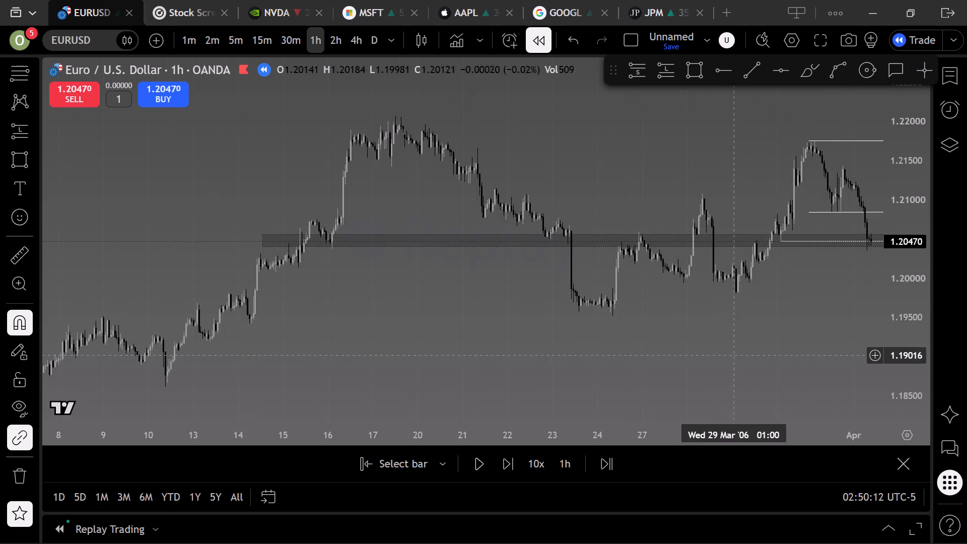
{"action": "left_click_drag", "start_coordinate": [785, 314], "coordinate": [509, 319]}
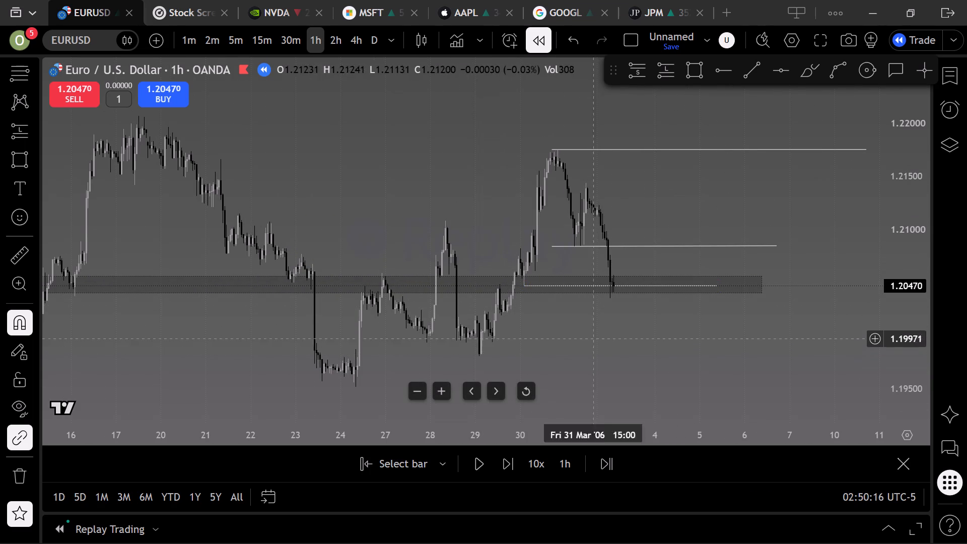
Place a long position at 1.20477 starting 4 April 2006 00:00, with its stop at 1.19779.
{"action": "left_click", "coordinate": [661, 67]}
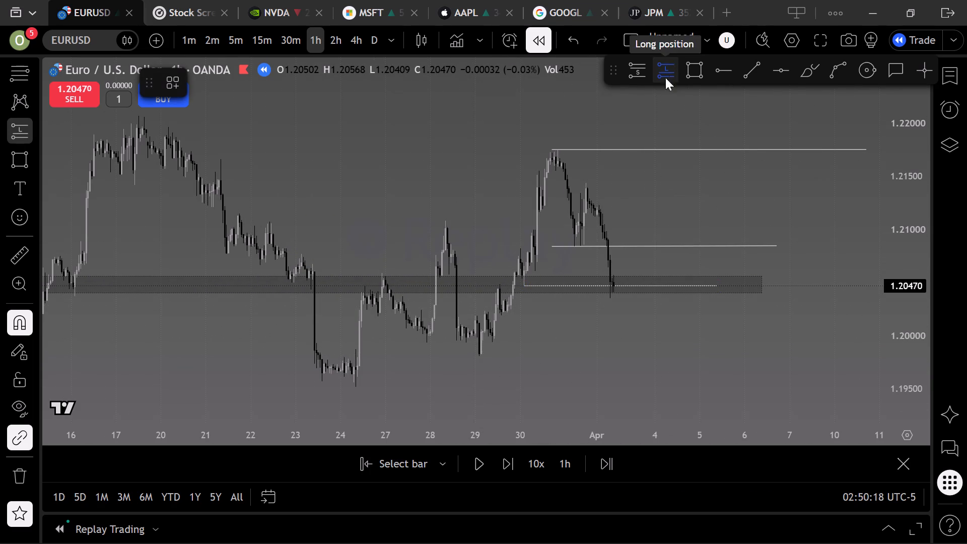
{"action": "left_click", "coordinate": [655, 285]}
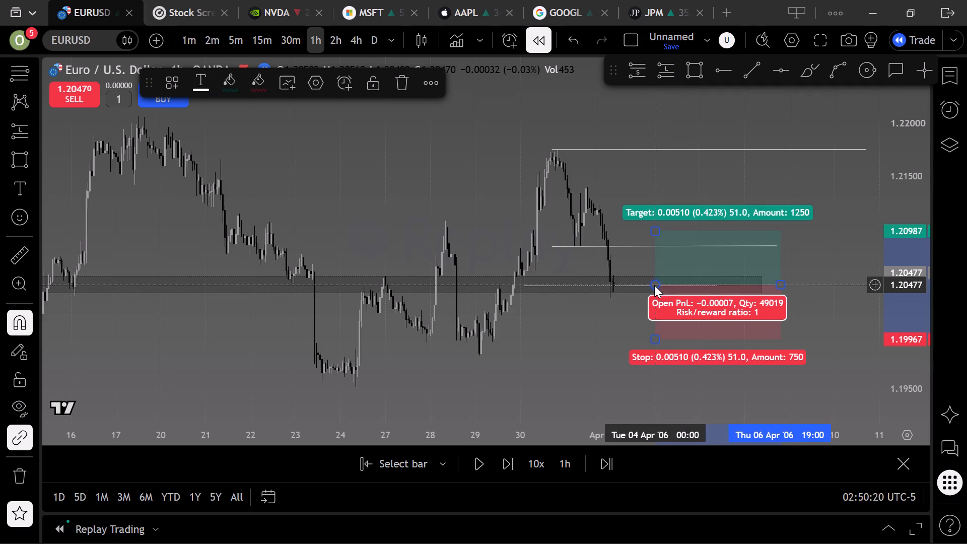
{"action": "left_click_drag", "start_coordinate": [652, 342], "coordinate": [656, 344]}
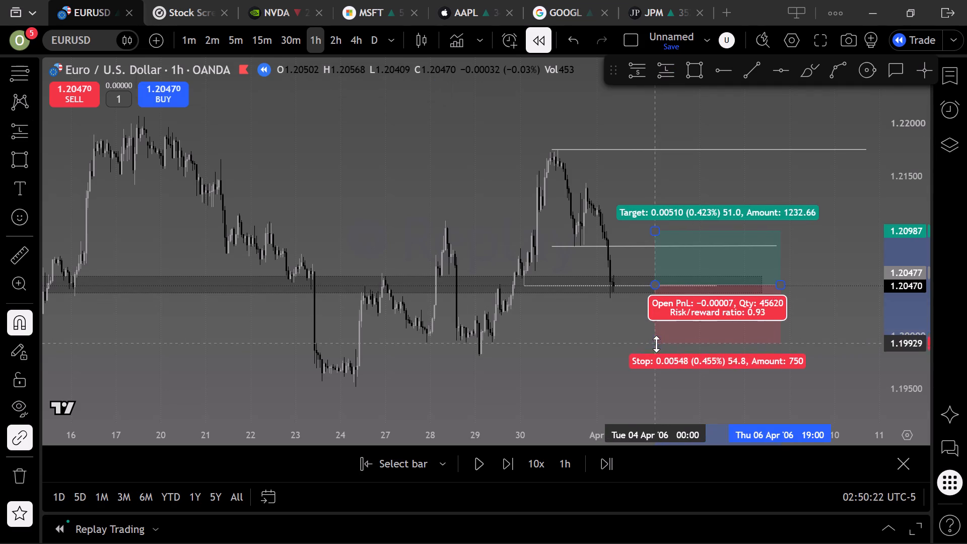
{"action": "left_click_drag", "start_coordinate": [656, 344], "coordinate": [676, 359]}
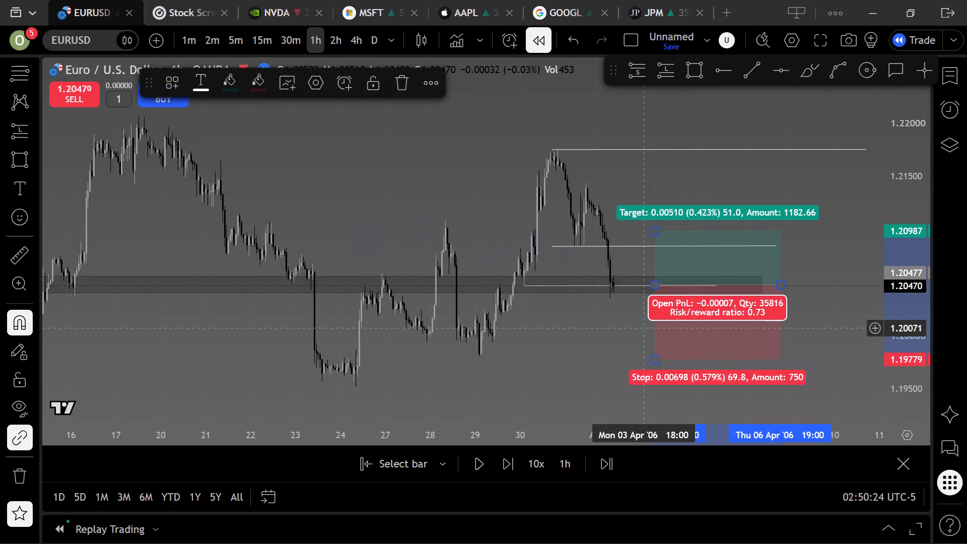
Raise the long position's target to the January high line at 1.23214.
{"action": "left_click_drag", "start_coordinate": [636, 319], "coordinate": [557, 318]}
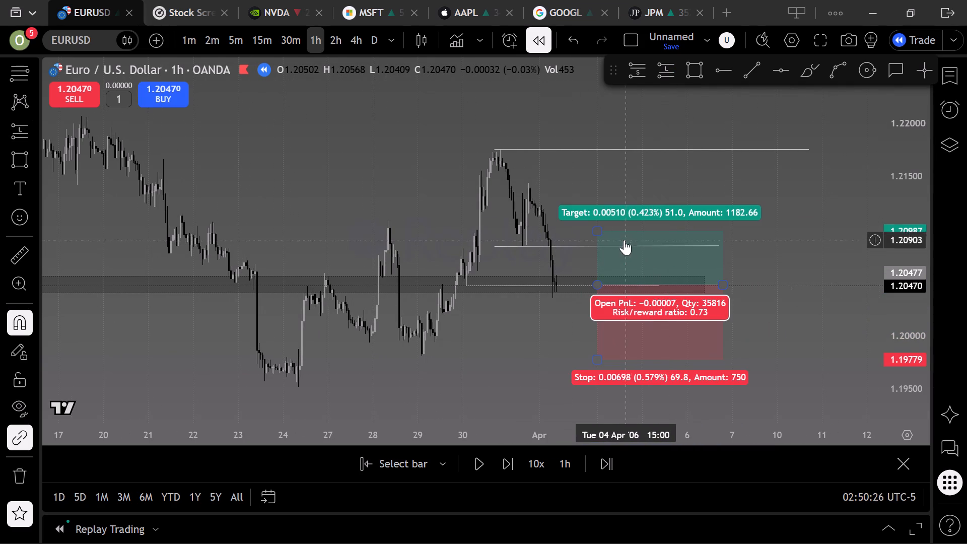
{"action": "scroll", "coordinate": [630, 219], "scroll_direction": "down", "scroll_amount": 14}
{"action": "left_click_drag", "start_coordinate": [768, 321], "coordinate": [675, 320]}
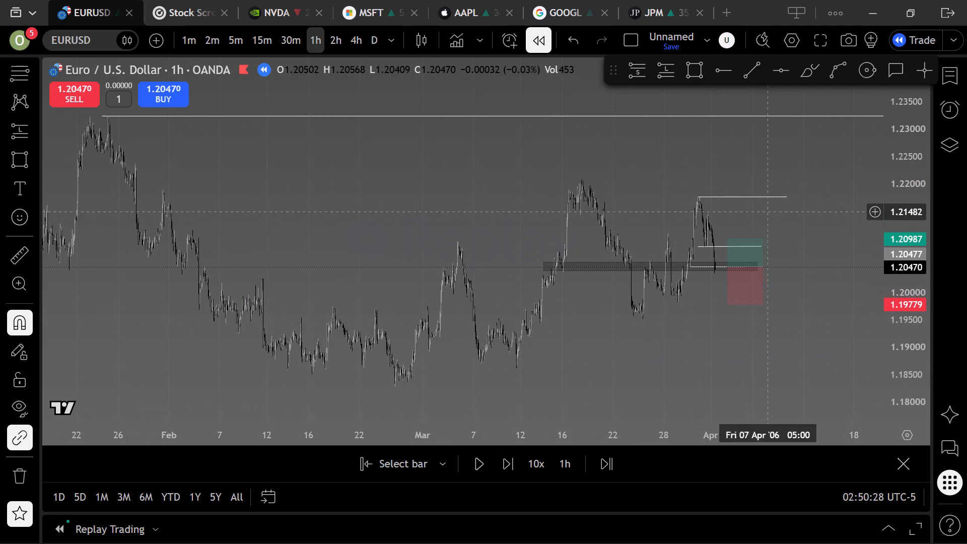
{"action": "left_click_drag", "start_coordinate": [725, 244], "coordinate": [747, 138]}
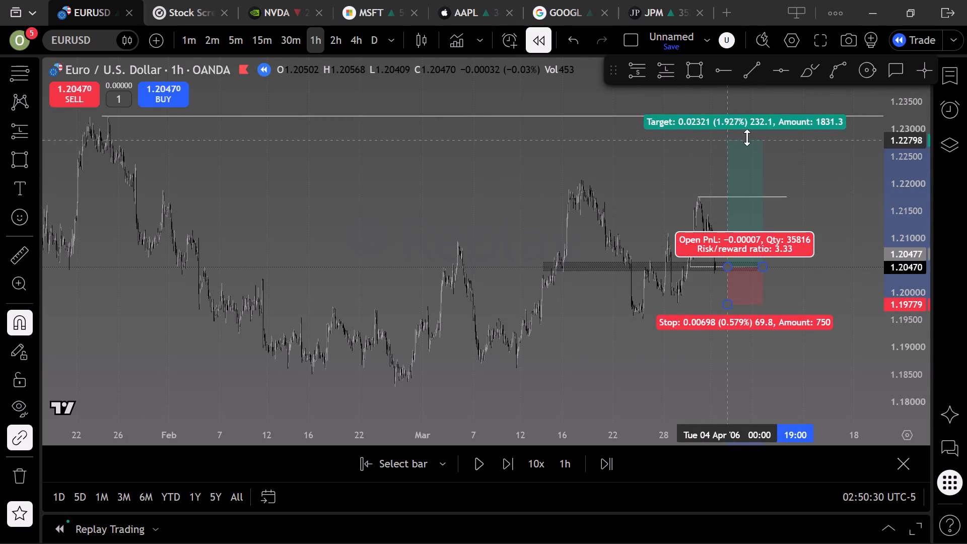
{"action": "left_click_drag", "start_coordinate": [747, 138], "coordinate": [743, 117]}
{"action": "left_click", "coordinate": [819, 152]}
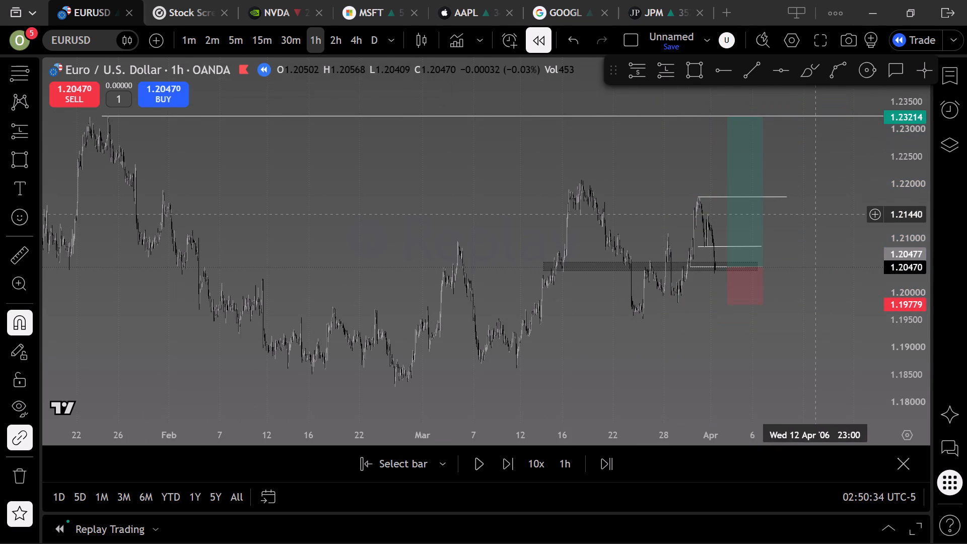
Advance the replay through hourly bars until price rallies above the 31 March high line on 4 April.
{"action": "scroll", "coordinate": [819, 218], "scroll_direction": "down", "scroll_amount": 6}
{"action": "scroll", "coordinate": [820, 218], "scroll_direction": "up", "scroll_amount": 20}
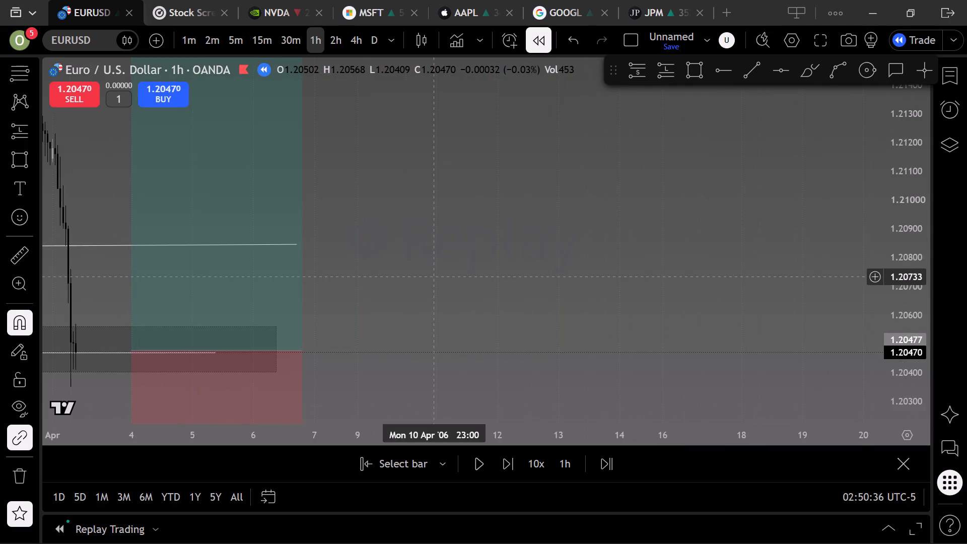
{"action": "left_click_drag", "start_coordinate": [433, 276], "coordinate": [933, 130]}
{"action": "left_click_drag", "start_coordinate": [537, 302], "coordinate": [557, 305]}
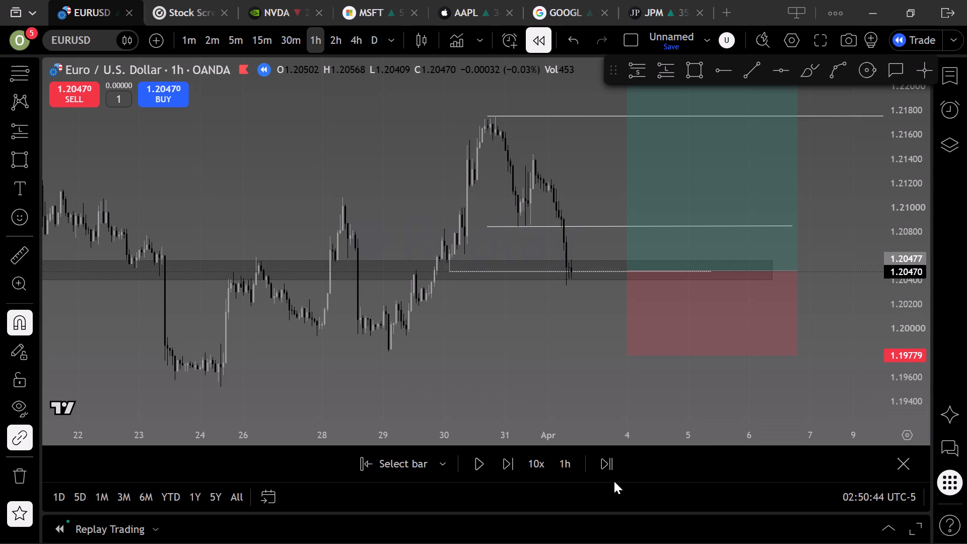
{"action": "left_click", "coordinate": [512, 458]}
{"action": "left_click", "coordinate": [512, 458]}
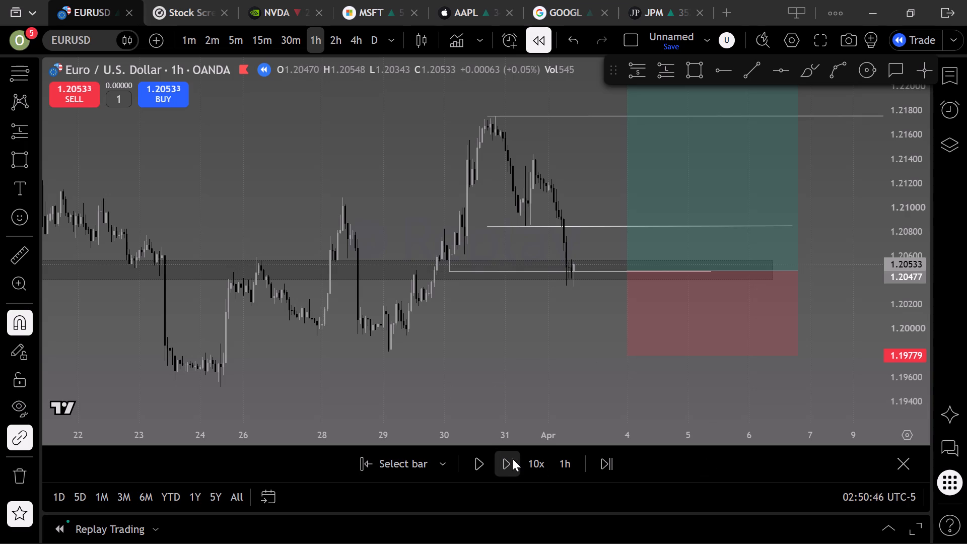
{"action": "left_click", "coordinate": [512, 458]}
{"action": "left_click", "coordinate": [512, 458]}
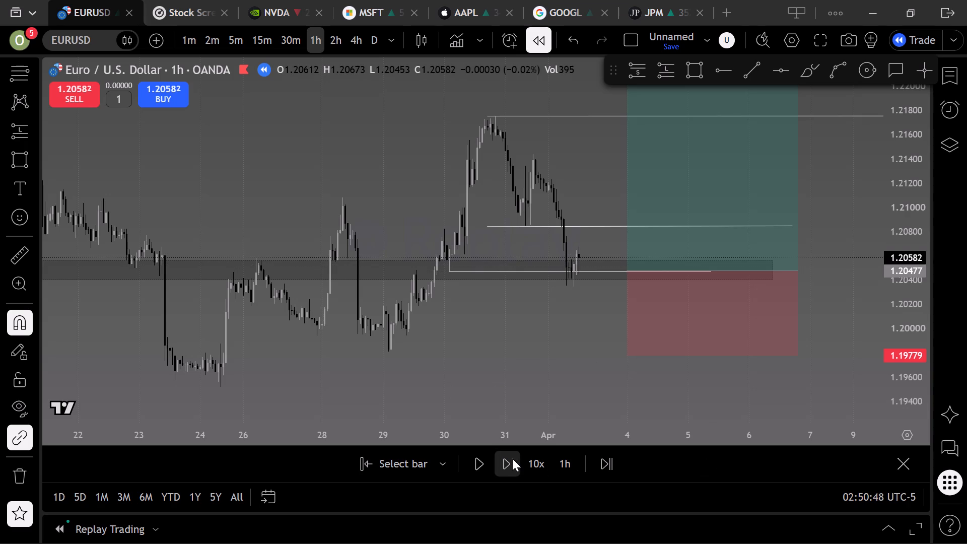
{"action": "triple_click", "coordinate": [512, 458]}
{"action": "triple_click", "coordinate": [512, 458]}
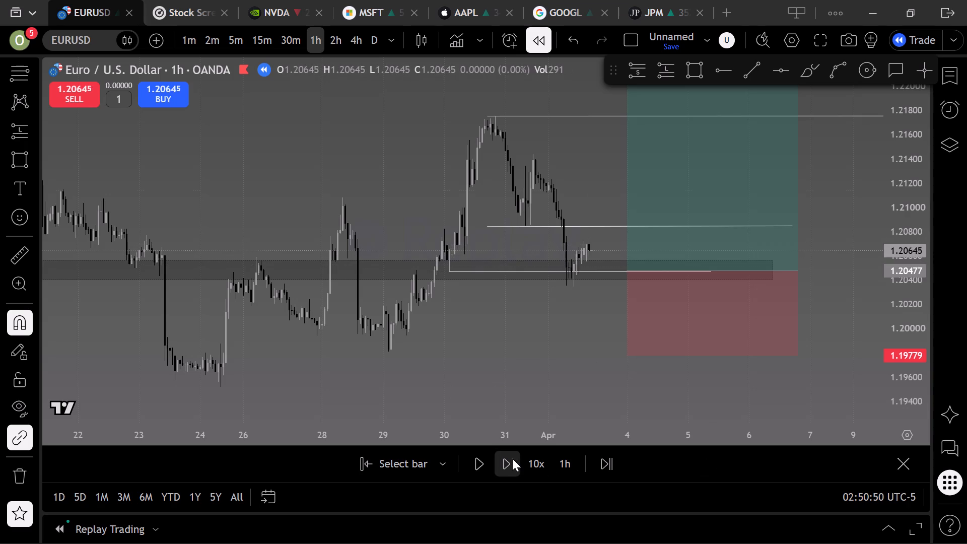
{"action": "triple_click", "coordinate": [512, 458]}
{"action": "triple_click", "coordinate": [512, 458]}
{"action": "triple_click", "coordinate": [512, 458]}
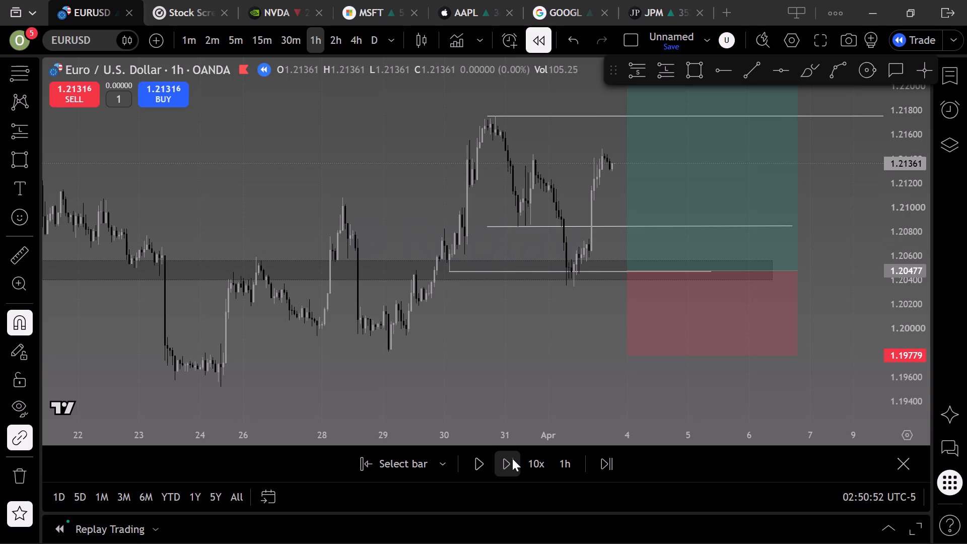
{"action": "triple_click", "coordinate": [512, 458]}
{"action": "triple_click", "coordinate": [512, 458]}
{"action": "triple_click", "coordinate": [512, 458]}
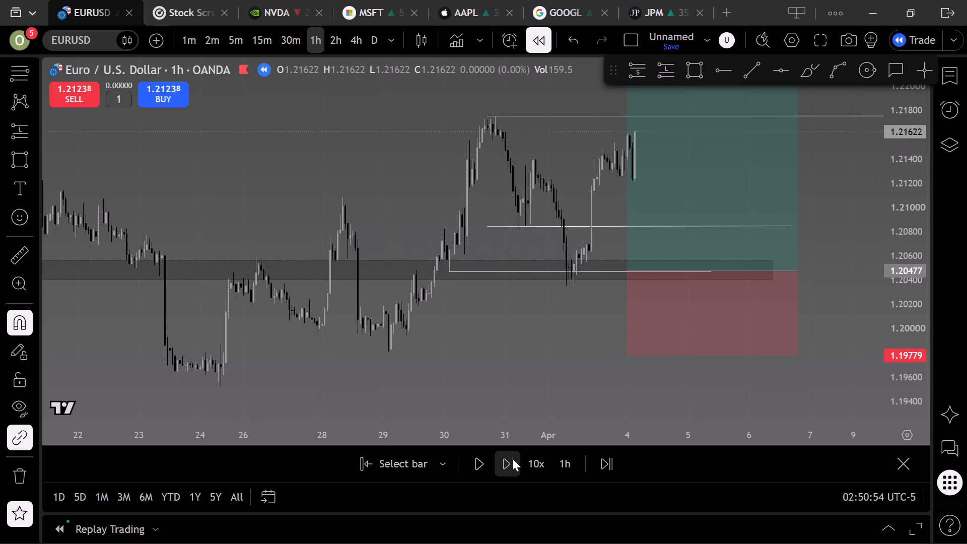
{"action": "triple_click", "coordinate": [512, 458]}
{"action": "triple_click", "coordinate": [512, 458]}
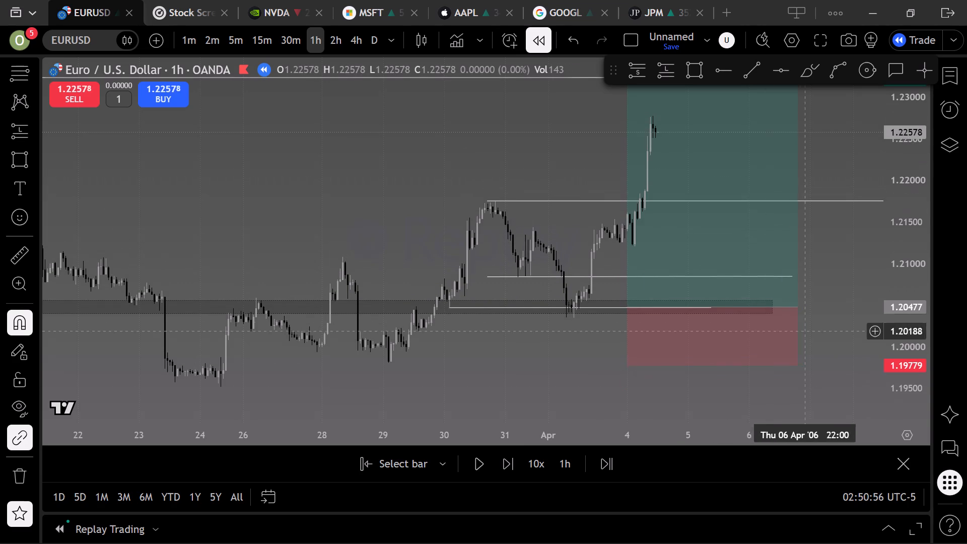
Shift the long position back in time so that it starts at 3 April 2006 01:00, where price met the zone.
{"action": "left_click", "coordinate": [725, 299]}
{"action": "key", "text": "Left"}
{"action": "key", "text": "Left"}
{"action": "key", "text": "Left"}
{"action": "key", "text": "Left"}
{"action": "key", "text": "Left"}
{"action": "key", "text": "Left"}
{"action": "key", "text": "Left"}
{"action": "key", "text": "Left"}
{"action": "key", "text": "Left"}
{"action": "key", "text": "Left"}
{"action": "key", "text": "Left"}
{"action": "key", "text": "Left"}
{"action": "key", "text": "Left"}
{"action": "key", "text": "Left"}
{"action": "key", "text": "Left"}
{"action": "key", "text": "Left"}
{"action": "key", "text": "Left"}
{"action": "key", "text": "Left"}
{"action": "key", "text": "Left"}
{"action": "key", "text": "Left"}
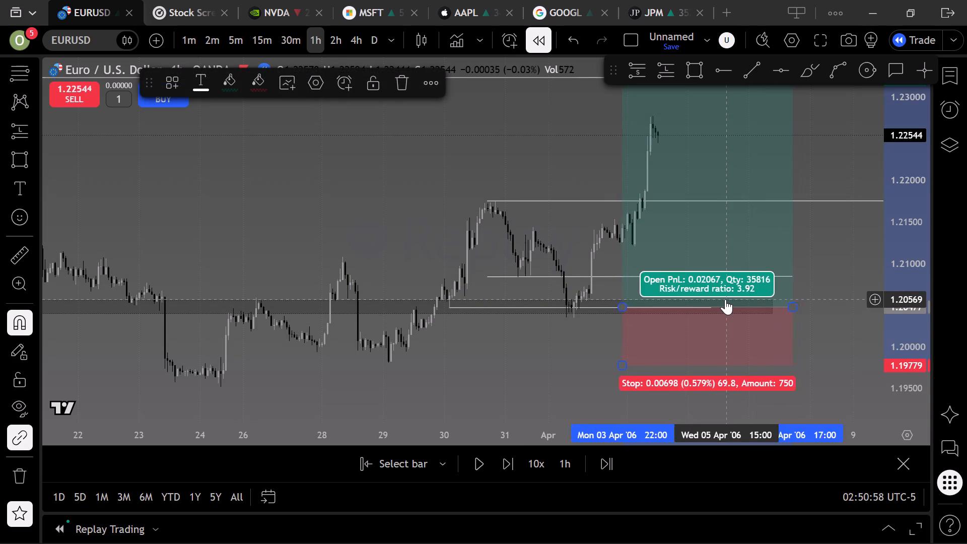
{"action": "key", "text": "Right"}
{"action": "key", "text": "Right"}
{"action": "key", "text": "Right"}
{"action": "key", "text": "Right"}
{"action": "key", "text": "Right"}
{"action": "key", "text": "Right"}
{"action": "key", "text": "Right"}
{"action": "key", "text": "Right"}
{"action": "key", "text": "Right"}
{"action": "key", "text": "Right"}
{"action": "key", "text": "Right"}
{"action": "key", "text": "Right"}
{"action": "key", "text": "Right"}
{"action": "key", "text": "Right"}
{"action": "key", "text": "Right"}
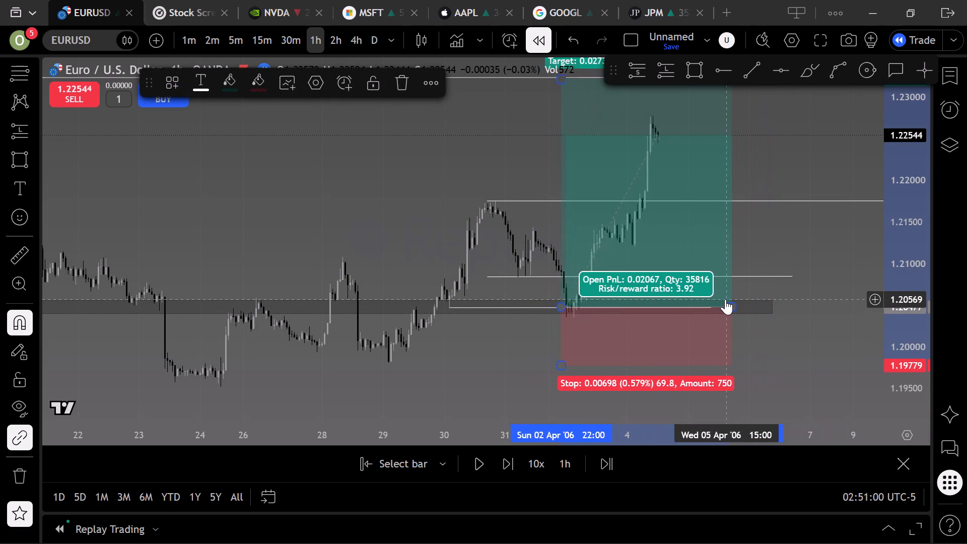
{"action": "key", "text": "Left"}
{"action": "key", "text": "Left"}
{"action": "key", "text": "Left"}
{"action": "key", "text": "Left"}
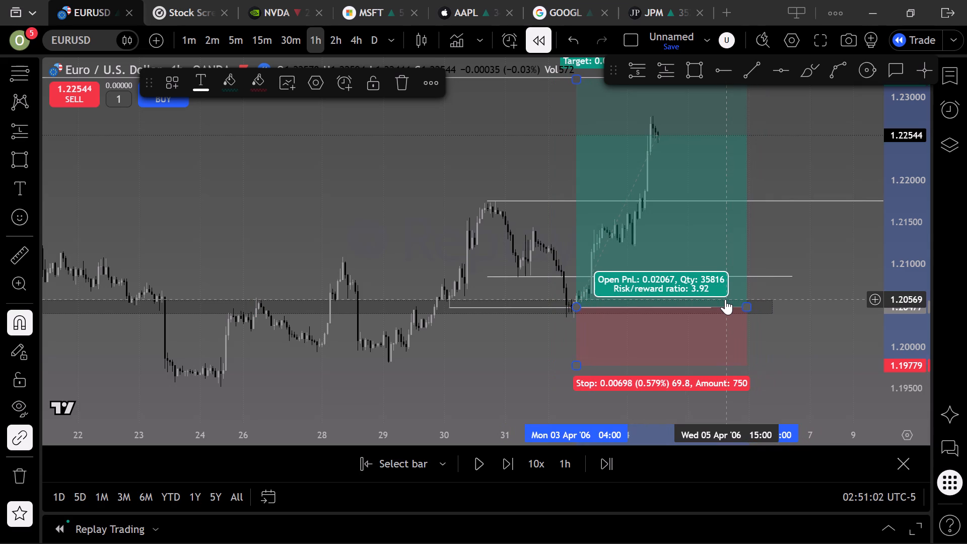
{"action": "key", "text": "Left"}
{"action": "key", "text": "Left"}
{"action": "key", "text": "Left"}
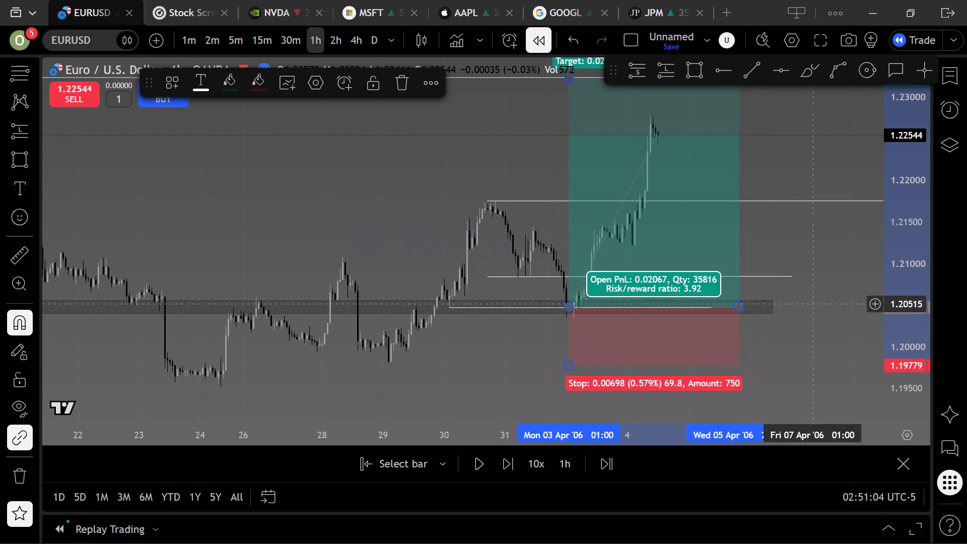
{"action": "left_click", "coordinate": [840, 268]}
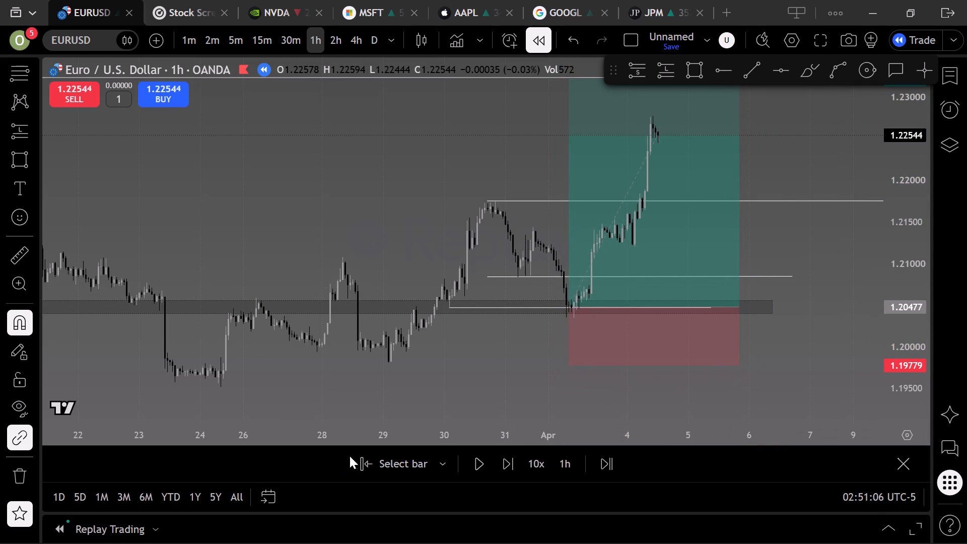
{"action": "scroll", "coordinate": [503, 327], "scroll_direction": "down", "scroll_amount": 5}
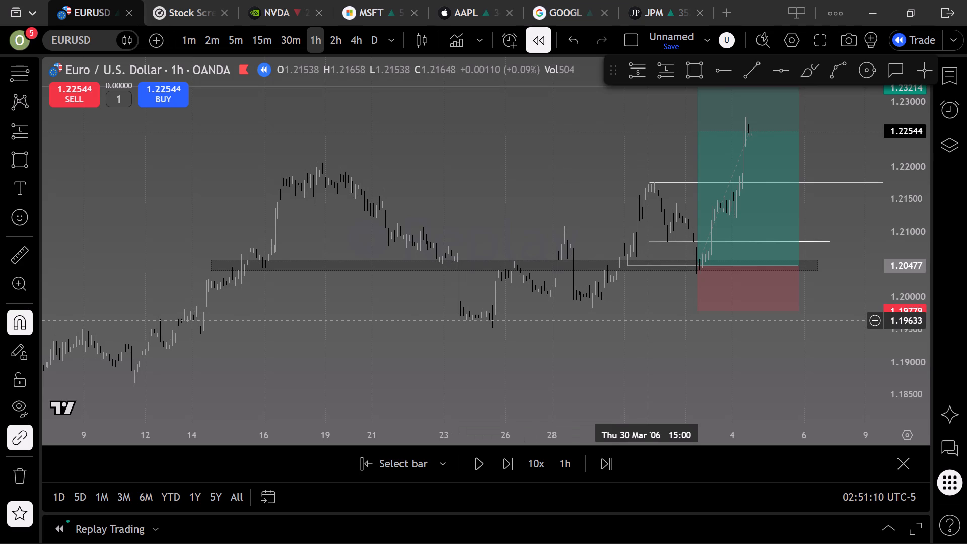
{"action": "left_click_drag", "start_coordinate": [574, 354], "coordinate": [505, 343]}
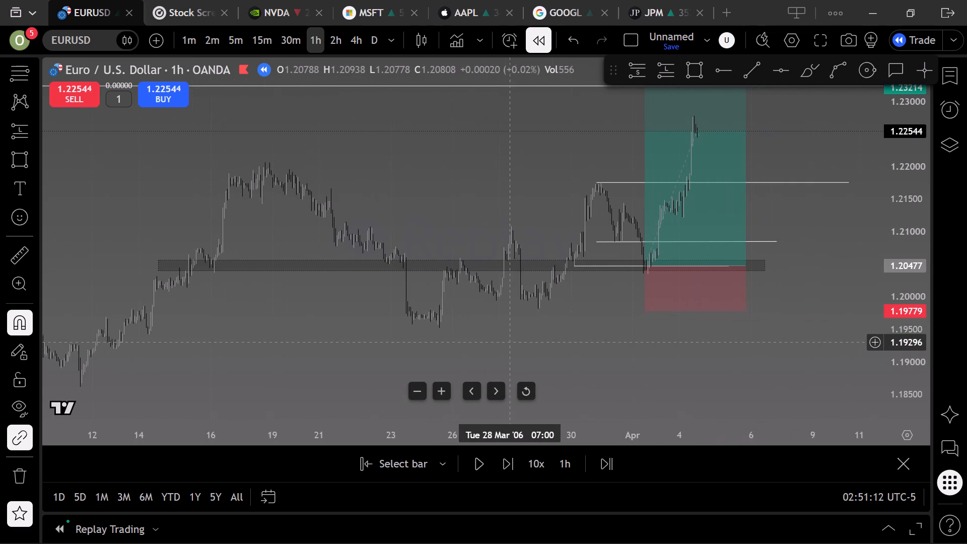
Play the hourly replay until price reaches the long position's 1.23214 target, and pause it on 6 April 2006.
{"action": "left_click_drag", "start_coordinate": [505, 343], "coordinate": [493, 347]}
{"action": "left_click", "coordinate": [487, 462]}
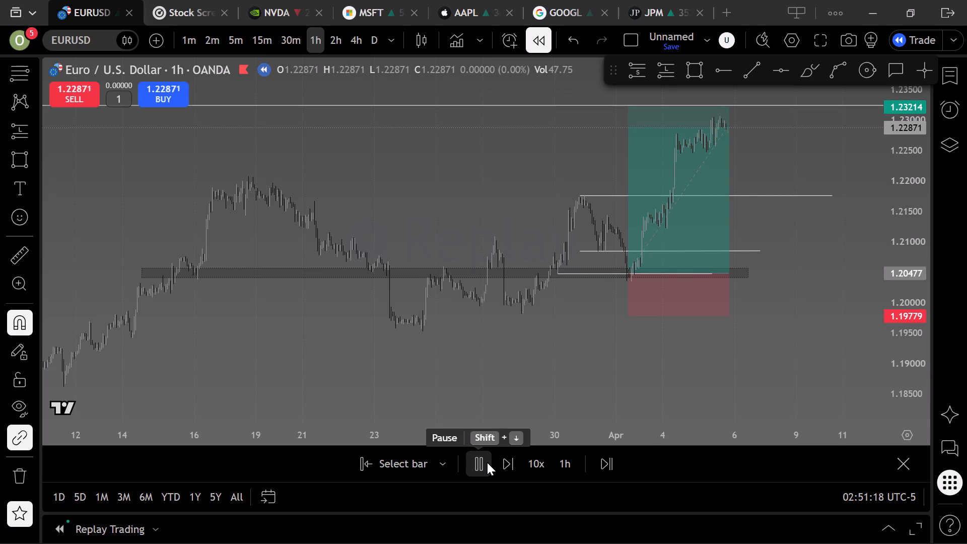
{"action": "left_click", "coordinate": [487, 462]}
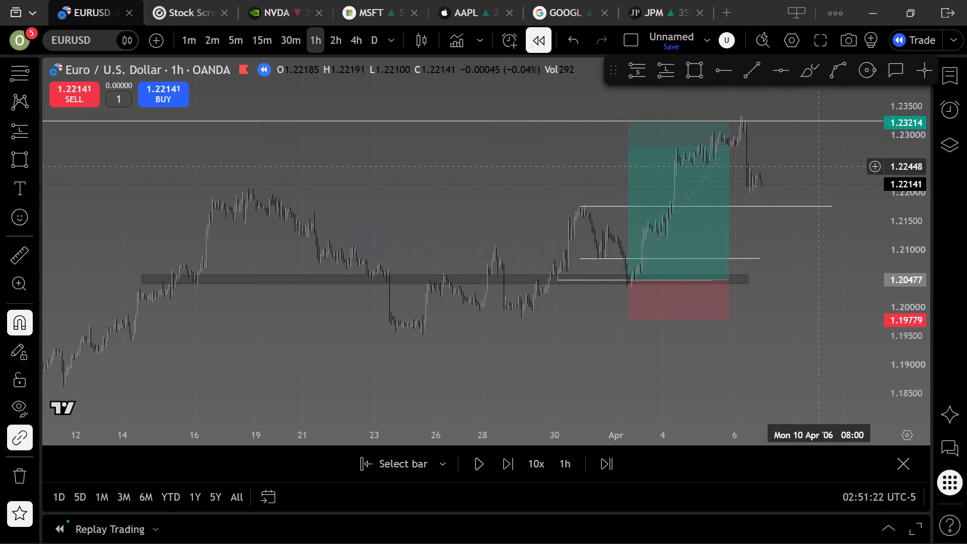
Delete the long position that starts at 3 April 2006 01:00 with entry at 1.20477.
{"action": "scroll", "coordinate": [818, 166], "scroll_direction": "up", "scroll_amount": 6}
{"action": "scroll", "coordinate": [373, 266], "scroll_direction": "down", "scroll_amount": 8}
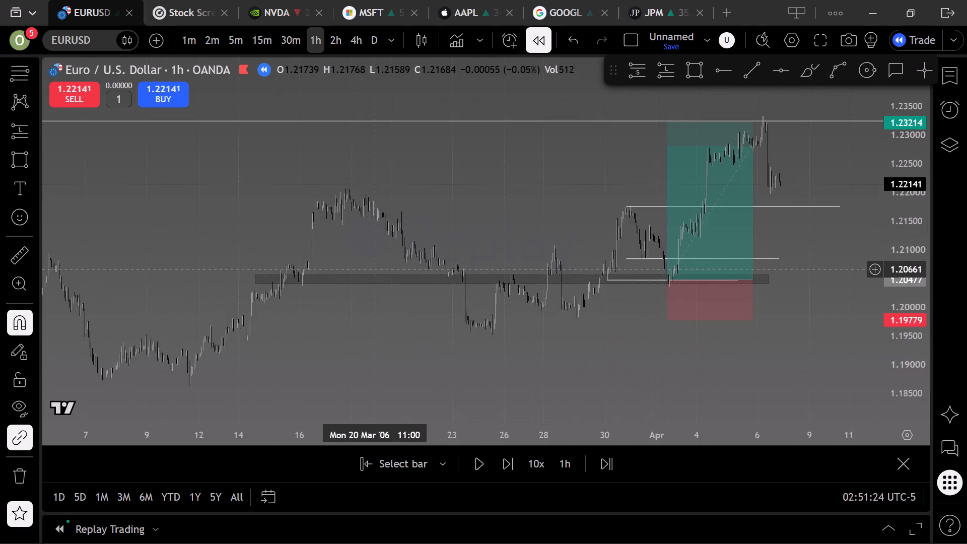
{"action": "scroll", "coordinate": [367, 280], "scroll_direction": "down", "scroll_amount": 3}
{"action": "scroll", "coordinate": [135, 369], "scroll_direction": "down", "scroll_amount": 2}
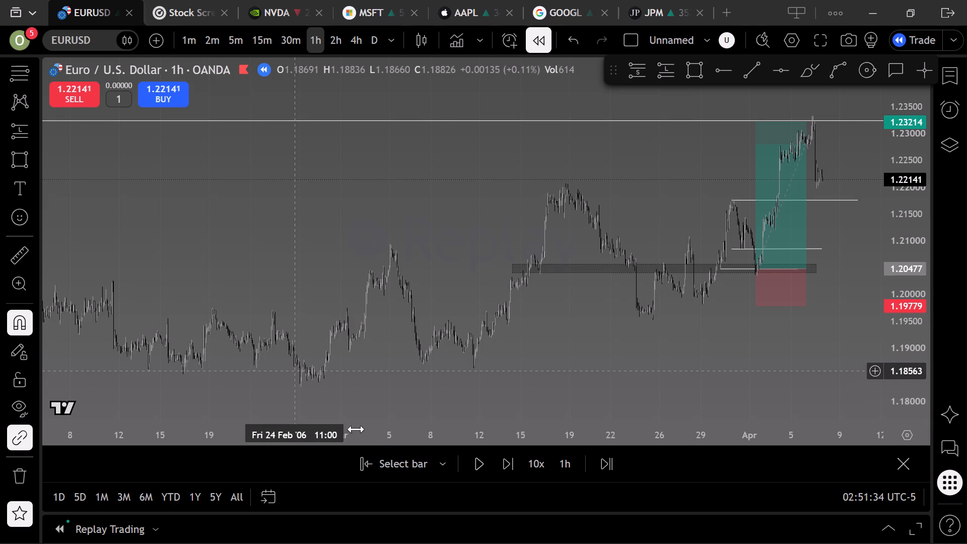
{"action": "scroll", "coordinate": [744, 293], "scroll_direction": "up", "scroll_amount": 5}
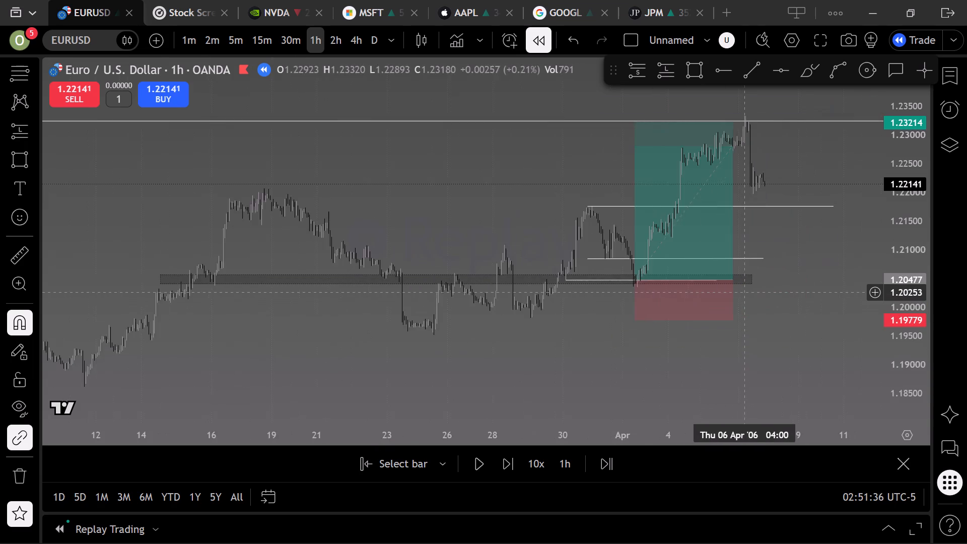
{"action": "scroll", "coordinate": [744, 293], "scroll_direction": "up", "scroll_amount": 6}
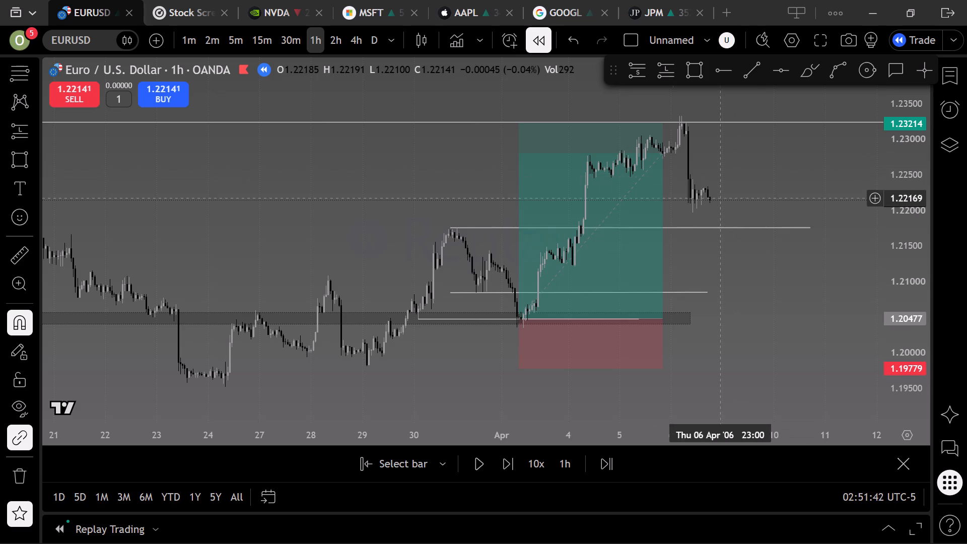
{"action": "left_click", "coordinate": [603, 209]}
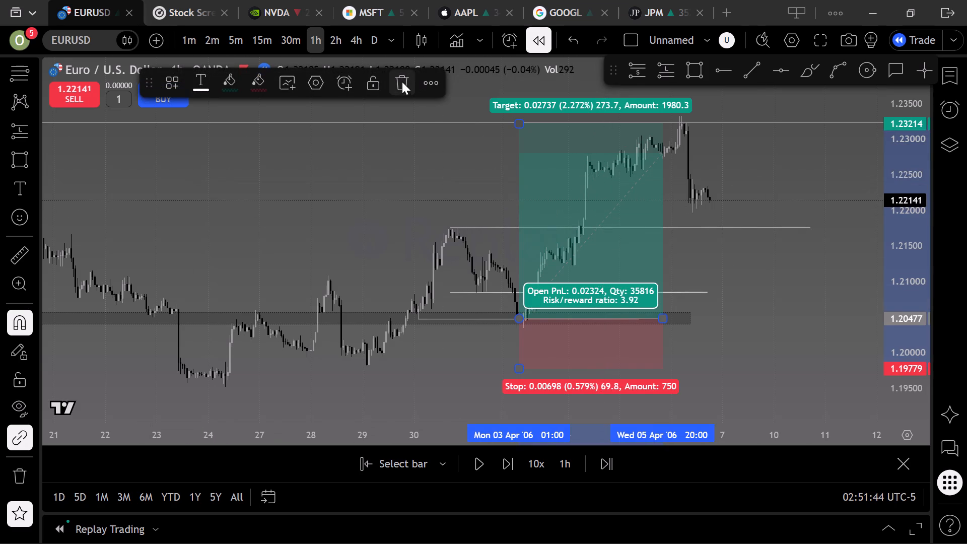
{"action": "left_click", "coordinate": [402, 82]}
Delete the white line near 1.2084 and the grey zone rectangle between 1.20402 and 1.20560.
{"action": "left_click", "coordinate": [524, 293]}
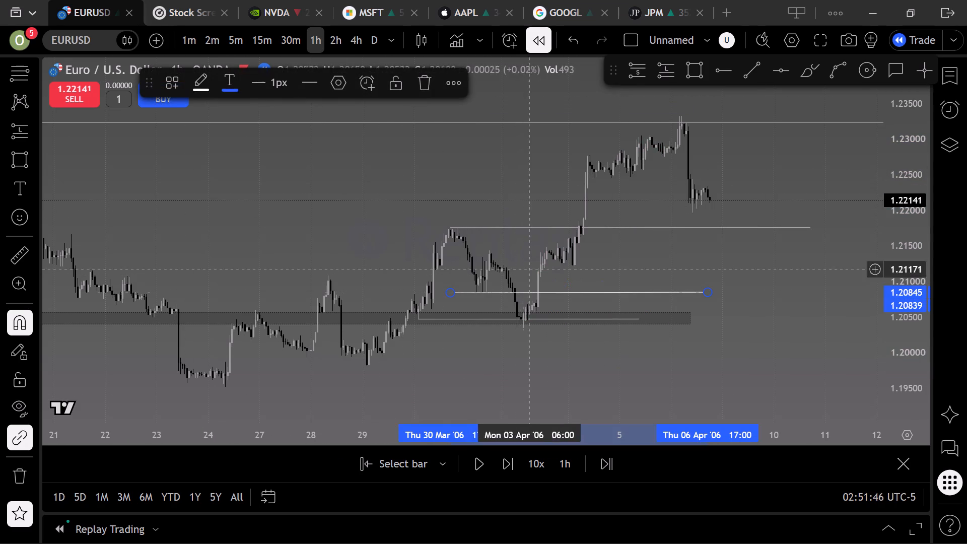
{"action": "left_click", "coordinate": [425, 80]}
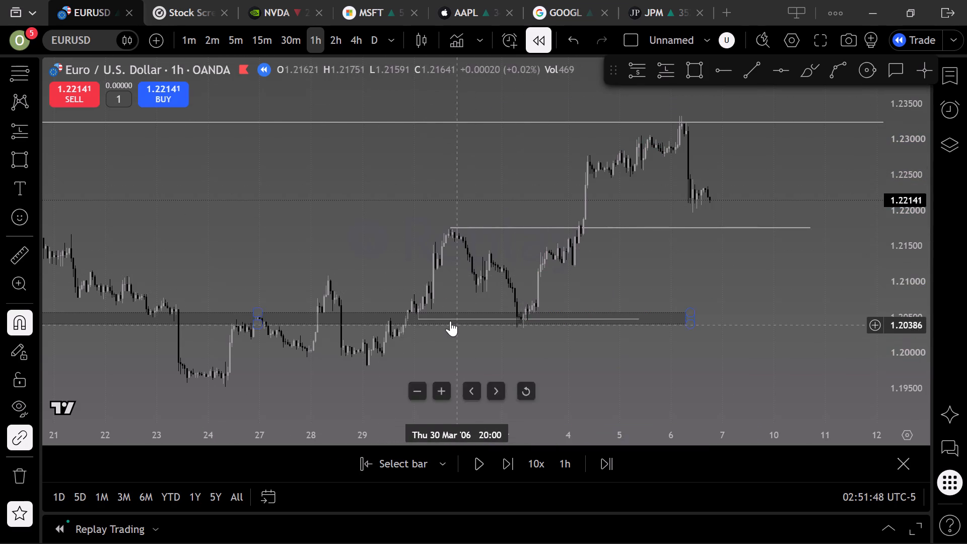
{"action": "left_click", "coordinate": [448, 314]}
{"action": "left_click", "coordinate": [452, 321]}
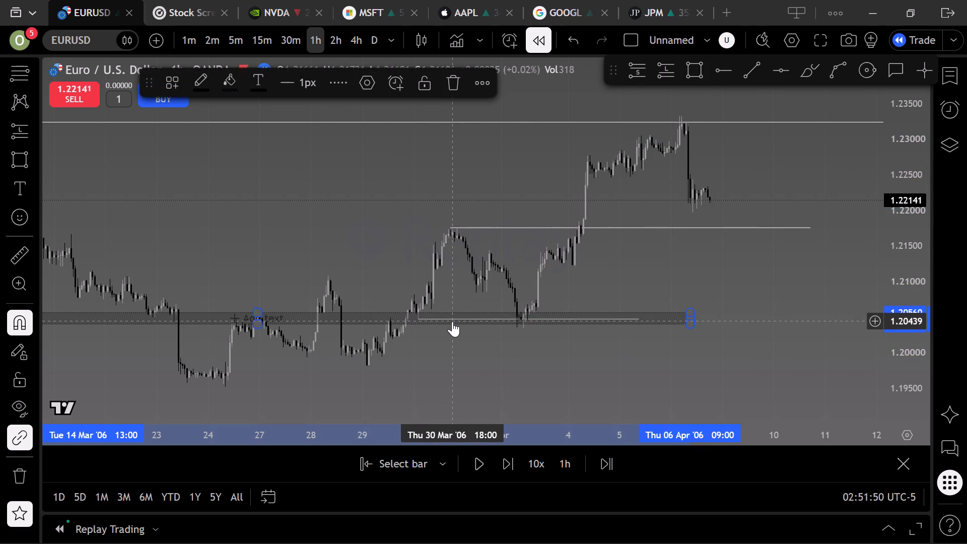
{"action": "left_click", "coordinate": [450, 317]}
{"action": "left_click", "coordinate": [450, 84]}
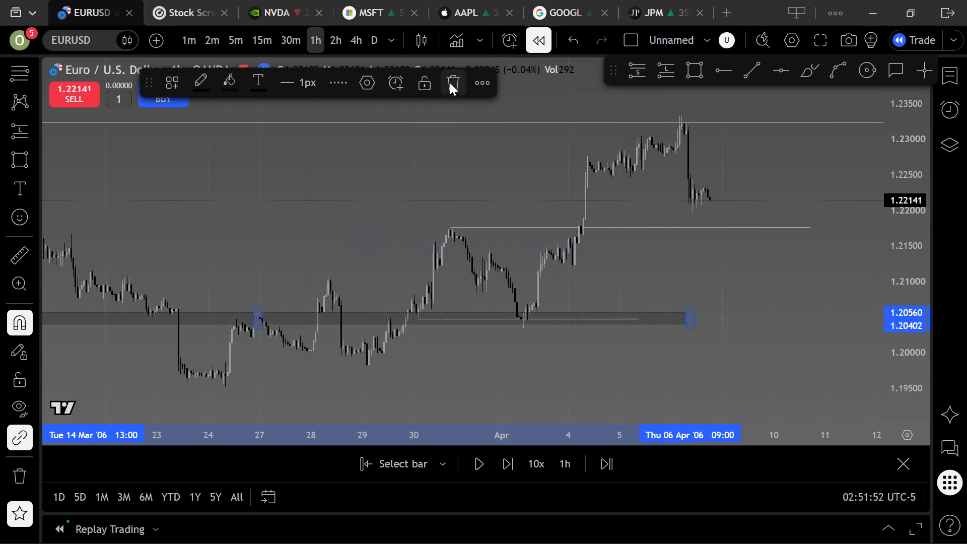
Switch to the daily timeframe and rewind the replay by one bar so it ends on the 6 April 2006 candle.
{"action": "scroll", "coordinate": [552, 158], "scroll_direction": "down", "scroll_amount": 5}
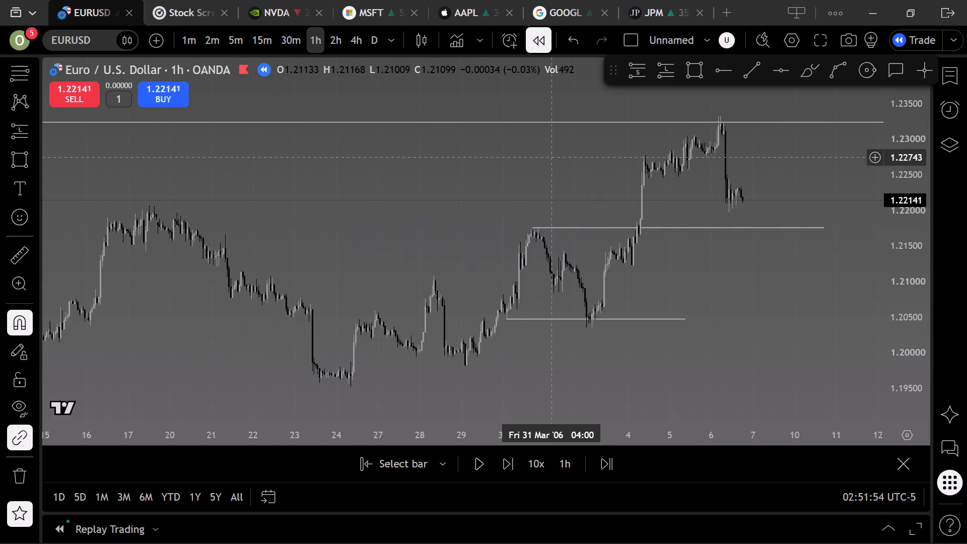
{"action": "scroll", "coordinate": [552, 157], "scroll_direction": "up", "scroll_amount": 7}
{"action": "left_click", "coordinate": [378, 44]}
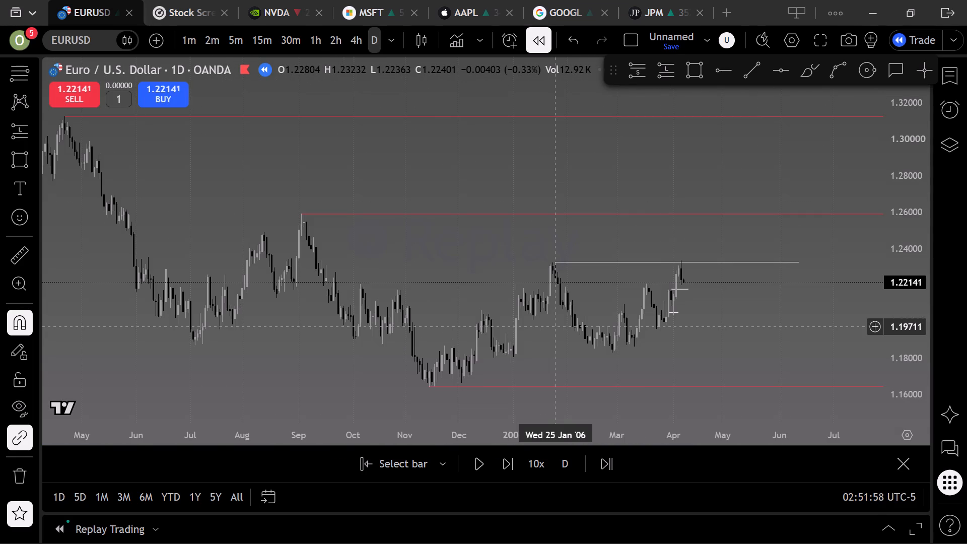
{"action": "scroll", "coordinate": [737, 333], "scroll_direction": "up", "scroll_amount": 8}
{"action": "scroll", "coordinate": [703, 297], "scroll_direction": "up", "scroll_amount": 7}
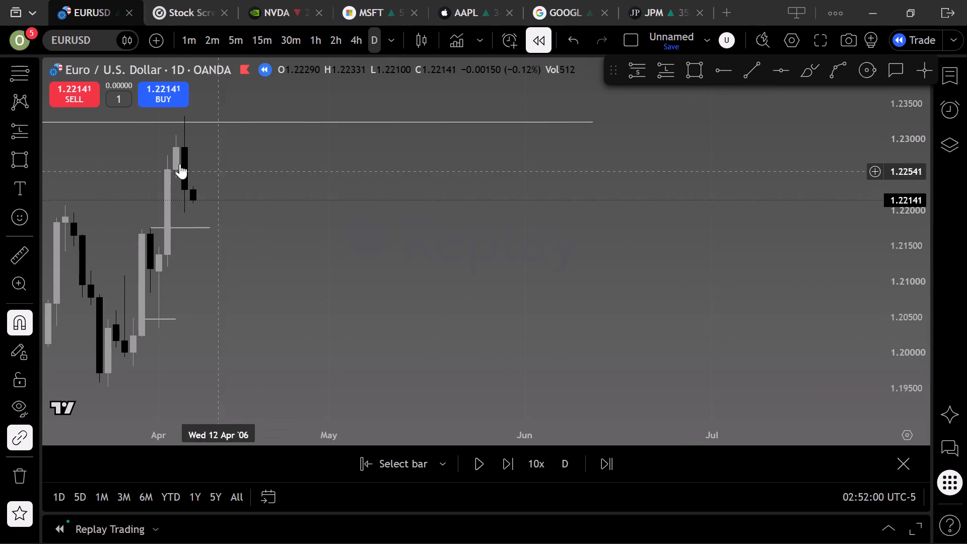
{"action": "left_click", "coordinate": [392, 459]}
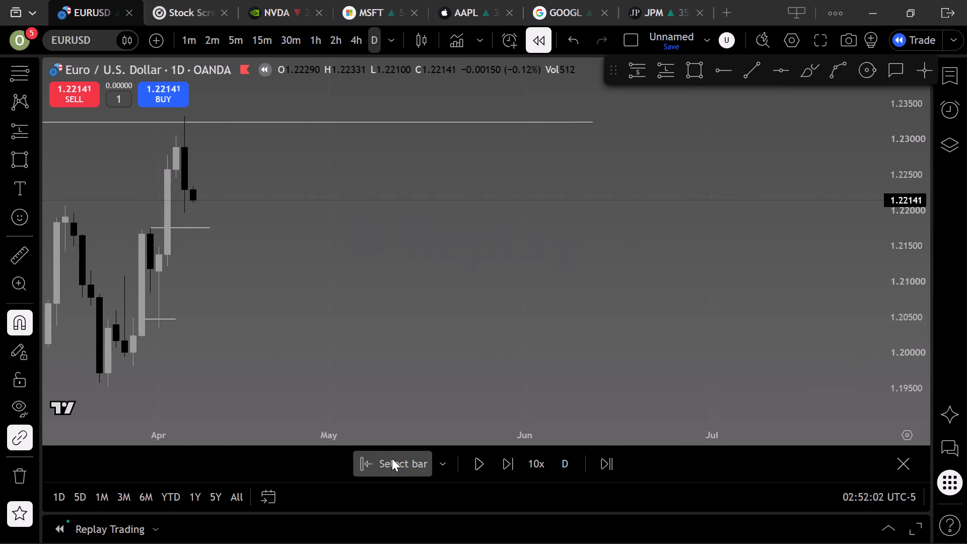
{"action": "left_click", "coordinate": [189, 193]}
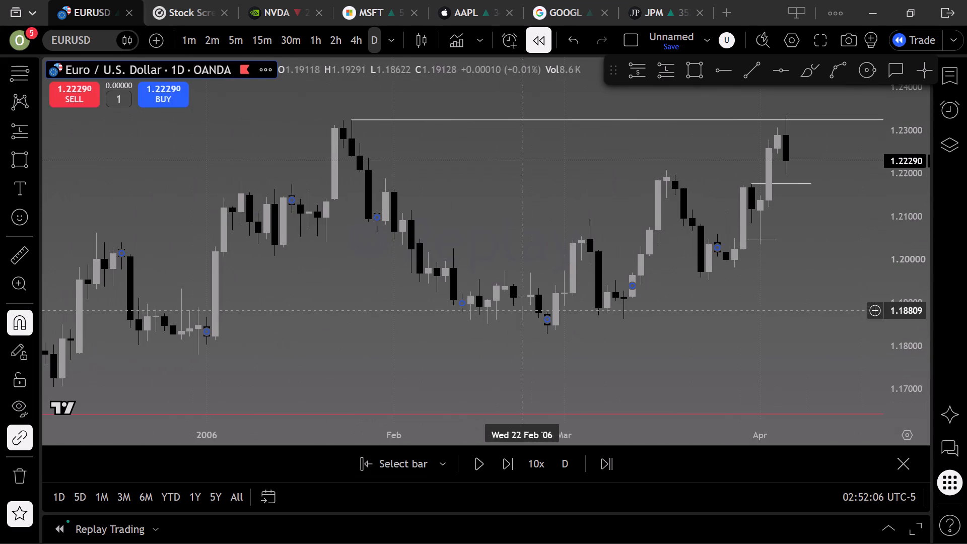
Draw a horizontal trend line at about 1.1767 from the 9 December 2005 candle's low to about June 2006.
{"action": "left_click", "coordinate": [750, 355]}
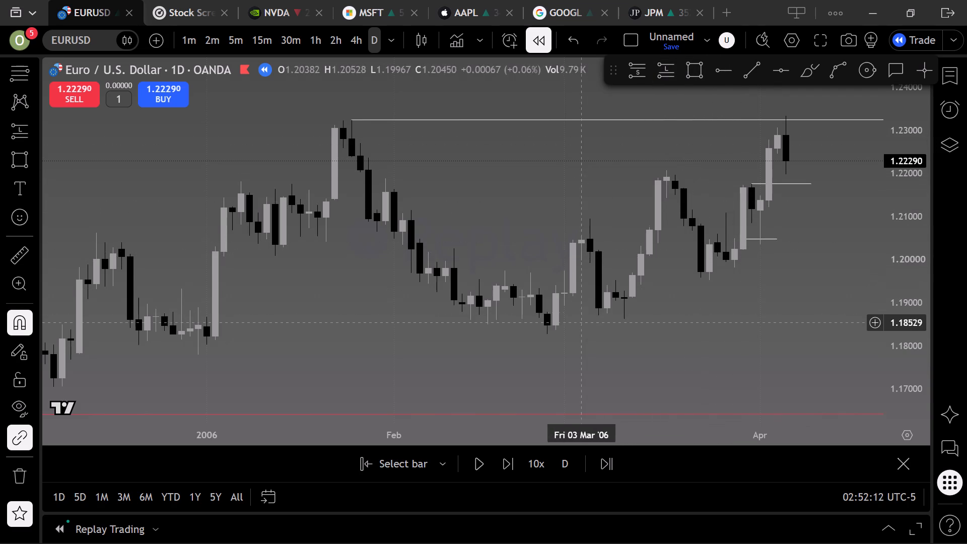
{"action": "left_click_drag", "start_coordinate": [788, 325], "coordinate": [655, 325]}
{"action": "scroll", "coordinate": [649, 329], "scroll_direction": "down", "scroll_amount": 5}
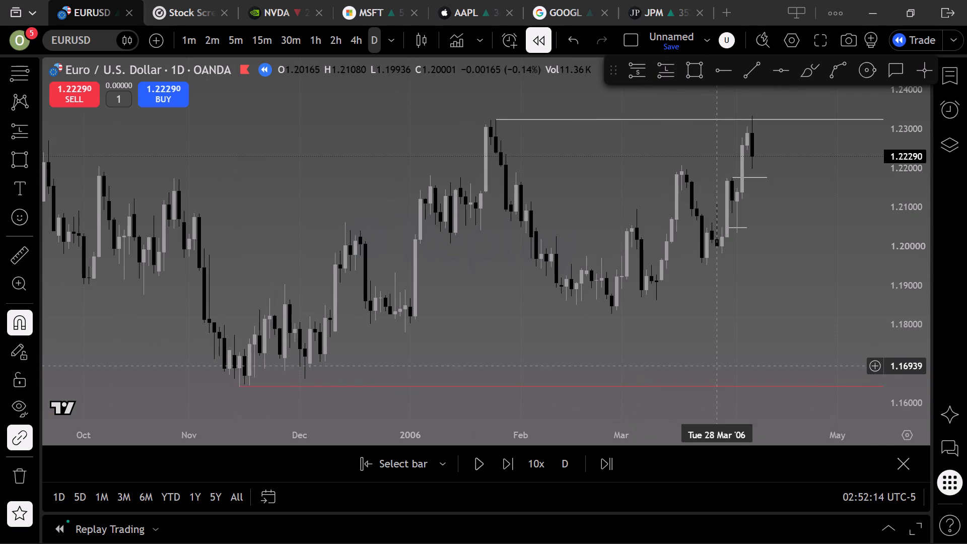
{"action": "left_click_drag", "start_coordinate": [647, 345], "coordinate": [511, 335]}
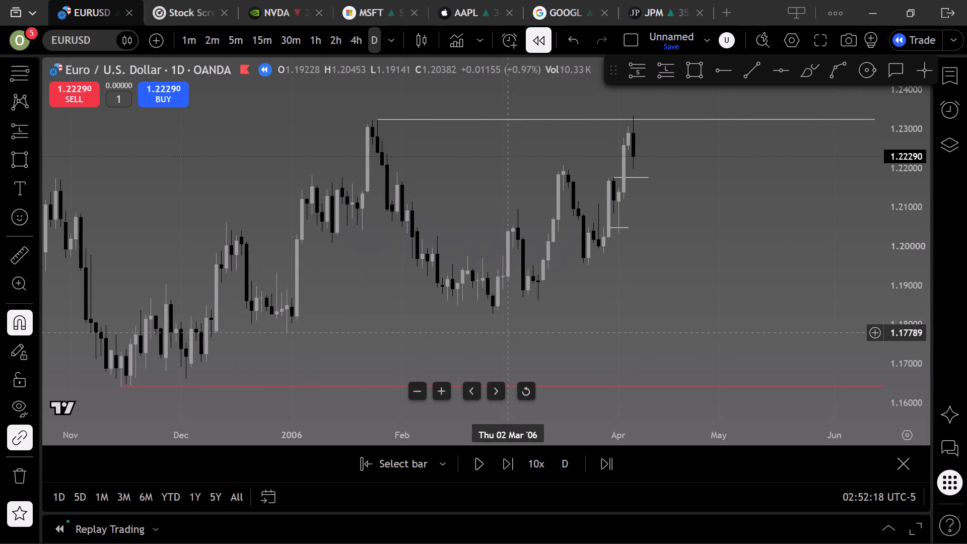
{"action": "left_click", "coordinate": [743, 71]}
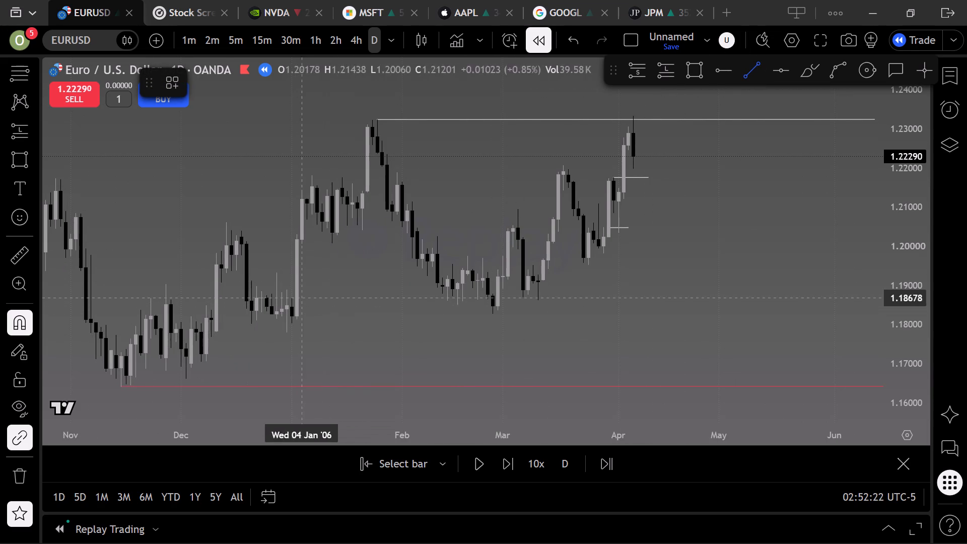
{"action": "left_click", "coordinate": [210, 335]}
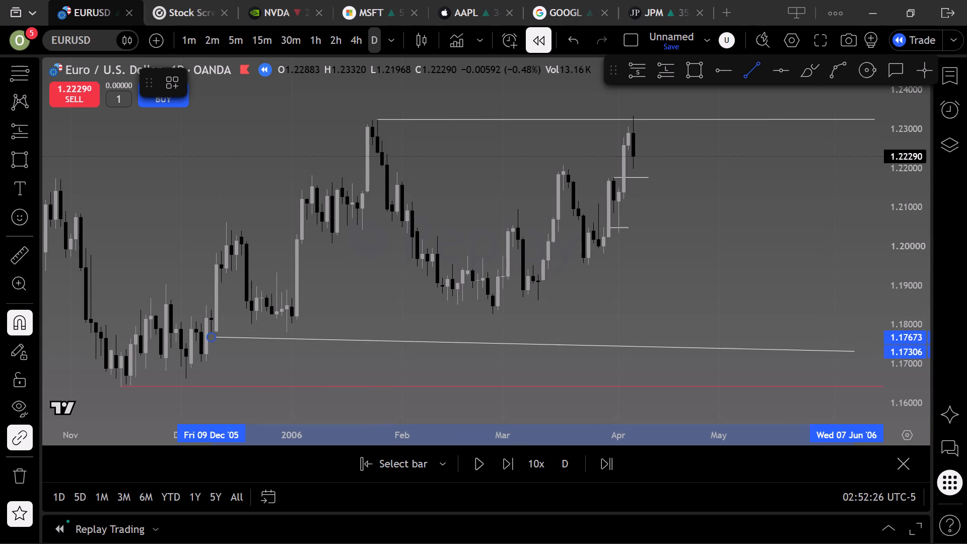
{"action": "left_click", "coordinate": [862, 336]}
{"action": "left_click", "coordinate": [830, 228]}
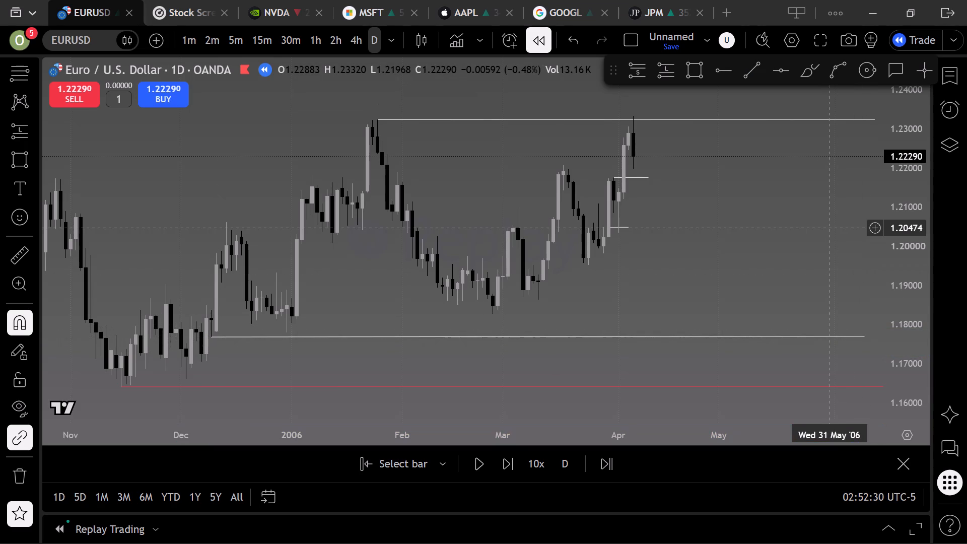
Examine the price action between the January high line and the December low line on the 2-hour timeframe.
{"action": "left_click", "coordinate": [336, 33]}
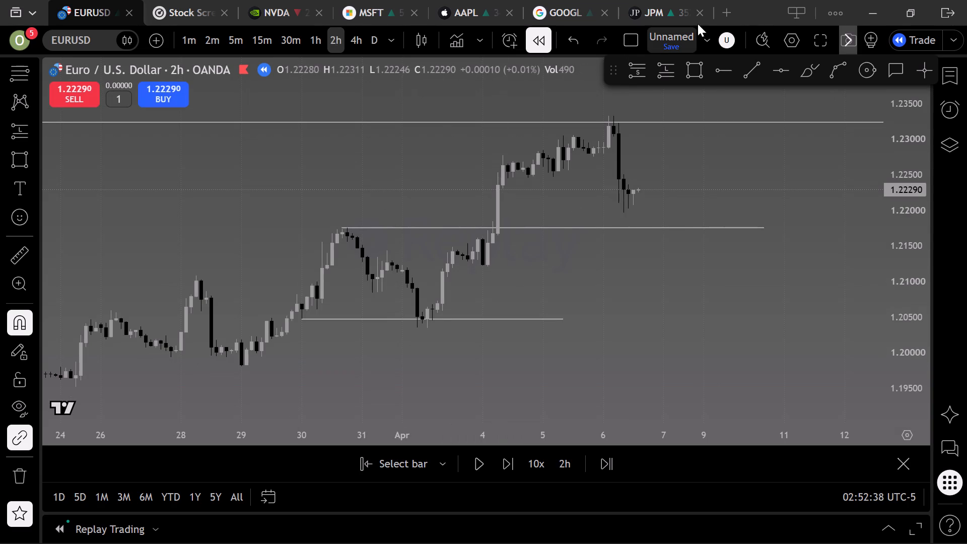
{"action": "scroll", "coordinate": [653, 180], "scroll_direction": "down", "scroll_amount": 11}
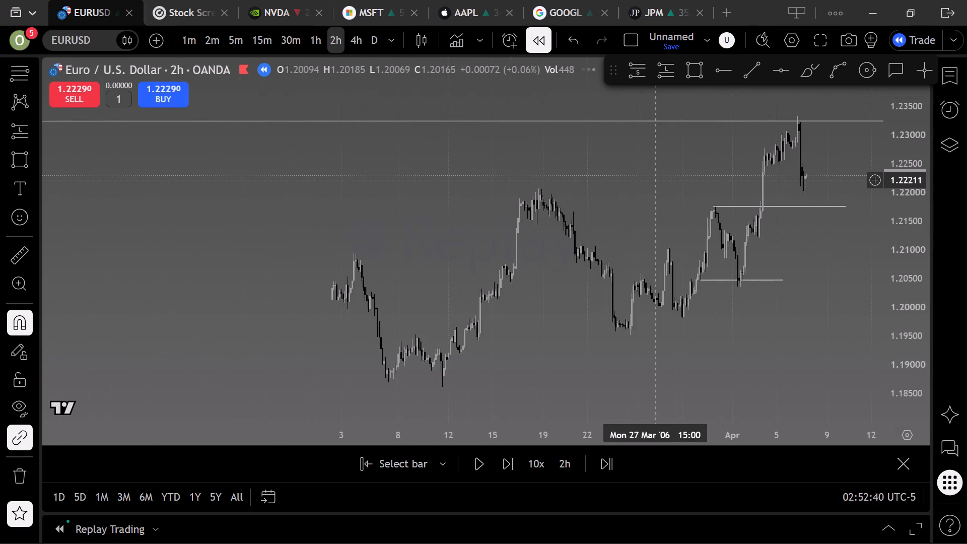
{"action": "scroll", "coordinate": [655, 182], "scroll_direction": "down", "scroll_amount": 6}
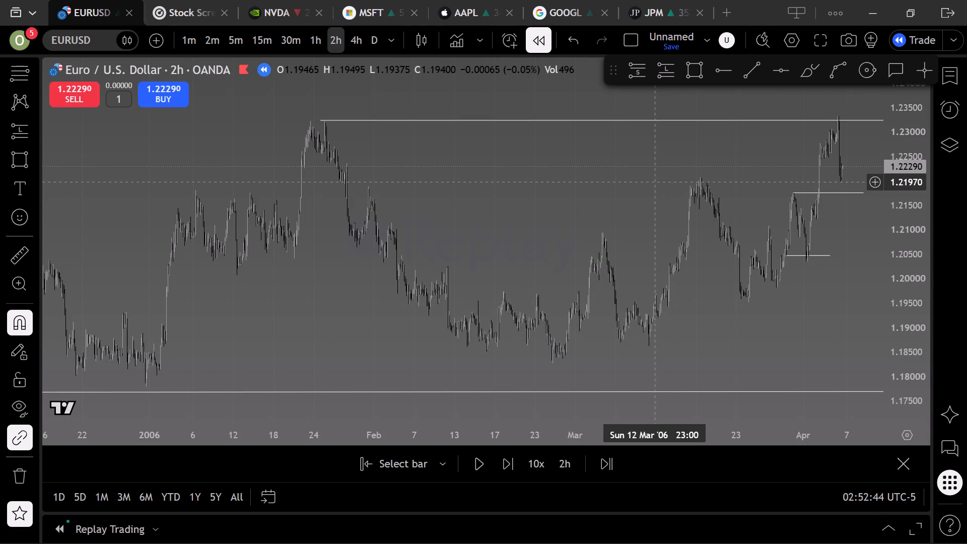
{"action": "scroll", "coordinate": [655, 182], "scroll_direction": "up", "scroll_amount": 9}
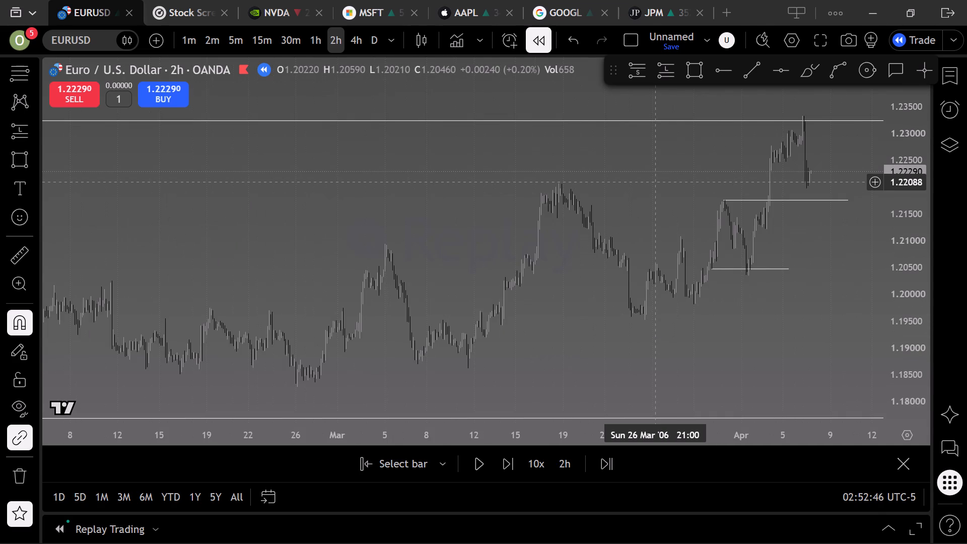
Return to the daily timeframe and colour the 25 January 2006 high line at 1.23232 red.
{"action": "left_click", "coordinate": [374, 40]}
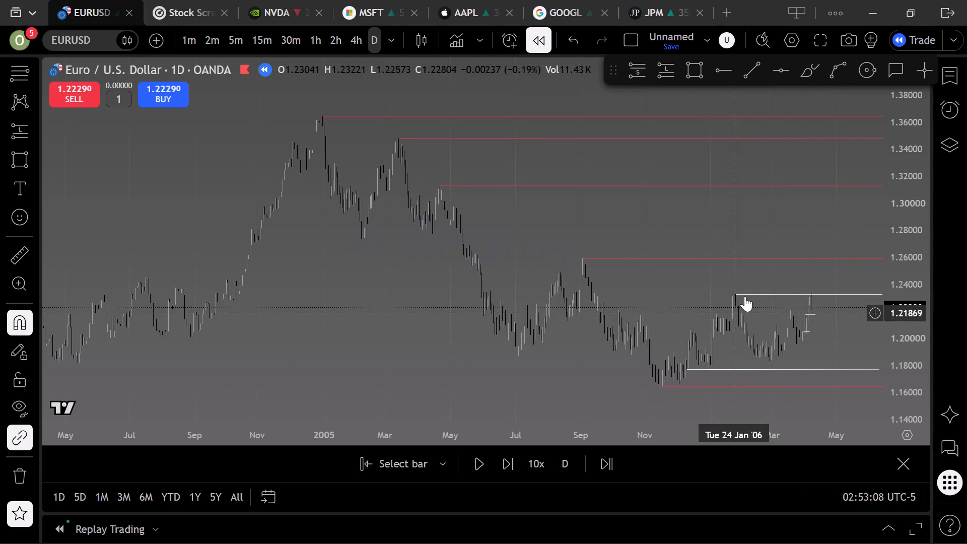
{"action": "left_click", "coordinate": [764, 294]}
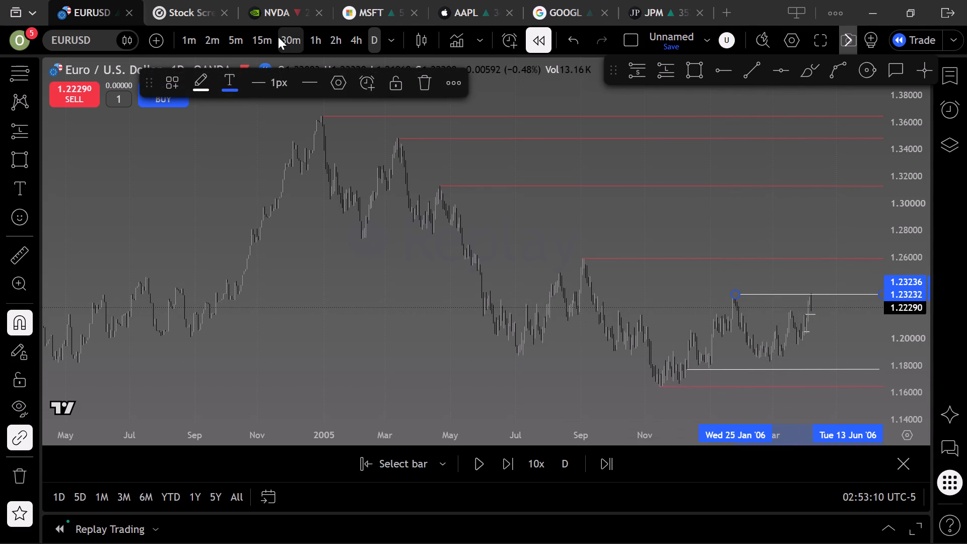
{"action": "left_click", "coordinate": [211, 86]}
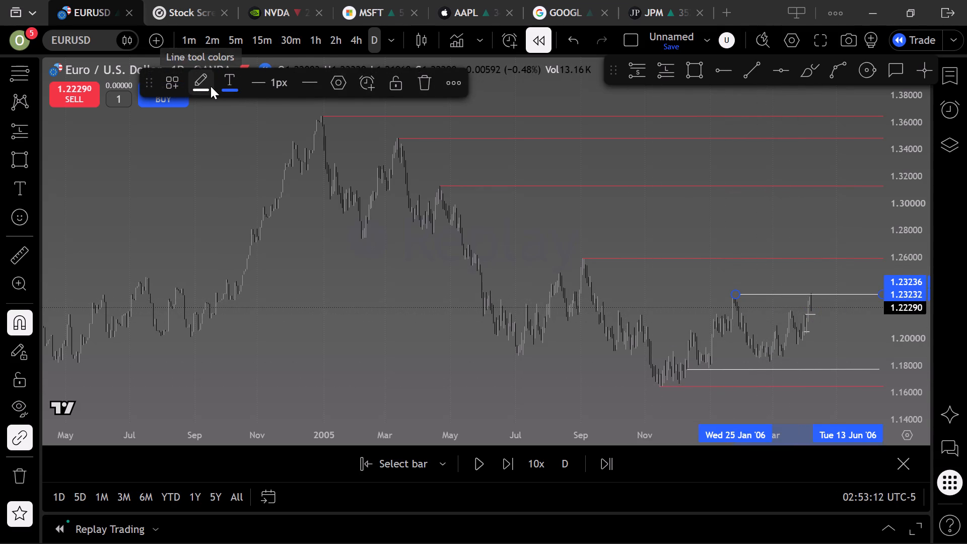
{"action": "left_click", "coordinate": [206, 124]}
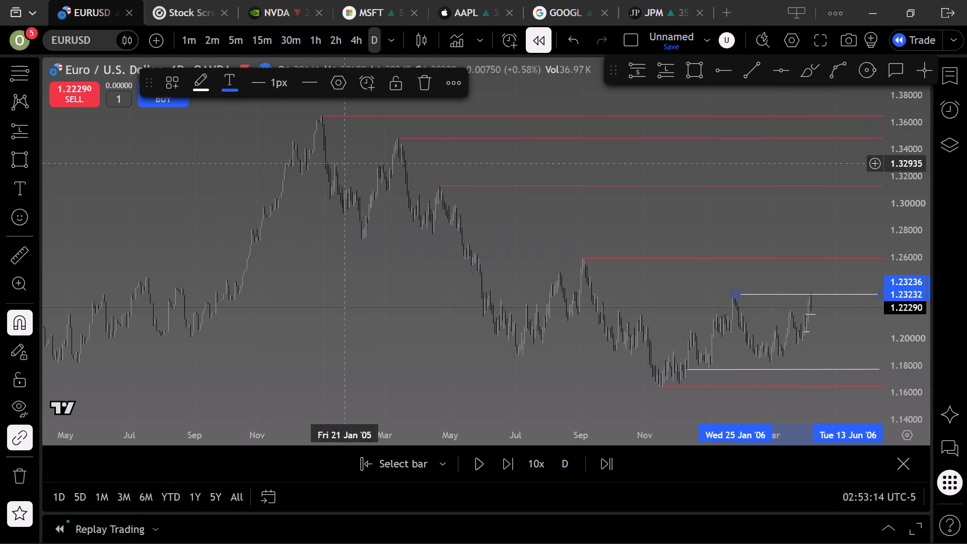
{"action": "left_click", "coordinate": [209, 80]}
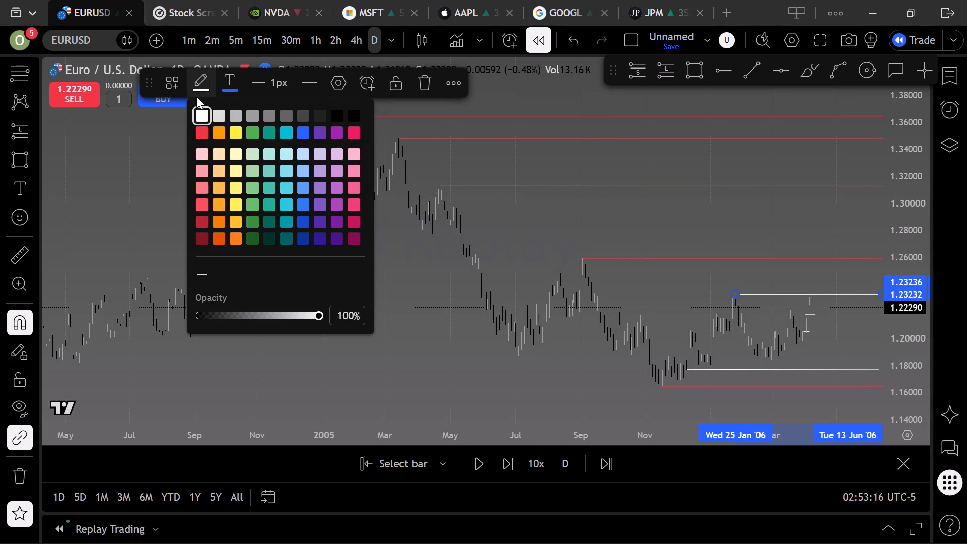
{"action": "left_click", "coordinate": [204, 133]}
{"action": "left_click", "coordinate": [574, 223]}
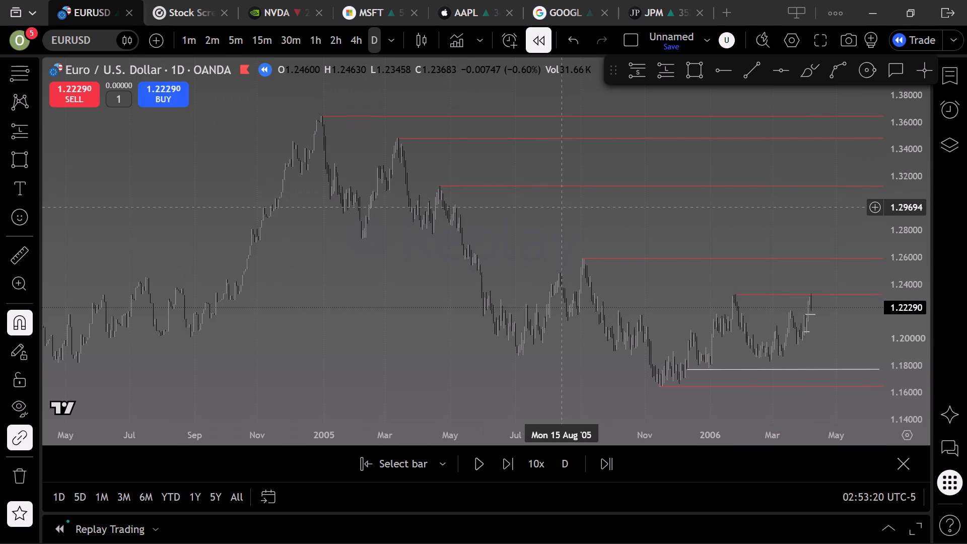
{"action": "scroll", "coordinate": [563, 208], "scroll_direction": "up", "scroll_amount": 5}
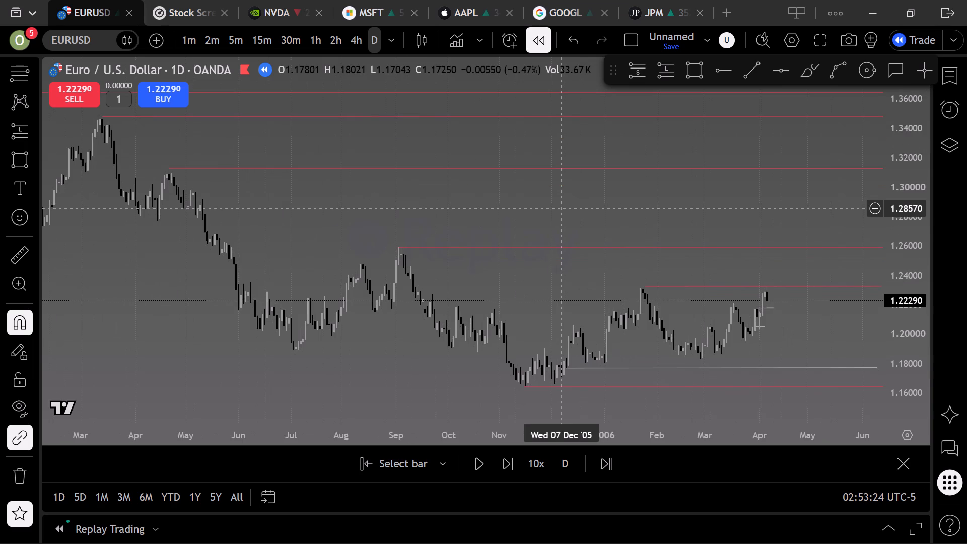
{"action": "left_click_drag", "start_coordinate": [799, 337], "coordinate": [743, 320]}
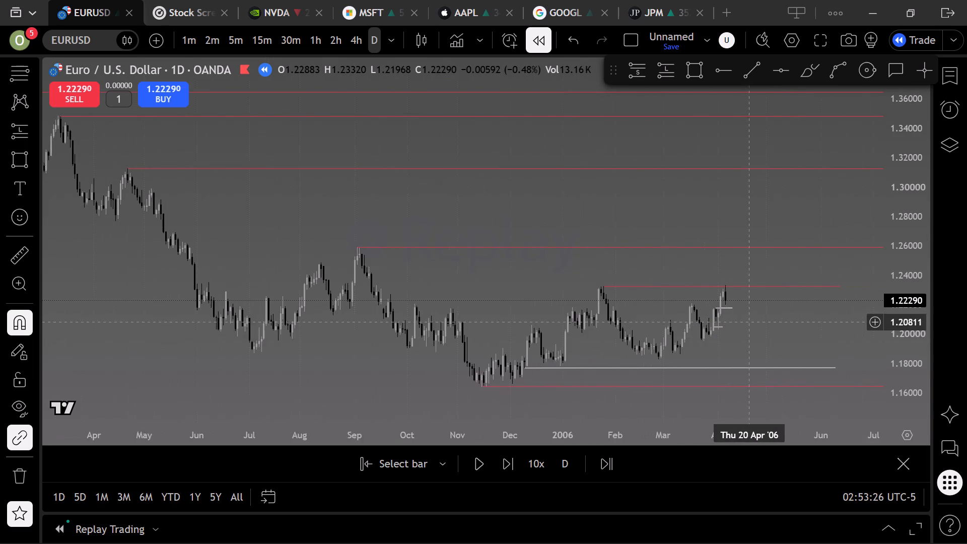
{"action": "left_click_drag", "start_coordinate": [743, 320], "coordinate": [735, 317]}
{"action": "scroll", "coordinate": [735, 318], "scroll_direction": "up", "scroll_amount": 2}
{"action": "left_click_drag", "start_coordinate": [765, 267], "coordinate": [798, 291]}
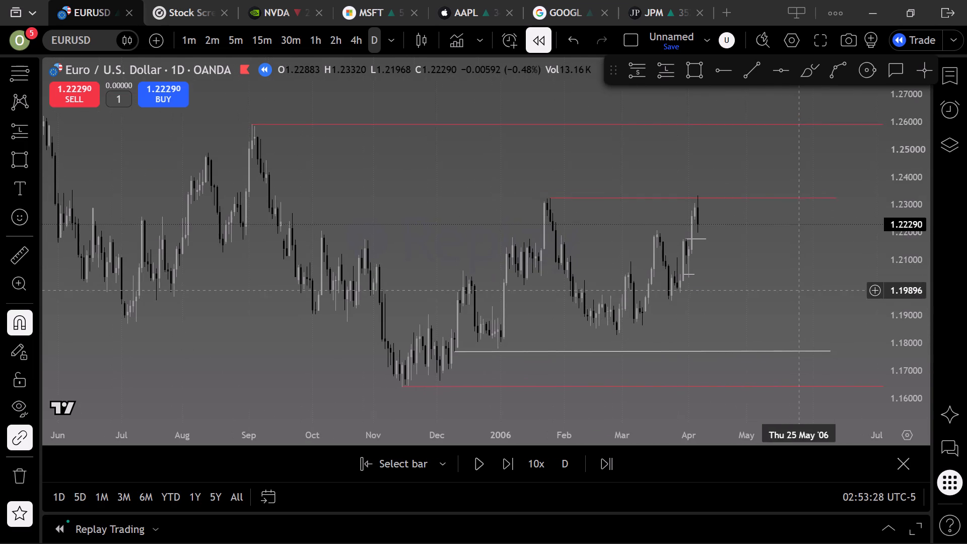
On the 1-hour timeframe, extend the 30 March low line horizontally at about 1.2047 to about 11 April 2006.
{"action": "left_click_drag", "start_coordinate": [798, 291], "coordinate": [799, 291]}
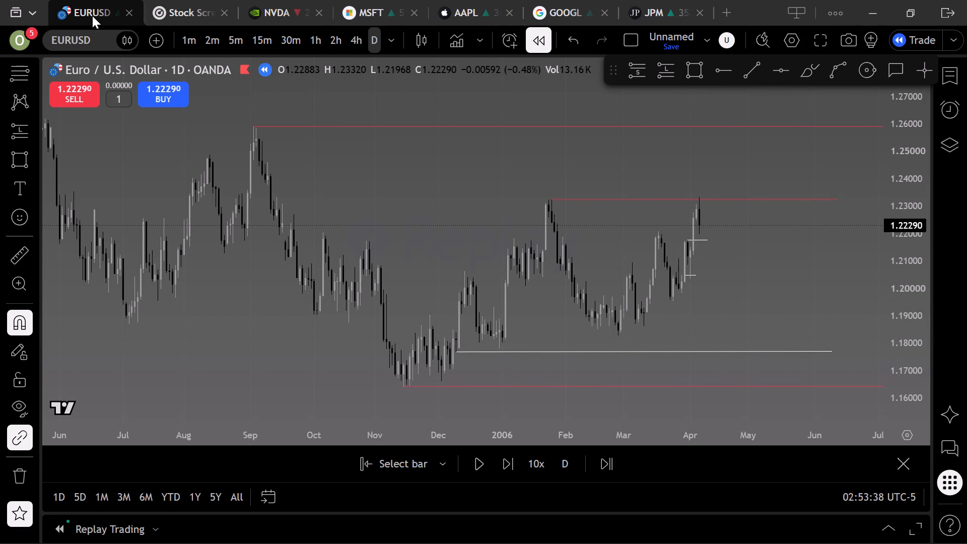
{"action": "left_click", "coordinate": [329, 40]}
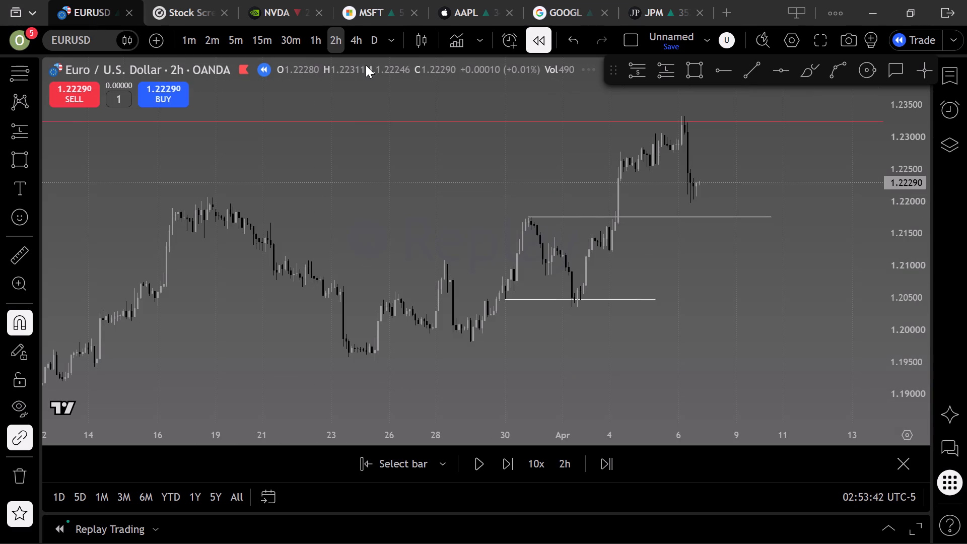
{"action": "left_click", "coordinate": [323, 40]}
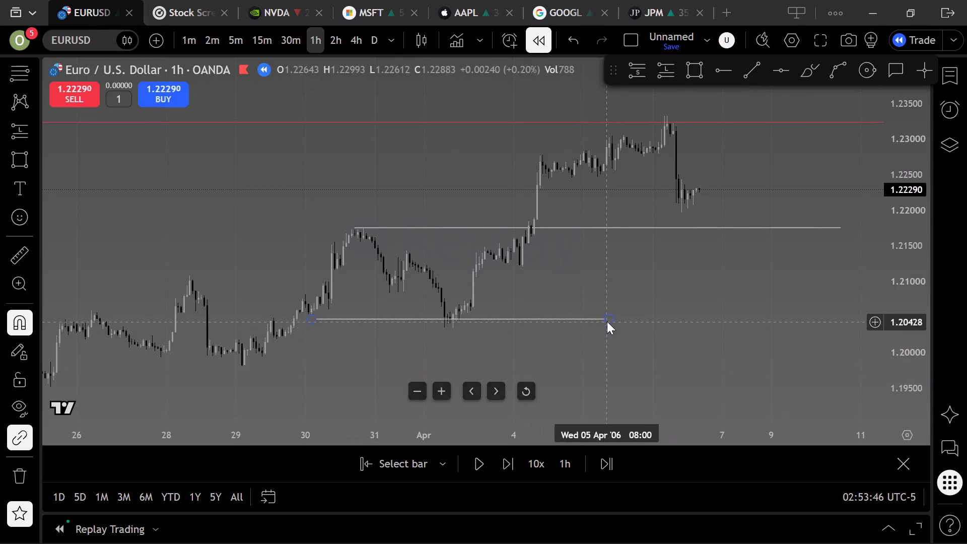
{"action": "left_click_drag", "start_coordinate": [606, 320], "coordinate": [849, 333]}
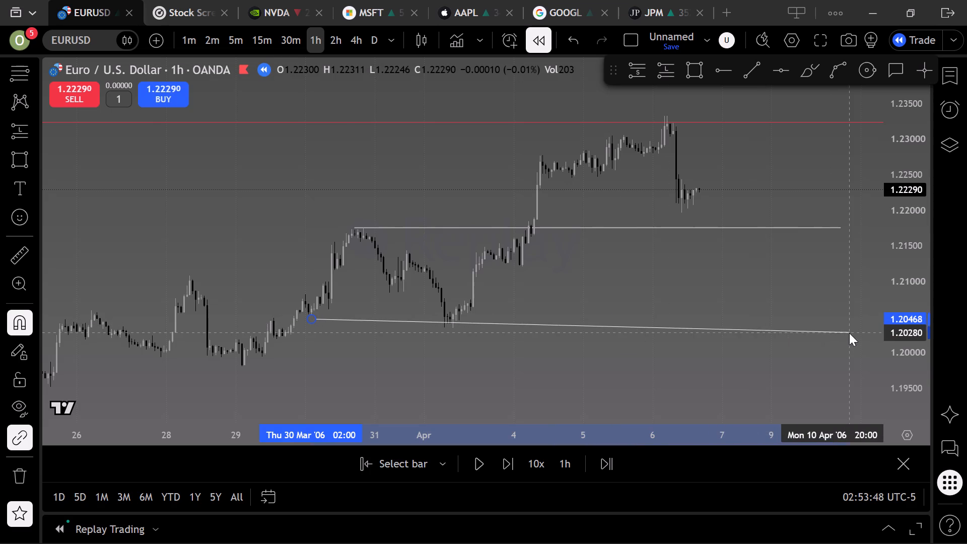
{"action": "left_click_drag", "start_coordinate": [849, 333], "coordinate": [877, 320]}
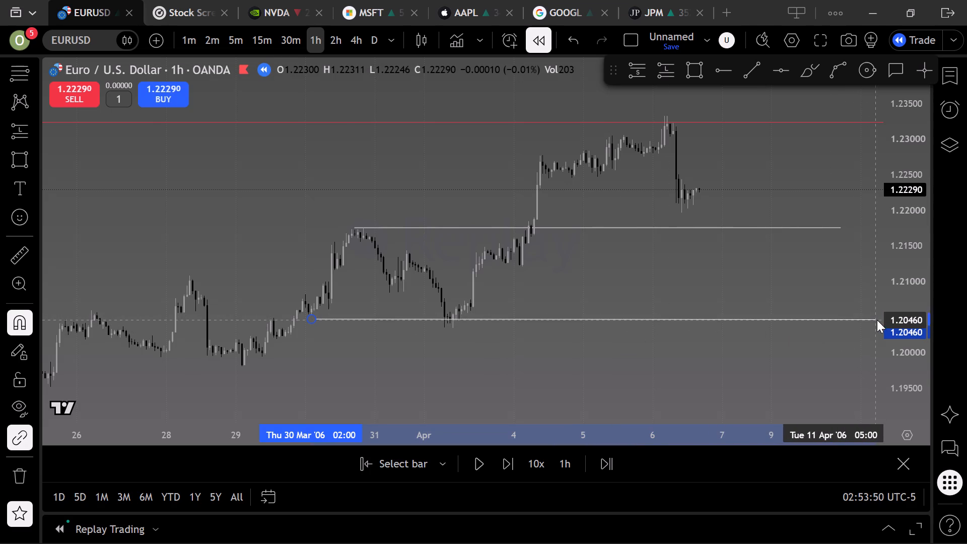
{"action": "left_click_drag", "start_coordinate": [877, 320], "coordinate": [867, 319]}
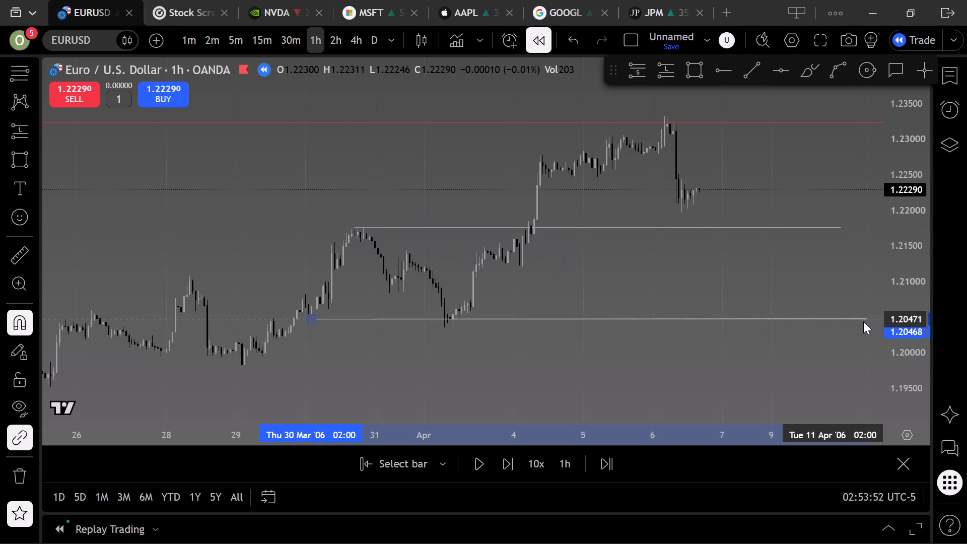
{"action": "left_click", "coordinate": [718, 262]}
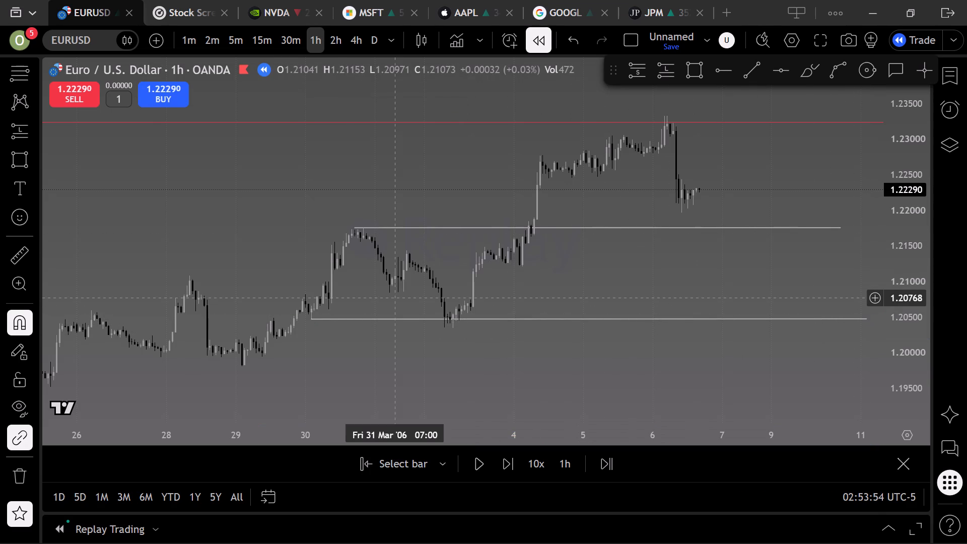
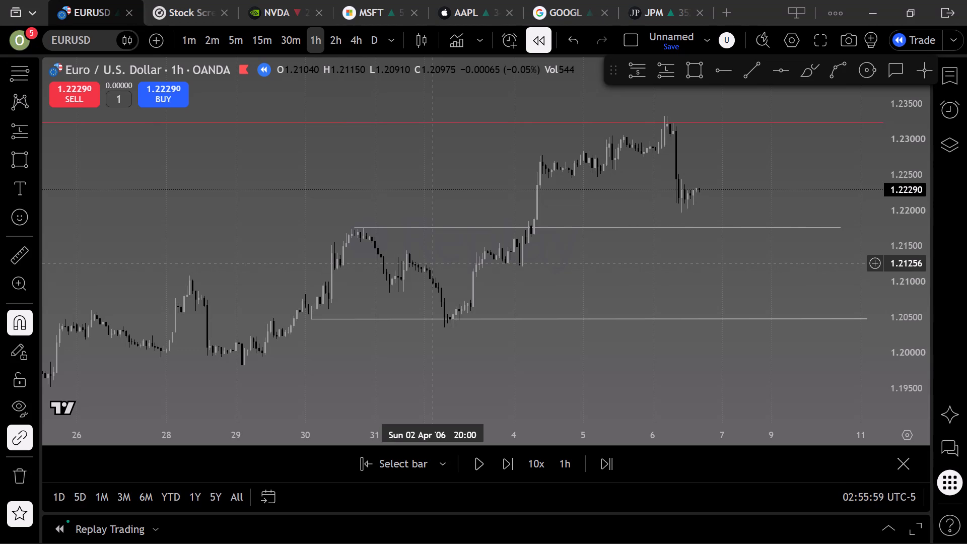
Advance the 1-hour replay bar by bar from 6 April to about midday on 7 April 2006.
{"action": "scroll", "coordinate": [503, 249], "scroll_direction": "up", "scroll_amount": 11}
{"action": "left_click_drag", "start_coordinate": [503, 249], "coordinate": [509, 251]}
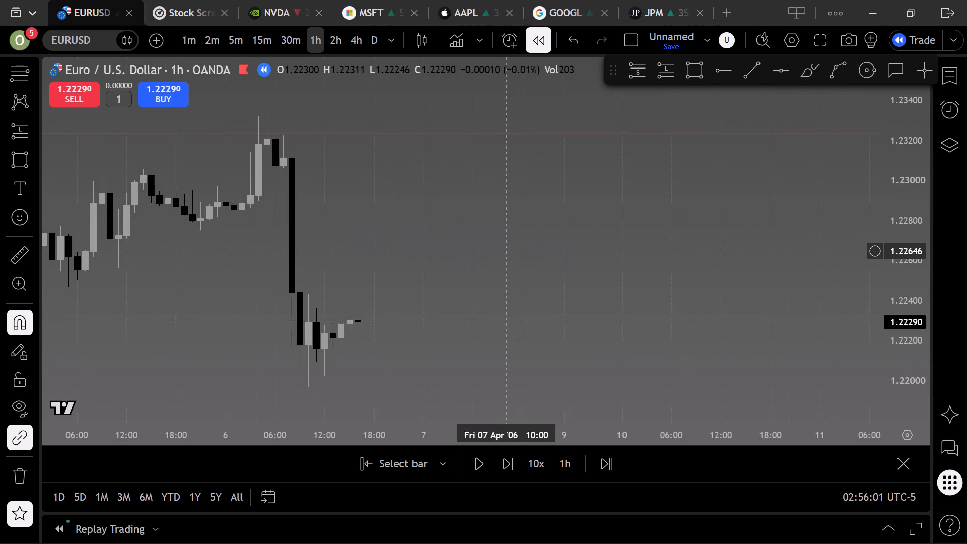
{"action": "scroll", "coordinate": [511, 251], "scroll_direction": "down", "scroll_amount": 6}
{"action": "left_click", "coordinate": [519, 454]}
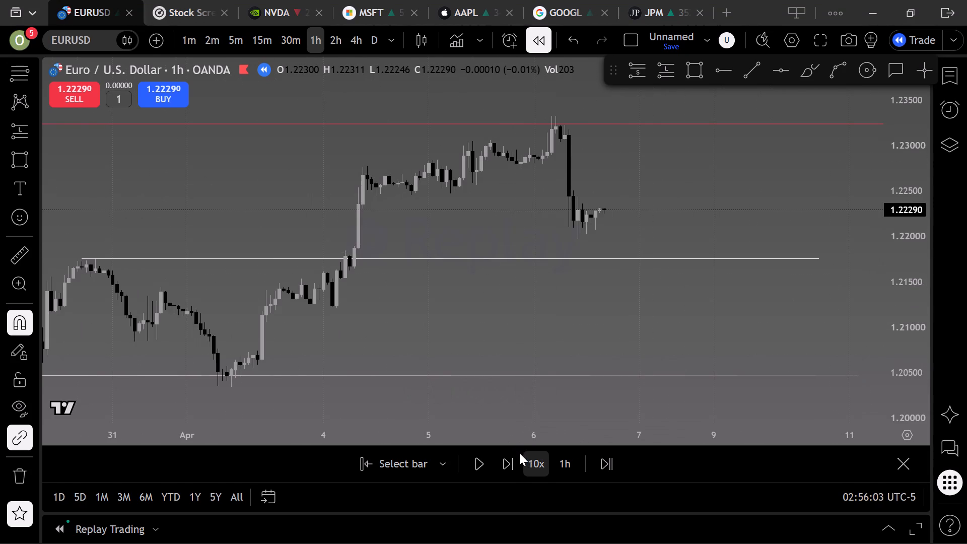
{"action": "left_click", "coordinate": [512, 458]}
{"action": "left_click", "coordinate": [512, 458]}
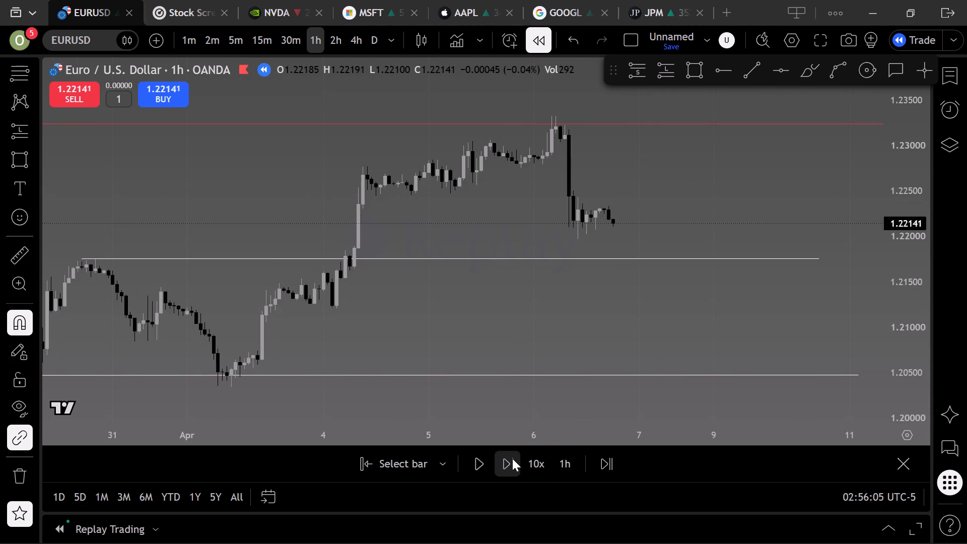
{"action": "left_click", "coordinate": [512, 458]}
{"action": "left_click", "coordinate": [511, 458]}
{"action": "left_click", "coordinate": [511, 458]}
{"action": "left_click", "coordinate": [511, 458]}
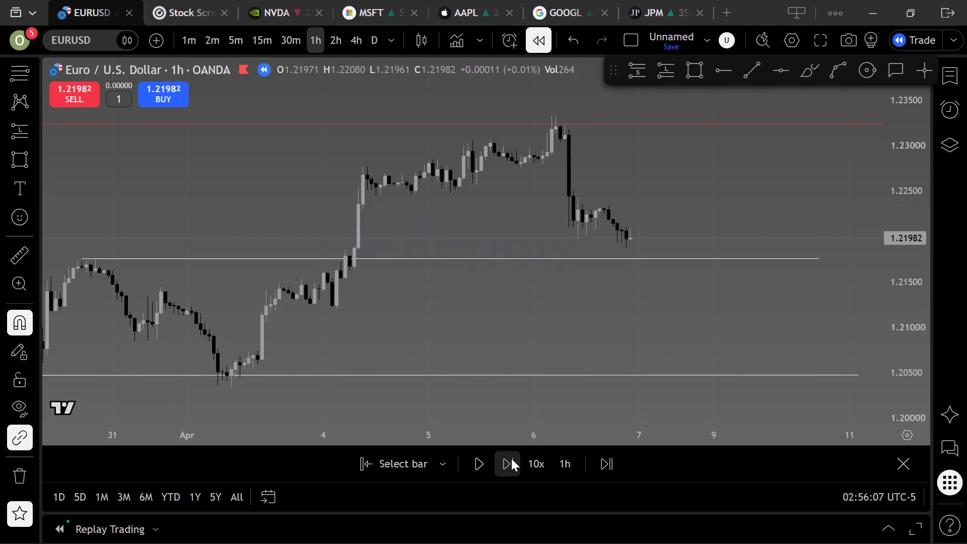
{"action": "triple_click", "coordinate": [511, 458]}
{"action": "triple_click", "coordinate": [511, 458]}
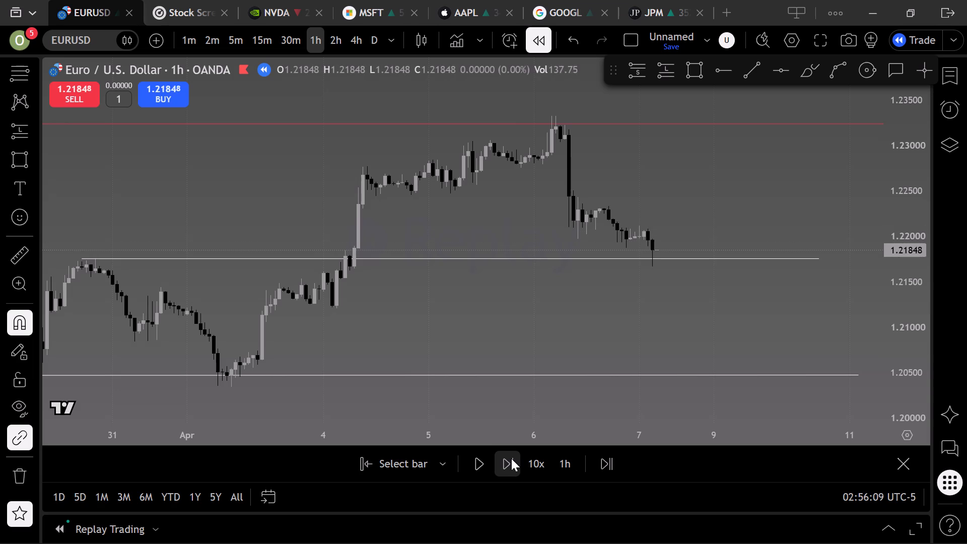
{"action": "triple_click", "coordinate": [511, 458]}
{"action": "double_click", "coordinate": [511, 458]}
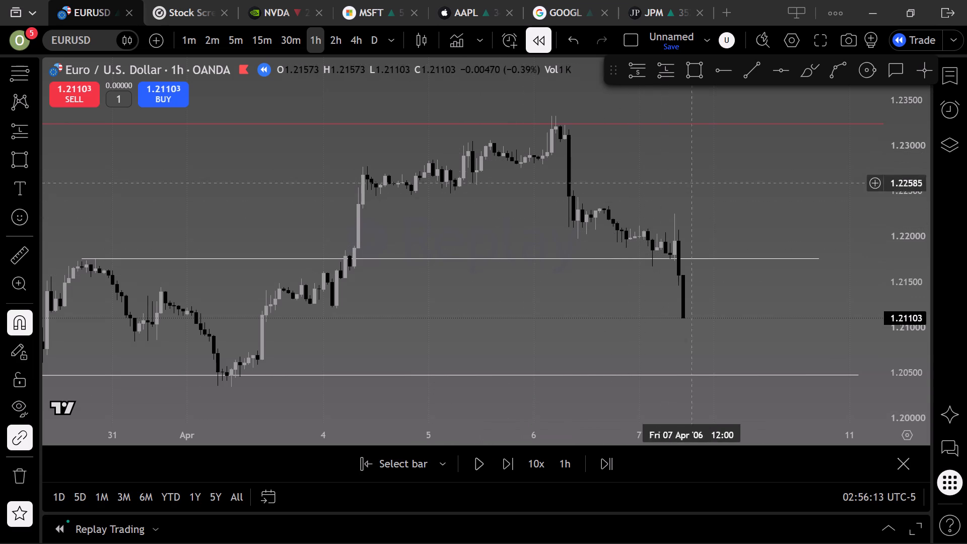
Continue the replay bar by bar on the 1-hour chart to about 17:00 on 9 April 2006.
{"action": "left_click", "coordinate": [500, 463]}
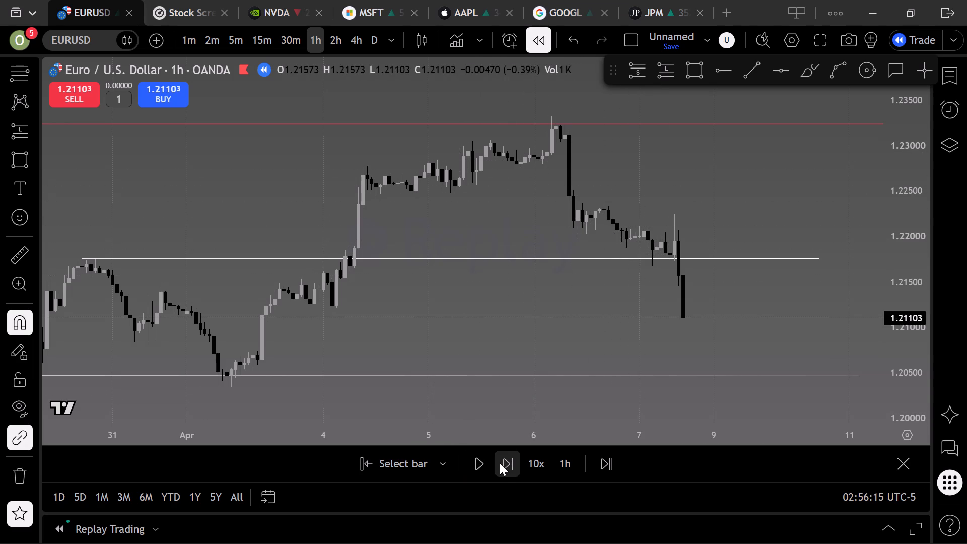
{"action": "left_click", "coordinate": [500, 463]}
{"action": "left_click", "coordinate": [500, 463]}
{"action": "left_click", "coordinate": [500, 463]}
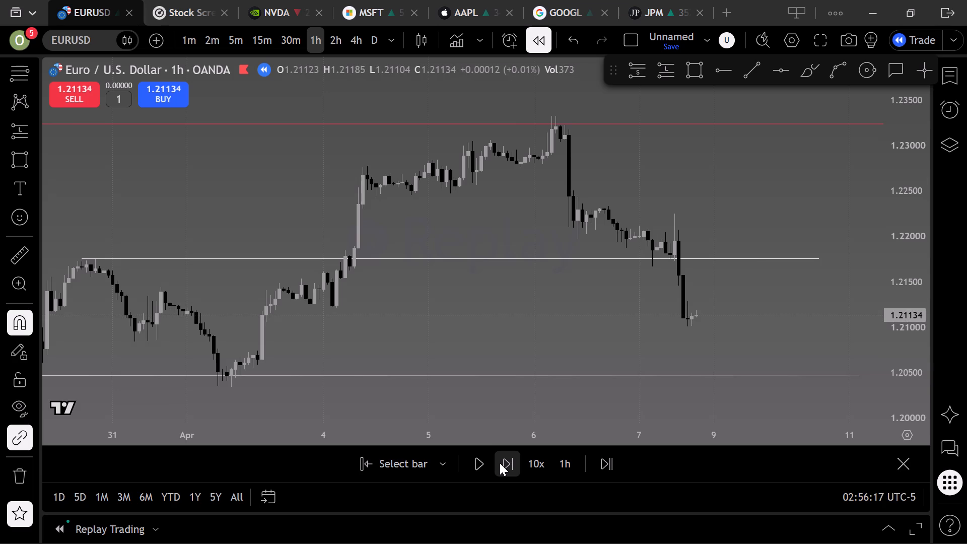
{"action": "left_click", "coordinate": [500, 463]}
{"action": "left_click", "coordinate": [500, 463]}
{"action": "left_click", "coordinate": [500, 463]}
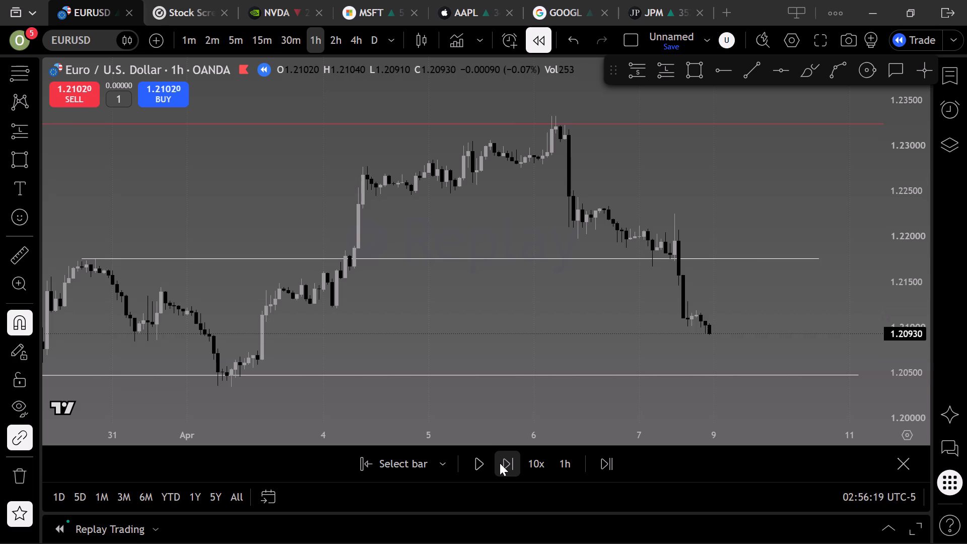
{"action": "scroll", "coordinate": [783, 304], "scroll_direction": "down", "scroll_amount": 5}
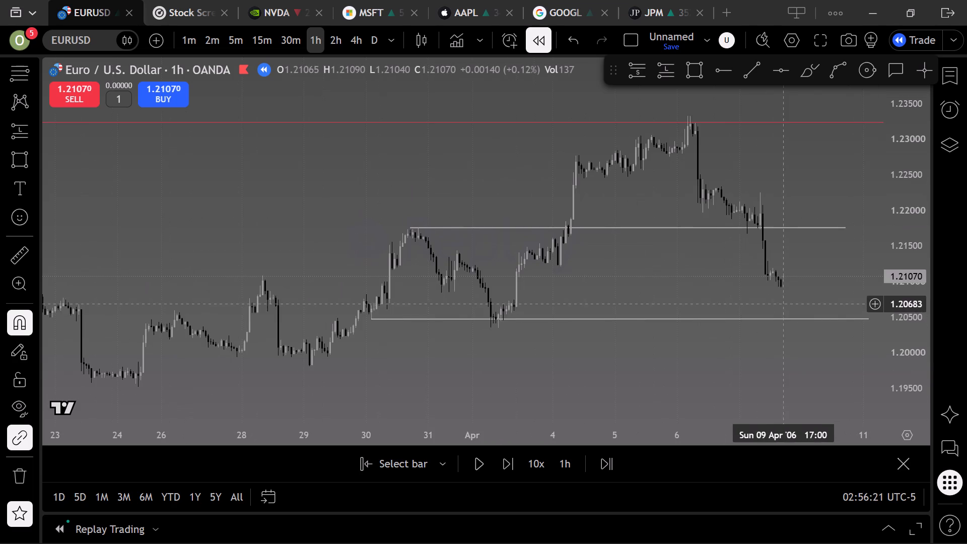
{"action": "left_click_drag", "start_coordinate": [696, 370], "coordinate": [656, 354]}
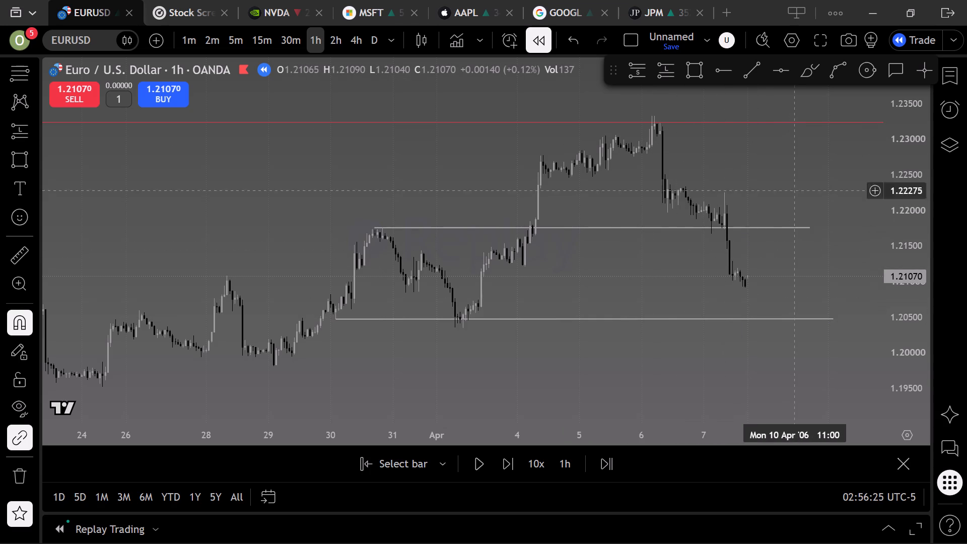
Advance the 1-hour replay bar by bar through 10 April 2006.
{"action": "left_click", "coordinate": [501, 467]}
{"action": "left_click", "coordinate": [501, 467]}
{"action": "left_click", "coordinate": [501, 467]}
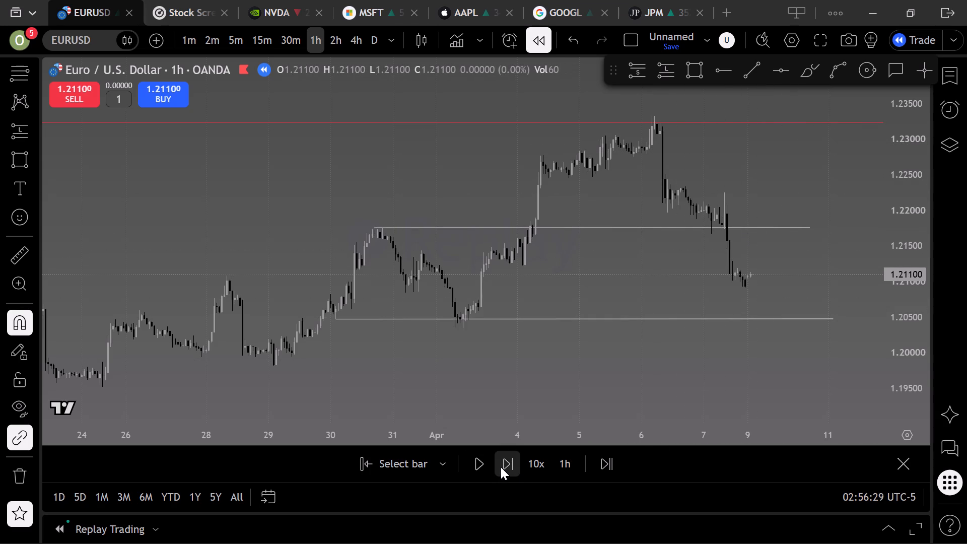
{"action": "triple_click", "coordinate": [501, 467]}
{"action": "triple_click", "coordinate": [501, 467]}
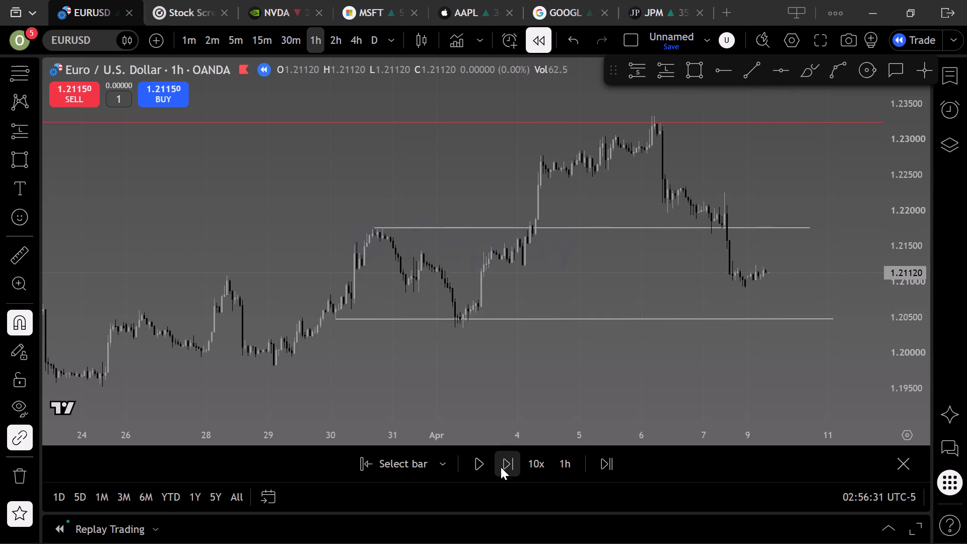
{"action": "triple_click", "coordinate": [501, 467]}
{"action": "triple_click", "coordinate": [501, 467]}
{"action": "triple_click", "coordinate": [501, 467]}
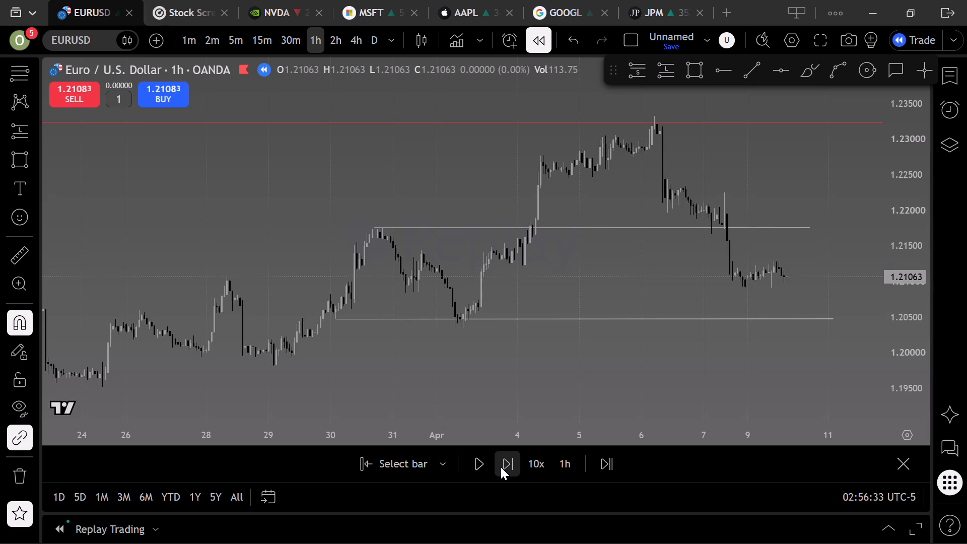
{"action": "triple_click", "coordinate": [501, 467]}
{"action": "triple_click", "coordinate": [501, 467]}
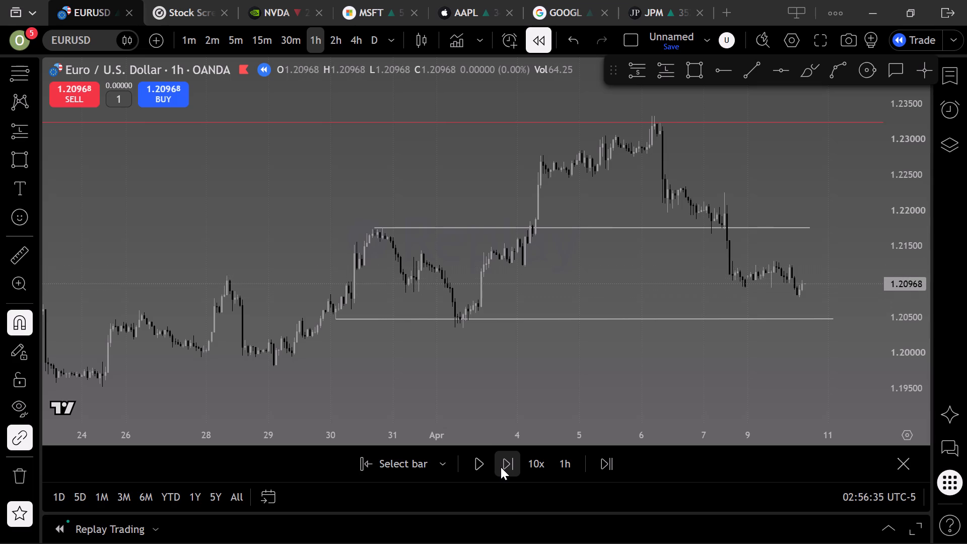
{"action": "triple_click", "coordinate": [501, 467]}
{"action": "triple_click", "coordinate": [501, 467]}
{"action": "double_click", "coordinate": [501, 467]}
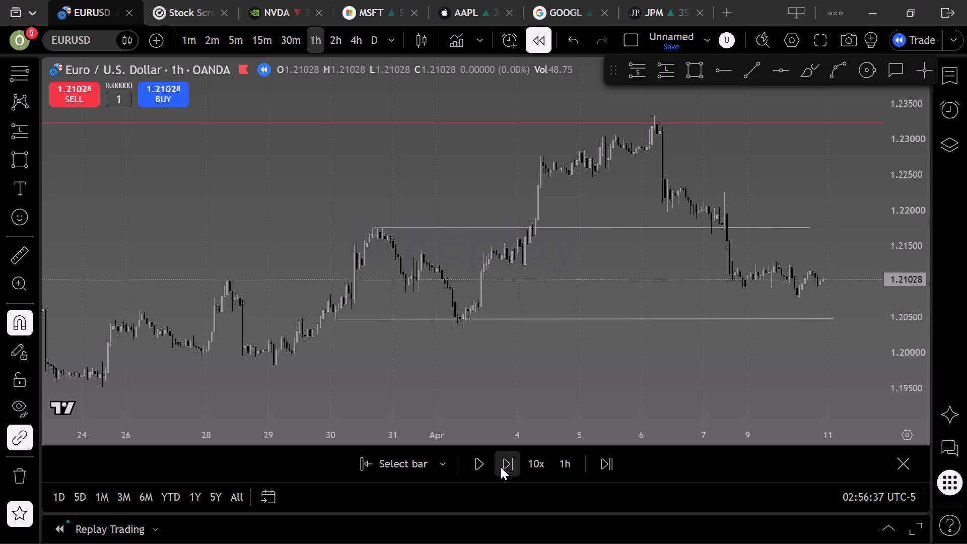
Advance the 1-hour replay bar by bar to the morning of 12 April 2006.
{"action": "triple_click", "coordinate": [501, 467]}
{"action": "triple_click", "coordinate": [501, 467]}
{"action": "triple_click", "coordinate": [501, 467]}
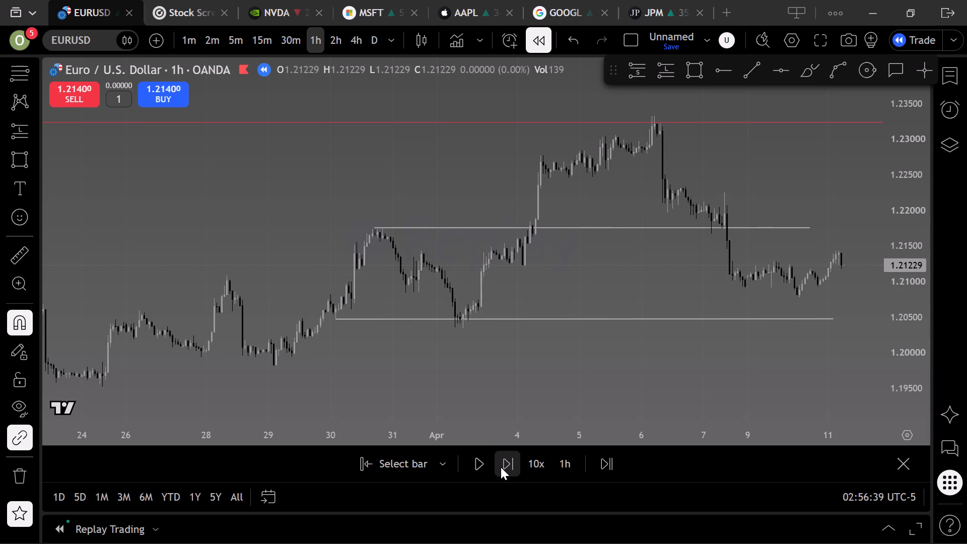
{"action": "triple_click", "coordinate": [501, 467]}
{"action": "triple_click", "coordinate": [501, 467]}
{"action": "triple_click", "coordinate": [501, 467]}
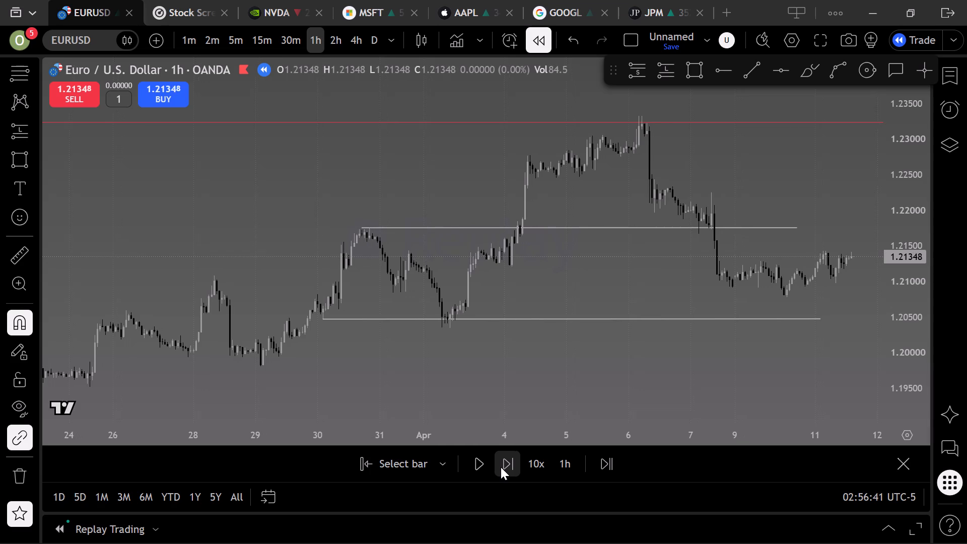
{"action": "triple_click", "coordinate": [501, 467]}
{"action": "triple_click", "coordinate": [501, 467]}
{"action": "triple_click", "coordinate": [501, 467]}
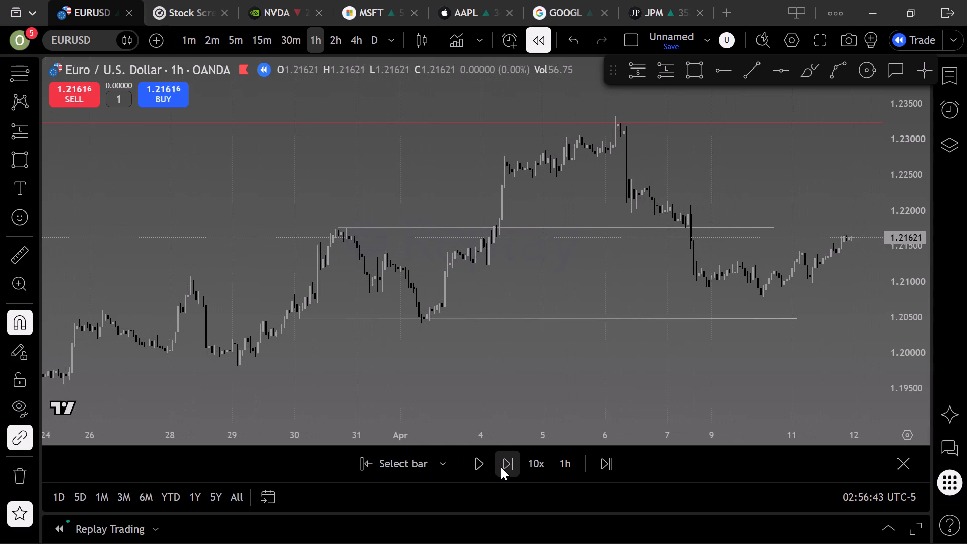
{"action": "triple_click", "coordinate": [501, 467]}
{"action": "double_click", "coordinate": [501, 467]}
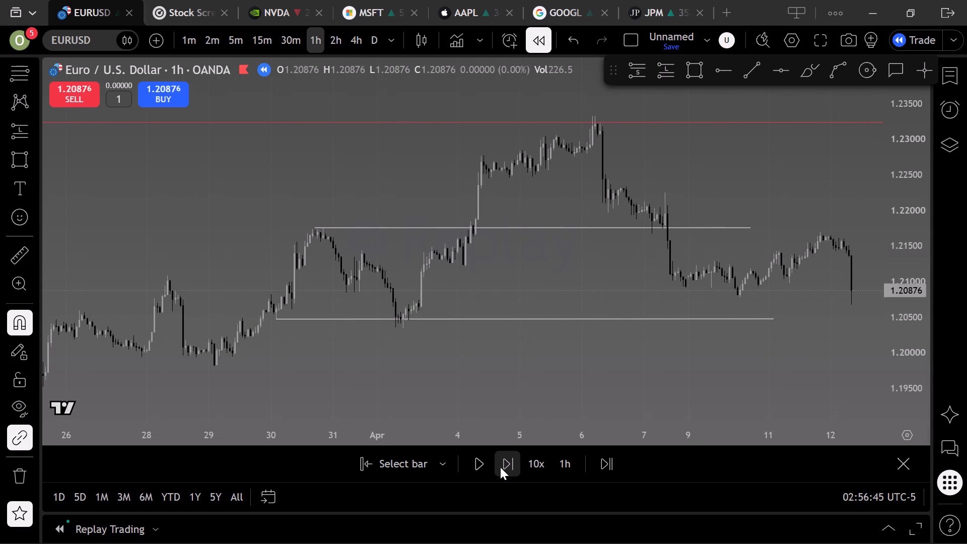
Run the replay automatically in short bursts and pause it late on 17 April 2006.
{"action": "left_click", "coordinate": [479, 457]}
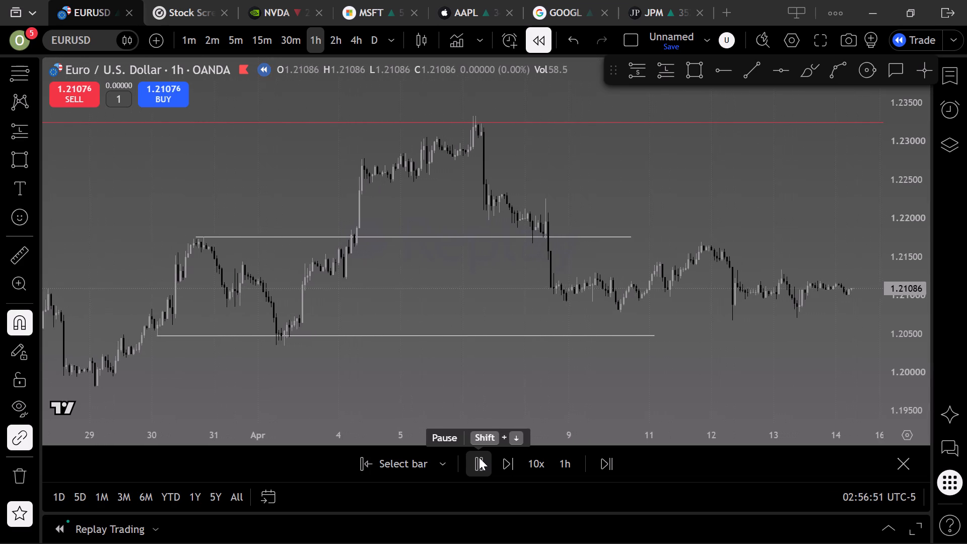
{"action": "left_click", "coordinate": [479, 457]}
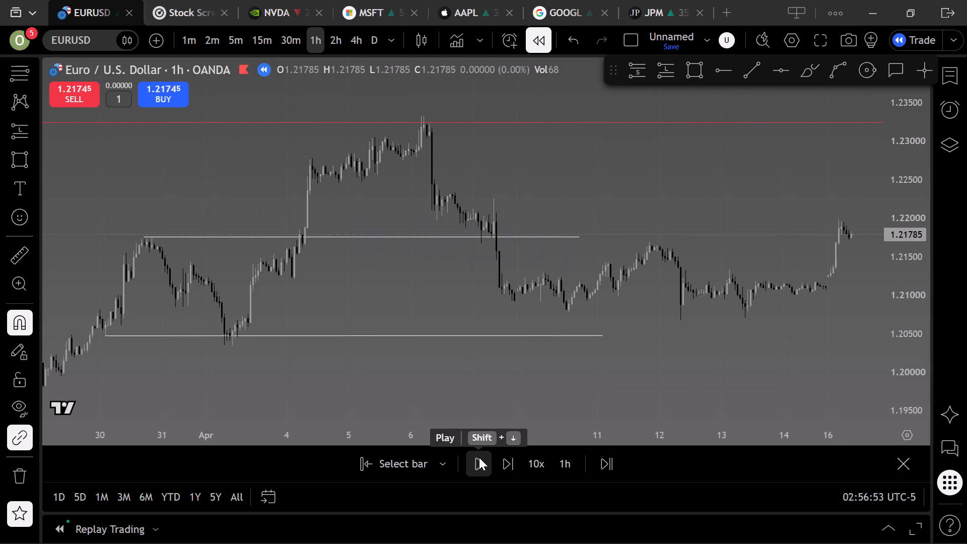
{"action": "left_click", "coordinate": [479, 457]}
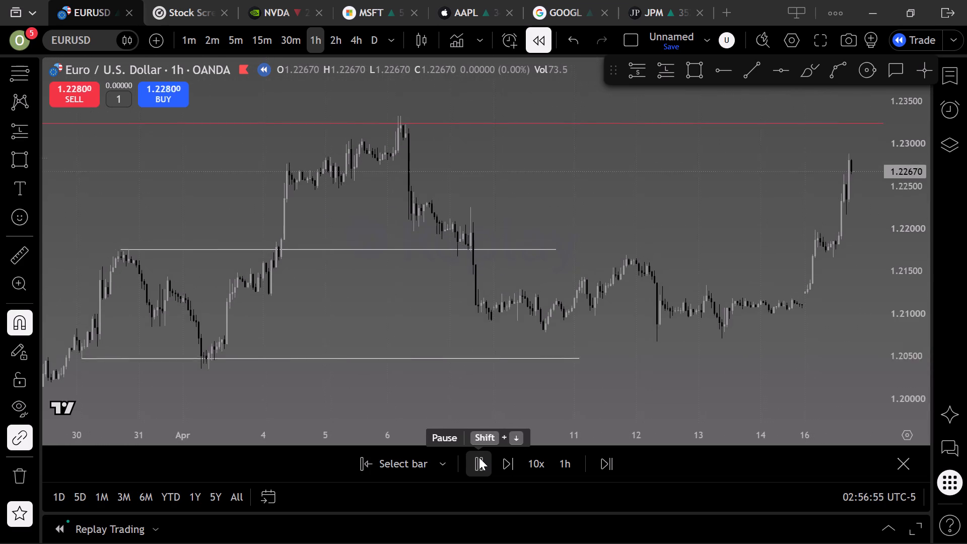
{"action": "left_click", "coordinate": [479, 457]}
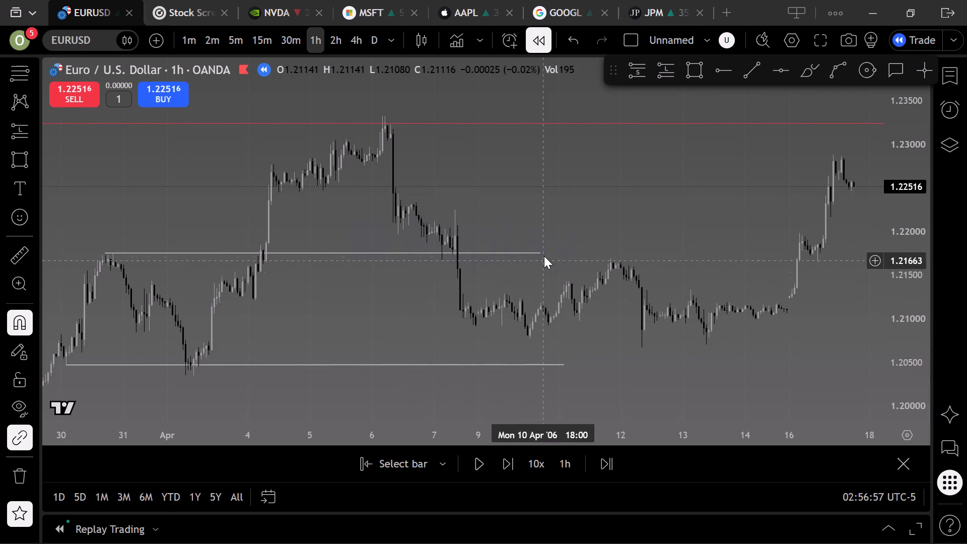
Extend the 30 March high line horizontally at about 1.2176 to 18 April 2006.
{"action": "left_click_drag", "start_coordinate": [544, 255], "coordinate": [966, 290]}
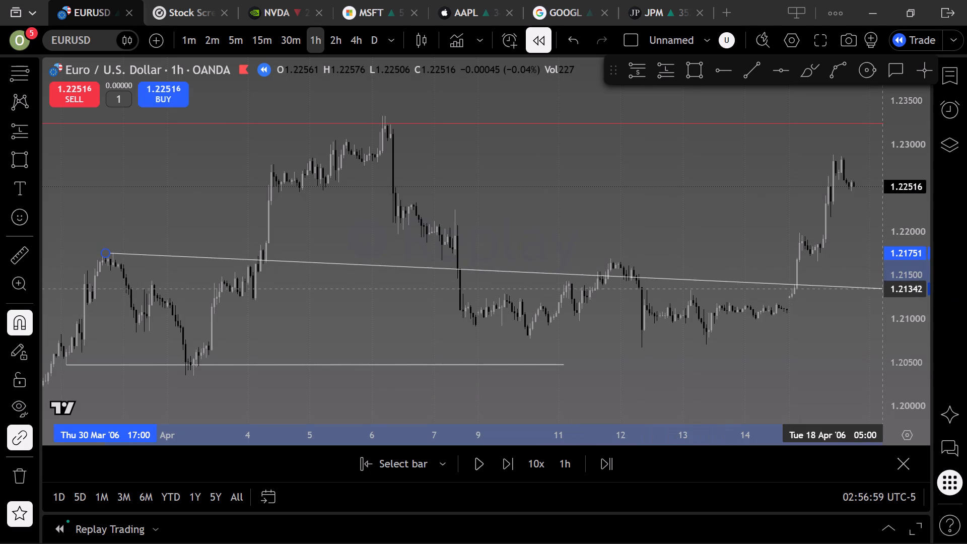
{"action": "left_click_drag", "start_coordinate": [966, 290], "coordinate": [869, 253]}
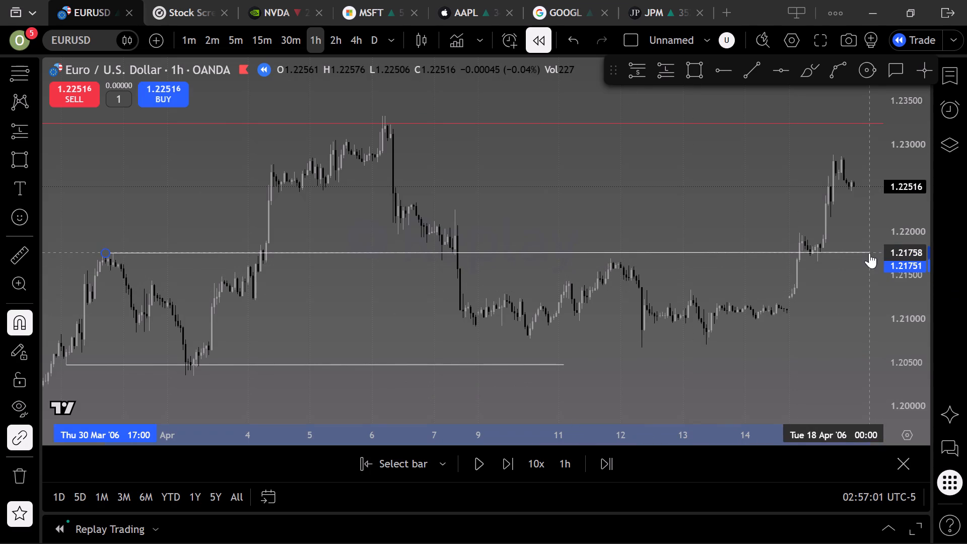
{"action": "left_click", "coordinate": [827, 298]}
Extend the 30 March low line horizontally at about 1.2047 to about 28 April 2006.
{"action": "scroll", "coordinate": [827, 298], "scroll_direction": "down", "scroll_amount": 6}
{"action": "left_click_drag", "start_coordinate": [824, 303], "coordinate": [685, 288]}
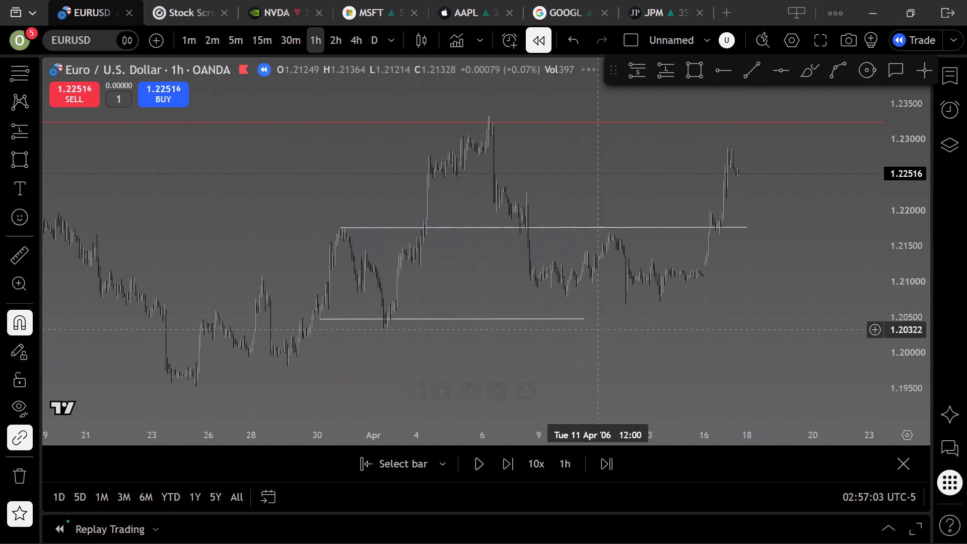
{"action": "left_click_drag", "start_coordinate": [735, 331], "coordinate": [619, 318]}
{"action": "left_click_drag", "start_coordinate": [689, 339], "coordinate": [614, 326]}
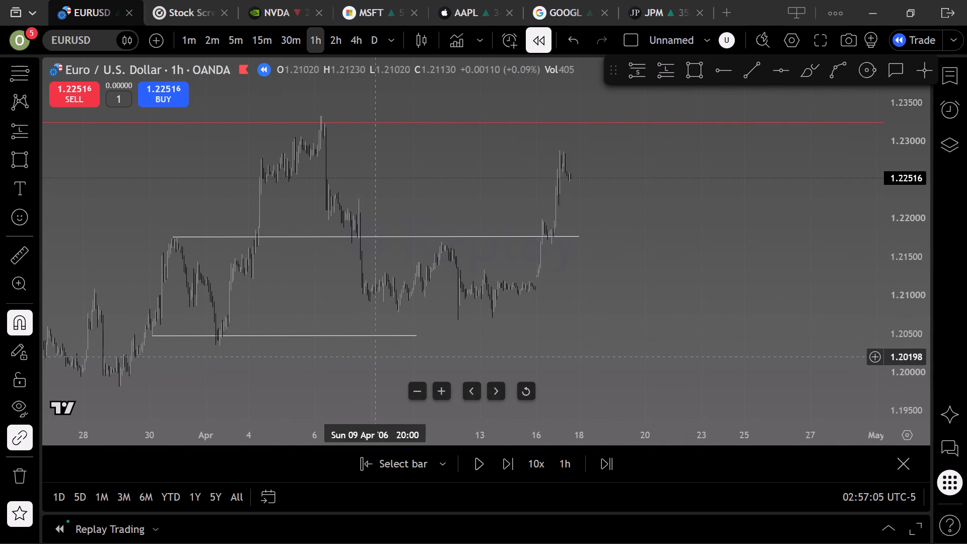
{"action": "left_click_drag", "start_coordinate": [415, 335], "coordinate": [505, 357]}
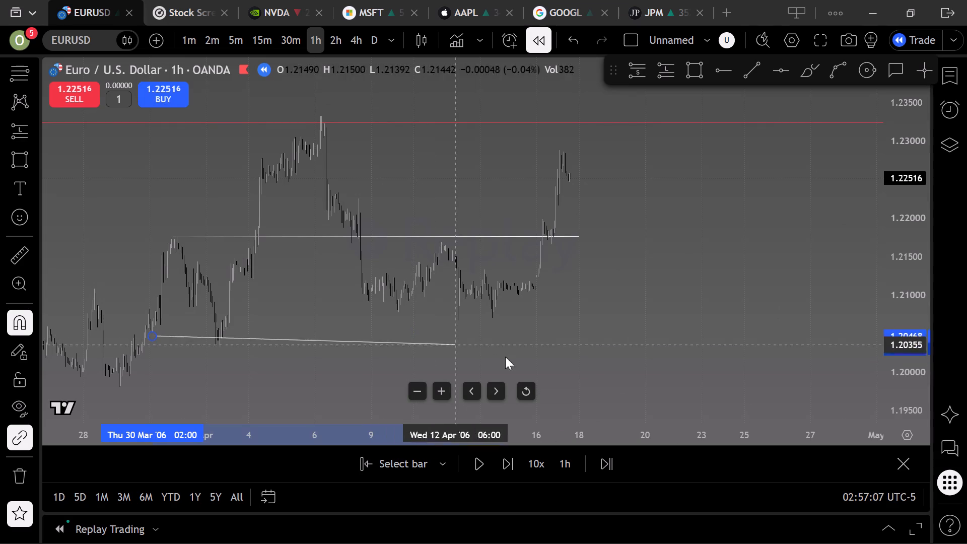
{"action": "left_click_drag", "start_coordinate": [505, 357], "coordinate": [853, 335]}
{"action": "left_click", "coordinate": [779, 305]}
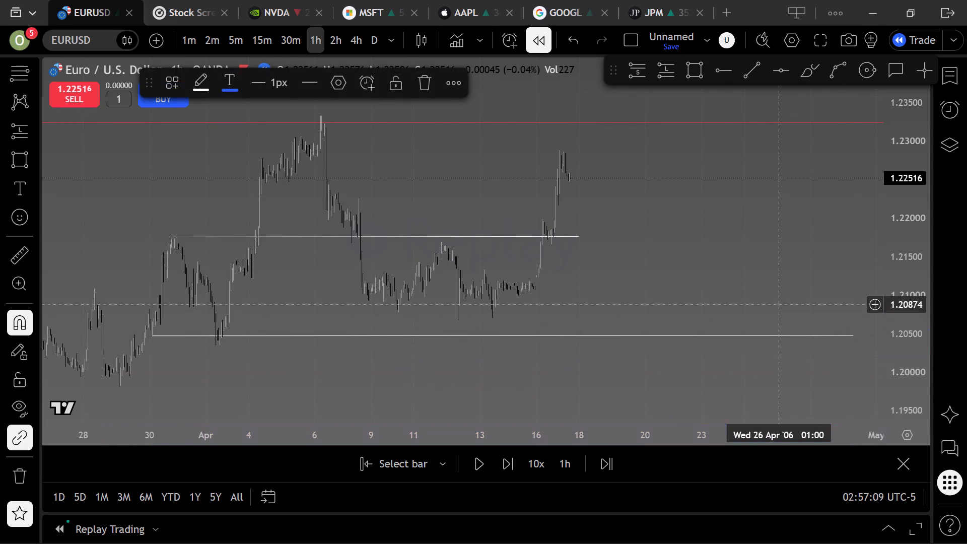
Examine the hourly price action from 4 to 17 April 2006 around the white levels and the 6 April high.
{"action": "scroll", "coordinate": [794, 268], "scroll_direction": "up", "scroll_amount": 5}
{"action": "left_click_drag", "start_coordinate": [667, 276], "coordinate": [861, 295]}
{"action": "scroll", "coordinate": [843, 297], "scroll_direction": "up", "scroll_amount": 4}
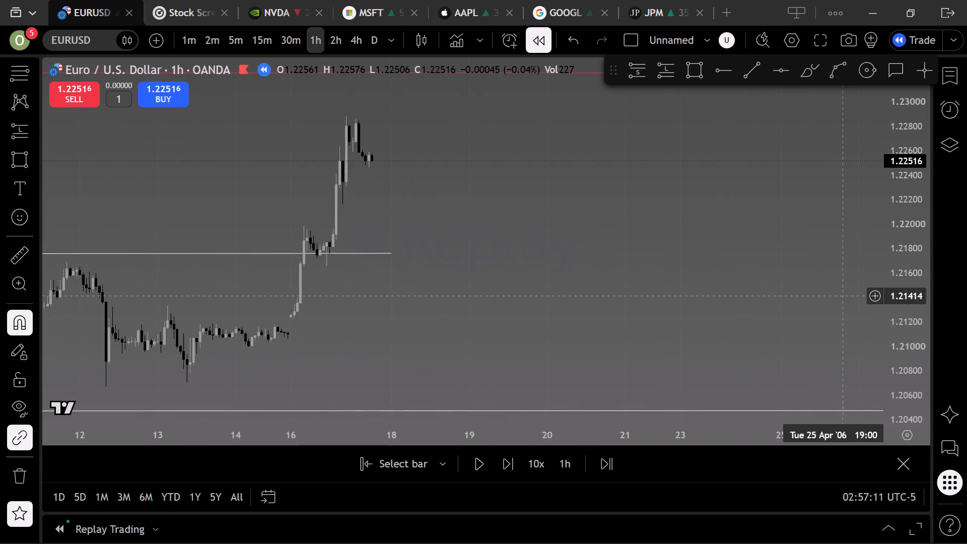
{"action": "left_click_drag", "start_coordinate": [703, 305], "coordinate": [966, 329]}
{"action": "scroll", "coordinate": [719, 294], "scroll_direction": "down", "scroll_amount": 2}
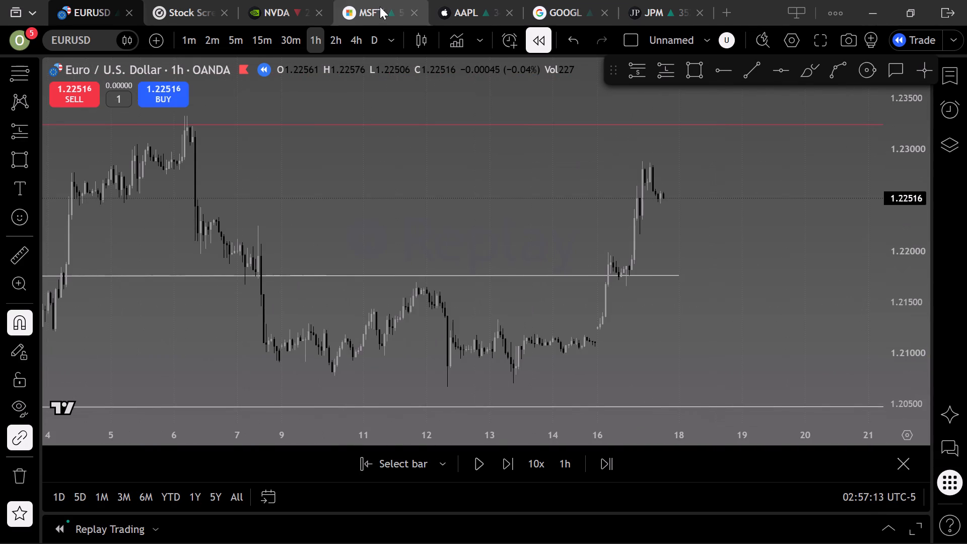
{"action": "left_click_drag", "start_coordinate": [399, 157], "coordinate": [581, 227]}
{"action": "scroll", "coordinate": [577, 221], "scroll_direction": "up", "scroll_amount": 2}
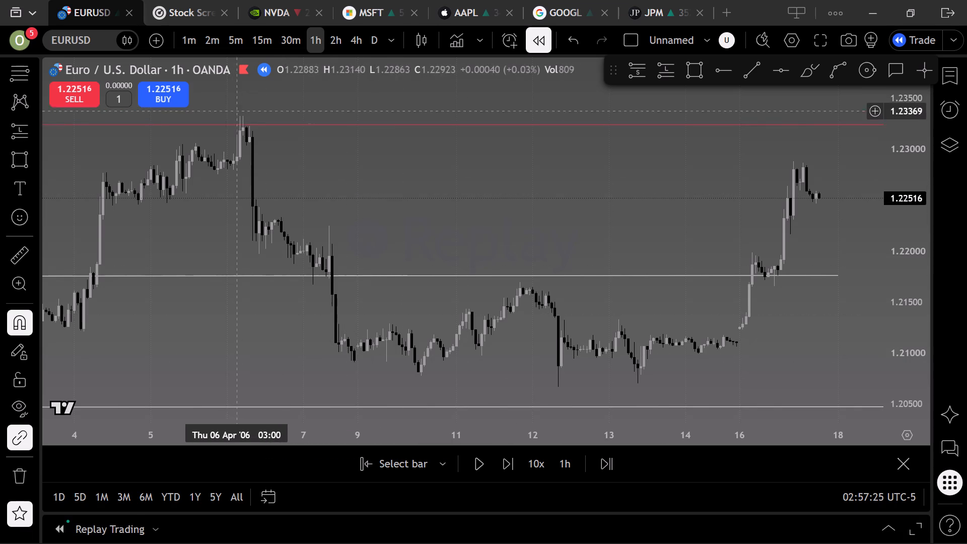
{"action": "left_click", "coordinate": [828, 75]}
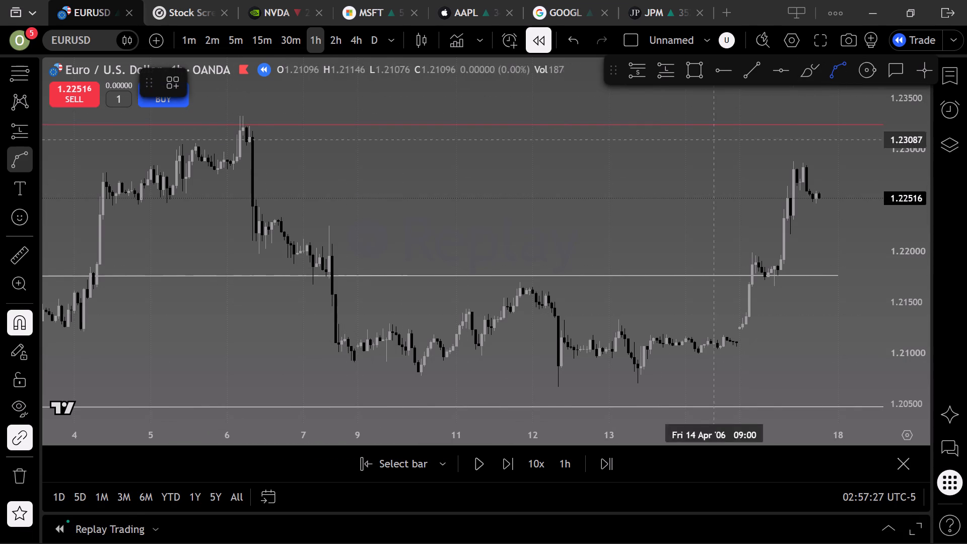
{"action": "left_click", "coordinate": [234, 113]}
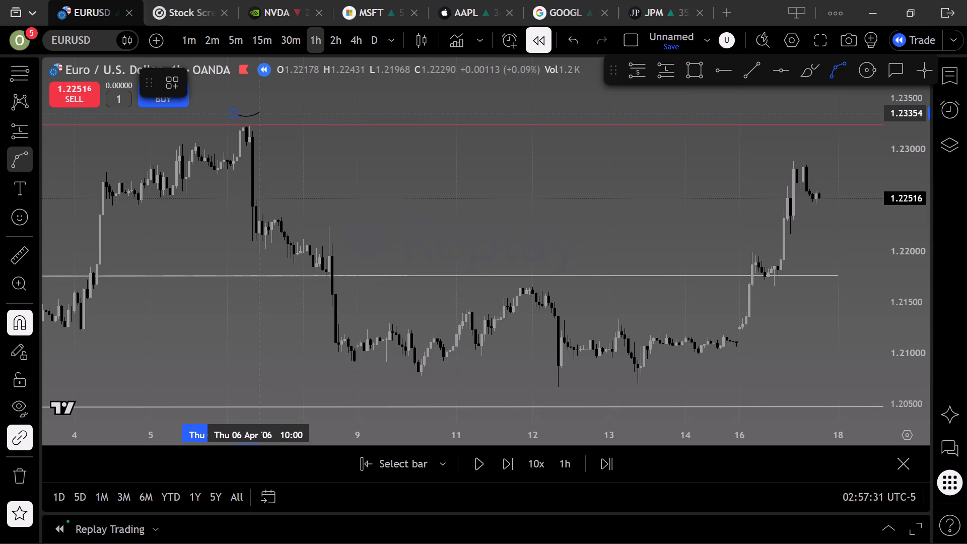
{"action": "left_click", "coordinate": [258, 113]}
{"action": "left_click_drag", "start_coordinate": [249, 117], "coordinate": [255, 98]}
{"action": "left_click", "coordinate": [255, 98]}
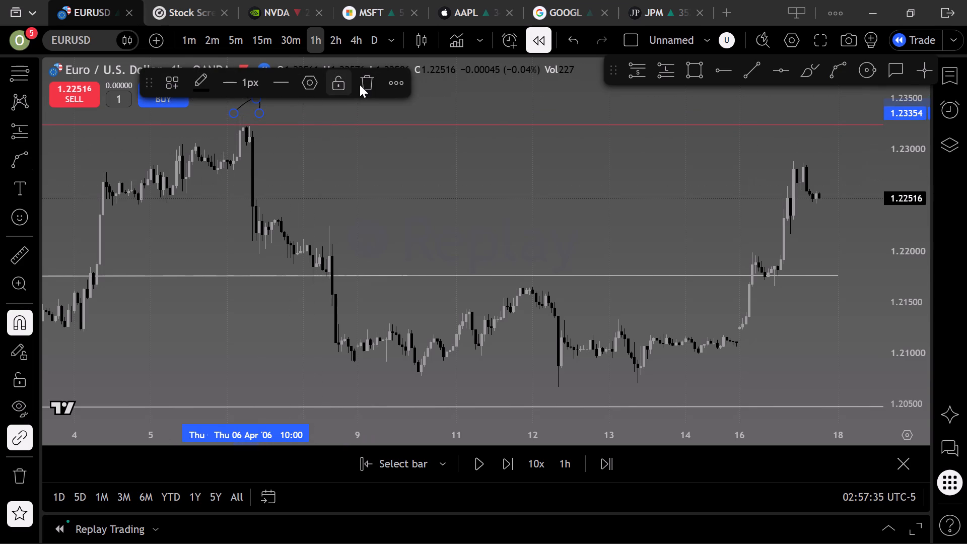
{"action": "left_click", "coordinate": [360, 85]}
Examine the hourly price structure from mid-March to 17 April 2006 against the marked high and low lines.
{"action": "scroll", "coordinate": [457, 217], "scroll_direction": "down", "scroll_amount": 3}
{"action": "left_click_drag", "start_coordinate": [560, 187], "coordinate": [552, 183]}
{"action": "scroll", "coordinate": [555, 184], "scroll_direction": "down", "scroll_amount": 5}
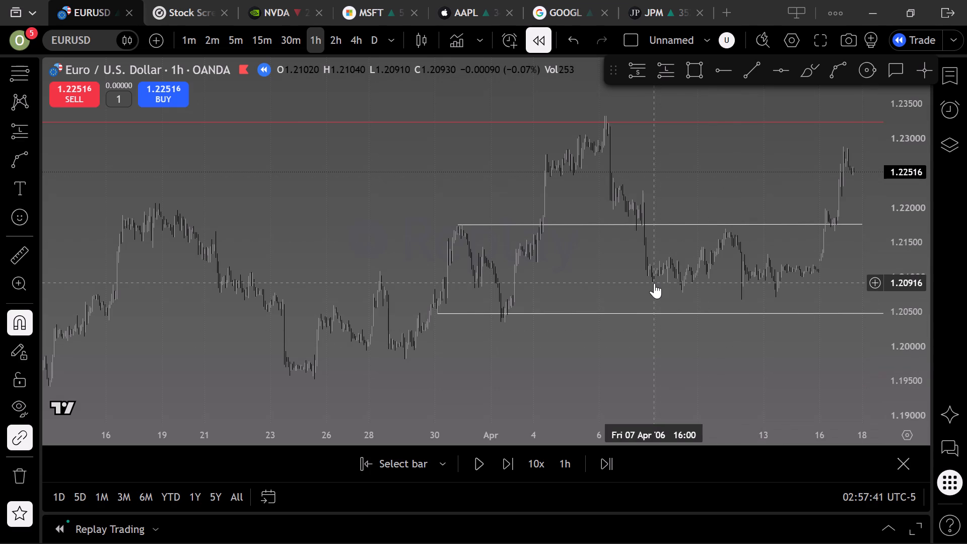
{"action": "left_click_drag", "start_coordinate": [720, 201], "coordinate": [670, 180]}
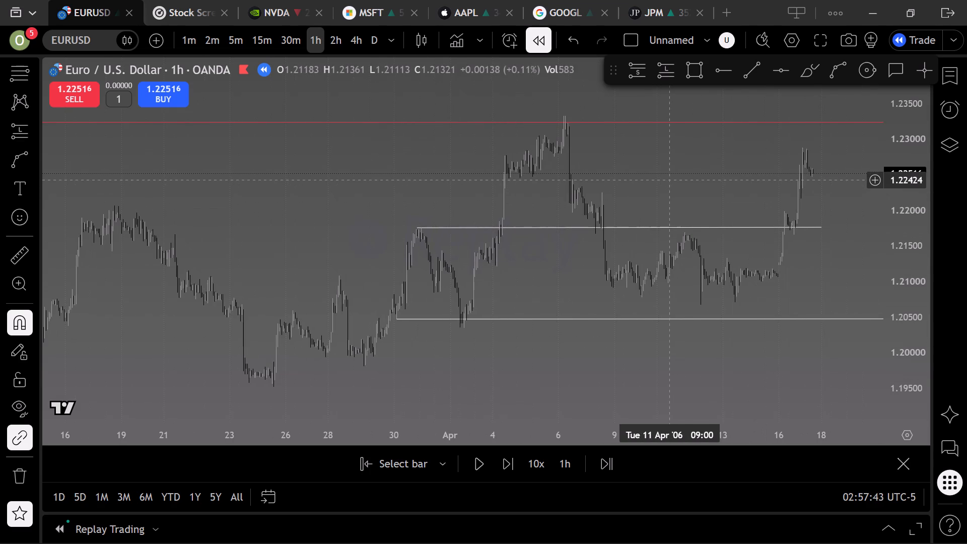
{"action": "left_click_drag", "start_coordinate": [695, 210], "coordinate": [514, 207]}
{"action": "scroll", "coordinate": [596, 177], "scroll_direction": "up", "scroll_amount": 2}
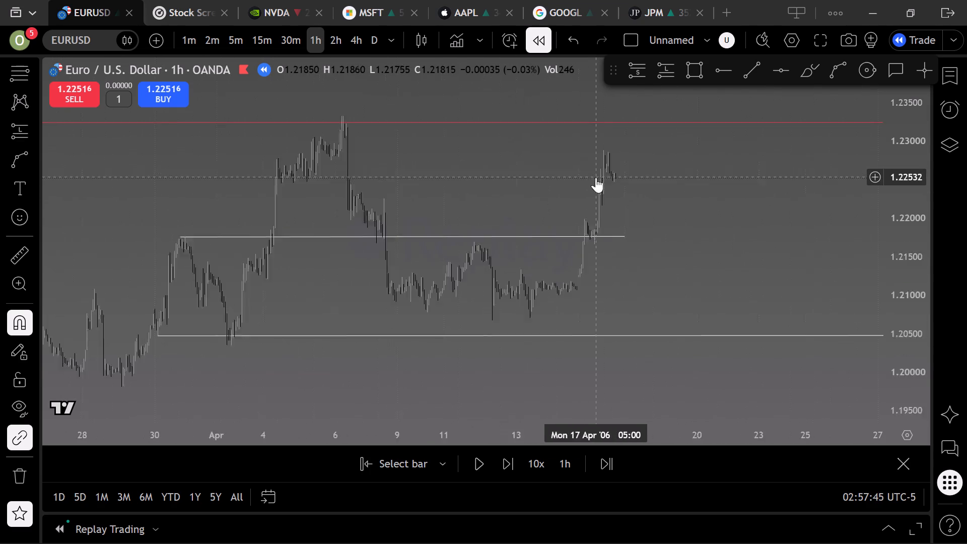
{"action": "scroll", "coordinate": [596, 177], "scroll_direction": "up", "scroll_amount": 2}
{"action": "left_click_drag", "start_coordinate": [586, 227], "coordinate": [870, 231]}
{"action": "scroll", "coordinate": [793, 217], "scroll_direction": "up", "scroll_amount": 3}
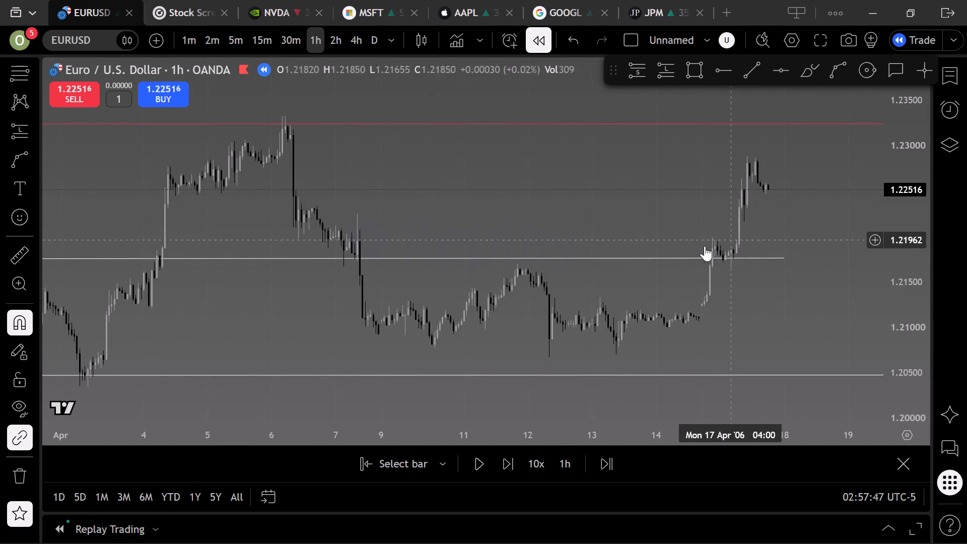
Advance the 1-hour replay bar by bar to the morning of 18 April 2006.
{"action": "left_click", "coordinate": [503, 461]}
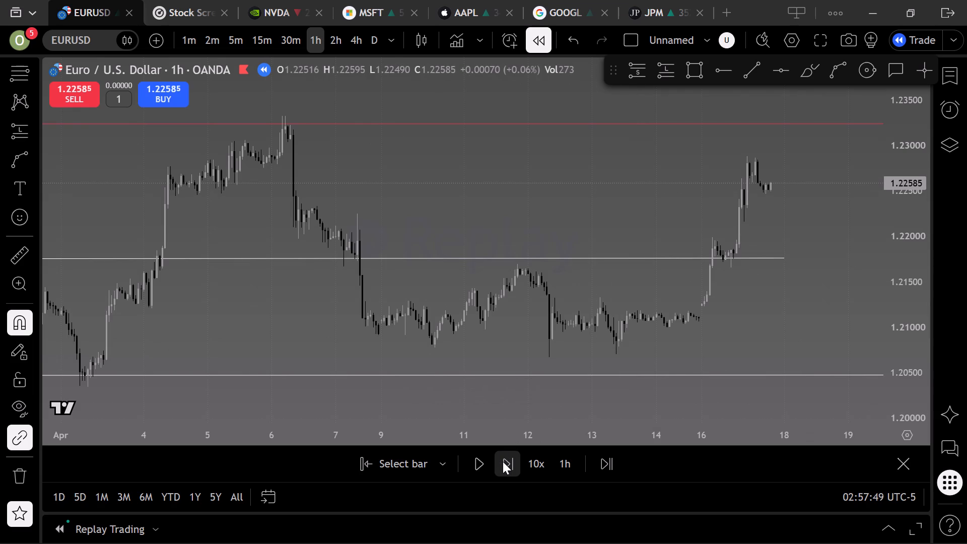
{"action": "left_click", "coordinate": [503, 461]}
{"action": "left_click", "coordinate": [503, 461]}
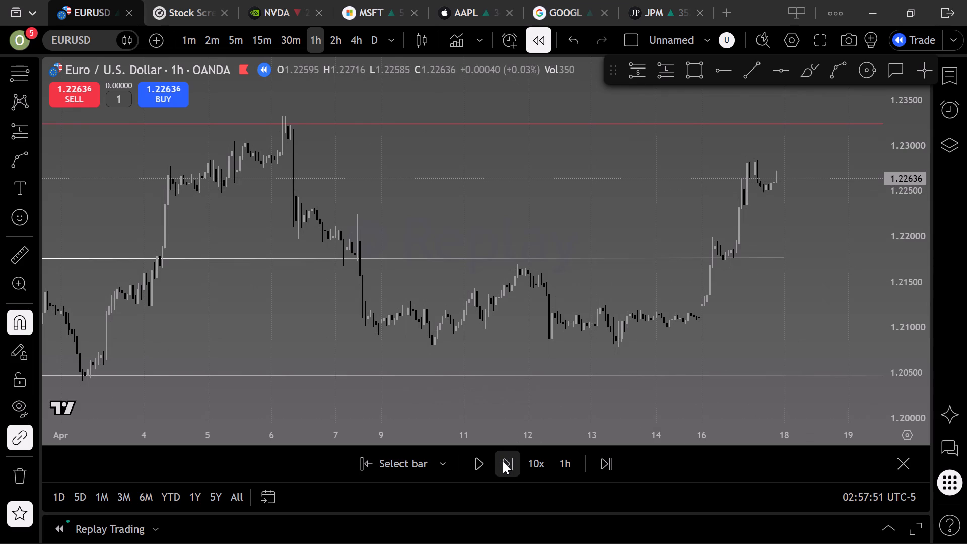
{"action": "left_click", "coordinate": [503, 461]}
{"action": "left_click", "coordinate": [503, 461]}
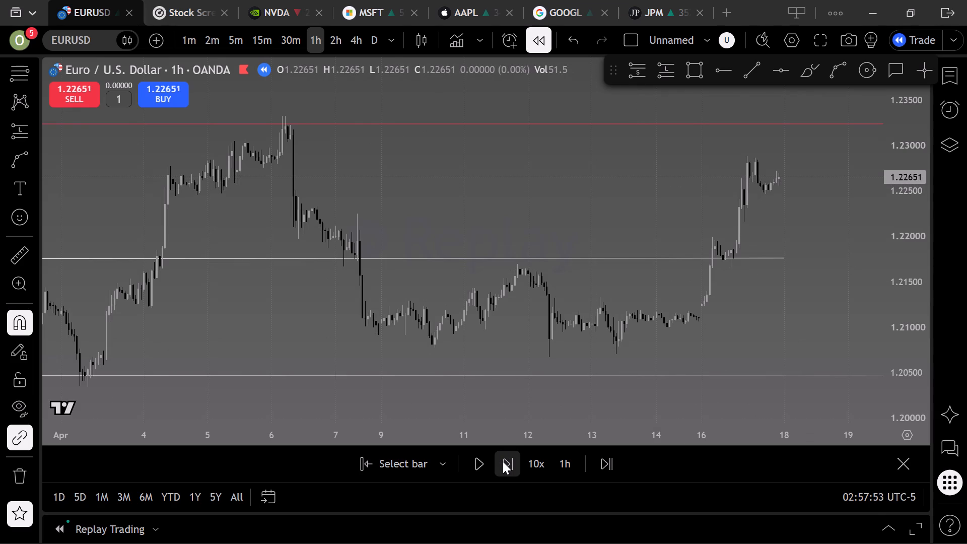
{"action": "left_click", "coordinate": [503, 461]}
{"action": "left_click", "coordinate": [503, 461]}
{"action": "left_click", "coordinate": [503, 461]}
{"action": "left_click", "coordinate": [503, 461]}
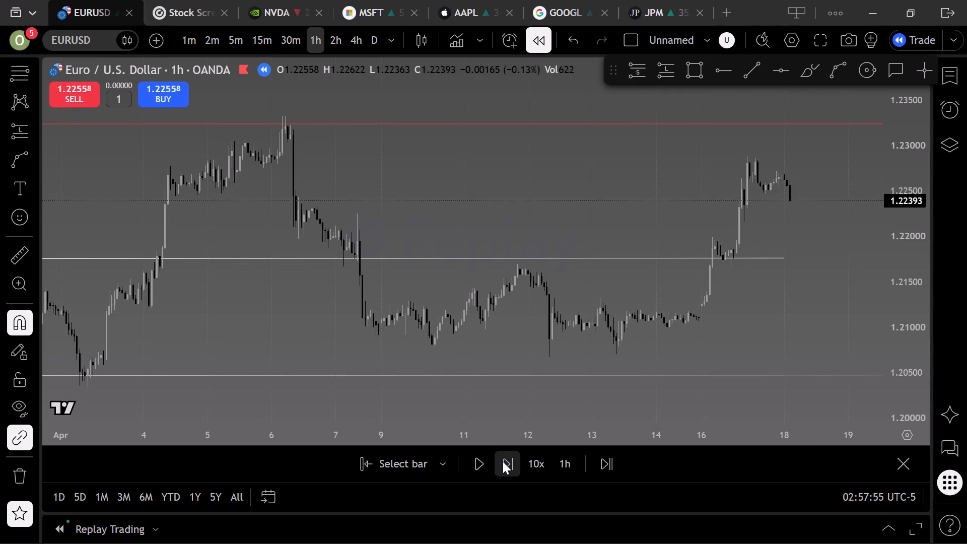
{"action": "left_click", "coordinate": [503, 461]}
{"action": "left_click", "coordinate": [503, 461]}
{"action": "left_click", "coordinate": [503, 461]}
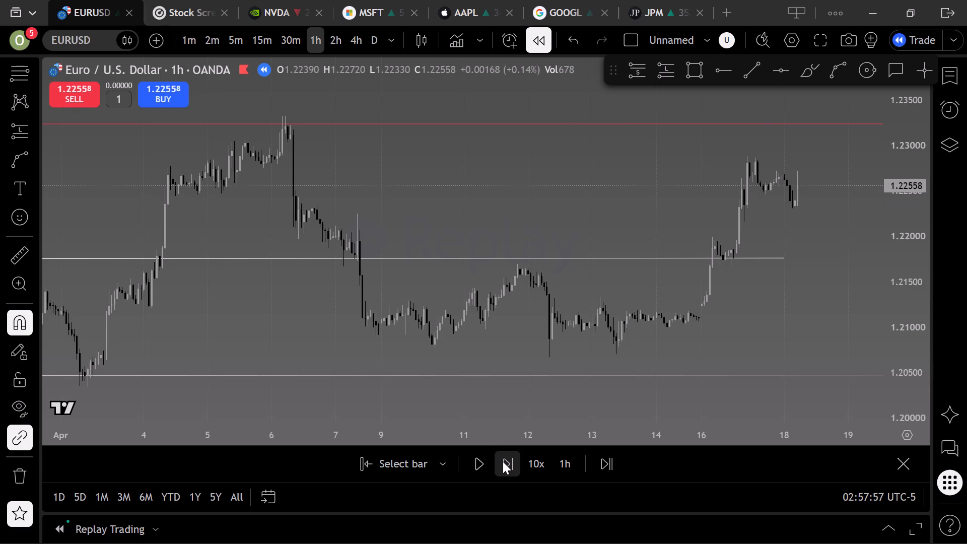
{"action": "left_click", "coordinate": [503, 461]}
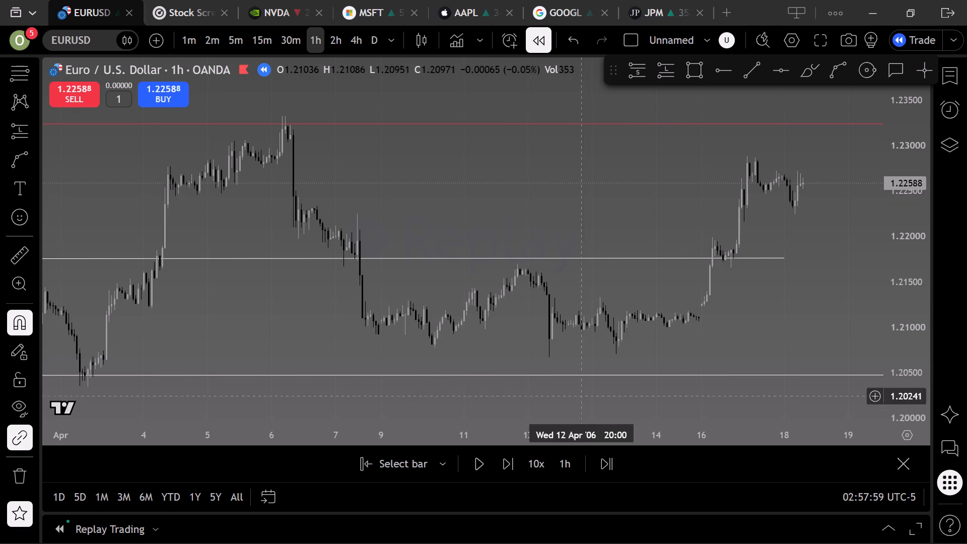
Draw a horizontal trend line from the 17 April 10:00 high at about 1.2288 to about midday on 19 April 2006.
{"action": "left_click", "coordinate": [750, 73]}
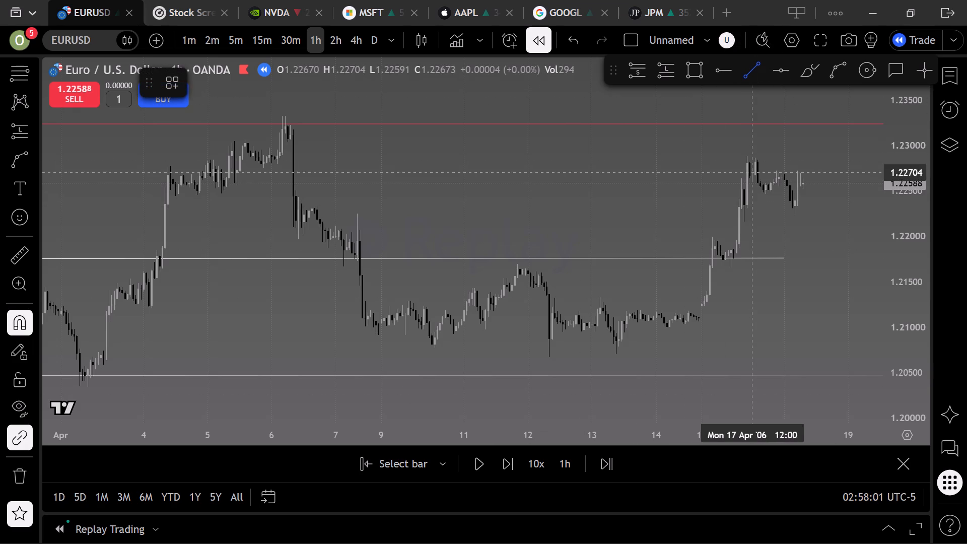
{"action": "left_click", "coordinate": [746, 130]}
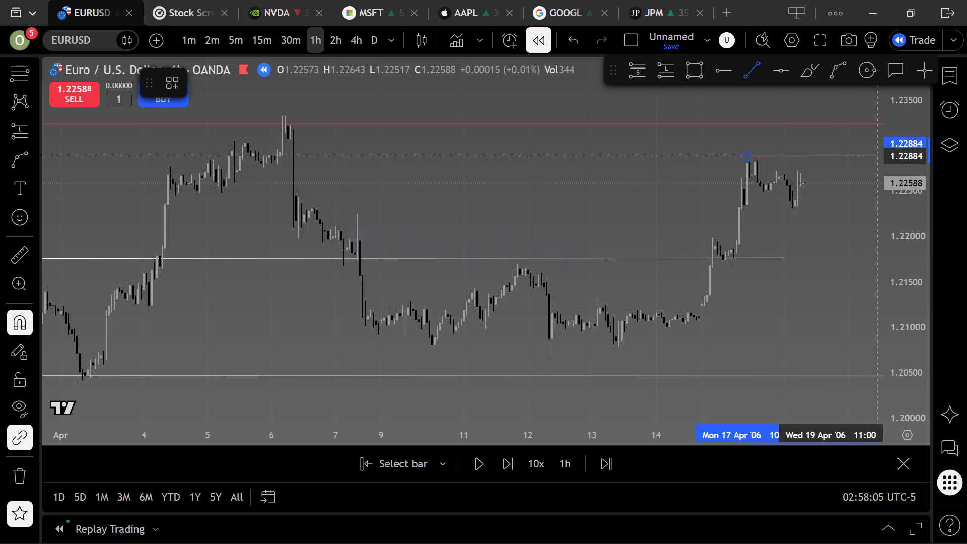
{"action": "left_click", "coordinate": [881, 156]}
{"action": "left_click", "coordinate": [798, 257]}
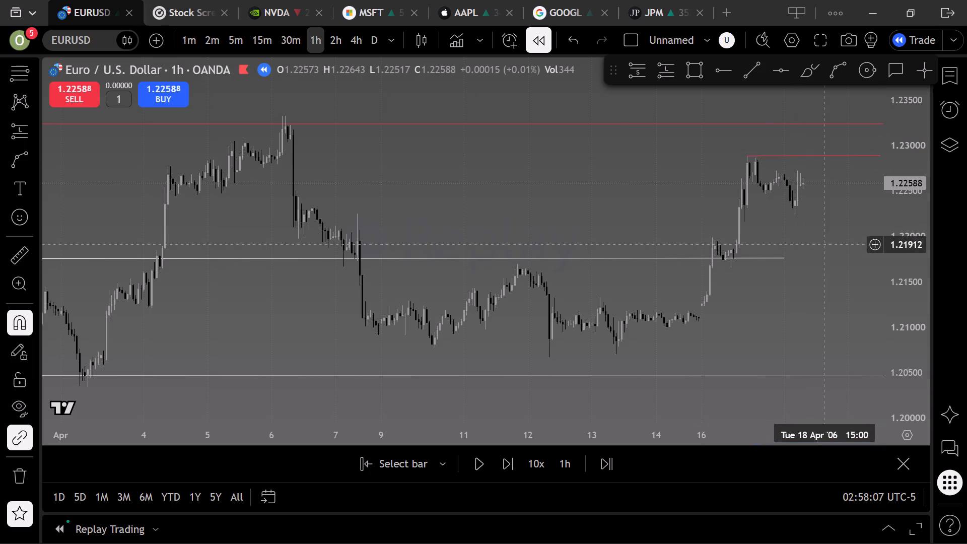
Draw a horizontal trend line from the 17 April 09:00 low at about 1.2215 to late on 19 April 2006.
{"action": "left_click_drag", "start_coordinate": [845, 230], "coordinate": [720, 221]}
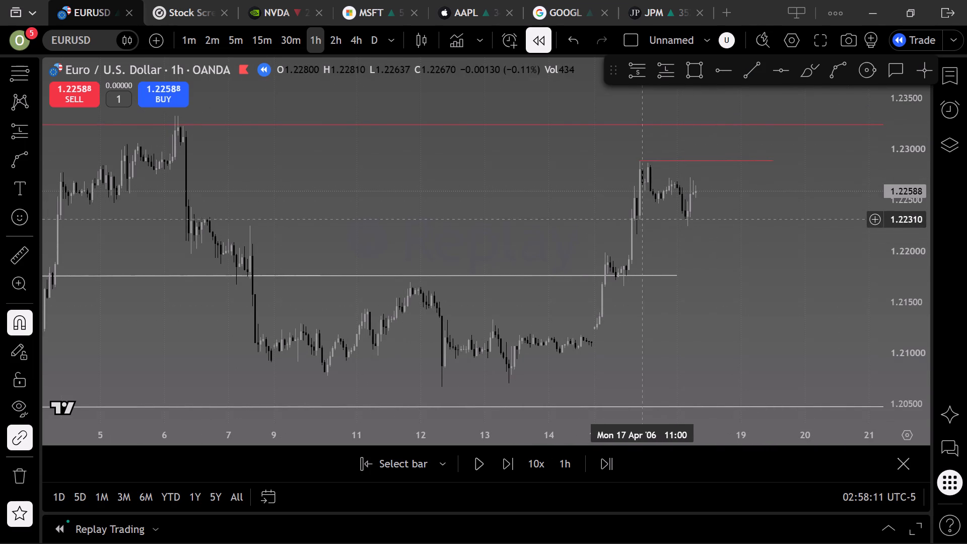
{"action": "left_click", "coordinate": [744, 77]}
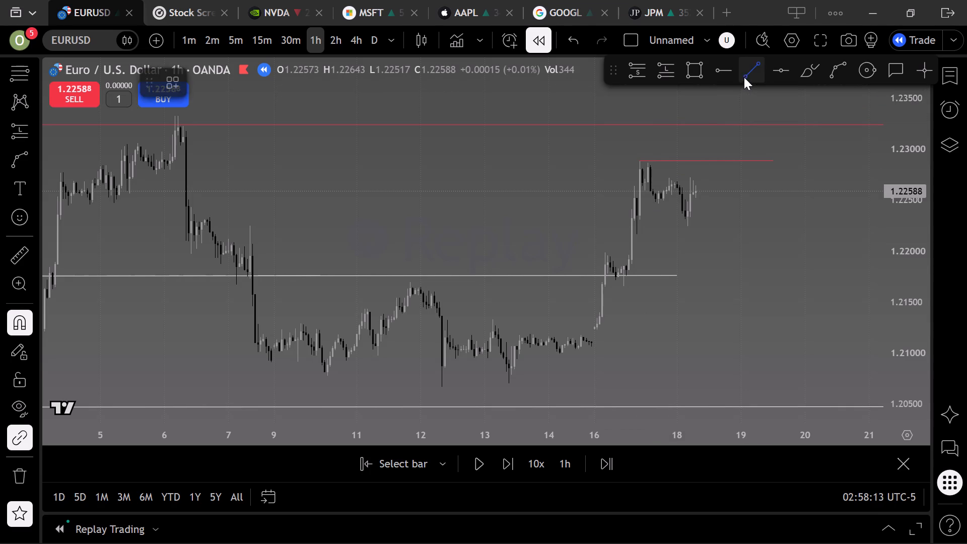
{"action": "left_click", "coordinate": [636, 236]}
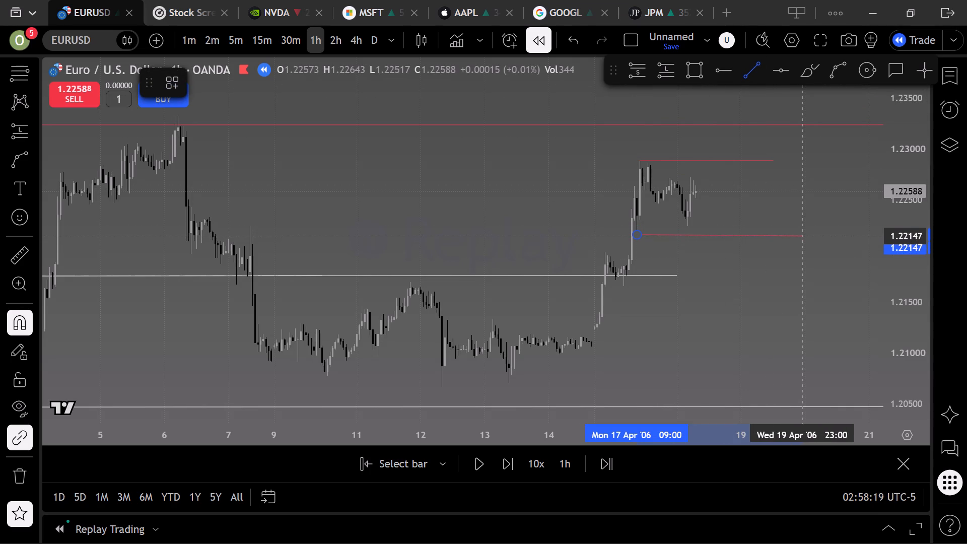
{"action": "left_click", "coordinate": [804, 235]}
{"action": "left_click", "coordinate": [800, 166]}
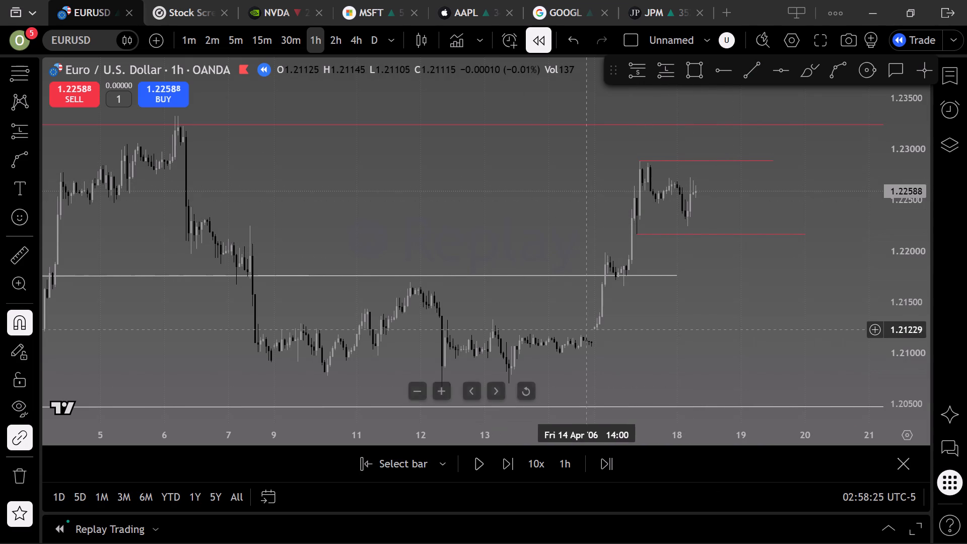
Advance the 1-hour replay a few more bars to late morning on 18 April 2006.
{"action": "left_click", "coordinate": [513, 464]}
{"action": "double_click", "coordinate": [513, 464]}
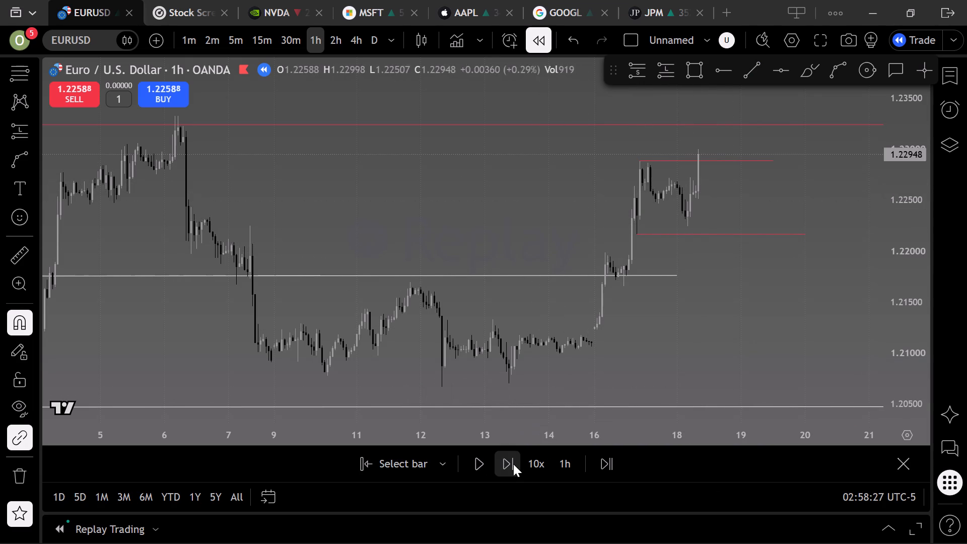
{"action": "left_click", "coordinate": [513, 464]}
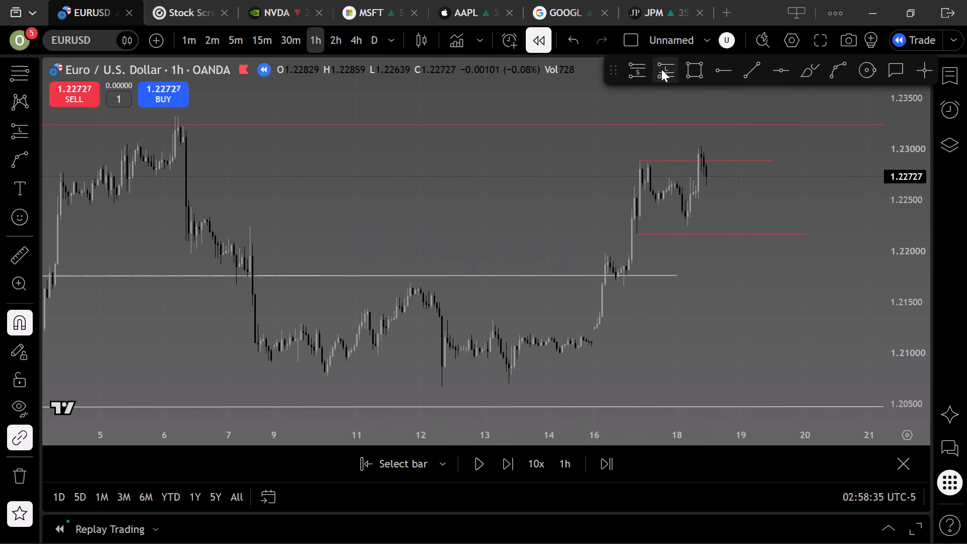
Place a Short Position with entry at 1.2288, stop at 1.2341 and target at about 1.1772, just above the lowest white line.
{"action": "left_click", "coordinate": [629, 75]}
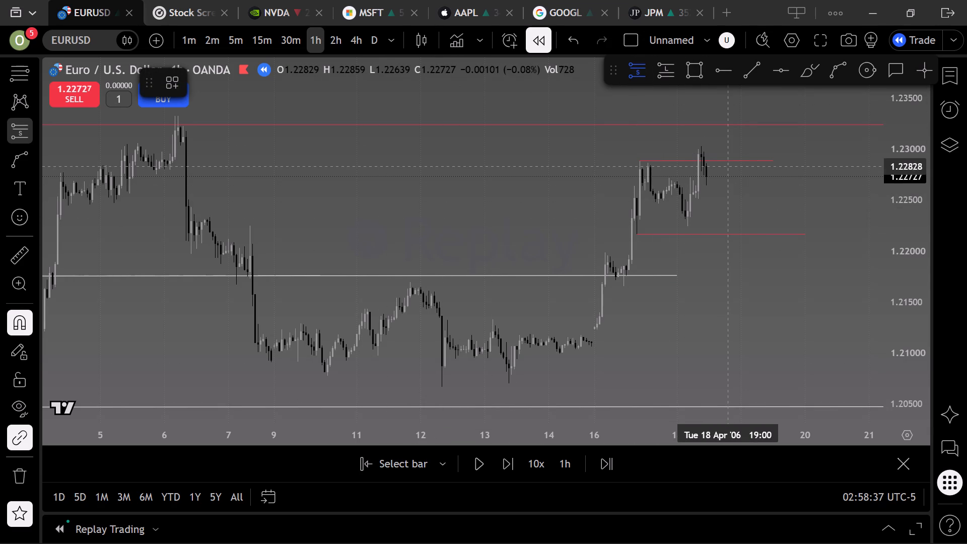
{"action": "left_click", "coordinate": [730, 161]}
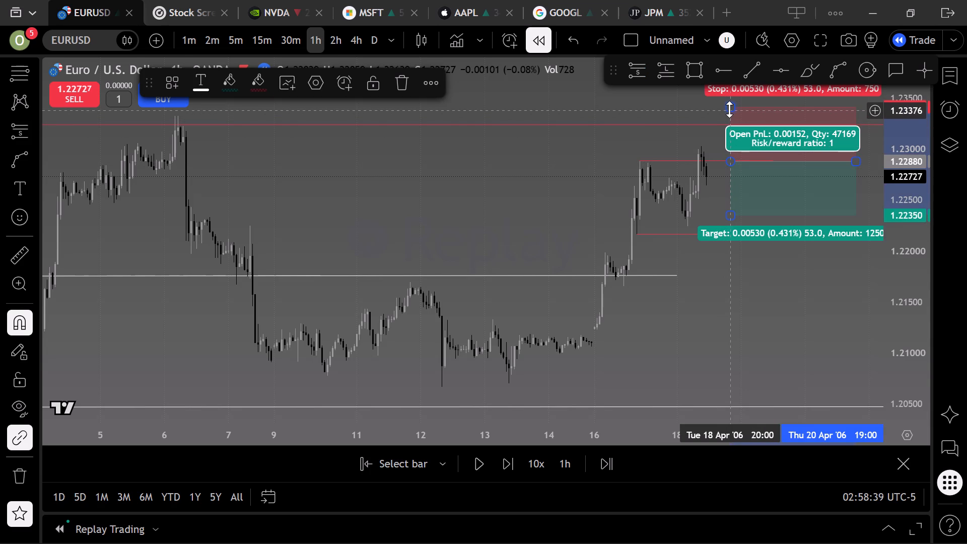
{"action": "scroll", "coordinate": [732, 222], "scroll_direction": "down", "scroll_amount": 7}
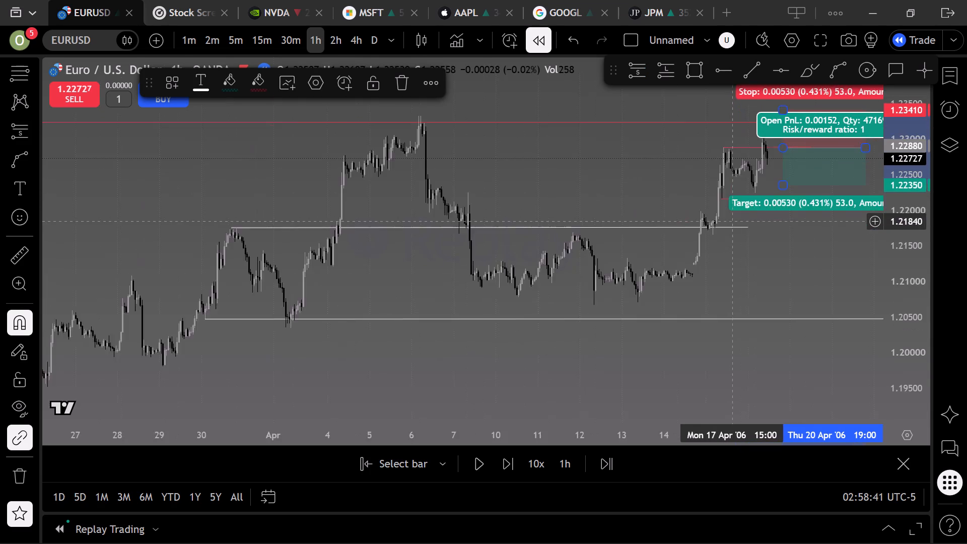
{"action": "scroll", "coordinate": [732, 222], "scroll_direction": "down", "scroll_amount": 5}
{"action": "scroll", "coordinate": [755, 259], "scroll_direction": "down", "scroll_amount": 7}
{"action": "left_click_drag", "start_coordinate": [793, 342], "coordinate": [637, 253]}
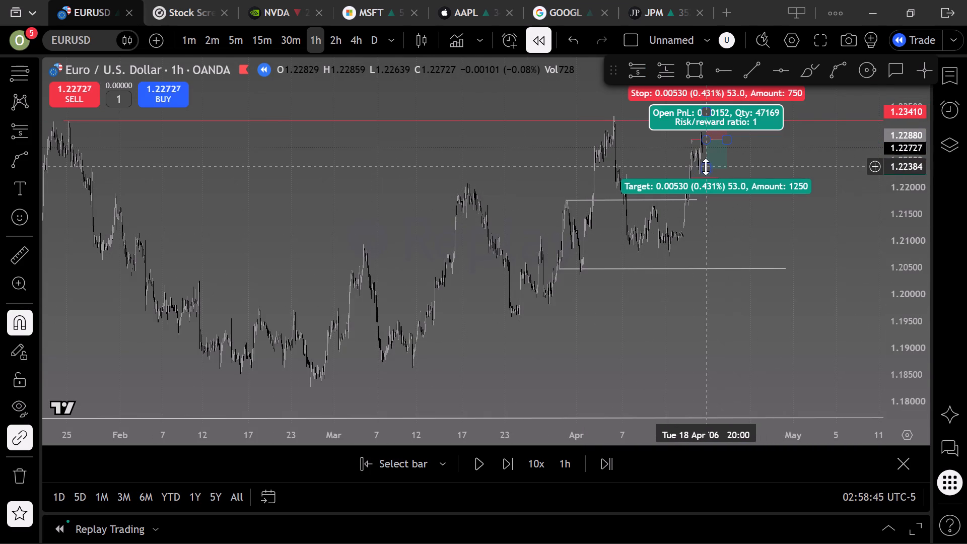
{"action": "left_click_drag", "start_coordinate": [706, 167], "coordinate": [672, 417]}
{"action": "left_click", "coordinate": [674, 356]}
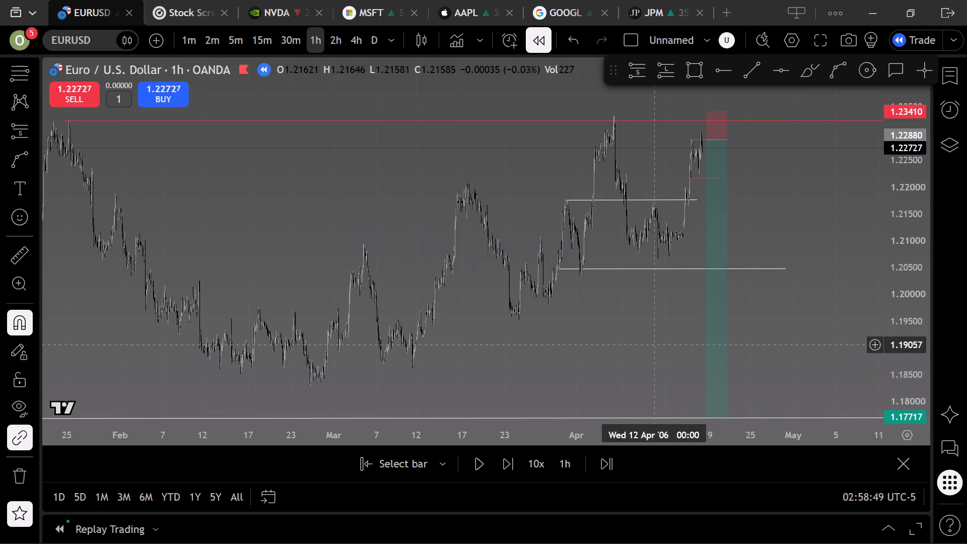
Shift the short position three hourly bars earlier so that it ends at 16:00 on 20 April 2006.
{"action": "scroll", "coordinate": [653, 345], "scroll_direction": "up", "scroll_amount": 7}
{"action": "left_click_drag", "start_coordinate": [680, 232], "coordinate": [751, 199]}
{"action": "scroll", "coordinate": [755, 207], "scroll_direction": "up", "scroll_amount": 4}
{"action": "left_click_drag", "start_coordinate": [664, 240], "coordinate": [836, 250]}
{"action": "scroll", "coordinate": [819, 249], "scroll_direction": "up", "scroll_amount": 5}
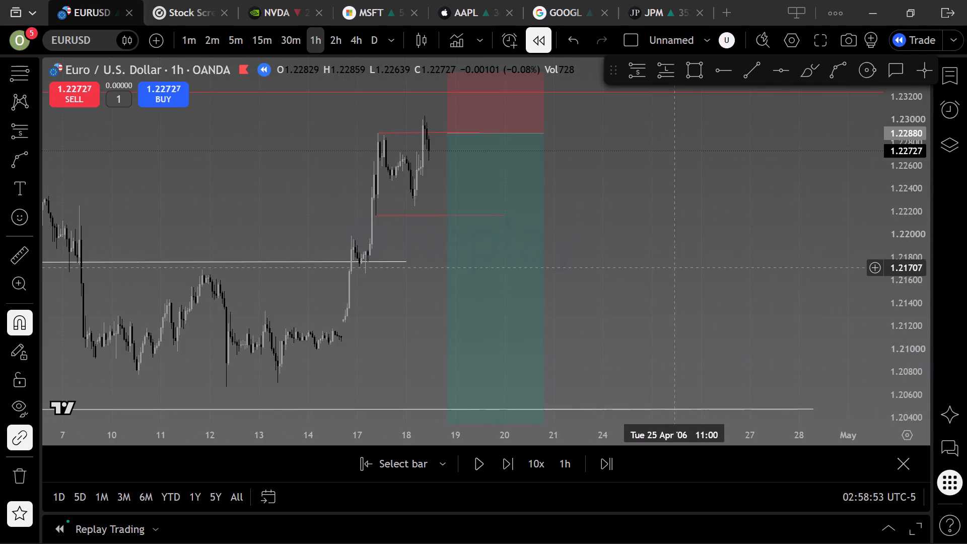
{"action": "left_click_drag", "start_coordinate": [670, 266], "coordinate": [780, 266]}
{"action": "scroll", "coordinate": [668, 242], "scroll_direction": "up", "scroll_amount": 2}
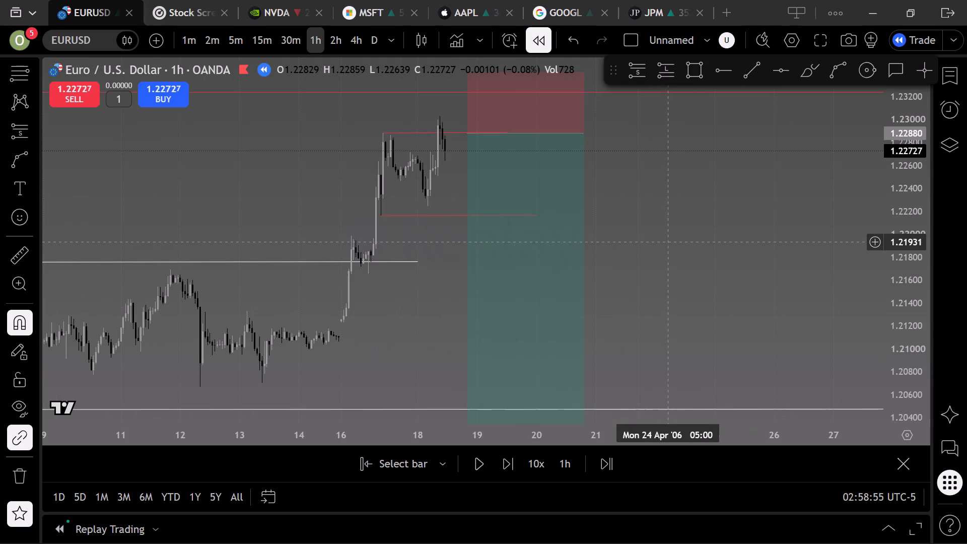
{"action": "left_click_drag", "start_coordinate": [378, 325], "coordinate": [557, 360]}
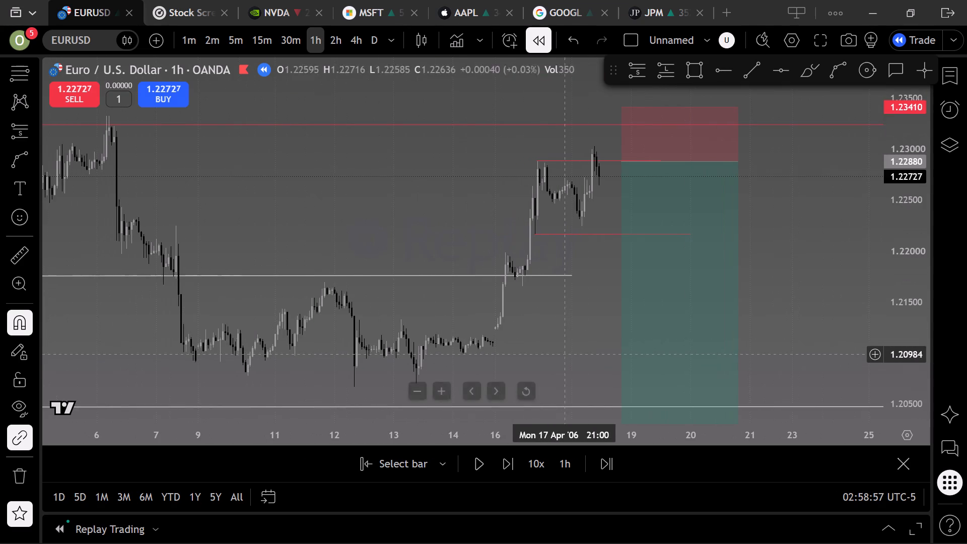
{"action": "left_click", "coordinate": [682, 241]}
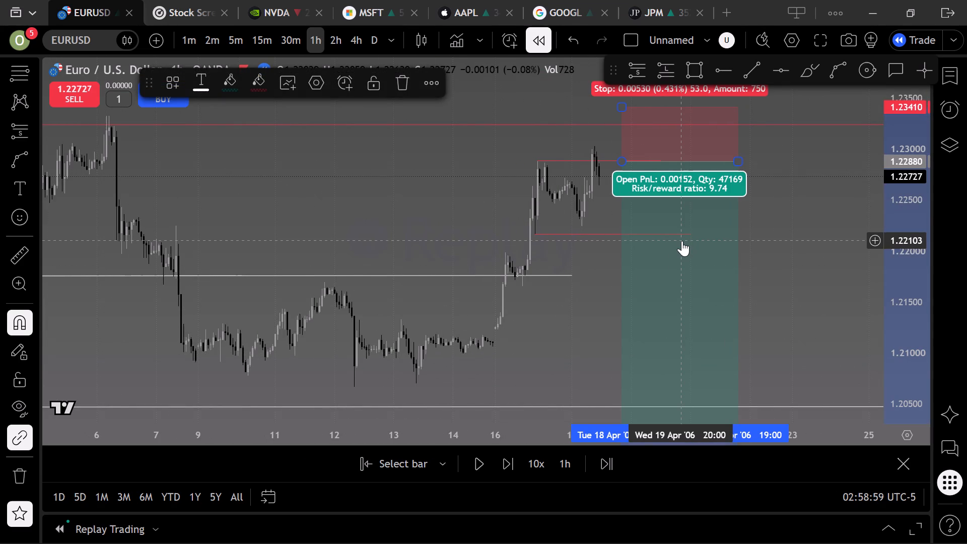
{"action": "key", "text": "Left"}
{"action": "key", "text": "Left"}
{"action": "key", "text": "Left"}
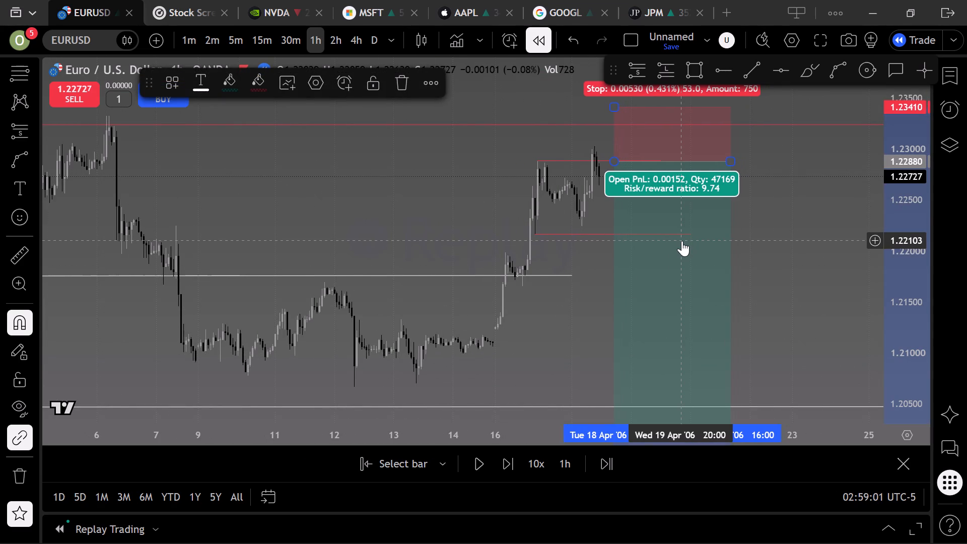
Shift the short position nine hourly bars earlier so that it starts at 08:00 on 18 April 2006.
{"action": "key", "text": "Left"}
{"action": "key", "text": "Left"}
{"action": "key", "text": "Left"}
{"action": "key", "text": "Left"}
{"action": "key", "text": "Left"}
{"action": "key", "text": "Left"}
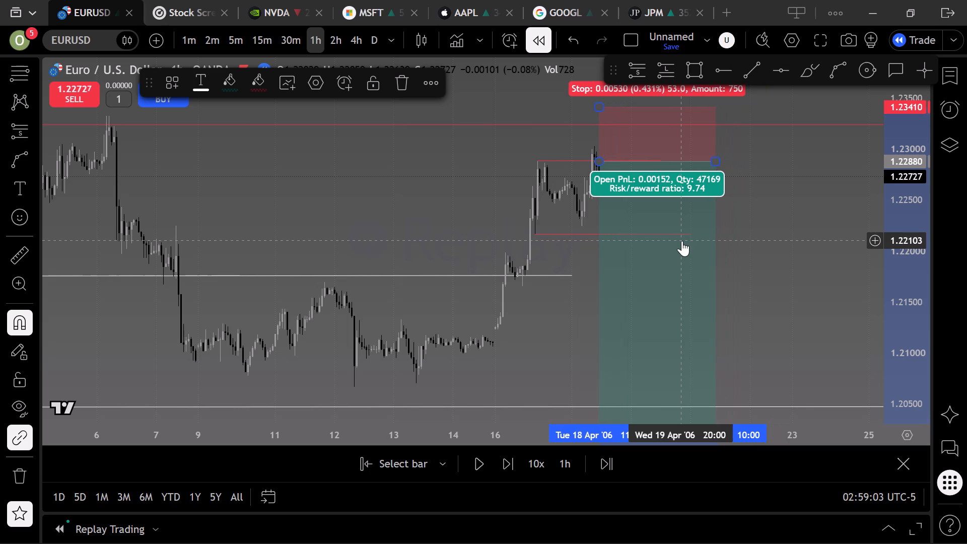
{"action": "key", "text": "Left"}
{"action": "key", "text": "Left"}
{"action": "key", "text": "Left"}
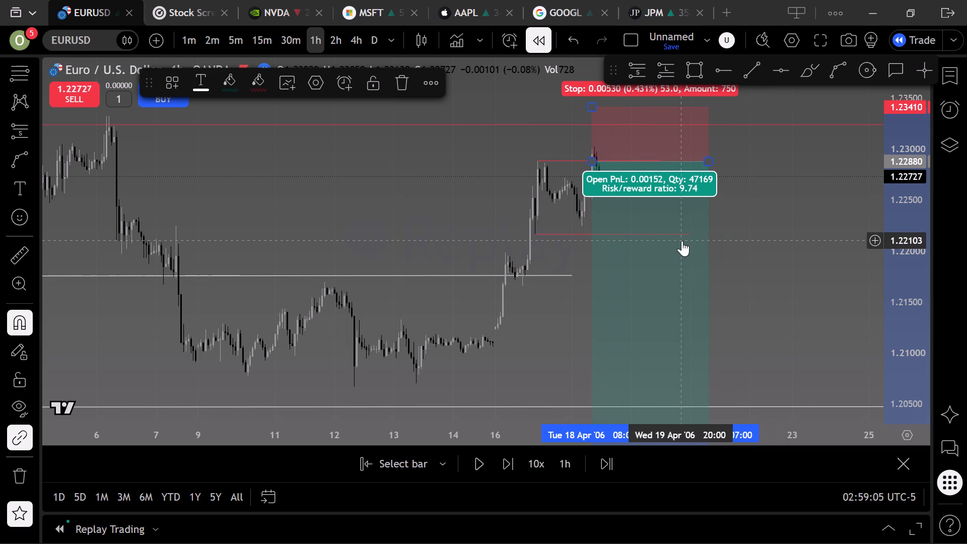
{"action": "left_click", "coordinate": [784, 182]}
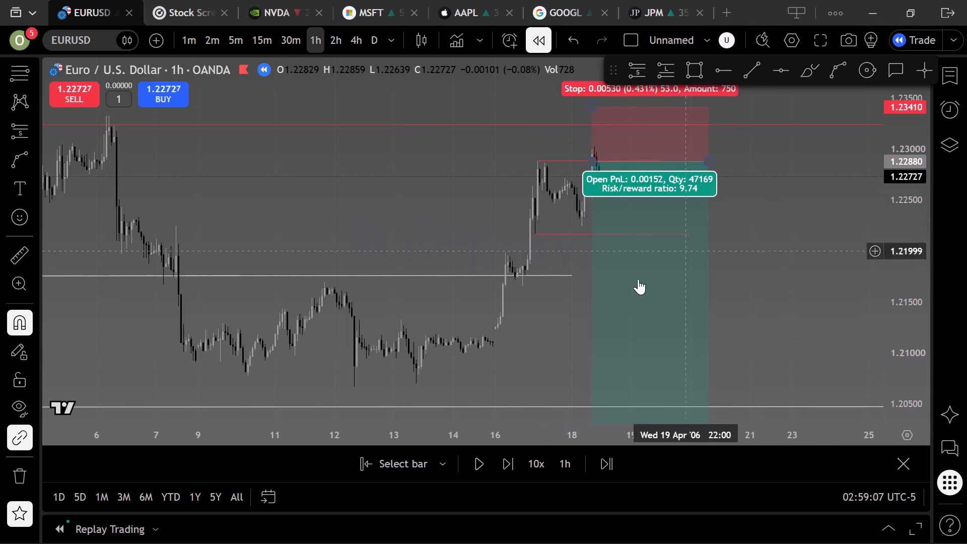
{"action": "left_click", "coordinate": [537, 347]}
Advance the 1-hour replay a few more bars to about 16:00 on 18 April 2006.
{"action": "scroll", "coordinate": [535, 353], "scroll_direction": "down", "scroll_amount": 1}
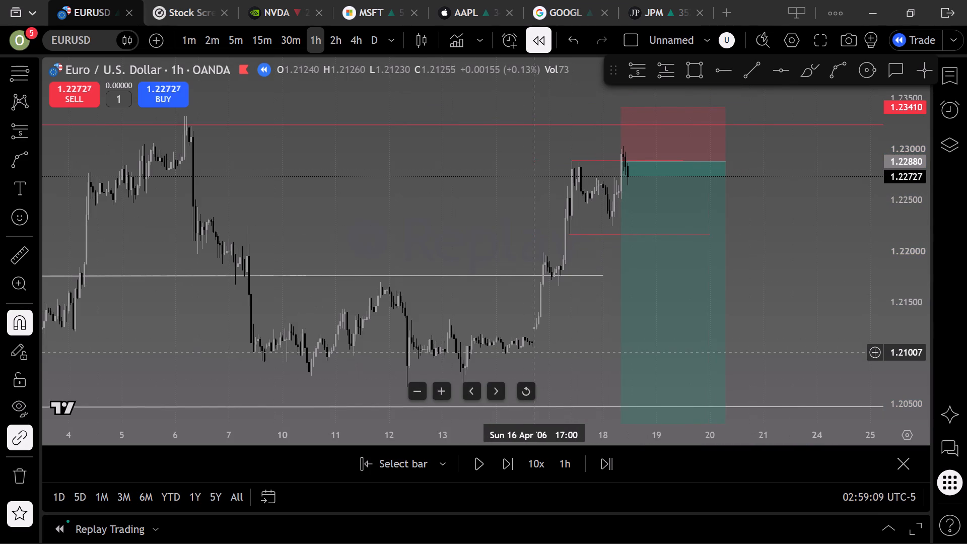
{"action": "left_click", "coordinate": [497, 464]}
{"action": "triple_click", "coordinate": [502, 465]}
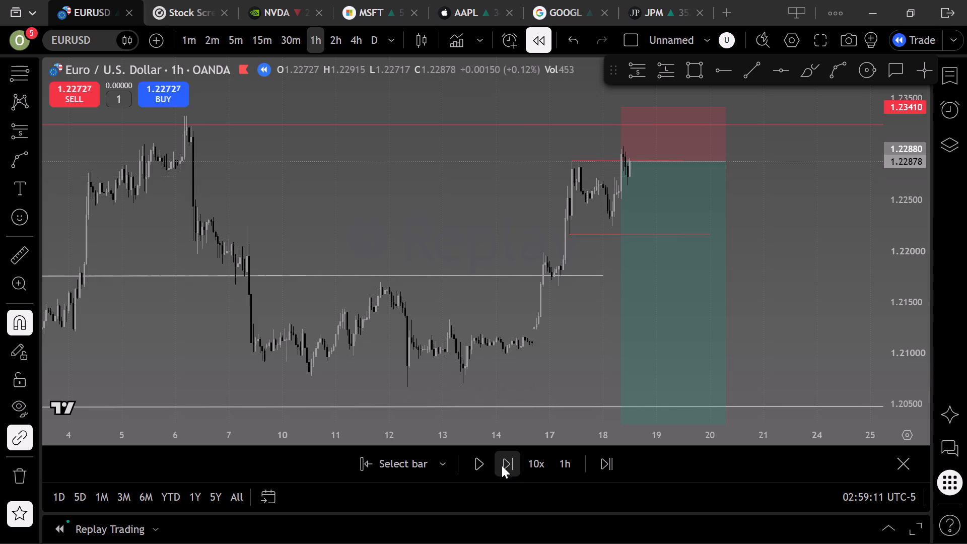
{"action": "left_click", "coordinate": [502, 465]}
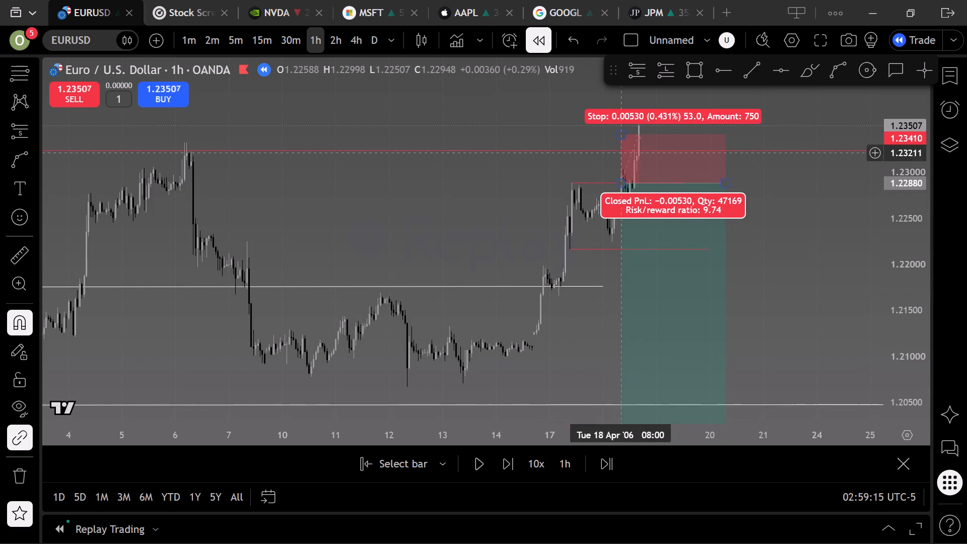
Delete the short position from the chart.
{"action": "left_click", "coordinate": [664, 167]}
{"action": "left_click", "coordinate": [404, 85]}
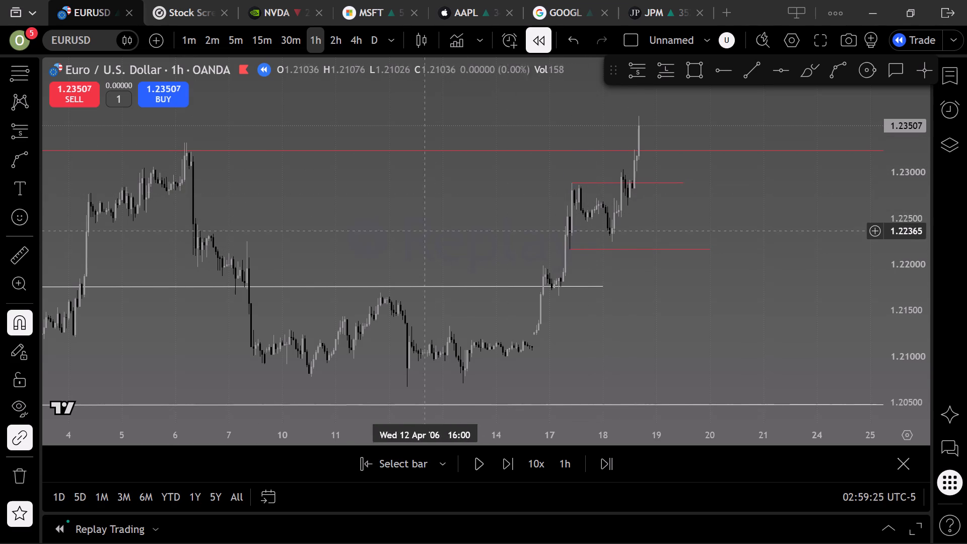
Switch to the daily timeframe and examine the mid-April 2006 price against the marked highs and lows back to late 2004.
{"action": "left_click", "coordinate": [378, 36]}
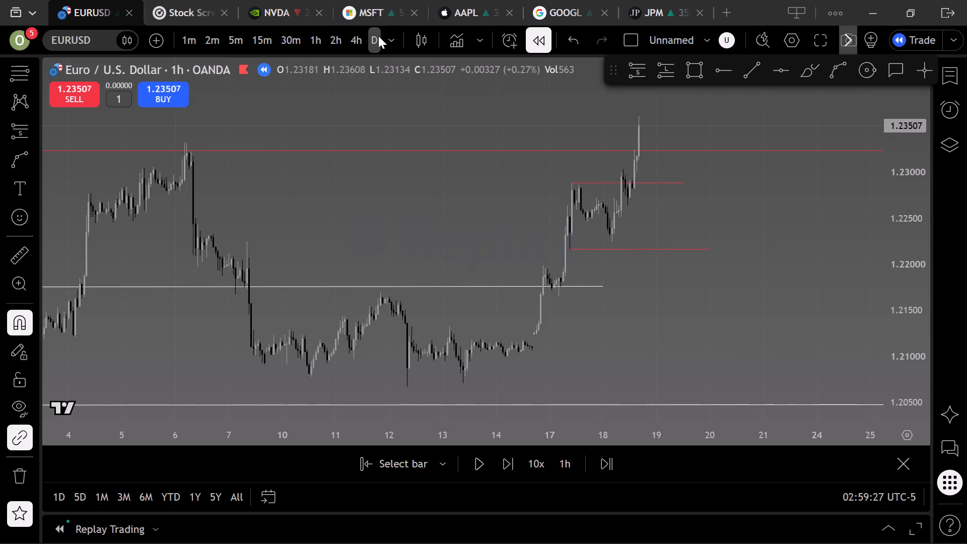
{"action": "scroll", "coordinate": [653, 282], "scroll_direction": "up", "scroll_amount": 6}
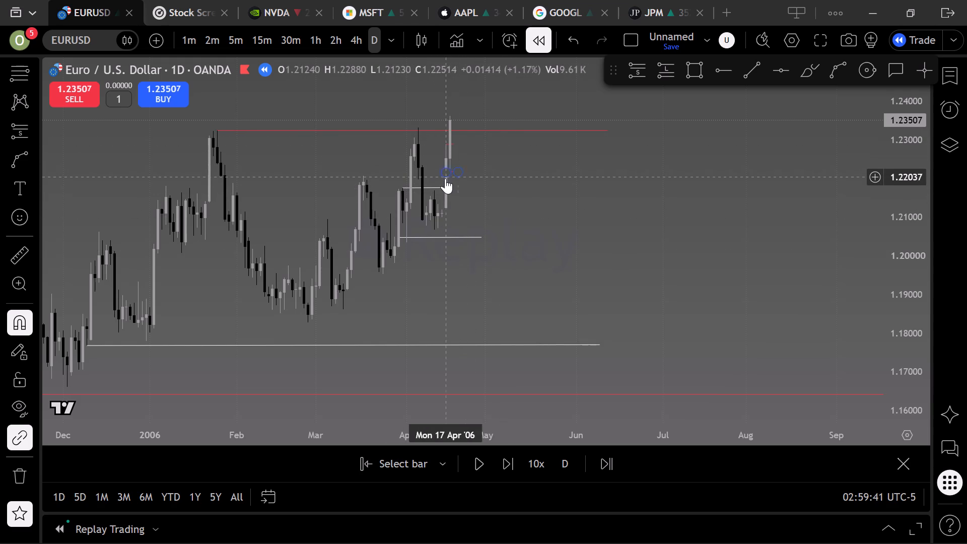
{"action": "scroll", "coordinate": [488, 180], "scroll_direction": "down", "scroll_amount": 2}
{"action": "scroll", "coordinate": [492, 178], "scroll_direction": "up", "scroll_amount": 6}
{"action": "left_click_drag", "start_coordinate": [416, 209], "coordinate": [711, 245]}
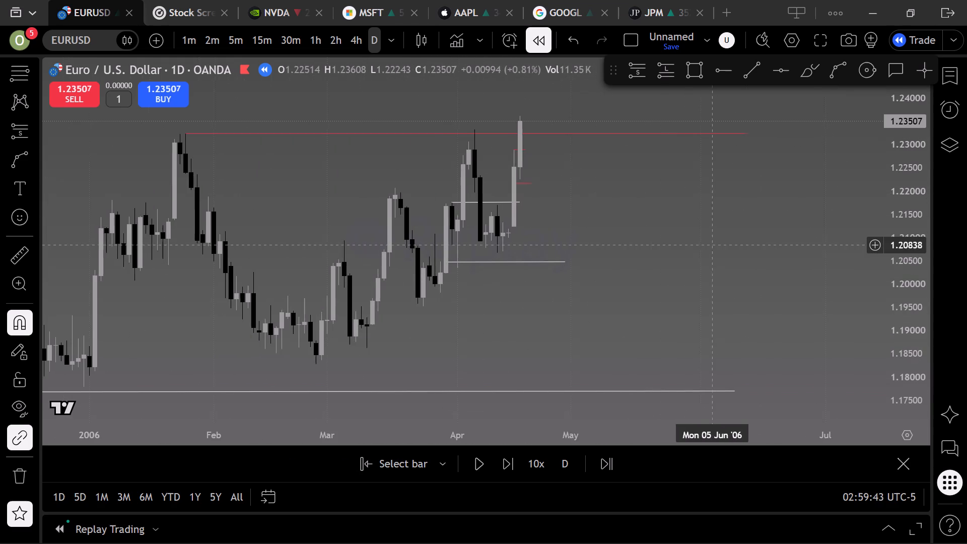
{"action": "left_click_drag", "start_coordinate": [711, 245], "coordinate": [712, 245]}
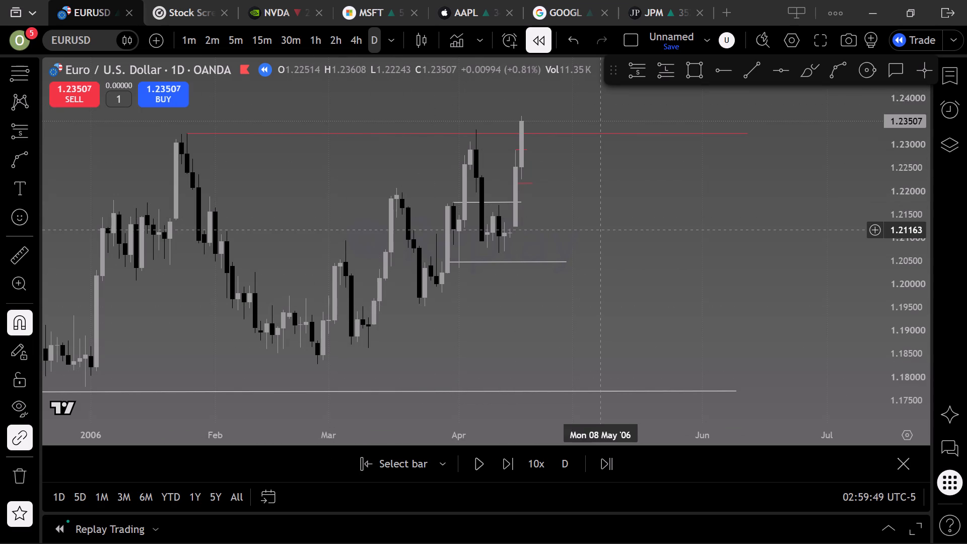
{"action": "scroll", "coordinate": [607, 203], "scroll_direction": "down", "scroll_amount": 2}
{"action": "scroll", "coordinate": [607, 203], "scroll_direction": "up", "scroll_amount": 1}
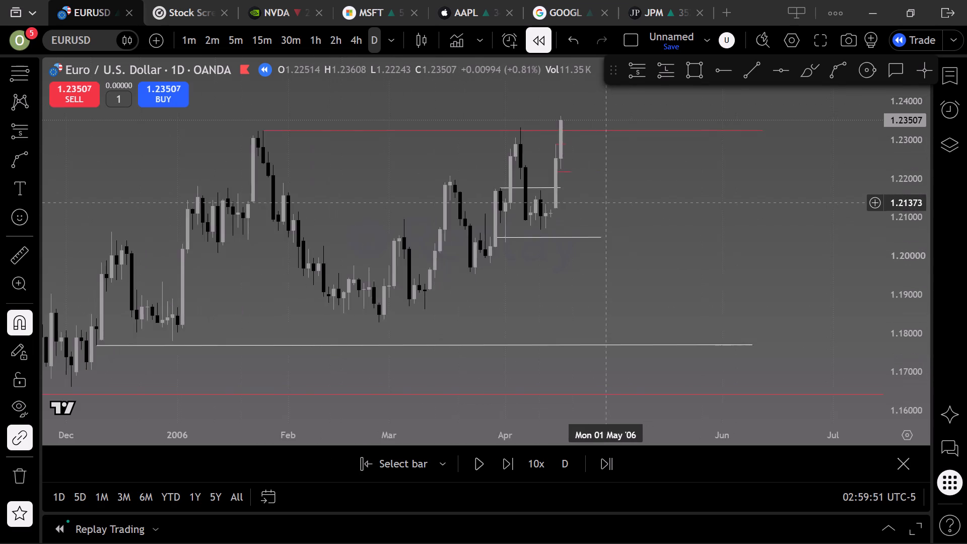
{"action": "scroll", "coordinate": [605, 206], "scroll_direction": "down", "scroll_amount": 9}
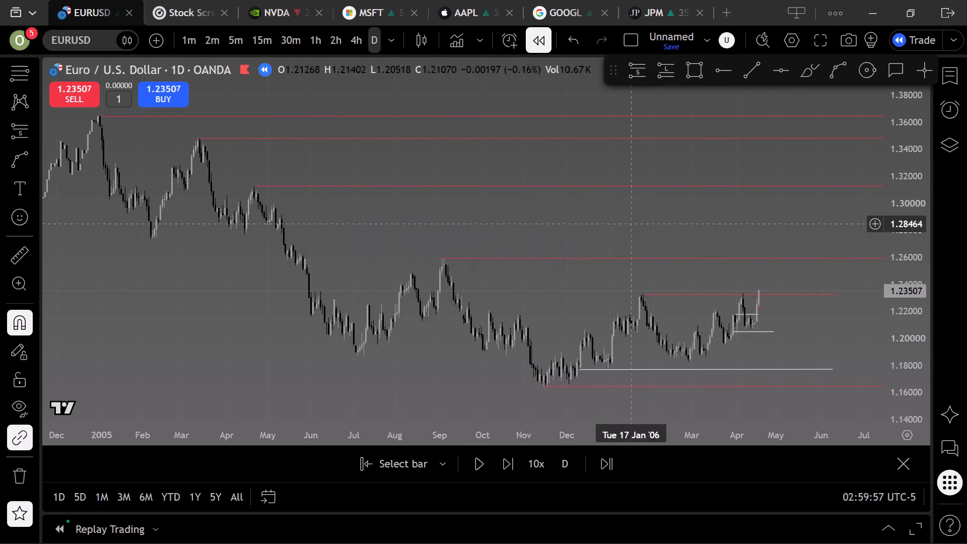
{"action": "scroll", "coordinate": [678, 237], "scroll_direction": "up", "scroll_amount": 5}
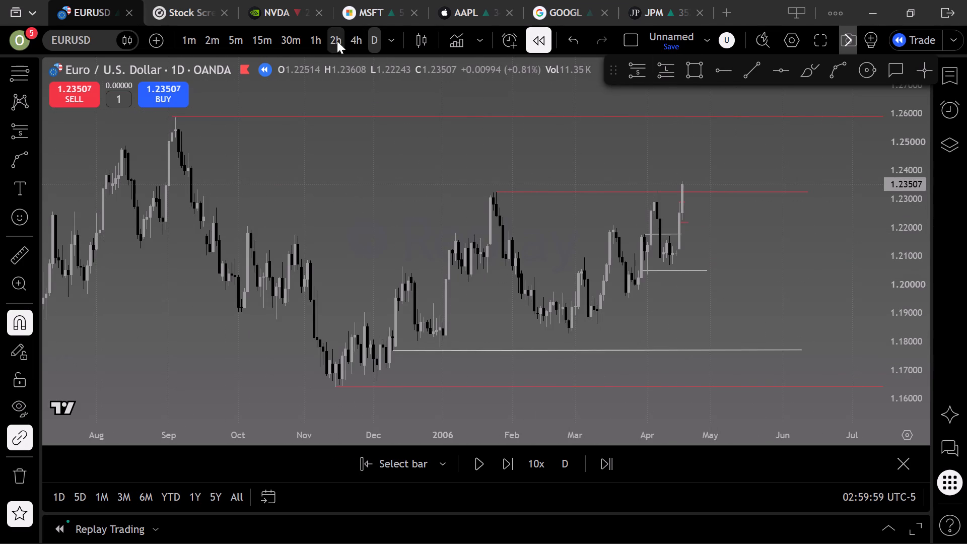
Return to the 1-hour timeframe and advance the replay to 09:00 on 19 April 2006.
{"action": "left_click", "coordinate": [316, 41]}
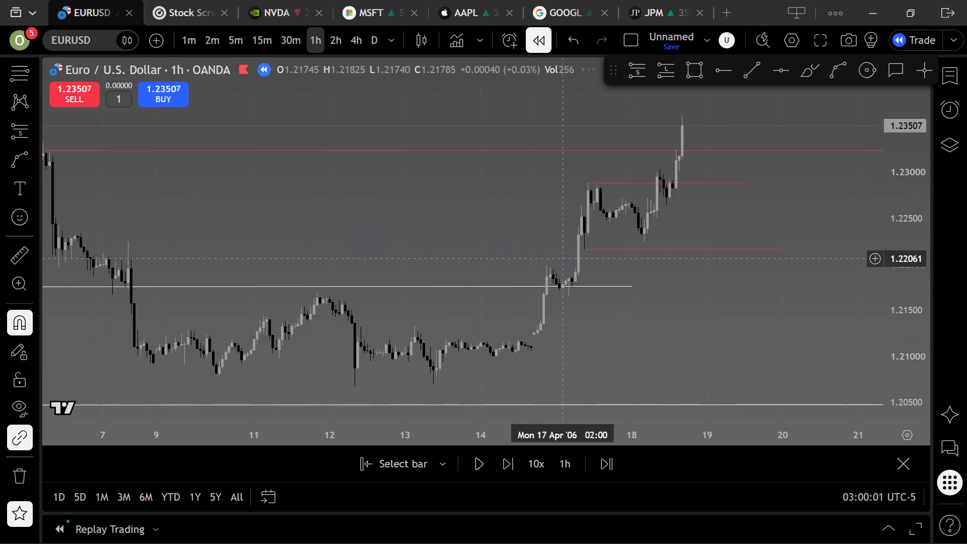
{"action": "left_click_drag", "start_coordinate": [534, 168], "coordinate": [568, 317]}
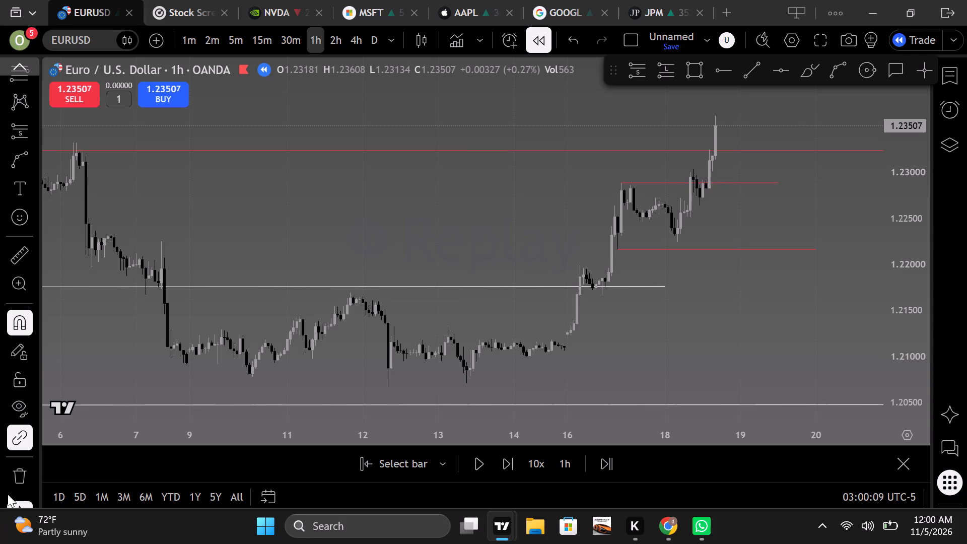
{"action": "scroll", "coordinate": [482, 305], "scroll_direction": "up", "scroll_amount": 4}
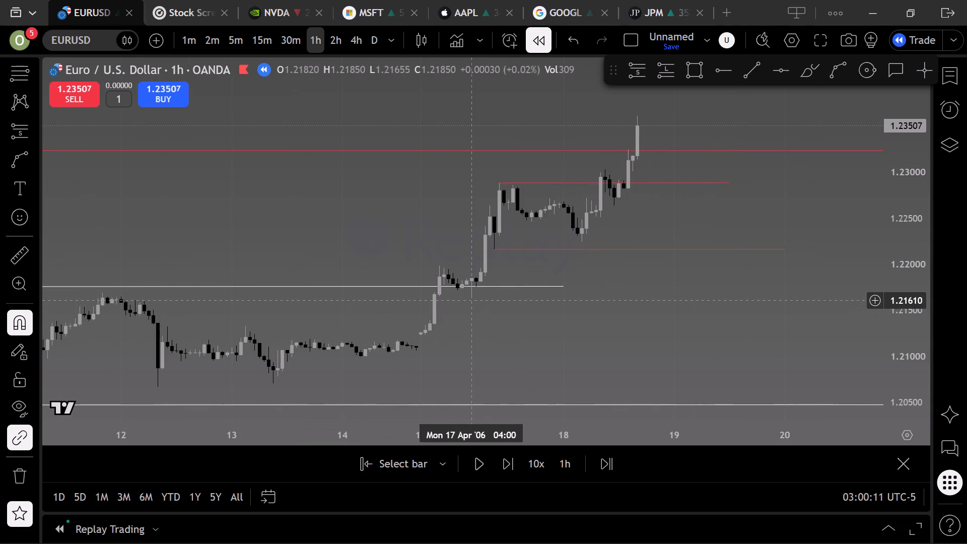
{"action": "left_click", "coordinate": [499, 466]}
{"action": "left_click", "coordinate": [492, 459]}
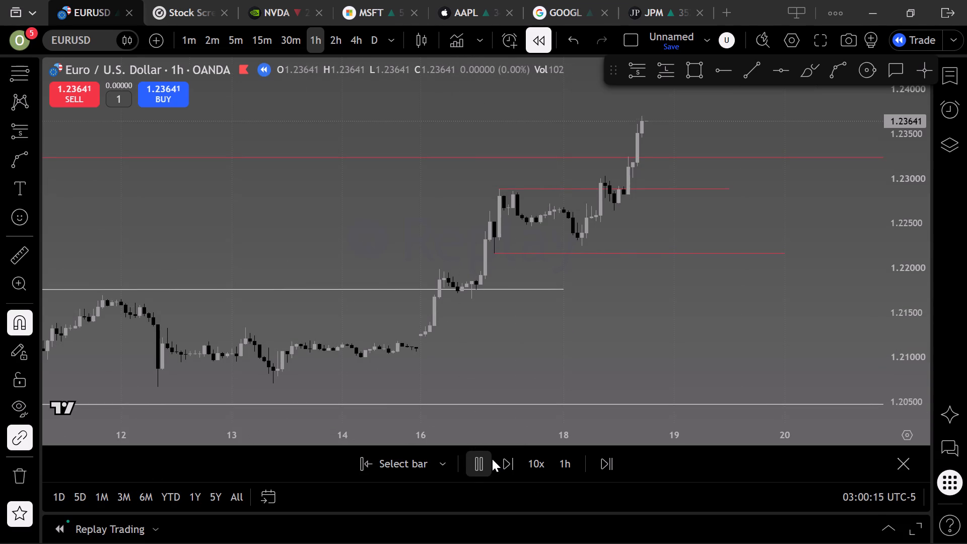
{"action": "left_click", "coordinate": [484, 457]}
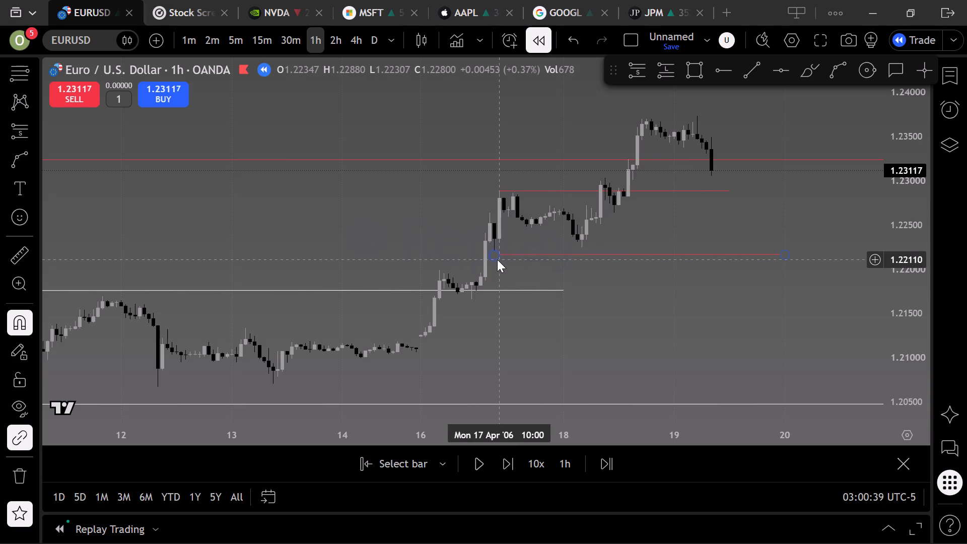
{"action": "left_click", "coordinate": [513, 460]}
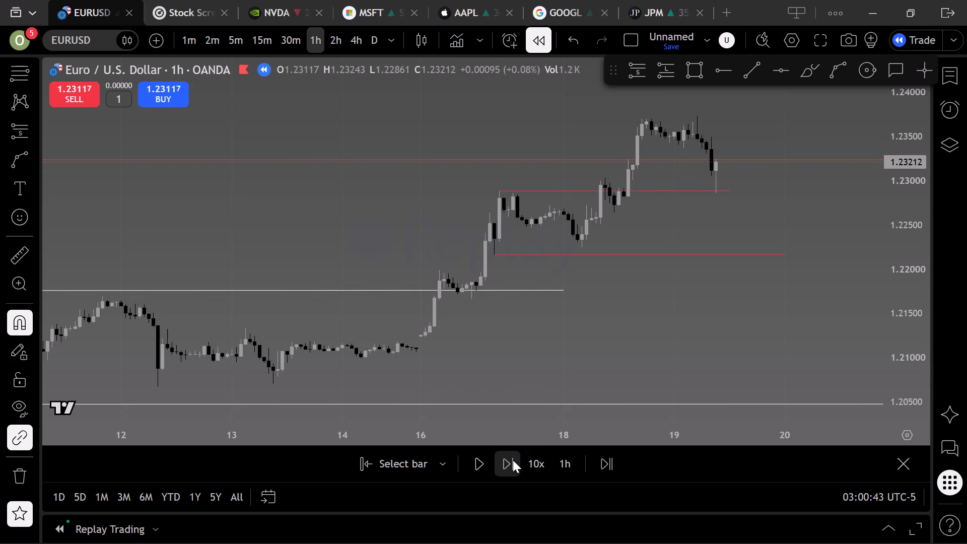
Place a Long Position with entry at 1.22897 and stop at 1.22094, aligned to start at the 09:00 bar on 19 April 2006.
{"action": "left_click_drag", "start_coordinate": [794, 220], "coordinate": [612, 251]}
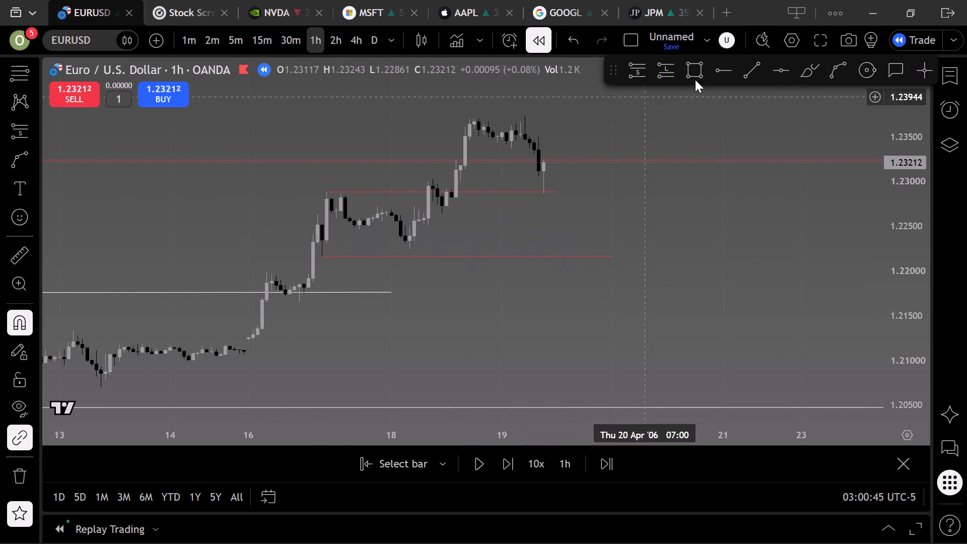
{"action": "left_click", "coordinate": [661, 70]}
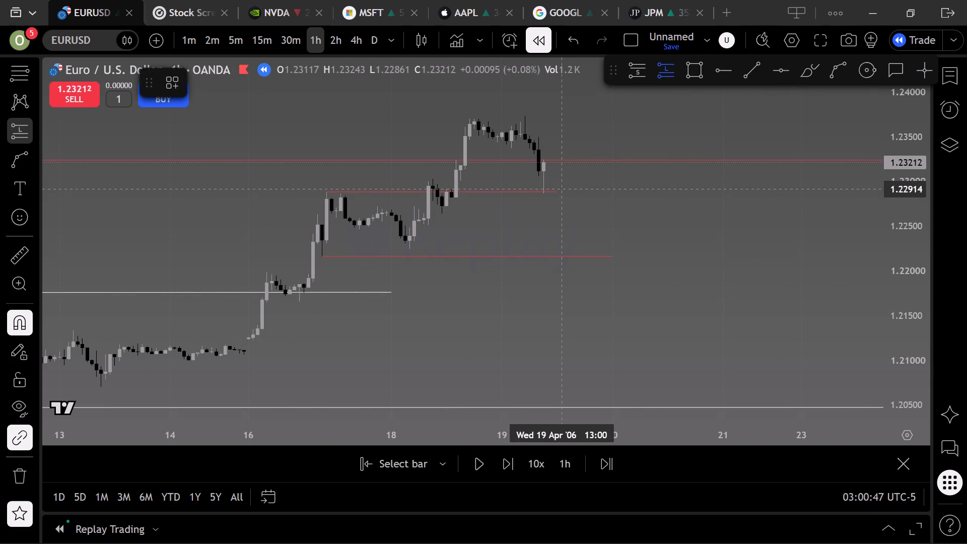
{"action": "left_click", "coordinate": [559, 190]}
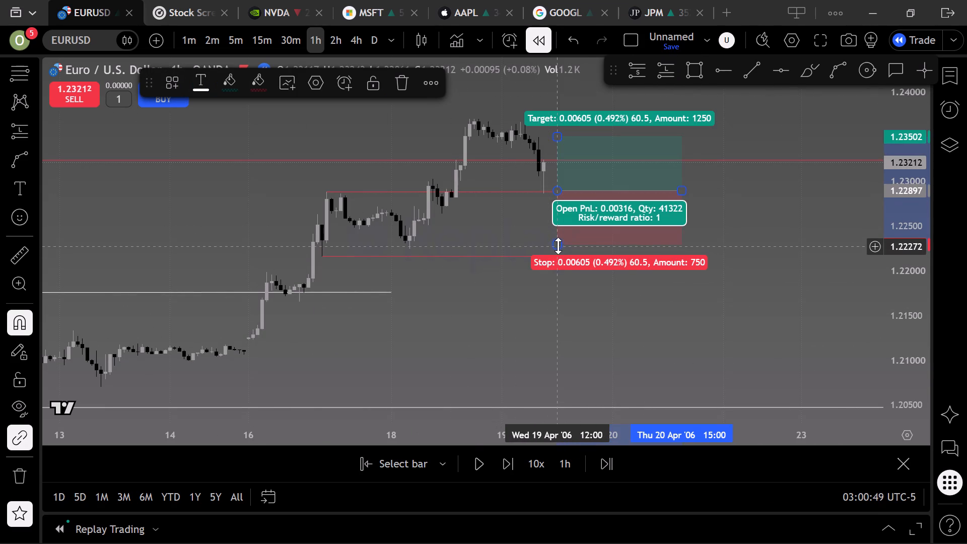
{"action": "left_click_drag", "start_coordinate": [558, 246], "coordinate": [564, 262]}
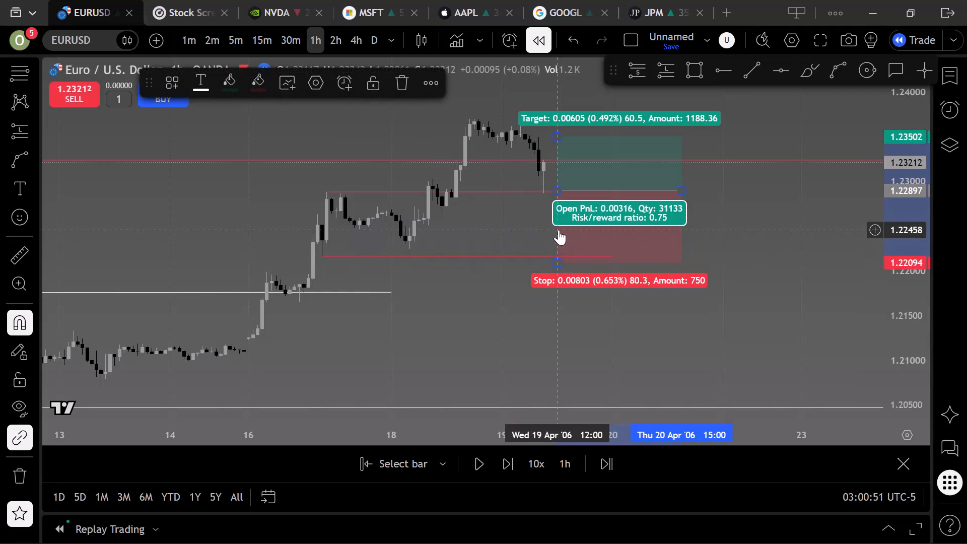
{"action": "key", "text": "Left"}
{"action": "key", "text": "Left"}
{"action": "key", "text": "Left"}
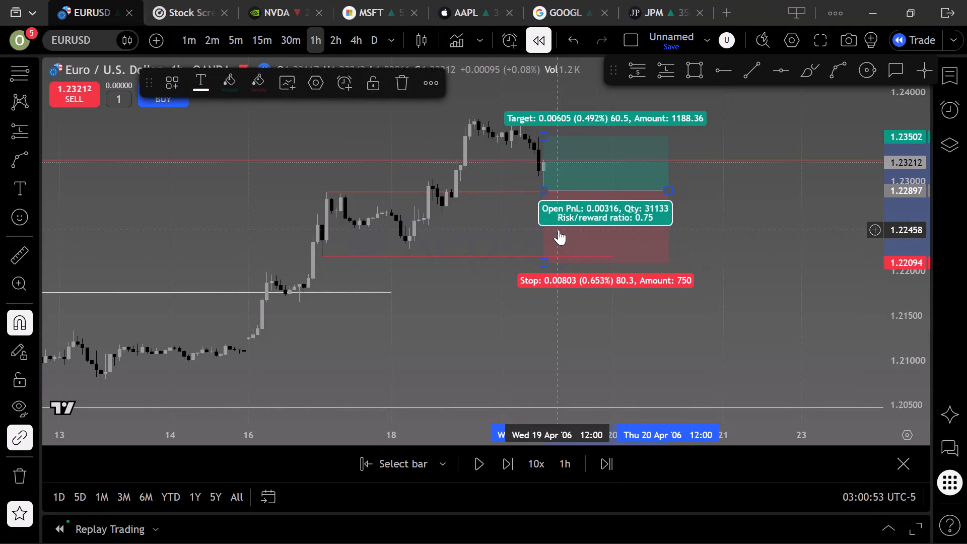
{"action": "left_click", "coordinate": [753, 272]}
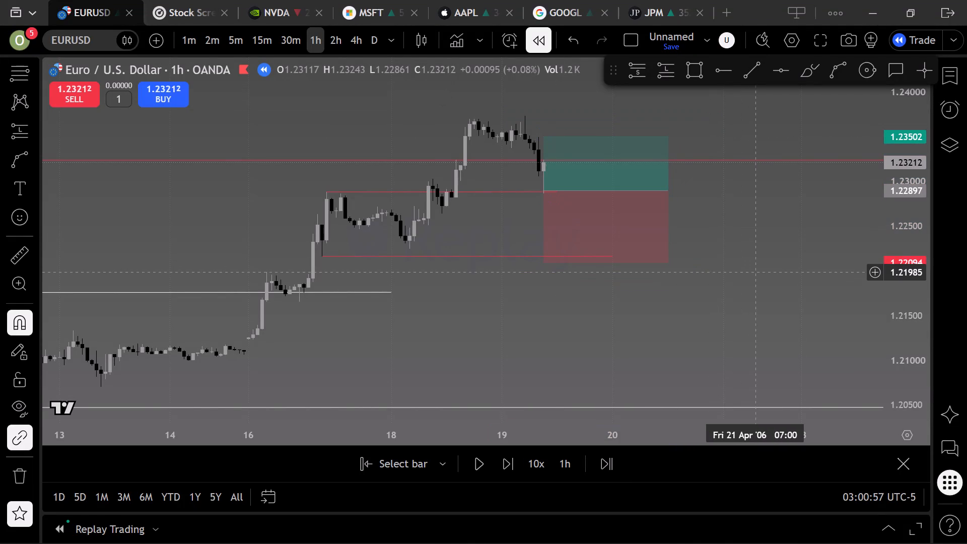
Raise the long position's target to 1.25915, at the next red resistance line above the current price.
{"action": "scroll", "coordinate": [829, 180], "scroll_direction": "down", "scroll_amount": 4}
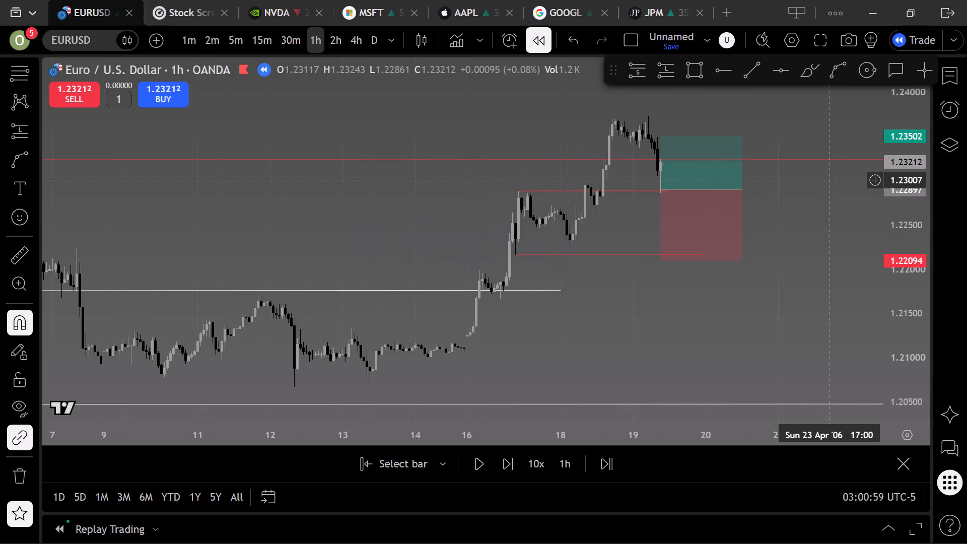
{"action": "scroll", "coordinate": [825, 188], "scroll_direction": "down", "scroll_amount": 3}
{"action": "left_click_drag", "start_coordinate": [834, 251], "coordinate": [739, 401]}
{"action": "scroll", "coordinate": [782, 252], "scroll_direction": "down", "scroll_amount": 8}
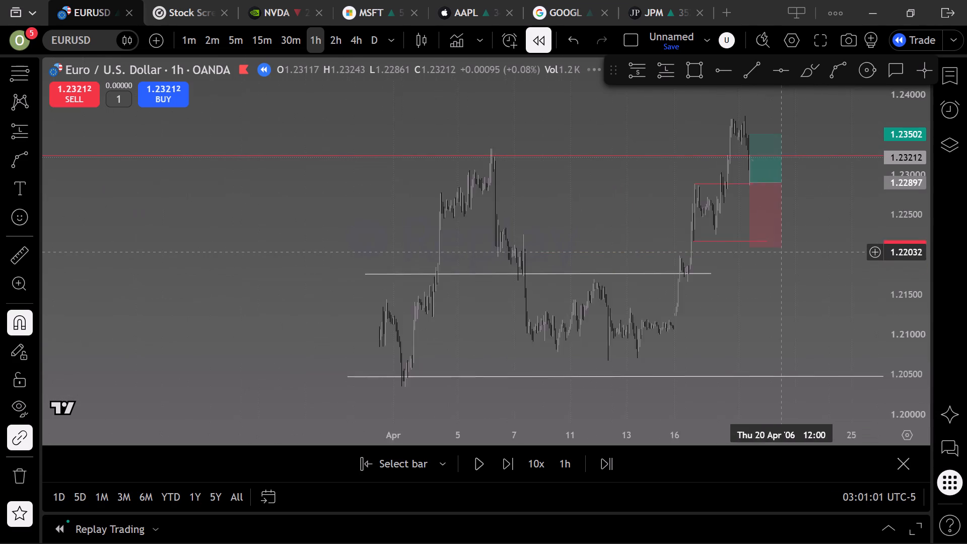
{"action": "scroll", "coordinate": [782, 252], "scroll_direction": "down", "scroll_amount": 6}
{"action": "scroll", "coordinate": [782, 252], "scroll_direction": "down", "scroll_amount": 19}
{"action": "scroll", "coordinate": [905, 202], "scroll_direction": "down", "scroll_amount": 5}
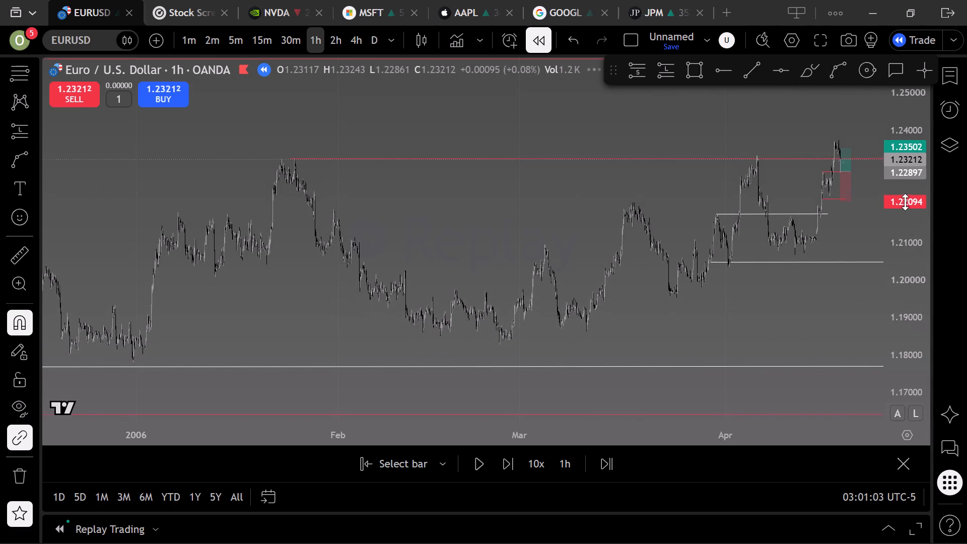
{"action": "scroll", "coordinate": [838, 237], "scroll_direction": "down", "scroll_amount": 3}
{"action": "left_click_drag", "start_coordinate": [838, 237], "coordinate": [614, 396]}
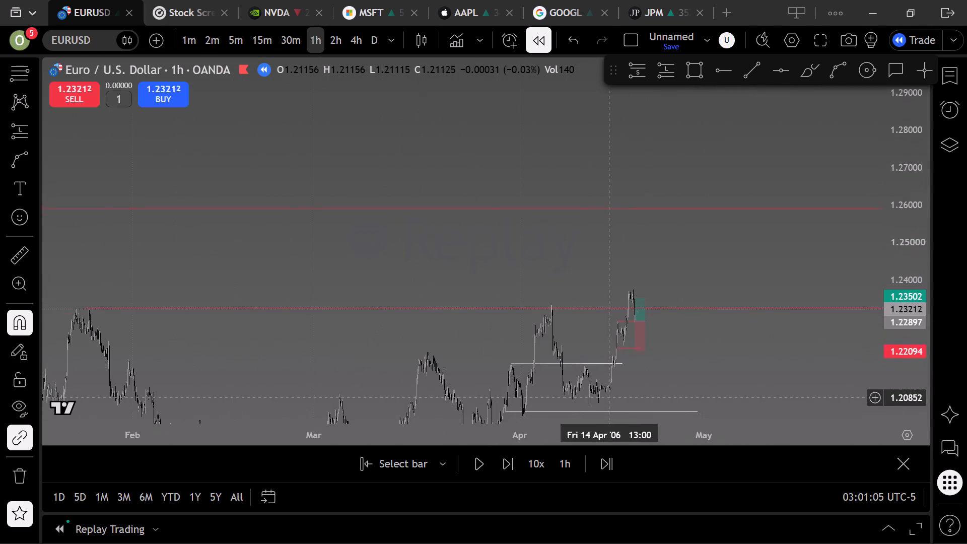
{"action": "left_click_drag", "start_coordinate": [614, 396], "coordinate": [615, 396]}
{"action": "left_click_drag", "start_coordinate": [639, 298], "coordinate": [639, 285]}
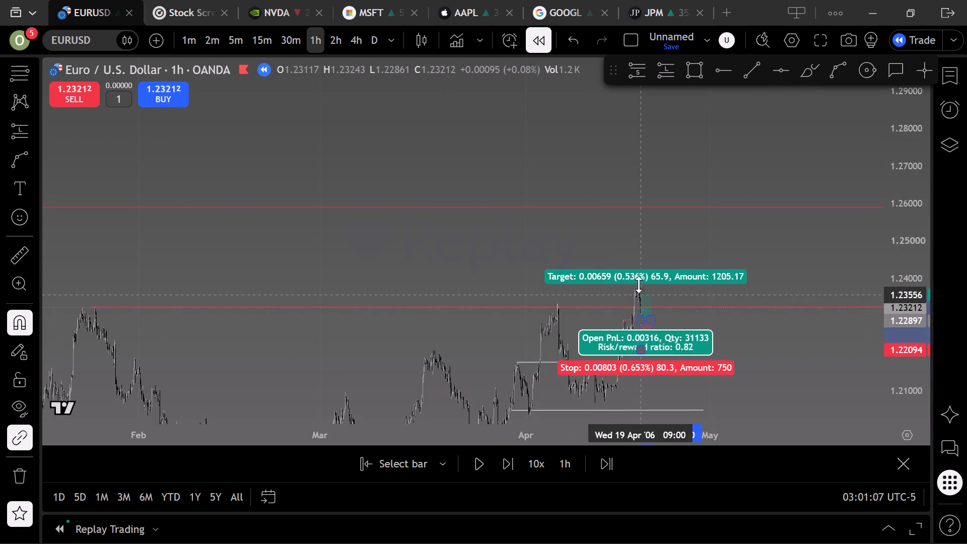
{"action": "left_click_drag", "start_coordinate": [639, 285], "coordinate": [645, 207]}
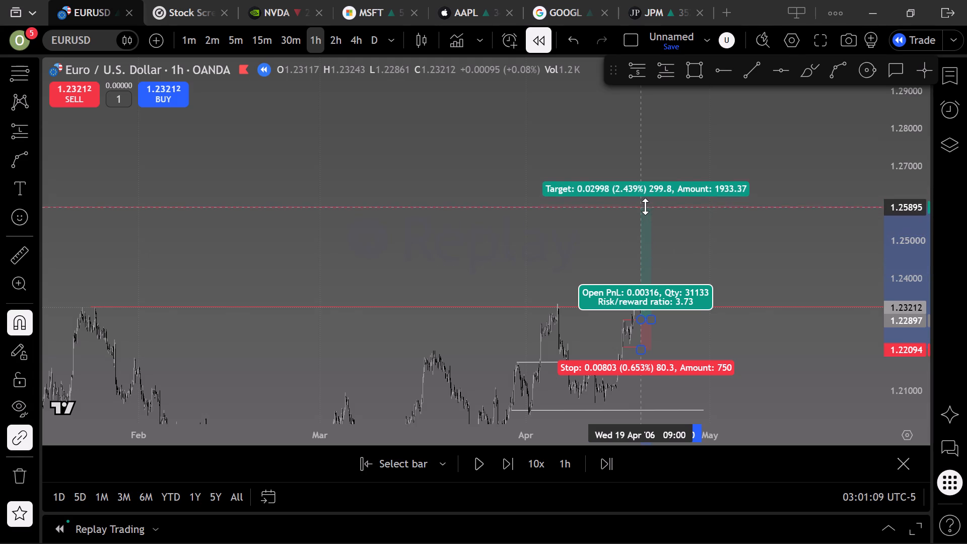
{"action": "left_click_drag", "start_coordinate": [645, 207], "coordinate": [644, 207]}
{"action": "left_click", "coordinate": [667, 235]}
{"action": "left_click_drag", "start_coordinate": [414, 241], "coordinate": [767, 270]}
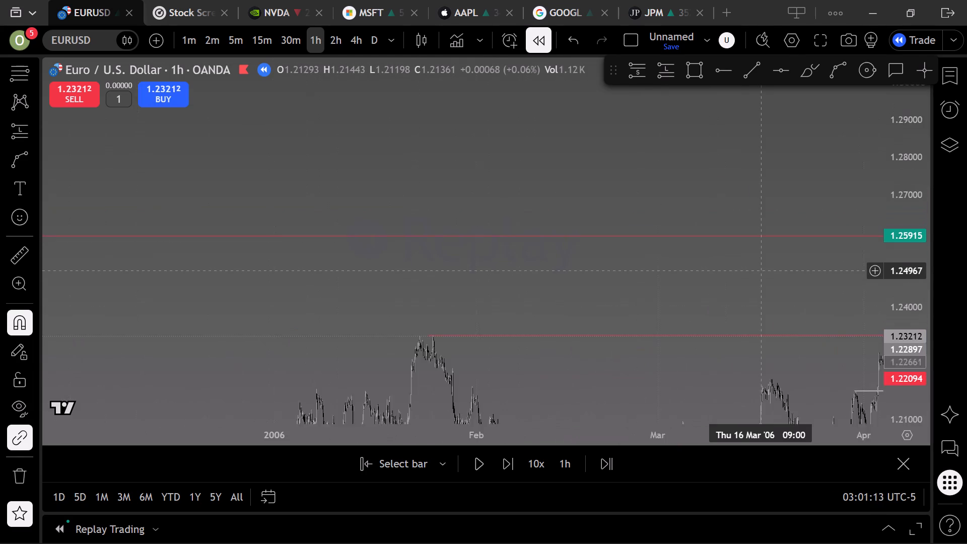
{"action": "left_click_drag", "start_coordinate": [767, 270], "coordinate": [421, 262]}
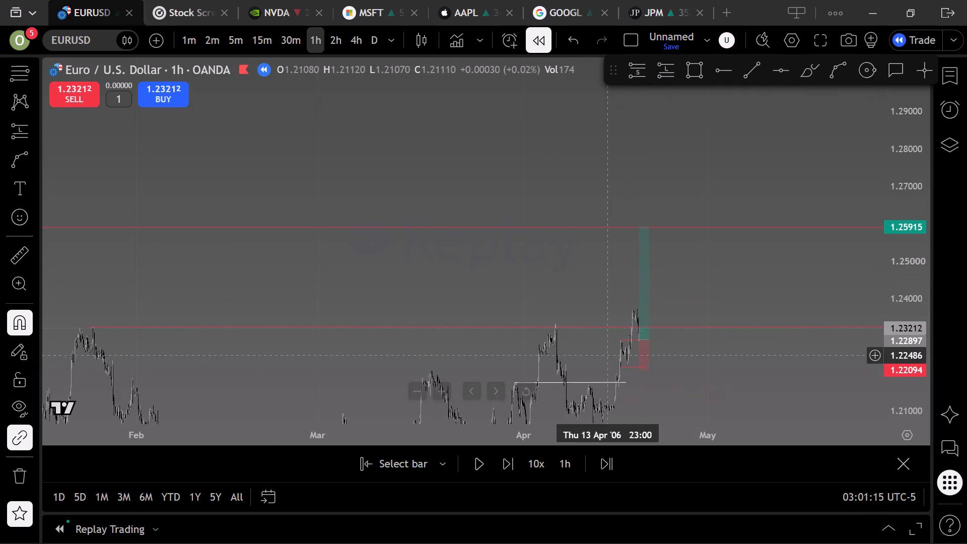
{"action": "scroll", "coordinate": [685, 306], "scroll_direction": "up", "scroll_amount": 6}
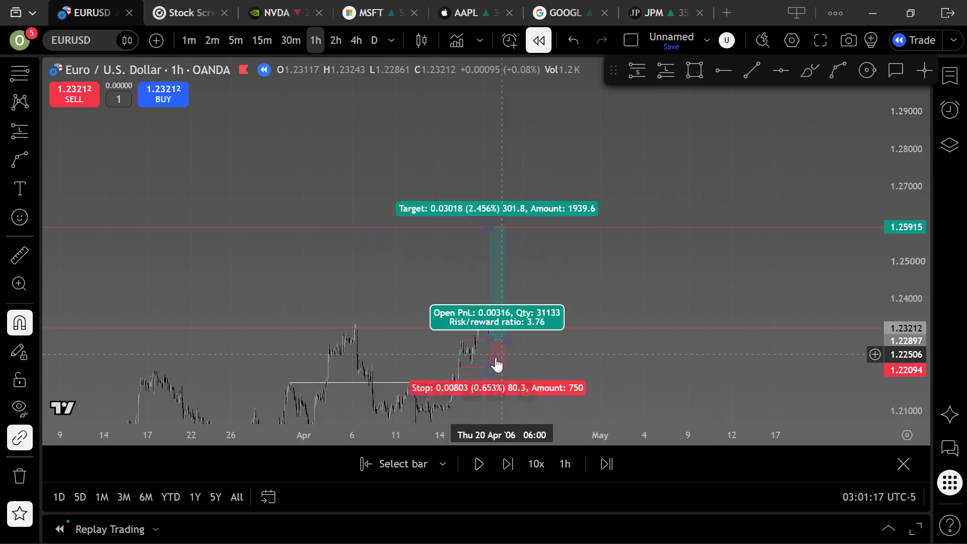
Advance the 1-hour replay through the rest of 19 April 2006 to follow the open long position.
{"action": "left_click_drag", "start_coordinate": [626, 347], "coordinate": [966, 83]}
{"action": "scroll", "coordinate": [784, 203], "scroll_direction": "up", "scroll_amount": 8}
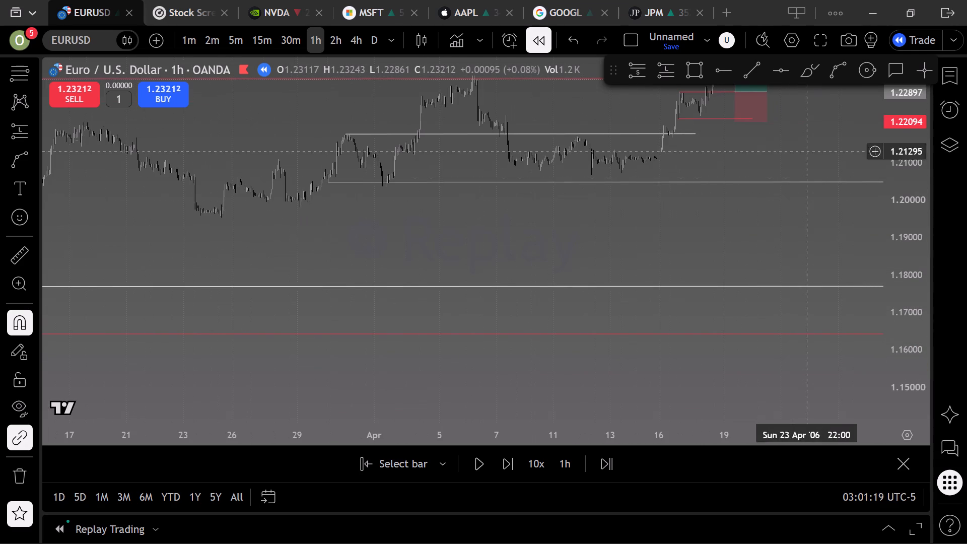
{"action": "left_click", "coordinate": [527, 395]}
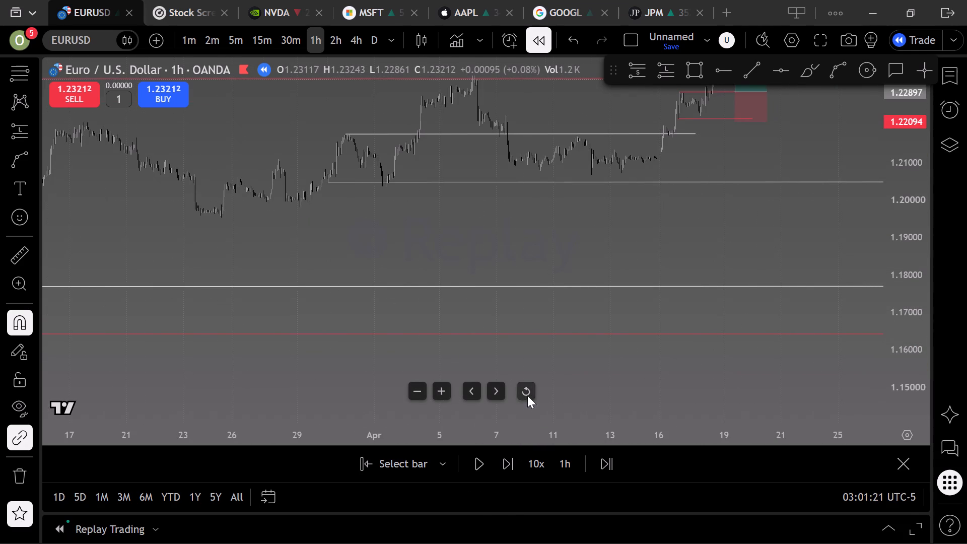
{"action": "scroll", "coordinate": [655, 351], "scroll_direction": "down", "scroll_amount": 3}
{"action": "left_click_drag", "start_coordinate": [745, 357], "coordinate": [610, 387]}
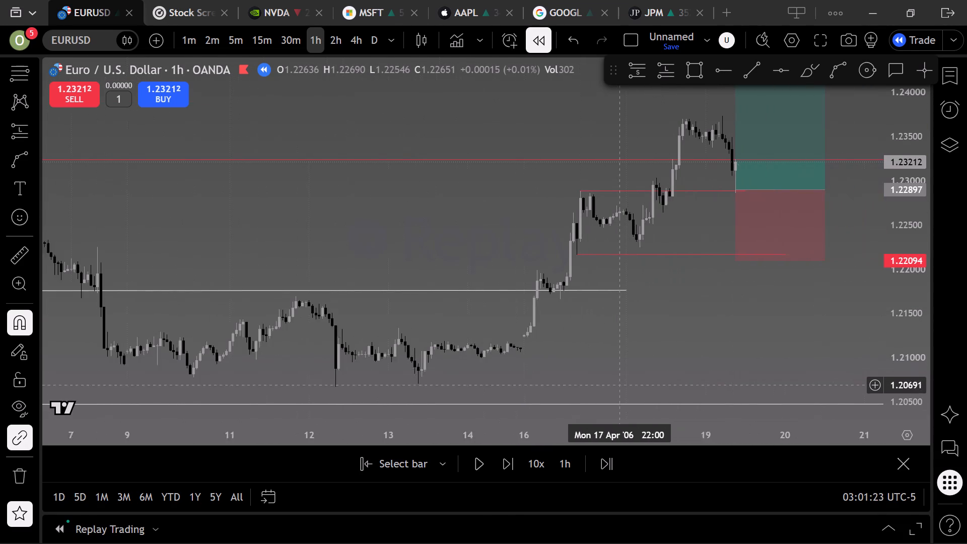
{"action": "left_click_drag", "start_coordinate": [610, 387], "coordinate": [608, 388]}
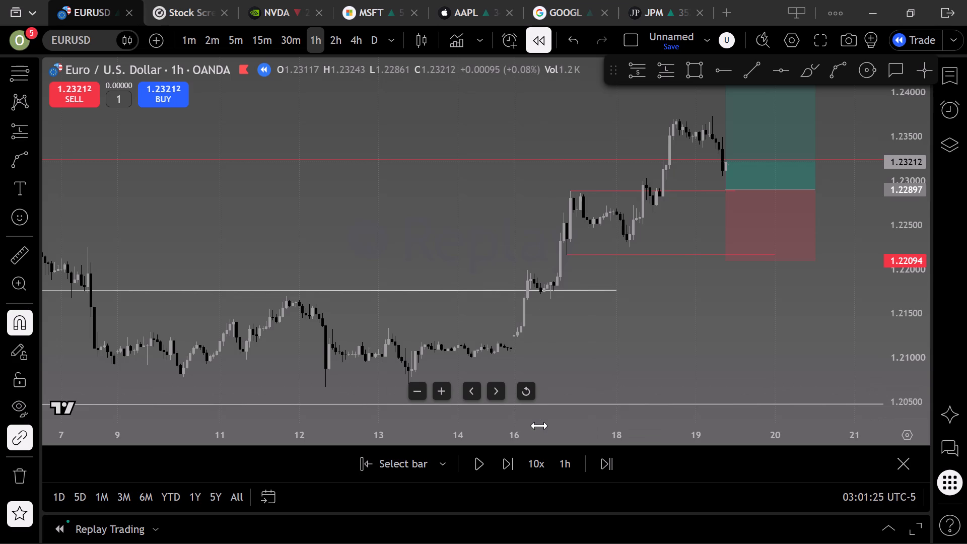
{"action": "left_click_drag", "start_coordinate": [713, 336], "coordinate": [655, 351]}
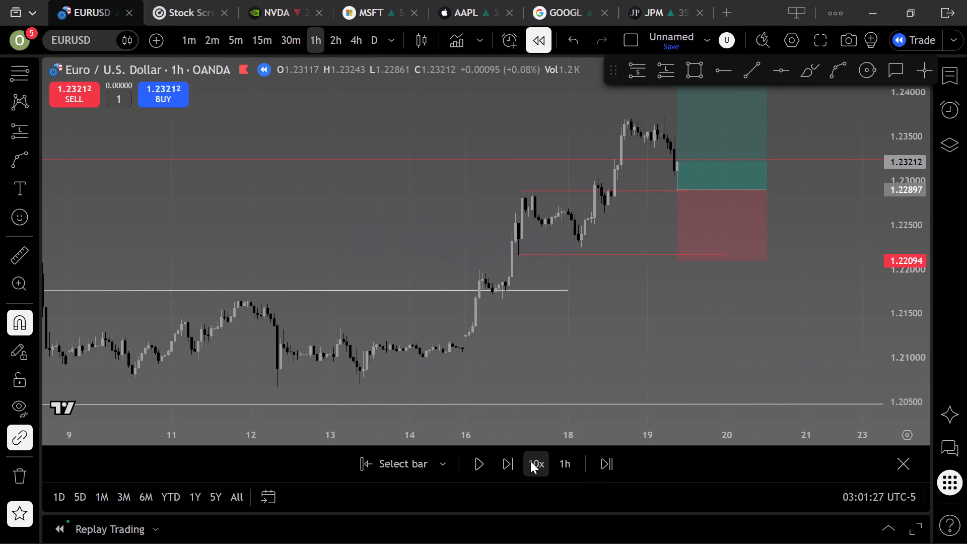
{"action": "triple_click", "coordinate": [510, 465]}
{"action": "triple_click", "coordinate": [510, 465]}
{"action": "triple_click", "coordinate": [510, 465]}
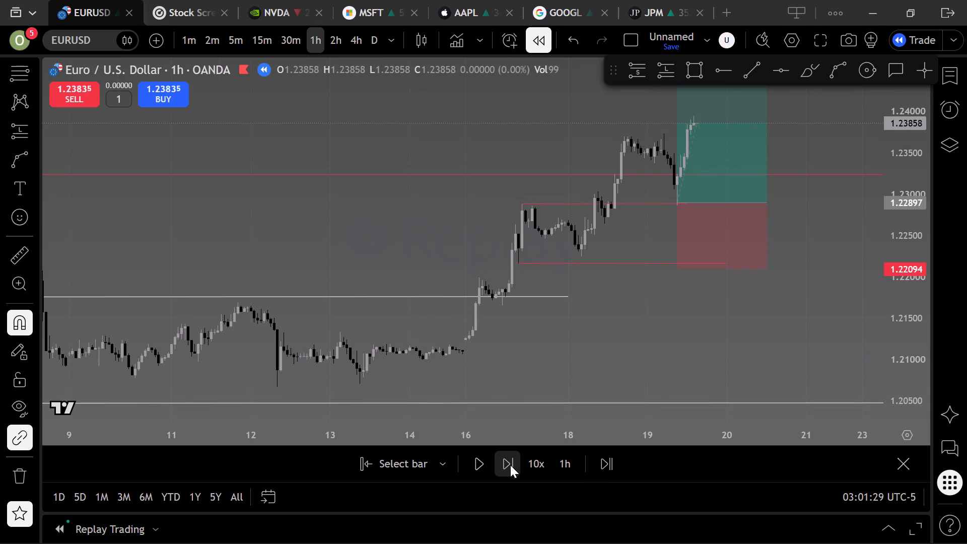
{"action": "triple_click", "coordinate": [510, 465]}
{"action": "triple_click", "coordinate": [510, 465]}
{"action": "triple_click", "coordinate": [510, 465]}
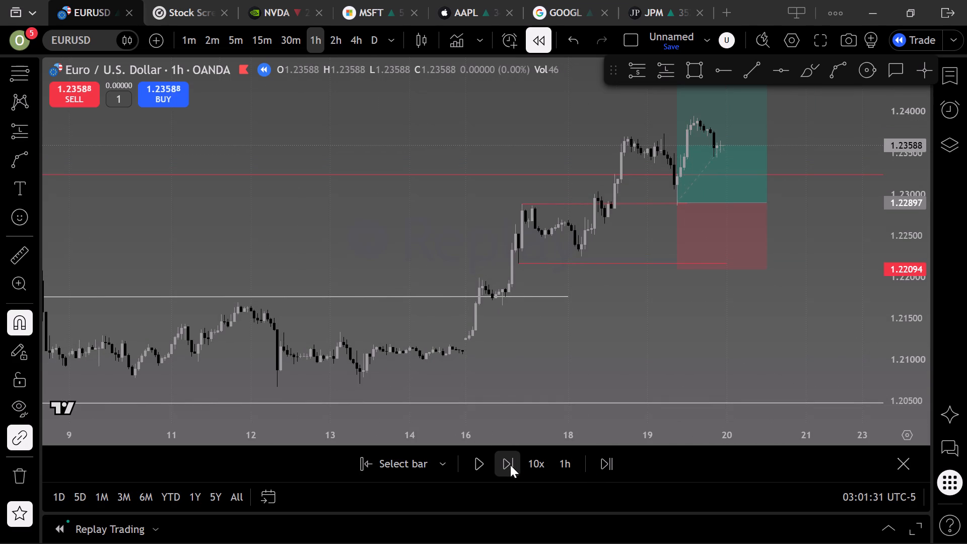
Advance the replay on the 1-hour chart to the afternoon of 20 April 2006.
{"action": "triple_click", "coordinate": [510, 465]}
{"action": "triple_click", "coordinate": [510, 465]}
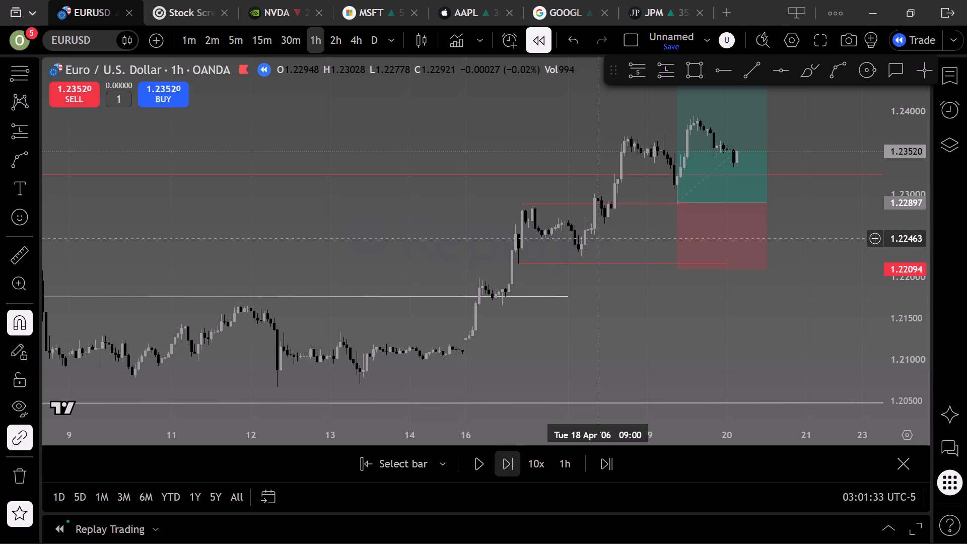
{"action": "double_click", "coordinate": [510, 465]}
{"action": "triple_click", "coordinate": [510, 465]}
{"action": "triple_click", "coordinate": [510, 465]}
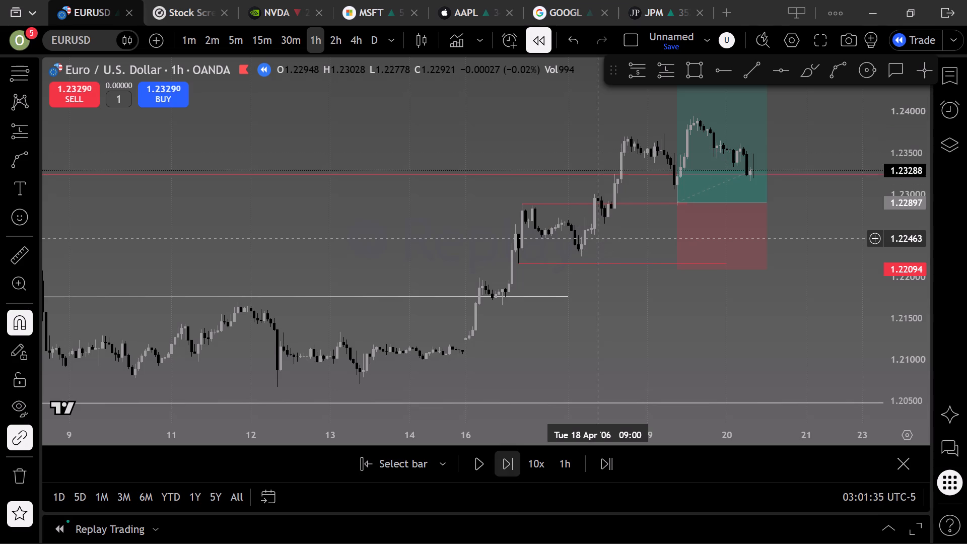
{"action": "left_click", "coordinate": [510, 465]}
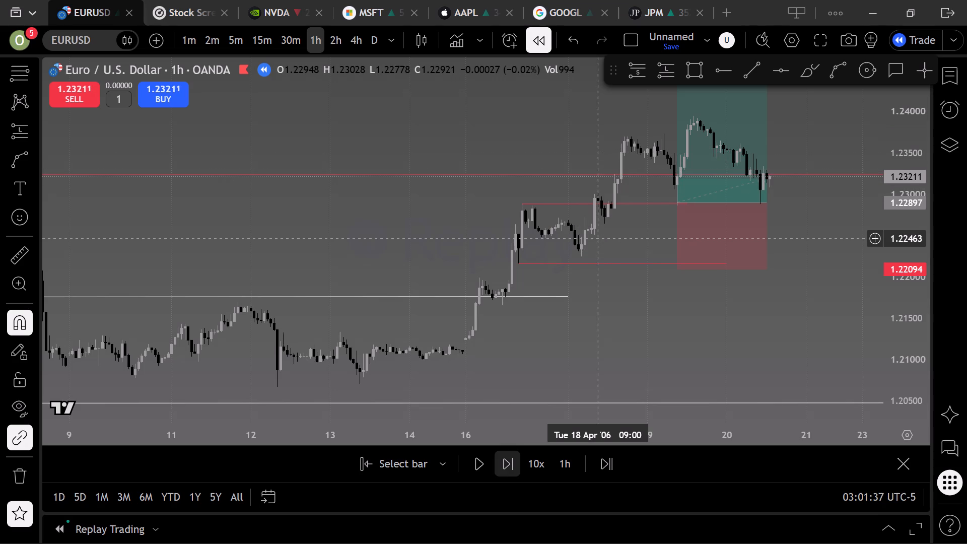
{"action": "left_click_drag", "start_coordinate": [777, 317], "coordinate": [606, 358]}
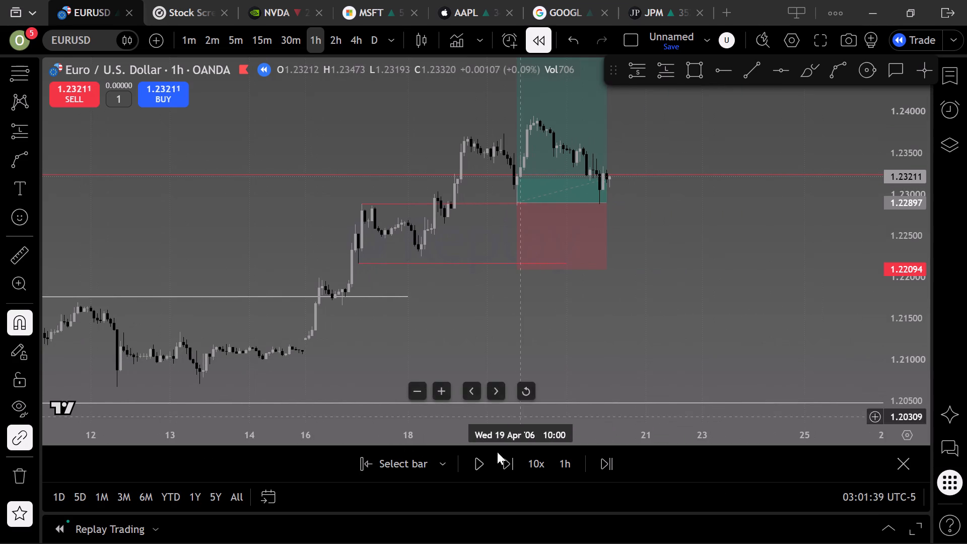
{"action": "left_click", "coordinate": [507, 463]}
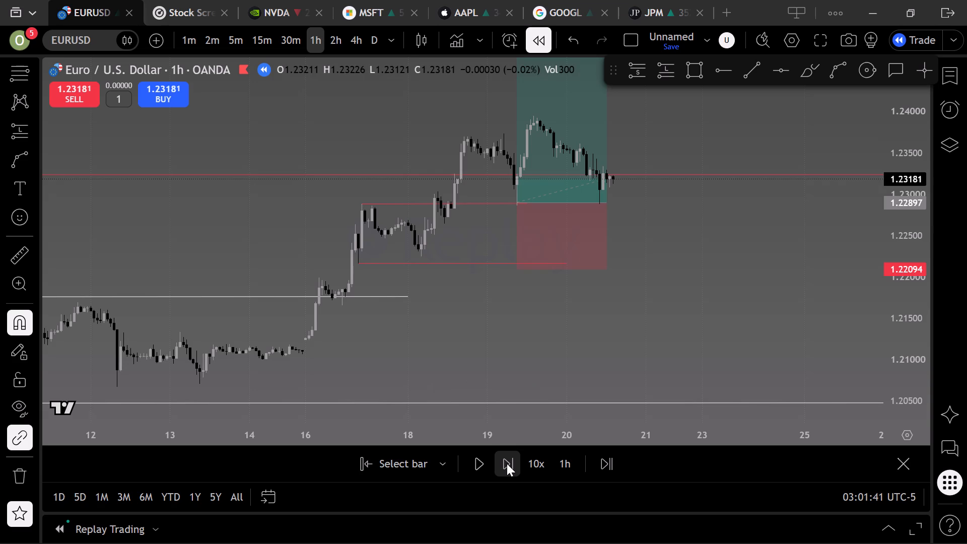
{"action": "left_click", "coordinate": [507, 463]}
{"action": "double_click", "coordinate": [507, 463]}
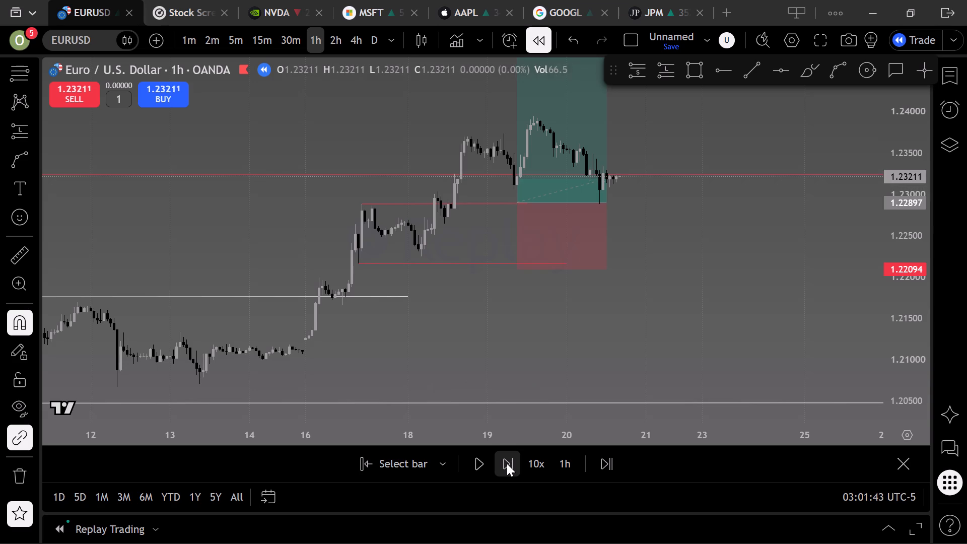
Place a second Long Position from the 10:00 bar on 20 April 2006, entry 1.22876, stop 1.22110, ending early on 21 April.
{"action": "left_click", "coordinate": [636, 73]}
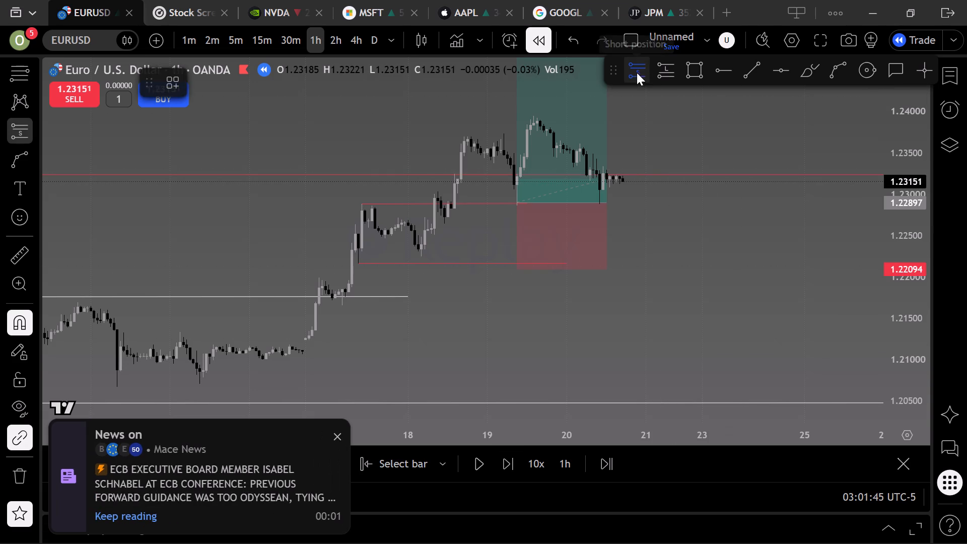
{"action": "left_click", "coordinate": [662, 71]}
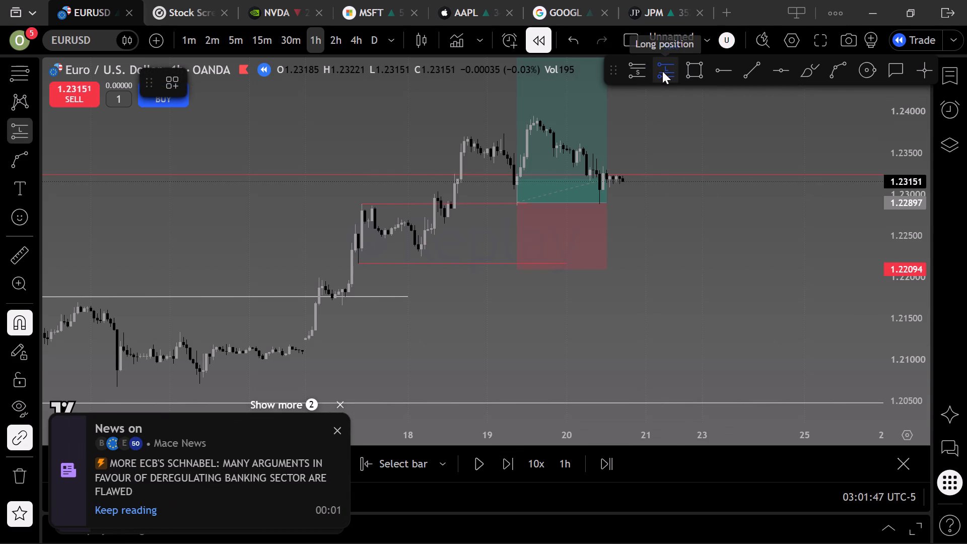
{"action": "left_click", "coordinate": [601, 208]}
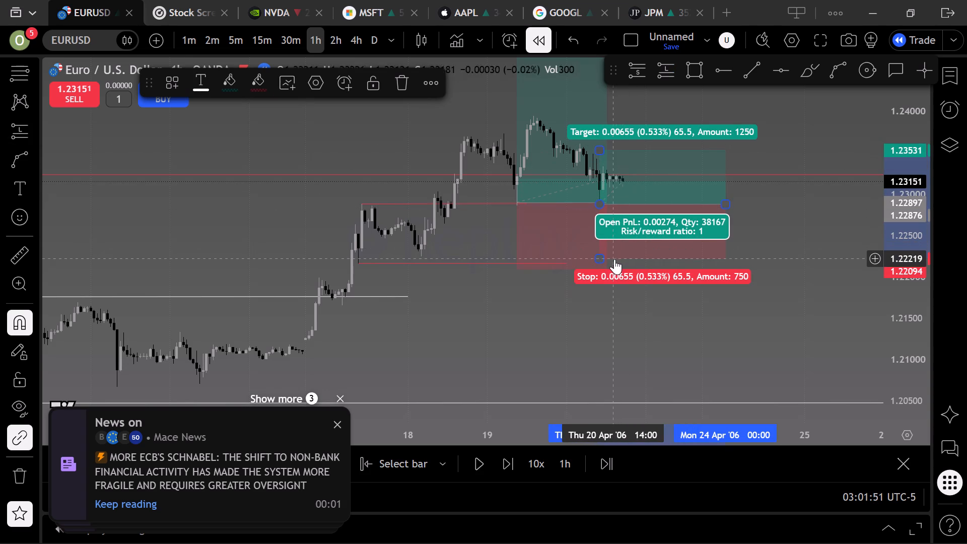
{"action": "left_click_drag", "start_coordinate": [600, 257], "coordinate": [607, 267]}
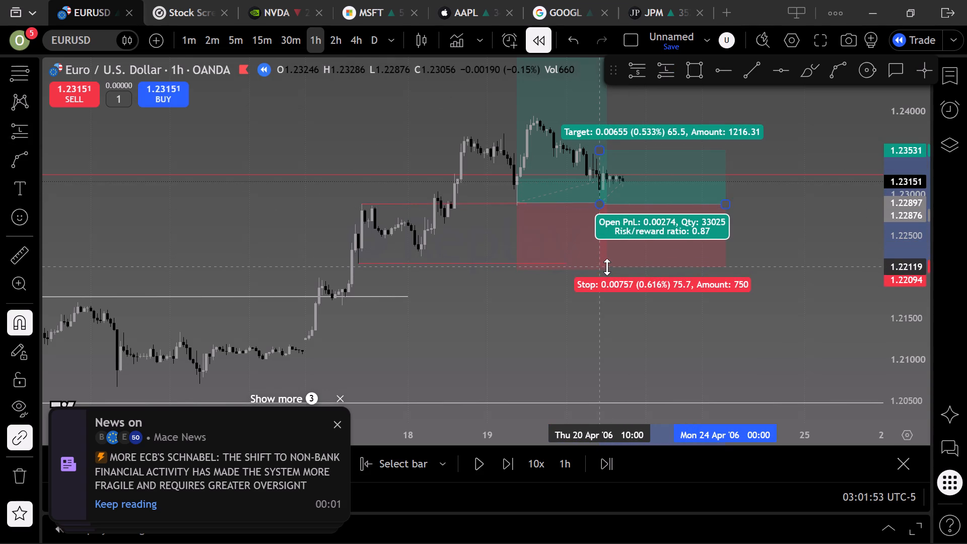
{"action": "left_click_drag", "start_coordinate": [607, 267], "coordinate": [608, 268]}
{"action": "left_click", "coordinate": [586, 323]}
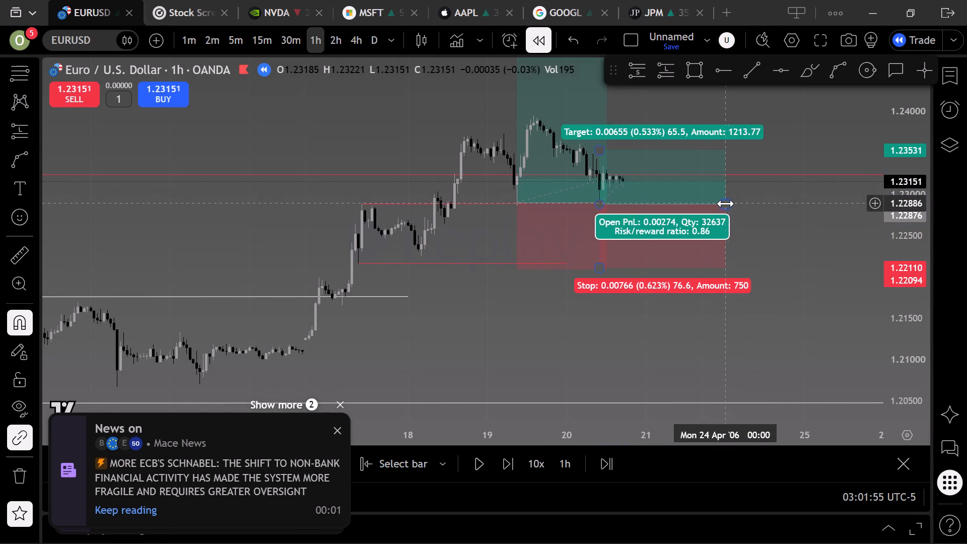
{"action": "left_click_drag", "start_coordinate": [726, 203], "coordinate": [654, 189]}
Shorten the first long position so it ends around the start of 20 April, clear of the second one.
{"action": "left_click", "coordinate": [562, 205]}
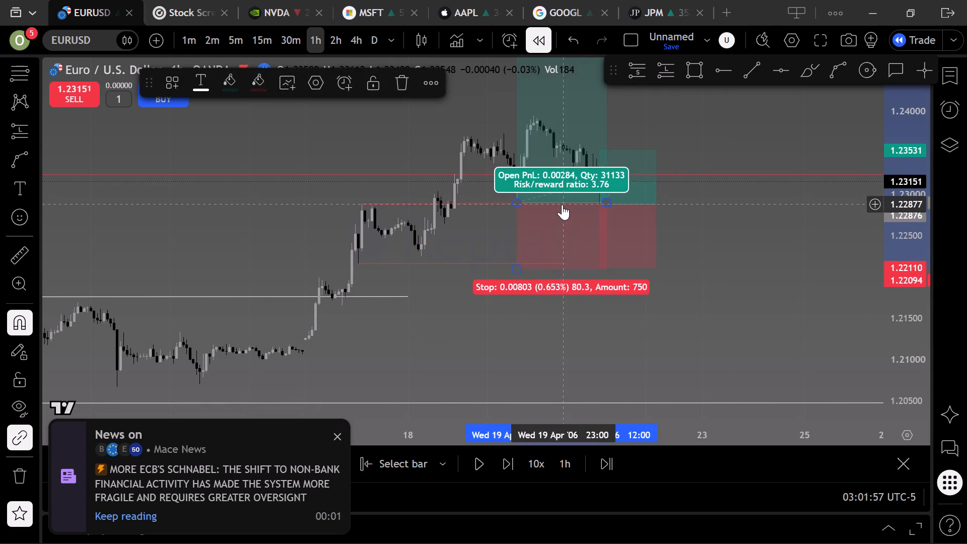
{"action": "left_click_drag", "start_coordinate": [609, 199], "coordinate": [577, 195]}
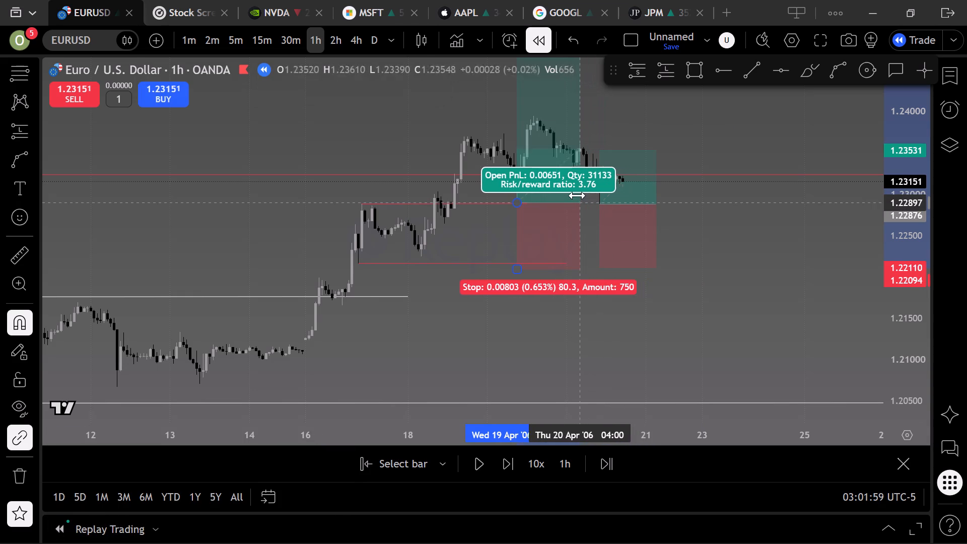
{"action": "left_click_drag", "start_coordinate": [577, 195], "coordinate": [562, 195]}
{"action": "left_click", "coordinate": [701, 269]}
Raise the second long position's target to 1.25890, just below the upper red resistance line.
{"action": "scroll", "coordinate": [710, 255], "scroll_direction": "down", "scroll_amount": 8}
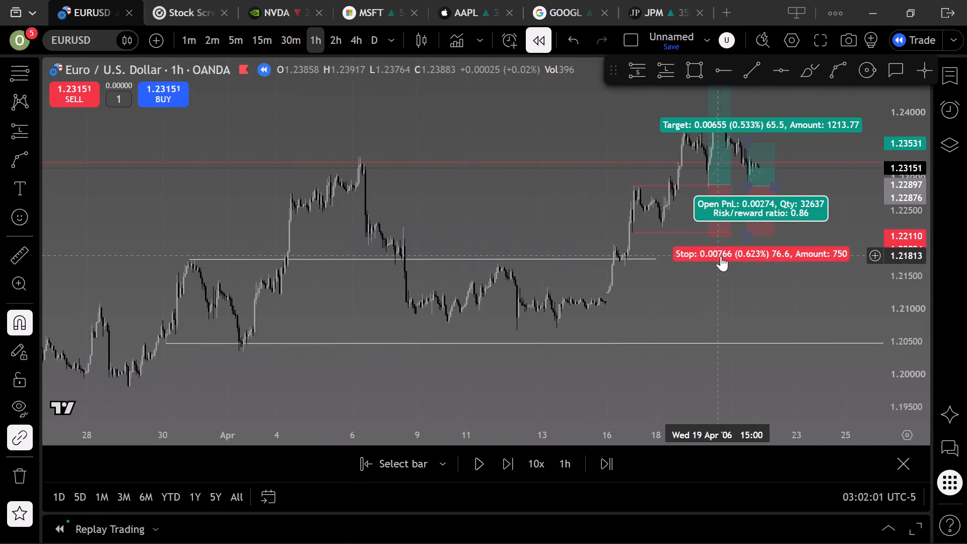
{"action": "scroll", "coordinate": [913, 203], "scroll_direction": "down", "scroll_amount": 2}
{"action": "left_click_drag", "start_coordinate": [833, 222], "coordinate": [775, 404]}
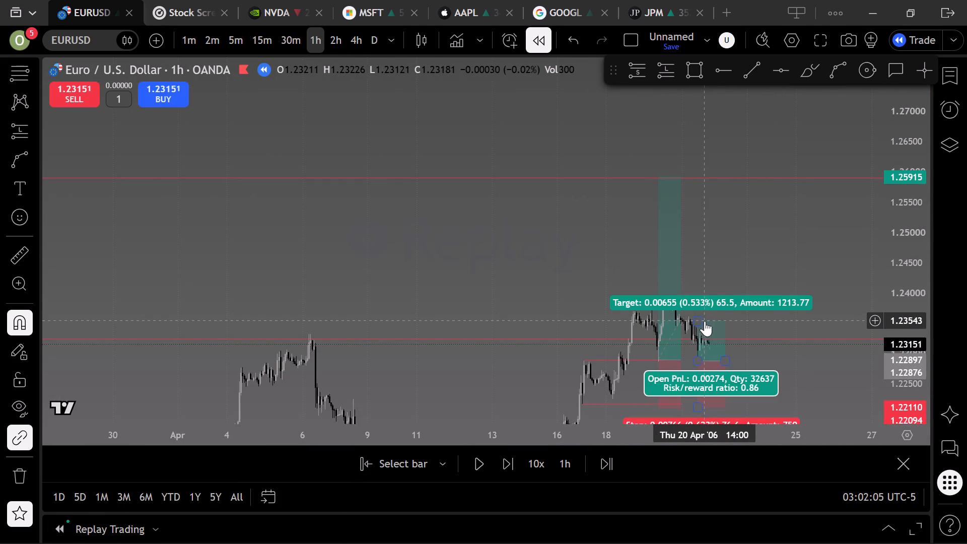
{"action": "left_click_drag", "start_coordinate": [702, 318], "coordinate": [728, 182]}
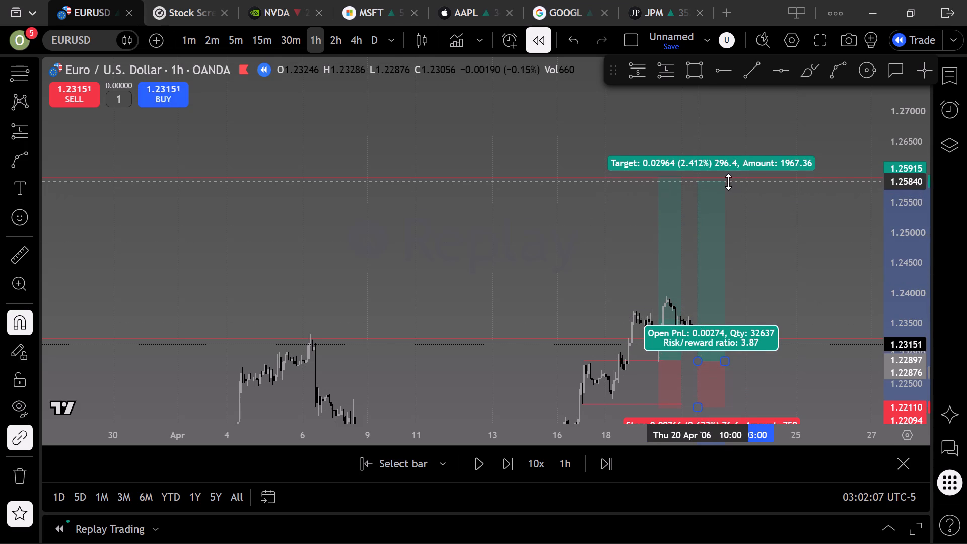
{"action": "left_click_drag", "start_coordinate": [728, 182], "coordinate": [724, 179]}
{"action": "left_click", "coordinate": [766, 206]}
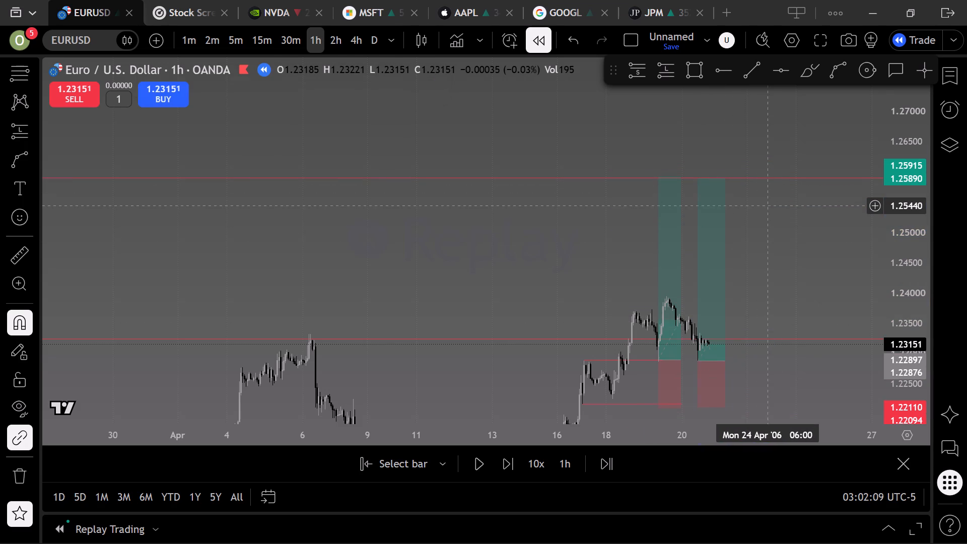
Advance the 1-hour replay to the morning of 21 April 2006 to follow both long positions.
{"action": "scroll", "coordinate": [774, 244], "scroll_direction": "down", "scroll_amount": 4}
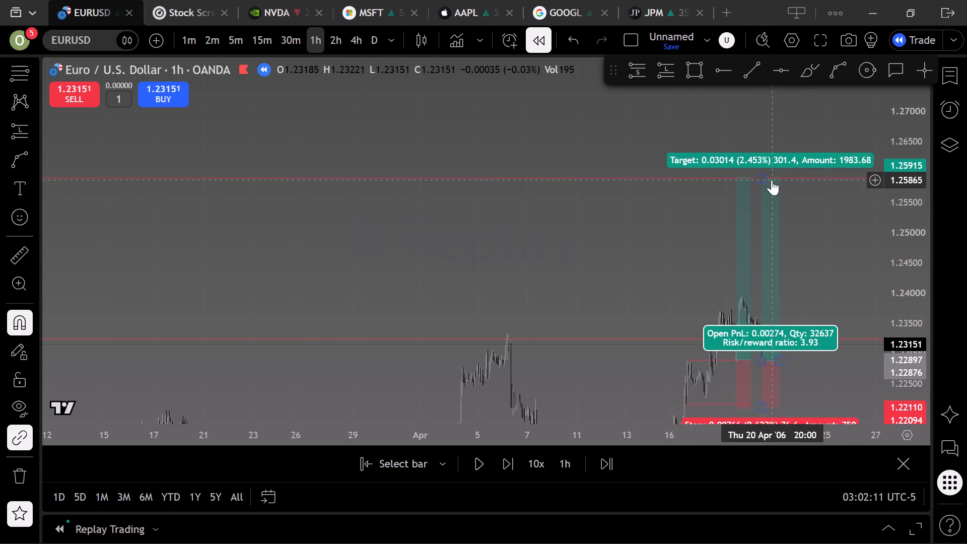
{"action": "scroll", "coordinate": [811, 234], "scroll_direction": "up", "scroll_amount": 4}
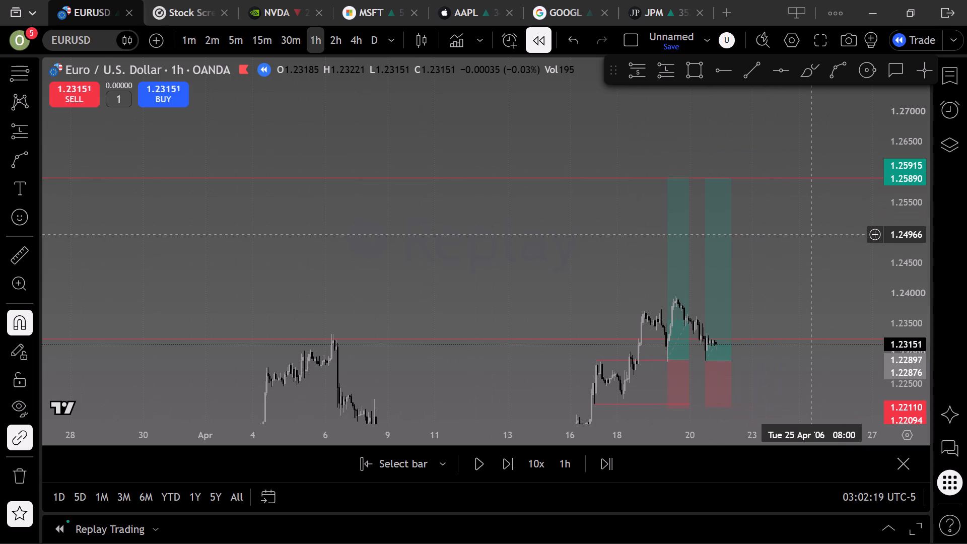
{"action": "scroll", "coordinate": [833, 259], "scroll_direction": "up", "scroll_amount": 2}
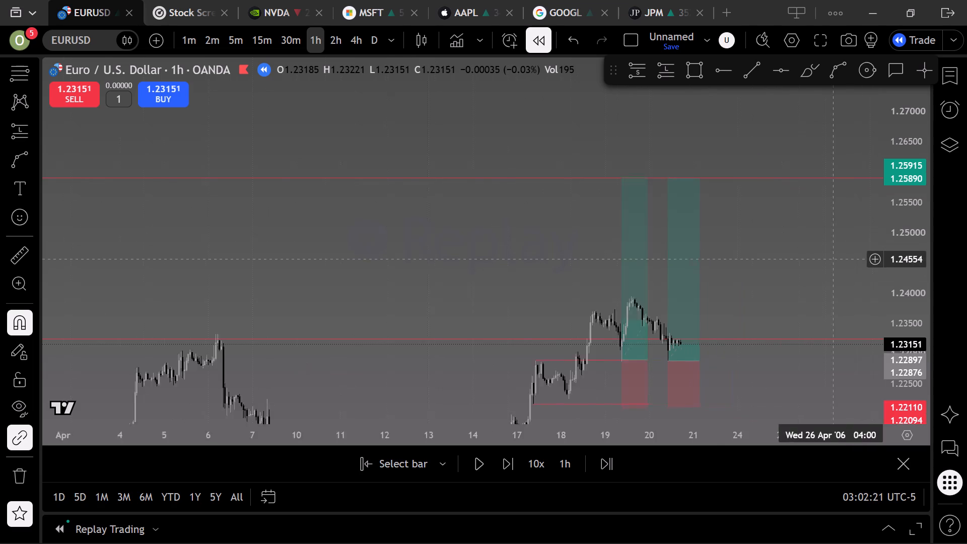
{"action": "scroll", "coordinate": [833, 259], "scroll_direction": "up", "scroll_amount": 4}
{"action": "left_click", "coordinate": [523, 394]}
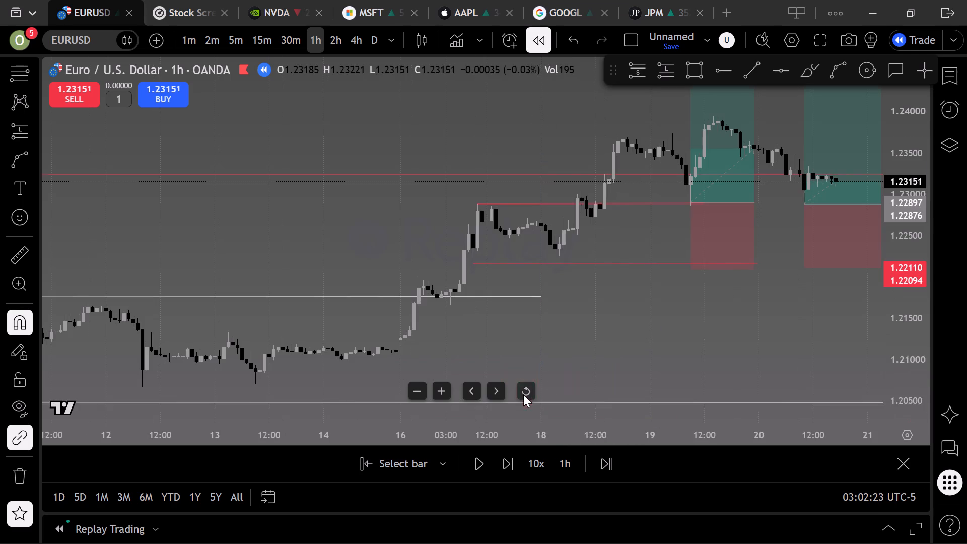
{"action": "scroll", "coordinate": [761, 348], "scroll_direction": "down", "scroll_amount": 3}
{"action": "left_click_drag", "start_coordinate": [761, 348], "coordinate": [637, 353]}
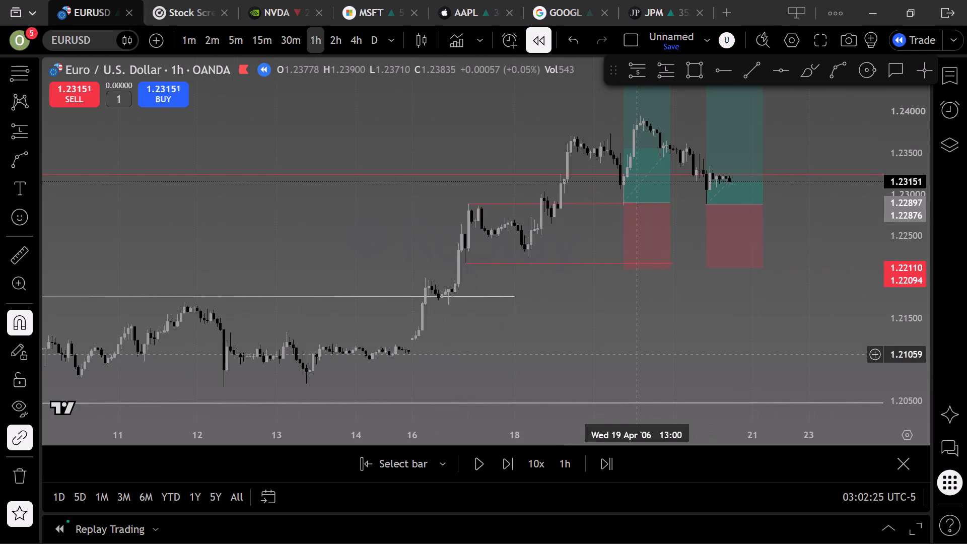
{"action": "scroll", "coordinate": [702, 357], "scroll_direction": "down", "scroll_amount": 4}
{"action": "left_click_drag", "start_coordinate": [743, 344], "coordinate": [686, 356]}
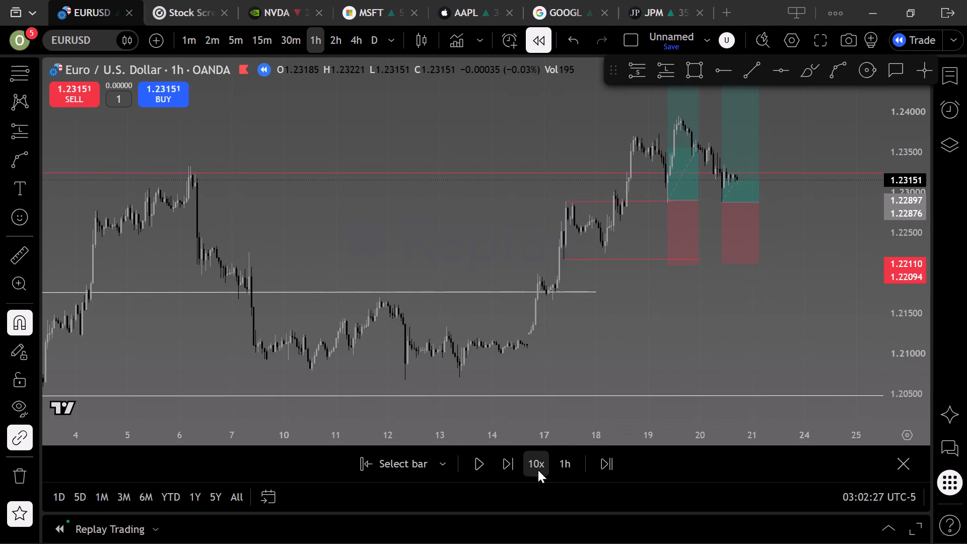
{"action": "triple_click", "coordinate": [510, 460]}
{"action": "left_click", "coordinate": [510, 460]}
{"action": "triple_click", "coordinate": [510, 460]}
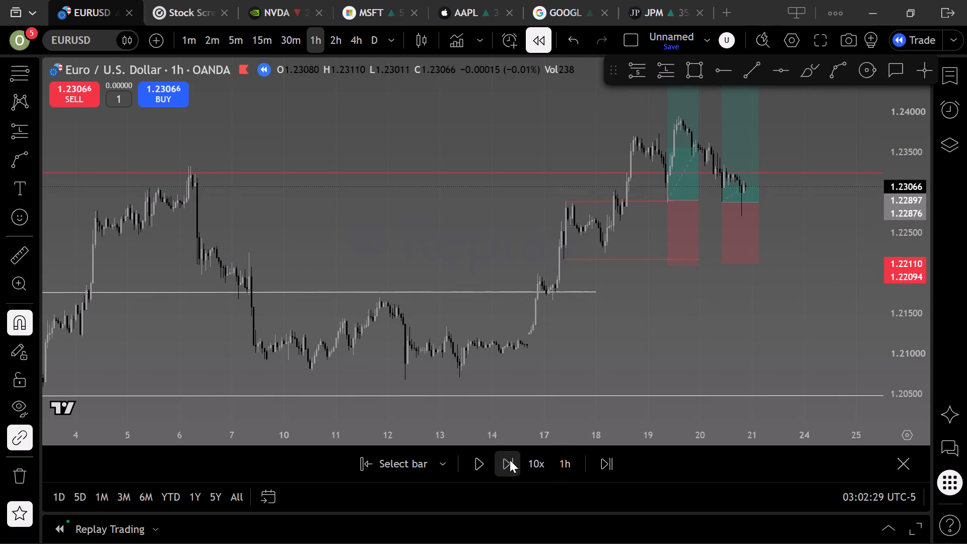
{"action": "triple_click", "coordinate": [510, 460]}
{"action": "double_click", "coordinate": [510, 460]}
{"action": "double_click", "coordinate": [510, 460]}
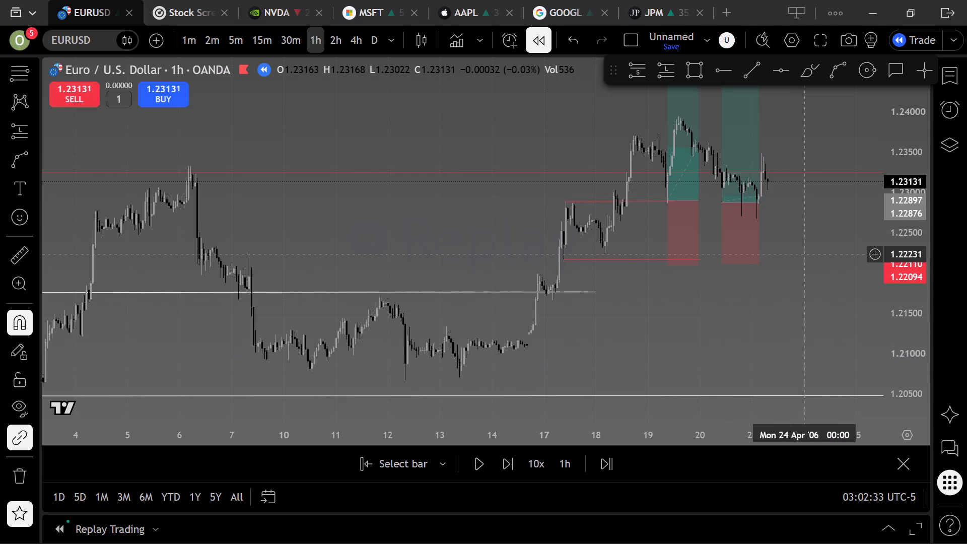
Move the short red line below the two long positions up to the 21 April 2006 high at about 1.2349.
{"action": "left_click_drag", "start_coordinate": [804, 254], "coordinate": [541, 213]}
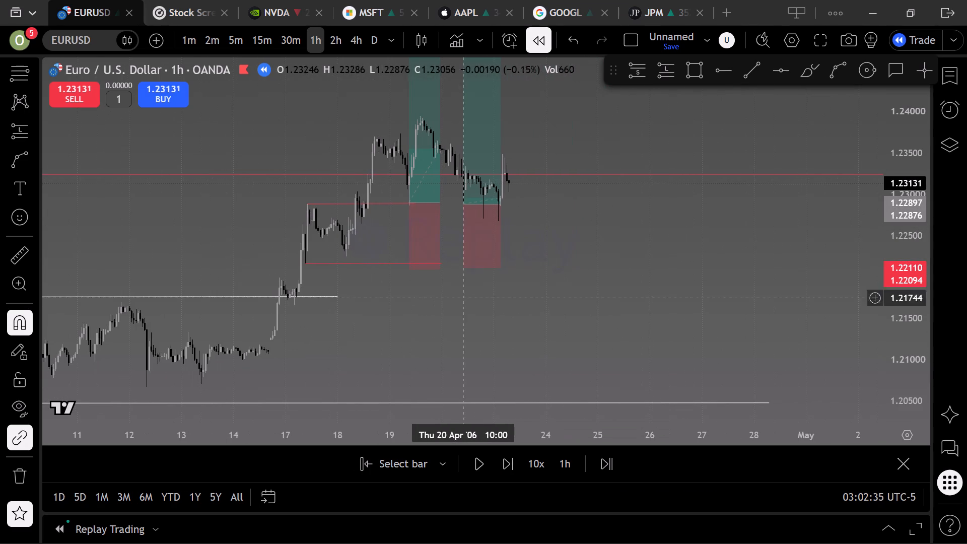
{"action": "left_click", "coordinate": [593, 207]}
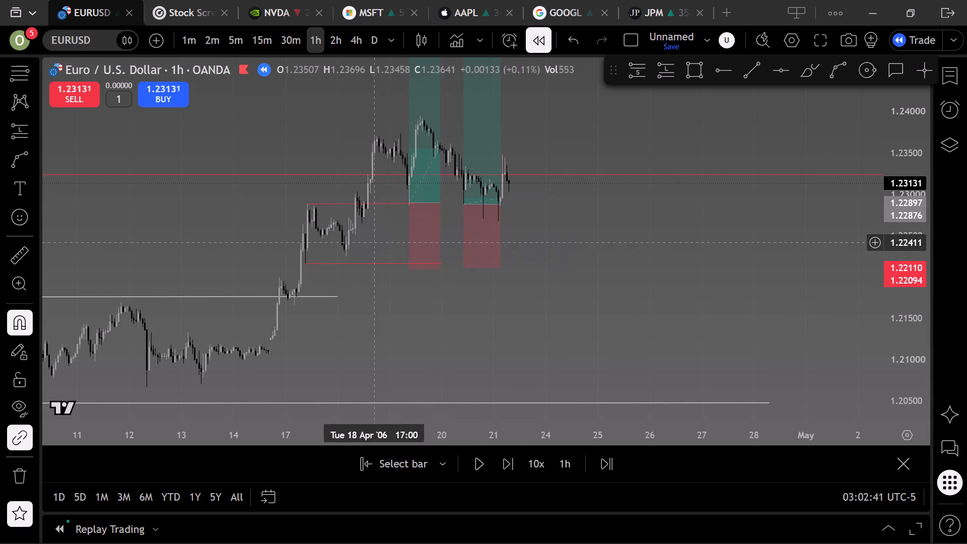
{"action": "left_click_drag", "start_coordinate": [365, 261], "coordinate": [555, 155]}
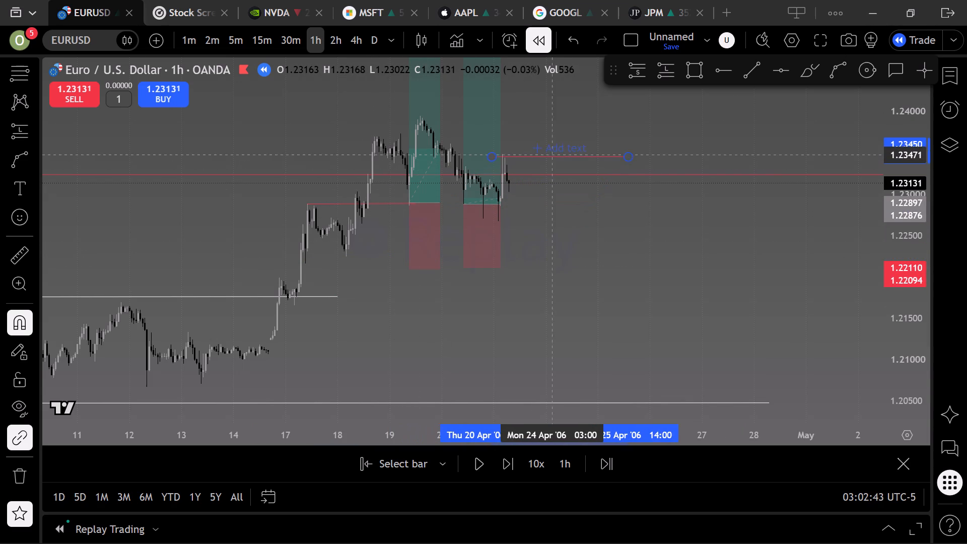
{"action": "left_click_drag", "start_coordinate": [555, 155], "coordinate": [564, 152]}
{"action": "left_click", "coordinate": [569, 235]}
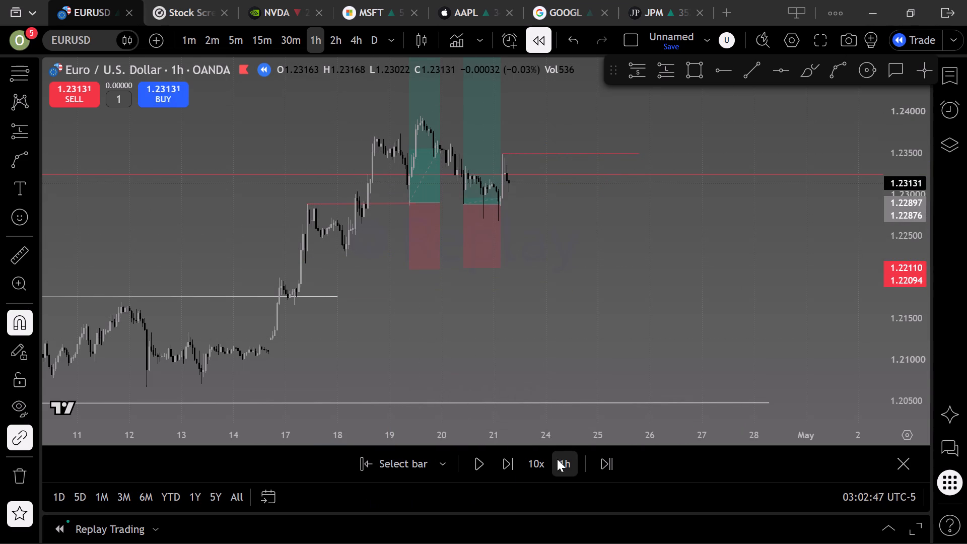
Advance the 1-hour replay to about 13:00 on 21 April 2006.
{"action": "triple_click", "coordinate": [513, 463]}
{"action": "triple_click", "coordinate": [512, 462]}
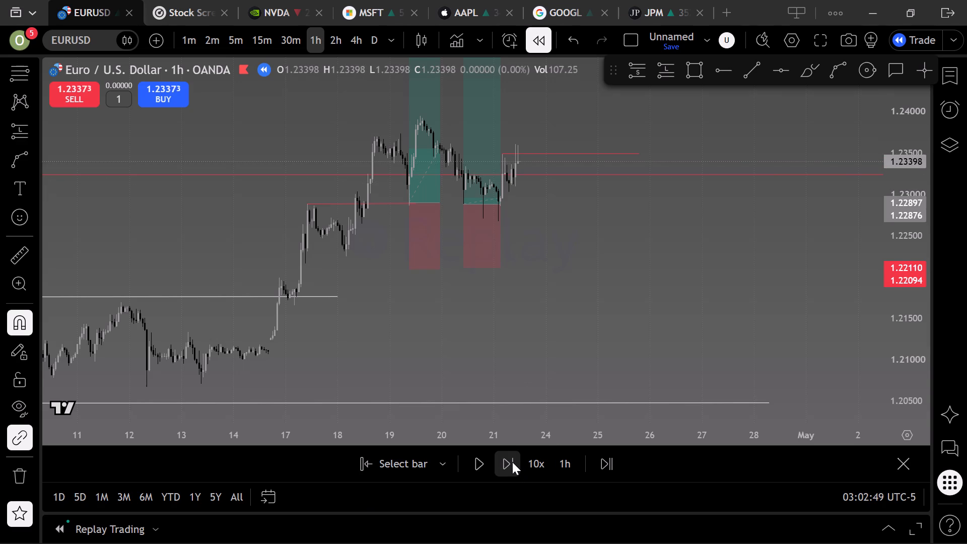
Place a third Long Position from the 13:00 bar on 21 April 2006, entry 1.23242 on the long red line, stop 1.22621.
{"action": "left_click", "coordinate": [664, 74]}
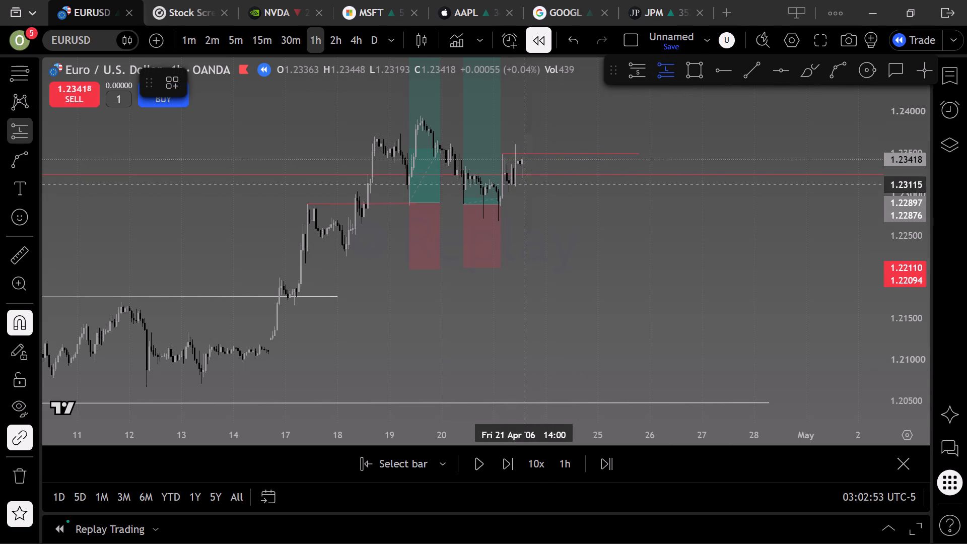
{"action": "left_click", "coordinate": [534, 154]}
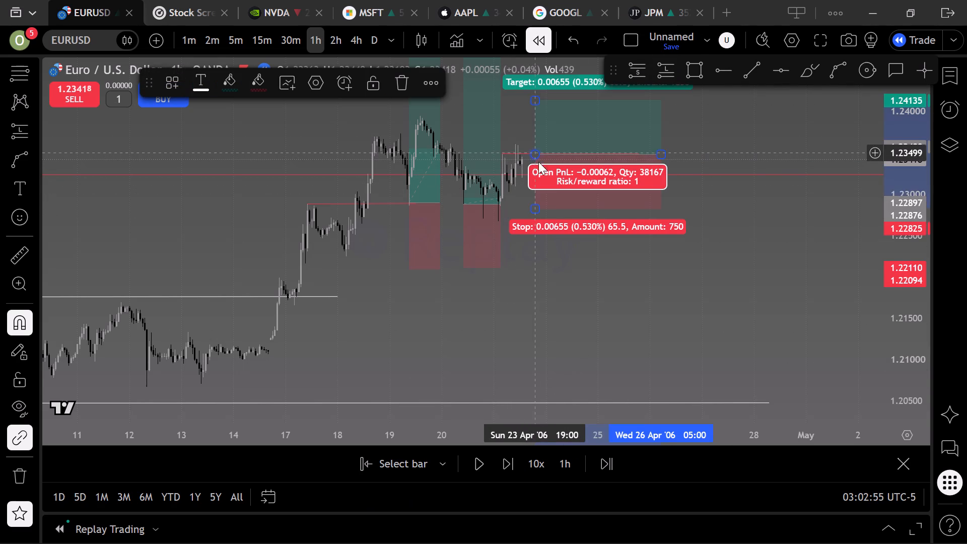
{"action": "left_click_drag", "start_coordinate": [533, 209], "coordinate": [544, 219]}
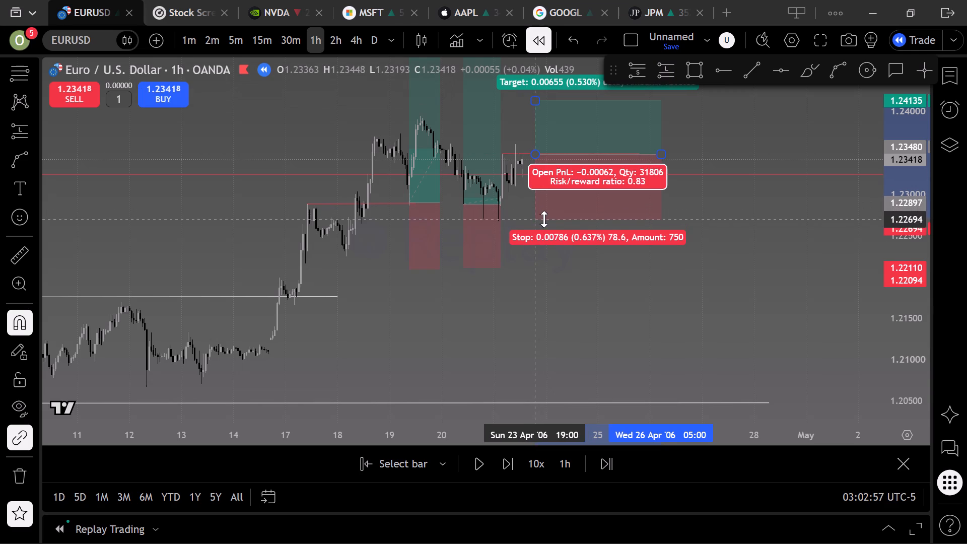
{"action": "left_click_drag", "start_coordinate": [544, 219], "coordinate": [548, 223]}
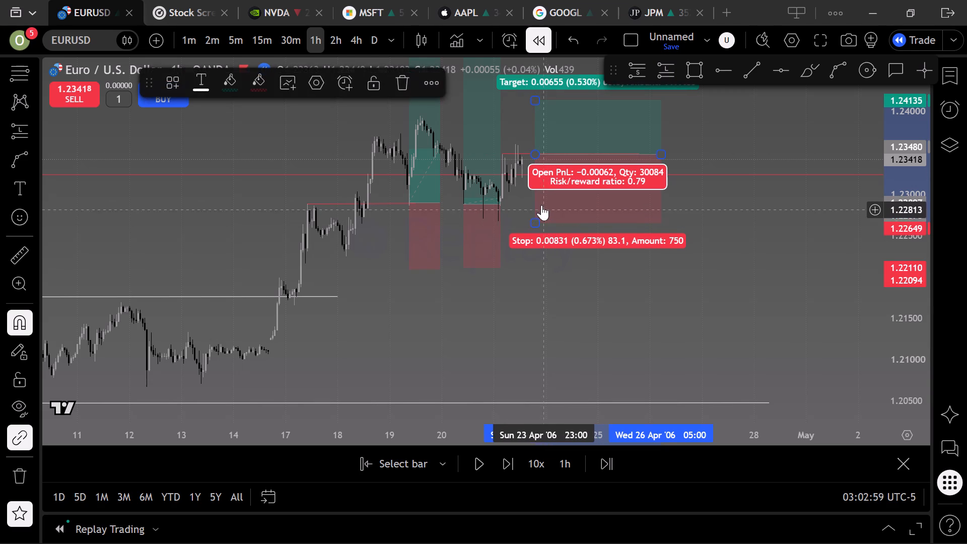
{"action": "left_click_drag", "start_coordinate": [561, 154], "coordinate": [564, 162]}
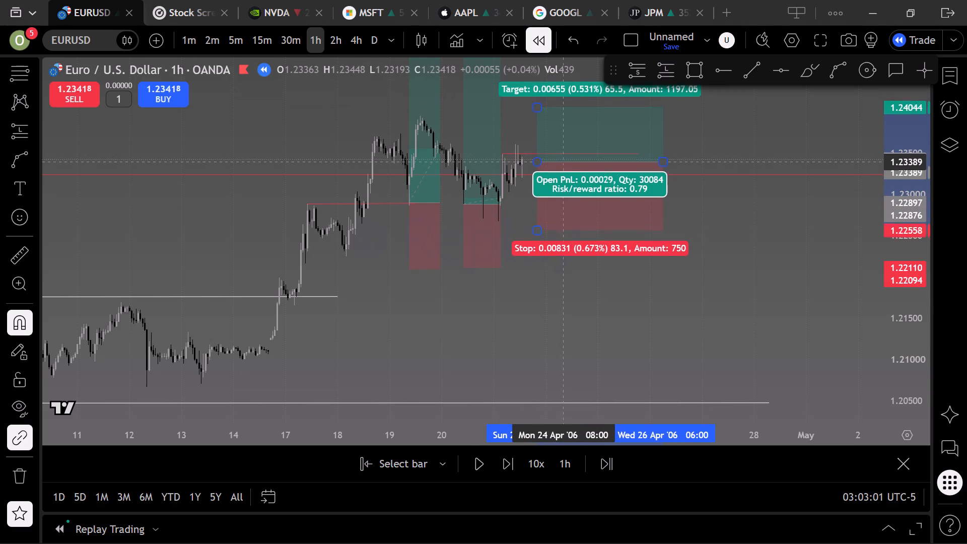
{"action": "left_click_drag", "start_coordinate": [564, 162], "coordinate": [548, 174]}
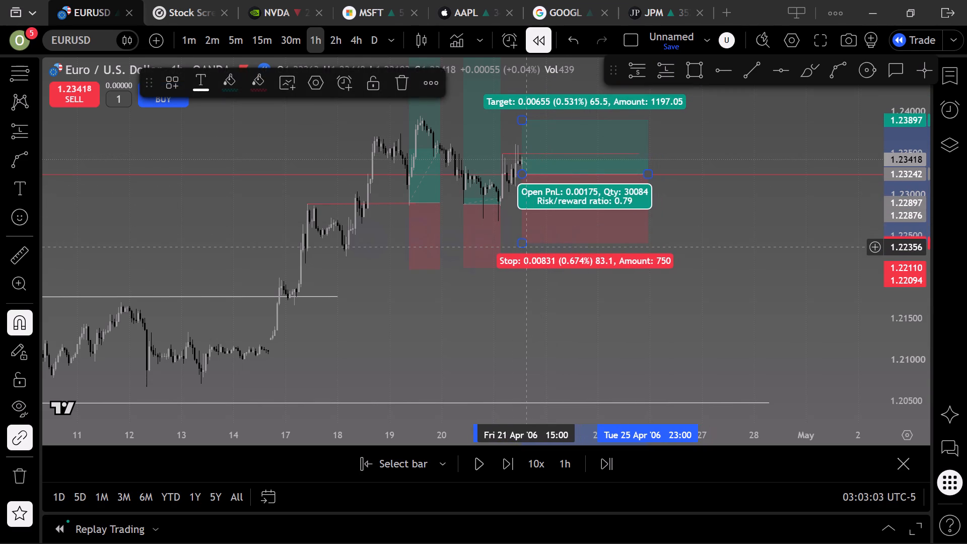
{"action": "left_click_drag", "start_coordinate": [525, 245], "coordinate": [521, 229]}
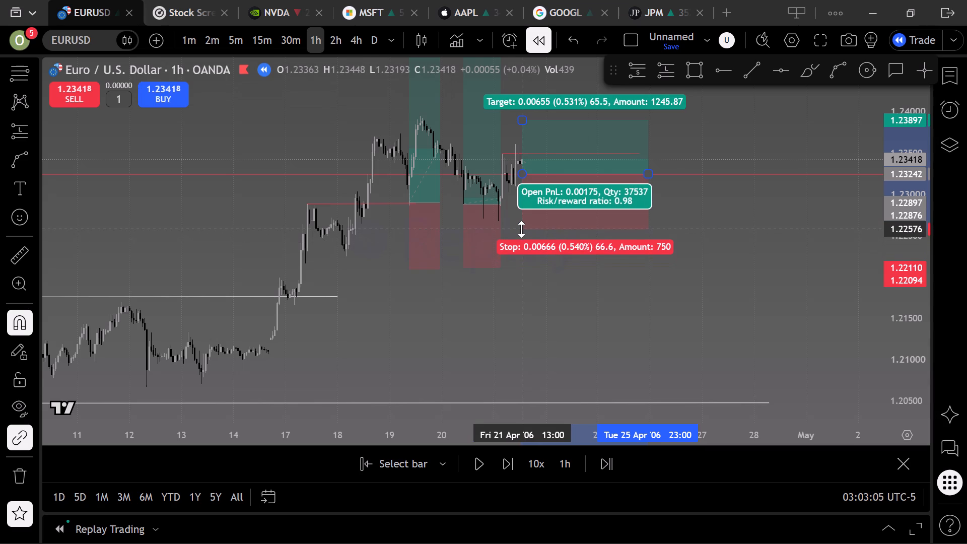
{"action": "left_click_drag", "start_coordinate": [521, 229], "coordinate": [521, 226]}
{"action": "left_click", "coordinate": [690, 200]}
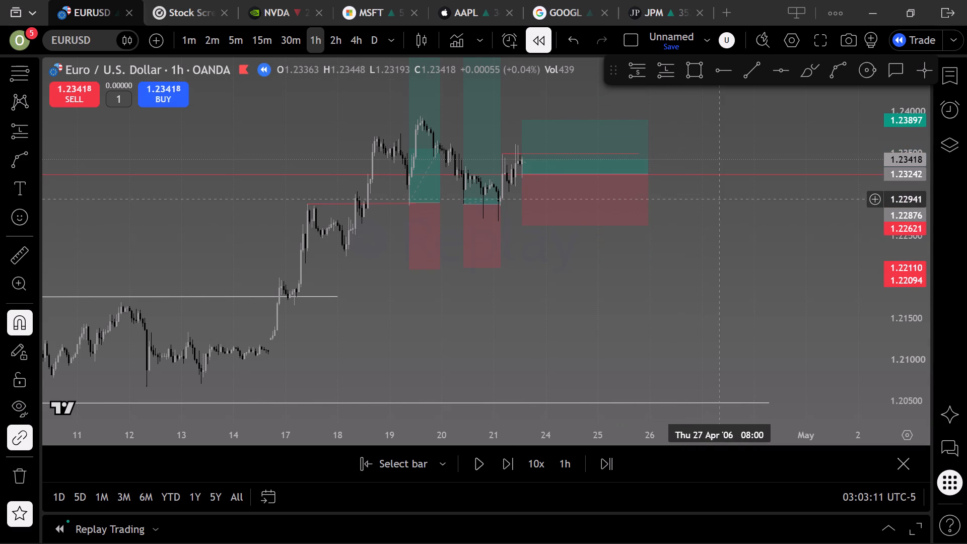
Raise the third long position's target to 1.25883 at the upper red resistance line and shorten it to end around midday on 24 April.
{"action": "scroll", "coordinate": [720, 199], "scroll_direction": "down", "scroll_amount": 3}
{"action": "scroll", "coordinate": [897, 220], "scroll_direction": "down", "scroll_amount": 3}
{"action": "left_click_drag", "start_coordinate": [832, 233], "coordinate": [774, 401]}
{"action": "left_click_drag", "start_coordinate": [567, 280], "coordinate": [567, 280]}
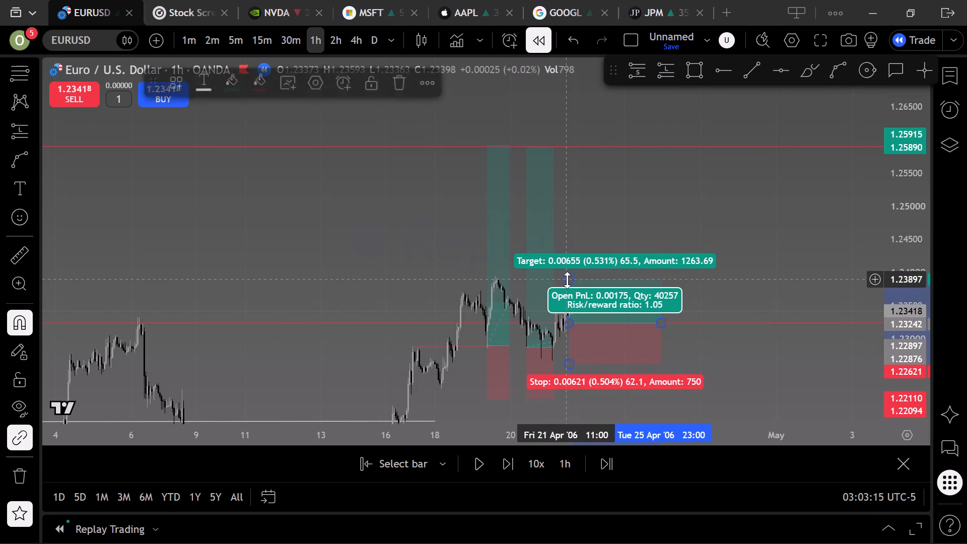
{"action": "left_click_drag", "start_coordinate": [567, 280], "coordinate": [595, 148]}
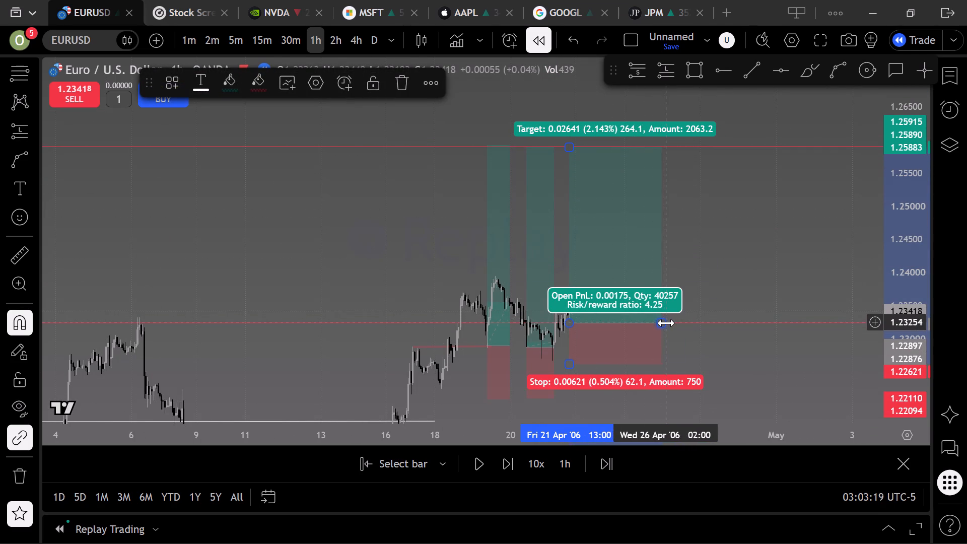
{"action": "left_click_drag", "start_coordinate": [666, 323], "coordinate": [605, 306]}
{"action": "left_click", "coordinate": [689, 253]}
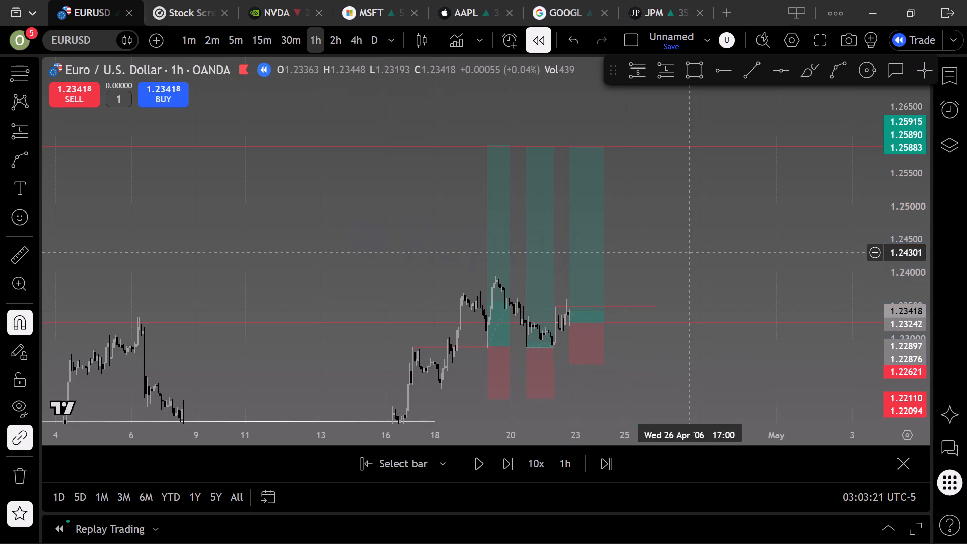
Advance the 1-hour replay to the evening of 24 April 2006 to follow the third long position.
{"action": "left_click_drag", "start_coordinate": [707, 259], "coordinate": [769, 113]}
{"action": "left_click_drag", "start_coordinate": [732, 281], "coordinate": [713, 324]}
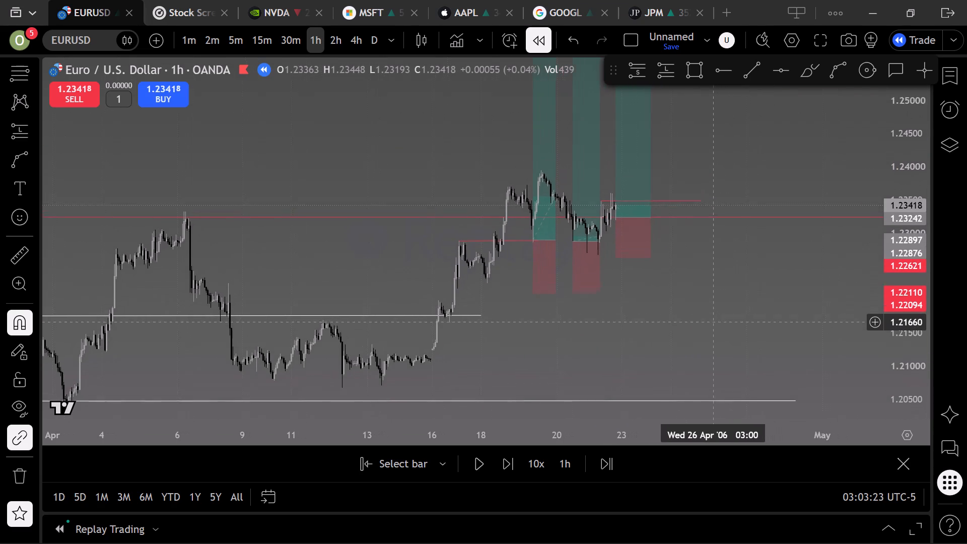
{"action": "left_click_drag", "start_coordinate": [713, 324], "coordinate": [690, 361]}
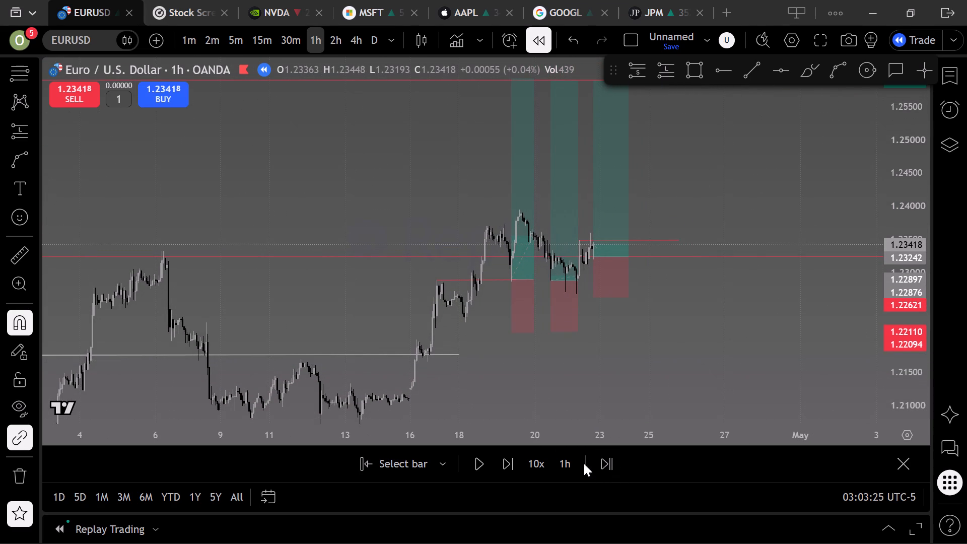
{"action": "left_click", "coordinate": [513, 458]}
{"action": "triple_click", "coordinate": [513, 458]}
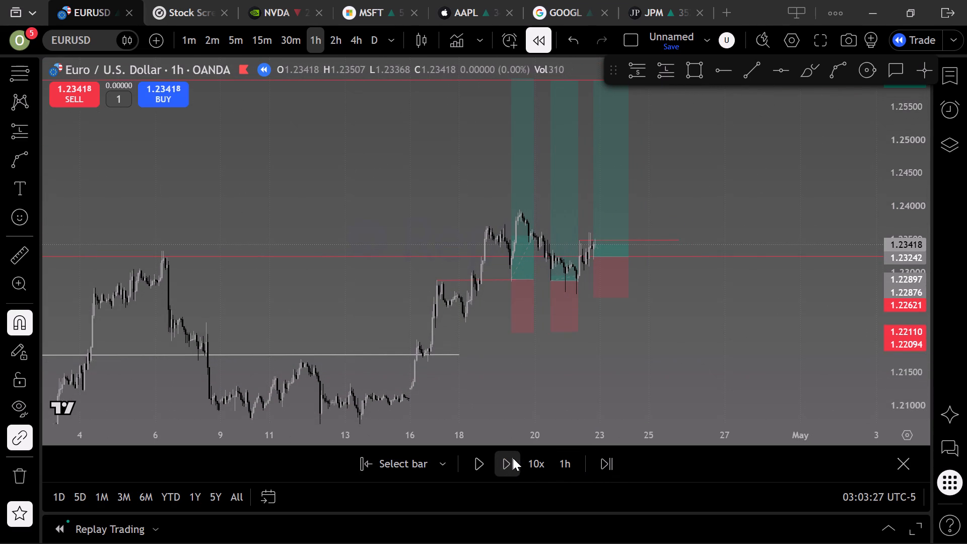
{"action": "triple_click", "coordinate": [513, 458]}
{"action": "triple_click", "coordinate": [513, 458]}
{"action": "triple_click", "coordinate": [513, 458]}
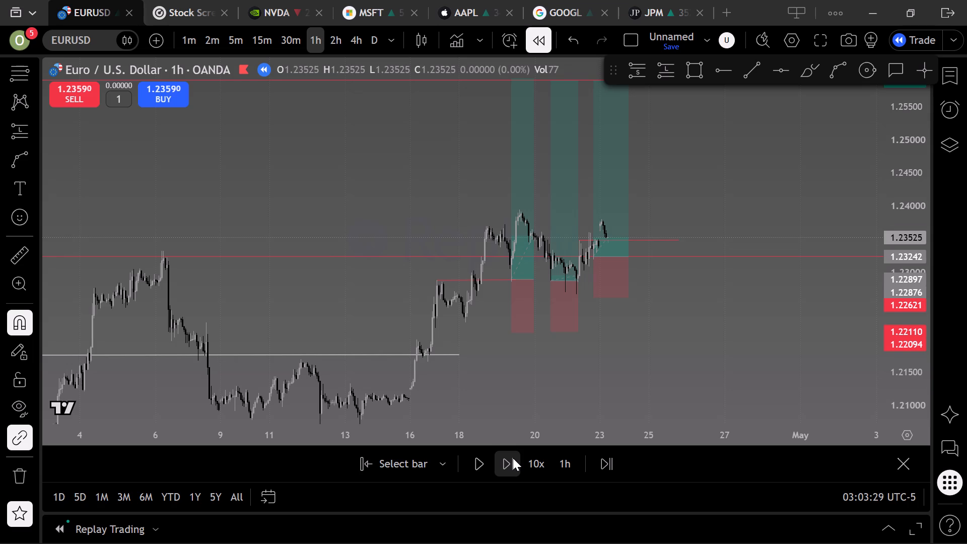
{"action": "triple_click", "coordinate": [513, 458]}
{"action": "triple_click", "coordinate": [513, 458]}
{"action": "triple_click", "coordinate": [513, 458]}
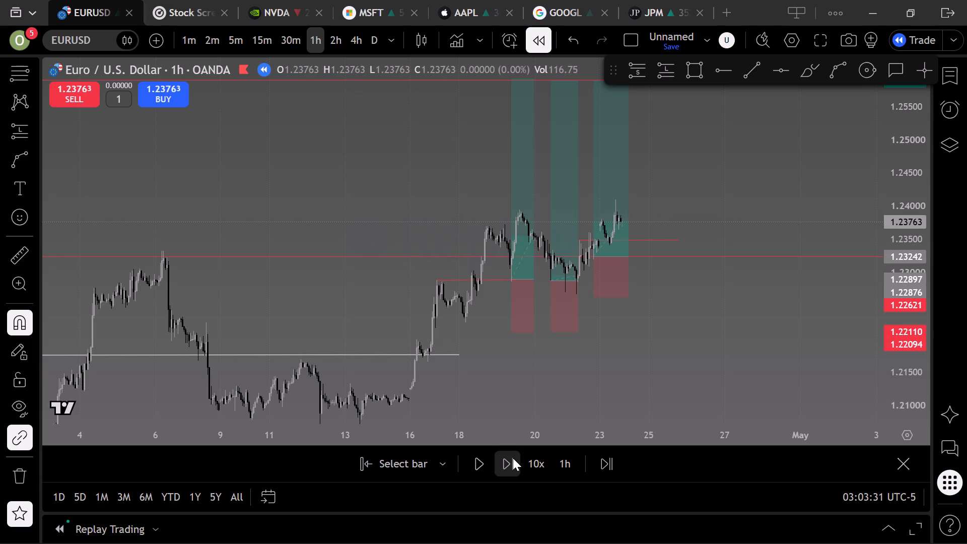
{"action": "triple_click", "coordinate": [513, 458]}
{"action": "triple_click", "coordinate": [513, 458]}
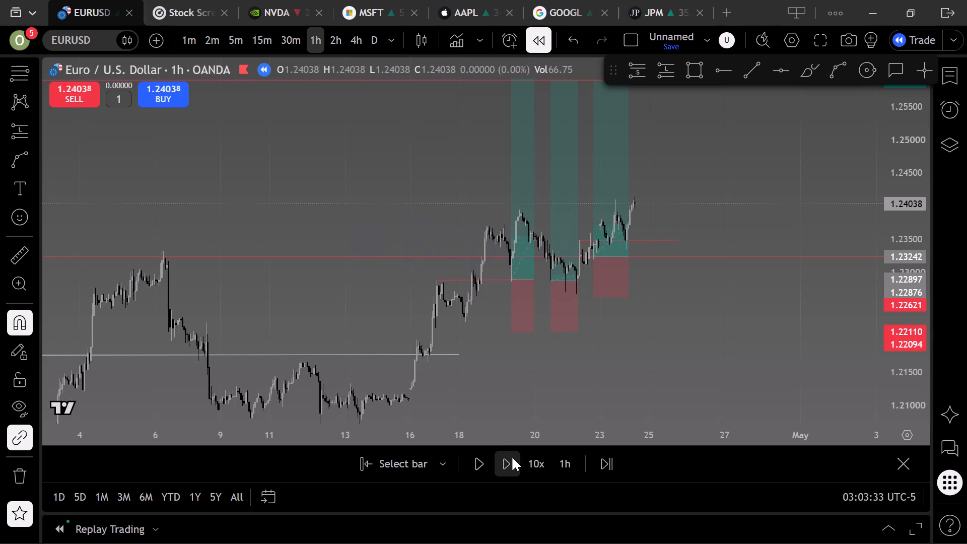
{"action": "double_click", "coordinate": [513, 458]}
Tighten the second long position's stop to 1.22505 and the first long position's stop to 1.22515.
{"action": "scroll", "coordinate": [683, 248], "scroll_direction": "up", "scroll_amount": 5}
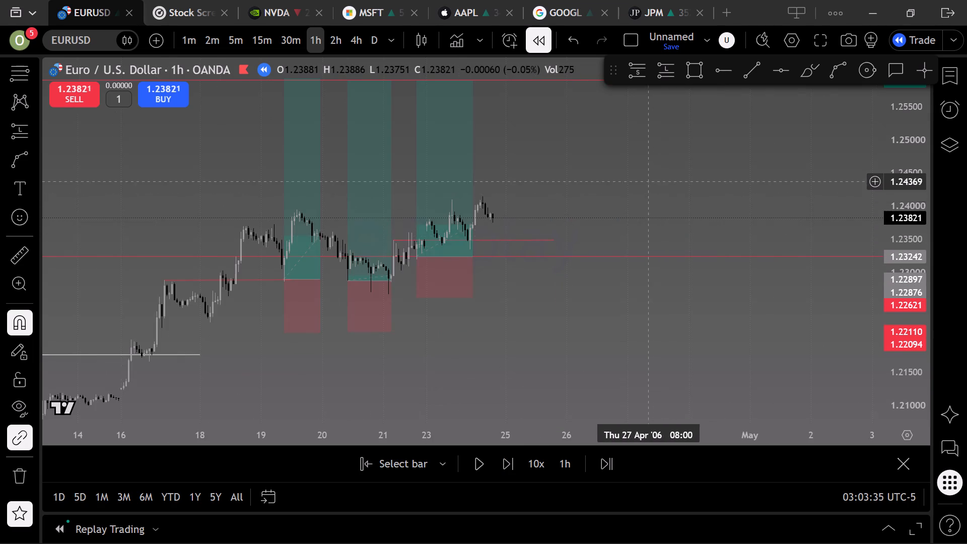
{"action": "left_click_drag", "start_coordinate": [648, 179], "coordinate": [704, 263]}
{"action": "scroll", "coordinate": [710, 252], "scroll_direction": "up", "scroll_amount": 3}
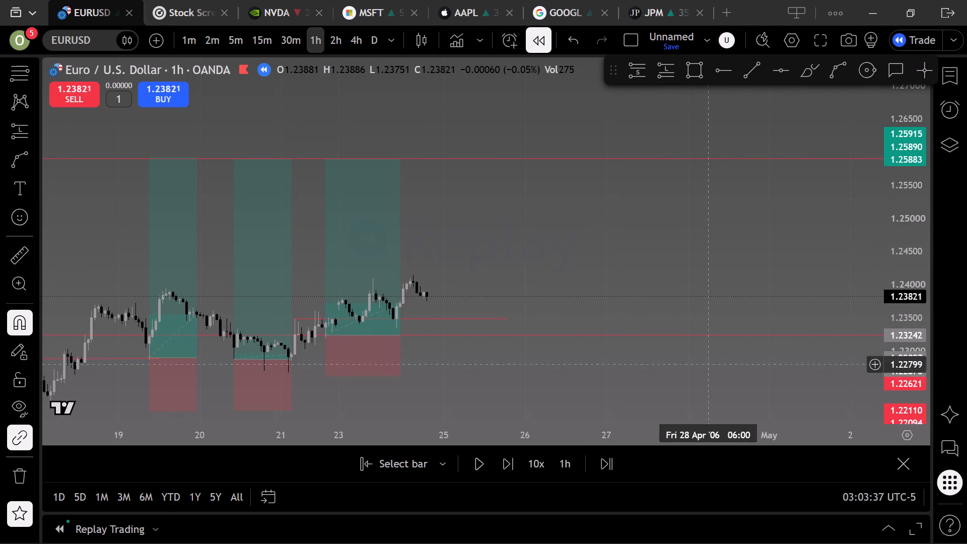
{"action": "left_click", "coordinate": [528, 391]}
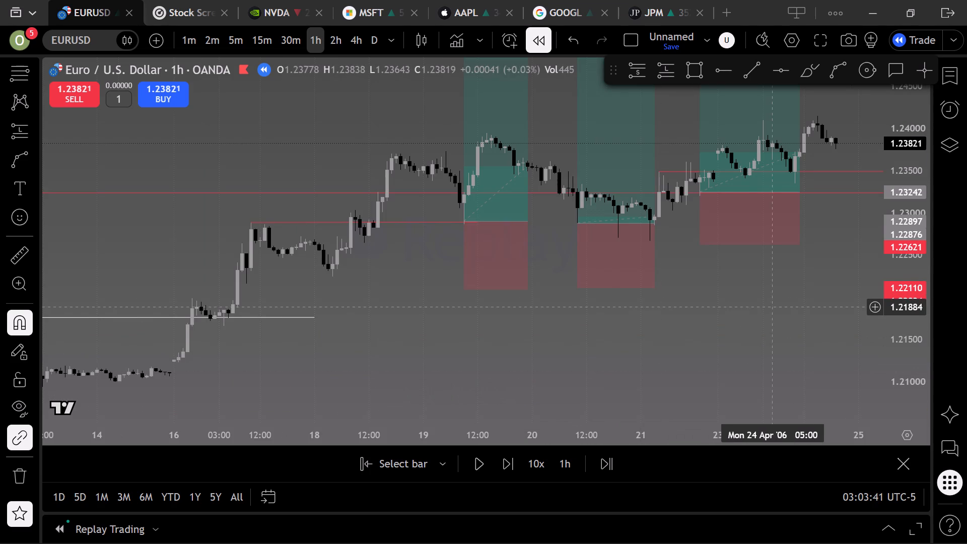
{"action": "scroll", "coordinate": [775, 302], "scroll_direction": "down", "scroll_amount": 2}
{"action": "left_click_drag", "start_coordinate": [787, 309], "coordinate": [707, 332]}
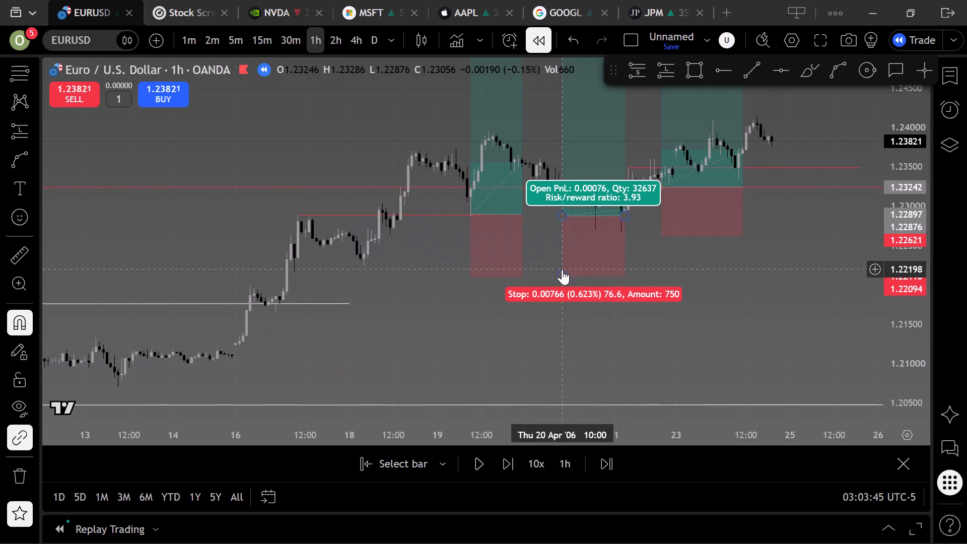
{"action": "left_click", "coordinate": [562, 269]}
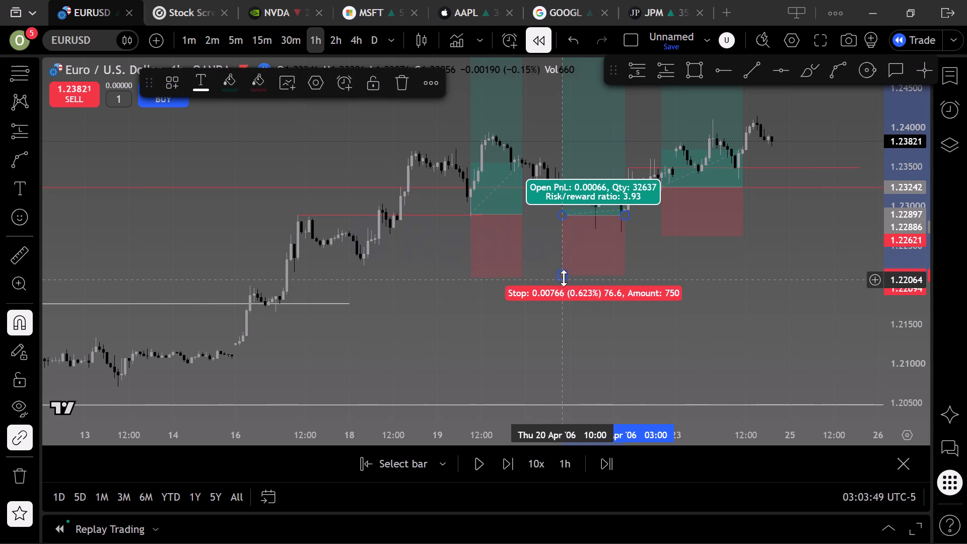
{"action": "left_click_drag", "start_coordinate": [565, 278], "coordinate": [550, 245]}
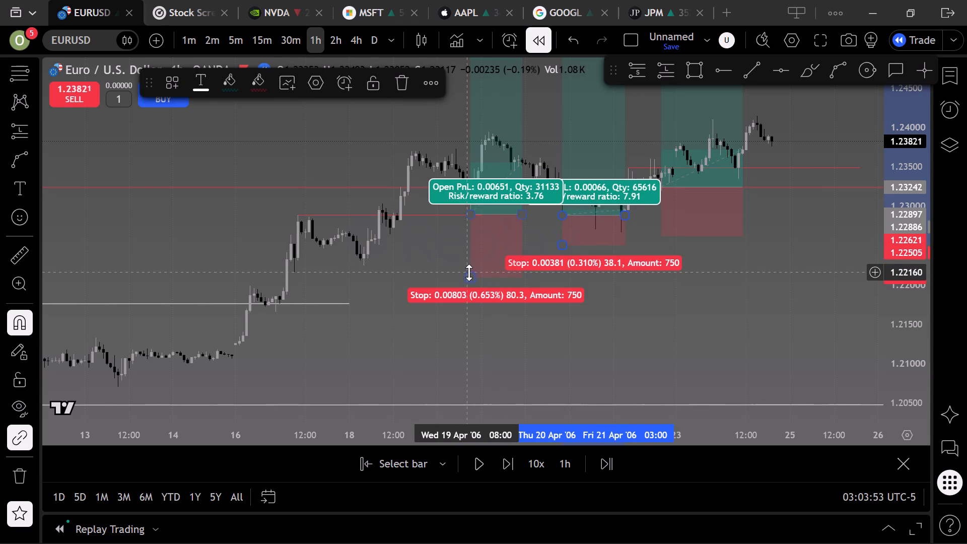
{"action": "left_click_drag", "start_coordinate": [469, 274], "coordinate": [469, 244]}
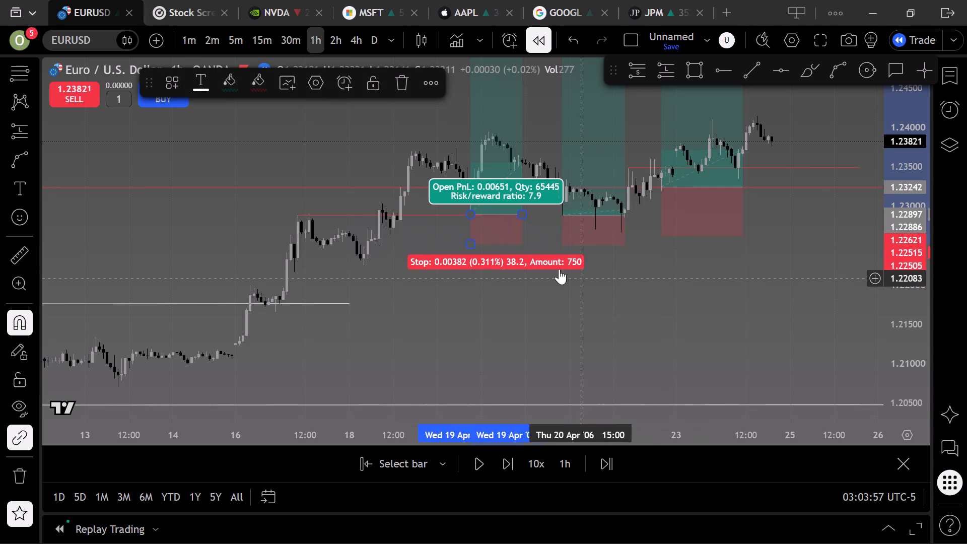
Move the short red line from the 21 April high down to about 1.2341, starting at 23:00 on 23 April 2006.
{"action": "left_click_drag", "start_coordinate": [672, 305], "coordinate": [529, 395]}
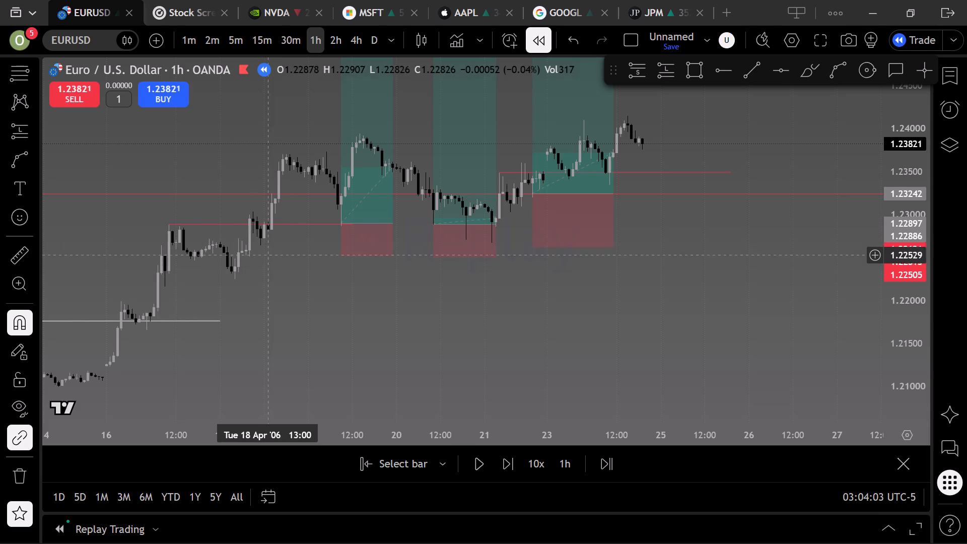
{"action": "left_click_drag", "start_coordinate": [705, 233], "coordinate": [688, 308]}
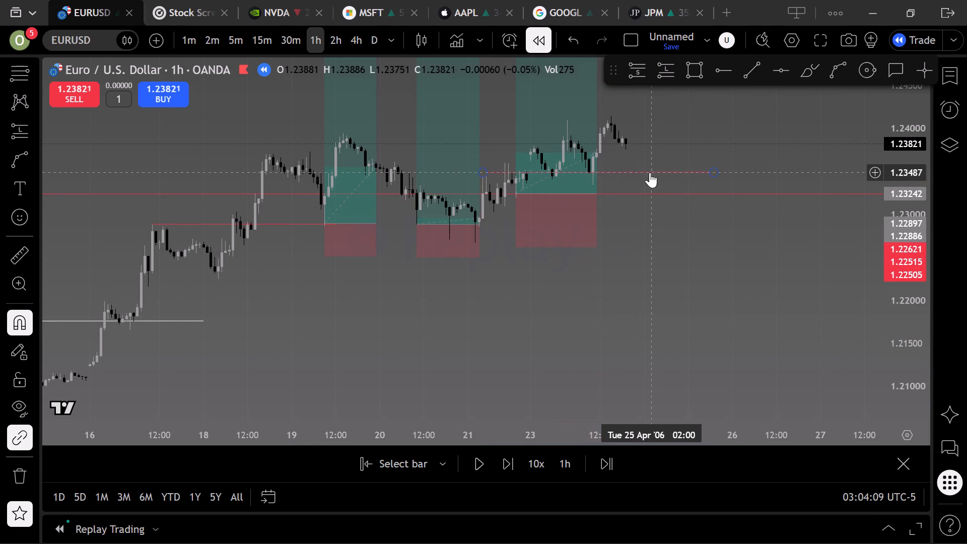
{"action": "left_click_drag", "start_coordinate": [650, 172], "coordinate": [716, 183]}
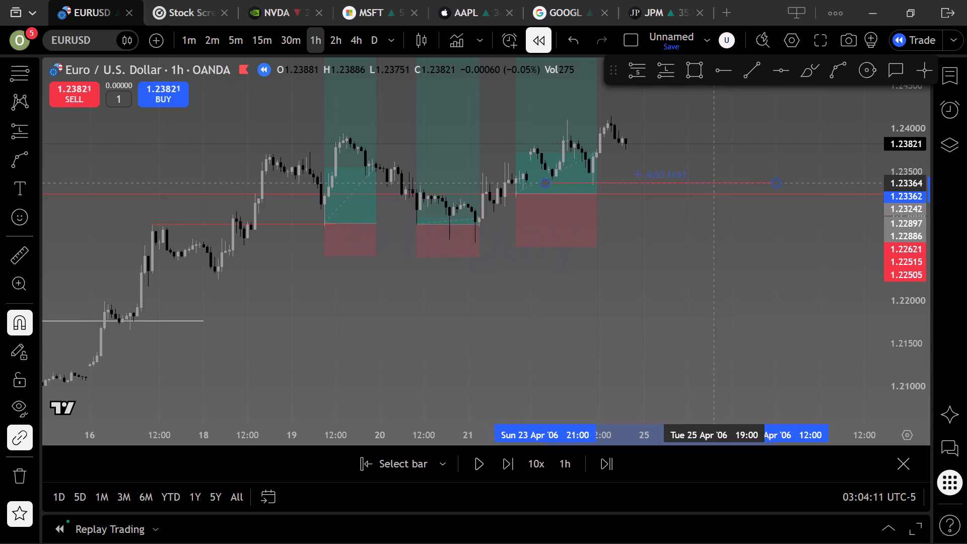
{"action": "left_click_drag", "start_coordinate": [716, 183], "coordinate": [720, 179]}
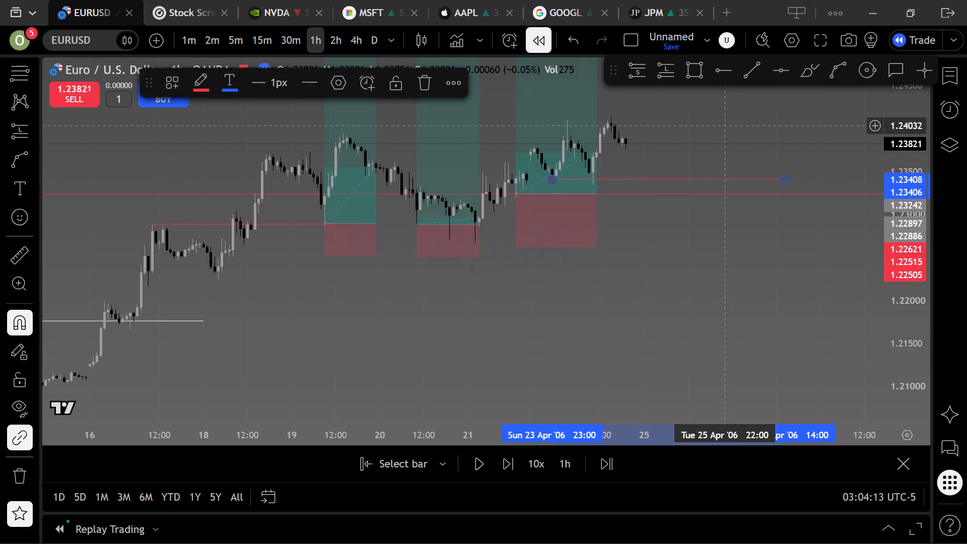
{"action": "left_click", "coordinate": [726, 120]}
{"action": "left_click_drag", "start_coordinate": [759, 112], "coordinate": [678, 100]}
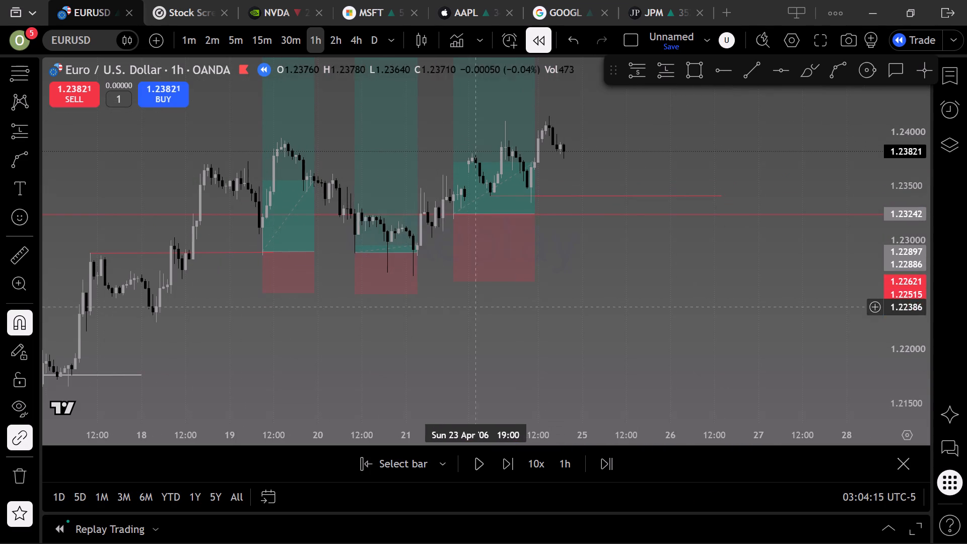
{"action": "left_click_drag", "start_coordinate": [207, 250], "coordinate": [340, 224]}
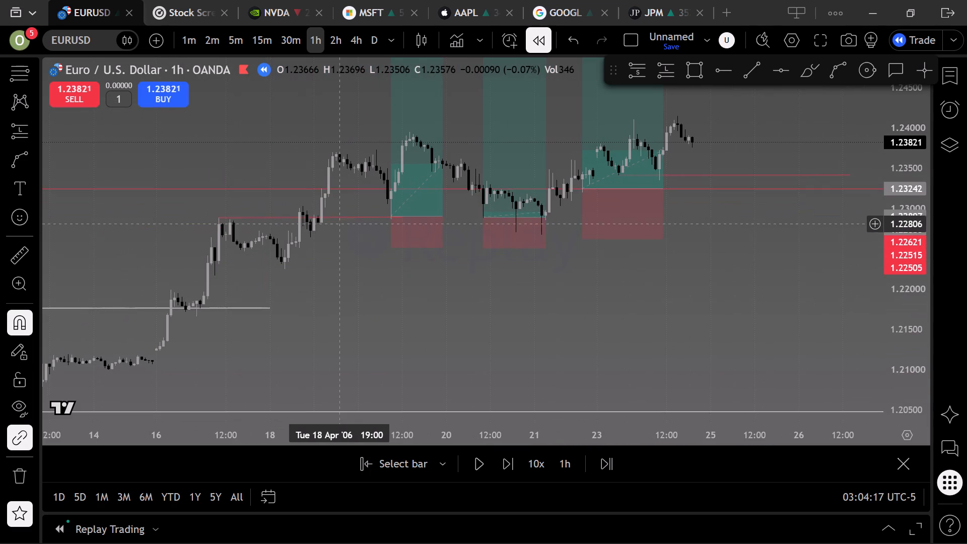
Move the short red line from the 17 April high up to the 24 April high, at about 1.2417.
{"action": "left_click_drag", "start_coordinate": [347, 216], "coordinate": [802, 109]}
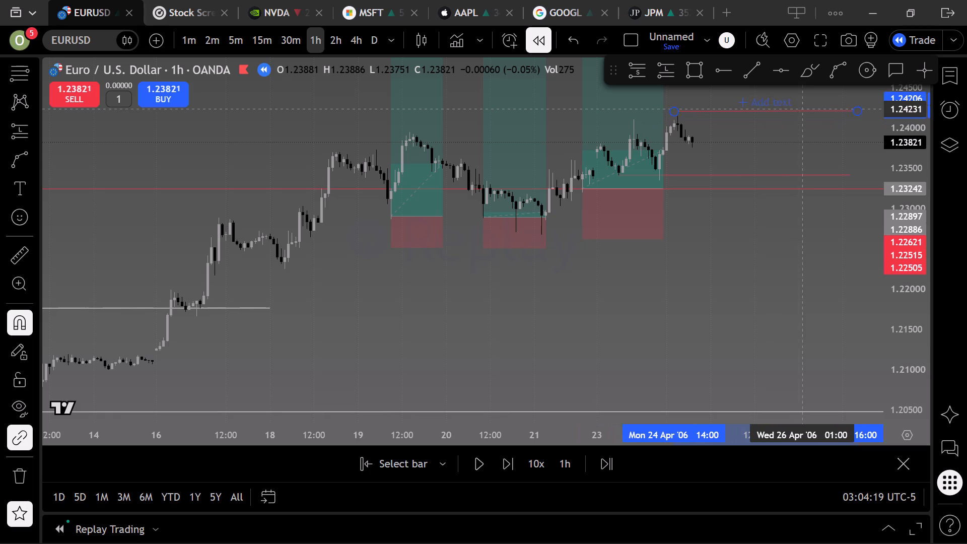
{"action": "left_click_drag", "start_coordinate": [802, 109], "coordinate": [809, 112]}
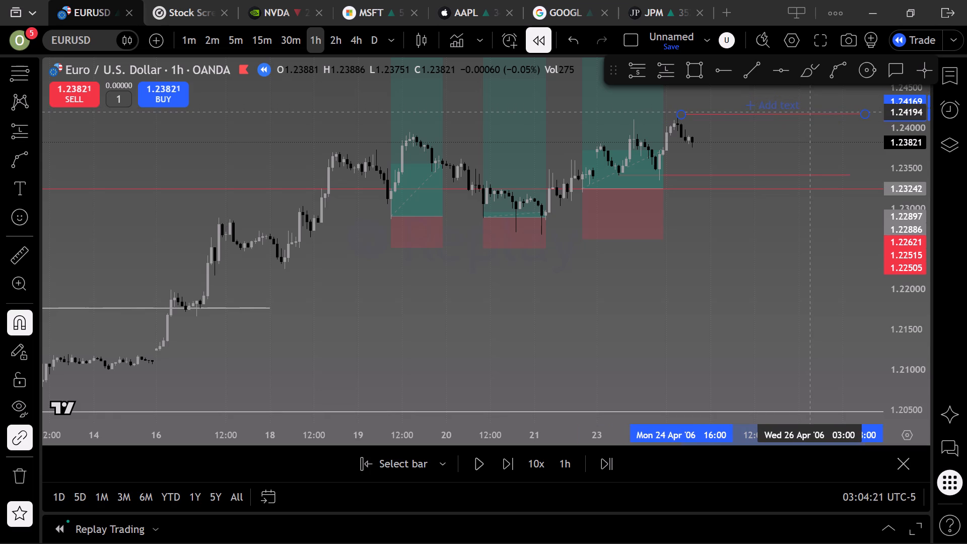
{"action": "left_click_drag", "start_coordinate": [809, 112], "coordinate": [806, 112]}
{"action": "left_click", "coordinate": [735, 228]}
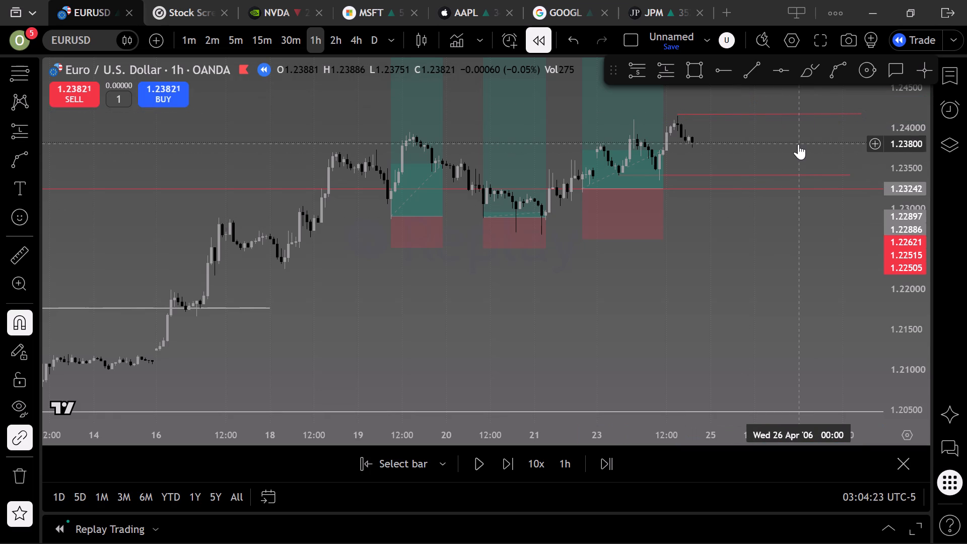
Advance the 1-hour replay to the early afternoon of 25 April 2006, following price around the 24 April high.
{"action": "left_click_drag", "start_coordinate": [797, 144], "coordinate": [755, 175]}
{"action": "left_click", "coordinate": [695, 254]}
{"action": "scroll", "coordinate": [727, 252], "scroll_direction": "up", "scroll_amount": 1}
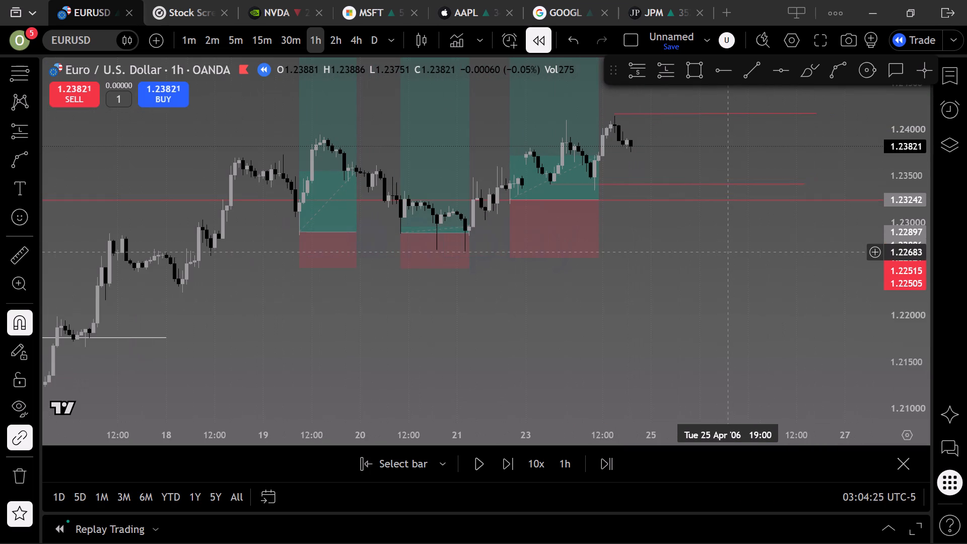
{"action": "left_click_drag", "start_coordinate": [708, 260], "coordinate": [724, 330]}
{"action": "scroll", "coordinate": [920, 202], "scroll_direction": "down", "scroll_amount": 1}
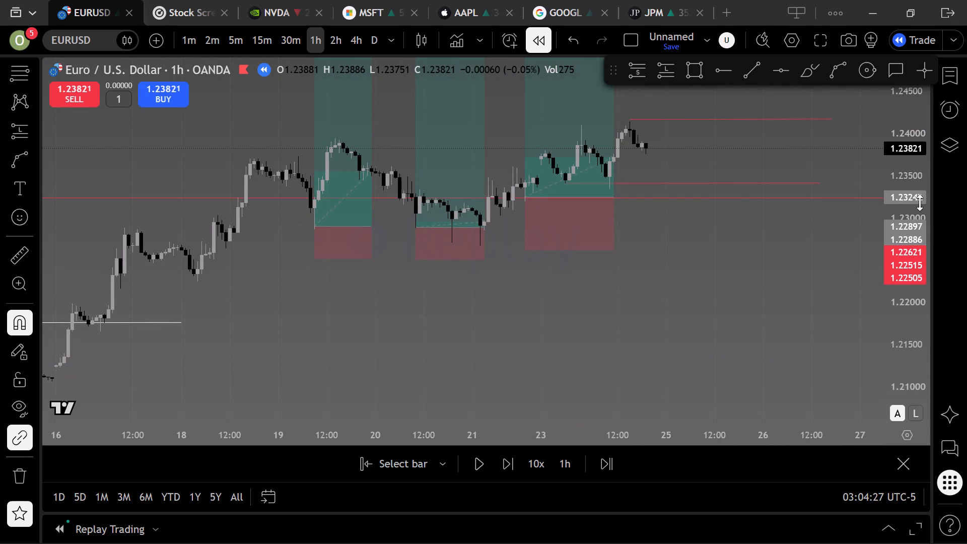
{"action": "left_click_drag", "start_coordinate": [746, 247], "coordinate": [658, 357]}
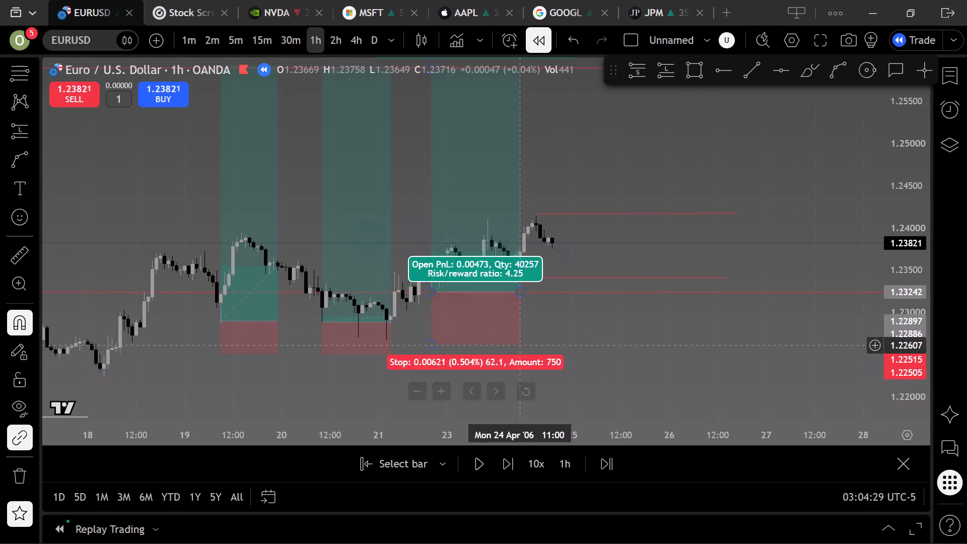
{"action": "left_click", "coordinate": [486, 462]}
{"action": "left_click", "coordinate": [483, 462]}
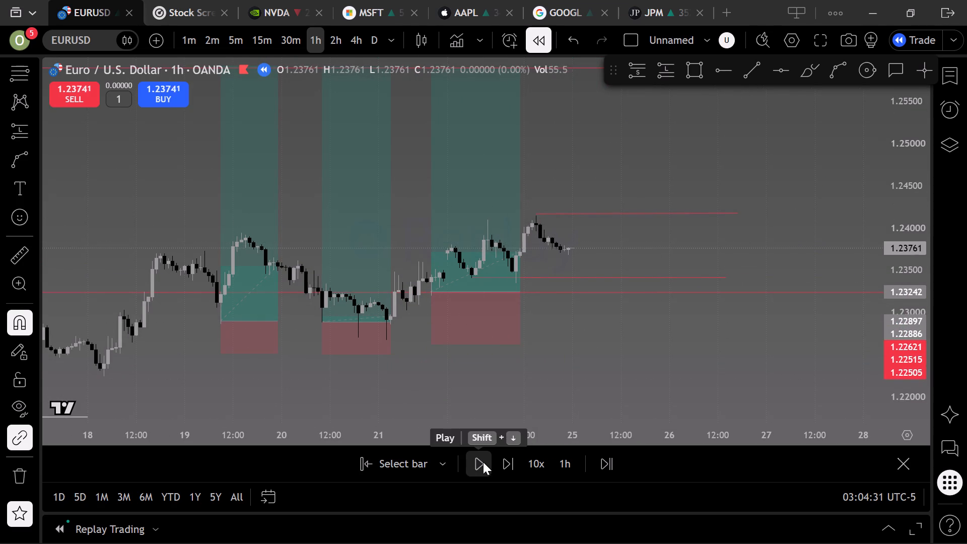
{"action": "left_click", "coordinate": [483, 462]}
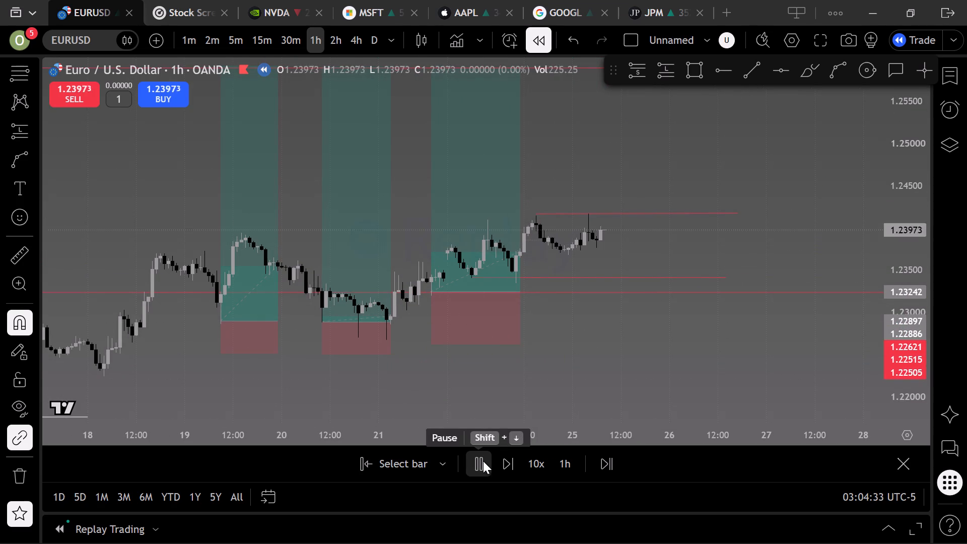
{"action": "left_click", "coordinate": [483, 461]}
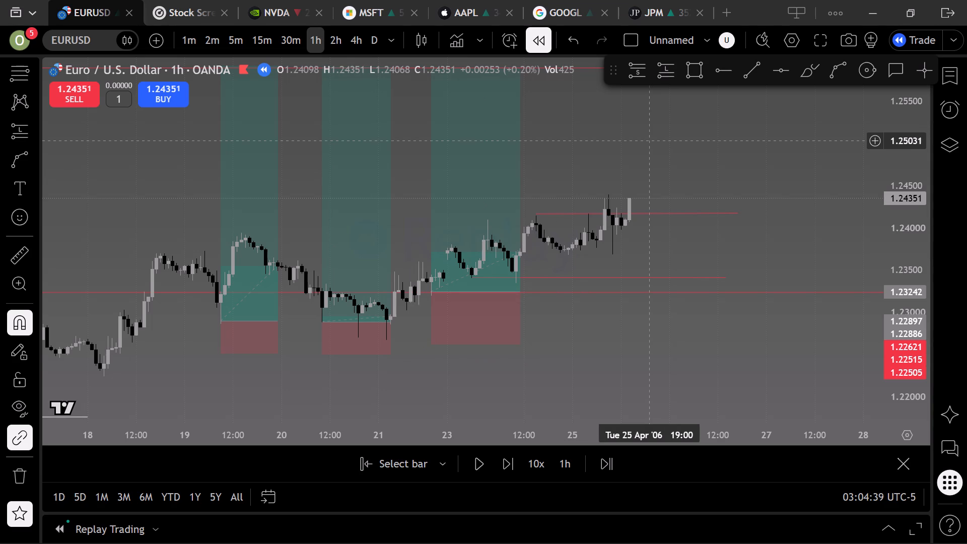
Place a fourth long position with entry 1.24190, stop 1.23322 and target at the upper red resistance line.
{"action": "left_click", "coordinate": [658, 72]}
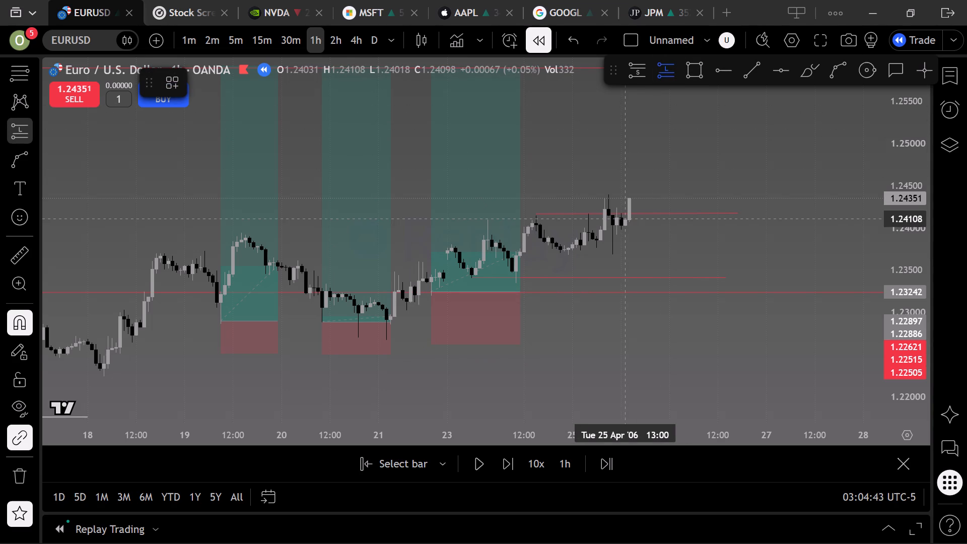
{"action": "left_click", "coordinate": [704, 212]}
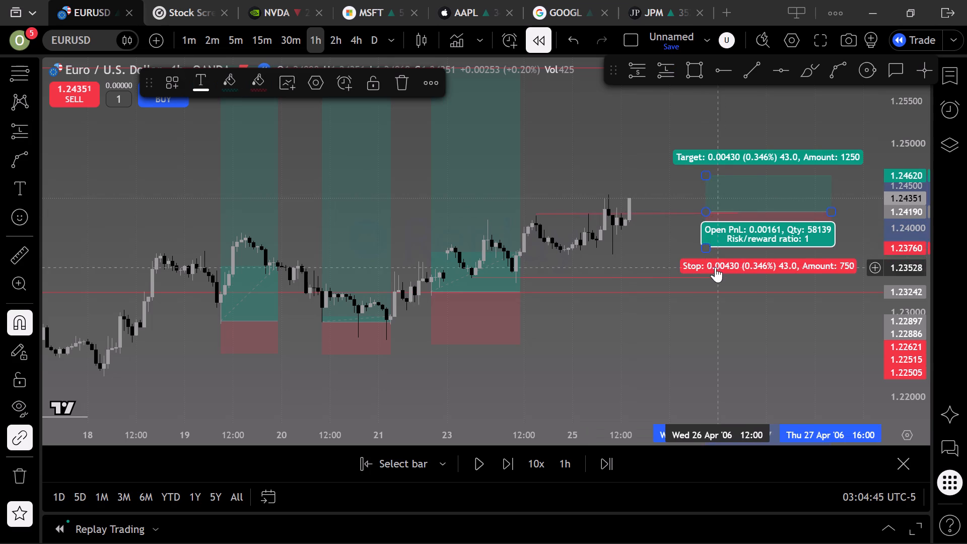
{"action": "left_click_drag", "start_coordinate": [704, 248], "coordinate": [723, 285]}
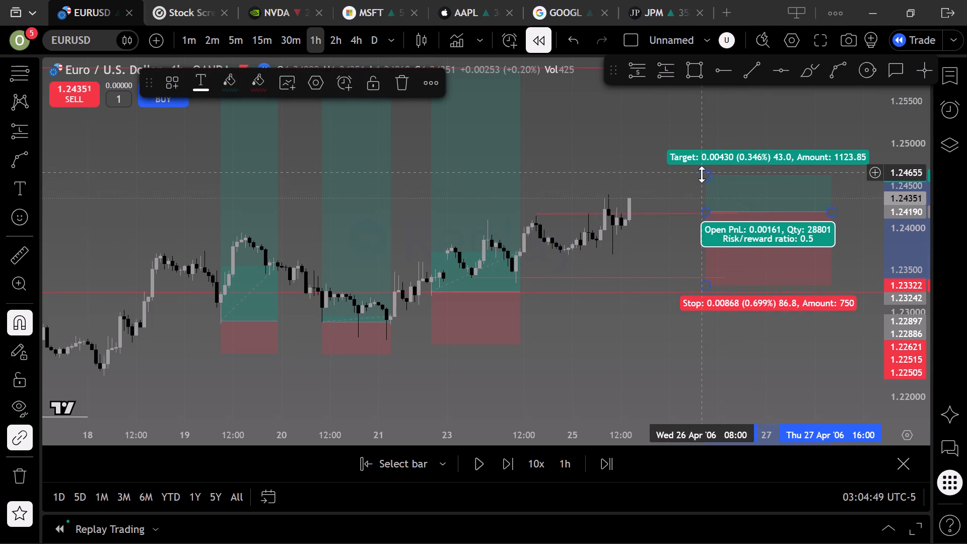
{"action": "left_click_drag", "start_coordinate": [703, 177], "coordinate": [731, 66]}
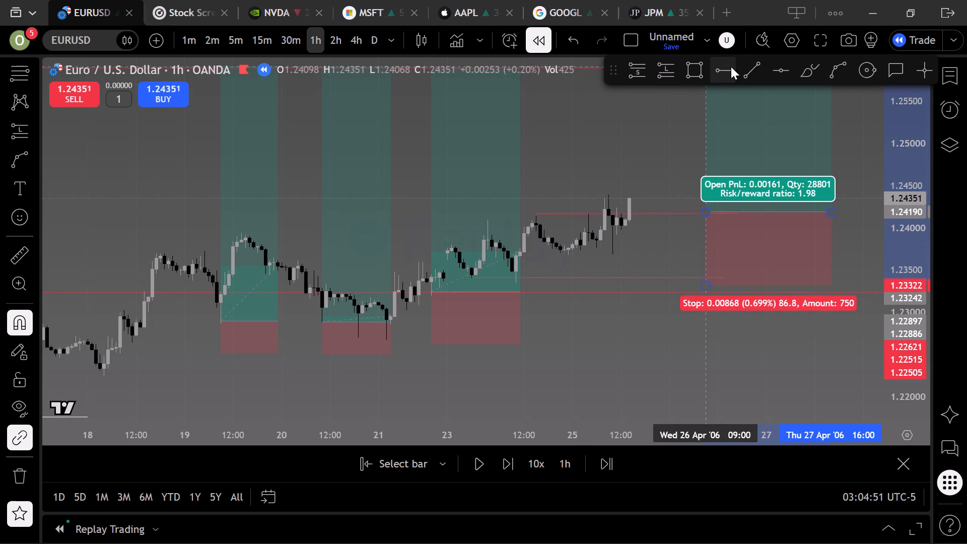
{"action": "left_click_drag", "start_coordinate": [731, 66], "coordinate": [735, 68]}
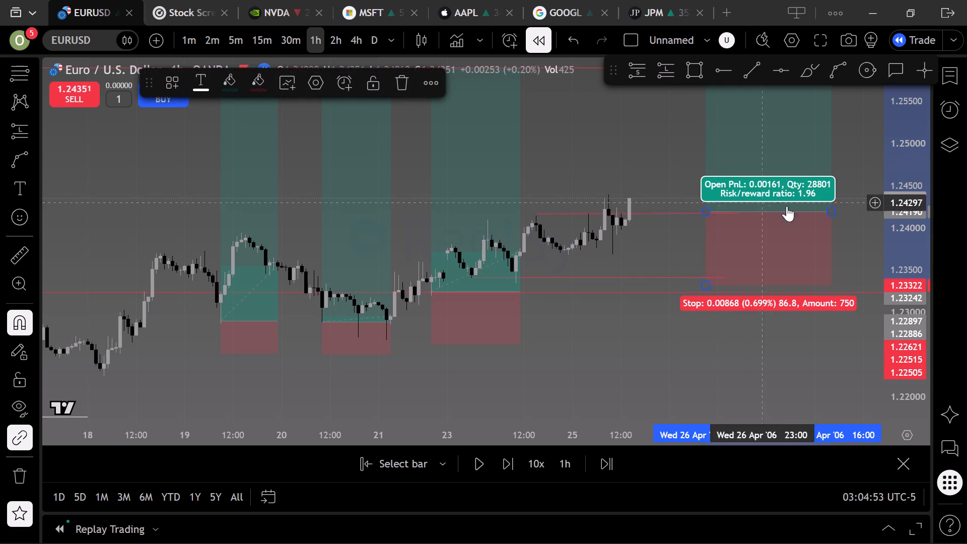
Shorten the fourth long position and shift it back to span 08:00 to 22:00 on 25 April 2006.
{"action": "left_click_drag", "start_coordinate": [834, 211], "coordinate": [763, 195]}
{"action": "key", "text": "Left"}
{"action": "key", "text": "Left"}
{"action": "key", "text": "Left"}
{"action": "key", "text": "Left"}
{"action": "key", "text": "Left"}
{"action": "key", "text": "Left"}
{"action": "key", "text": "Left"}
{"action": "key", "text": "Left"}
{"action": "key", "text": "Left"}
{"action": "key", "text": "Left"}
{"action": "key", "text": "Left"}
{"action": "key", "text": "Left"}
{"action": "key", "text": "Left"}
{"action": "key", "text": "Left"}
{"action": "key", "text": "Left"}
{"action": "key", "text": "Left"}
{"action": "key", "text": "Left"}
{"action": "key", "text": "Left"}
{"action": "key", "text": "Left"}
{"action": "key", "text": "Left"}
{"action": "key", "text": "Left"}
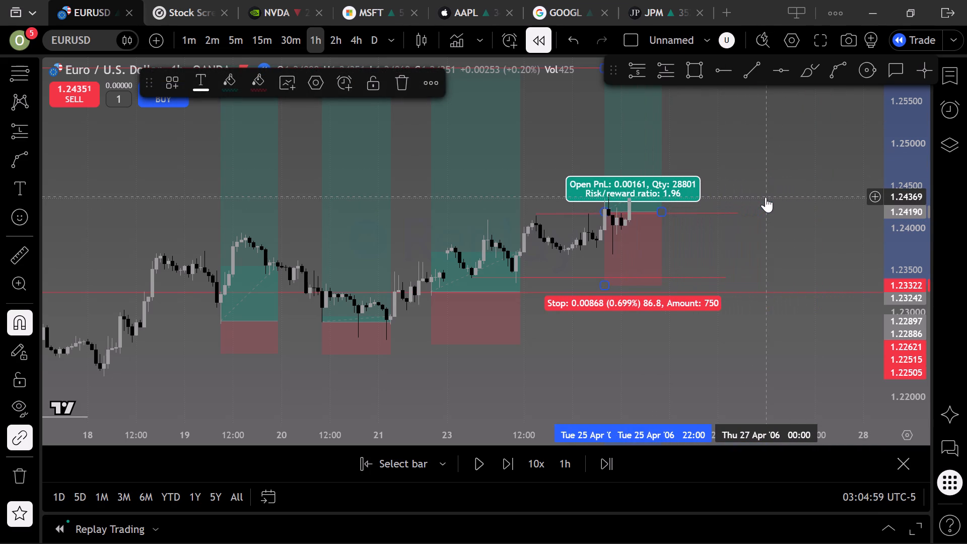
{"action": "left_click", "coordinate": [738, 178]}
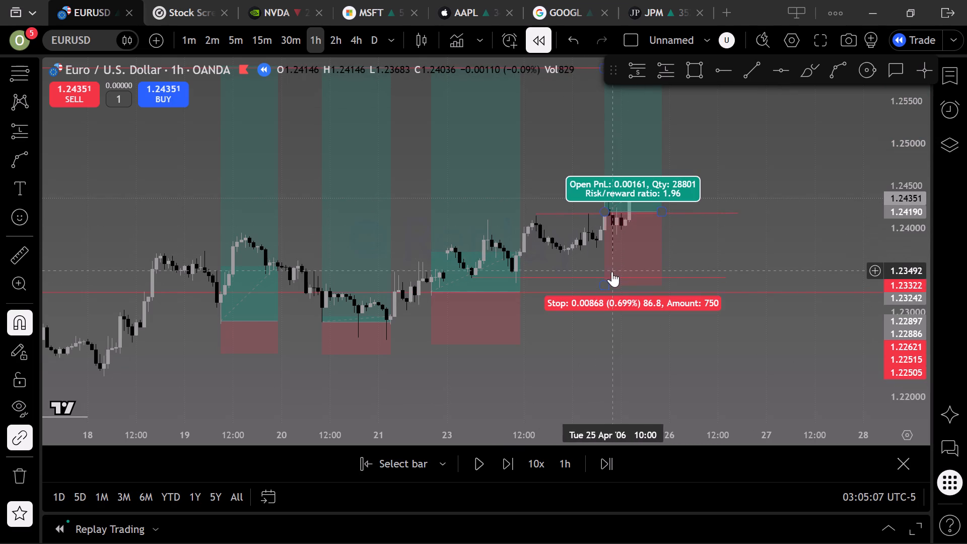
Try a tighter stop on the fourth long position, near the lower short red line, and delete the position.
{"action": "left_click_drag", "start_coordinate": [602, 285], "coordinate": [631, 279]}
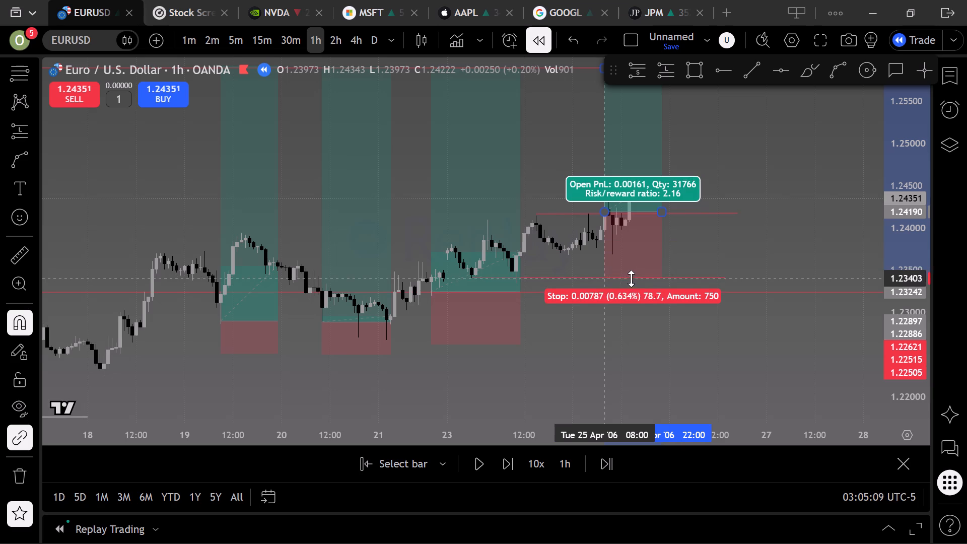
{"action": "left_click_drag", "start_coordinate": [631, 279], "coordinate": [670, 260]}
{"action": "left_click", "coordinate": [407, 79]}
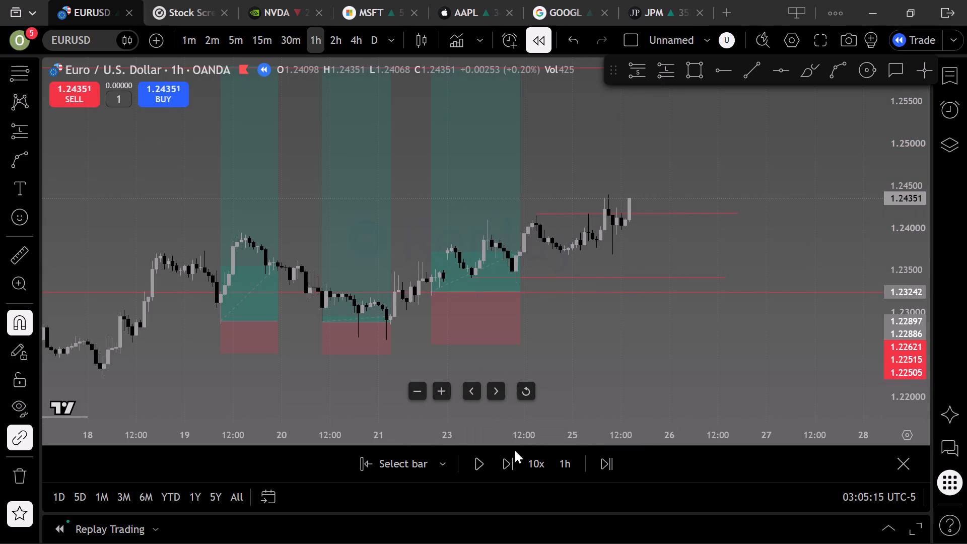
Step the 1-hour replay forward bar by bar to the late afternoon of 26 April 2006.
{"action": "triple_click", "coordinate": [506, 466]}
{"action": "triple_click", "coordinate": [506, 466]}
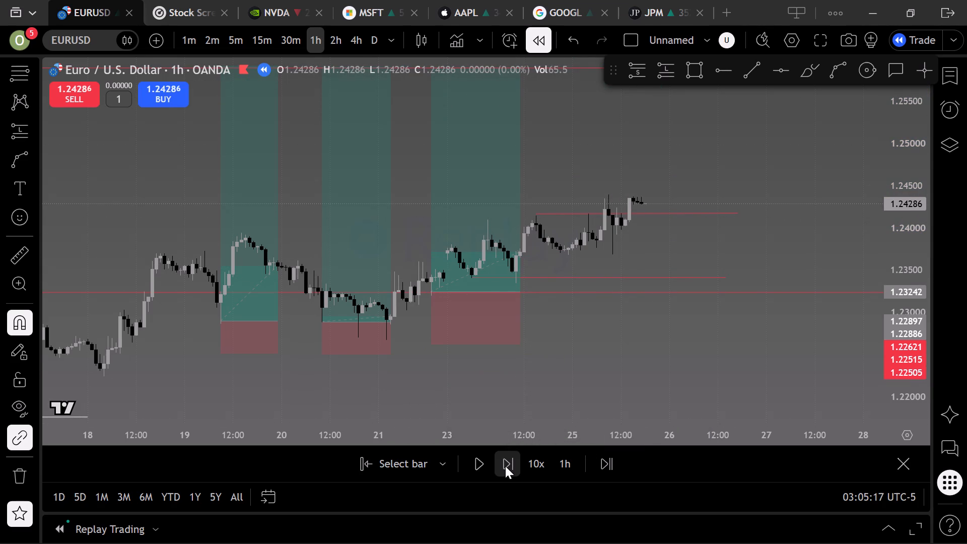
{"action": "triple_click", "coordinate": [505, 466]}
{"action": "triple_click", "coordinate": [503, 464]}
{"action": "triple_click", "coordinate": [503, 462]}
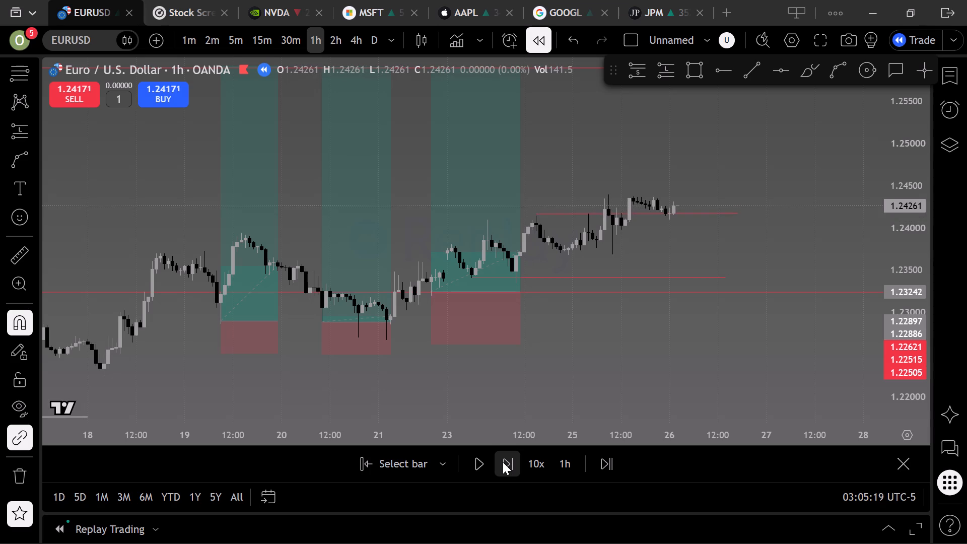
{"action": "triple_click", "coordinate": [500, 459]}
{"action": "triple_click", "coordinate": [499, 458]}
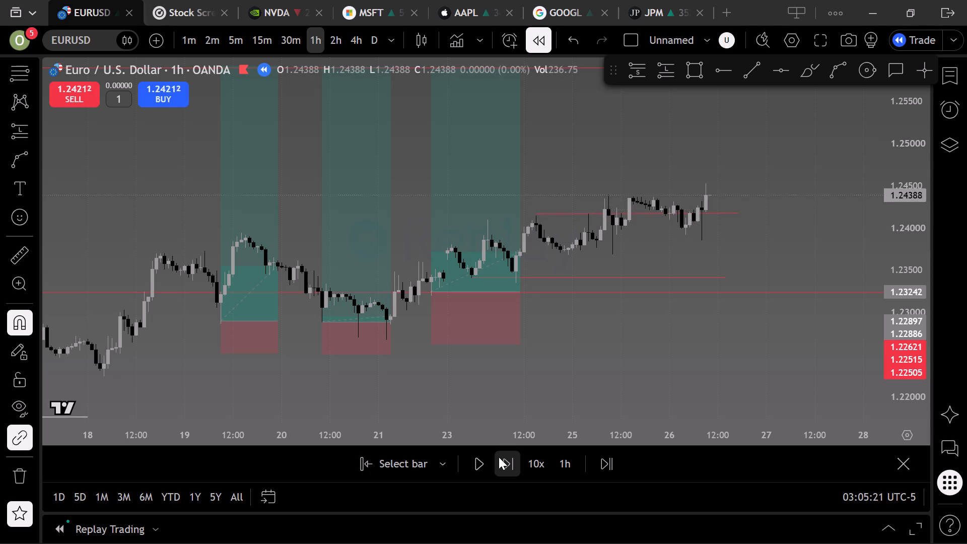
{"action": "triple_click", "coordinate": [499, 457]}
{"action": "triple_click", "coordinate": [499, 456]}
{"action": "triple_click", "coordinate": [499, 454]}
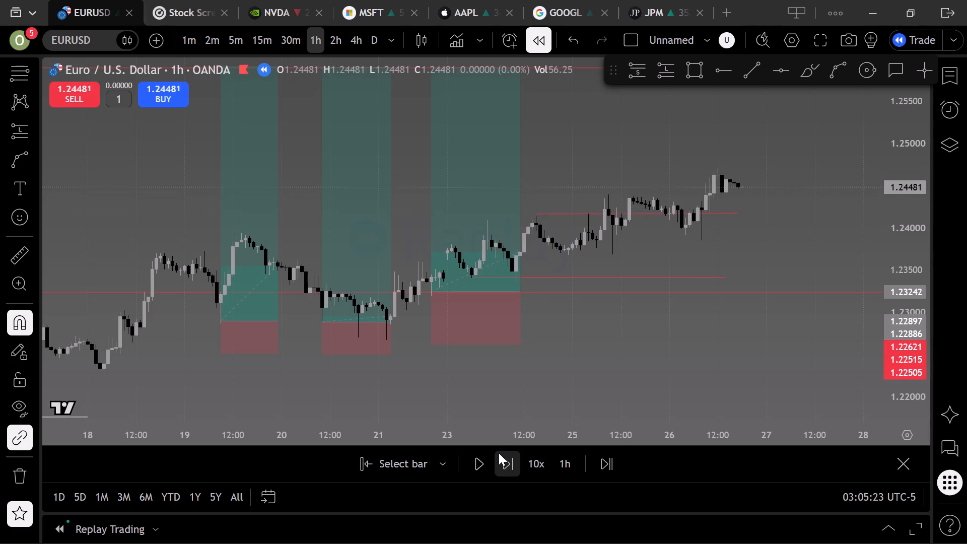
{"action": "left_click", "coordinate": [499, 453]}
Play the 1-hour replay on to the evening of 28 April 2006, following price to the upper red resistance line.
{"action": "left_click", "coordinate": [484, 458]}
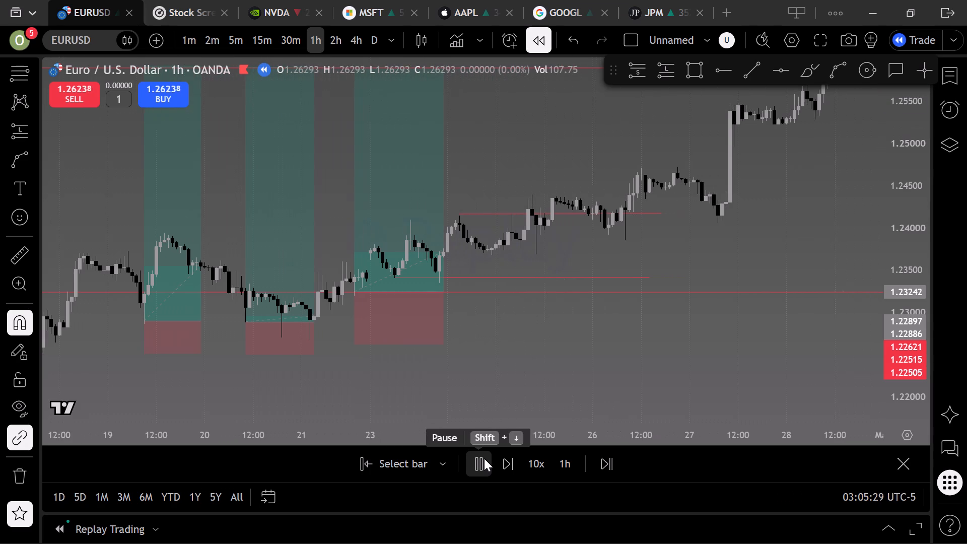
{"action": "left_click", "coordinate": [484, 458]}
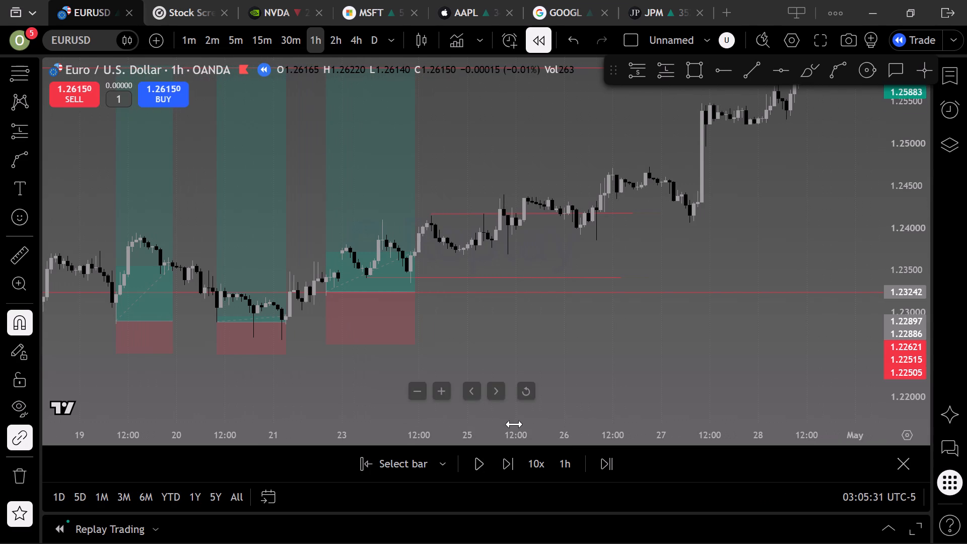
{"action": "scroll", "coordinate": [598, 299], "scroll_direction": "down", "scroll_amount": 5}
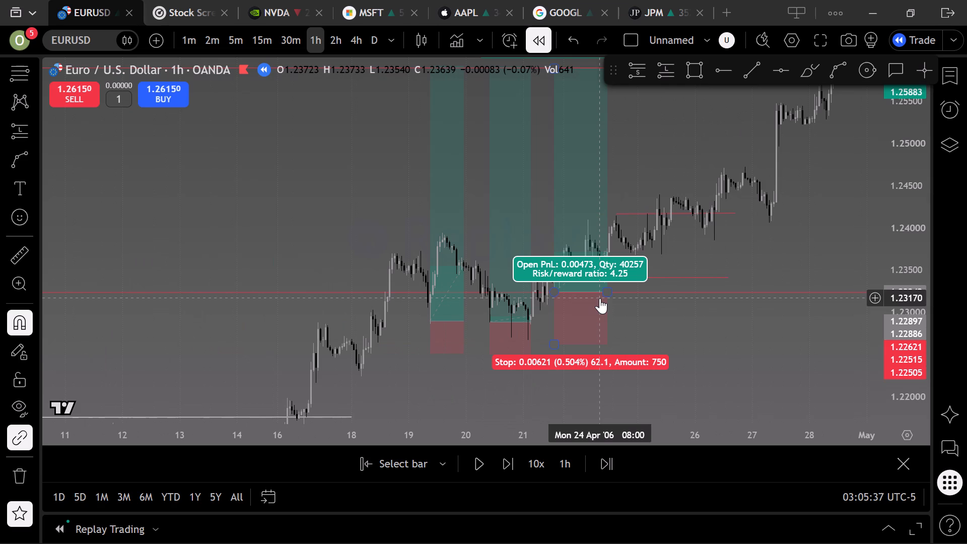
{"action": "left_click_drag", "start_coordinate": [692, 139], "coordinate": [632, 230]}
{"action": "scroll", "coordinate": [633, 218], "scroll_direction": "down", "scroll_amount": 7}
{"action": "scroll", "coordinate": [633, 217], "scroll_direction": "up", "scroll_amount": 6}
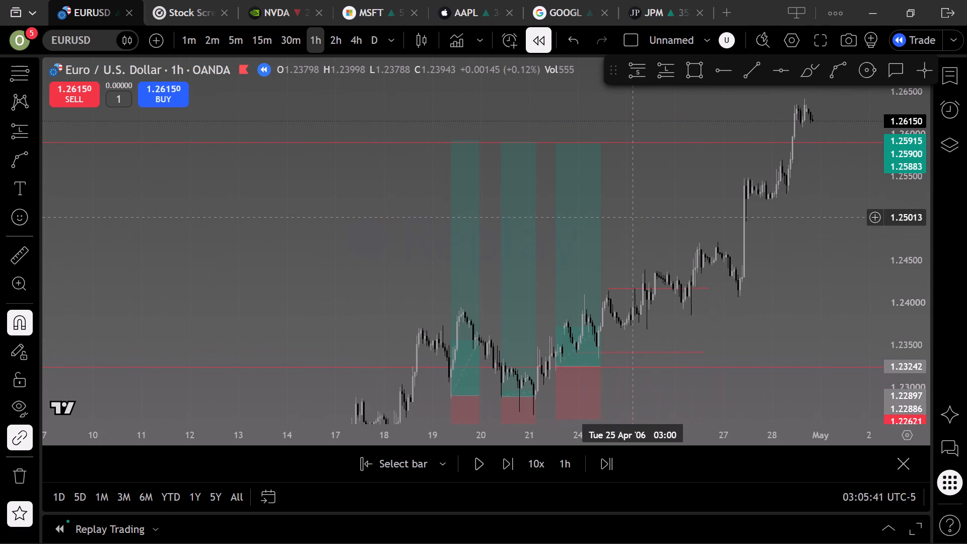
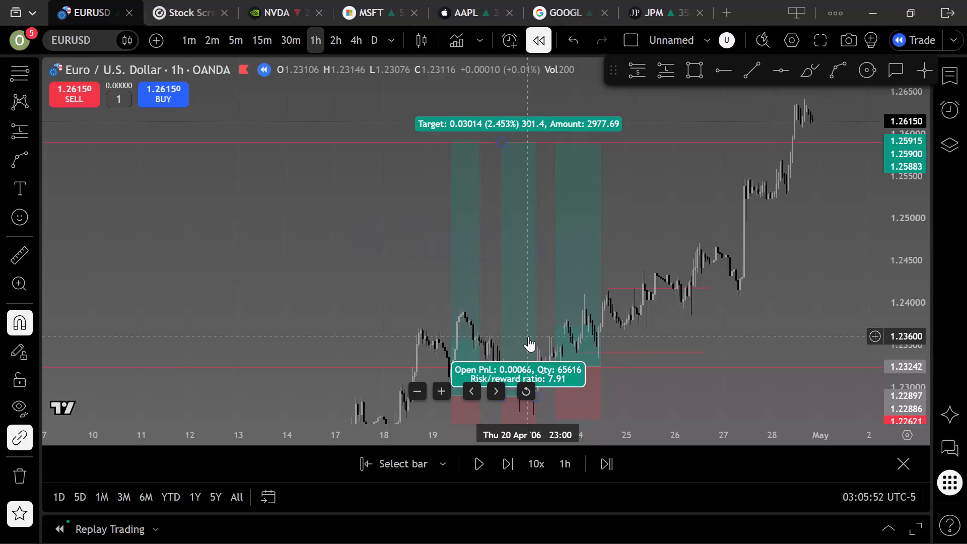
Delete the three remaining long positions placed between 19 and 24 April 2006.
{"action": "left_click", "coordinate": [528, 336]}
{"action": "left_click", "coordinate": [409, 74]}
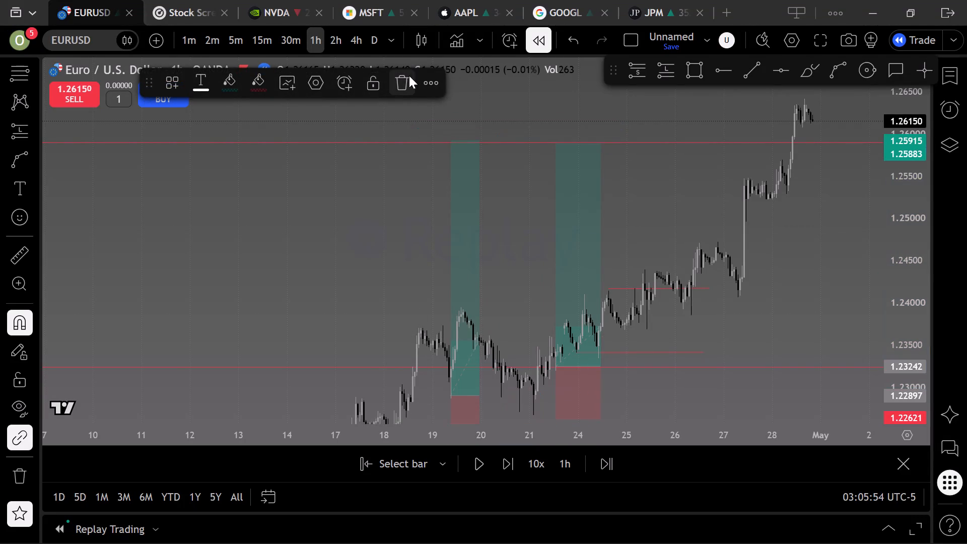
{"action": "left_click", "coordinate": [468, 195]}
{"action": "left_click", "coordinate": [400, 91]}
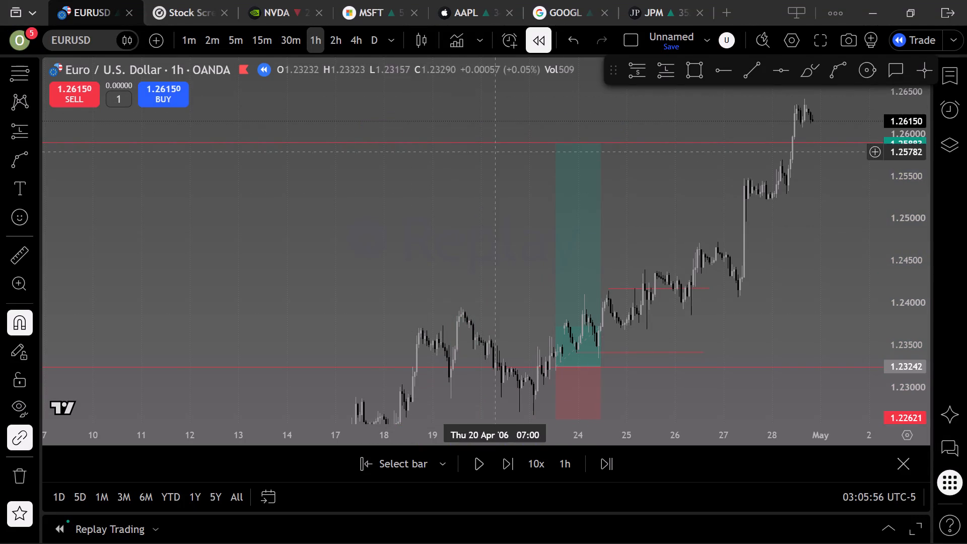
{"action": "left_click", "coordinate": [573, 197]}
{"action": "left_click", "coordinate": [394, 81]}
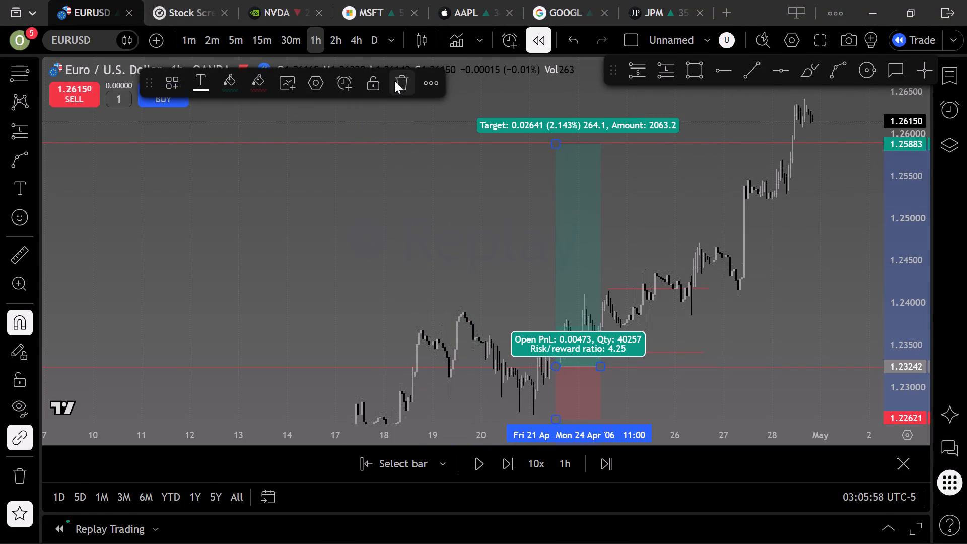
Delete the two short red lines near 1.2341 and 1.2417.
{"action": "left_click", "coordinate": [630, 352]}
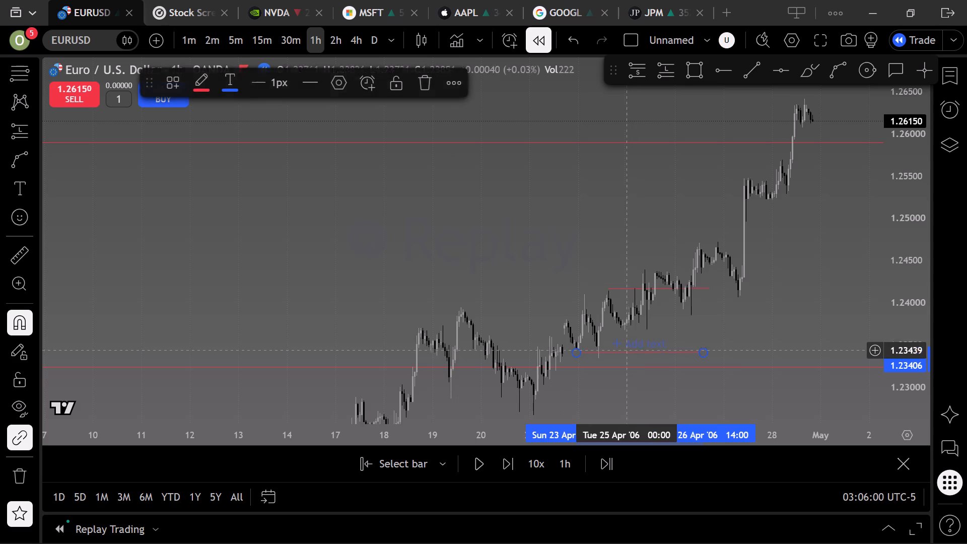
{"action": "left_click", "coordinate": [429, 84]}
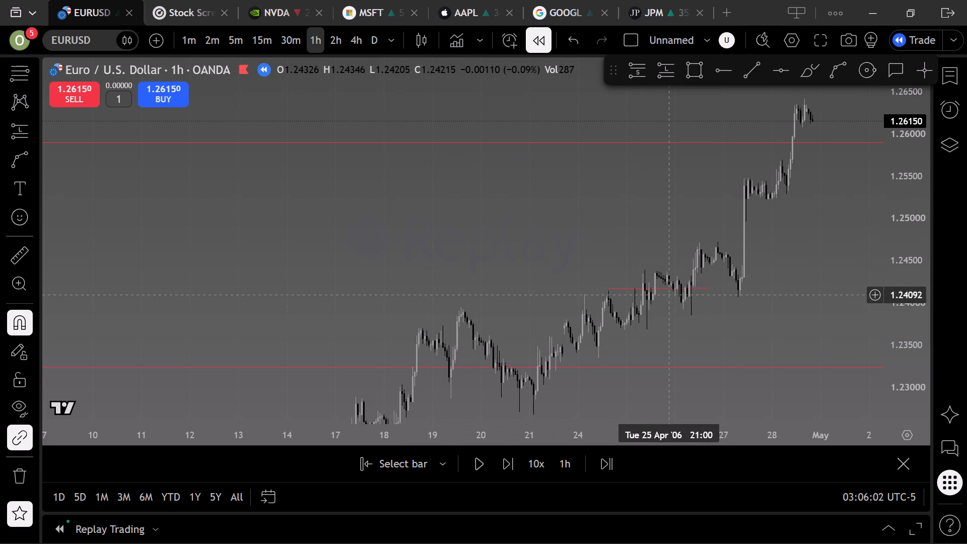
{"action": "left_click", "coordinate": [668, 289]}
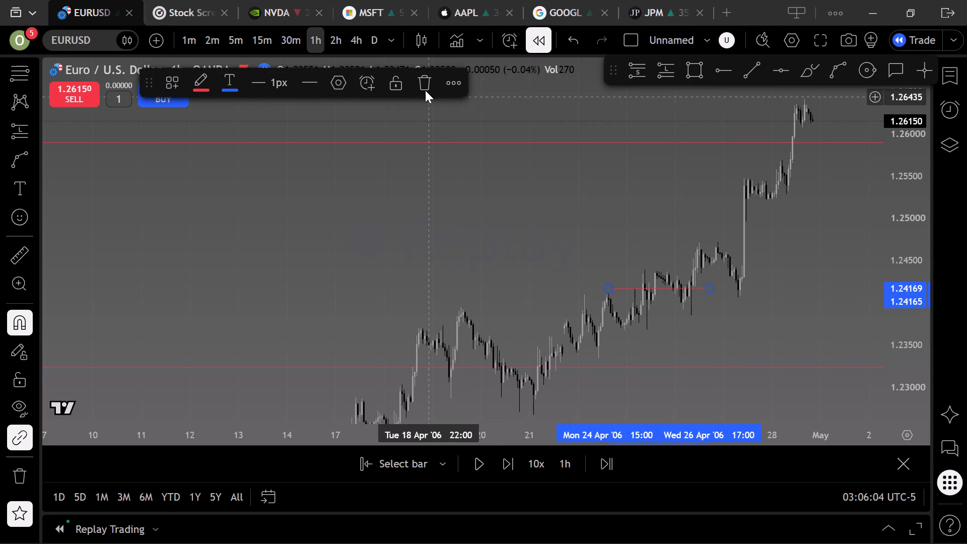
{"action": "left_click", "coordinate": [424, 83]}
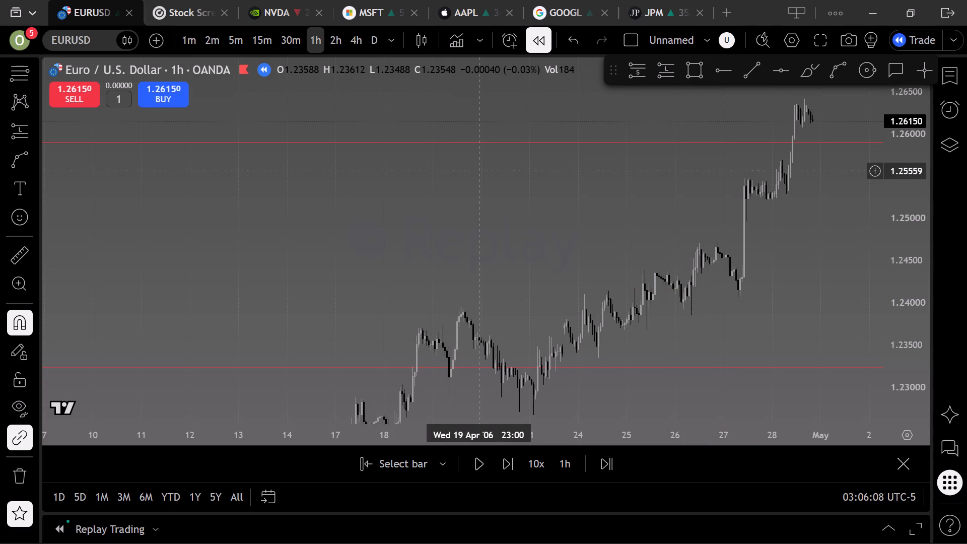
Switch to the daily timeframe and delete the two short white lines at the April 2006 swings.
{"action": "left_click_drag", "start_coordinate": [480, 171], "coordinate": [376, 229]}
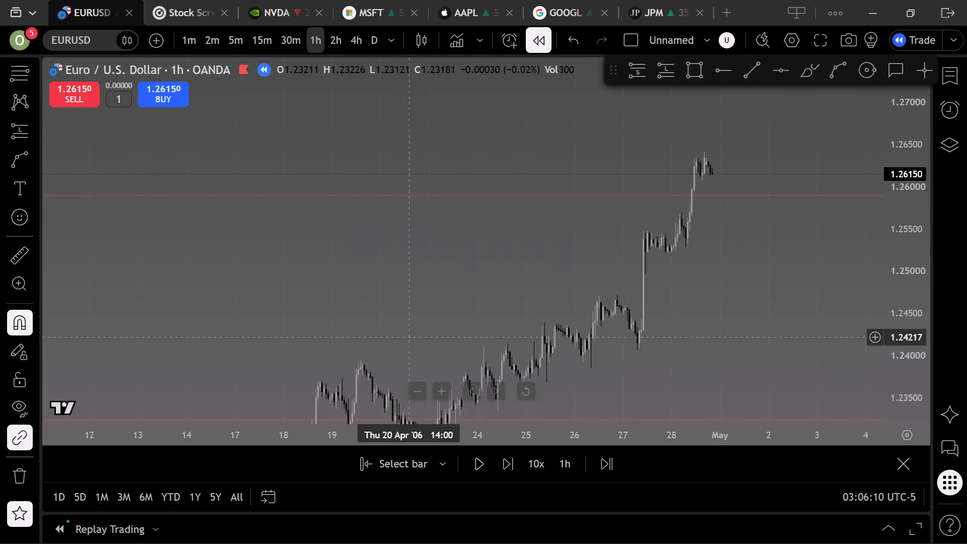
{"action": "left_click", "coordinate": [374, 32]}
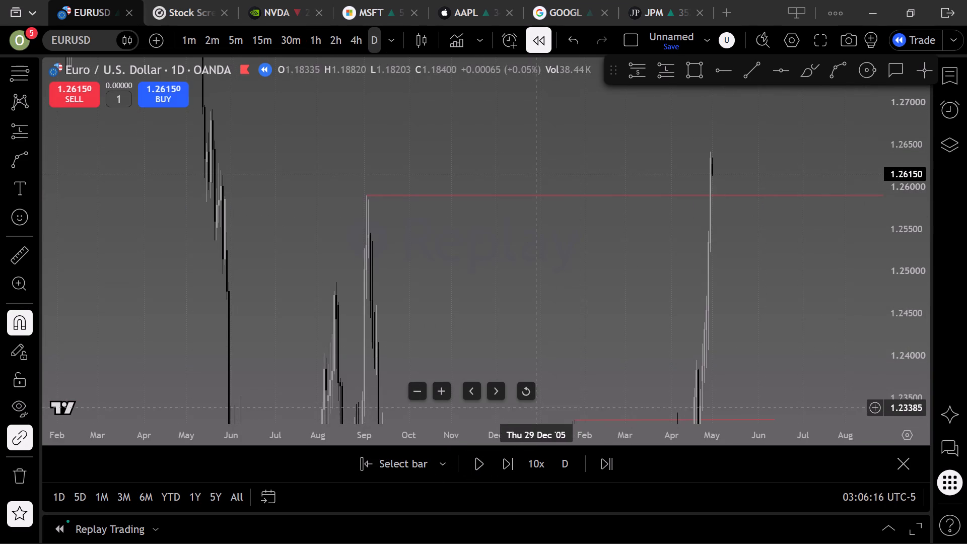
{"action": "left_click", "coordinate": [527, 394]}
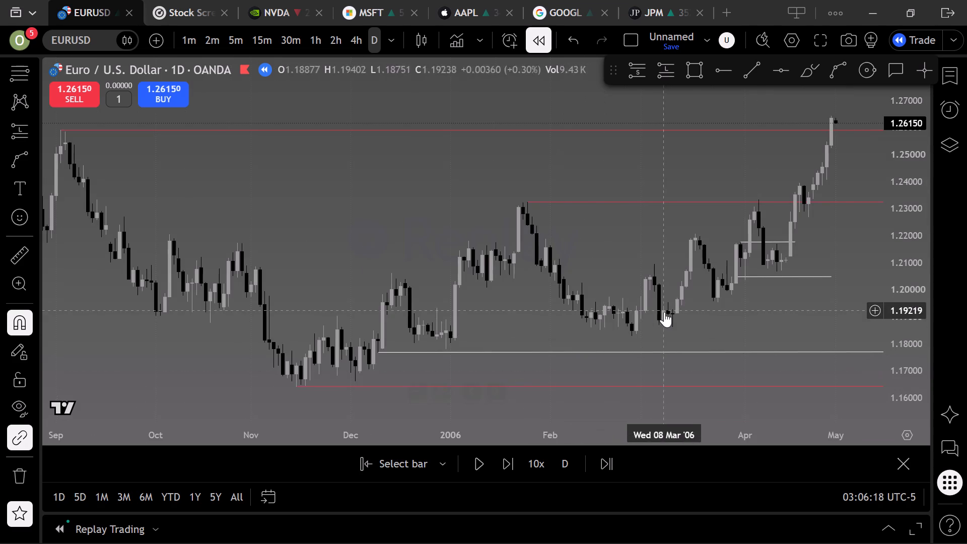
{"action": "scroll", "coordinate": [664, 312], "scroll_direction": "down", "scroll_amount": 2}
{"action": "left_click_drag", "start_coordinate": [693, 178], "coordinate": [544, 200]}
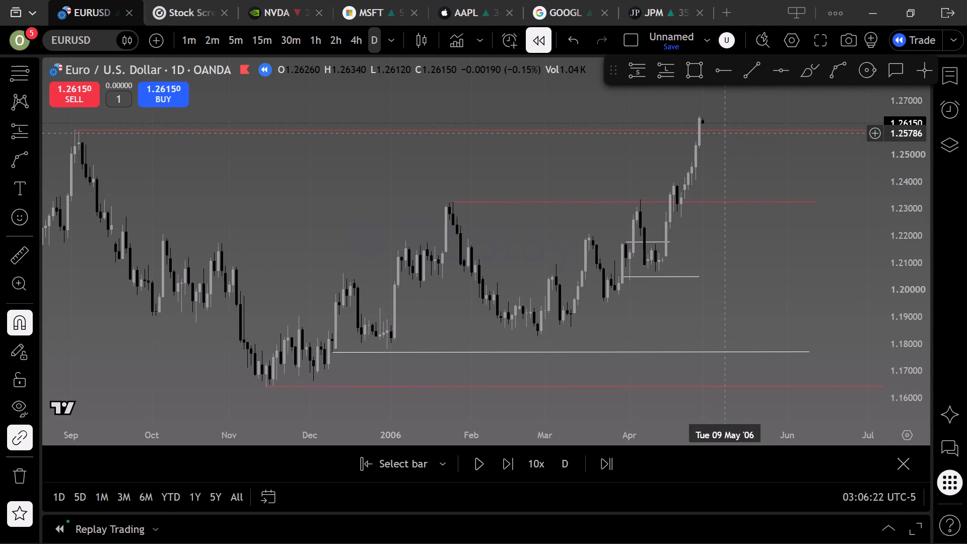
{"action": "left_click", "coordinate": [661, 245]}
{"action": "left_click", "coordinate": [655, 241]}
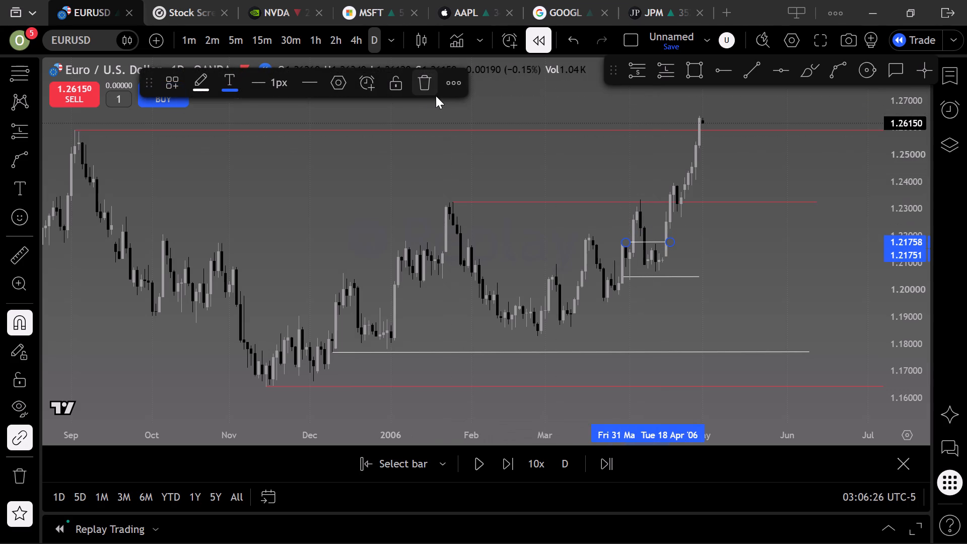
{"action": "left_click", "coordinate": [429, 87]}
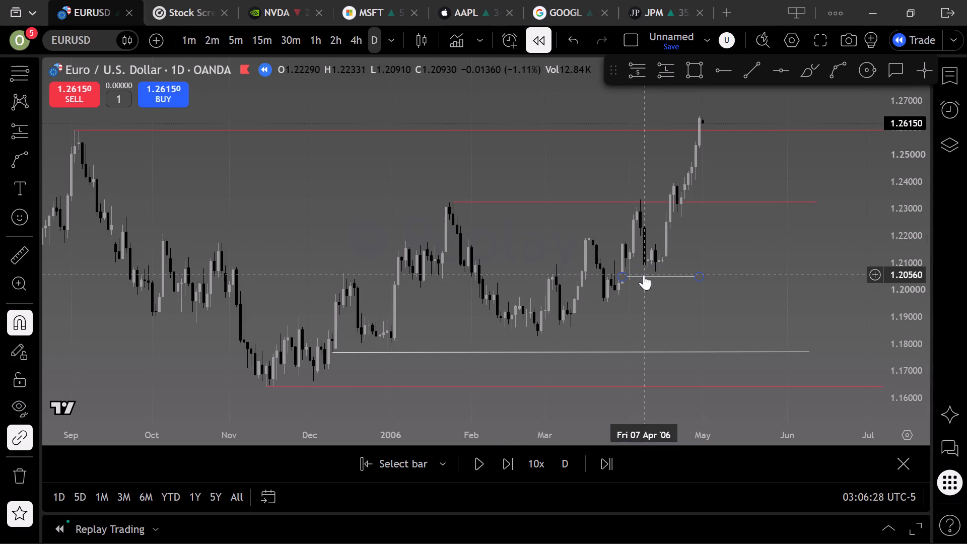
{"action": "left_click", "coordinate": [644, 275]}
{"action": "left_click", "coordinate": [424, 83]}
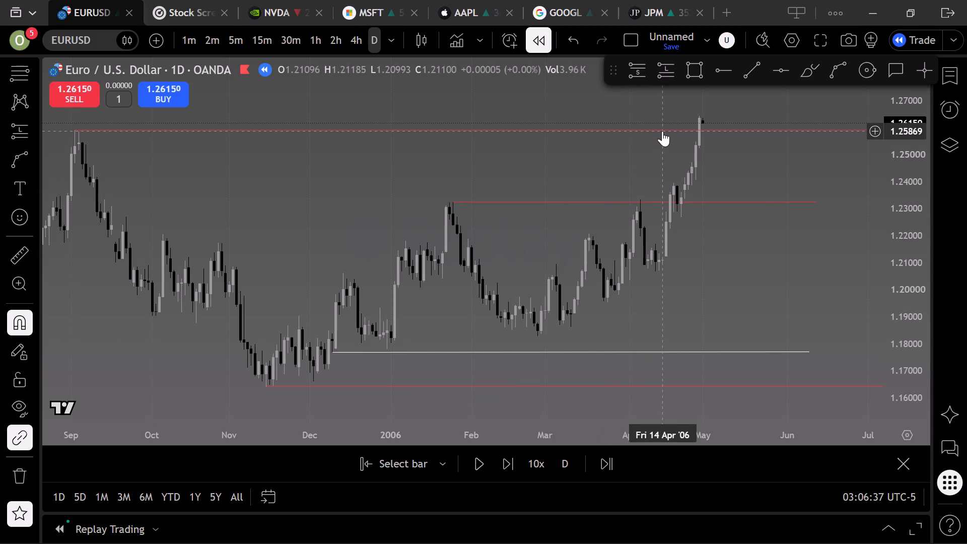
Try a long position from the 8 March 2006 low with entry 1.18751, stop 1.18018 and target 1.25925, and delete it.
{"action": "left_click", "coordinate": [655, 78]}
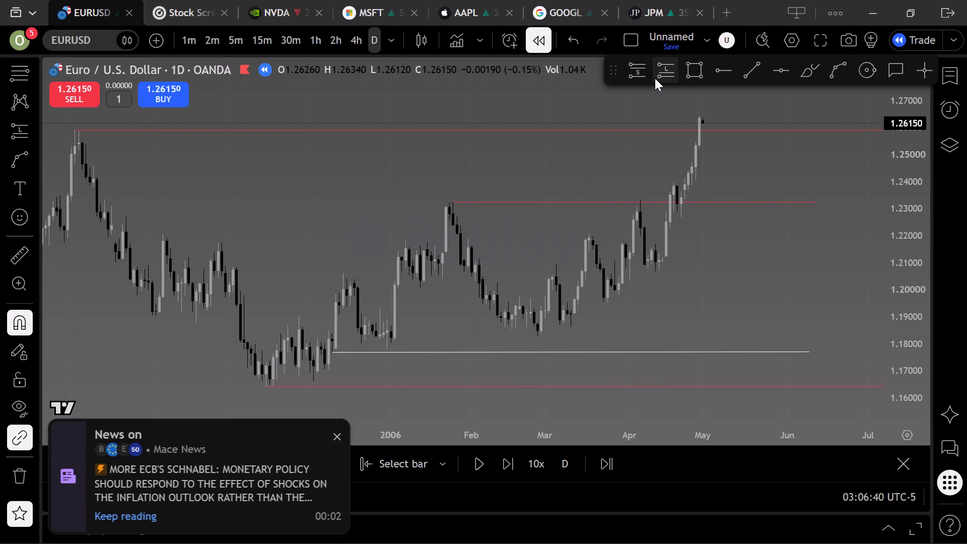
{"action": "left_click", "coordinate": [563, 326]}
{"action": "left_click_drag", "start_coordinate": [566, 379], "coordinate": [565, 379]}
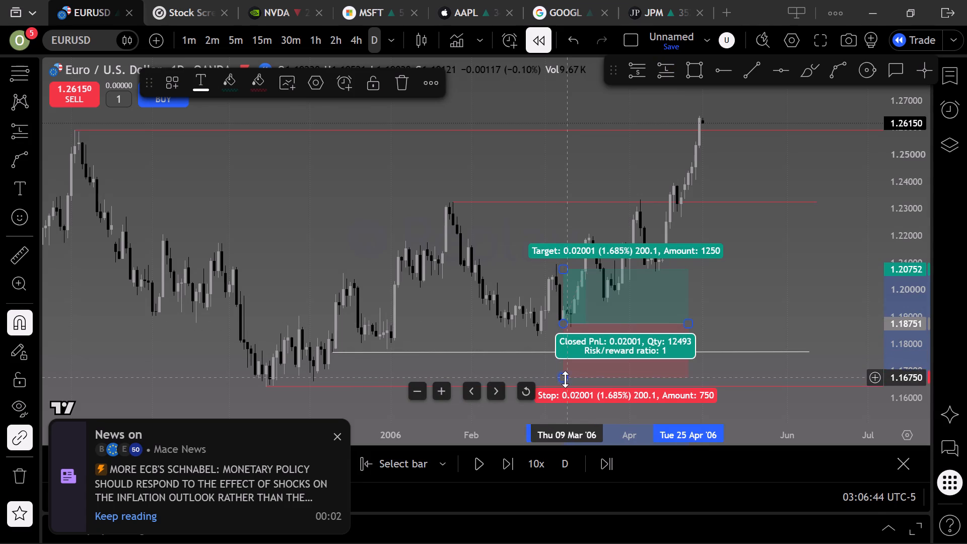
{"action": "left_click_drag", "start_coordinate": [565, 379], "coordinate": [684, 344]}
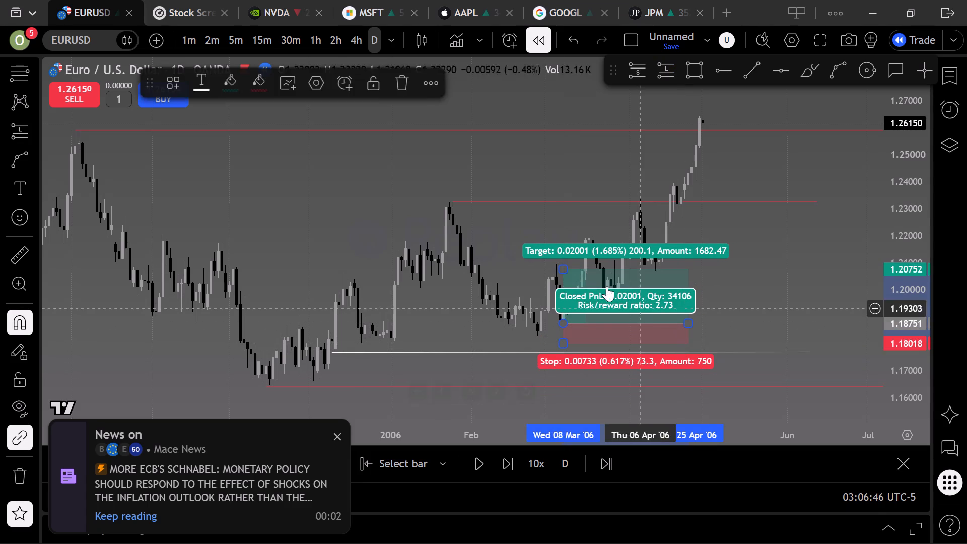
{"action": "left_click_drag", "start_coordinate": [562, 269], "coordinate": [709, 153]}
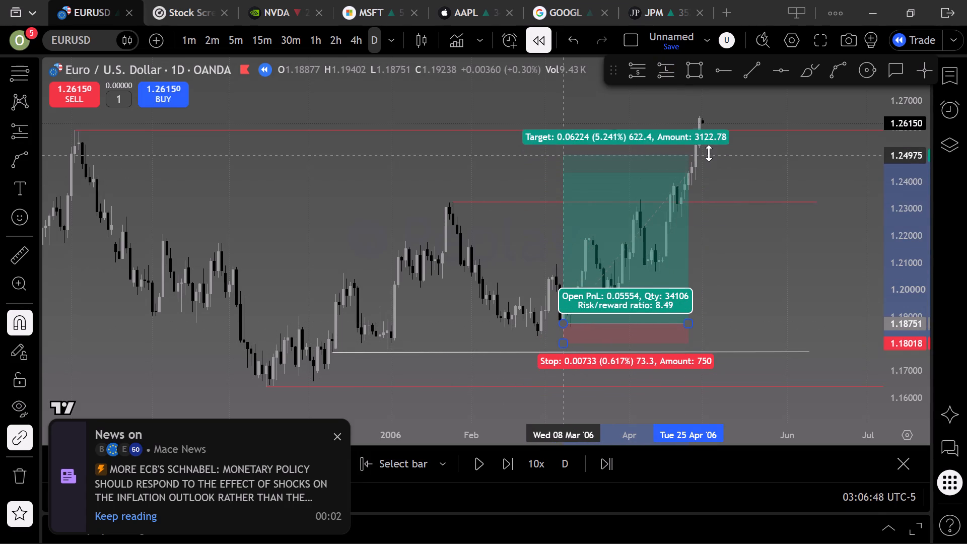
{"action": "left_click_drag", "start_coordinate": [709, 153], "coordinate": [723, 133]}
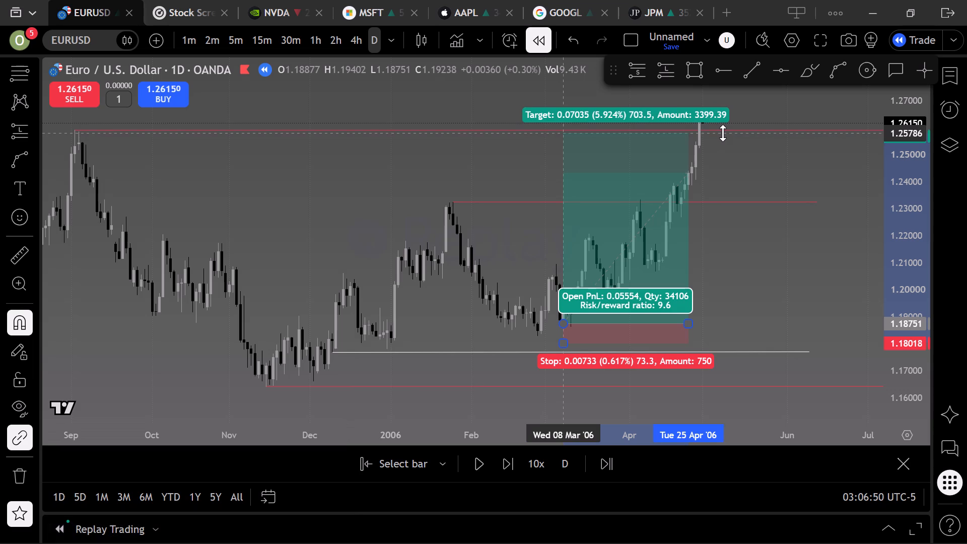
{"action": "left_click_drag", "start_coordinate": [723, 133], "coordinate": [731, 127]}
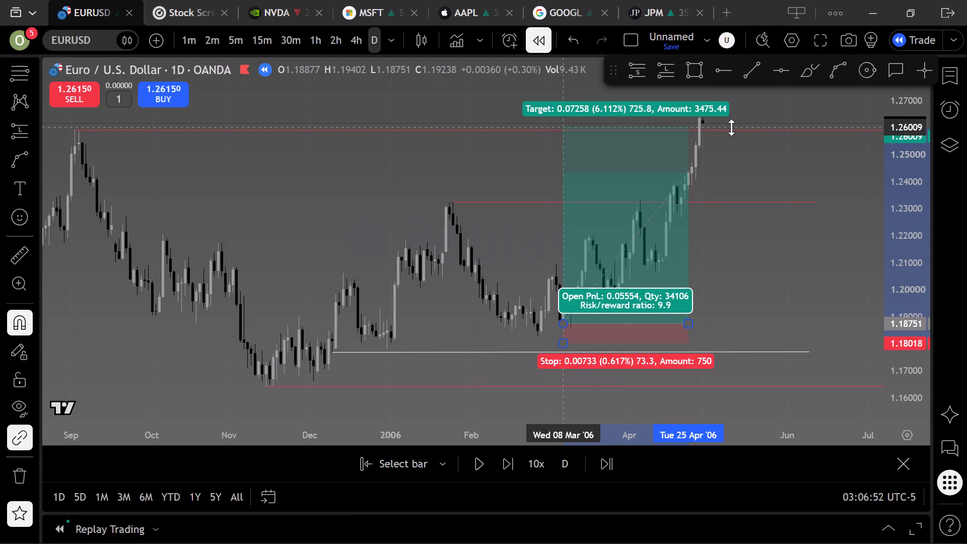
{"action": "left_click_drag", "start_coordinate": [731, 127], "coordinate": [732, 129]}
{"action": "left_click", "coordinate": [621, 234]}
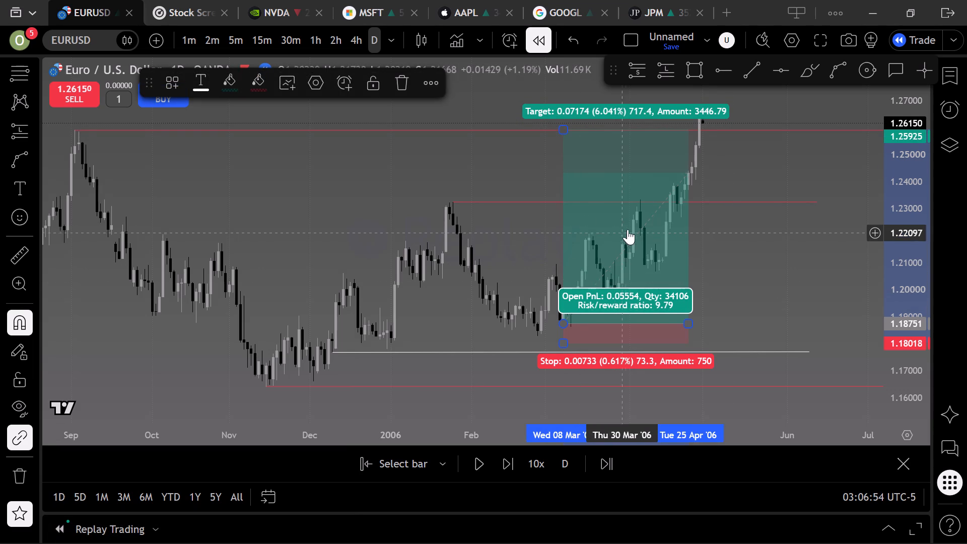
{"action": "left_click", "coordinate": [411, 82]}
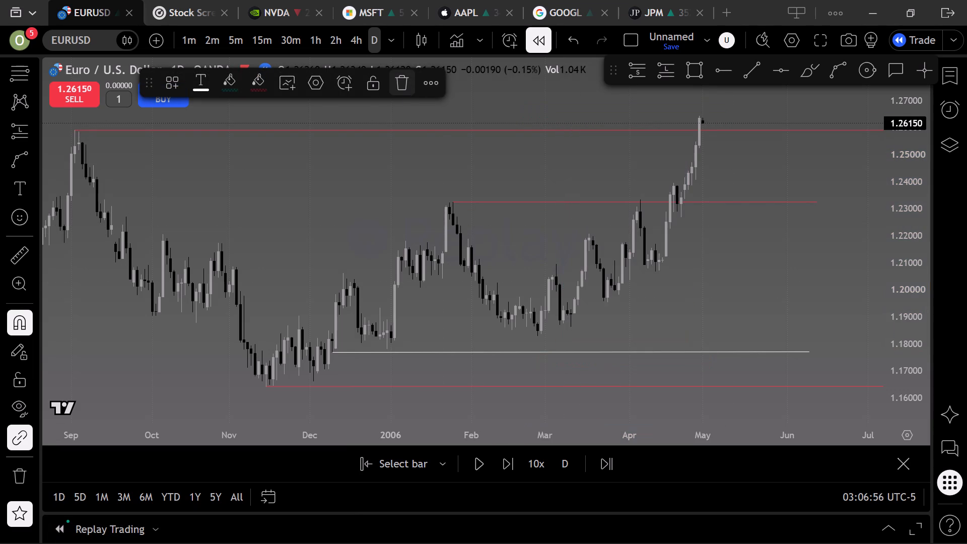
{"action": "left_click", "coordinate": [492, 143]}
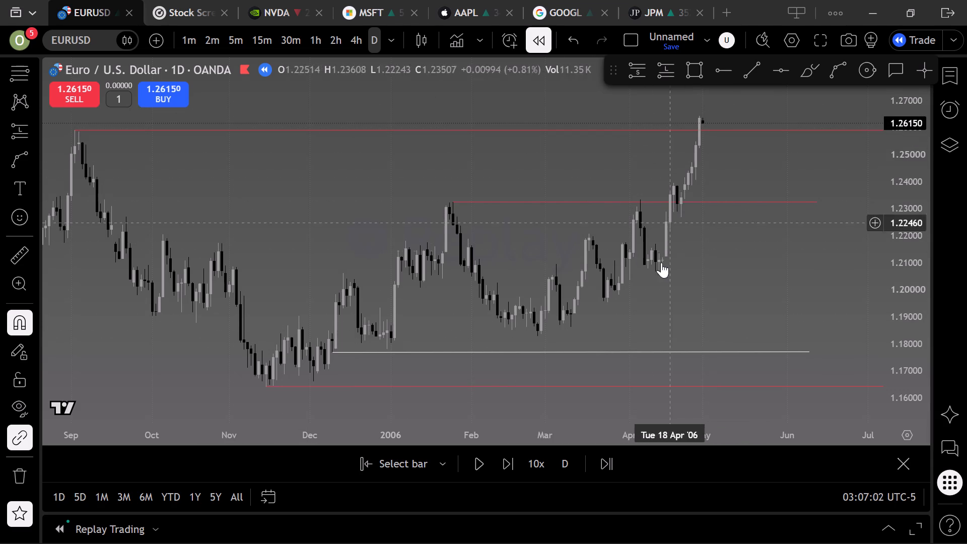
Measure the rise from the 27 February 2006 low to 1 May 2006 on the daily chart, and clear the measurement.
{"action": "left_click", "coordinate": [11, 258]}
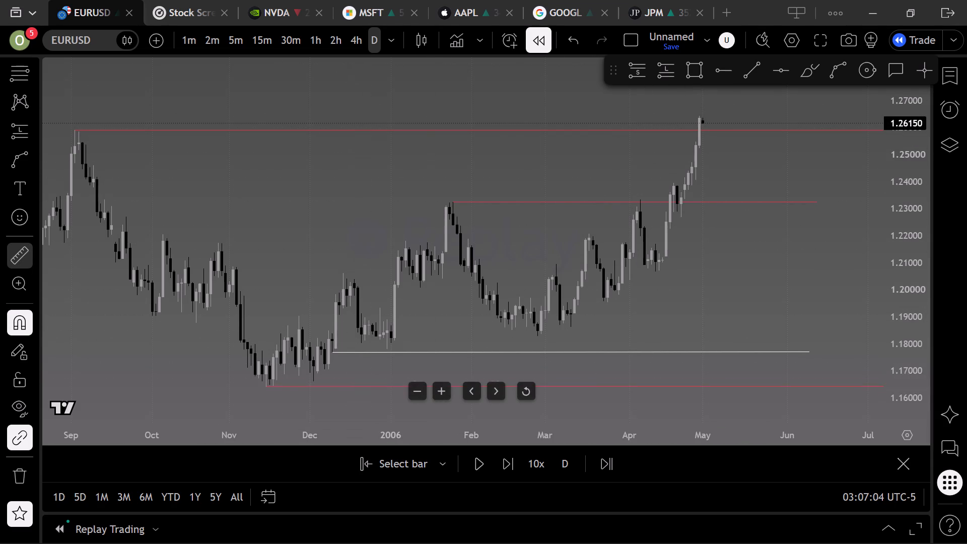
{"action": "left_click", "coordinate": [537, 357]}
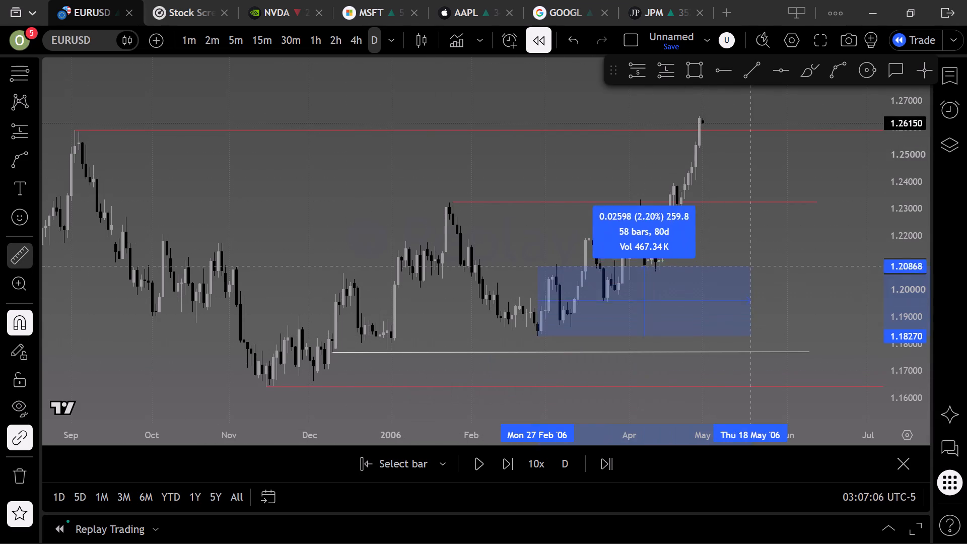
{"action": "left_click", "coordinate": [703, 183]}
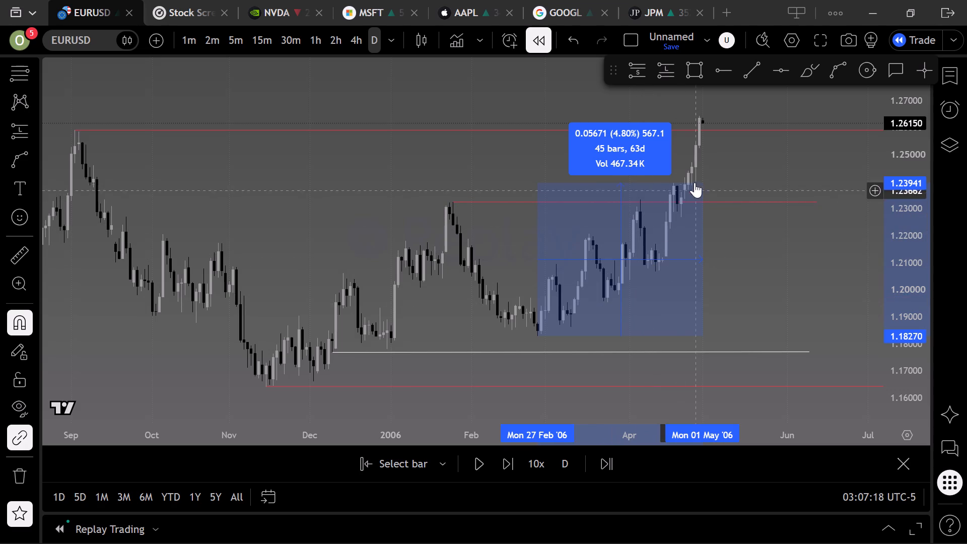
{"action": "left_click", "coordinate": [670, 222]}
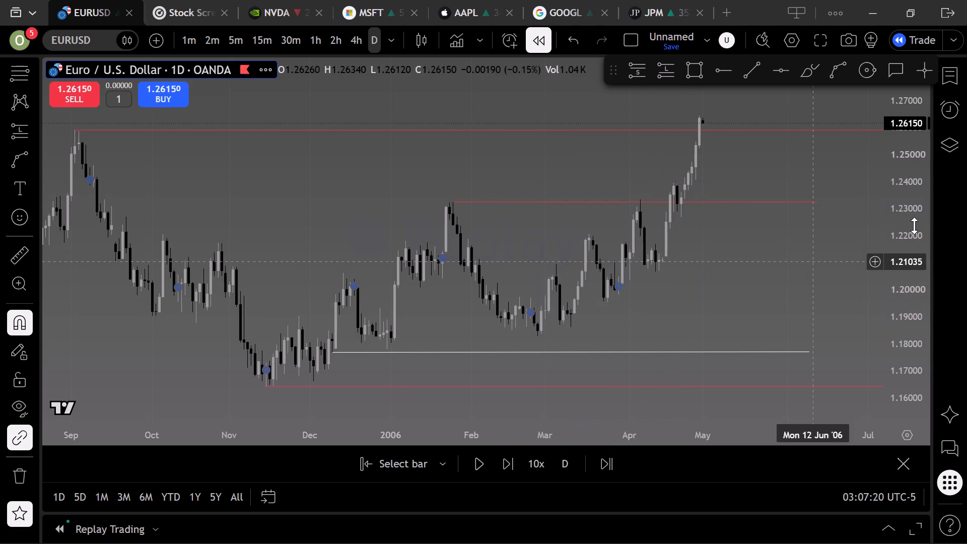
{"action": "left_click", "coordinate": [914, 226]}
{"action": "left_click", "coordinate": [807, 258]}
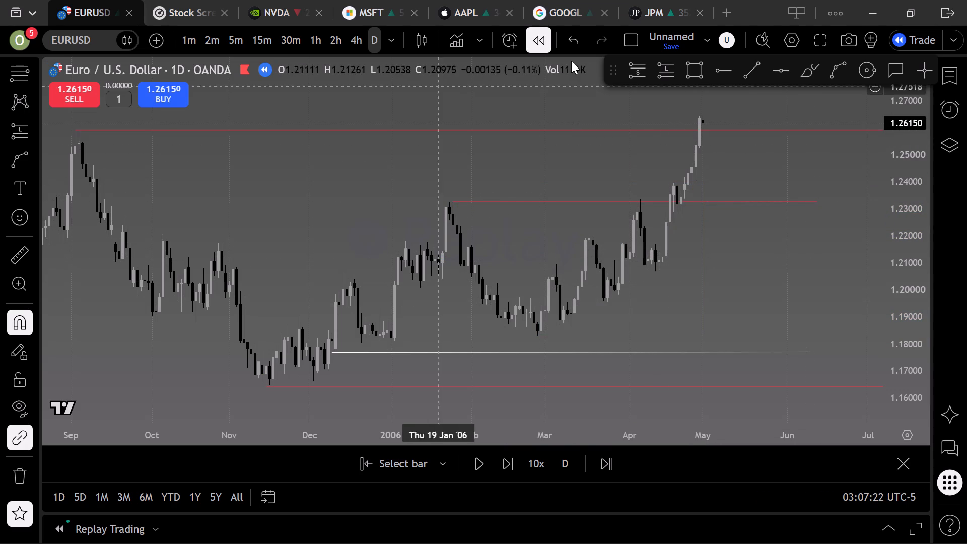
Examine the red resistance lines on the daily chart back to late 2004, and the April 2006 rally on the 2-hour and 1-hour charts.
{"action": "left_click_drag", "start_coordinate": [365, 162], "coordinate": [506, 383]}
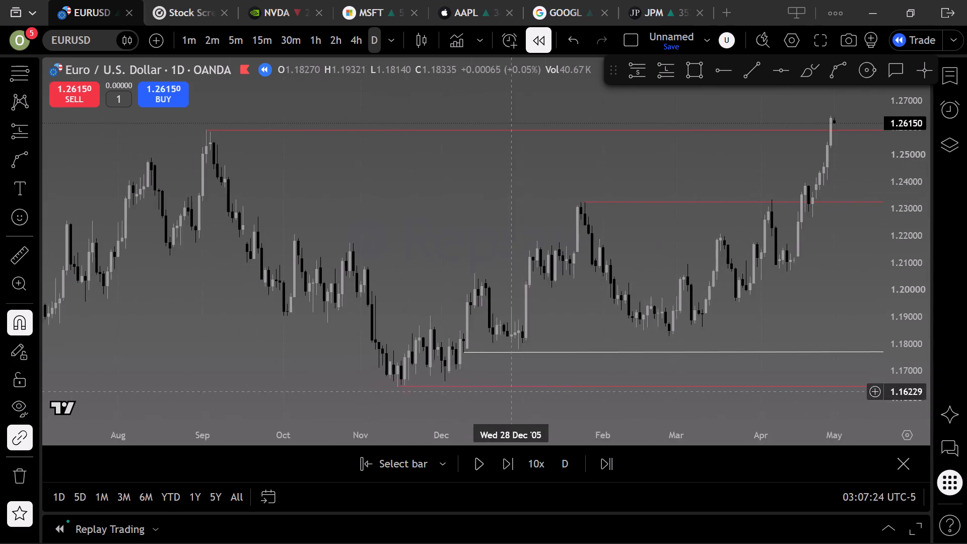
{"action": "scroll", "coordinate": [594, 195], "scroll_direction": "down", "scroll_amount": 2}
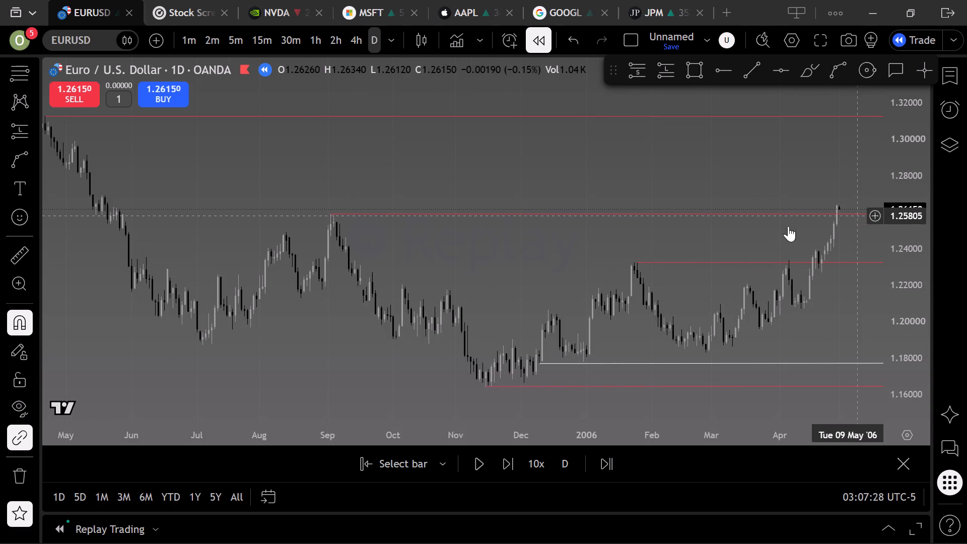
{"action": "scroll", "coordinate": [505, 170], "scroll_direction": "down", "scroll_amount": 4}
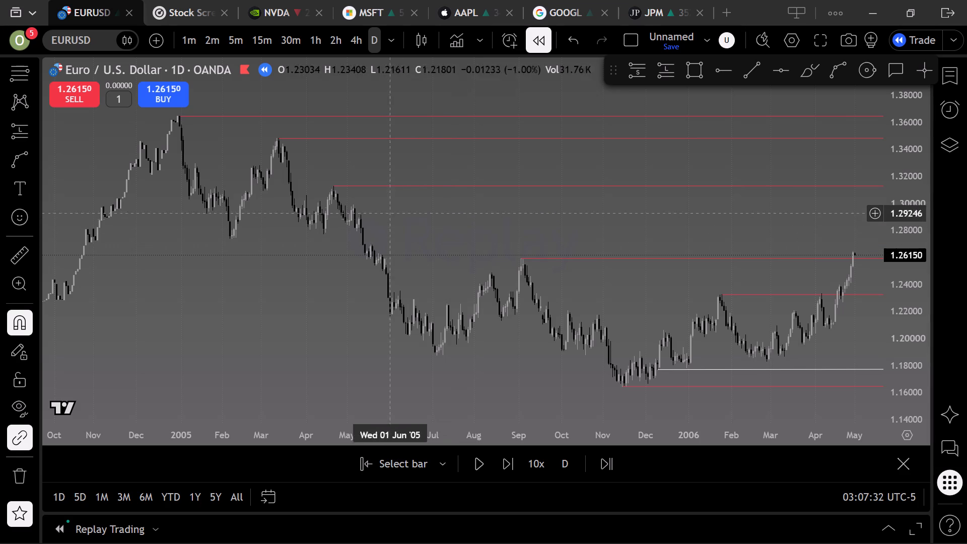
{"action": "scroll", "coordinate": [666, 222], "scroll_direction": "up", "scroll_amount": 5}
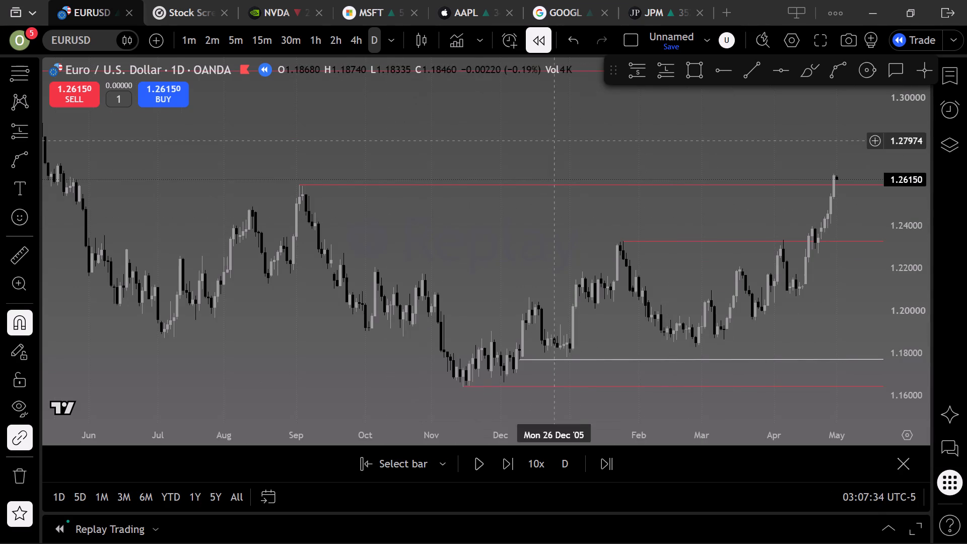
{"action": "left_click", "coordinate": [342, 37]}
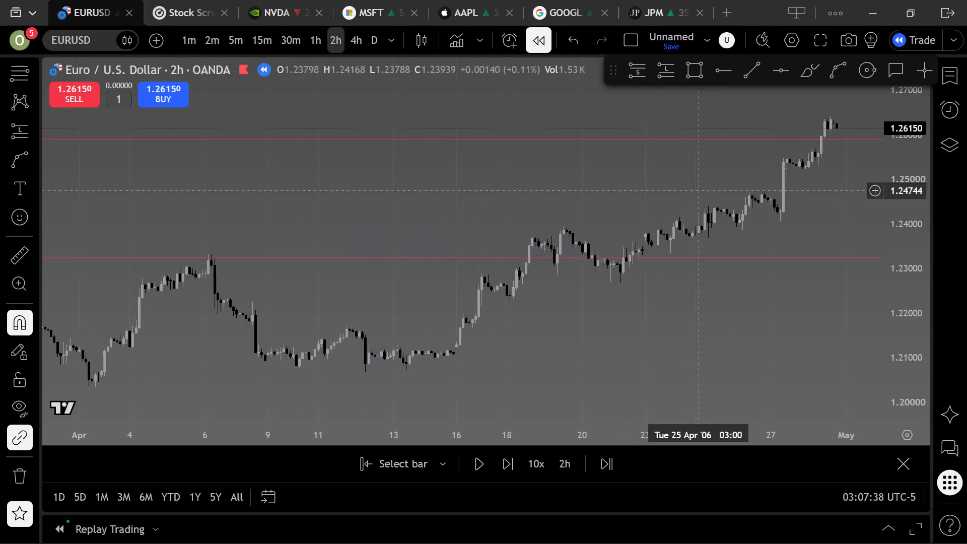
{"action": "left_click", "coordinate": [309, 34]}
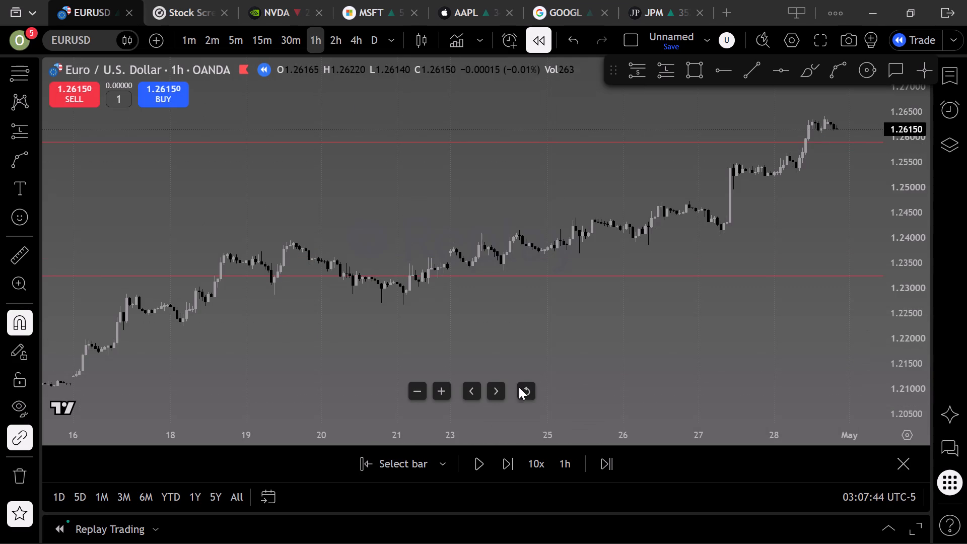
{"action": "left_click", "coordinate": [523, 397]}
{"action": "scroll", "coordinate": [674, 287], "scroll_direction": "down", "scroll_amount": 6}
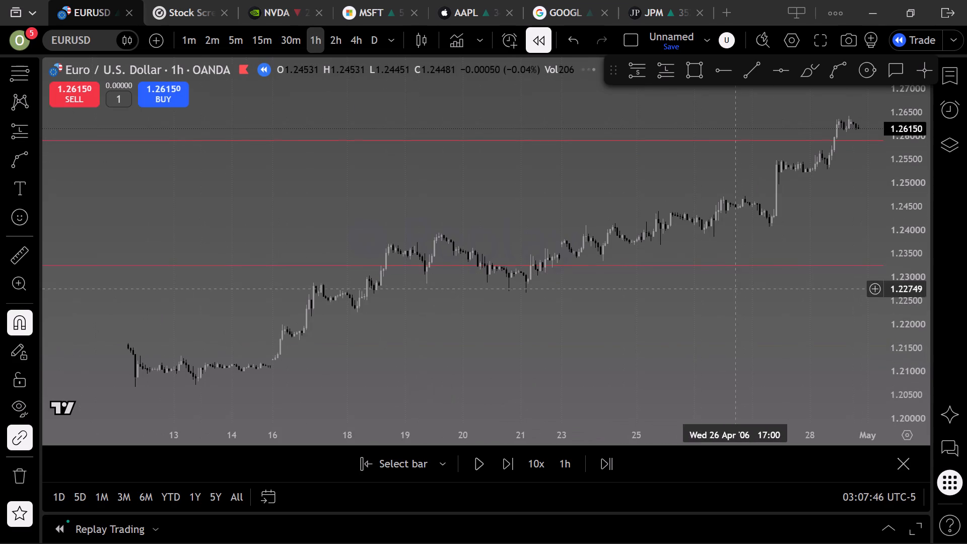
Advance the 1-hour bar replay to the 1 May 2006 10:00 candle.
{"action": "triple_click", "coordinate": [514, 458]}
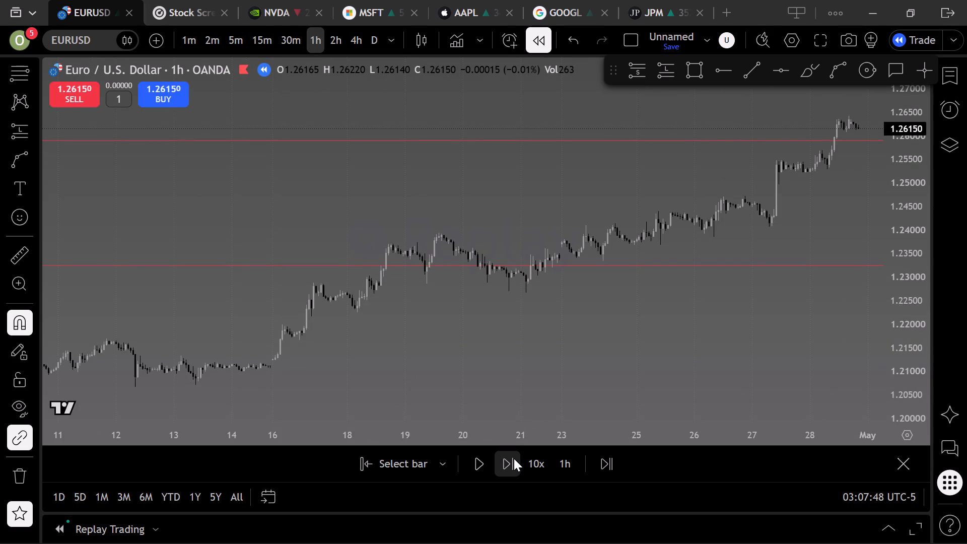
{"action": "triple_click", "coordinate": [514, 458]}
{"action": "triple_click", "coordinate": [514, 458]}
{"action": "triple_click", "coordinate": [514, 458]}
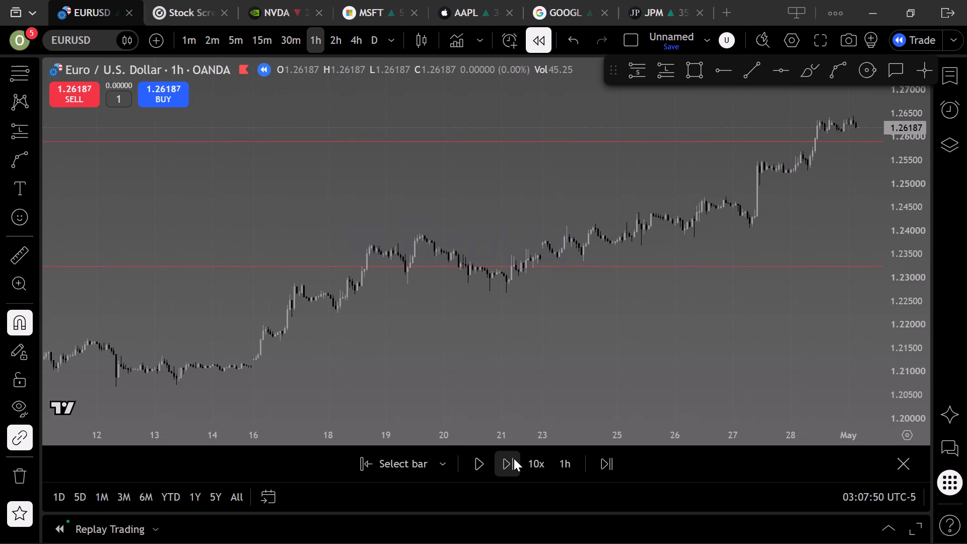
{"action": "left_click", "coordinate": [513, 458]}
Draw a rectangle zone from 27 April 2006 10:00 between 1.24958 and 1.25470, extended to about 8 May.
{"action": "scroll", "coordinate": [702, 160], "scroll_direction": "up", "scroll_amount": 5}
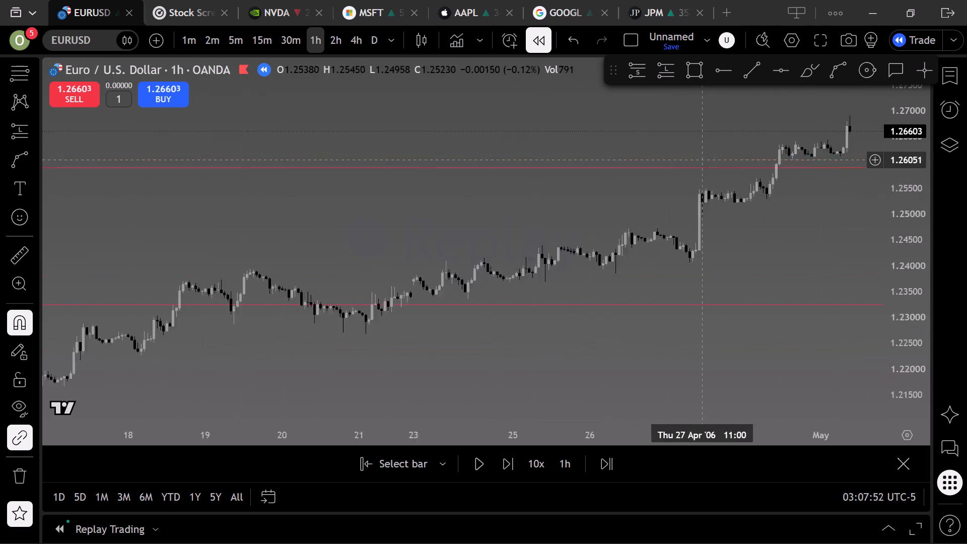
{"action": "scroll", "coordinate": [702, 160], "scroll_direction": "up", "scroll_amount": 2}
{"action": "left_click_drag", "start_coordinate": [632, 269], "coordinate": [548, 246]}
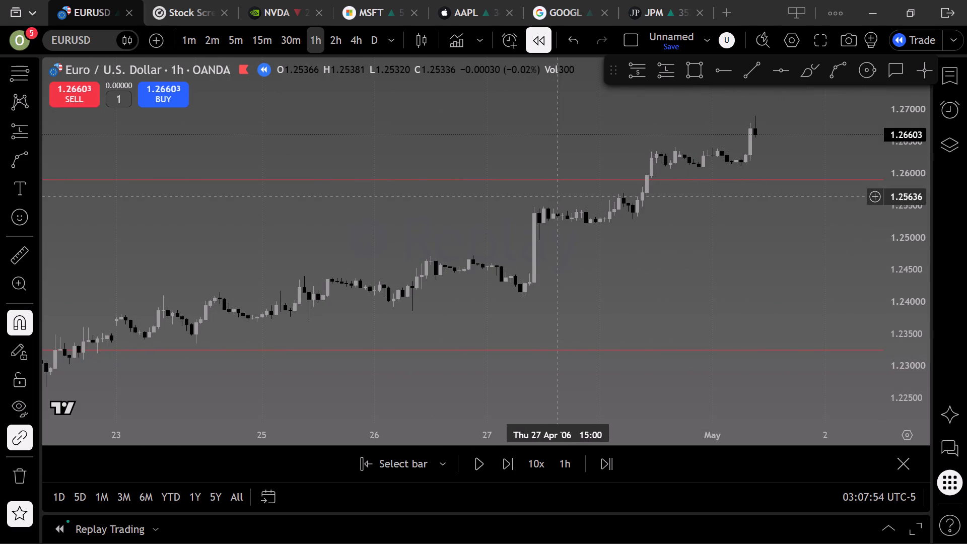
{"action": "left_click", "coordinate": [688, 70]}
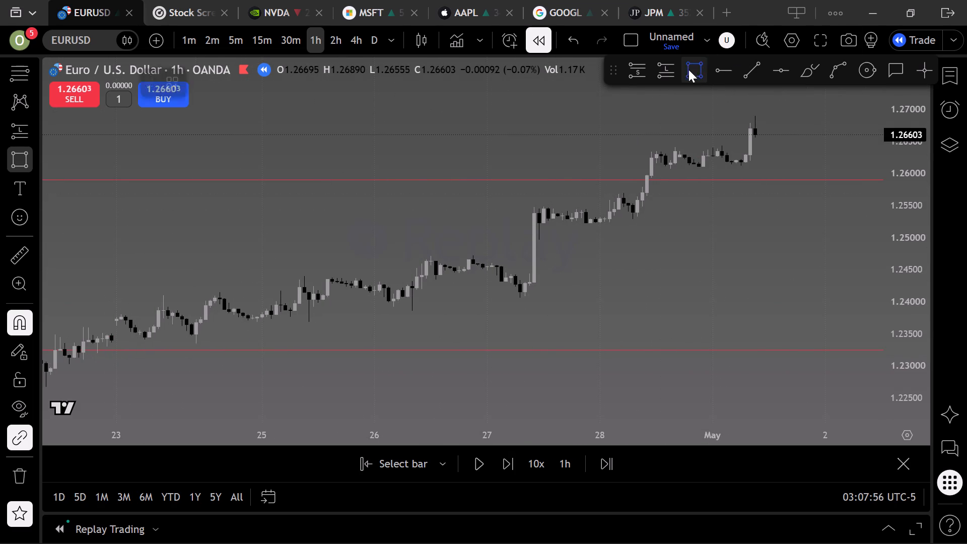
{"action": "left_click", "coordinate": [539, 255]}
{"action": "left_click", "coordinate": [535, 198]}
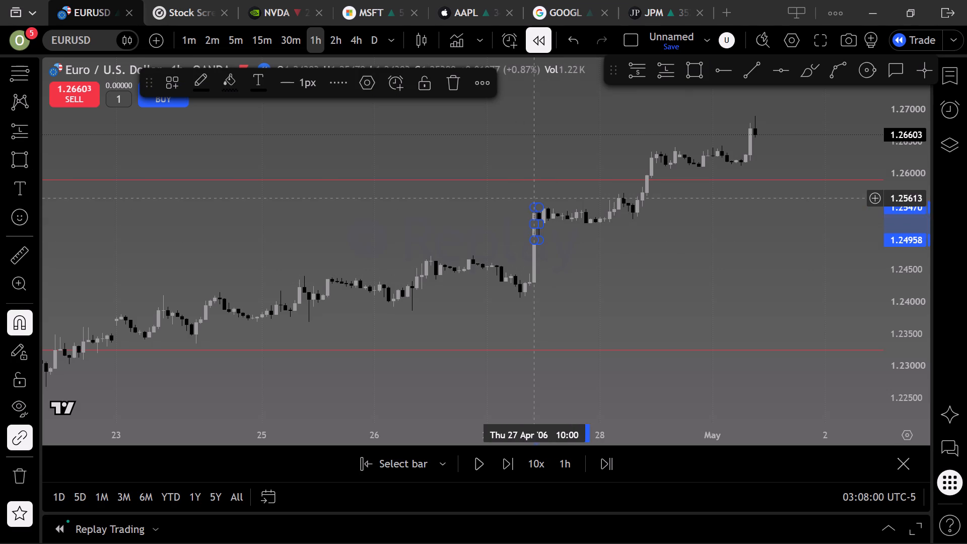
{"action": "left_click_drag", "start_coordinate": [541, 222], "coordinate": [966, 231]}
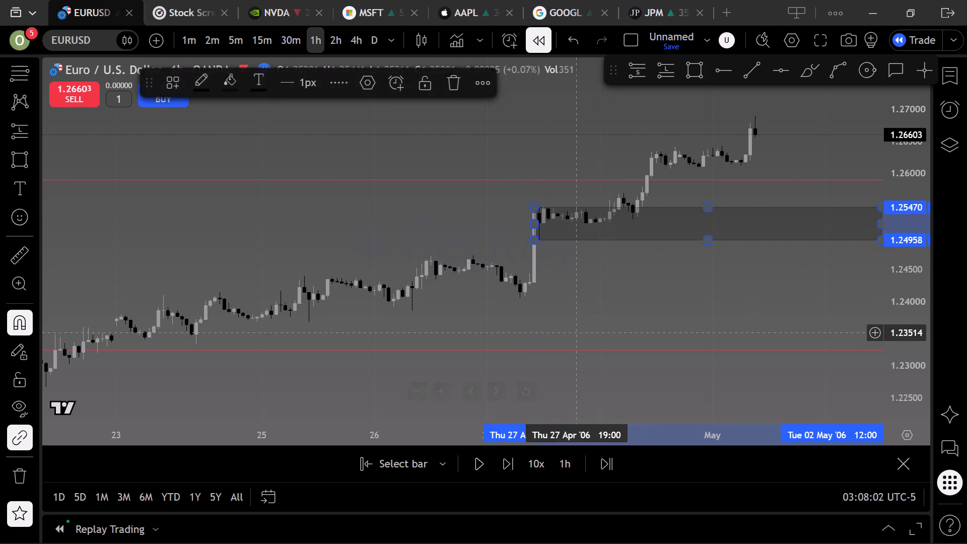
{"action": "left_click", "coordinate": [578, 314]}
{"action": "scroll", "coordinate": [651, 305], "scroll_direction": "down", "scroll_amount": 4}
{"action": "left_click_drag", "start_coordinate": [764, 278], "coordinate": [443, 274]}
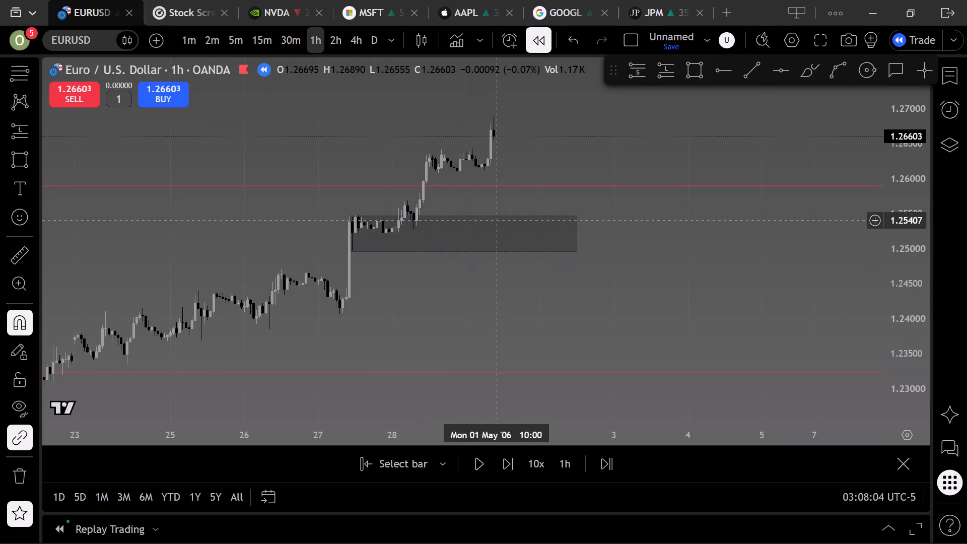
{"action": "left_click_drag", "start_coordinate": [574, 235], "coordinate": [952, 240]}
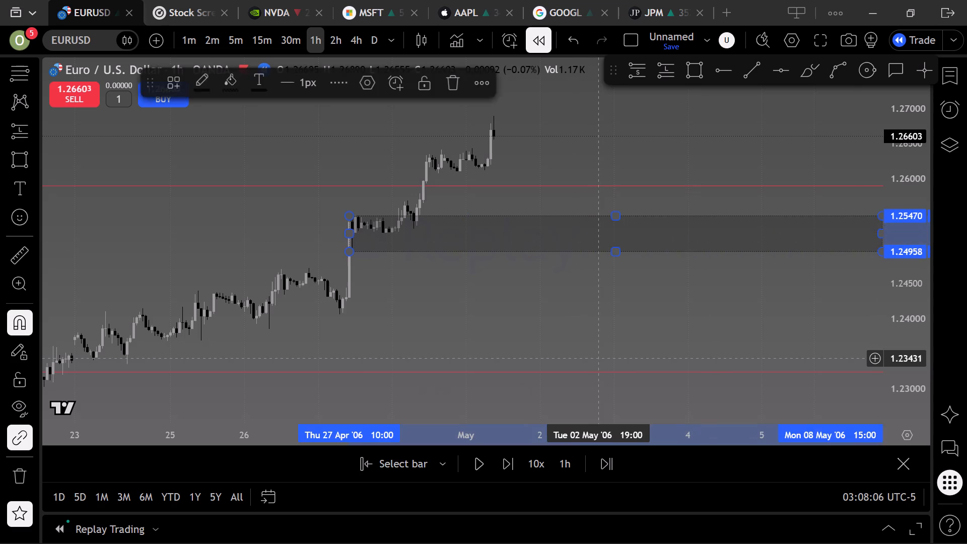
{"action": "left_click", "coordinate": [590, 329]}
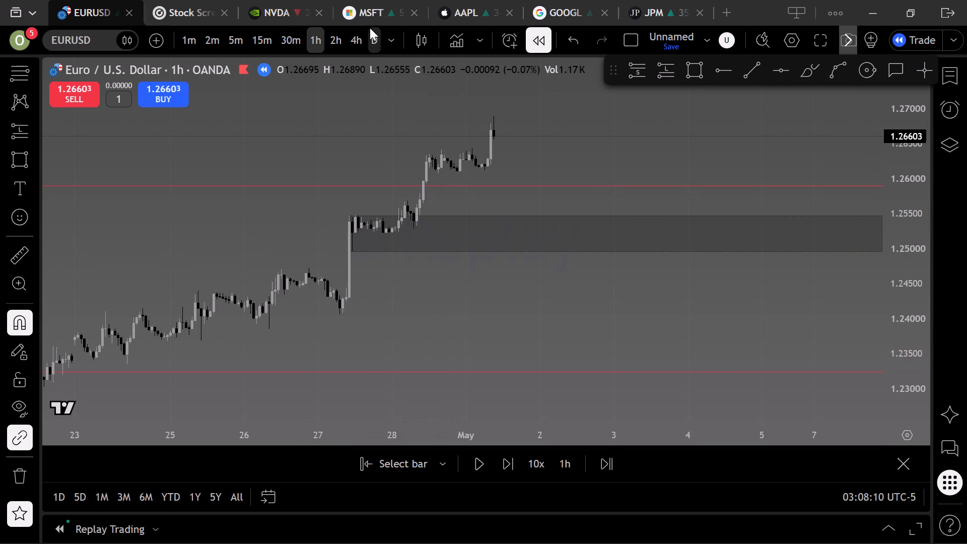
On the daily chart, draw a near-horizontal trendline at about 1.2522 from 28 April to 24 May 2006 and colour it white.
{"action": "left_click", "coordinate": [377, 37]}
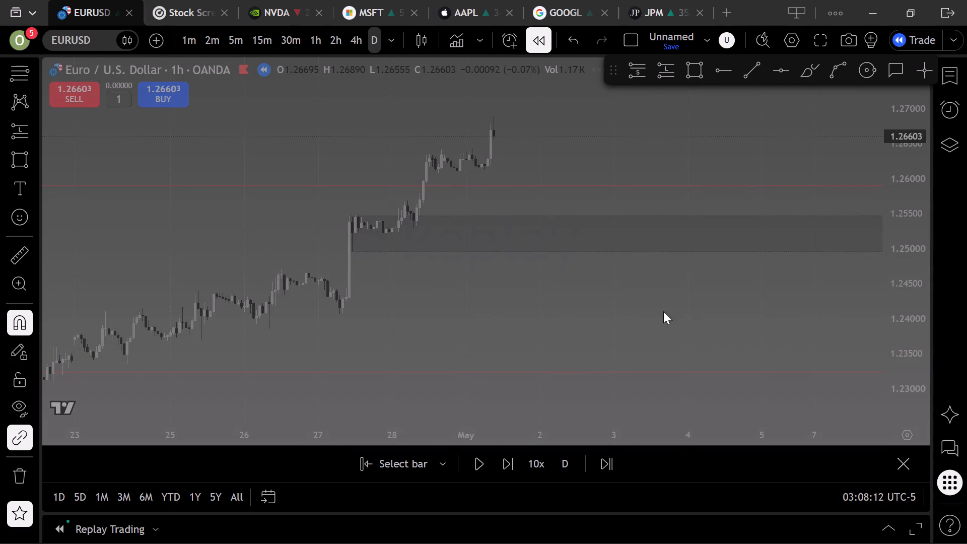
{"action": "scroll", "coordinate": [640, 164], "scroll_direction": "up", "scroll_amount": 5}
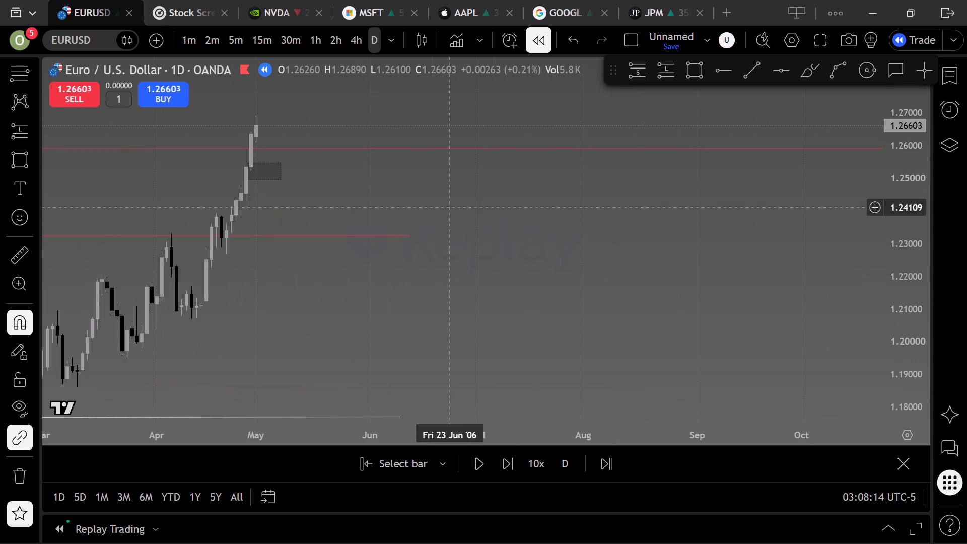
{"action": "left_click_drag", "start_coordinate": [434, 201], "coordinate": [677, 262]}
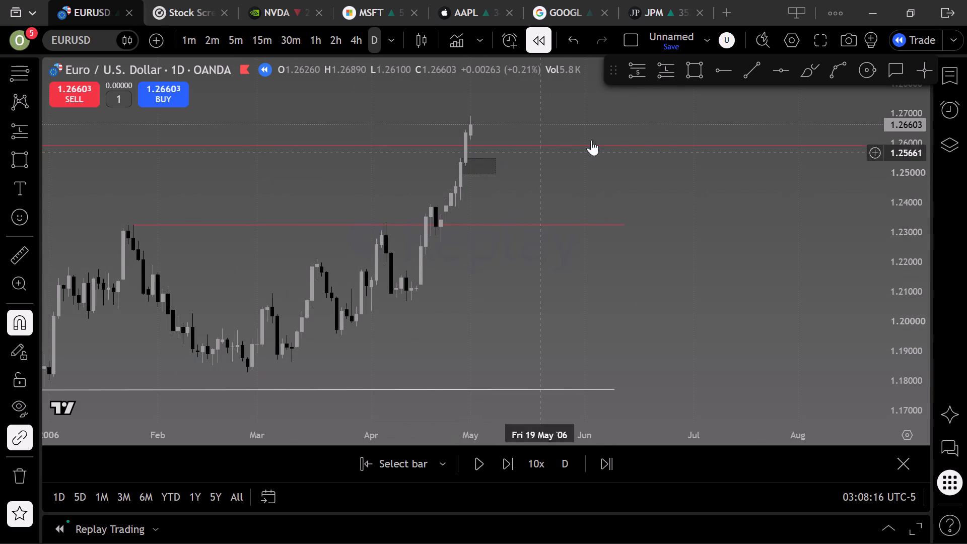
{"action": "left_click", "coordinate": [749, 79]}
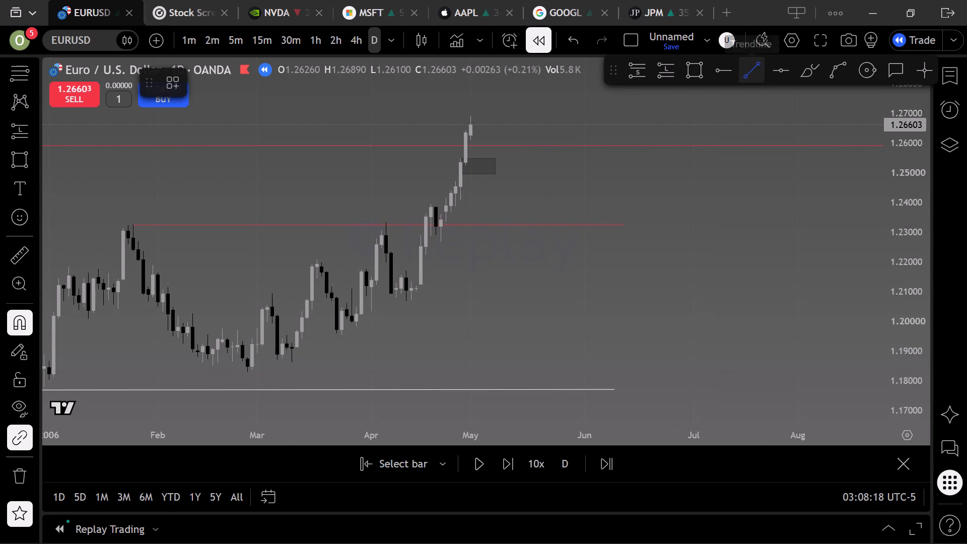
{"action": "left_click", "coordinate": [464, 171]}
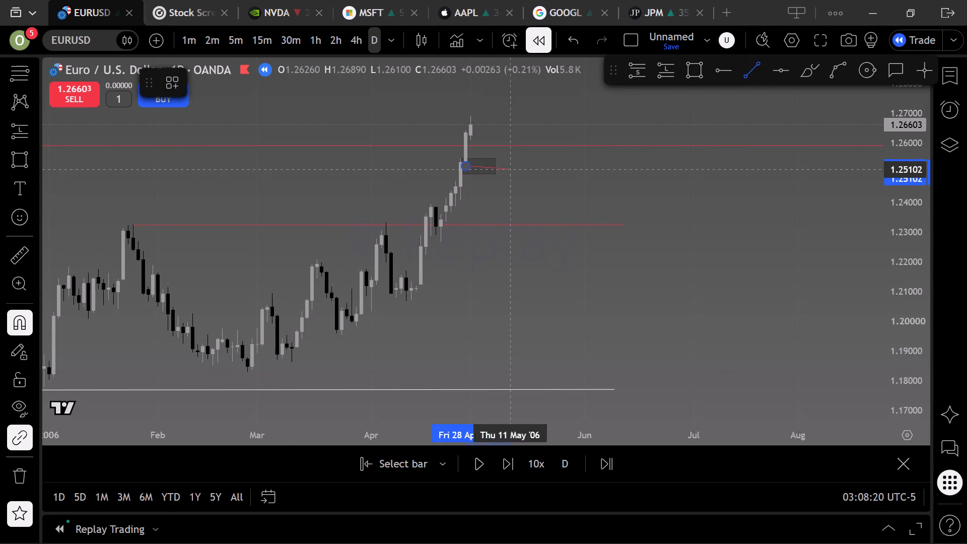
{"action": "left_click", "coordinate": [556, 165]}
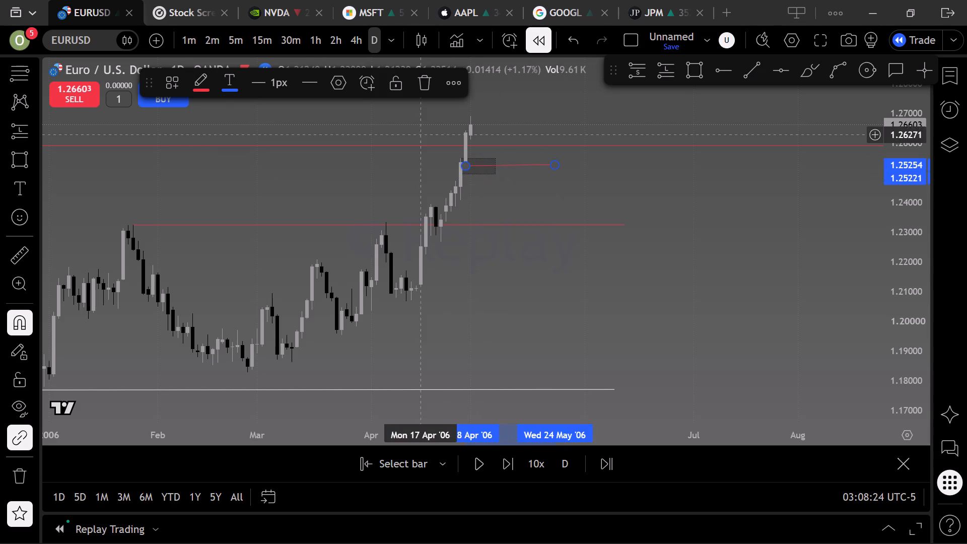
{"action": "left_click", "coordinate": [199, 83]}
{"action": "left_click", "coordinate": [199, 120]}
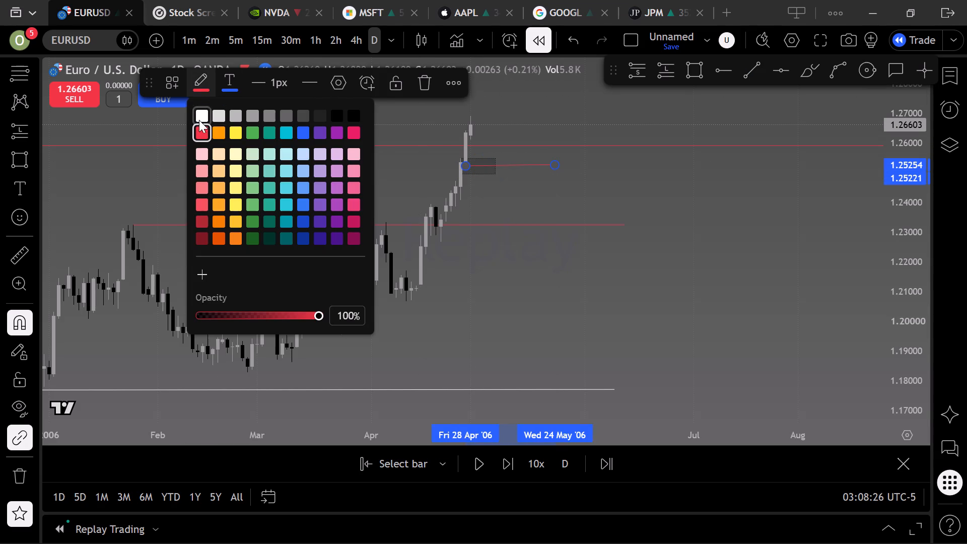
{"action": "left_click", "coordinate": [619, 202]}
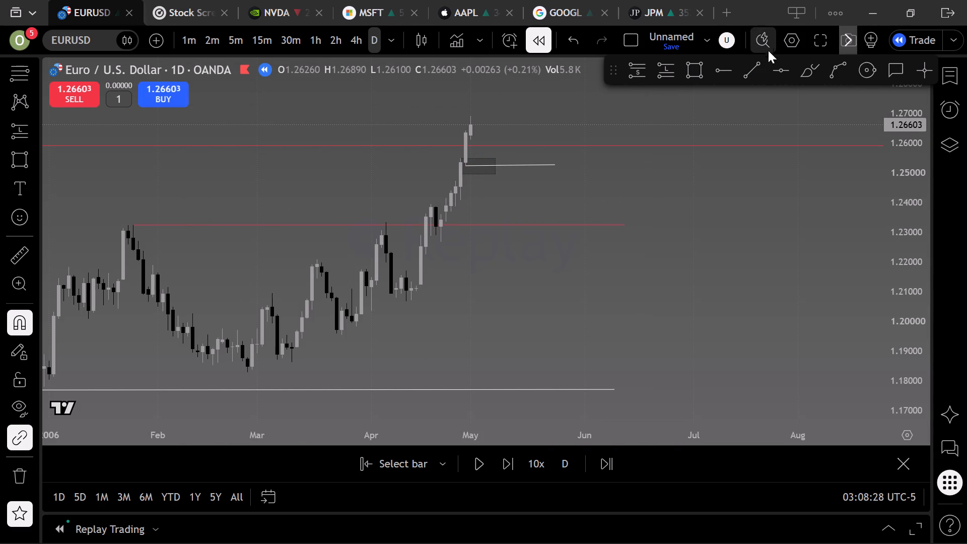
Draw a second white near-horizontal trendline at about 1.2641 from 28 April to about 23 May 2006.
{"action": "left_click", "coordinate": [750, 67]}
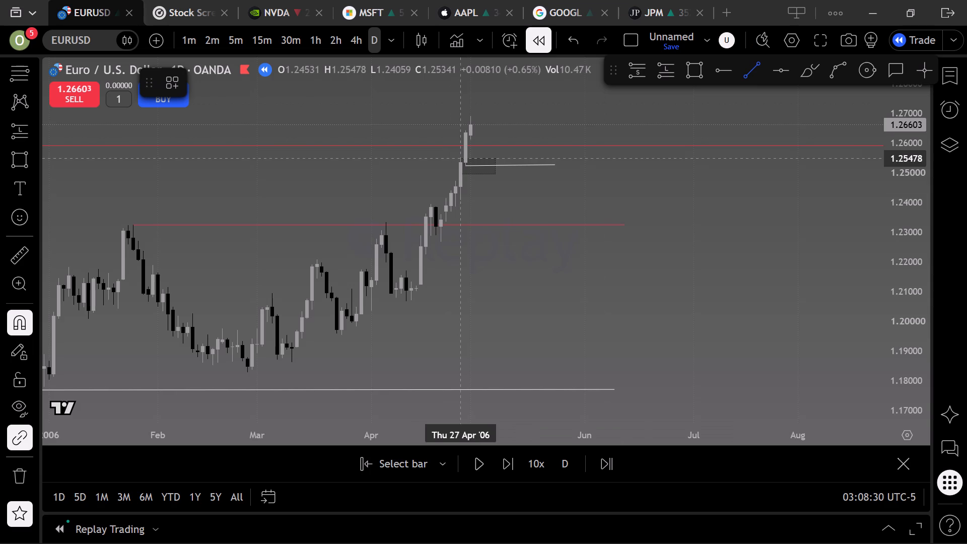
{"action": "left_click", "coordinate": [465, 128]}
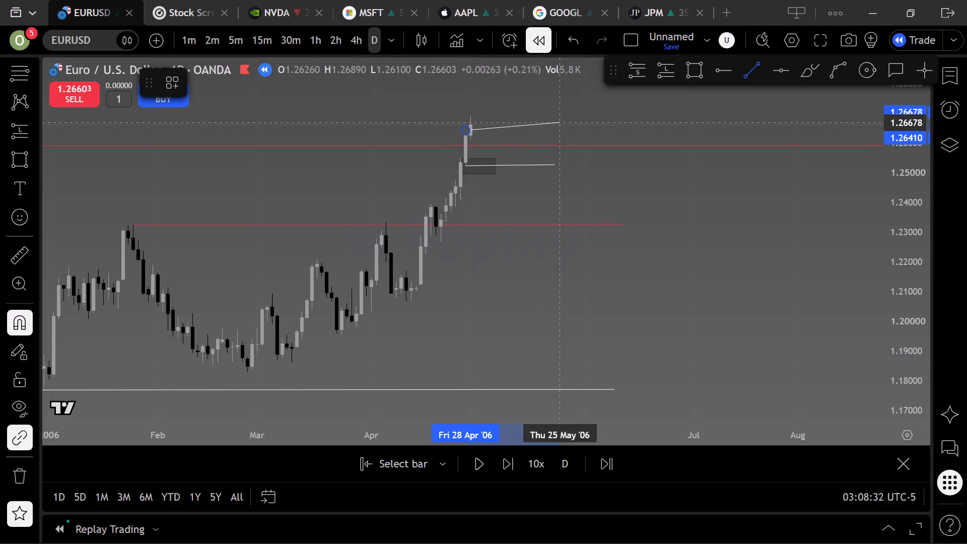
{"action": "left_click", "coordinate": [550, 129]}
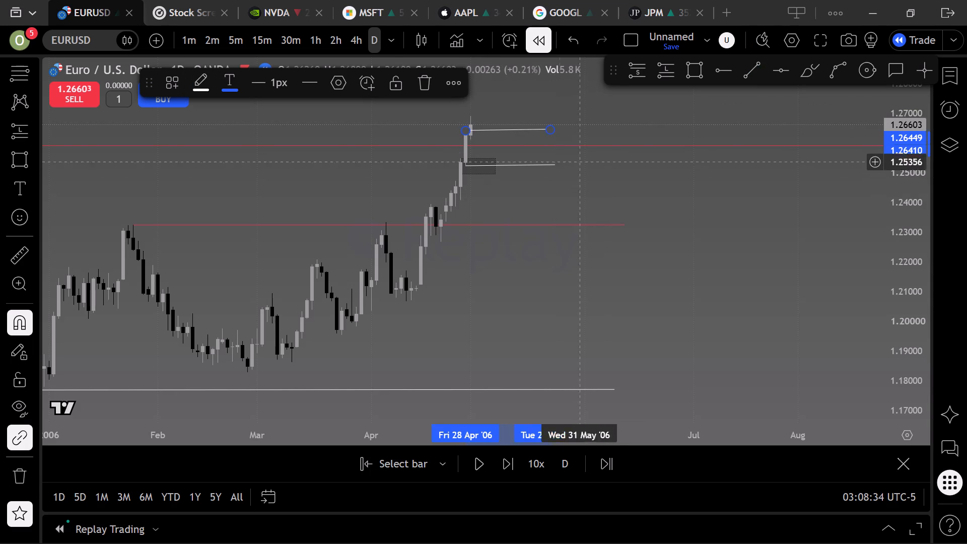
{"action": "left_click", "coordinate": [617, 199]}
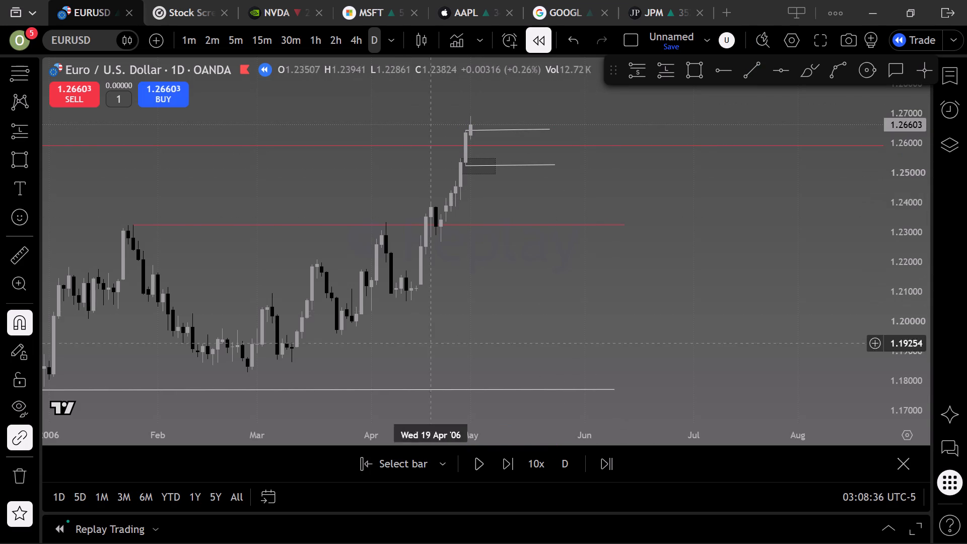
Switch to the 1-hour timeframe and play the replay forward to late on 1 May 2006.
{"action": "left_click", "coordinate": [315, 41]}
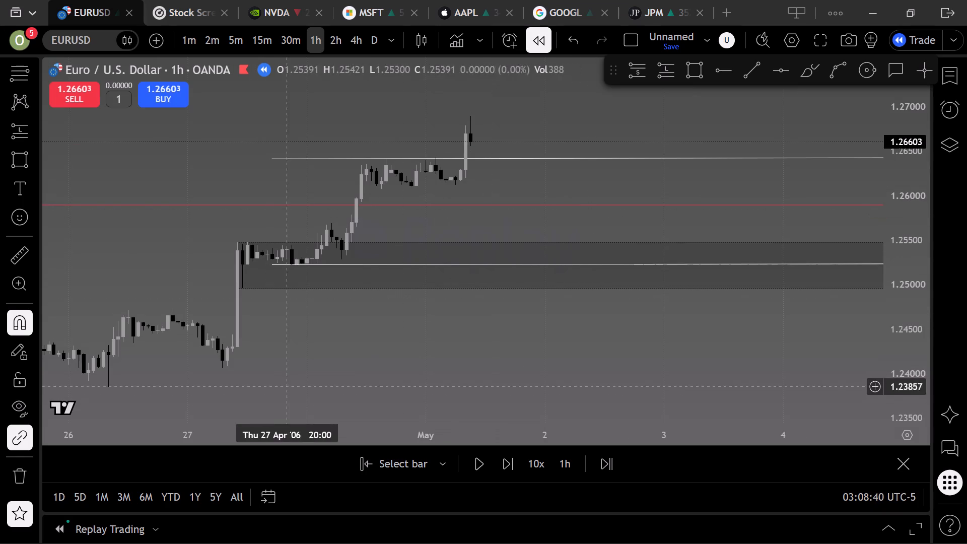
{"action": "left_click", "coordinate": [484, 458]}
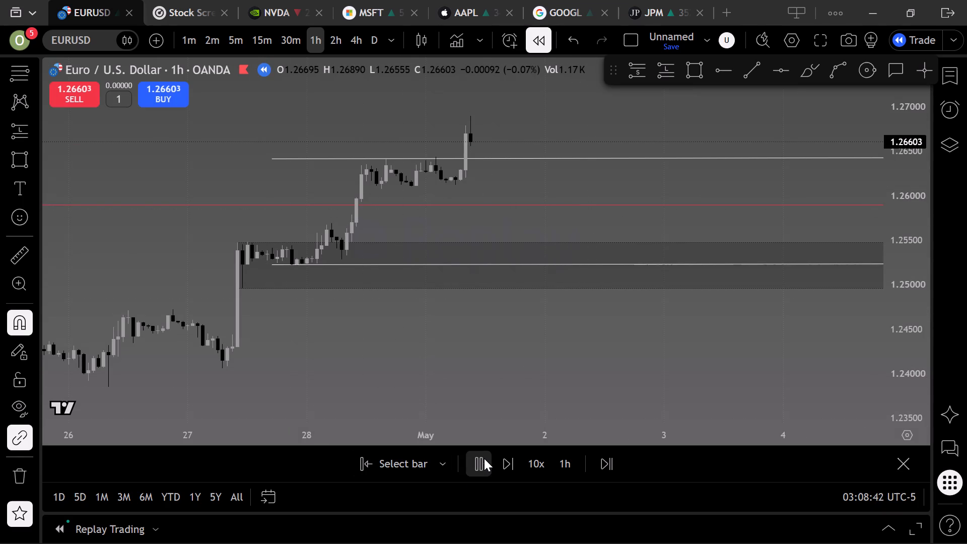
{"action": "left_click", "coordinate": [484, 458]}
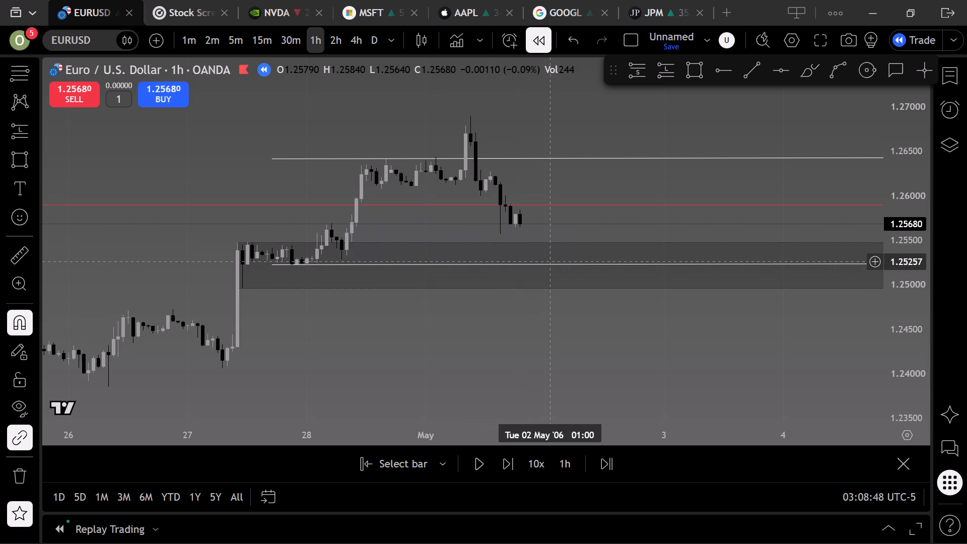
After a check of the daily chart, advance the 1-hour replay bar by bar to about the start of 4 May 2006.
{"action": "left_click", "coordinate": [369, 38]}
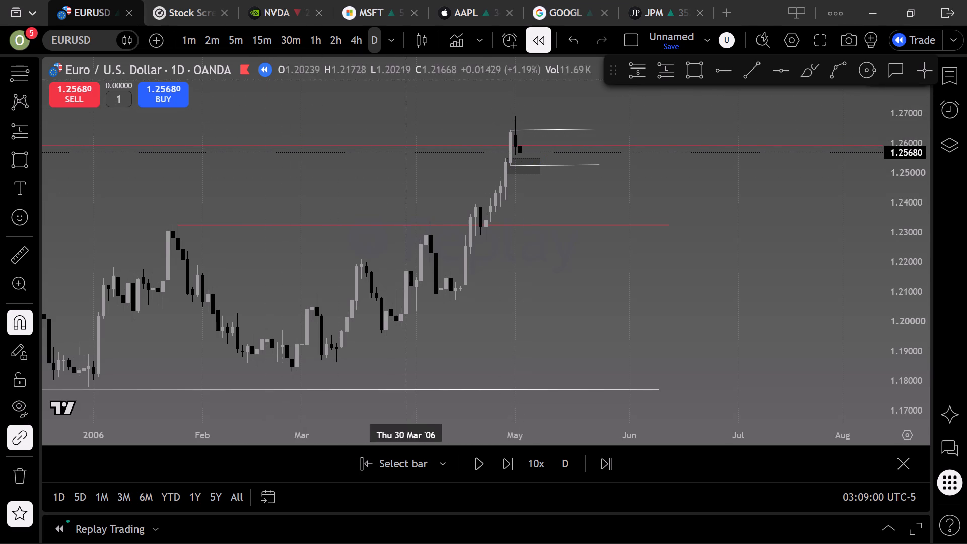
{"action": "left_click", "coordinate": [313, 39]}
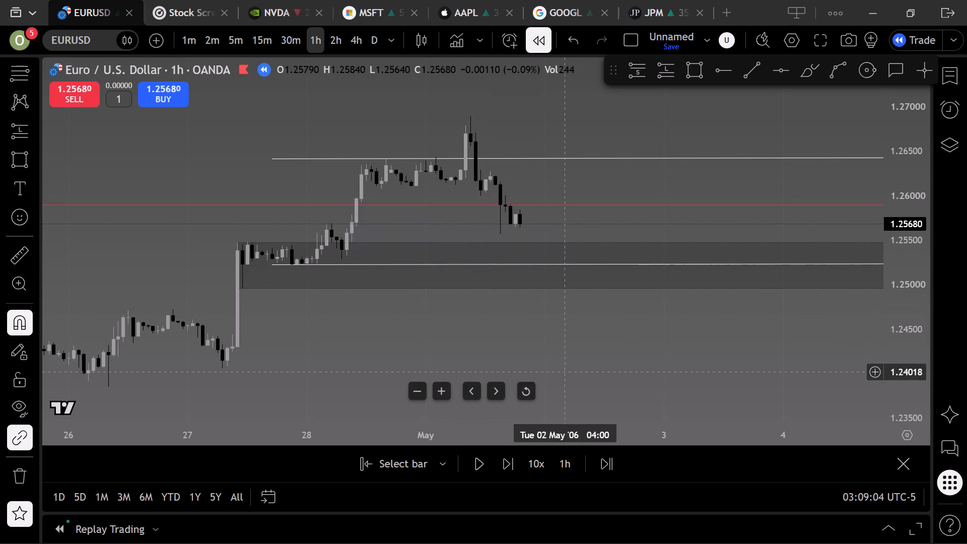
{"action": "left_click", "coordinate": [513, 453]}
{"action": "left_click", "coordinate": [513, 453]}
{"action": "triple_click", "coordinate": [513, 453]}
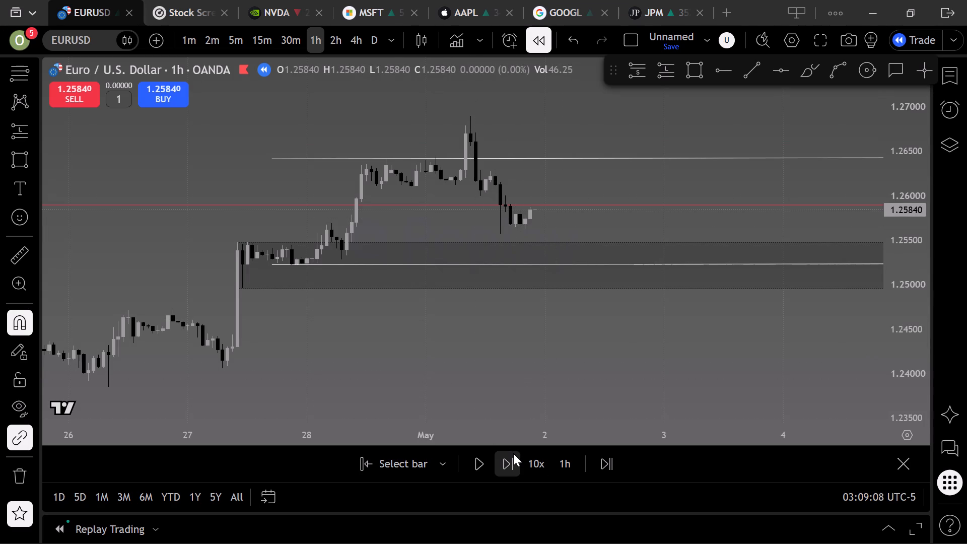
{"action": "triple_click", "coordinate": [513, 453]}
{"action": "triple_click", "coordinate": [513, 453]}
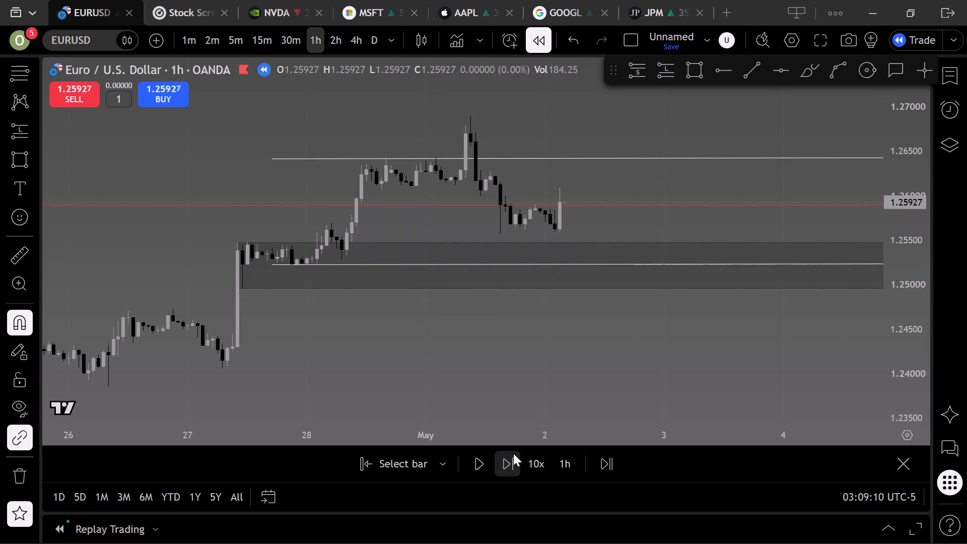
{"action": "triple_click", "coordinate": [513, 453]}
{"action": "triple_click", "coordinate": [513, 453]}
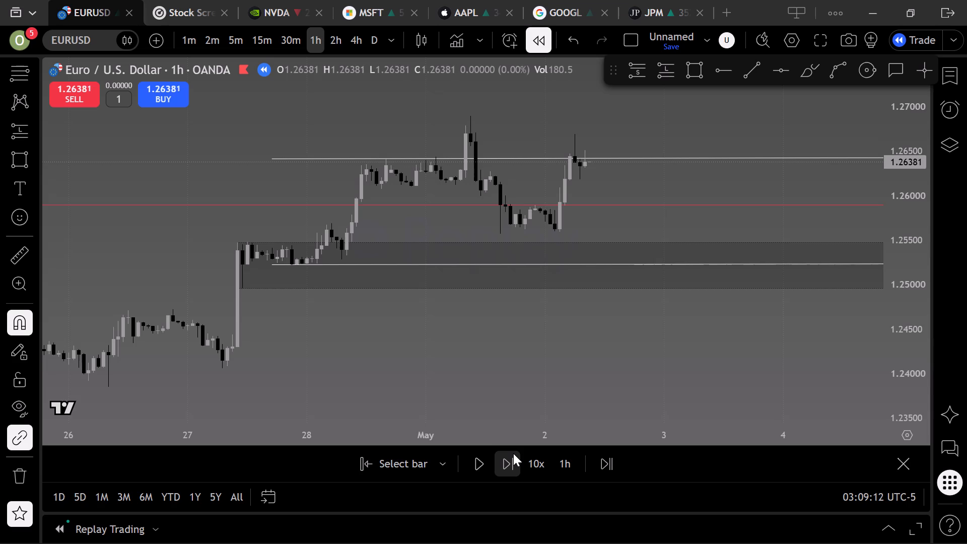
{"action": "triple_click", "coordinate": [513, 453]}
{"action": "left_click", "coordinate": [513, 453]}
{"action": "triple_click", "coordinate": [513, 453]}
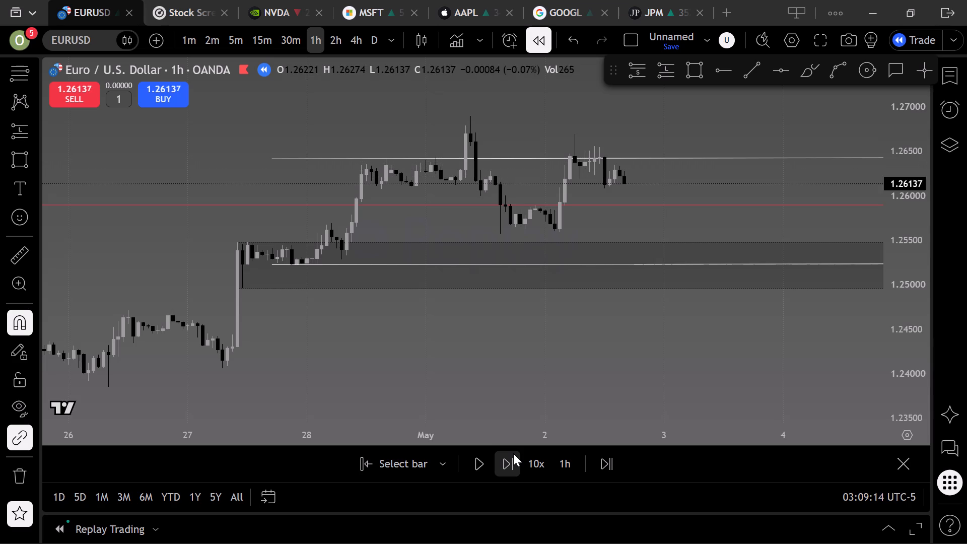
{"action": "triple_click", "coordinate": [513, 453]}
{"action": "double_click", "coordinate": [513, 453]}
{"action": "triple_click", "coordinate": [513, 453]}
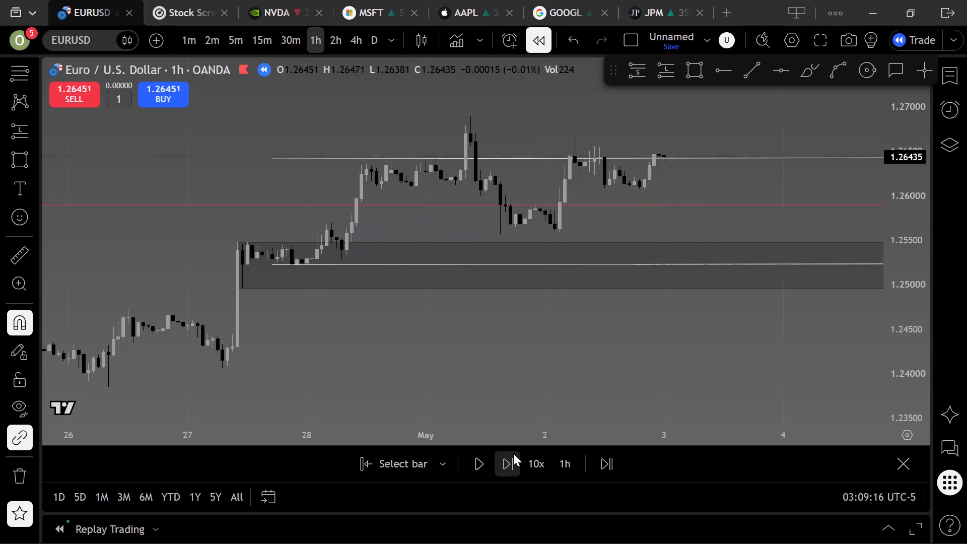
{"action": "triple_click", "coordinate": [513, 453]}
{"action": "triple_click", "coordinate": [513, 453]}
{"action": "triple_click", "coordinate": [513, 453]}
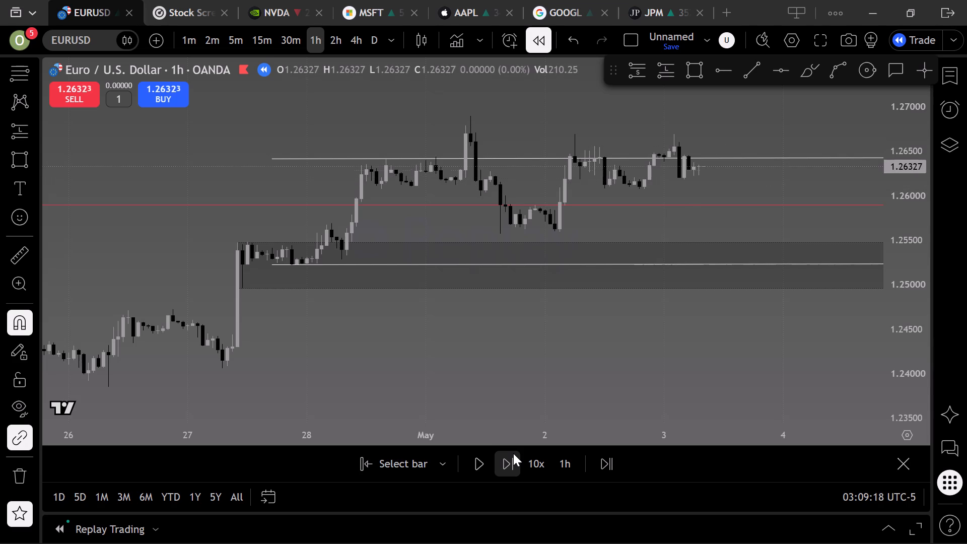
{"action": "triple_click", "coordinate": [513, 453]}
{"action": "triple_click", "coordinate": [513, 453]}
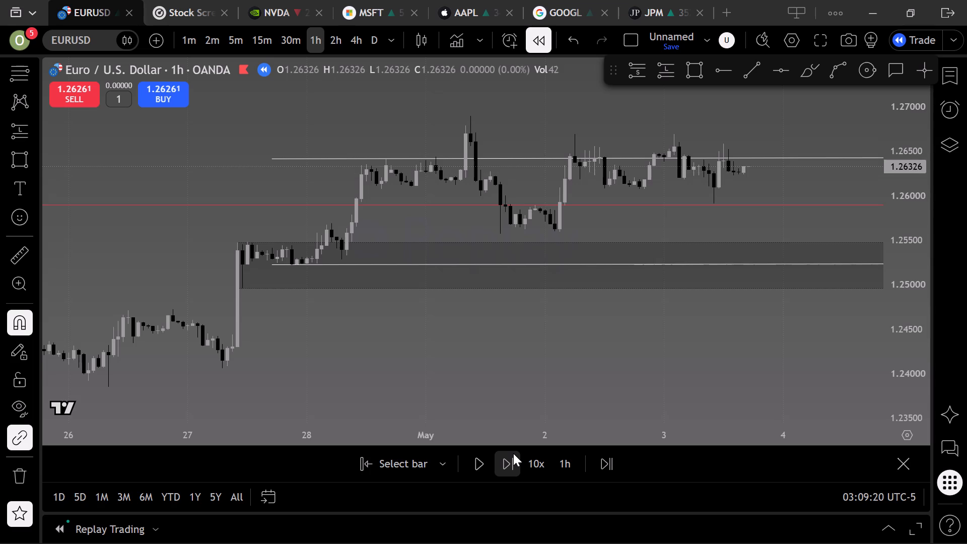
{"action": "triple_click", "coordinate": [513, 453]}
{"action": "double_click", "coordinate": [513, 453]}
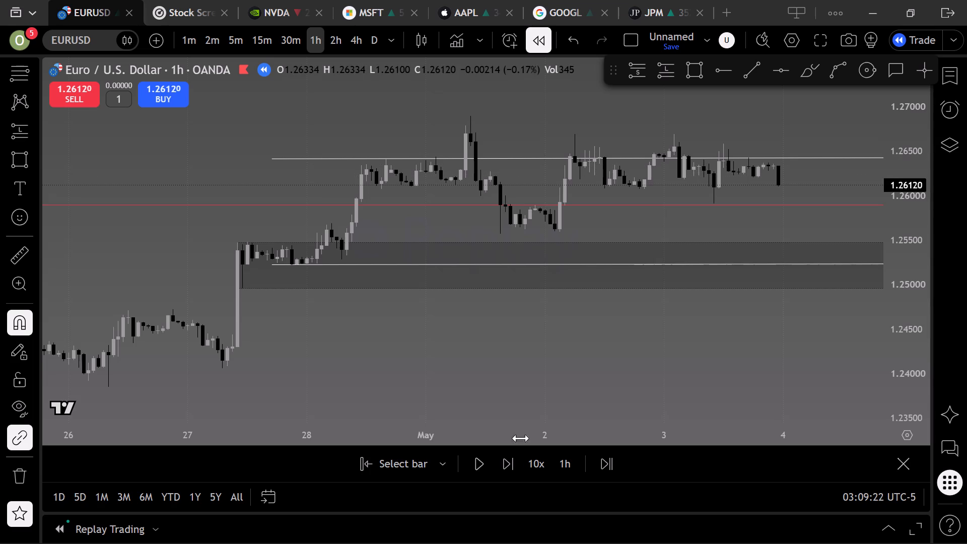
Draw a horizontal ray at 1.26890 from the swing high of 1 May 2006.
{"action": "left_click_drag", "start_coordinate": [656, 336], "coordinate": [454, 415]}
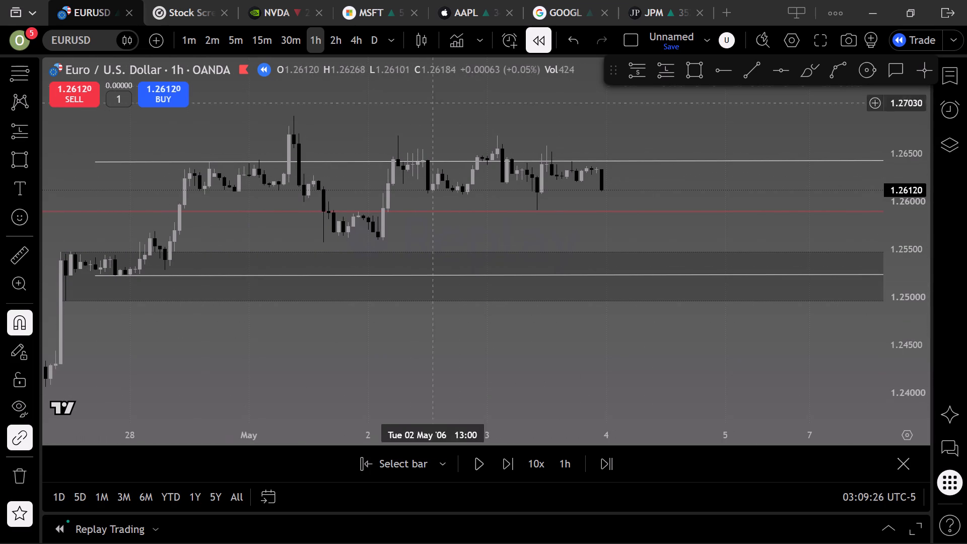
{"action": "left_click", "coordinate": [732, 70]}
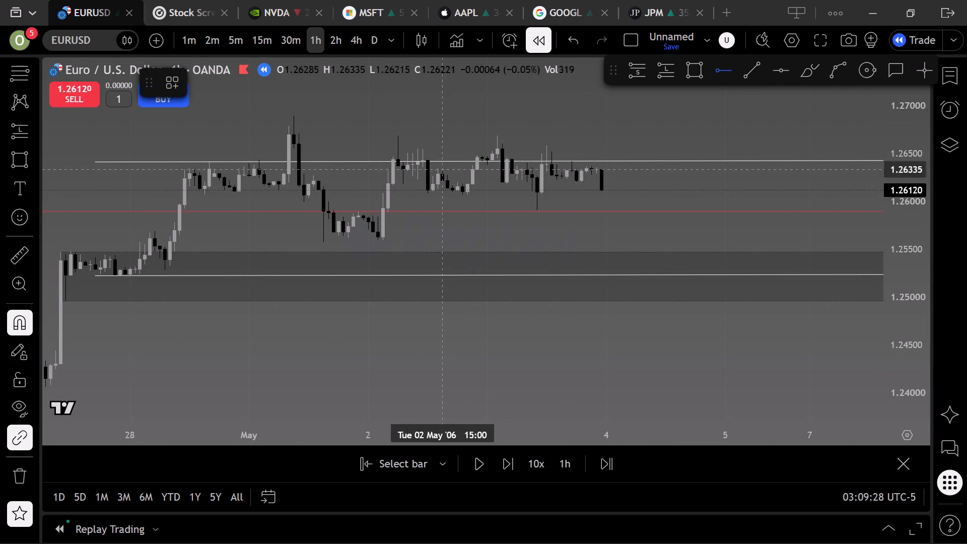
{"action": "left_click", "coordinate": [292, 96]}
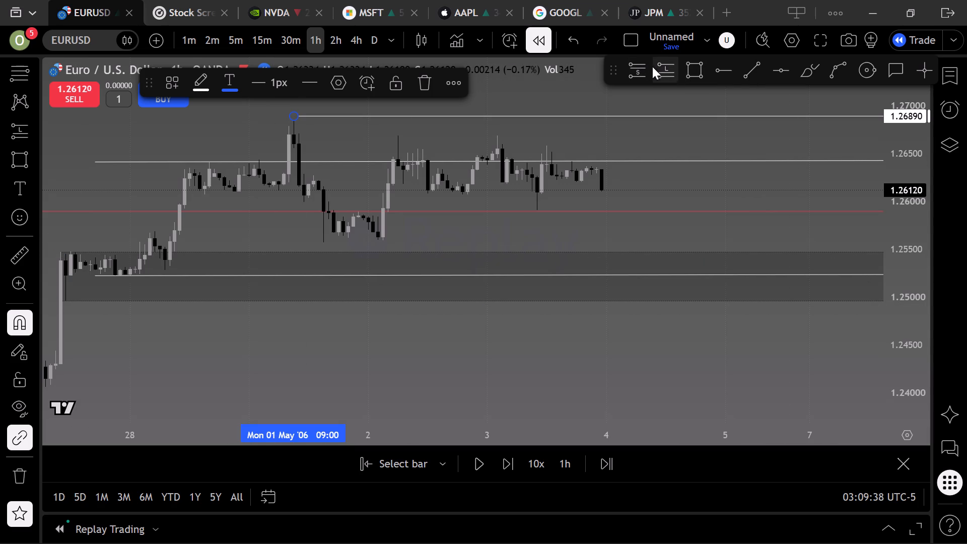
Place a long position starting 4 May 2006 with entry at about 1.2559 and the stop just below the shaded zone at about 1.2492.
{"action": "left_click", "coordinate": [672, 70]}
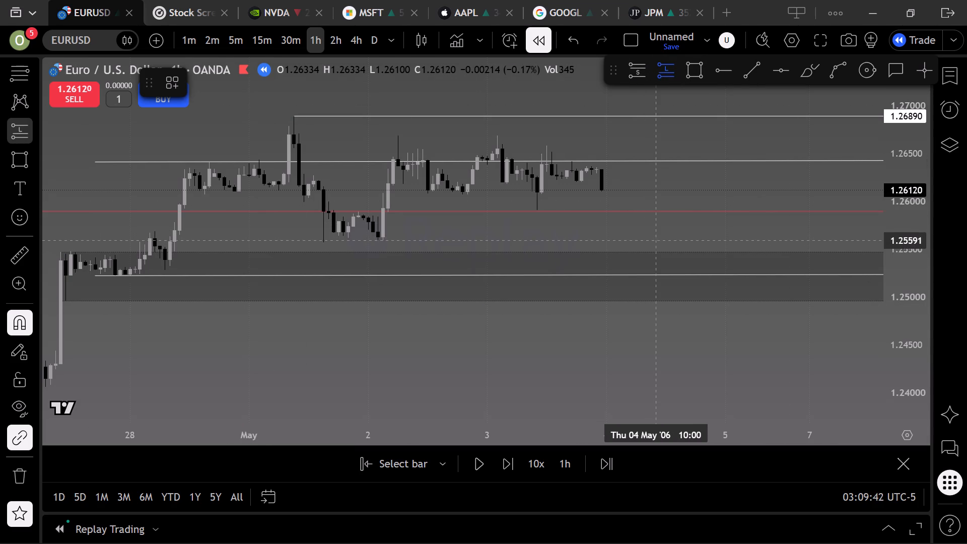
{"action": "left_click", "coordinate": [658, 241]}
{"action": "left_click_drag", "start_coordinate": [654, 297], "coordinate": [663, 305]}
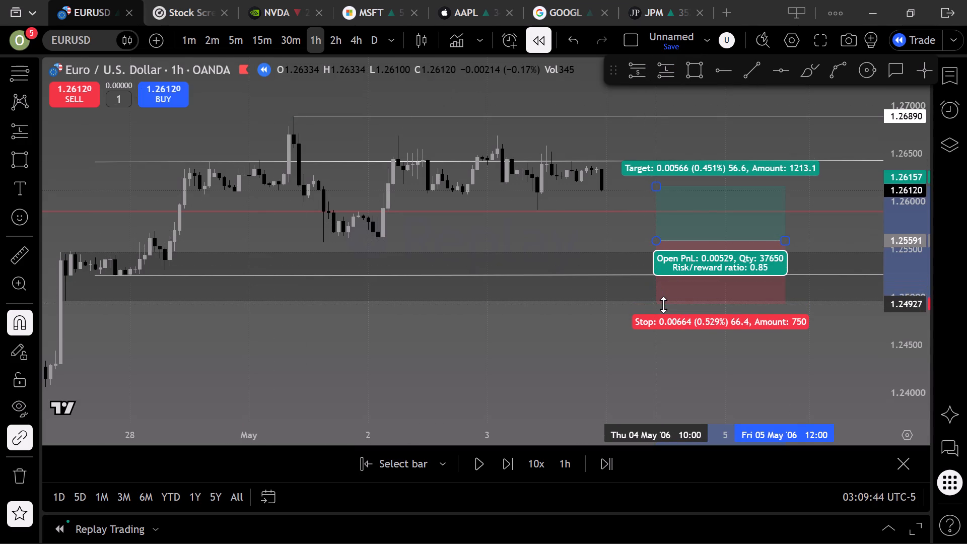
{"action": "left_click_drag", "start_coordinate": [663, 305], "coordinate": [664, 305]}
{"action": "left_click", "coordinate": [620, 224]}
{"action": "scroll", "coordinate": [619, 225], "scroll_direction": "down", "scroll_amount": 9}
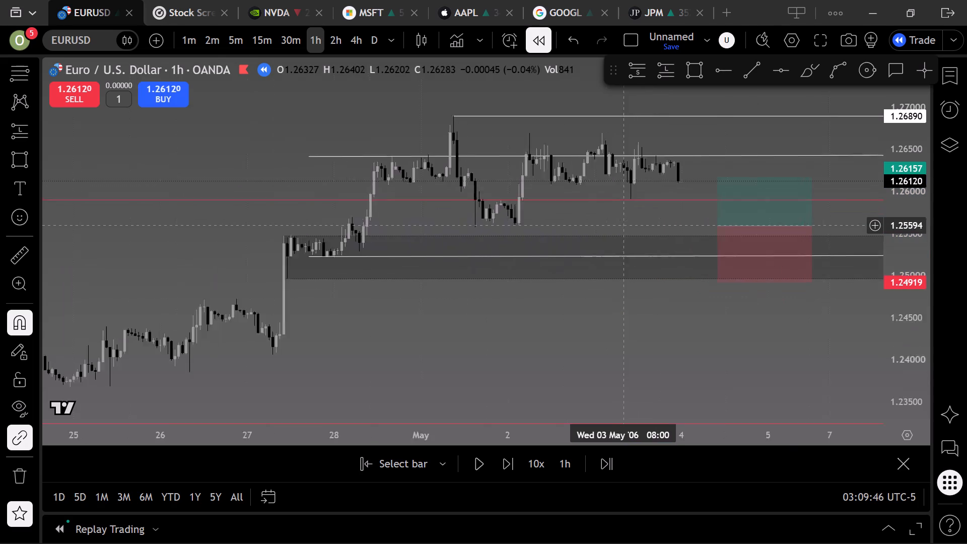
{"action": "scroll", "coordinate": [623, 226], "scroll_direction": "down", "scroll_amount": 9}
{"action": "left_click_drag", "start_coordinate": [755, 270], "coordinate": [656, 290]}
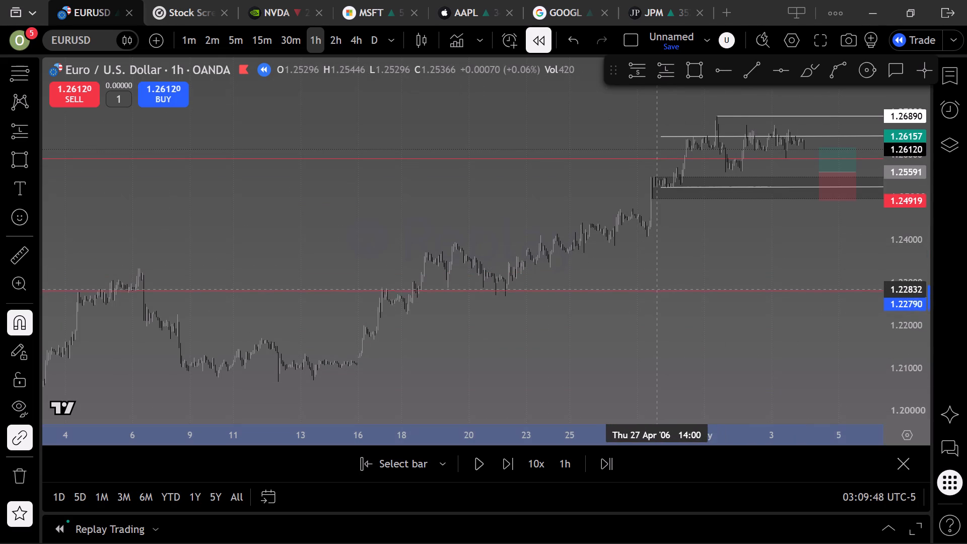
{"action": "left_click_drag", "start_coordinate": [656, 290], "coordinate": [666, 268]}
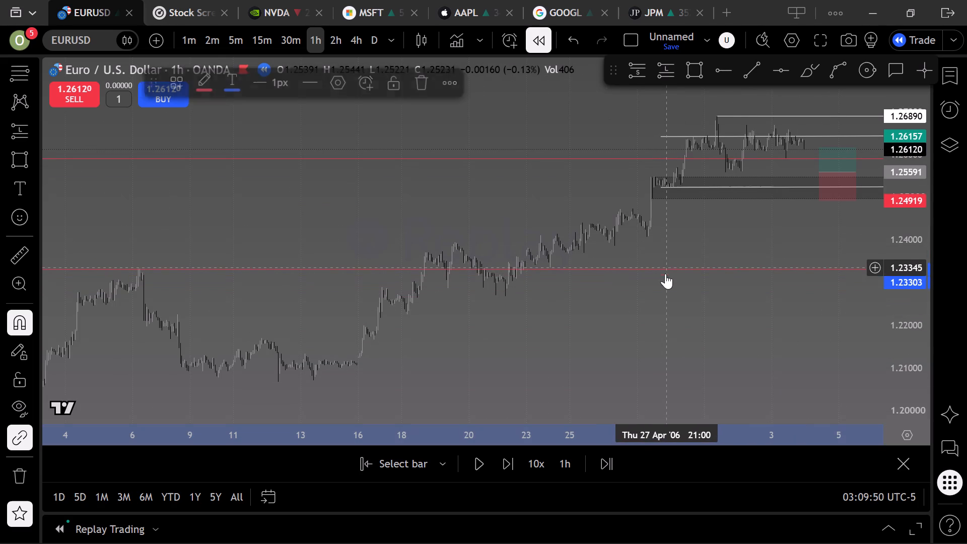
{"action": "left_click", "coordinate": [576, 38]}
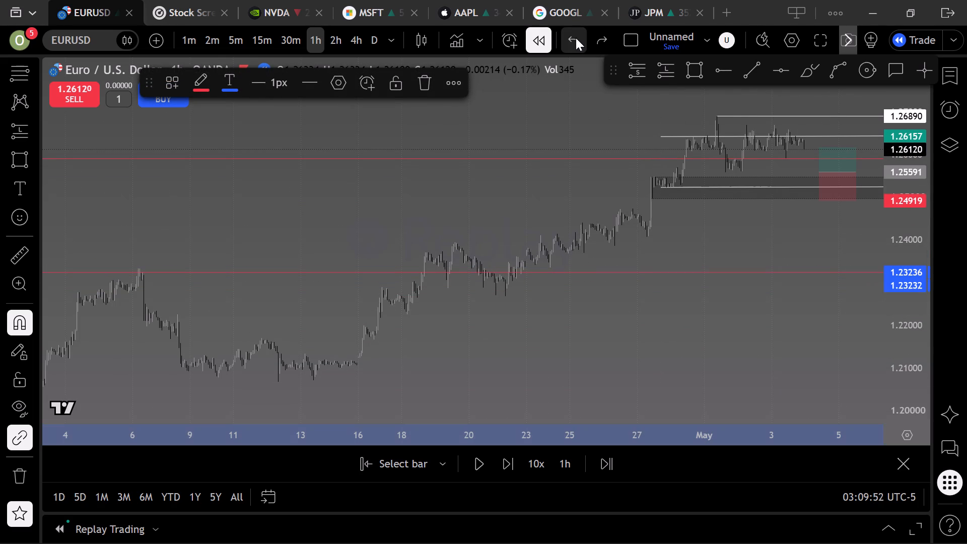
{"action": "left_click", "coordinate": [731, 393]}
Extend the long position's target up to the red horizontal line at about 1.3124.
{"action": "left_click_drag", "start_coordinate": [750, 230], "coordinate": [748, 230]}
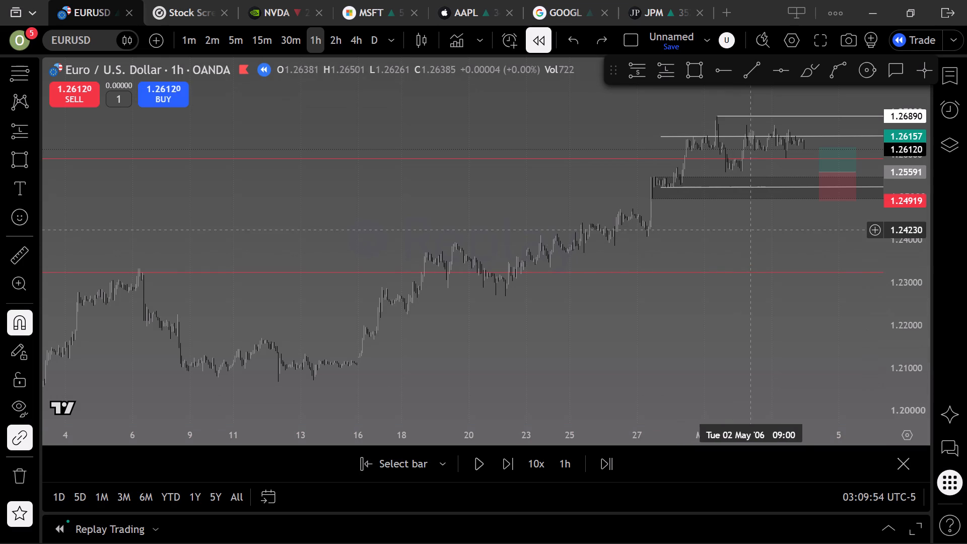
{"action": "left_click_drag", "start_coordinate": [748, 230], "coordinate": [595, 279]}
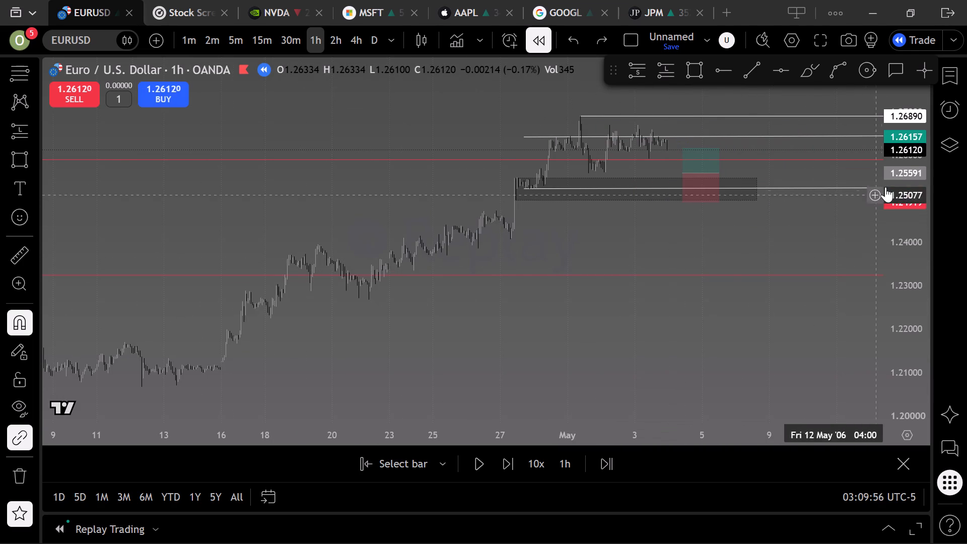
{"action": "scroll", "coordinate": [887, 184], "scroll_direction": "down", "scroll_amount": 3}
{"action": "left_click_drag", "start_coordinate": [766, 238], "coordinate": [732, 420]}
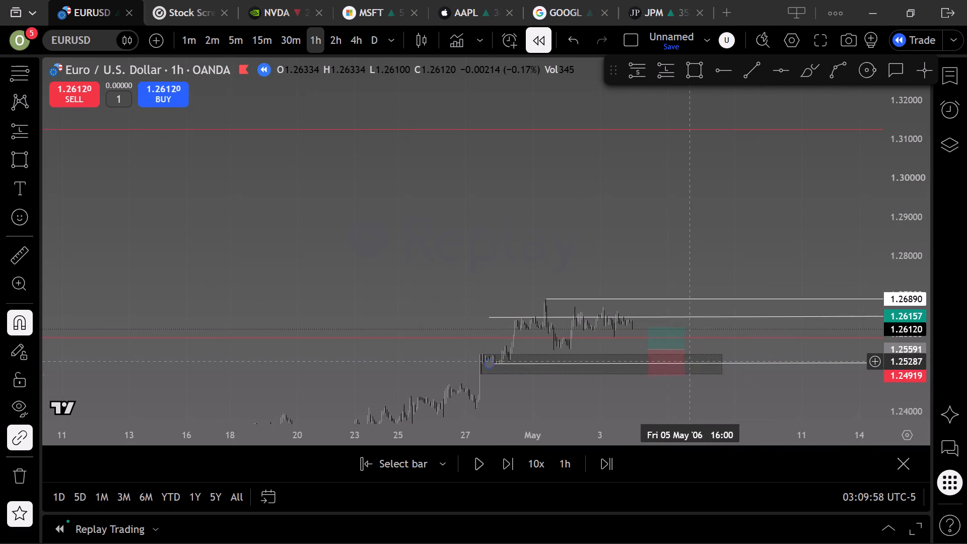
{"action": "left_click_drag", "start_coordinate": [650, 322], "coordinate": [656, 283]}
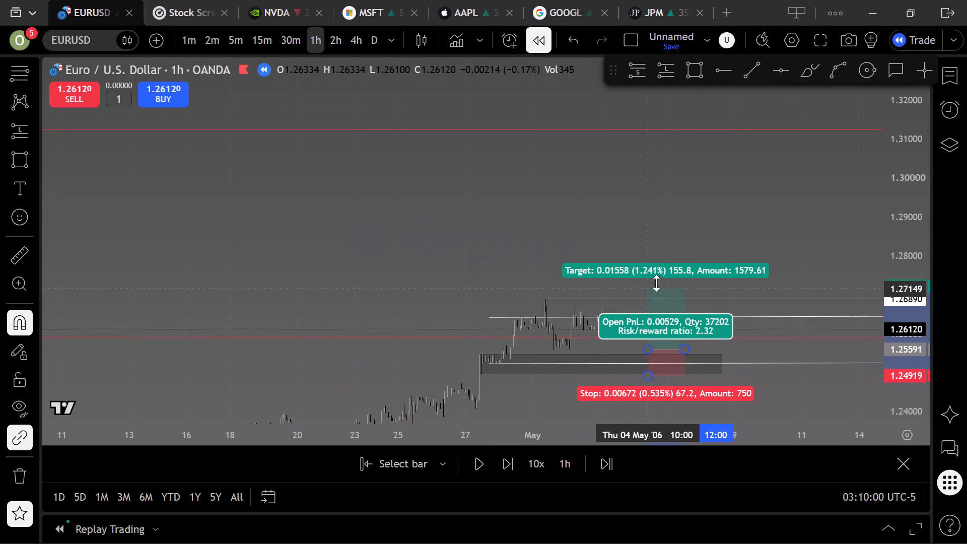
{"action": "left_click_drag", "start_coordinate": [656, 283], "coordinate": [684, 132]}
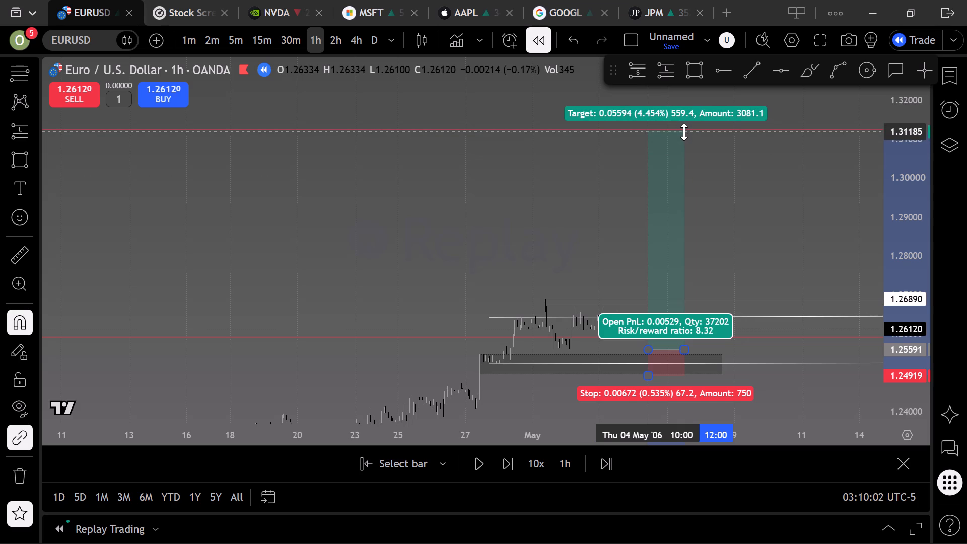
{"action": "left_click_drag", "start_coordinate": [684, 132], "coordinate": [679, 128]}
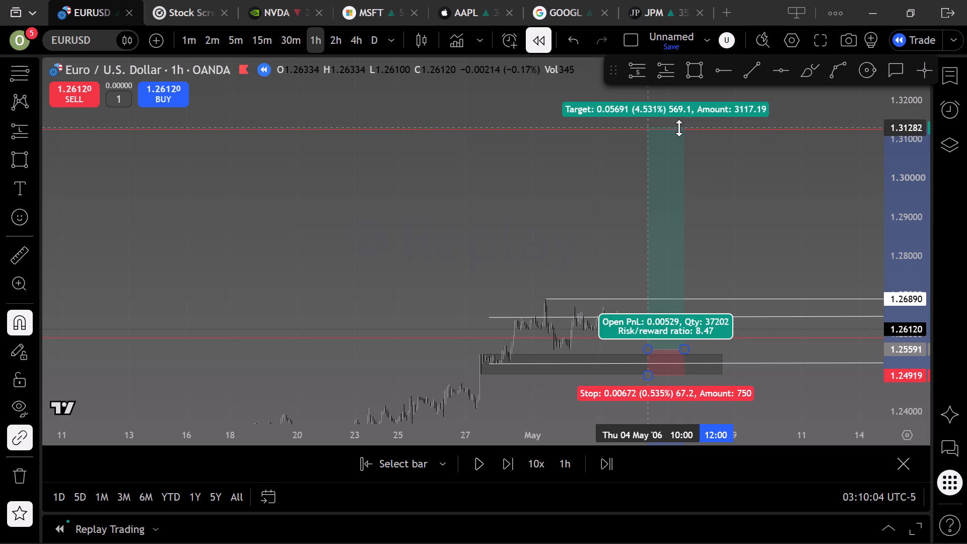
{"action": "left_click_drag", "start_coordinate": [679, 128], "coordinate": [680, 129]}
{"action": "left_click", "coordinate": [758, 218]}
Advance the 1-hour replay bar by bar to about the morning of 5 May 2006.
{"action": "left_click_drag", "start_coordinate": [810, 281], "coordinate": [814, 245]}
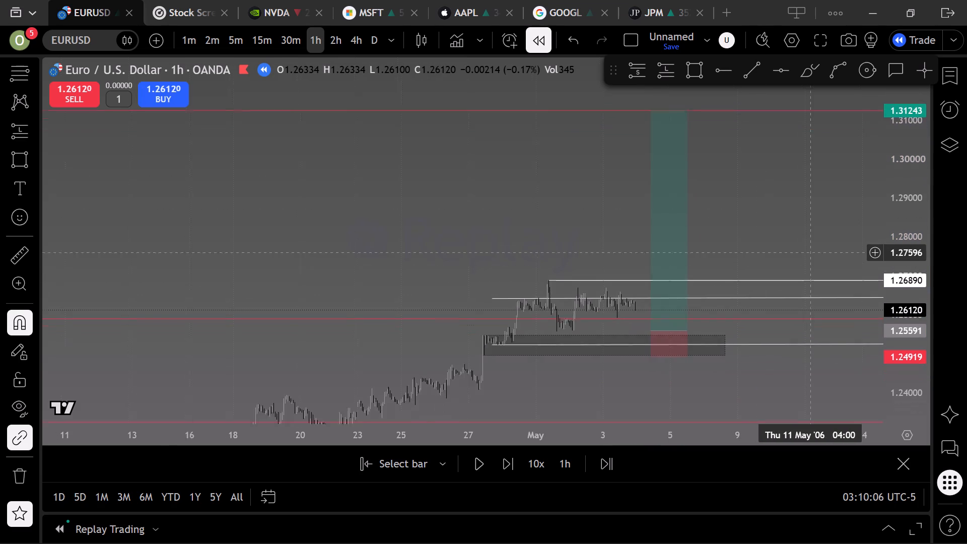
{"action": "left_click_drag", "start_coordinate": [814, 245], "coordinate": [823, 226]}
{"action": "scroll", "coordinate": [823, 223], "scroll_direction": "up", "scroll_amount": 7}
{"action": "scroll", "coordinate": [724, 199], "scroll_direction": "up", "scroll_amount": 1}
{"action": "left_click_drag", "start_coordinate": [662, 209], "coordinate": [776, 220]}
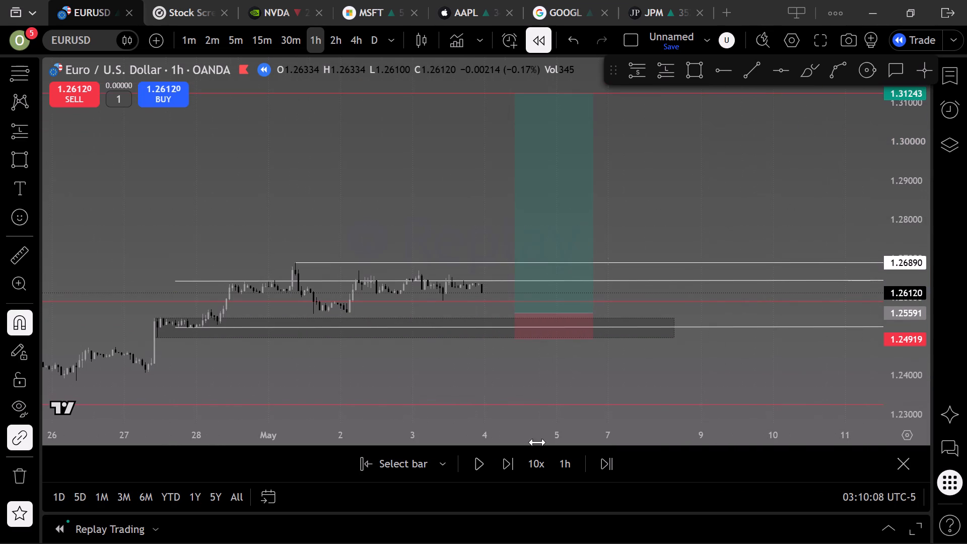
{"action": "left_click", "coordinate": [528, 397]}
{"action": "scroll", "coordinate": [664, 346], "scroll_direction": "down", "scroll_amount": 5}
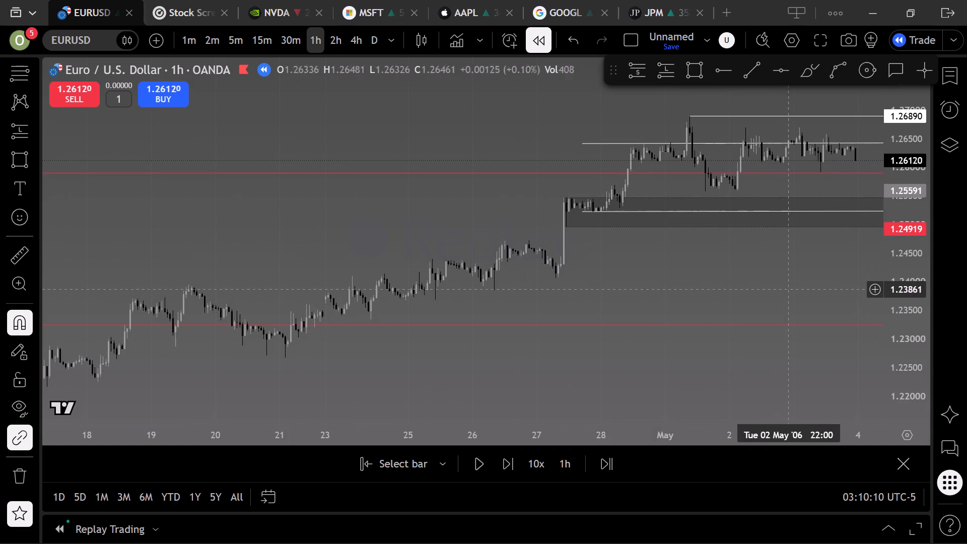
{"action": "left_click_drag", "start_coordinate": [792, 284], "coordinate": [576, 402]}
{"action": "scroll", "coordinate": [700, 332], "scroll_direction": "up", "scroll_amount": 2}
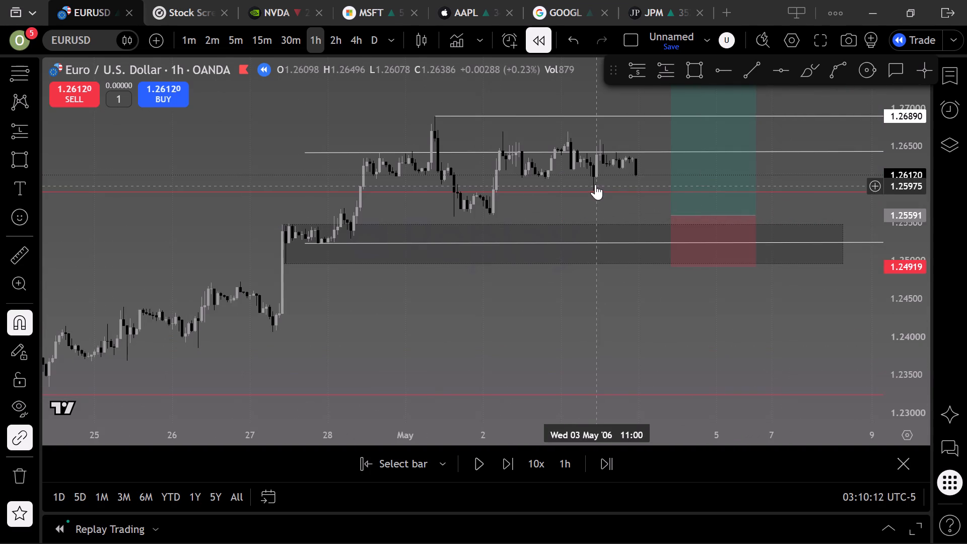
{"action": "triple_click", "coordinate": [515, 470]}
{"action": "triple_click", "coordinate": [515, 470]}
{"action": "left_click", "coordinate": [515, 470]}
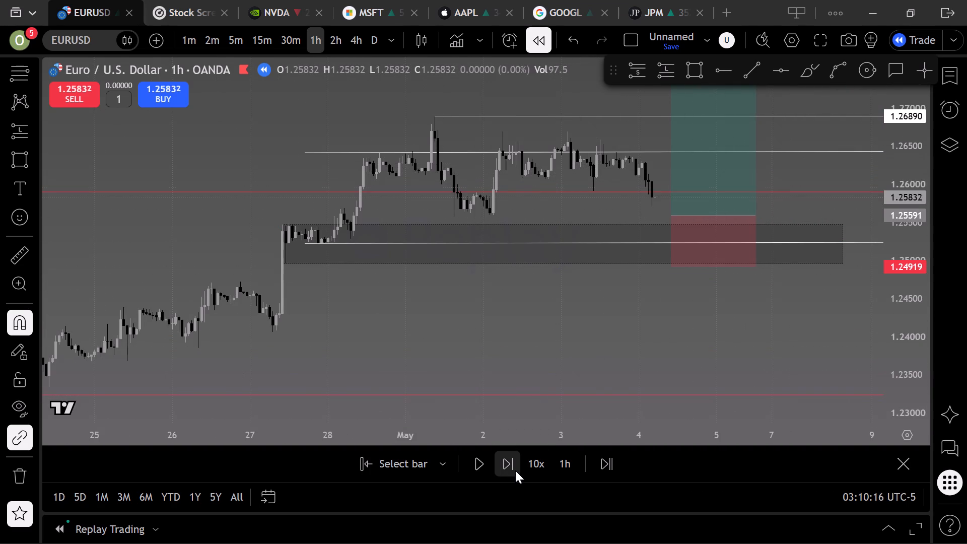
{"action": "triple_click", "coordinate": [515, 470]}
{"action": "triple_click", "coordinate": [515, 470]}
{"action": "double_click", "coordinate": [515, 470]}
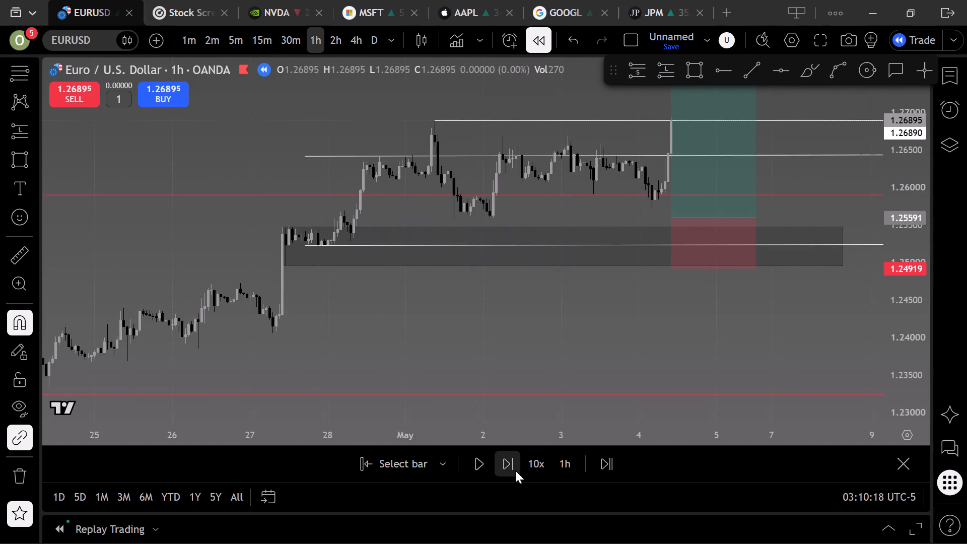
{"action": "triple_click", "coordinate": [515, 470]}
{"action": "triple_click", "coordinate": [515, 470]}
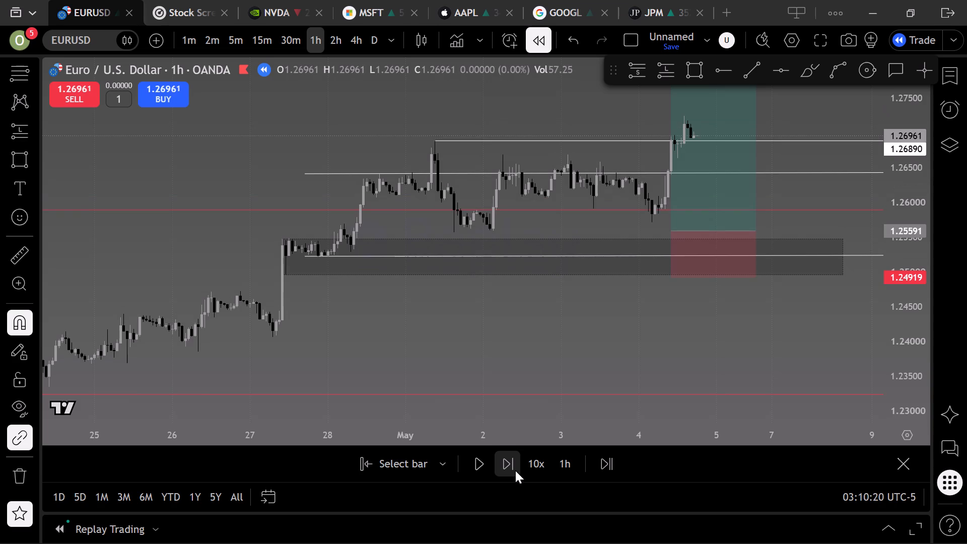
{"action": "triple_click", "coordinate": [515, 470]}
{"action": "double_click", "coordinate": [515, 470]}
{"action": "triple_click", "coordinate": [515, 470]}
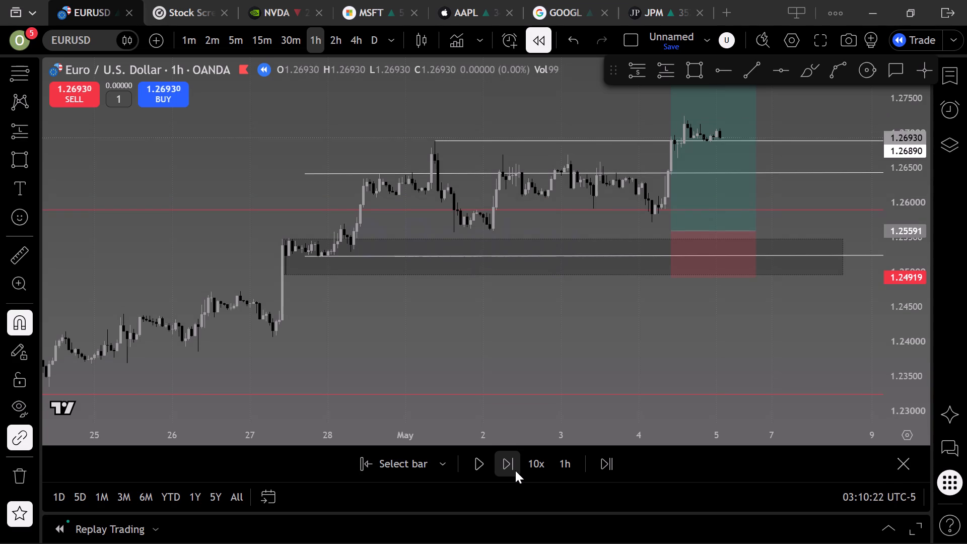
{"action": "triple_click", "coordinate": [515, 470]}
{"action": "double_click", "coordinate": [515, 470]}
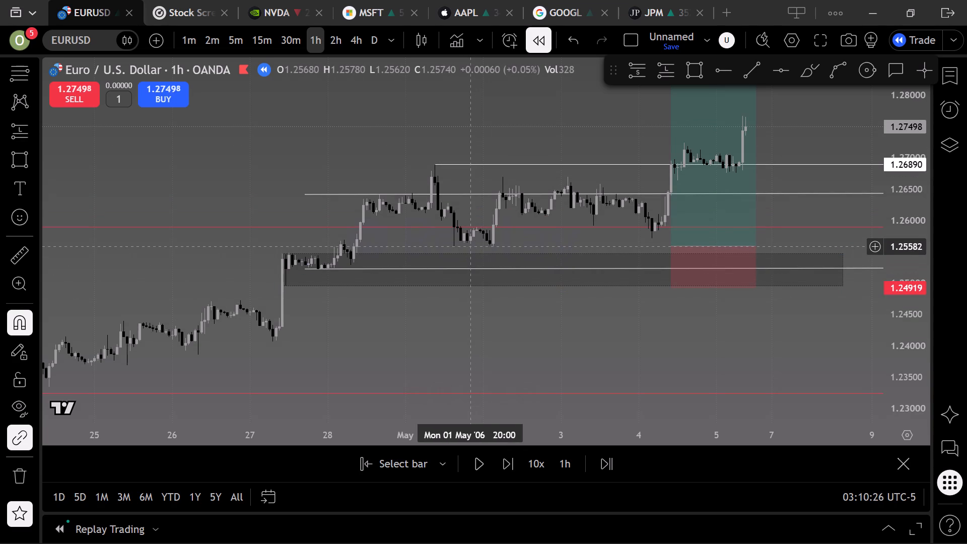
Advance the 1-hour replay bar by bar to about the morning of 9 May 2006.
{"action": "triple_click", "coordinate": [507, 464]}
{"action": "triple_click", "coordinate": [507, 464]}
{"action": "triple_click", "coordinate": [507, 464]}
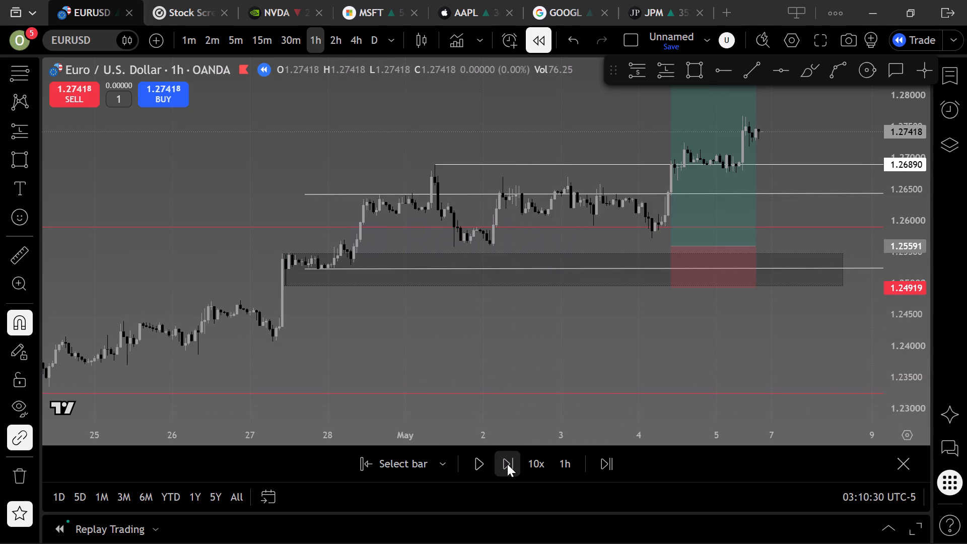
{"action": "triple_click", "coordinate": [507, 464]}
{"action": "triple_click", "coordinate": [507, 464]}
{"action": "left_click", "coordinate": [507, 464]}
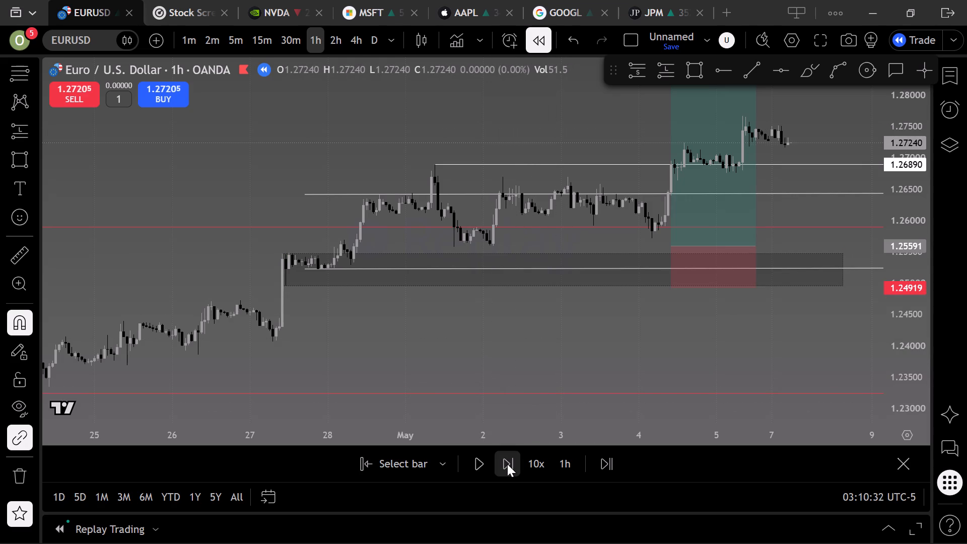
{"action": "triple_click", "coordinate": [507, 464]}
{"action": "triple_click", "coordinate": [507, 464]}
{"action": "triple_click", "coordinate": [507, 464]}
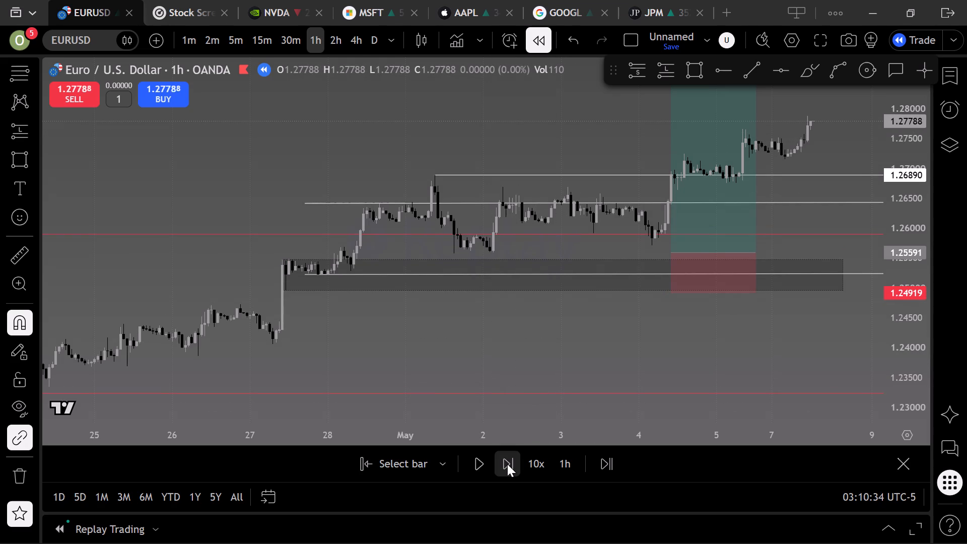
{"action": "triple_click", "coordinate": [507, 464]}
{"action": "triple_click", "coordinate": [507, 464]}
{"action": "triple_click", "coordinate": [507, 464]}
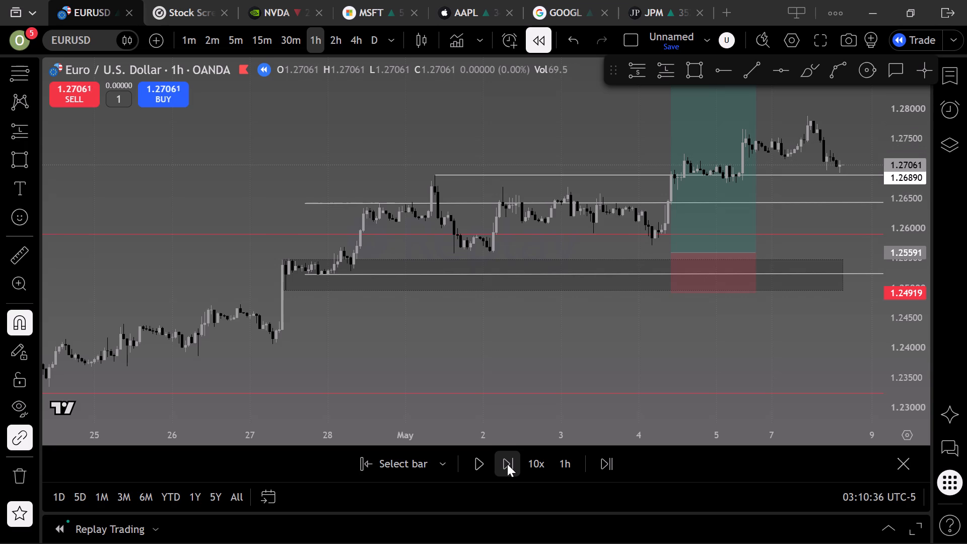
{"action": "triple_click", "coordinate": [507, 464]}
{"action": "triple_click", "coordinate": [507, 464]}
{"action": "triple_click", "coordinate": [507, 464]}
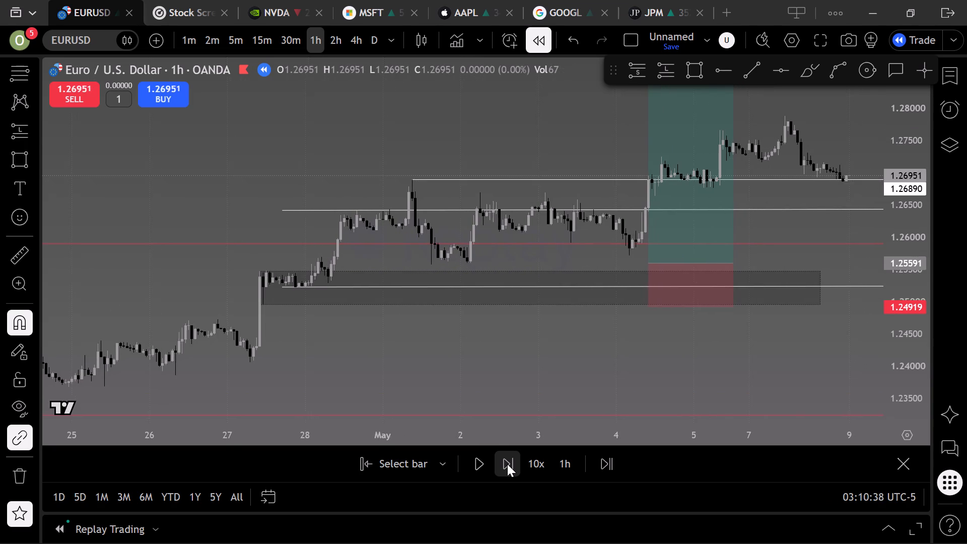
{"action": "triple_click", "coordinate": [507, 464]}
{"action": "left_click", "coordinate": [507, 464]}
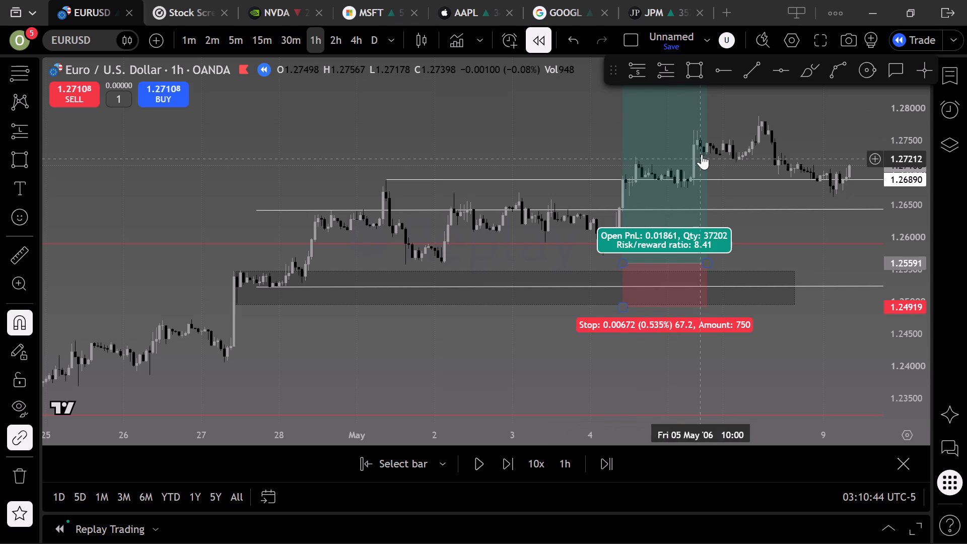
Play the replay forward and pause it at about midday on 12 May 2006.
{"action": "left_click", "coordinate": [480, 466]}
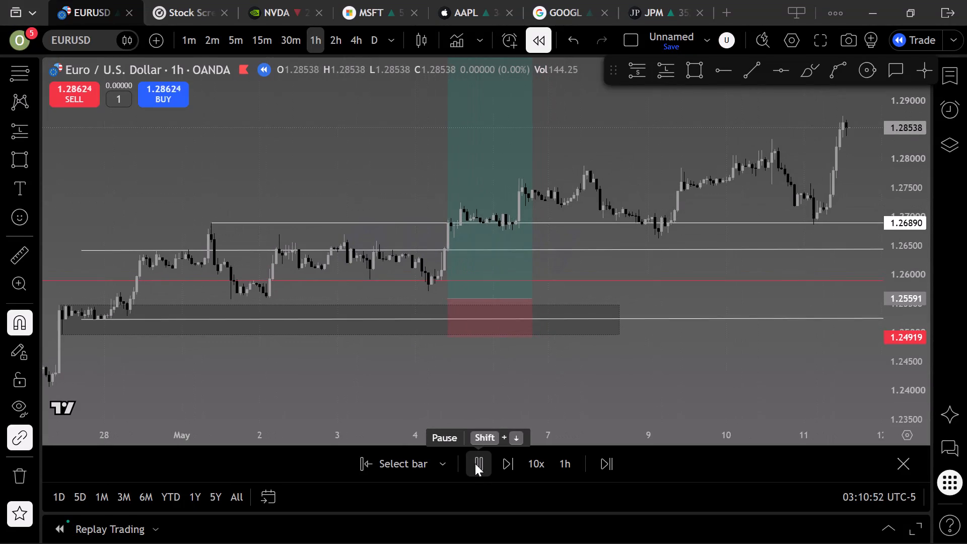
{"action": "left_click", "coordinate": [474, 463]}
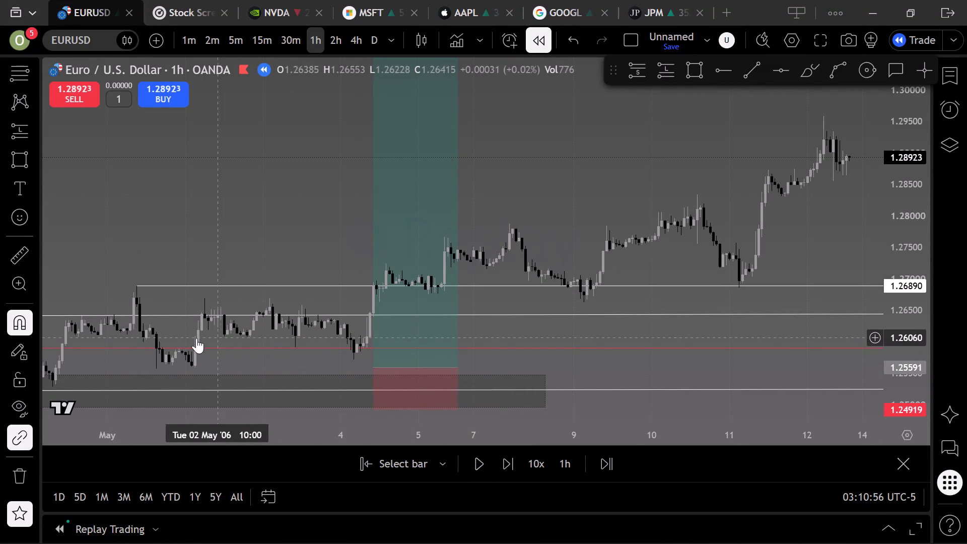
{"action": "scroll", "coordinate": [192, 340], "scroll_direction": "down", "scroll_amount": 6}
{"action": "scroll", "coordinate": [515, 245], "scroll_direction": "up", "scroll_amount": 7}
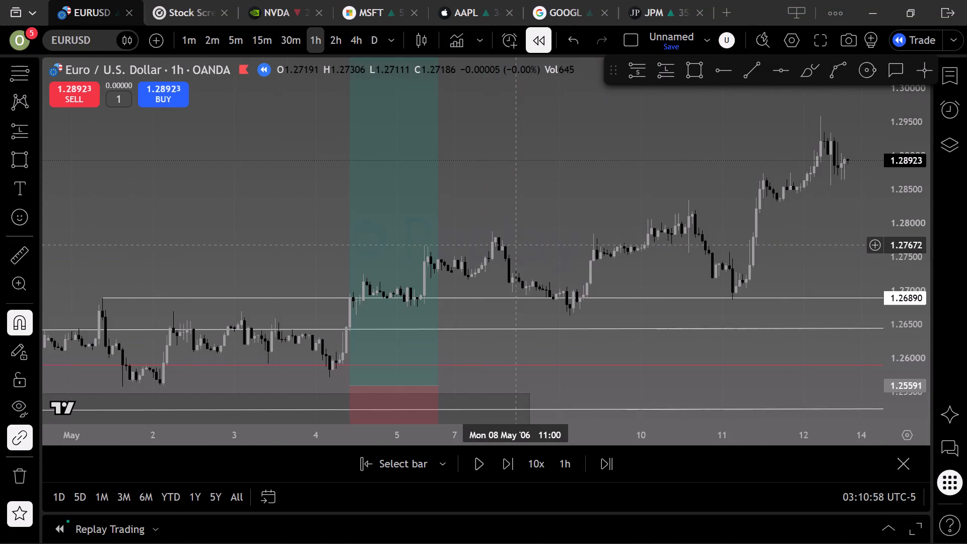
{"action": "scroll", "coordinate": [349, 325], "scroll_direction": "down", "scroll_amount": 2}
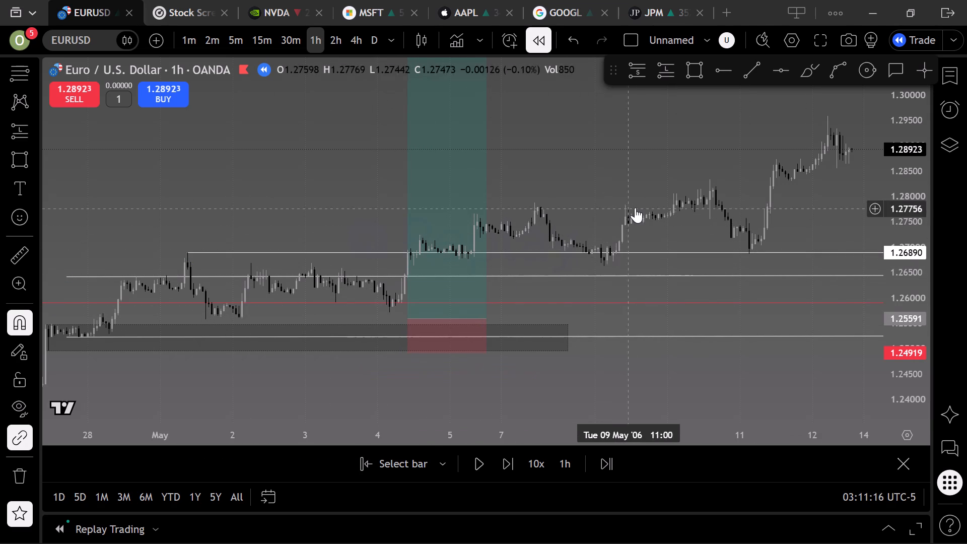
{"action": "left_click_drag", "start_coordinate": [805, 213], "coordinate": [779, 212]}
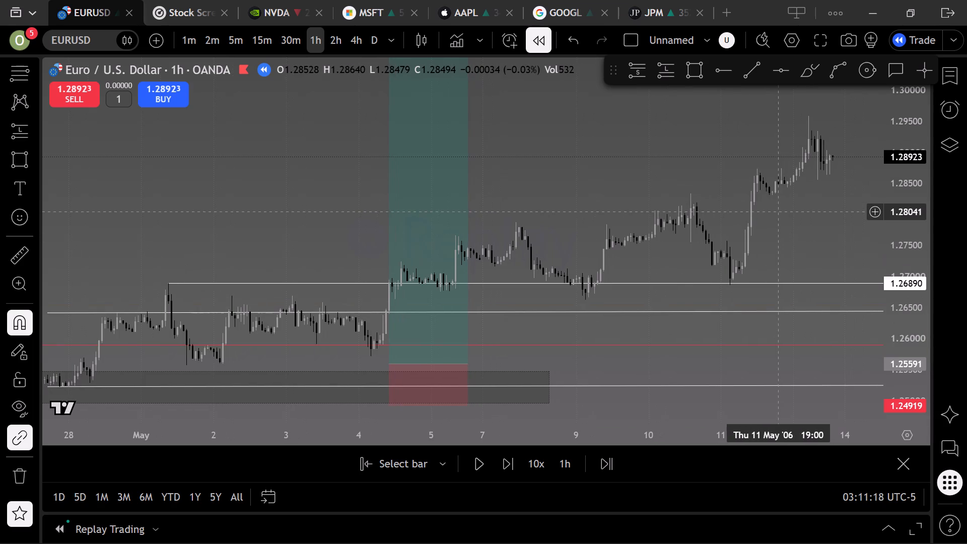
Play the 1-hour replay forward in stages and pause it at about the afternoon of 22 May 2006.
{"action": "left_click", "coordinate": [483, 461]}
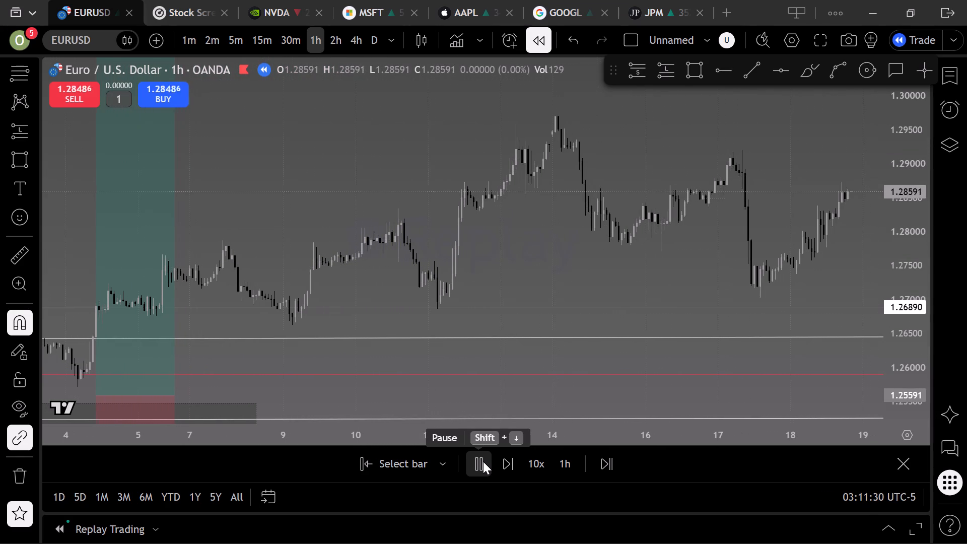
{"action": "left_click", "coordinate": [483, 461]}
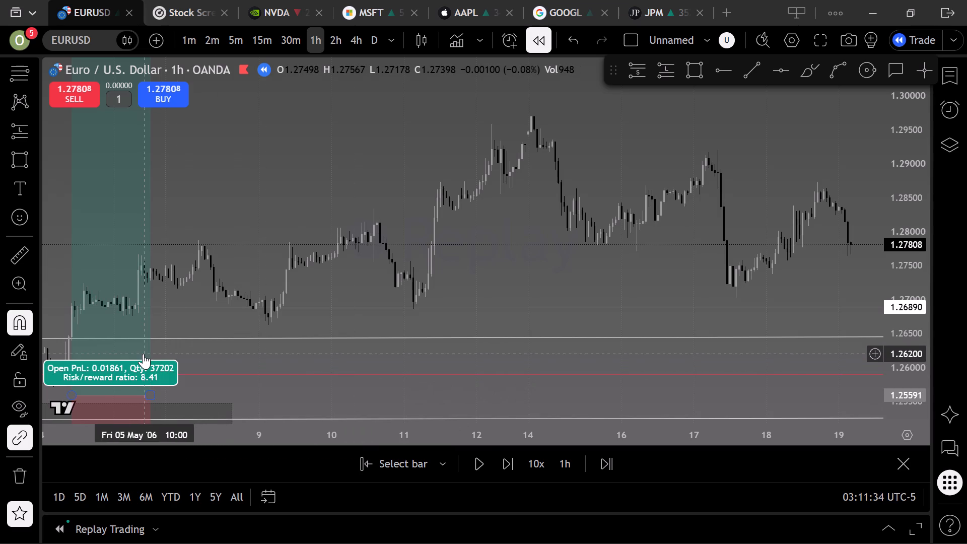
{"action": "left_click", "coordinate": [472, 468]}
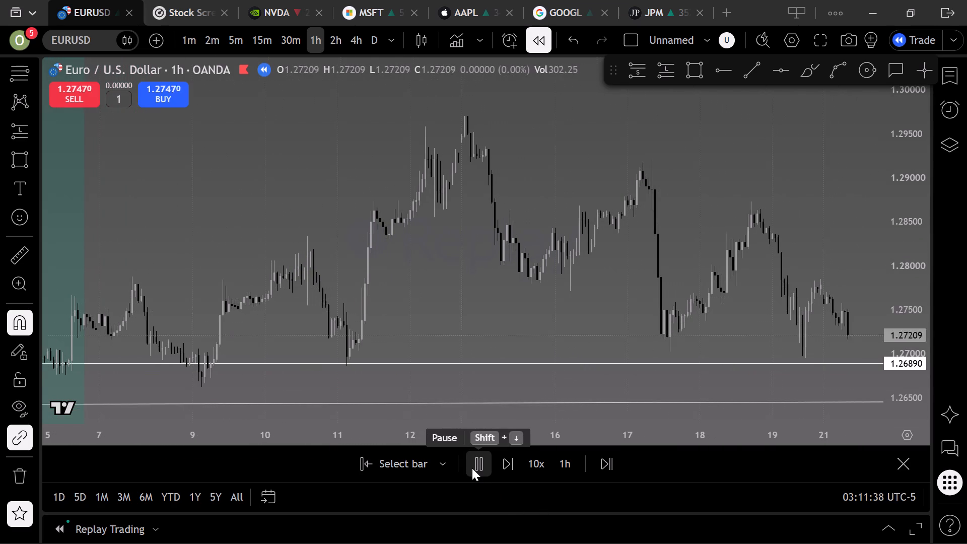
{"action": "left_click", "coordinate": [472, 468]}
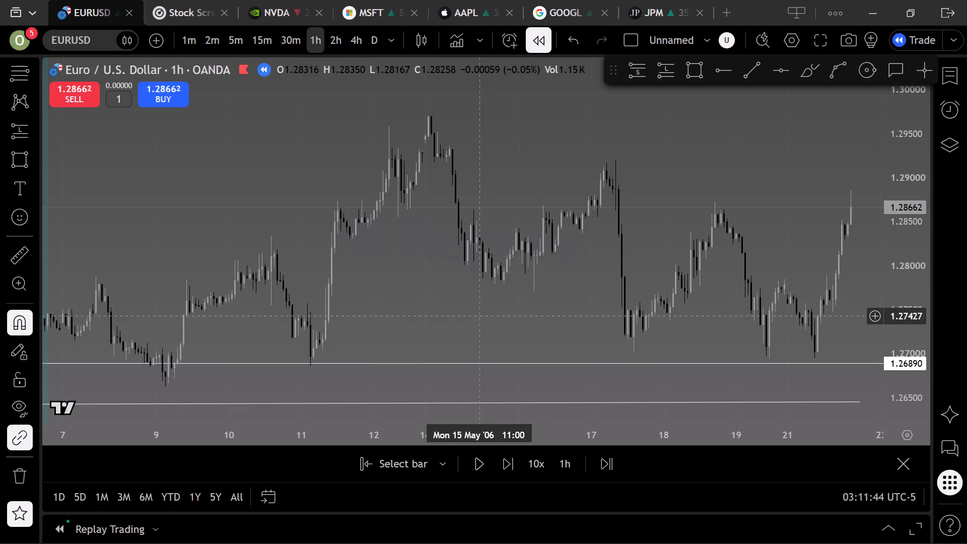
Move the grey zone rectangle from the 1.25 area onto the 11 May low, covering about 1.2689 to 1.2741.
{"action": "scroll", "coordinate": [479, 316], "scroll_direction": "up", "scroll_amount": 1}
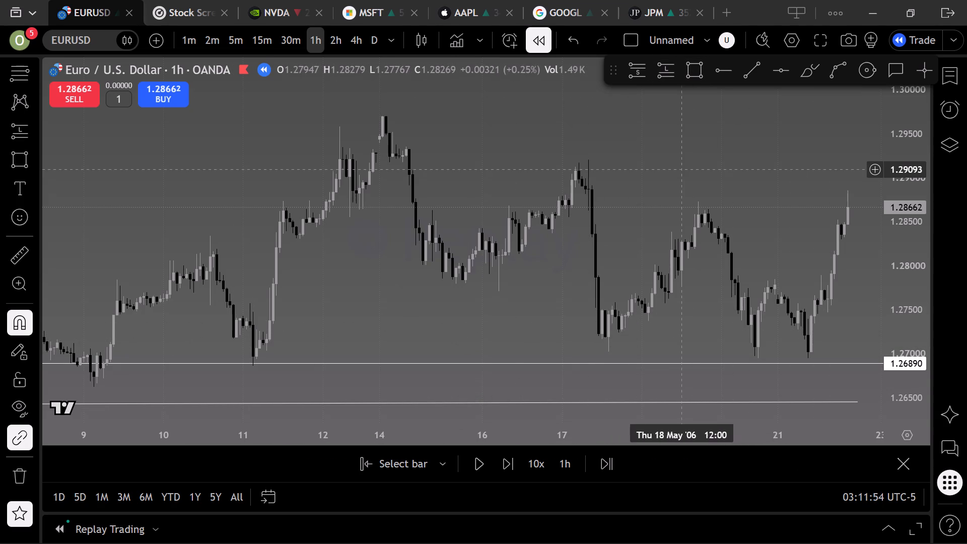
{"action": "scroll", "coordinate": [717, 157], "scroll_direction": "down", "scroll_amount": 4}
{"action": "left_click_drag", "start_coordinate": [743, 156], "coordinate": [575, 175]}
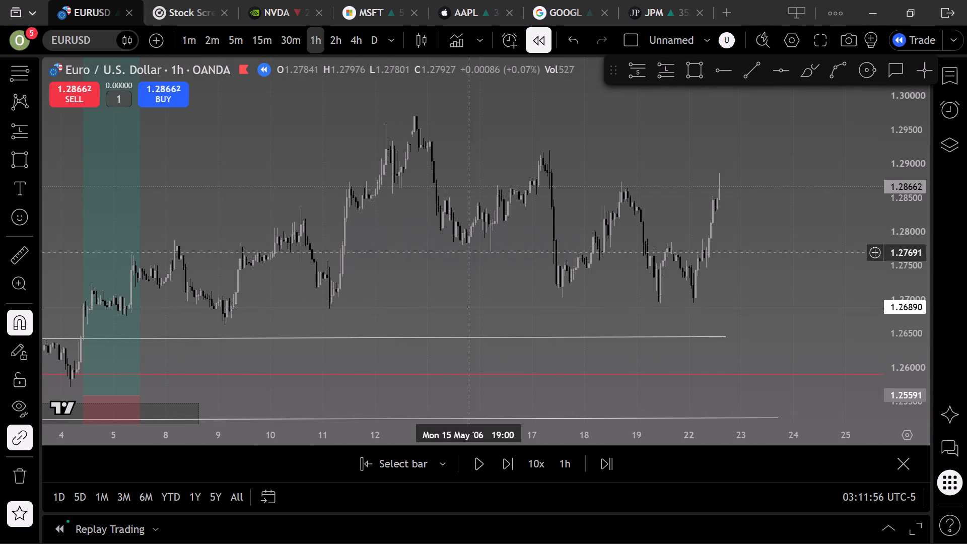
{"action": "left_click", "coordinate": [190, 405]}
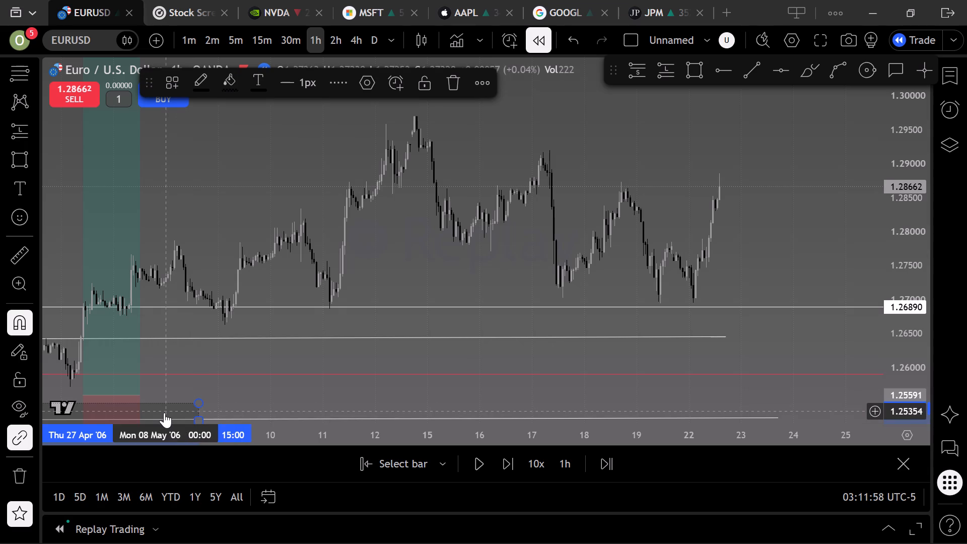
{"action": "left_click_drag", "start_coordinate": [161, 410], "coordinate": [716, 289]}
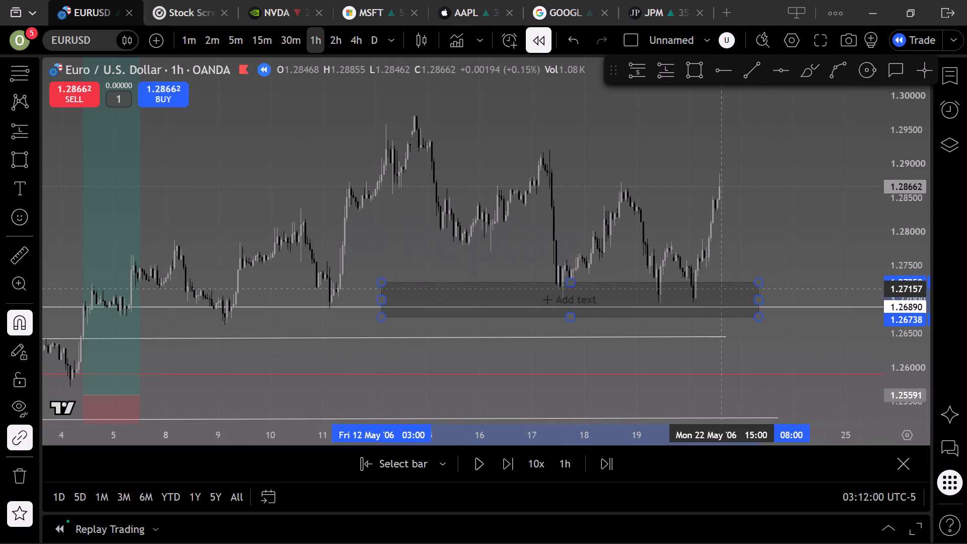
{"action": "left_click_drag", "start_coordinate": [716, 289], "coordinate": [668, 281]}
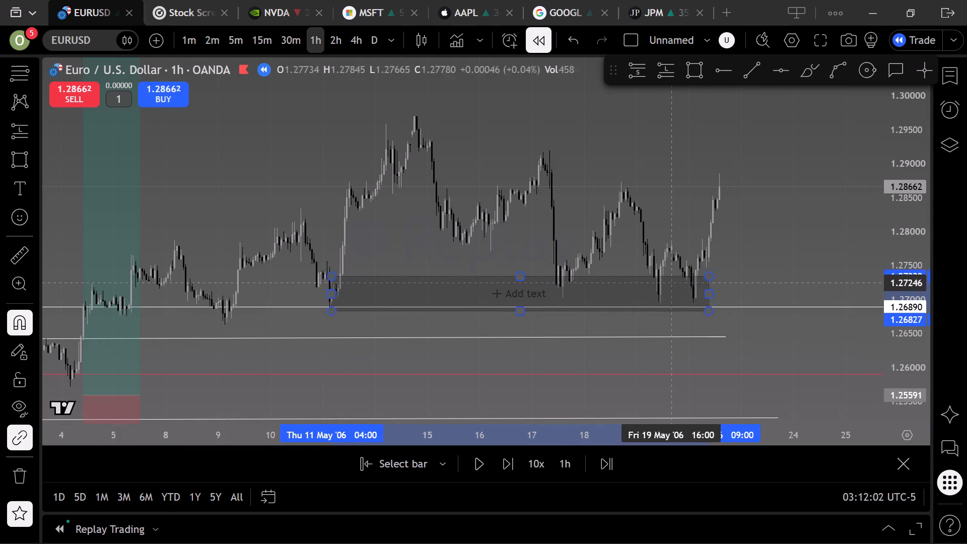
{"action": "left_click_drag", "start_coordinate": [668, 281], "coordinate": [667, 280]}
{"action": "scroll", "coordinate": [318, 297], "scroll_direction": "up", "scroll_amount": 4}
{"action": "left_click_drag", "start_coordinate": [200, 286], "coordinate": [595, 262]}
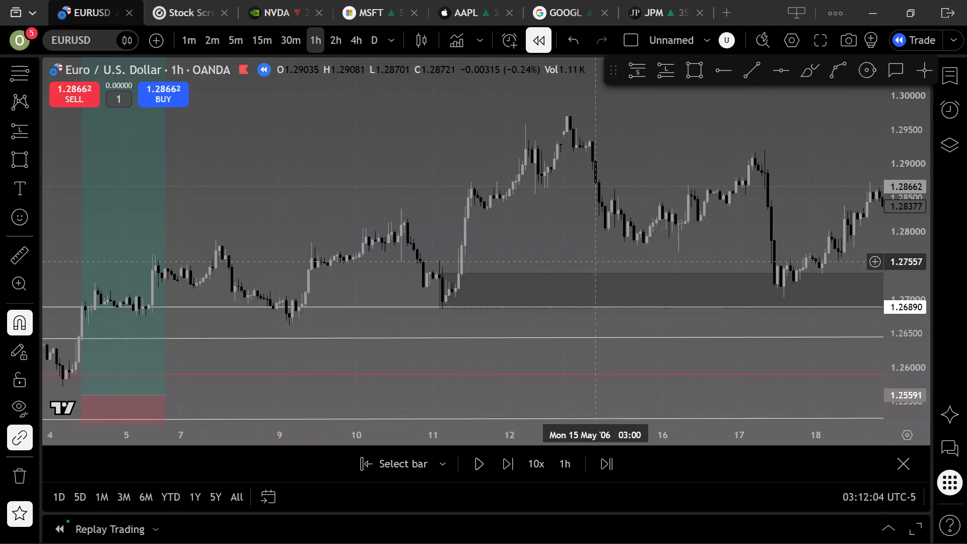
{"action": "left_click_drag", "start_coordinate": [480, 291], "coordinate": [491, 294]}
{"action": "left_click", "coordinate": [489, 294]}
{"action": "left_click", "coordinate": [498, 275]}
{"action": "left_click", "coordinate": [503, 282]}
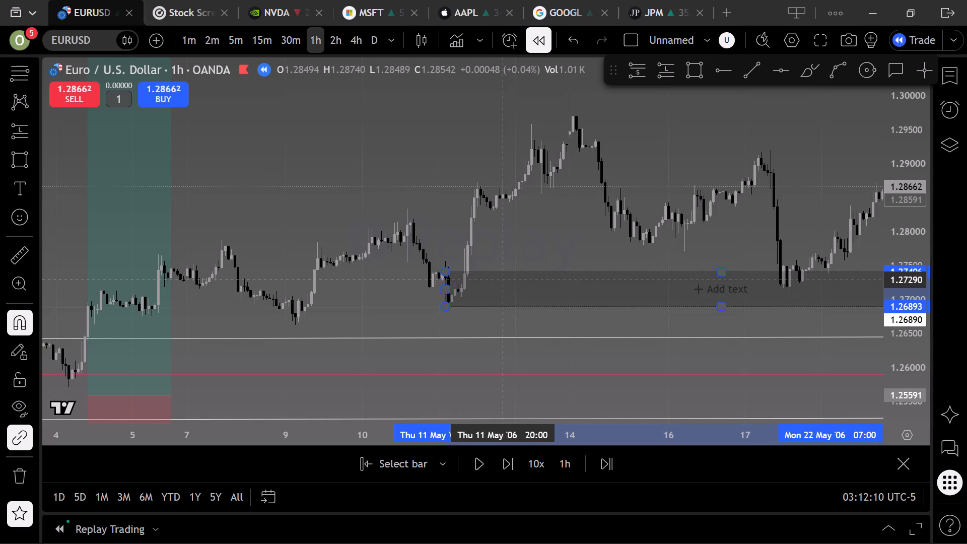
{"action": "left_click", "coordinate": [530, 245]}
Extend the grey zone forward in time past the latest bar to about 28 May 2006.
{"action": "scroll", "coordinate": [805, 234], "scroll_direction": "down", "scroll_amount": 3}
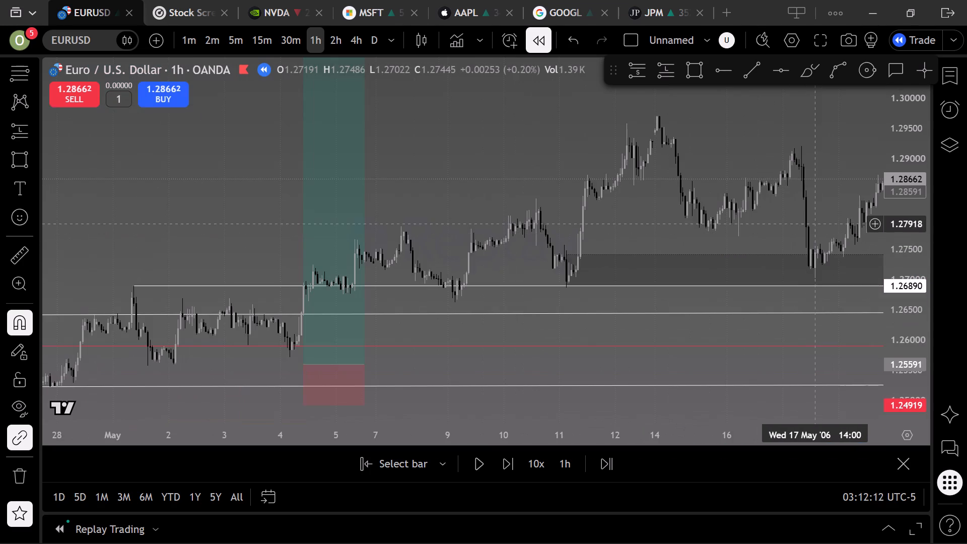
{"action": "left_click_drag", "start_coordinate": [817, 223], "coordinate": [464, 313]}
{"action": "scroll", "coordinate": [589, 310], "scroll_direction": "up", "scroll_amount": 6}
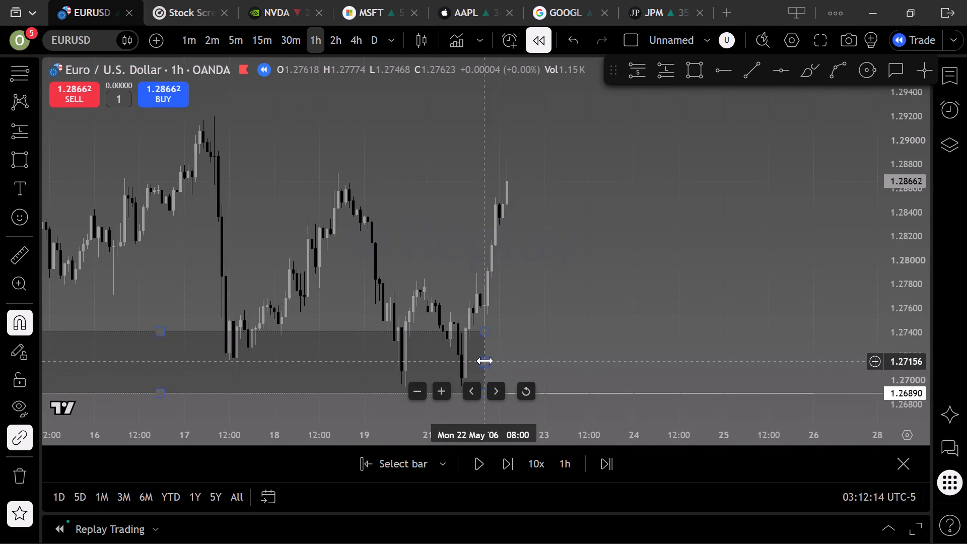
{"action": "left_click_drag", "start_coordinate": [485, 361], "coordinate": [966, 368]}
{"action": "left_click", "coordinate": [695, 254]}
Draw a horizontal ray from the 17 May 2006 swing high at 1.29200.
{"action": "scroll", "coordinate": [693, 256], "scroll_direction": "down", "scroll_amount": 4}
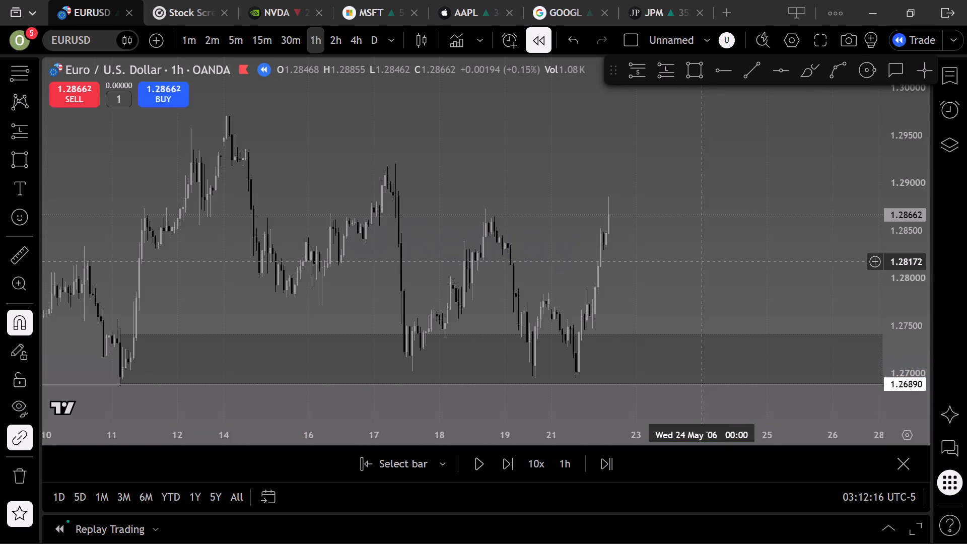
{"action": "left_click_drag", "start_coordinate": [774, 281], "coordinate": [864, 265]}
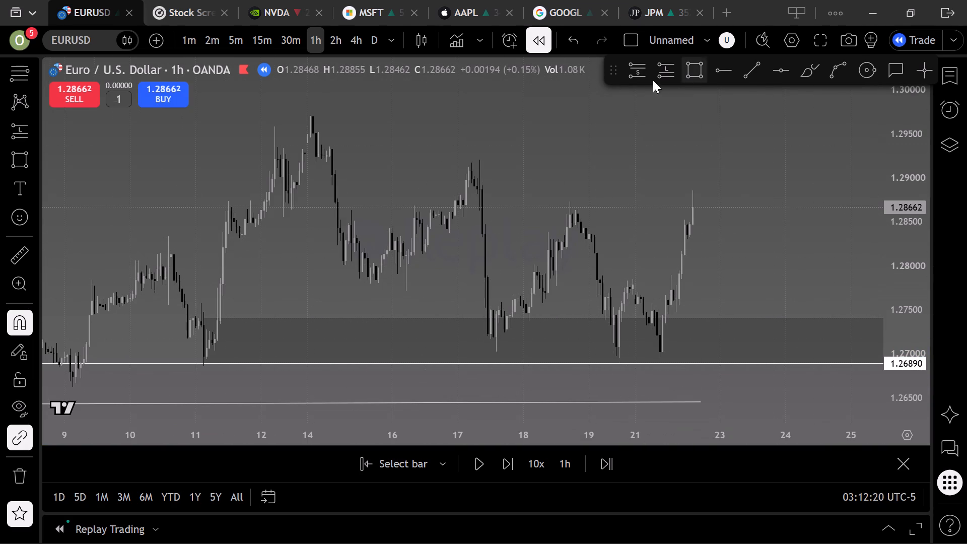
{"action": "left_click", "coordinate": [725, 70]}
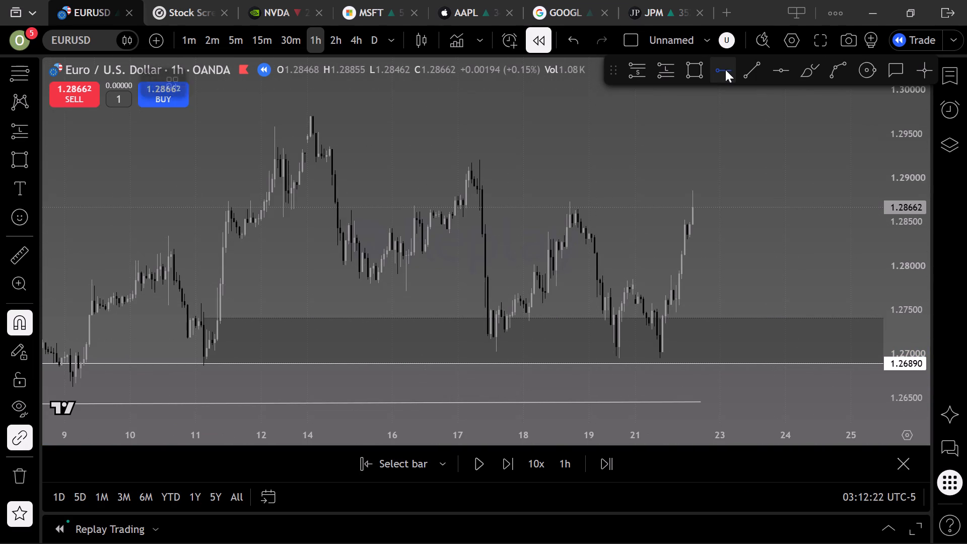
{"action": "left_click", "coordinate": [480, 148]}
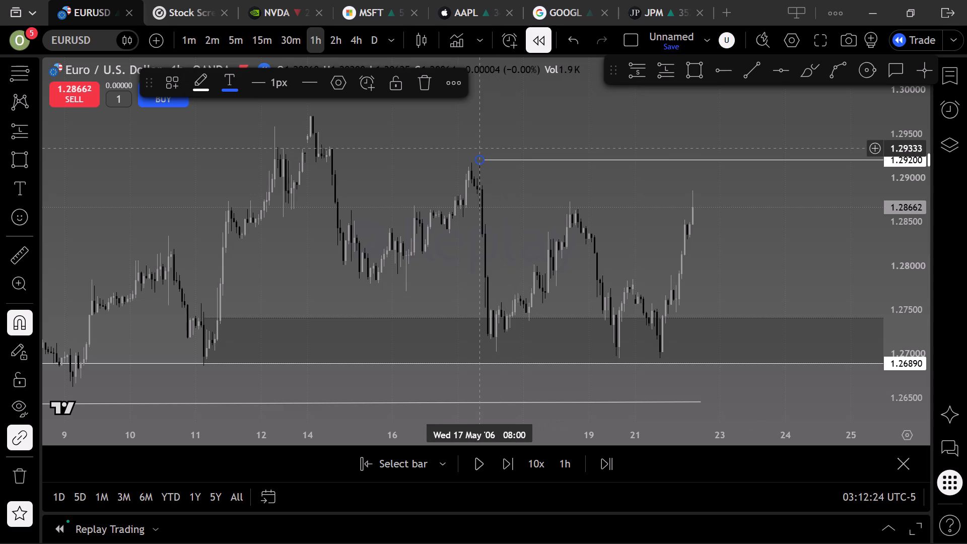
{"action": "left_click", "coordinate": [791, 257]}
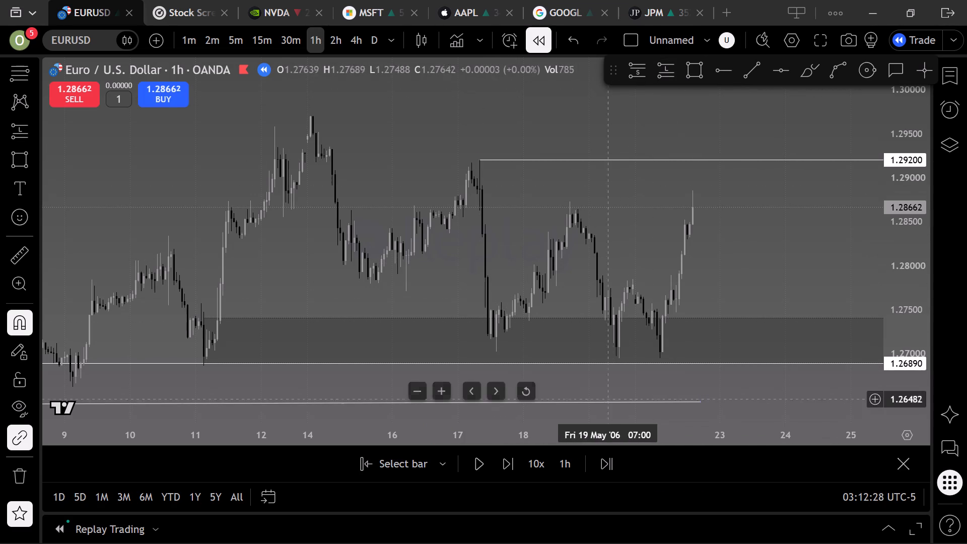
Play the 1-hour replay forward in stages and pause it at about 28 May 2006.
{"action": "left_click_drag", "start_coordinate": [765, 262], "coordinate": [649, 212]}
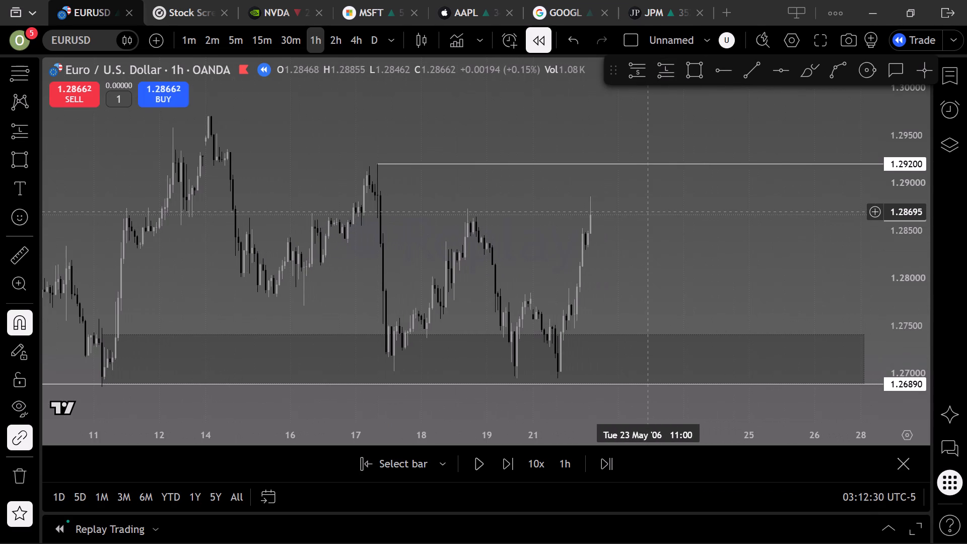
{"action": "left_click", "coordinate": [469, 469]}
{"action": "left_click", "coordinate": [469, 469]}
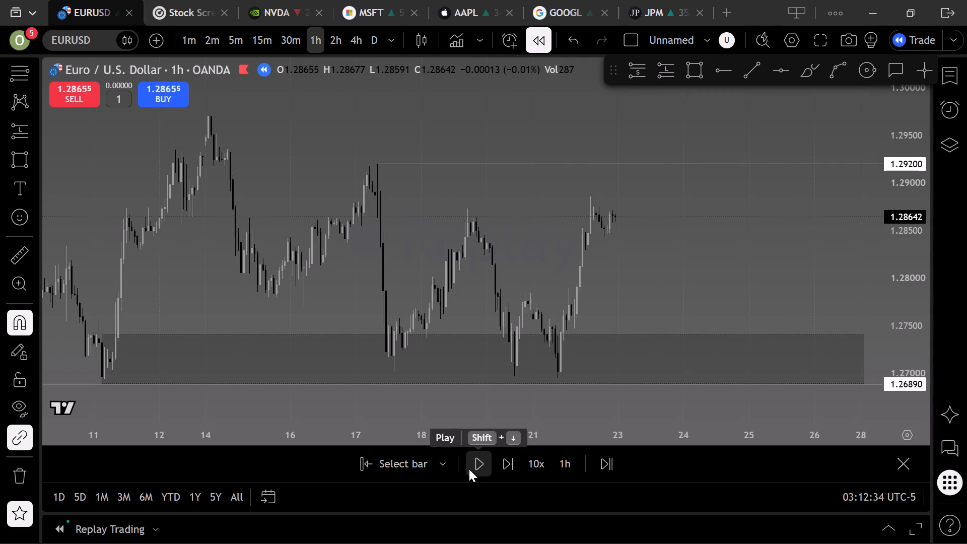
{"action": "left_click", "coordinate": [469, 469]}
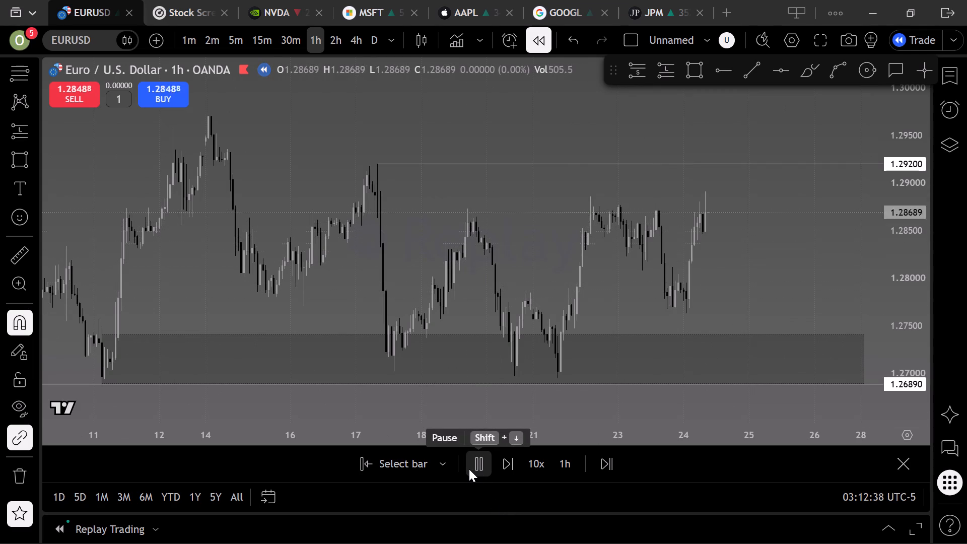
{"action": "left_click", "coordinate": [469, 469]}
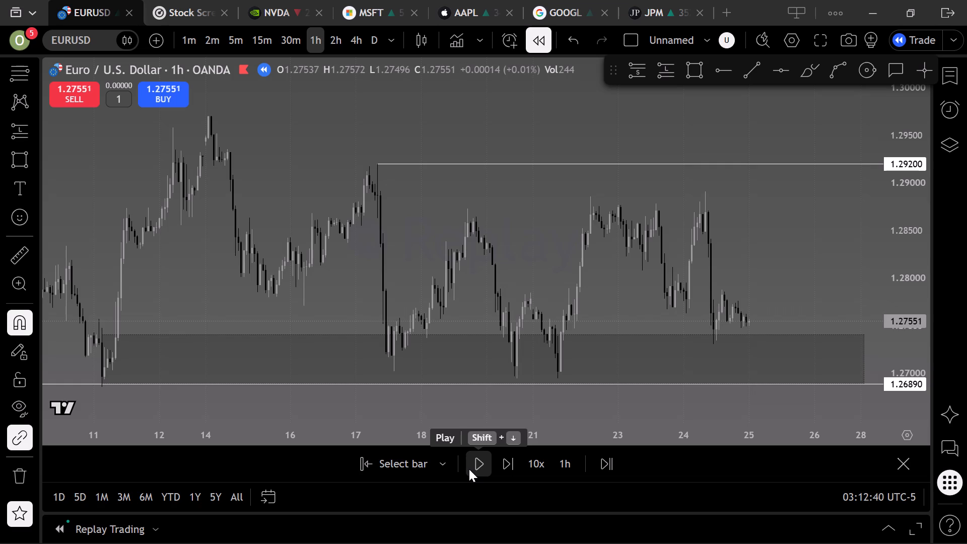
{"action": "left_click", "coordinate": [469, 469]}
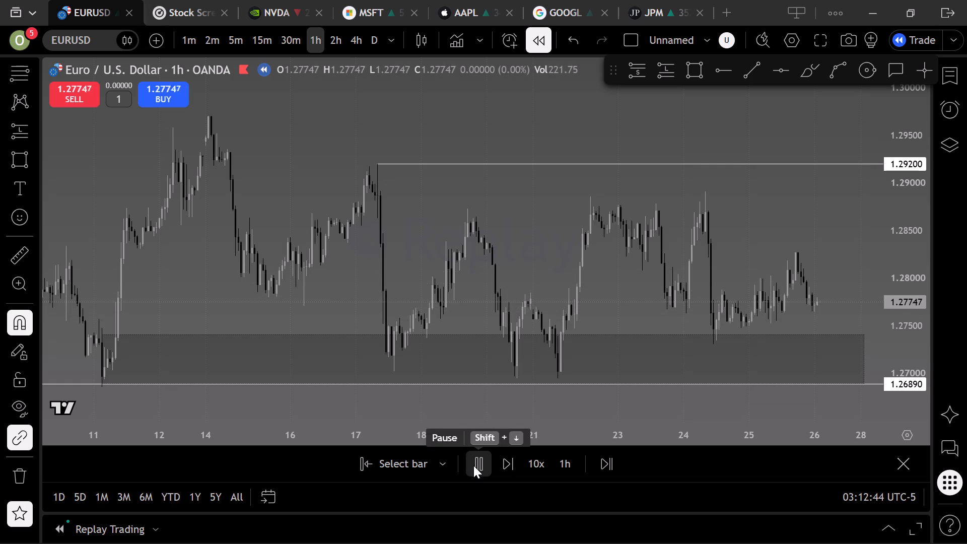
{"action": "left_click", "coordinate": [473, 464]}
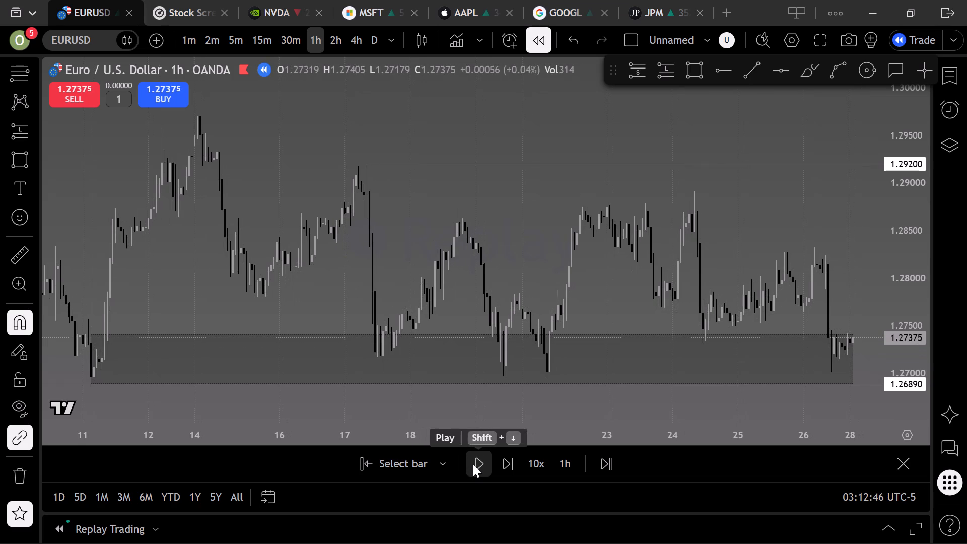
Measure the time span from the long position's start on 4 May to the latest bar on 28 May 2006.
{"action": "scroll", "coordinate": [722, 273], "scroll_direction": "up", "scroll_amount": 1}
{"action": "scroll", "coordinate": [720, 274], "scroll_direction": "down", "scroll_amount": 2}
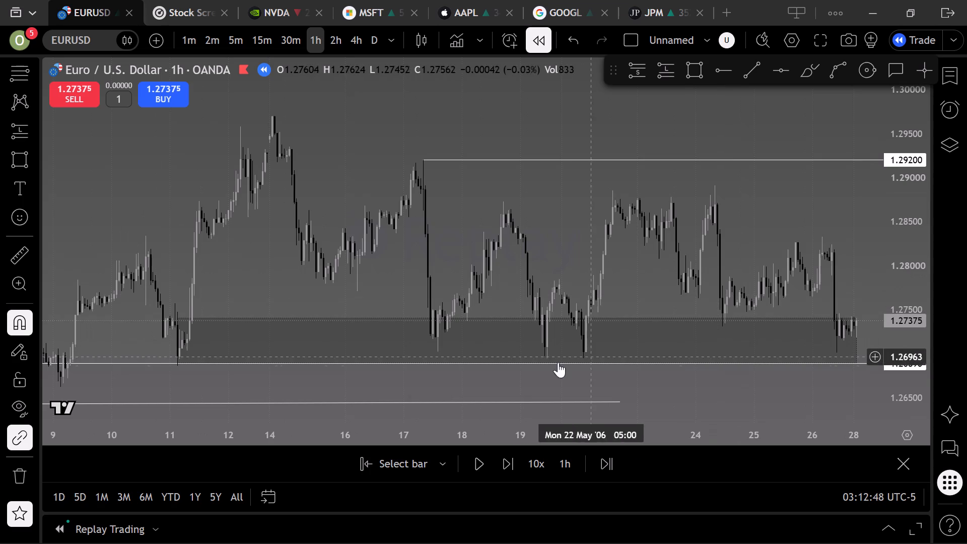
{"action": "scroll", "coordinate": [415, 323], "scroll_direction": "down", "scroll_amount": 5}
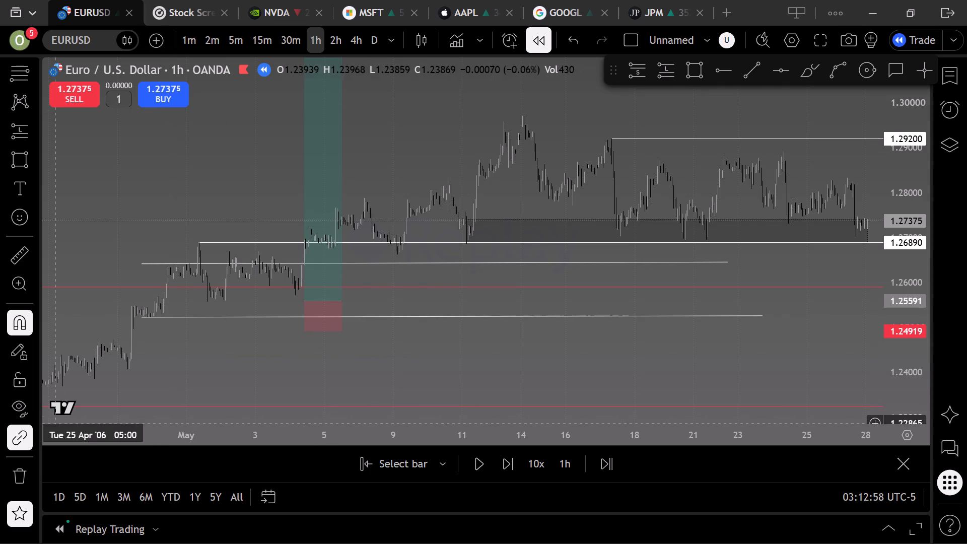
{"action": "left_click", "coordinate": [17, 257]}
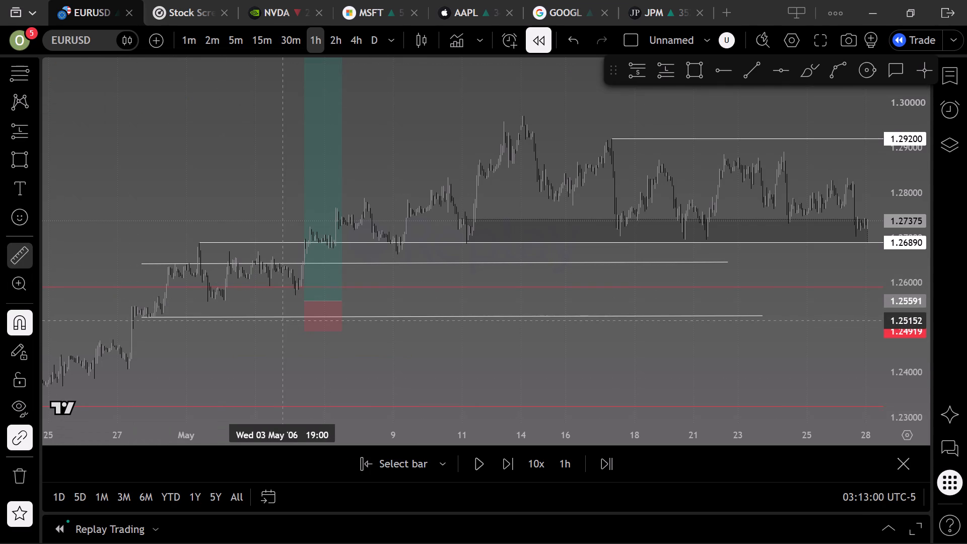
{"action": "left_click", "coordinate": [300, 356]}
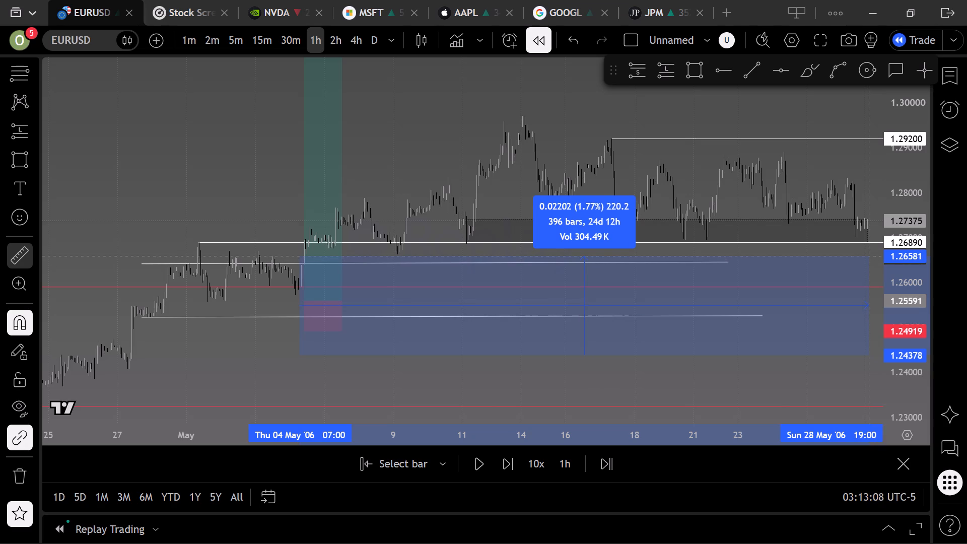
{"action": "left_click", "coordinate": [869, 256]}
{"action": "left_click", "coordinate": [618, 296]}
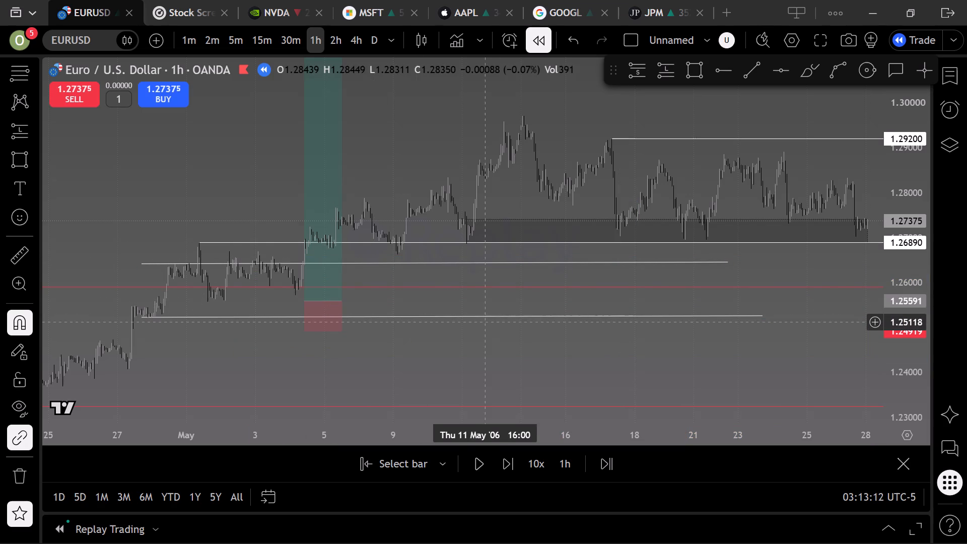
Delete the two white trend lines at about 1.252 and 1.264.
{"action": "left_click_drag", "start_coordinate": [481, 342], "coordinate": [452, 336]}
{"action": "left_click", "coordinate": [473, 317]}
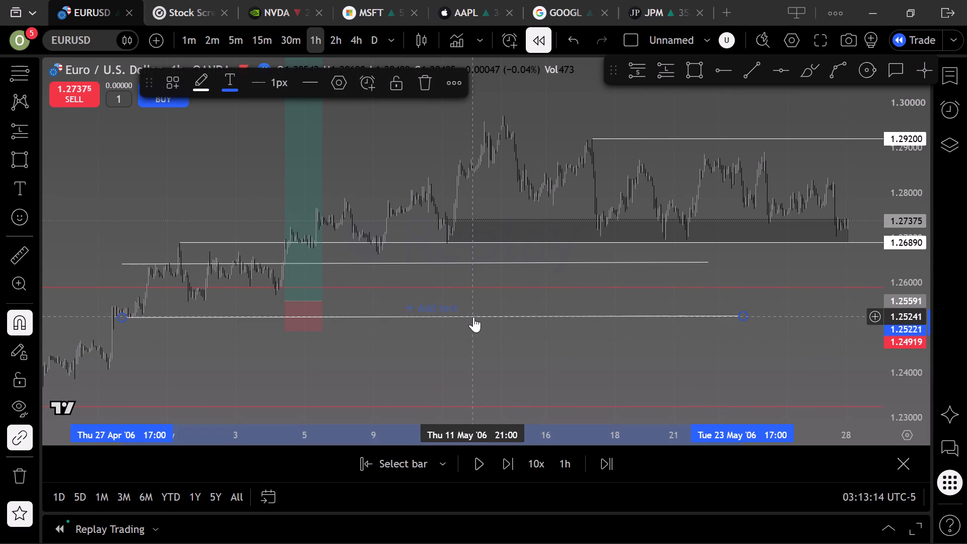
{"action": "left_click", "coordinate": [424, 87]}
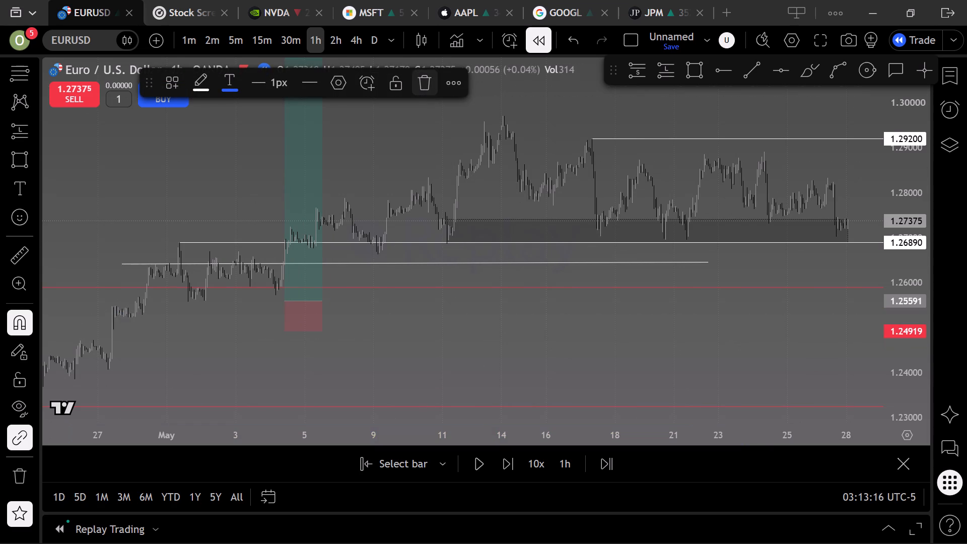
{"action": "left_click", "coordinate": [371, 239]}
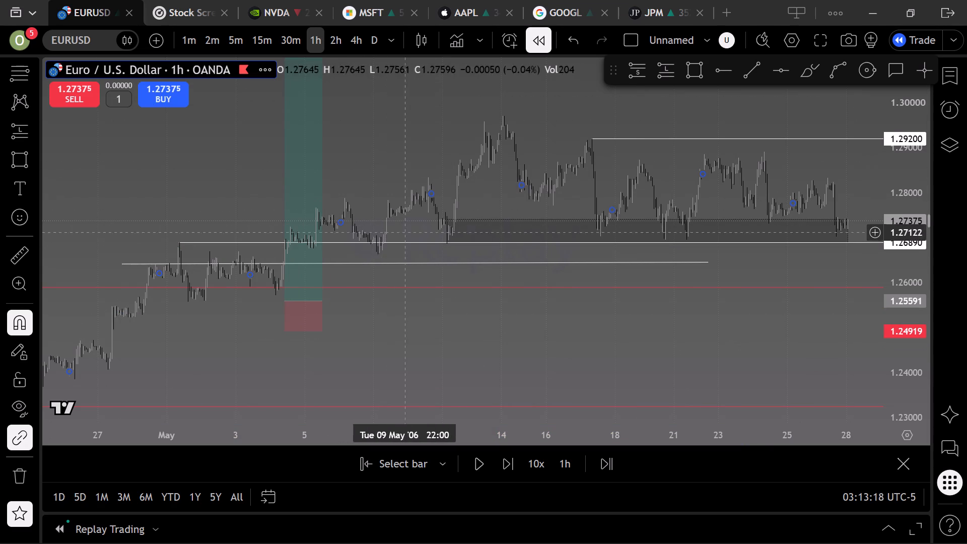
{"action": "left_click", "coordinate": [435, 262]}
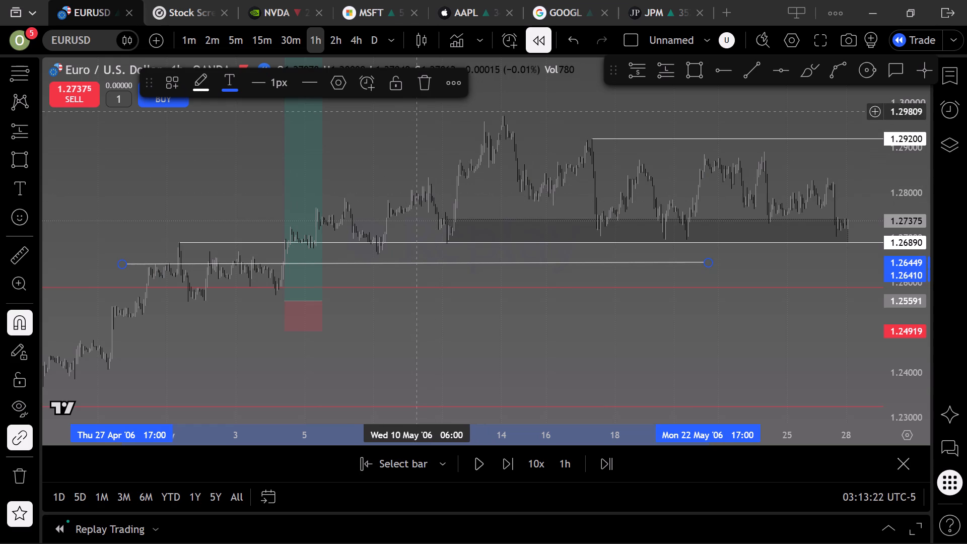
{"action": "left_click", "coordinate": [424, 89]}
{"action": "left_click", "coordinate": [585, 335]}
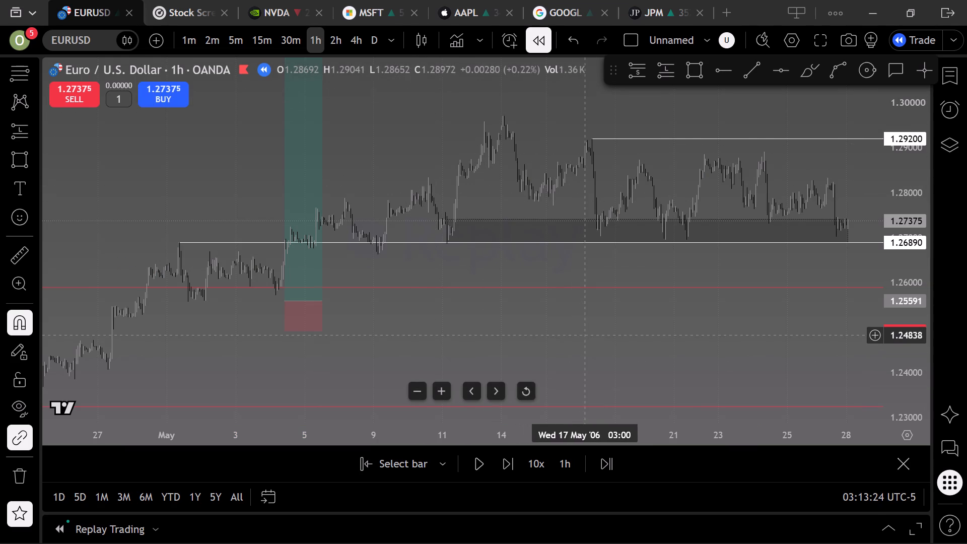
Delete the long position drawing that starts on 4 May 2006.
{"action": "left_click", "coordinate": [314, 275]}
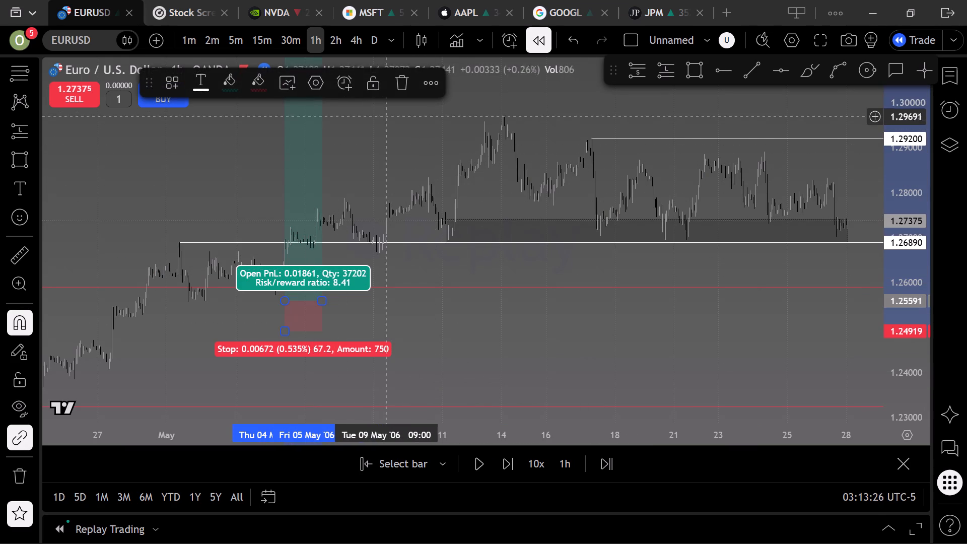
{"action": "left_click", "coordinate": [402, 90]}
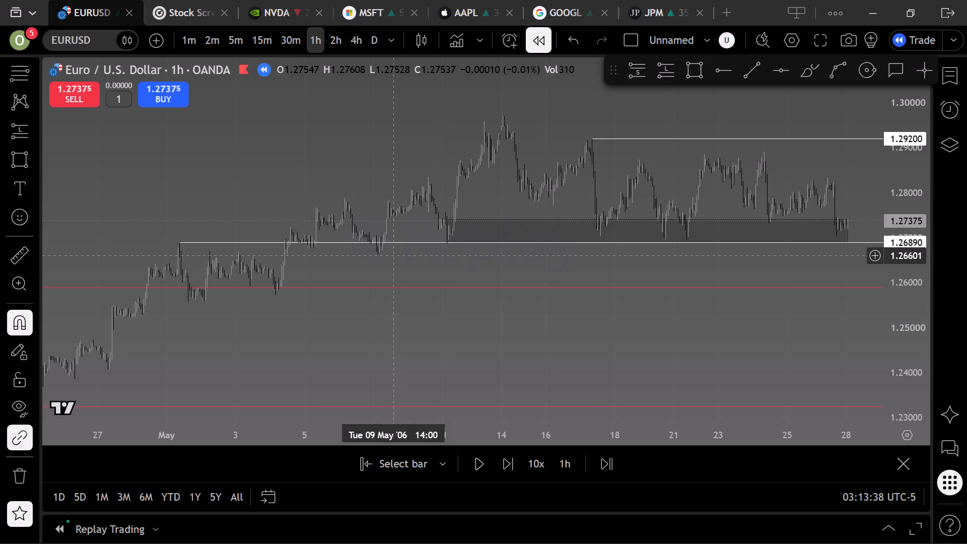
Draw a horizontal ray from the 9 May 2006 swing low, aligned to the wick's bottom at 1.26622.
{"action": "scroll", "coordinate": [403, 256], "scroll_direction": "up", "scroll_amount": 7}
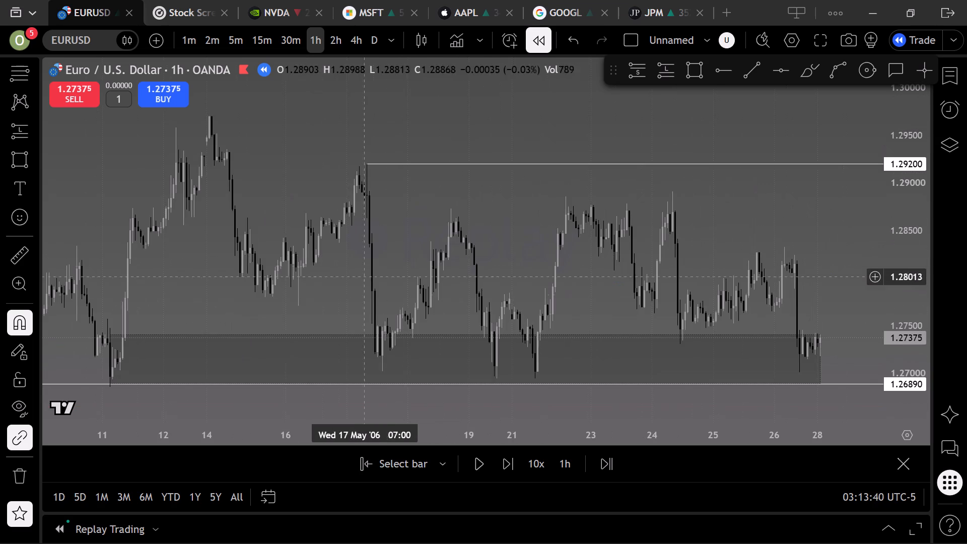
{"action": "left_click_drag", "start_coordinate": [261, 288], "coordinate": [638, 240]}
{"action": "left_click", "coordinate": [524, 327]}
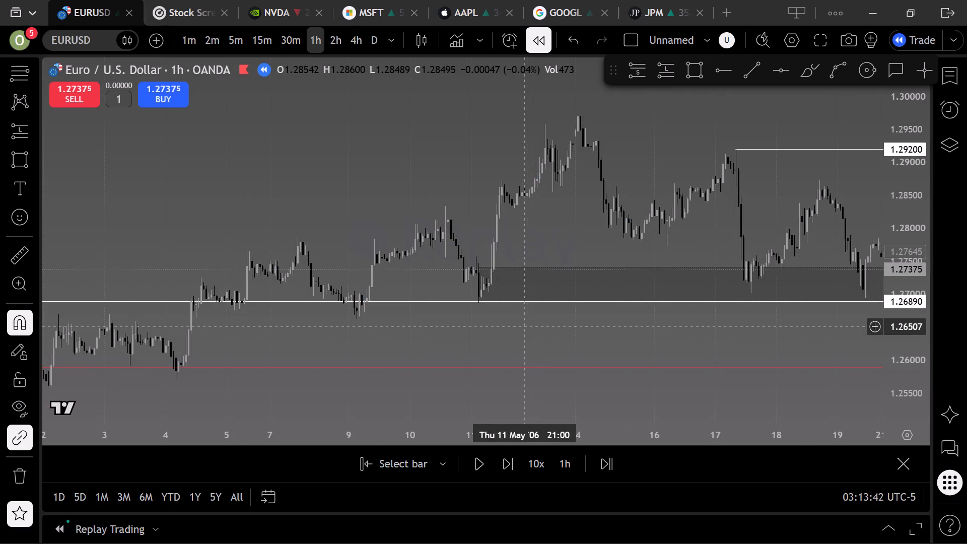
{"action": "scroll", "coordinate": [444, 323], "scroll_direction": "up", "scroll_amount": 3}
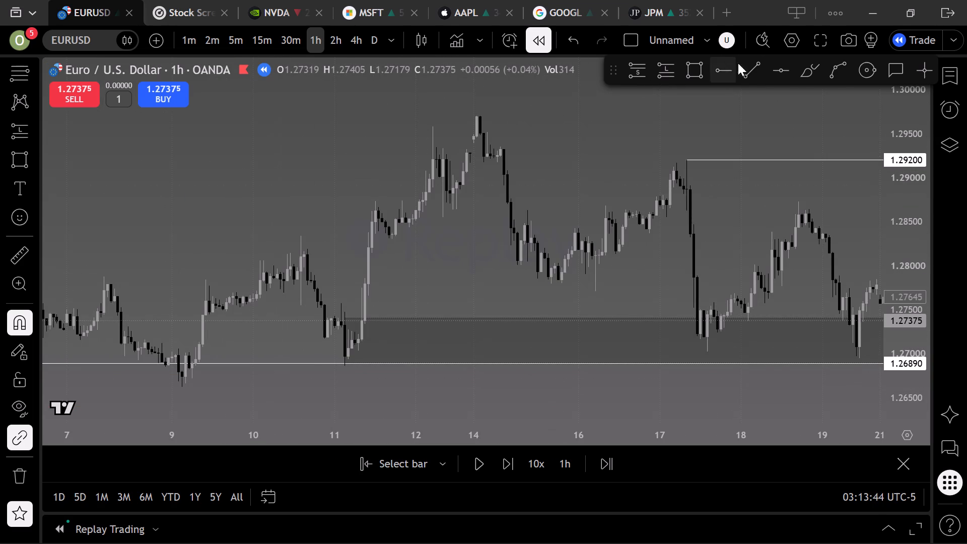
{"action": "left_click", "coordinate": [724, 65]}
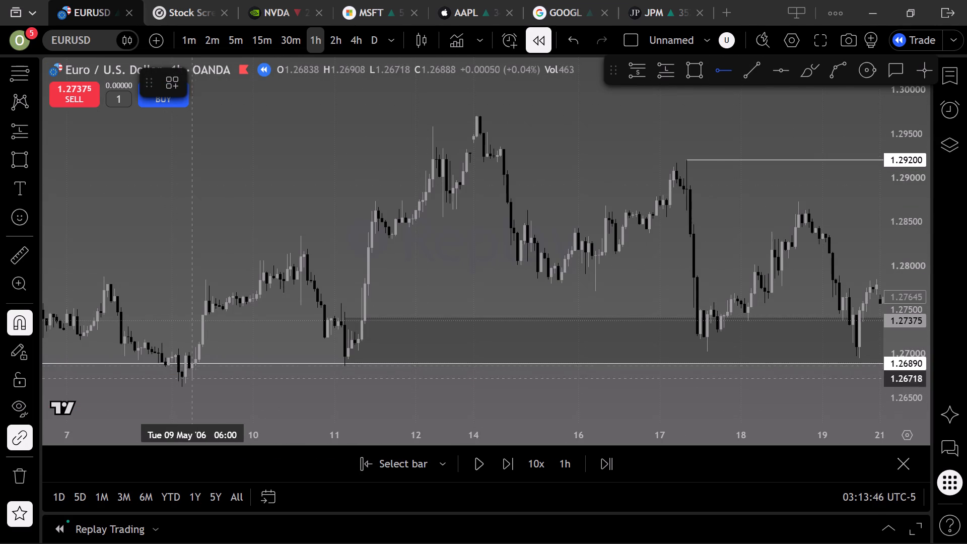
{"action": "left_click", "coordinate": [184, 395]}
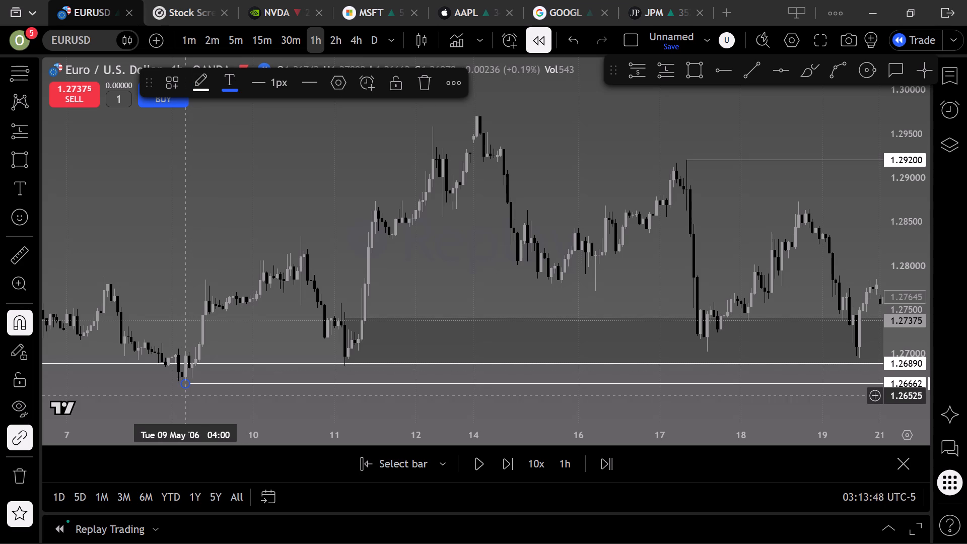
{"action": "left_click_drag", "start_coordinate": [188, 382], "coordinate": [182, 381]}
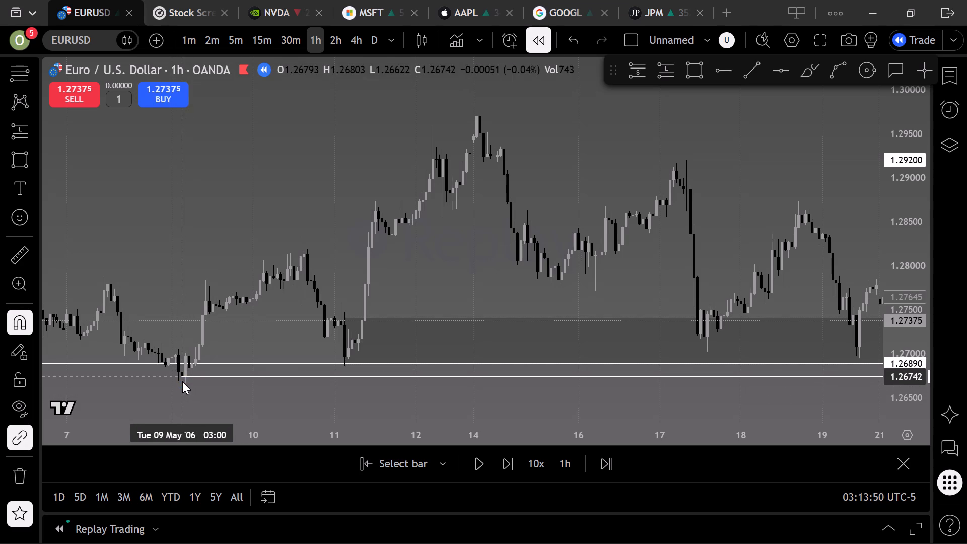
{"action": "left_click_drag", "start_coordinate": [182, 381], "coordinate": [178, 398]}
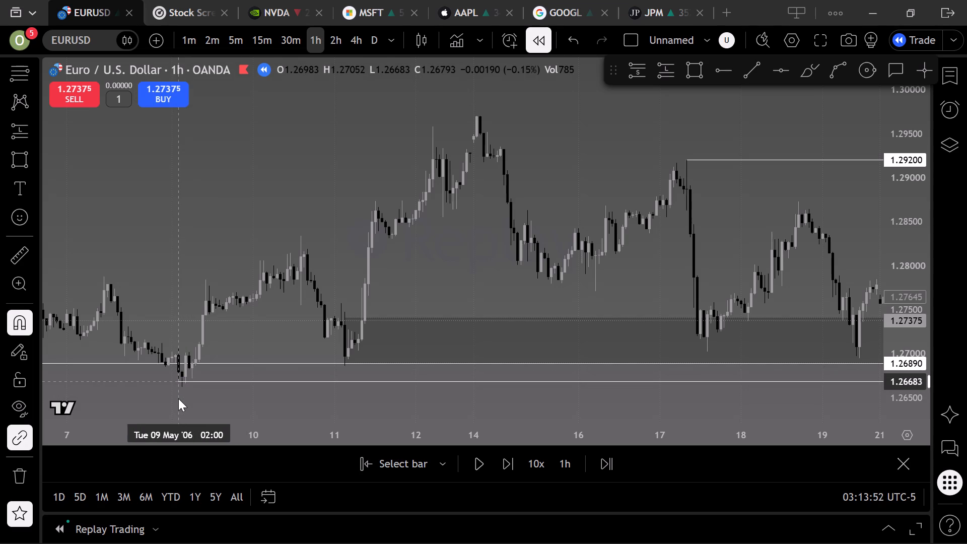
{"action": "left_click_drag", "start_coordinate": [178, 398], "coordinate": [183, 400]}
{"action": "left_click", "coordinate": [240, 232]}
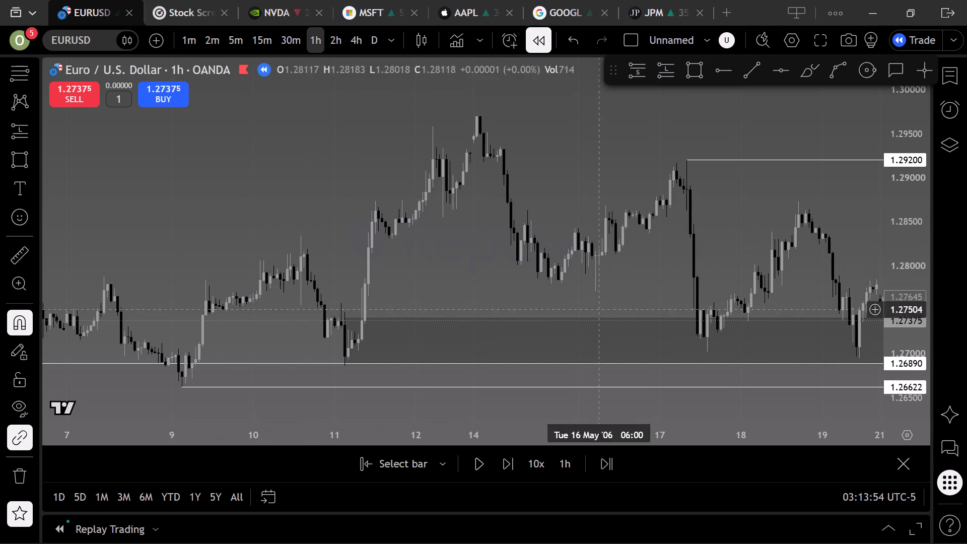
Step the 1-hour replay forward bar by bar from 28 May to the end of 29 May 2006.
{"action": "left_click_drag", "start_coordinate": [755, 215], "coordinate": [58, 179]}
{"action": "scroll", "coordinate": [262, 236], "scroll_direction": "down", "scroll_amount": 2}
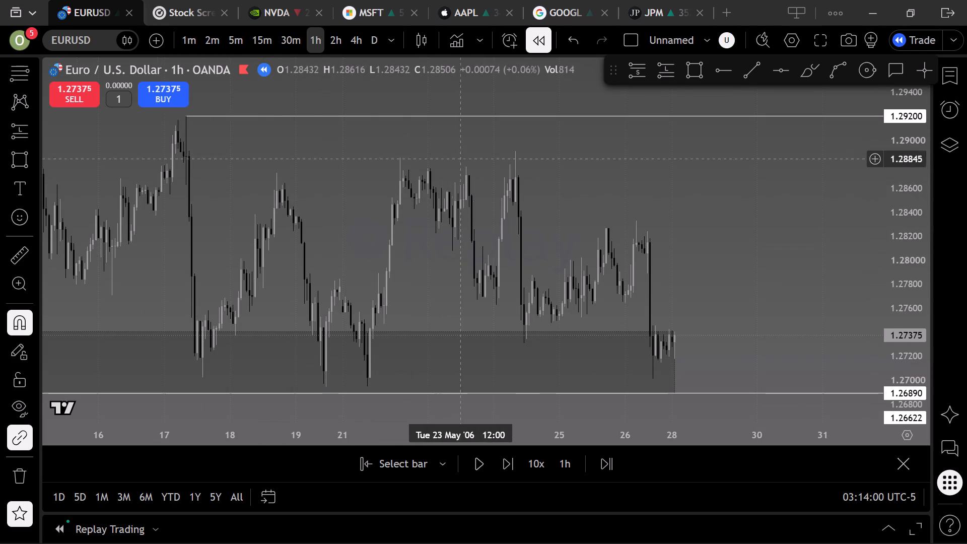
{"action": "left_click", "coordinate": [503, 464]}
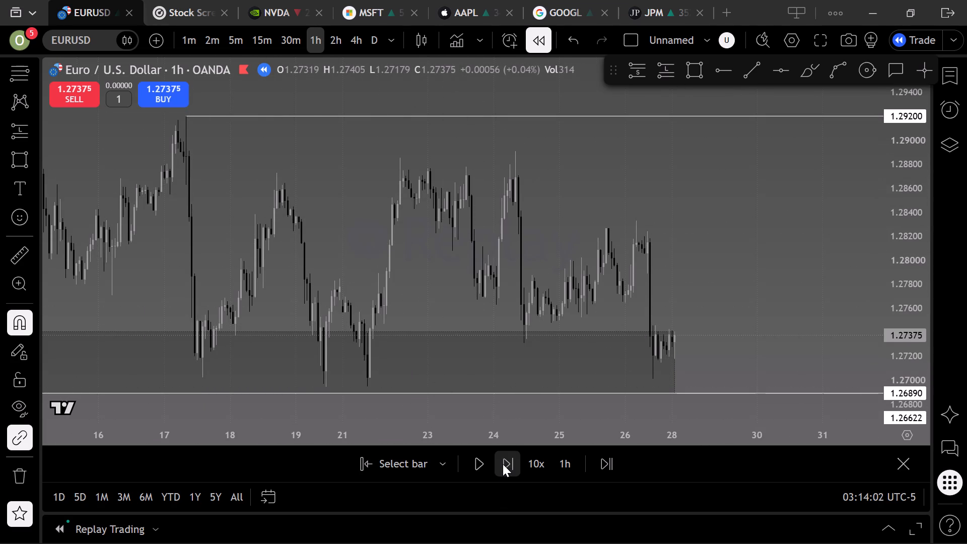
{"action": "triple_click", "coordinate": [503, 464]}
{"action": "left_click", "coordinate": [503, 464]}
{"action": "triple_click", "coordinate": [503, 464]}
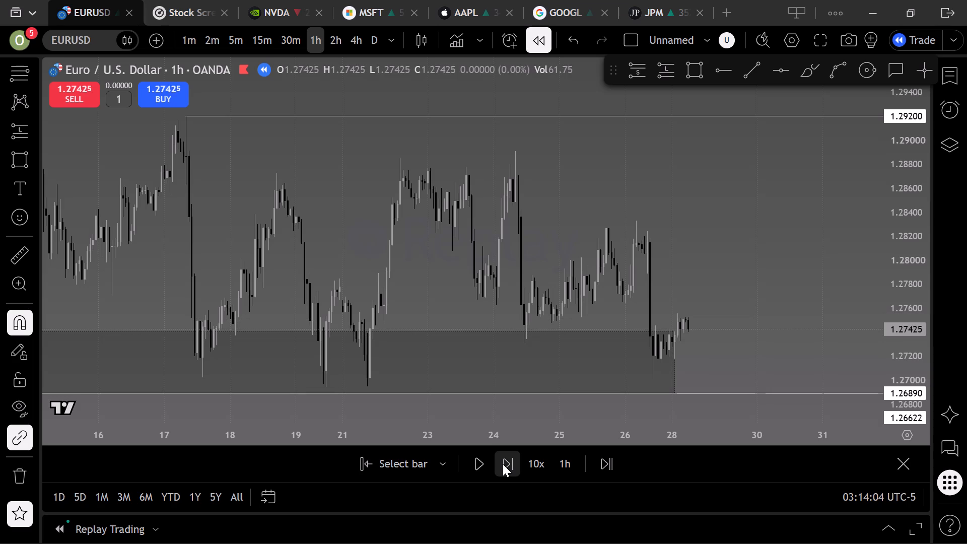
{"action": "triple_click", "coordinate": [503, 464]}
{"action": "triple_click", "coordinate": [503, 464]}
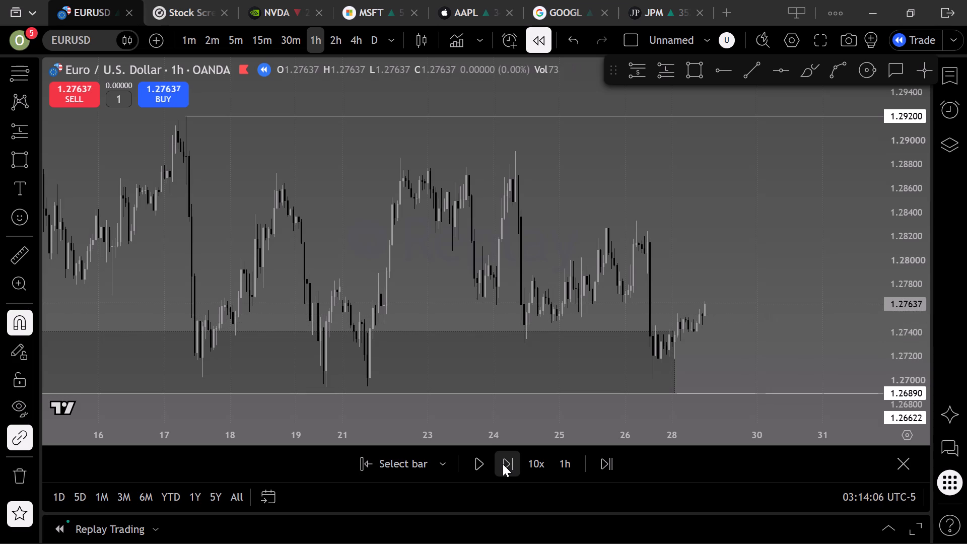
{"action": "triple_click", "coordinate": [503, 464]}
{"action": "triple_click", "coordinate": [503, 464]}
{"action": "double_click", "coordinate": [503, 464]}
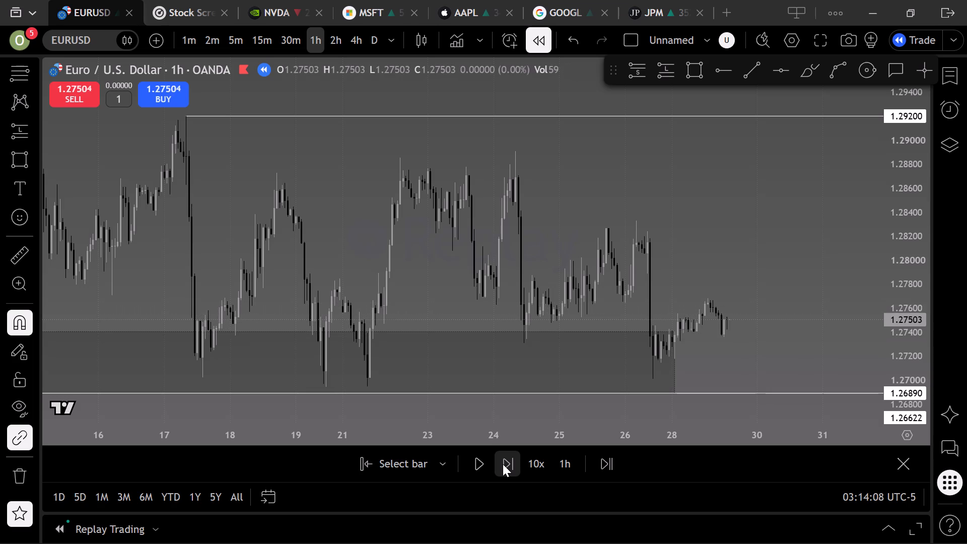
{"action": "triple_click", "coordinate": [503, 464]}
{"action": "triple_click", "coordinate": [503, 464]}
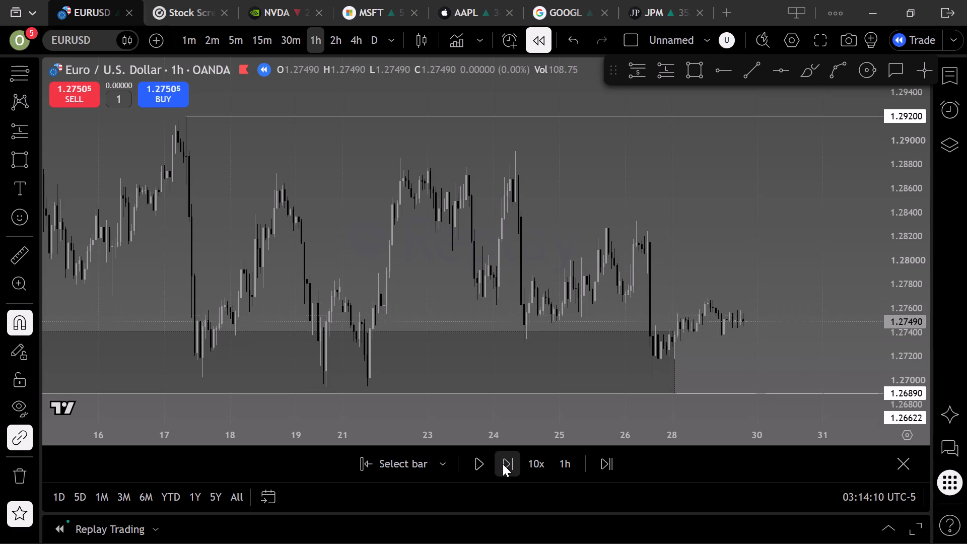
Extend the end of the demand zone rectangle between 1.26893 and 1.27406 to about 31 May 2006, 22:00.
{"action": "left_click_drag", "start_coordinate": [672, 358], "coordinate": [828, 360]}
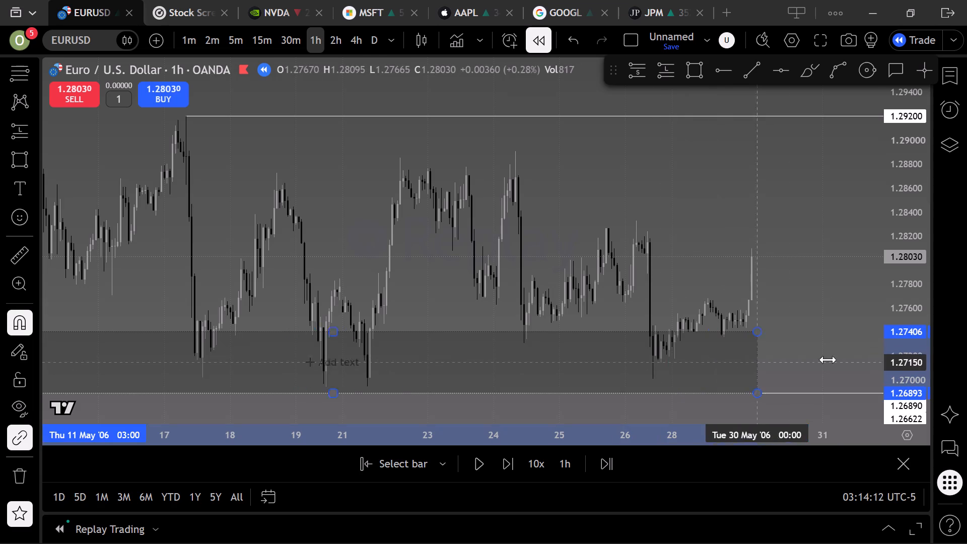
{"action": "left_click_drag", "start_coordinate": [828, 360], "coordinate": [921, 360]}
{"action": "left_click", "coordinate": [808, 216]}
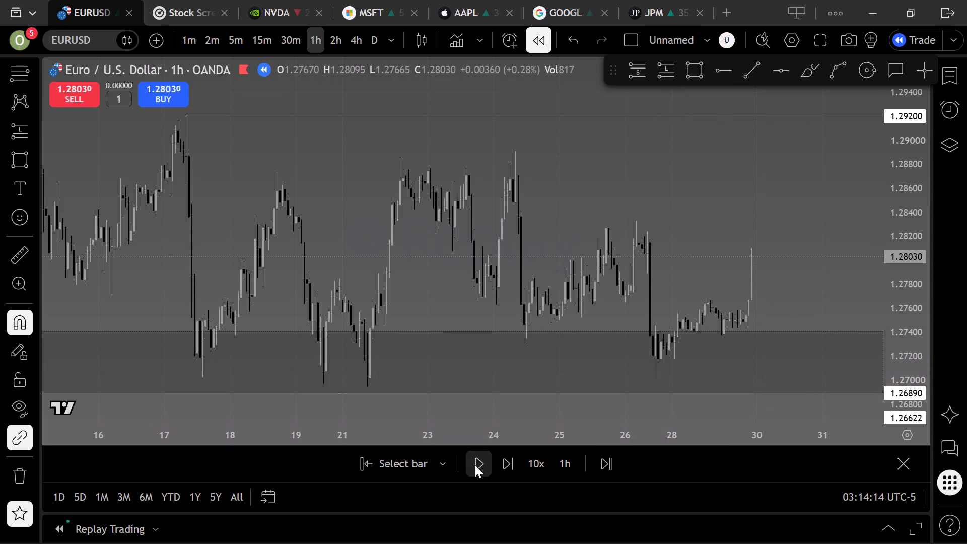
Play the 1-hour replay forward in two stretches and pause it at about 31 May 2006.
{"action": "left_click", "coordinate": [475, 466]}
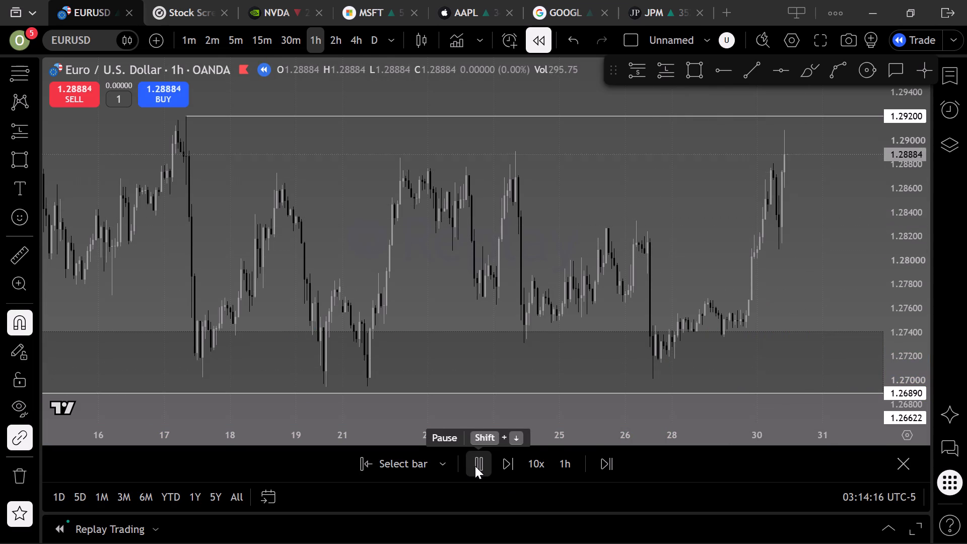
{"action": "left_click", "coordinate": [475, 466]}
{"action": "left_click", "coordinate": [475, 466]}
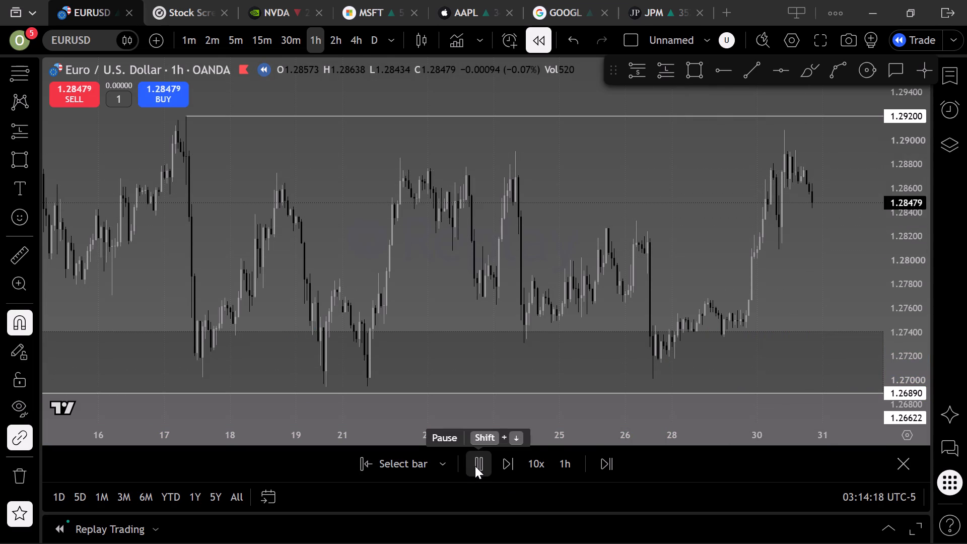
{"action": "left_click", "coordinate": [475, 466]}
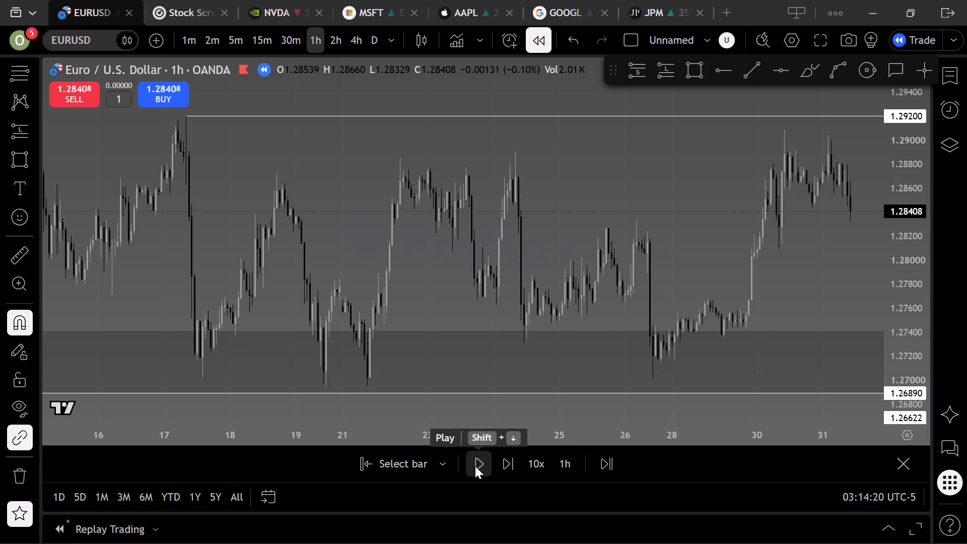
Step the 1-hour replay forward bar by bar to about 2 June 2006.
{"action": "triple_click", "coordinate": [506, 469]}
{"action": "triple_click", "coordinate": [506, 469]}
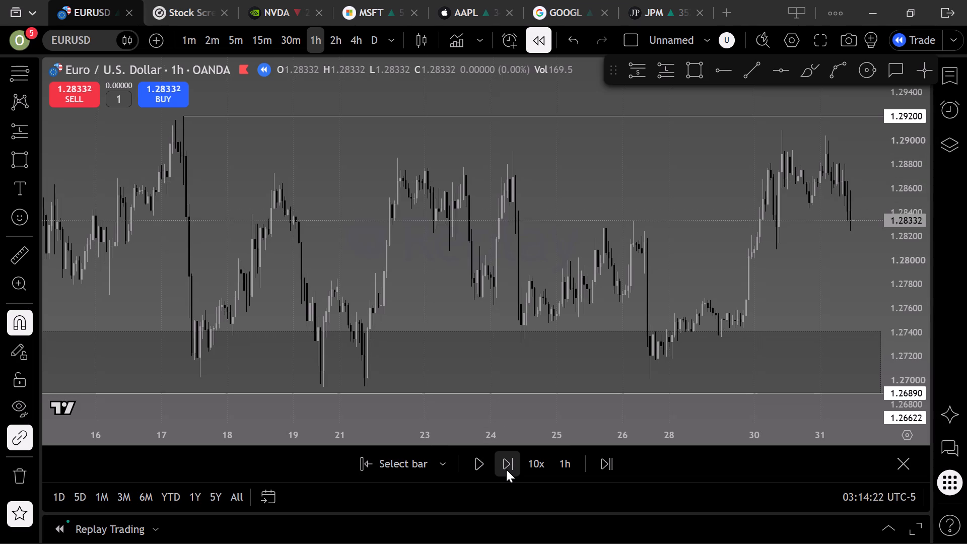
{"action": "triple_click", "coordinate": [506, 469]}
{"action": "triple_click", "coordinate": [506, 469]}
{"action": "double_click", "coordinate": [506, 469]}
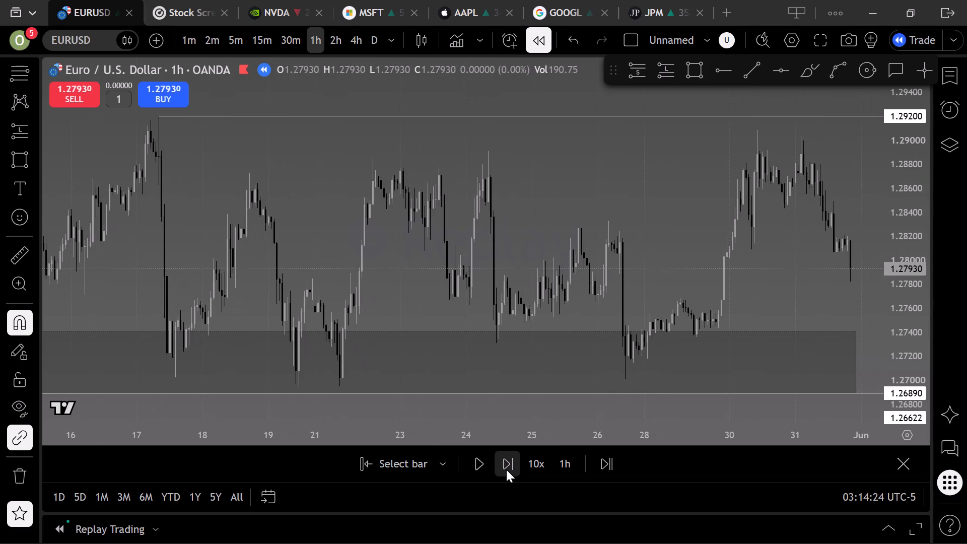
{"action": "triple_click", "coordinate": [506, 469]}
{"action": "triple_click", "coordinate": [506, 469]}
{"action": "triple_click", "coordinate": [506, 469]}
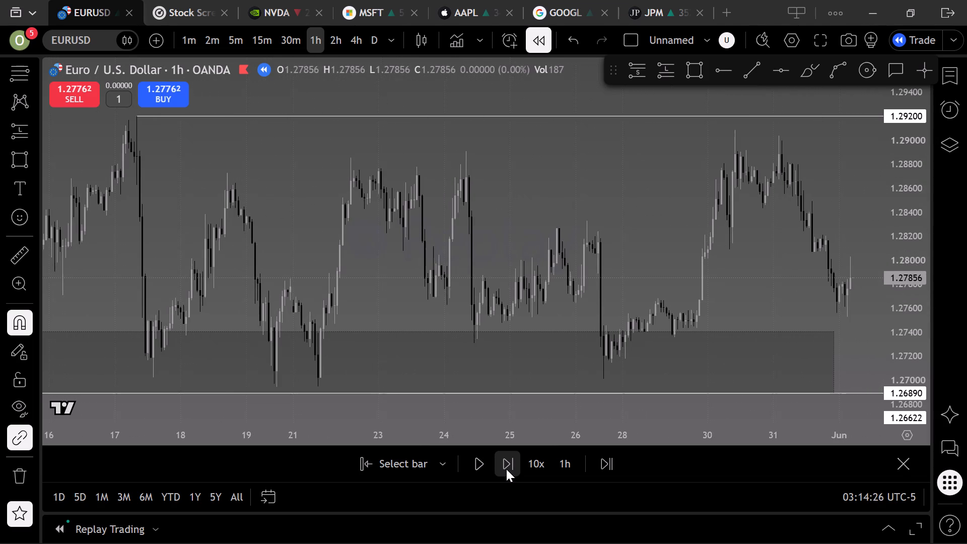
{"action": "triple_click", "coordinate": [506, 469]}
{"action": "triple_click", "coordinate": [506, 469]}
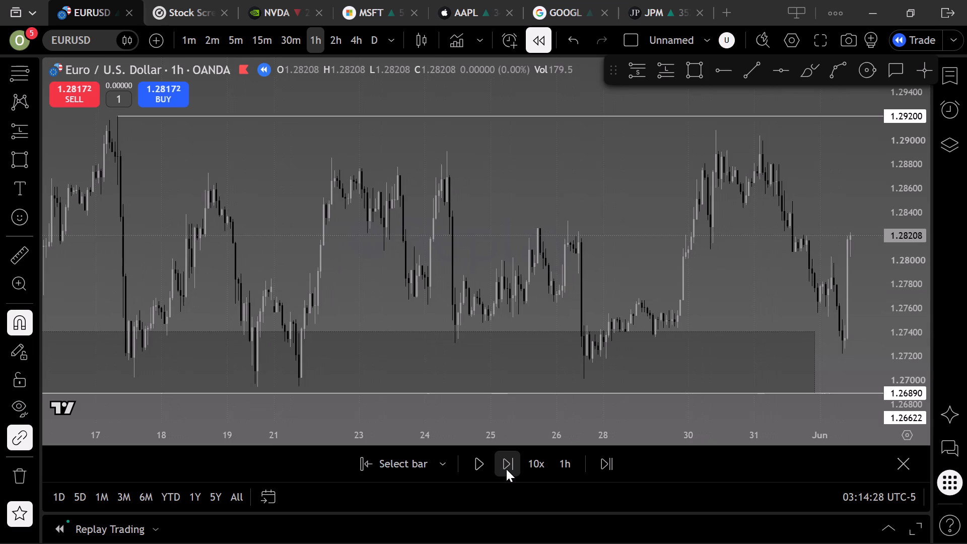
{"action": "triple_click", "coordinate": [506, 469]}
{"action": "double_click", "coordinate": [506, 469]}
{"action": "triple_click", "coordinate": [506, 469]}
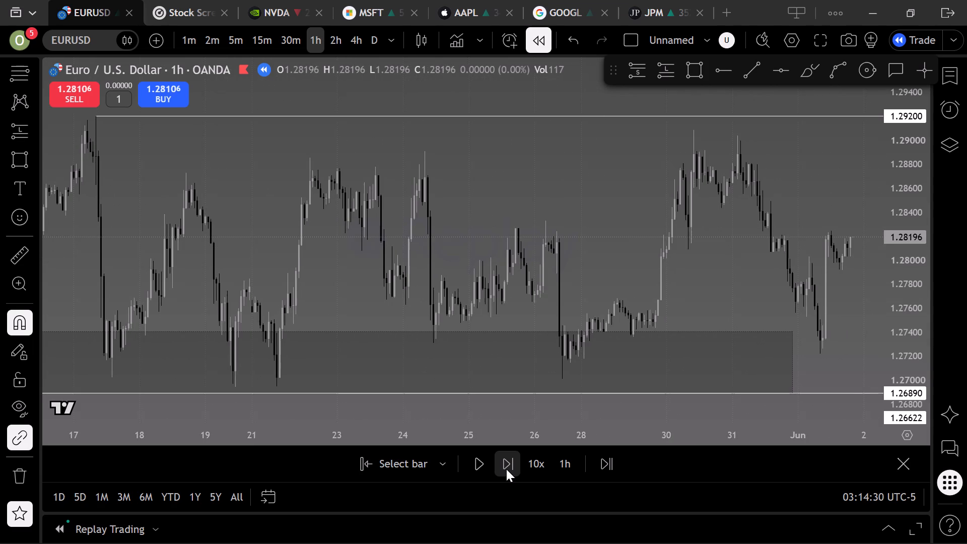
{"action": "double_click", "coordinate": [506, 469]}
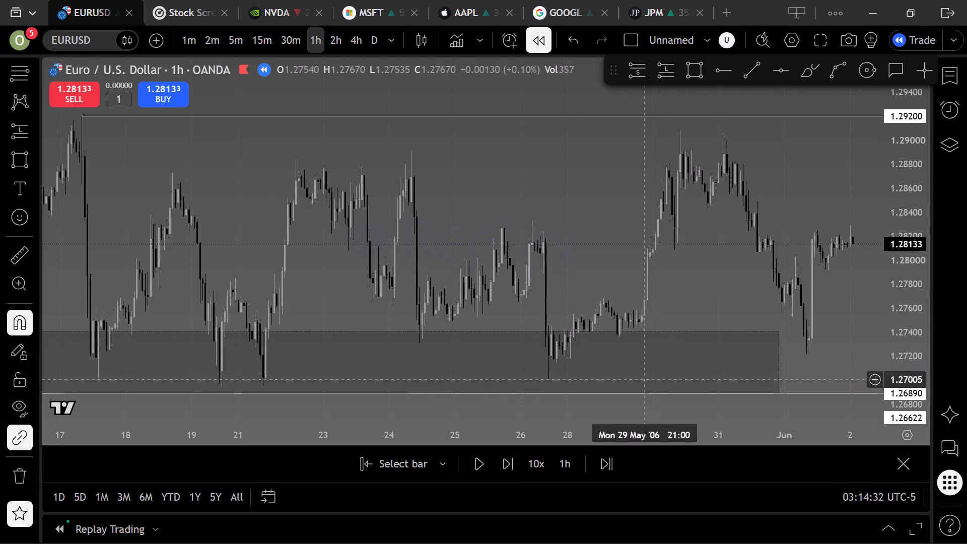
Play the 1-hour replay forward and pause it at about 4 June 2006.
{"action": "left_click", "coordinate": [477, 457]}
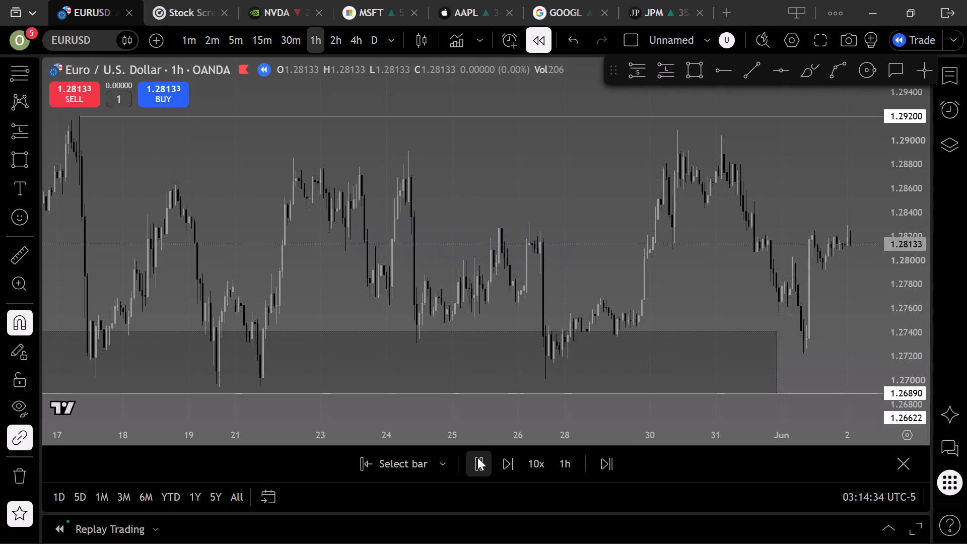
{"action": "left_click", "coordinate": [477, 457]}
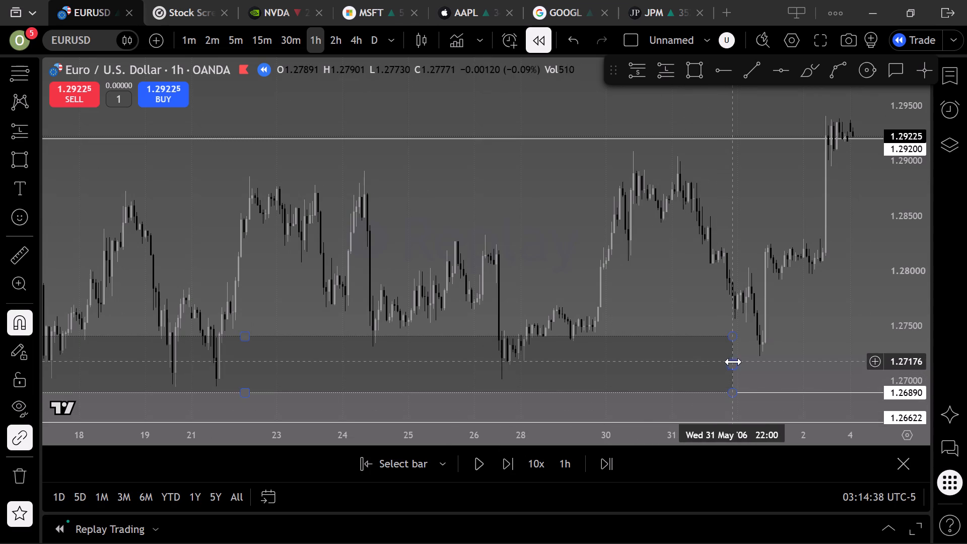
Extend the end of the demand zone rectangle above 1.26890 beyond the latest bar on 4 June 2006.
{"action": "left_click_drag", "start_coordinate": [733, 362], "coordinate": [966, 359]}
{"action": "left_click", "coordinate": [837, 296]}
Draw a horizontal ray from the 14 May 2006 swing high at 1.29697.
{"action": "scroll", "coordinate": [836, 288], "scroll_direction": "down", "scroll_amount": 3}
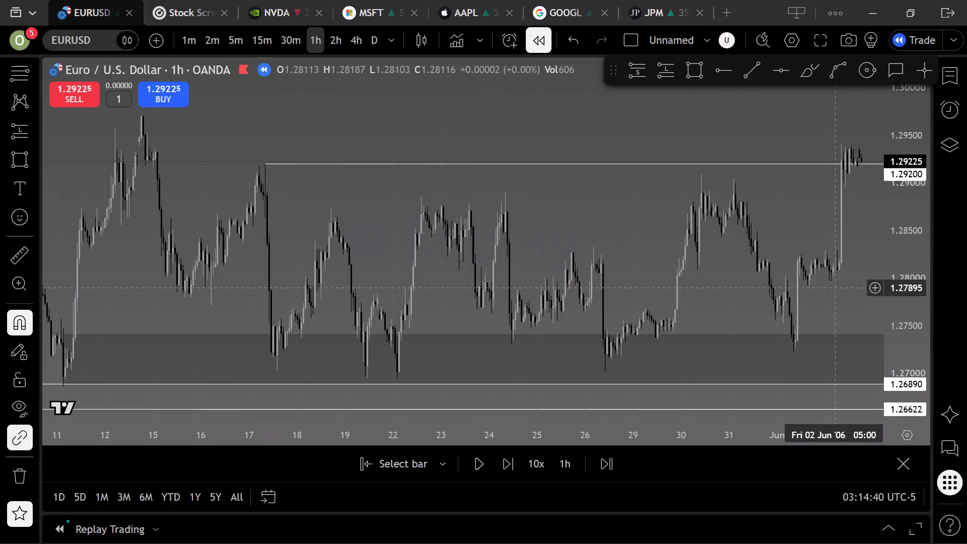
{"action": "left_click_drag", "start_coordinate": [342, 105], "coordinate": [411, 147]}
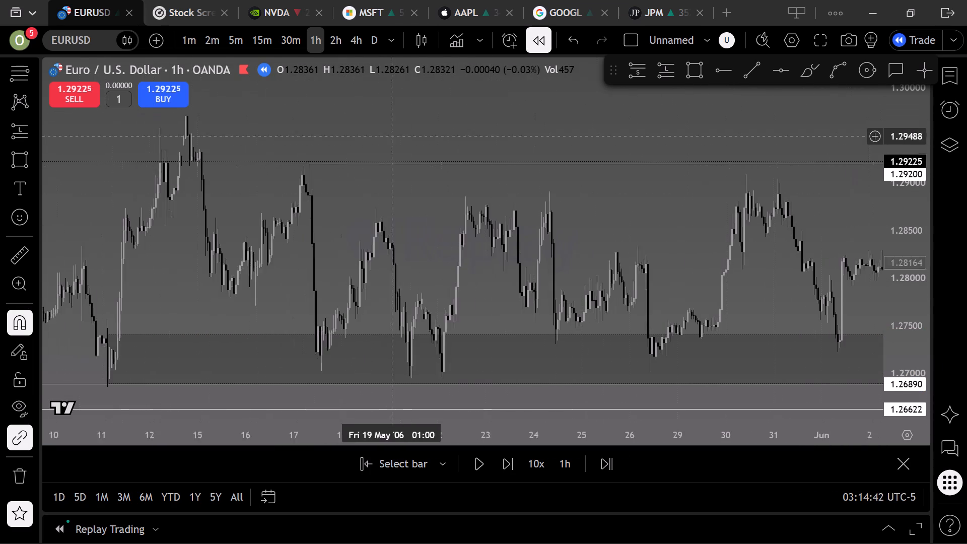
{"action": "left_click_drag", "start_coordinate": [411, 147], "coordinate": [427, 153]}
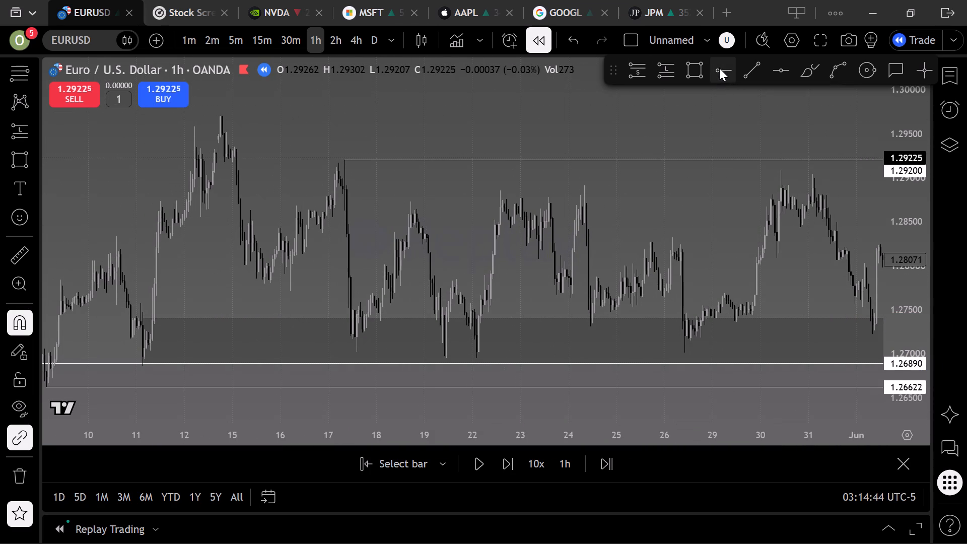
{"action": "left_click", "coordinate": [719, 68]}
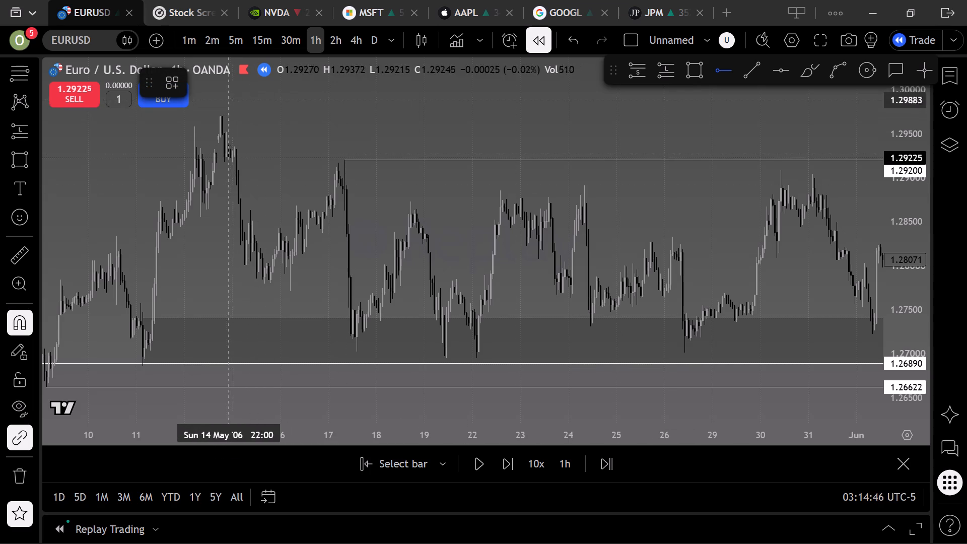
{"action": "left_click", "coordinate": [223, 98]}
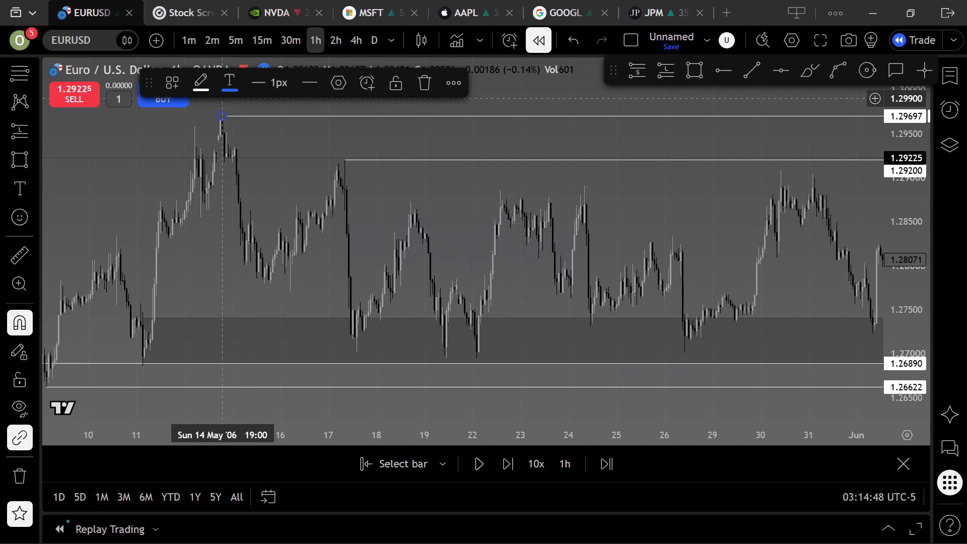
{"action": "left_click", "coordinate": [346, 140]}
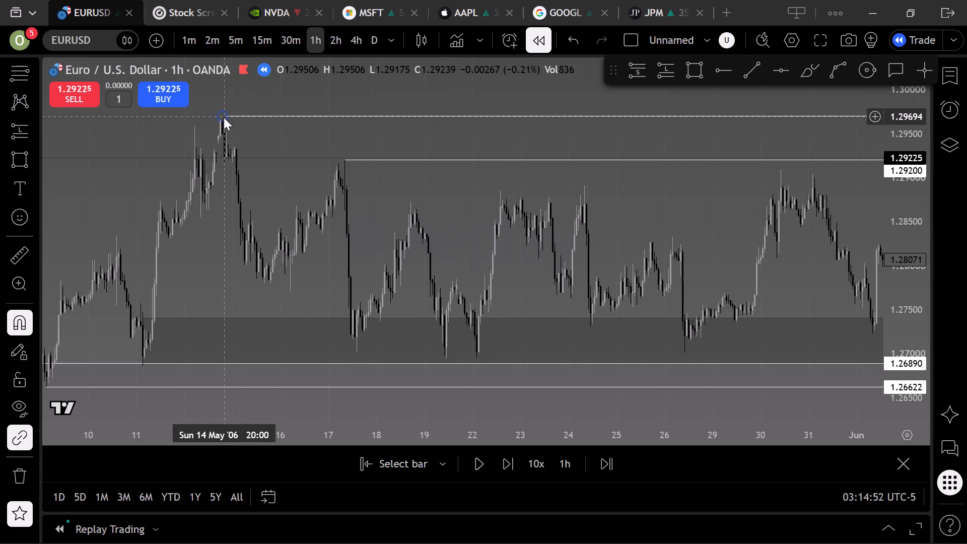
Move the start of the upper horizontal ray to the 12 May 2006 swing high at 1.29579.
{"action": "left_click_drag", "start_coordinate": [223, 117], "coordinate": [193, 118]}
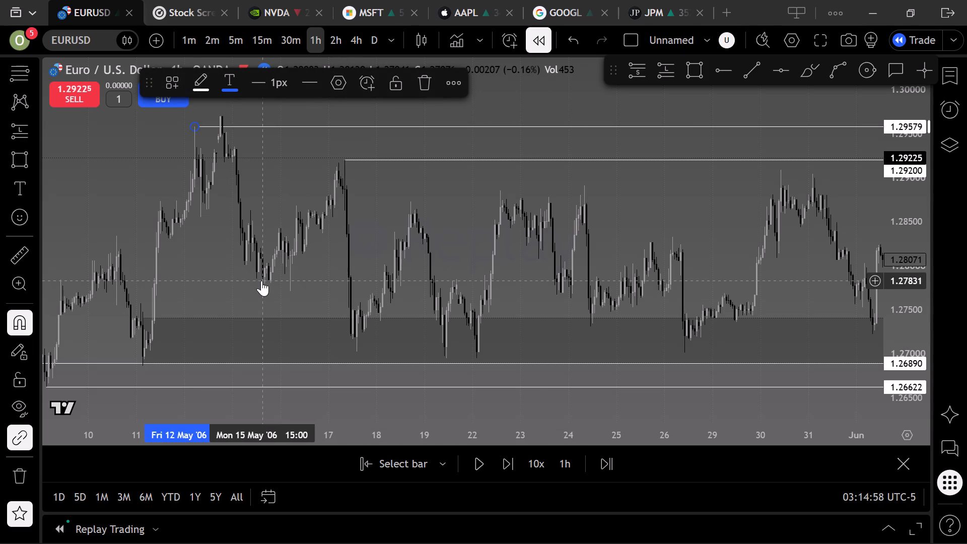
{"action": "left_click", "coordinate": [448, 188]}
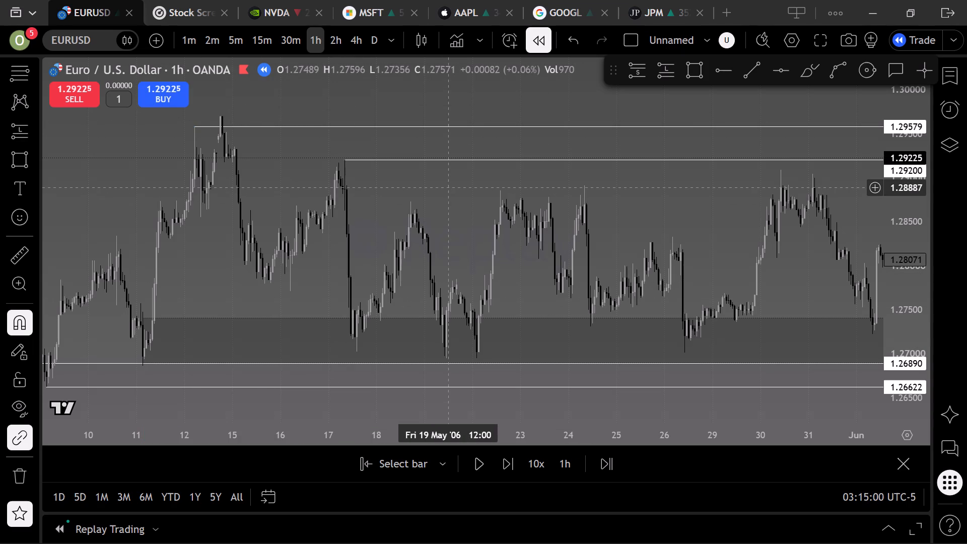
Place a short position at 1.29208 just after the latest bar, starting at 5 June 2006 00:00.
{"action": "left_click_drag", "start_coordinate": [459, 215], "coordinate": [429, 207]}
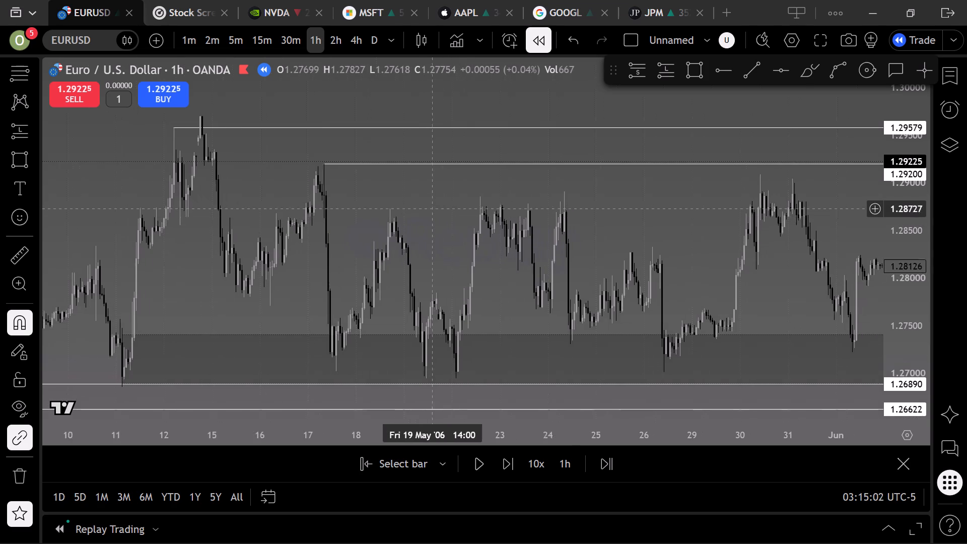
{"action": "left_click_drag", "start_coordinate": [429, 207], "coordinate": [212, 209]}
{"action": "scroll", "coordinate": [442, 196], "scroll_direction": "up", "scroll_amount": 4}
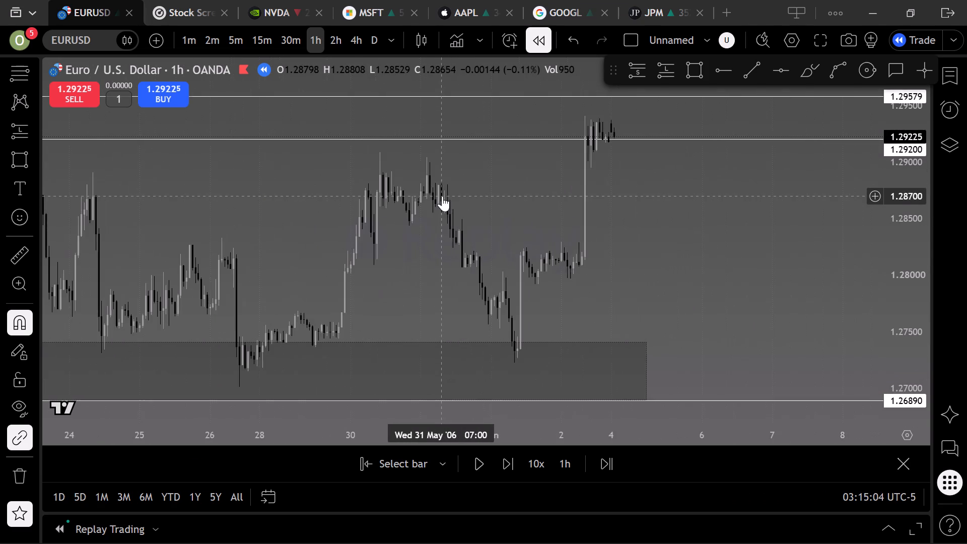
{"action": "scroll", "coordinate": [441, 196], "scroll_direction": "up", "scroll_amount": 3}
{"action": "left_click_drag", "start_coordinate": [540, 233], "coordinate": [671, 228]}
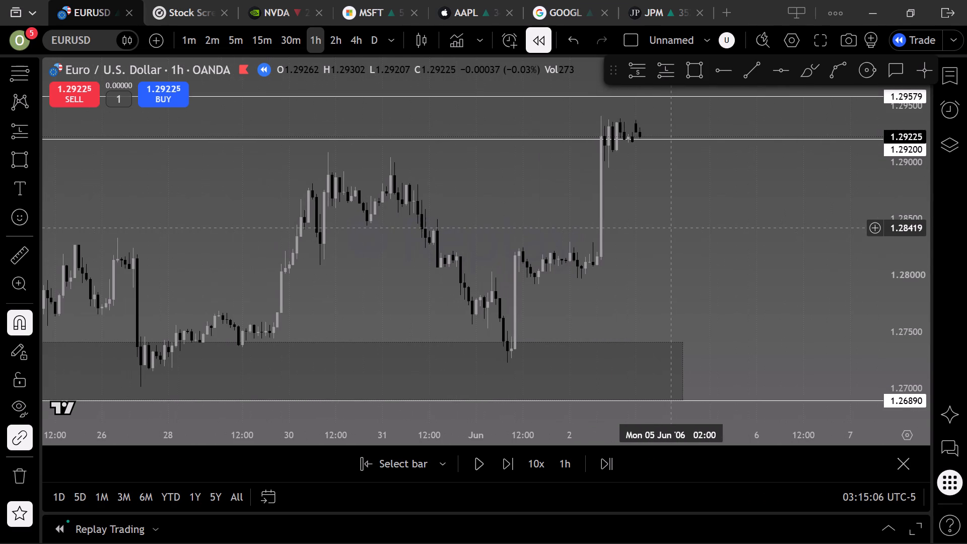
{"action": "left_click", "coordinate": [638, 68]}
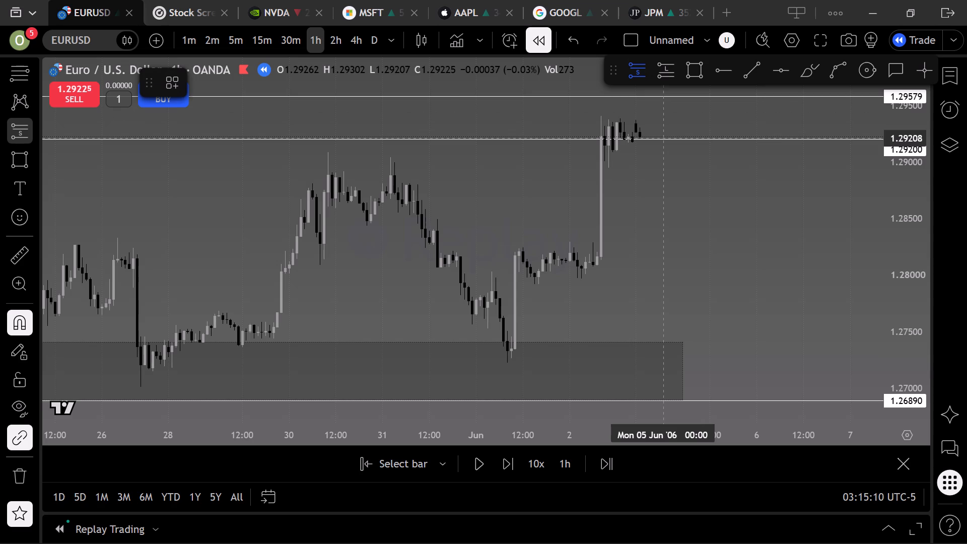
{"action": "left_click", "coordinate": [663, 139]}
Extend the short position's target down to 1.26903, at the bottom of the demand zone.
{"action": "left_click_drag", "start_coordinate": [577, 113], "coordinate": [592, 124]}
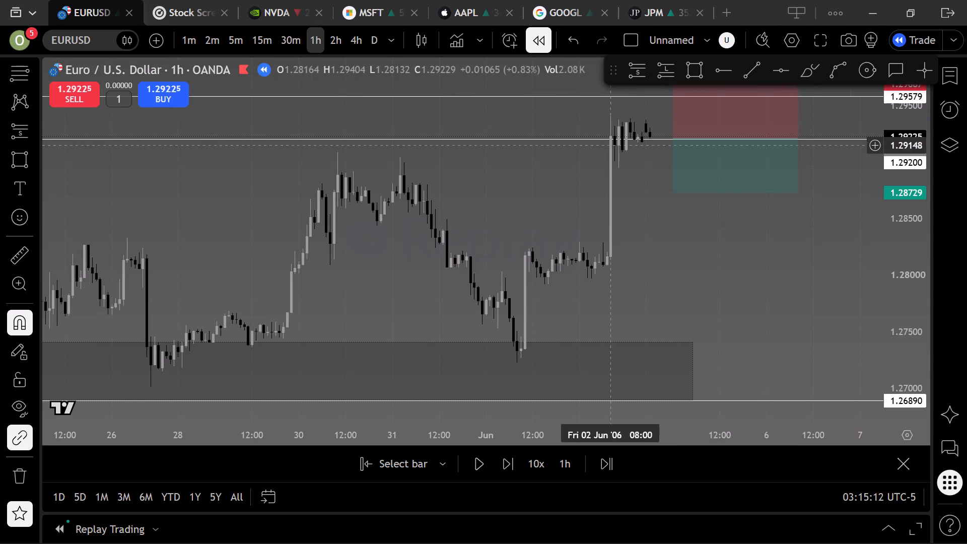
{"action": "left_click_drag", "start_coordinate": [548, 193], "coordinate": [373, 177]}
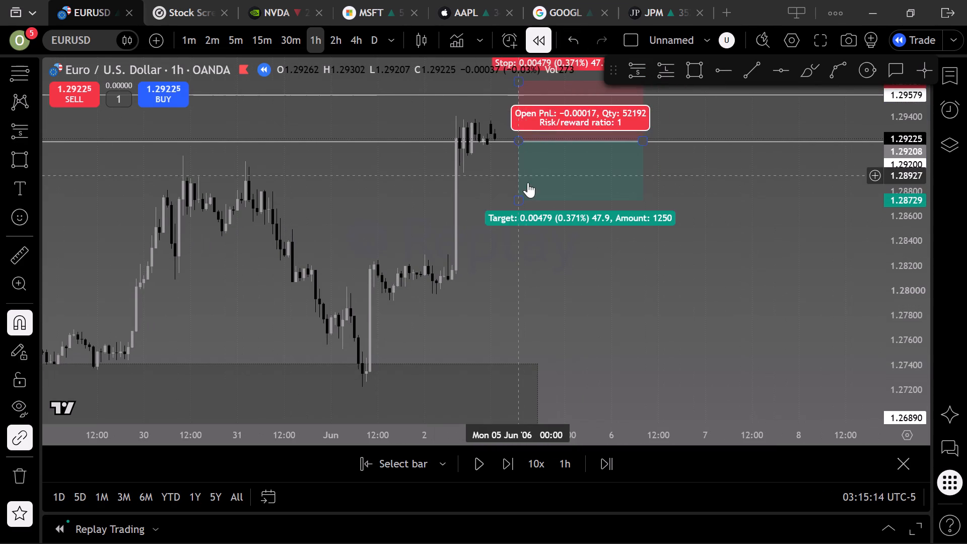
{"action": "left_click_drag", "start_coordinate": [545, 220], "coordinate": [595, 219]}
{"action": "left_click_drag", "start_coordinate": [475, 231], "coordinate": [663, 268]}
{"action": "scroll", "coordinate": [669, 270], "scroll_direction": "down", "scroll_amount": 4}
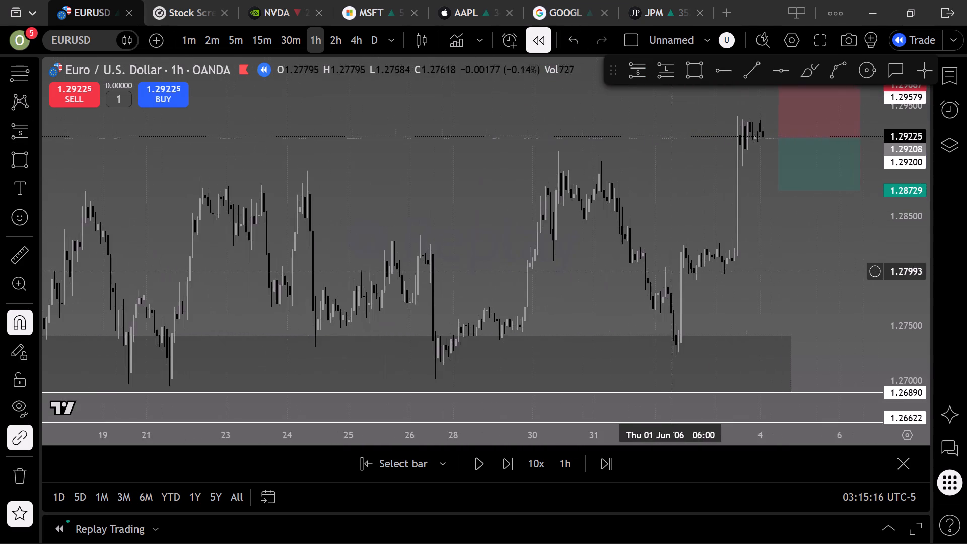
{"action": "scroll", "coordinate": [673, 273], "scroll_direction": "down", "scroll_amount": 5}
{"action": "left_click_drag", "start_coordinate": [830, 242], "coordinate": [650, 194]}
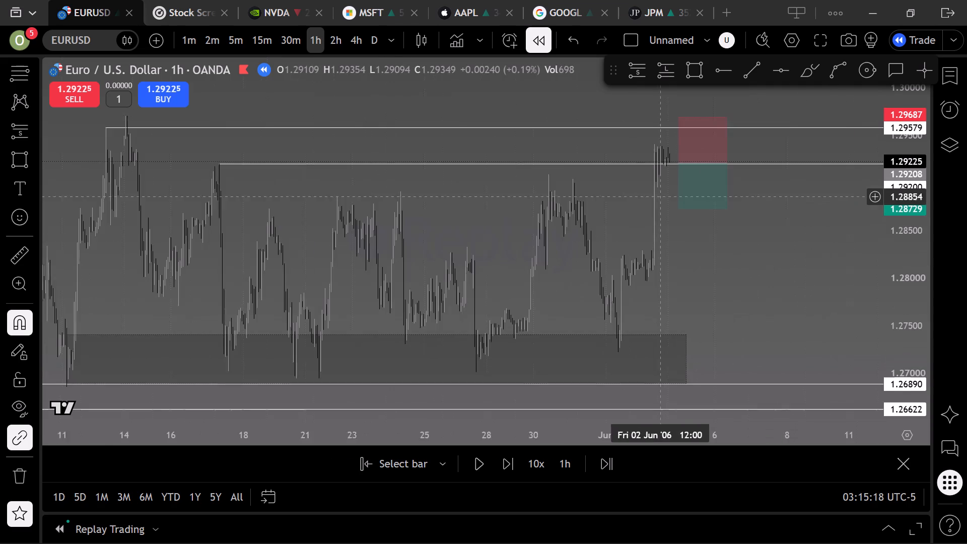
{"action": "left_click_drag", "start_coordinate": [650, 194], "coordinate": [645, 192]}
{"action": "left_click_drag", "start_coordinate": [666, 206], "coordinate": [676, 383]}
{"action": "left_click", "coordinate": [802, 287]}
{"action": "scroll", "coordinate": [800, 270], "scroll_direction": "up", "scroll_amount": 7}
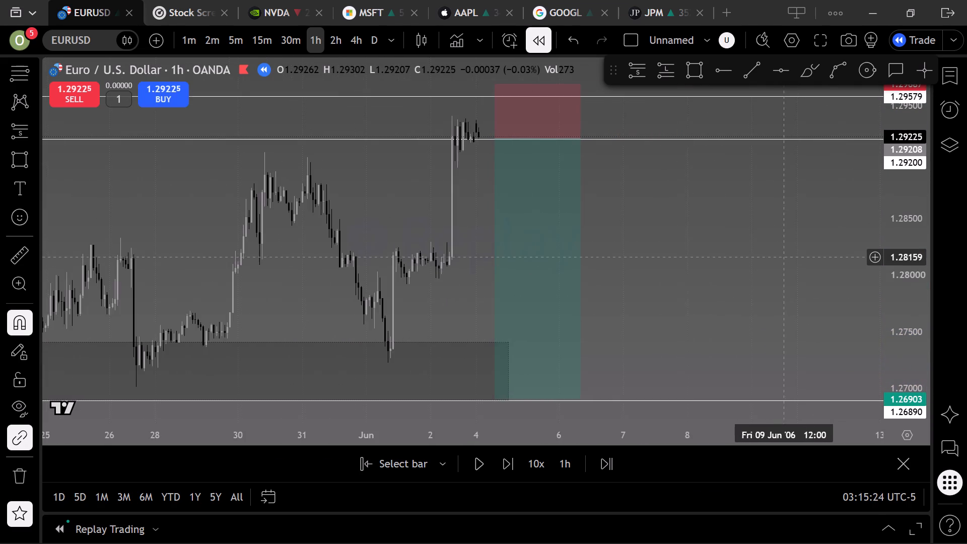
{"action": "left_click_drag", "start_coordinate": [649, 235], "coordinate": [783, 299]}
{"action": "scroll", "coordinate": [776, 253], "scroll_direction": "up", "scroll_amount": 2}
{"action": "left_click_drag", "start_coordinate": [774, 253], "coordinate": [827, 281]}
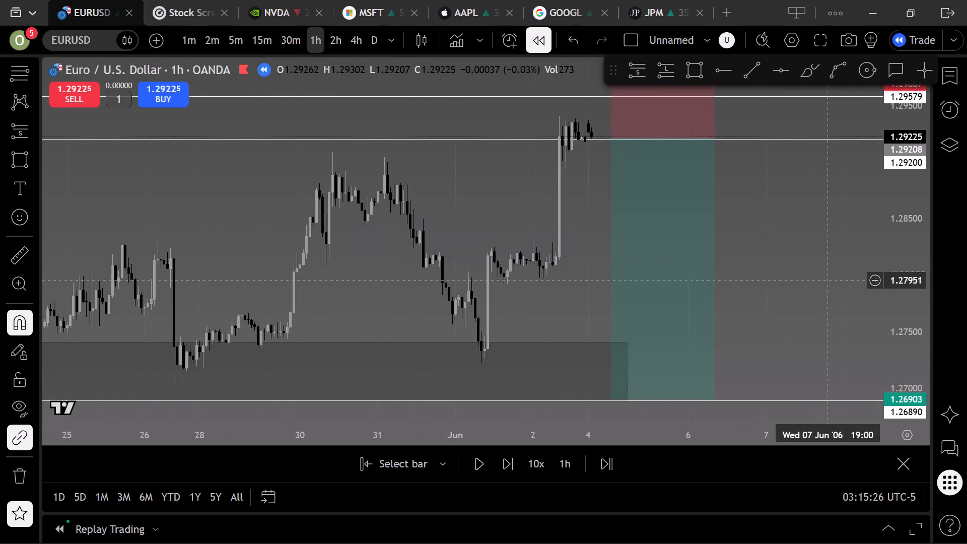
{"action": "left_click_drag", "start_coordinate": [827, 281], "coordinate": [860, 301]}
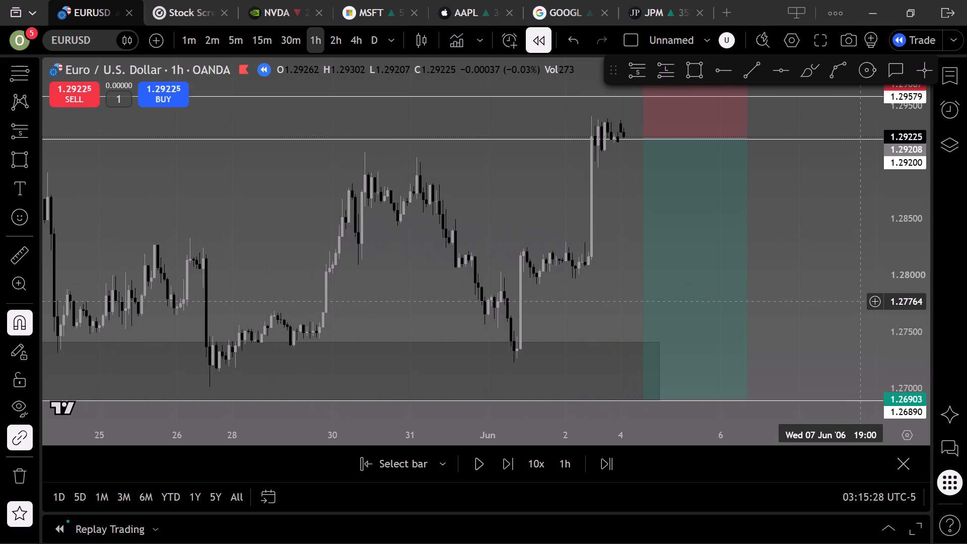
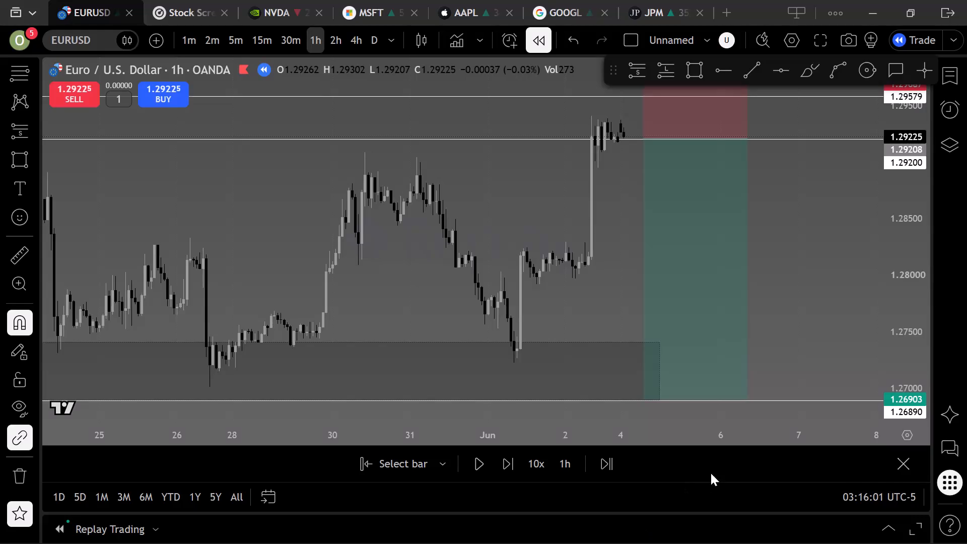
Play the 1-hour replay forward into 6 June 2006 and pause it.
{"action": "scroll", "coordinate": [813, 344], "scroll_direction": "down", "scroll_amount": 3}
{"action": "left_click", "coordinate": [688, 354]}
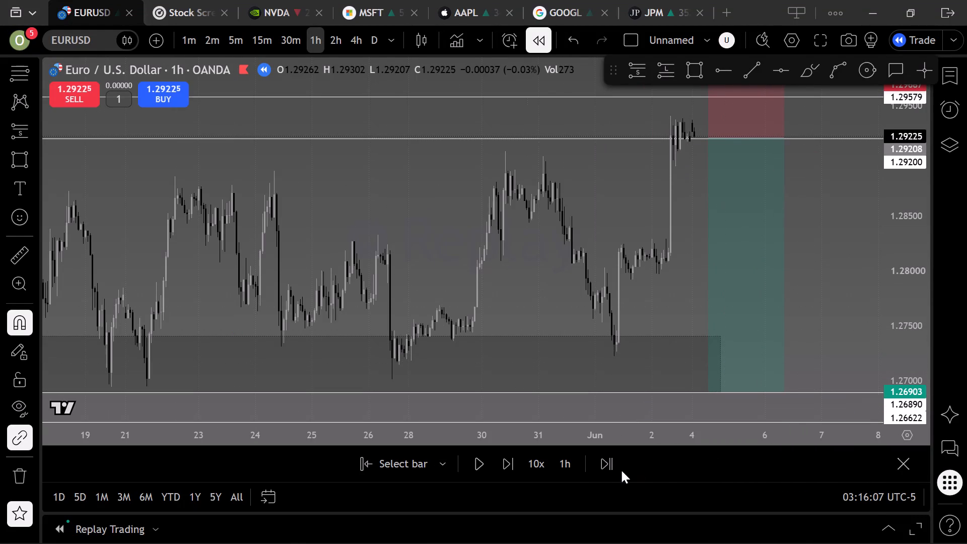
{"action": "left_click", "coordinate": [479, 458]}
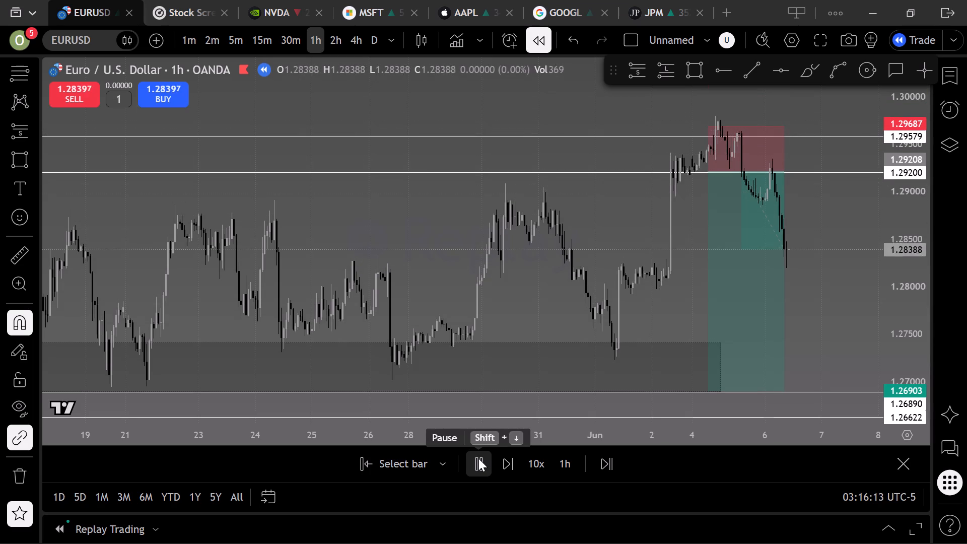
{"action": "left_click", "coordinate": [478, 458]}
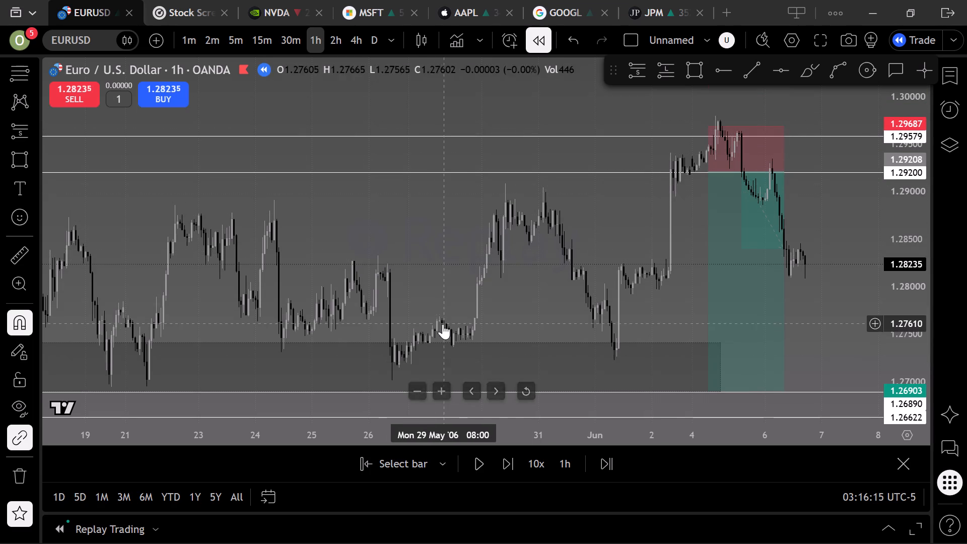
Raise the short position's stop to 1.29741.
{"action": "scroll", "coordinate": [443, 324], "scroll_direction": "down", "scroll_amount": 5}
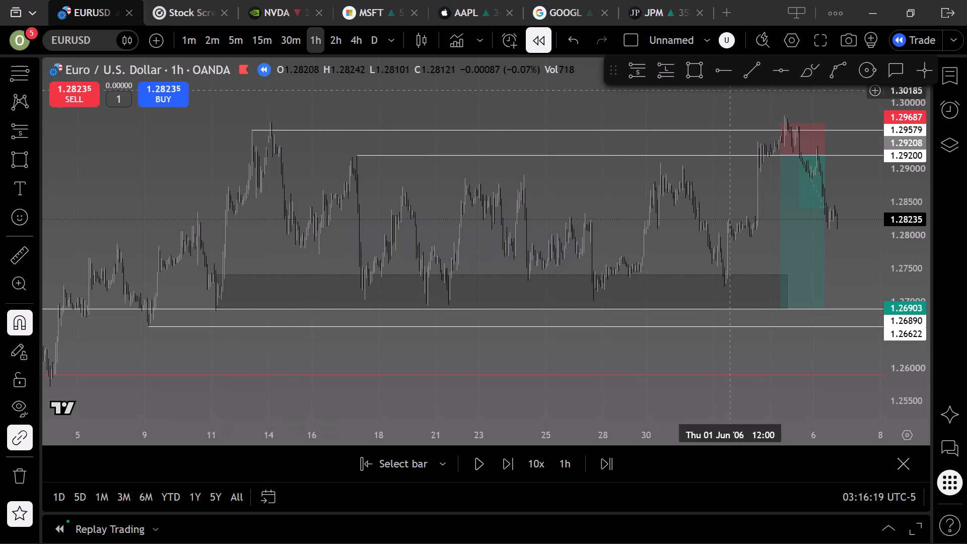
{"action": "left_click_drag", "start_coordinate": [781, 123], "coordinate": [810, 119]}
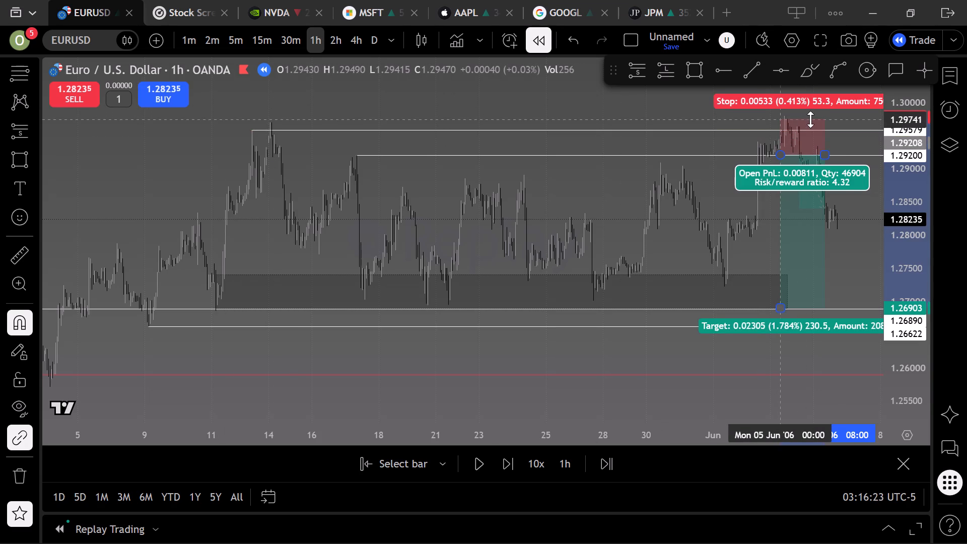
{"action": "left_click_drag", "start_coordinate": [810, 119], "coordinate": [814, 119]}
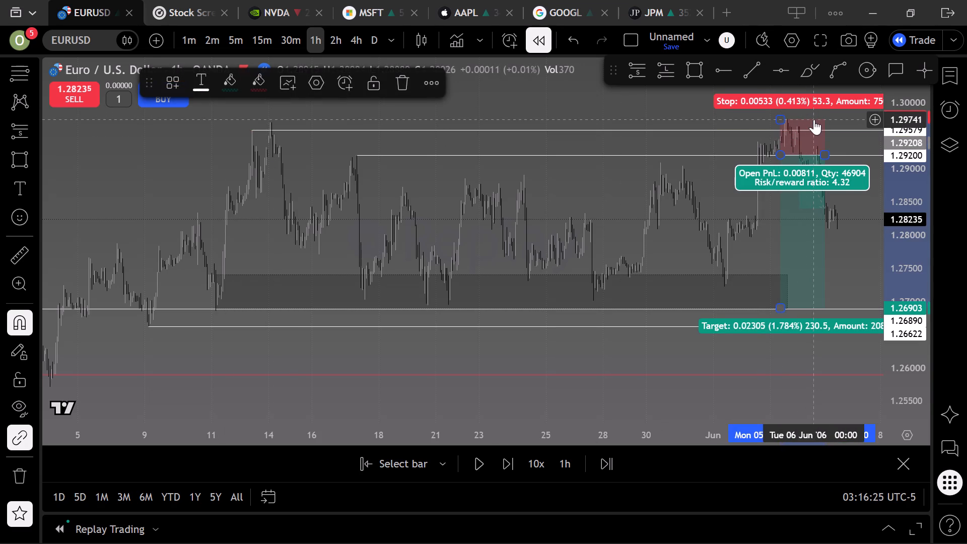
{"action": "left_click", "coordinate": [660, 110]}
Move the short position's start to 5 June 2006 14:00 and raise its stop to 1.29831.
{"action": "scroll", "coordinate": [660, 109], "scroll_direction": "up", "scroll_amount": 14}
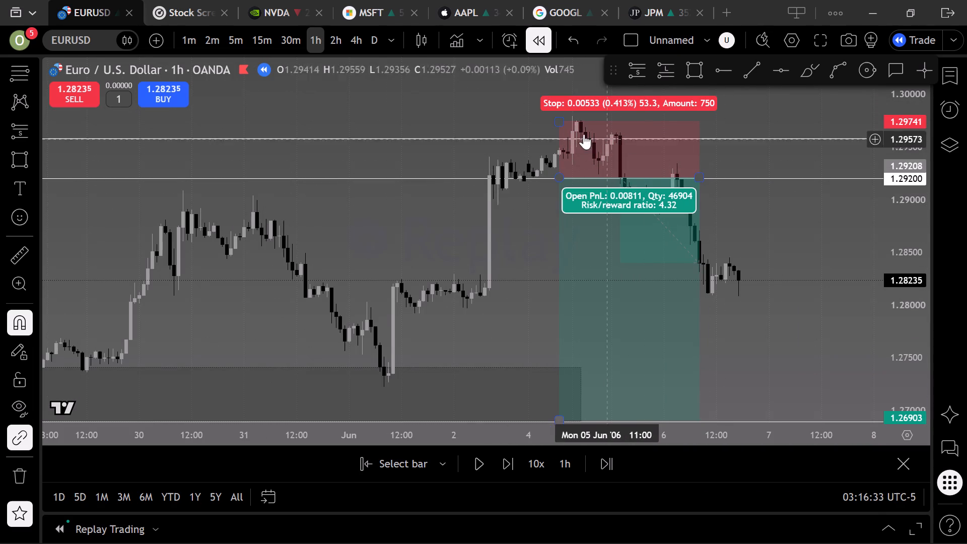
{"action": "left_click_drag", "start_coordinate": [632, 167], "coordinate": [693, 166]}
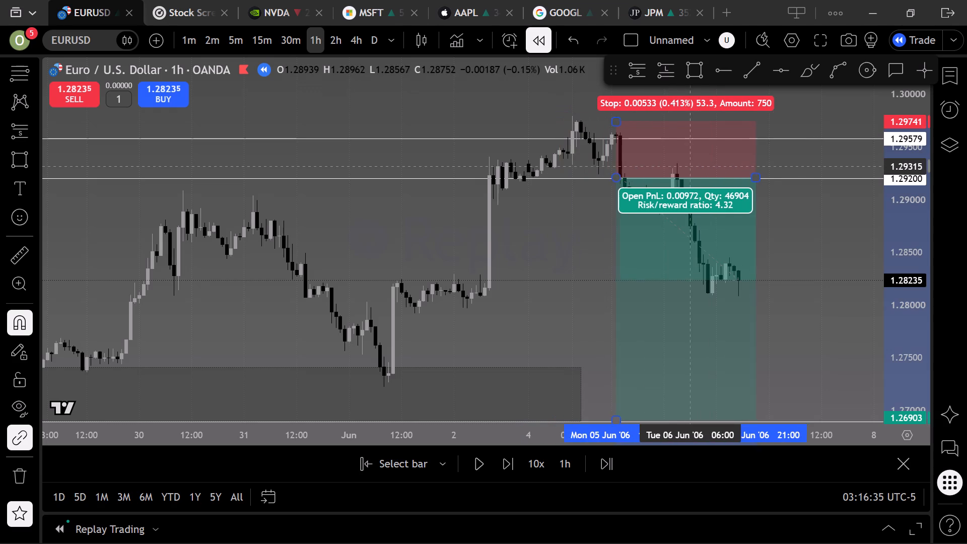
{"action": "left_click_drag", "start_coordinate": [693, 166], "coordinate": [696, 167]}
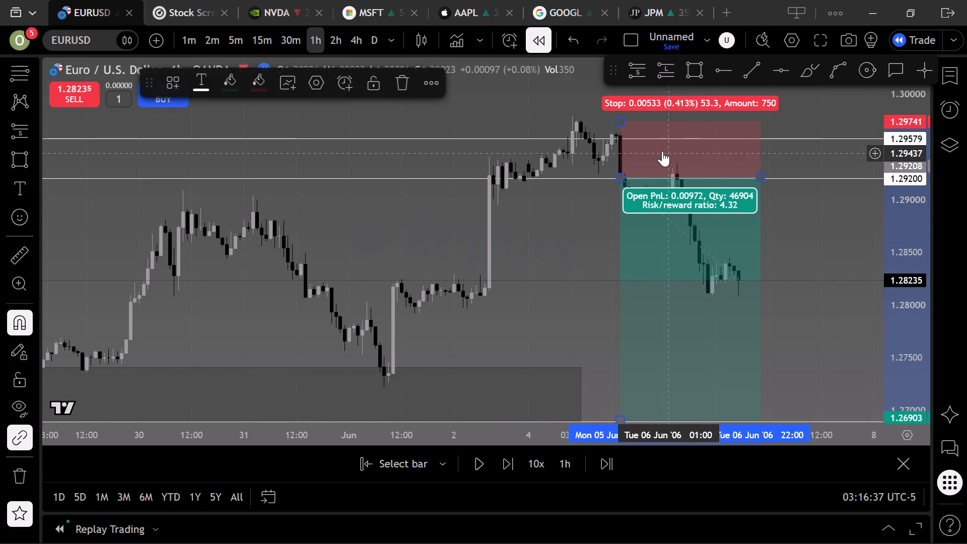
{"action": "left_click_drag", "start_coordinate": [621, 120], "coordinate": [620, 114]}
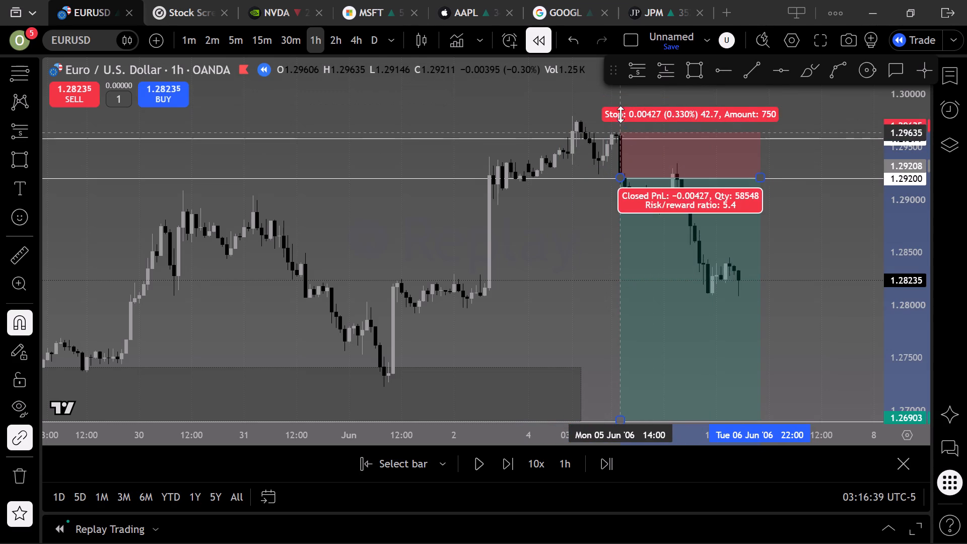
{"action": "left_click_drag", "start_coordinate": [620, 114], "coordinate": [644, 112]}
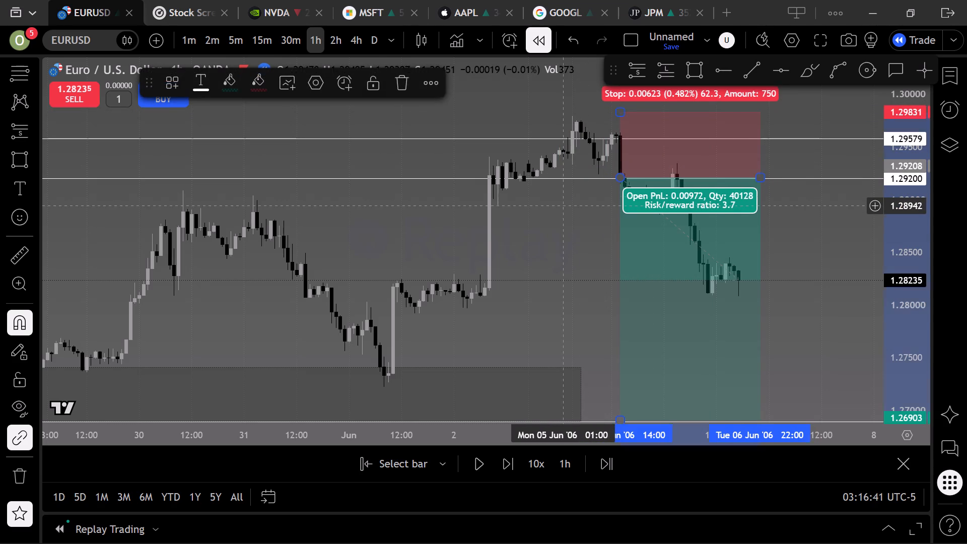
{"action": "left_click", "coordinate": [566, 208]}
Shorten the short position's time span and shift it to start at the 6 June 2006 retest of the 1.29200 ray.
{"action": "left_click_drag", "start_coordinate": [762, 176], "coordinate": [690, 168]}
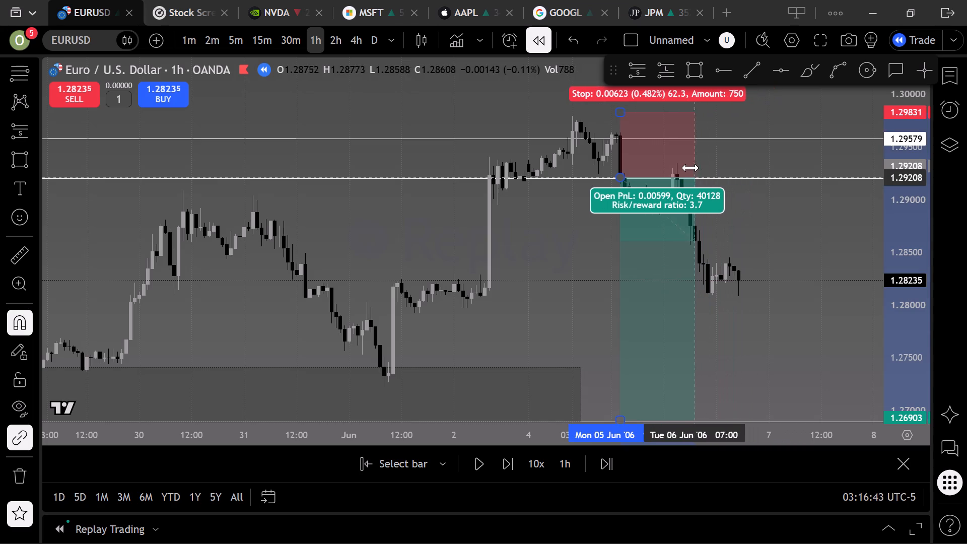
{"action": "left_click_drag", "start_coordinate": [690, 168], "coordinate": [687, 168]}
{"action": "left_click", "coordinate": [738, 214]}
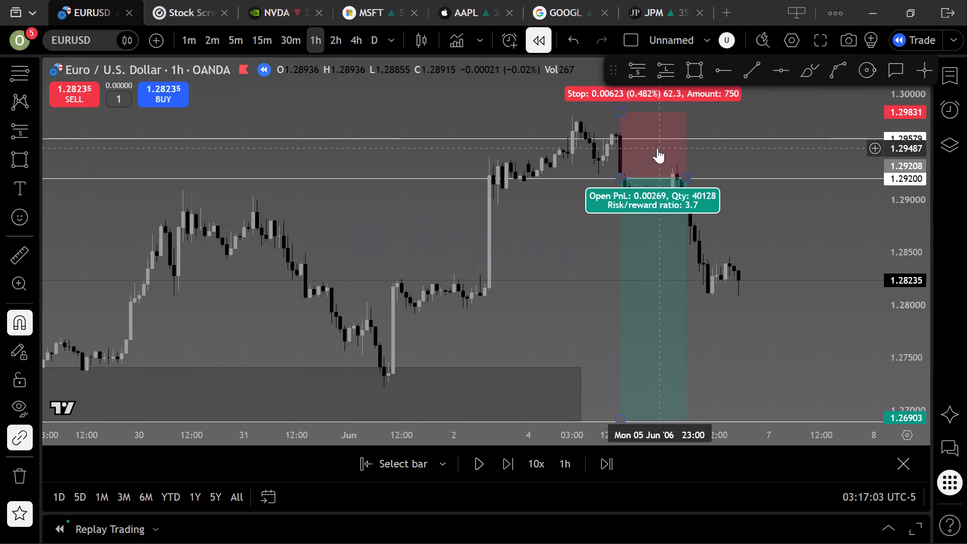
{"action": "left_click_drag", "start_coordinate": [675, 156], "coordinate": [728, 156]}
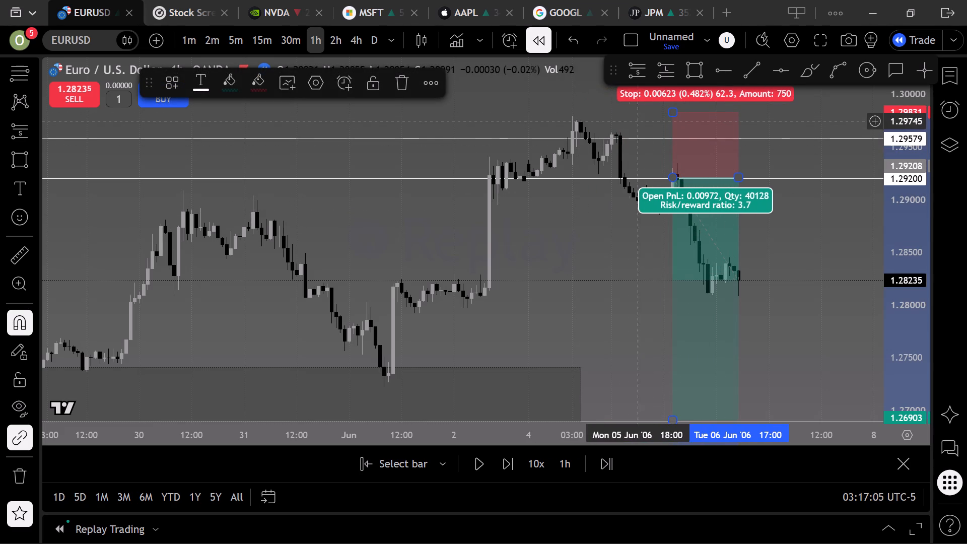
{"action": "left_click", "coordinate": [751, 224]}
Play the replay forward into 8 June 2006 and pause it.
{"action": "scroll", "coordinate": [593, 288], "scroll_direction": "down", "scroll_amount": 3}
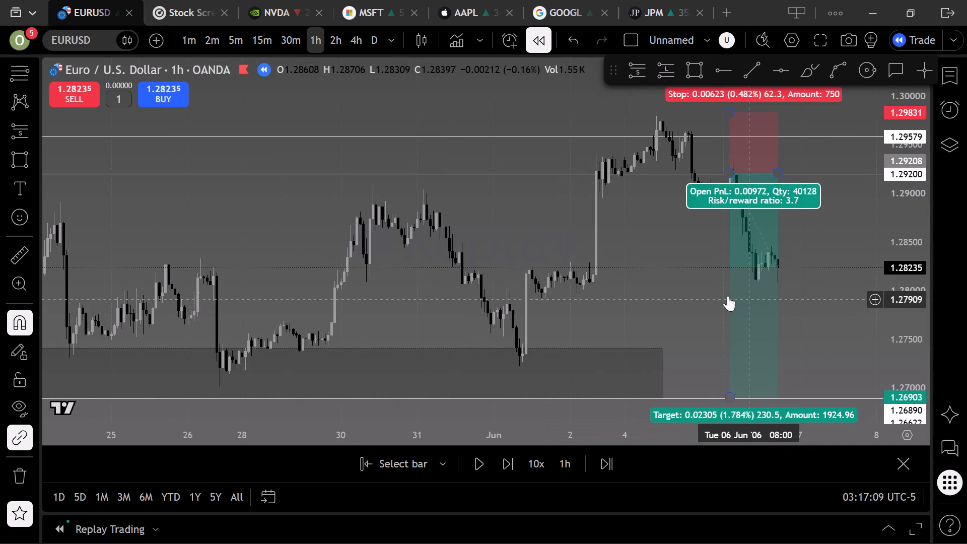
{"action": "left_click_drag", "start_coordinate": [687, 293], "coordinate": [606, 251]}
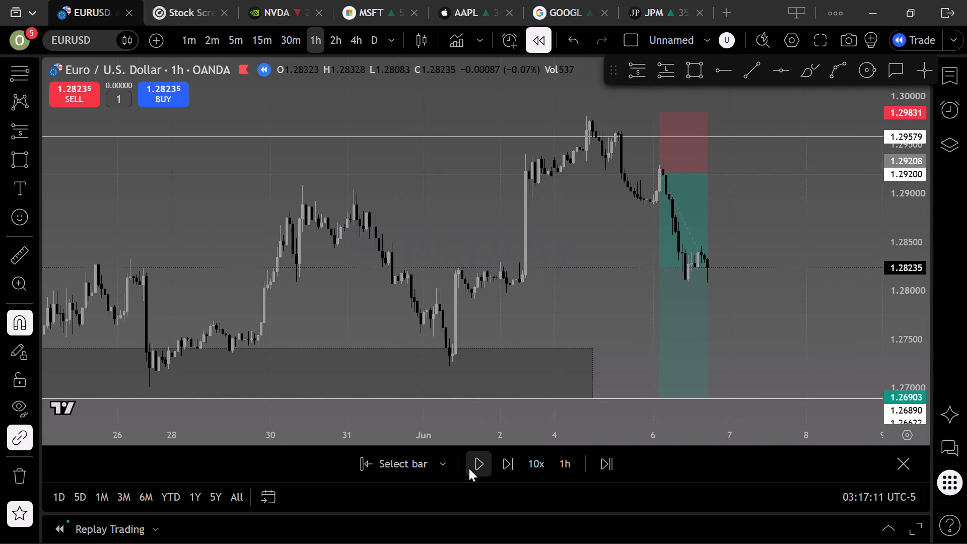
{"action": "left_click", "coordinate": [472, 469]}
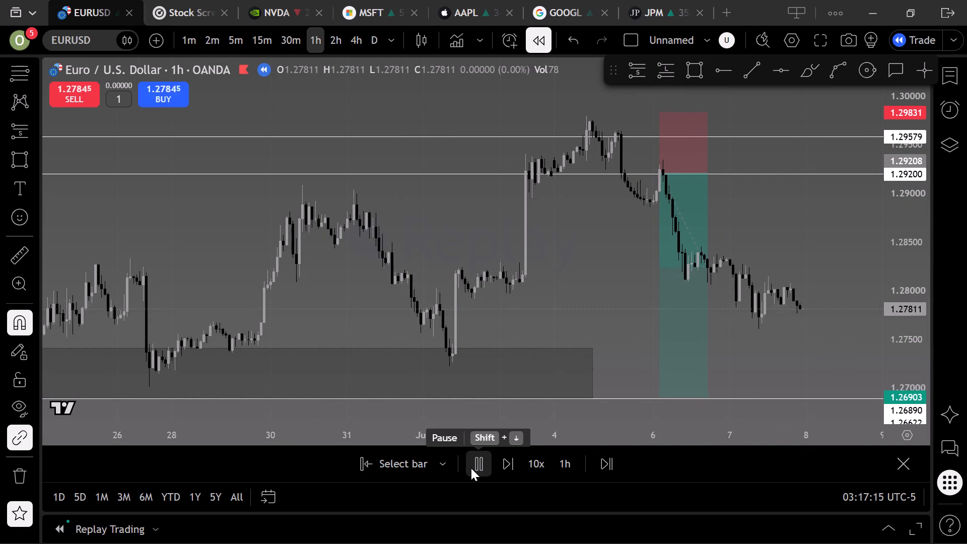
{"action": "left_click", "coordinate": [471, 468]}
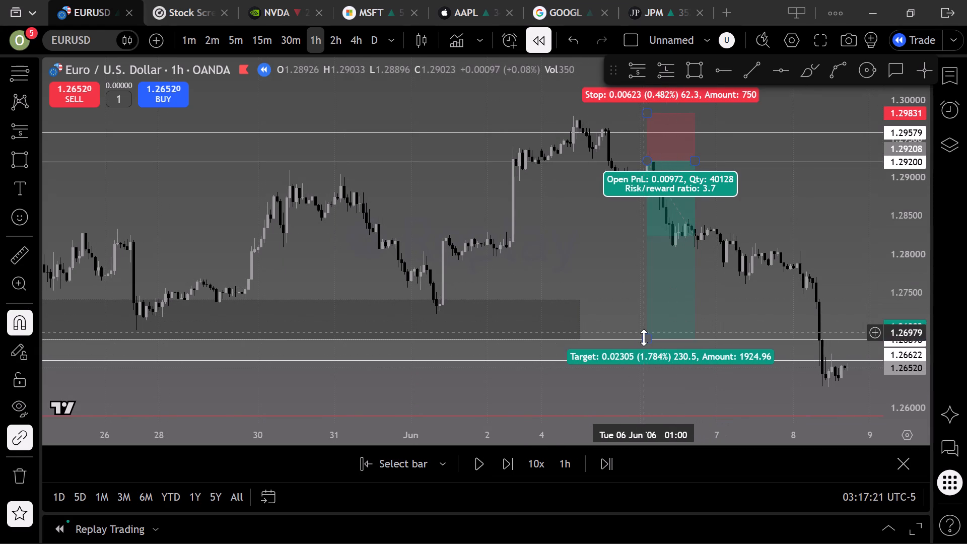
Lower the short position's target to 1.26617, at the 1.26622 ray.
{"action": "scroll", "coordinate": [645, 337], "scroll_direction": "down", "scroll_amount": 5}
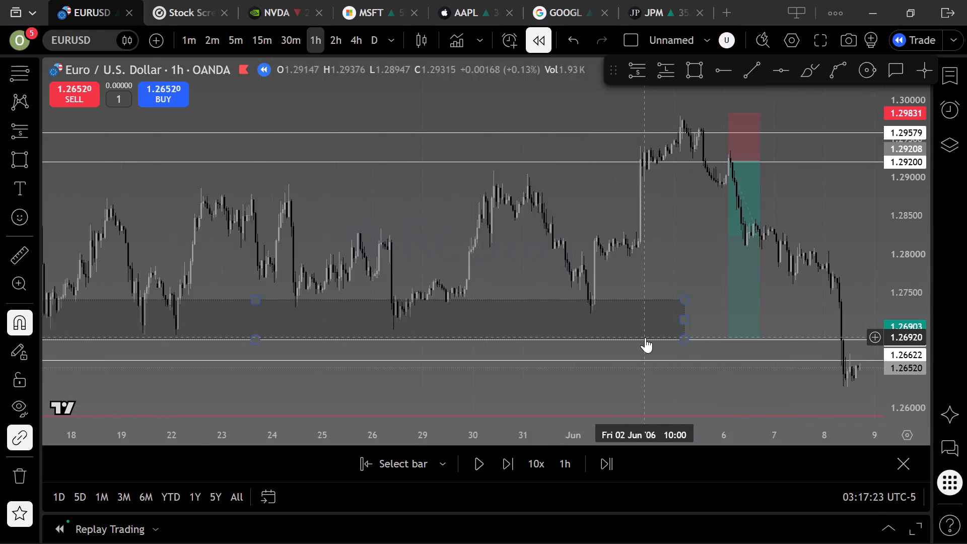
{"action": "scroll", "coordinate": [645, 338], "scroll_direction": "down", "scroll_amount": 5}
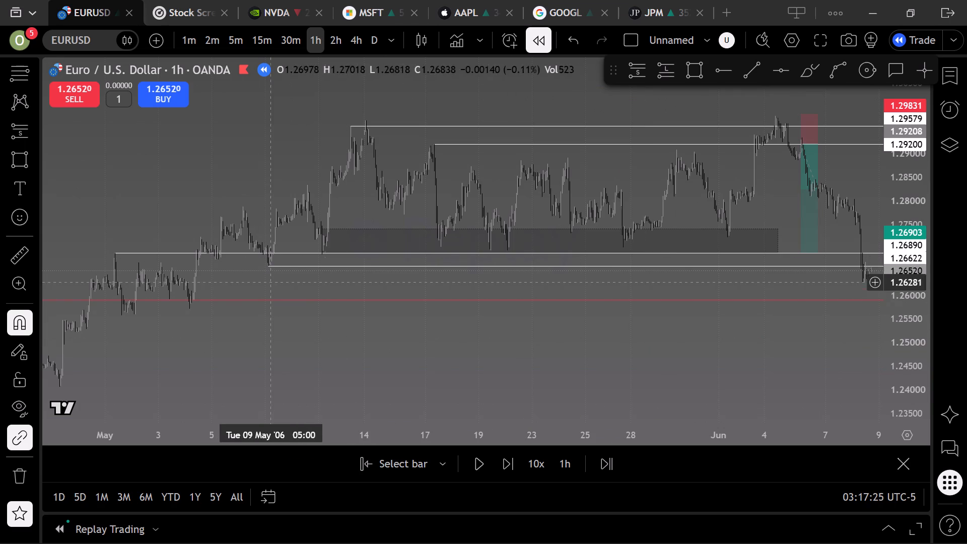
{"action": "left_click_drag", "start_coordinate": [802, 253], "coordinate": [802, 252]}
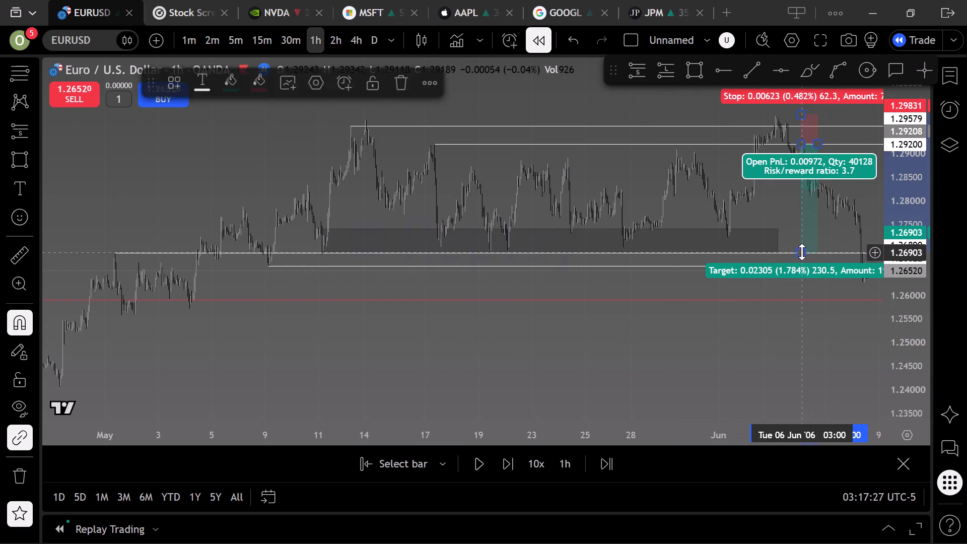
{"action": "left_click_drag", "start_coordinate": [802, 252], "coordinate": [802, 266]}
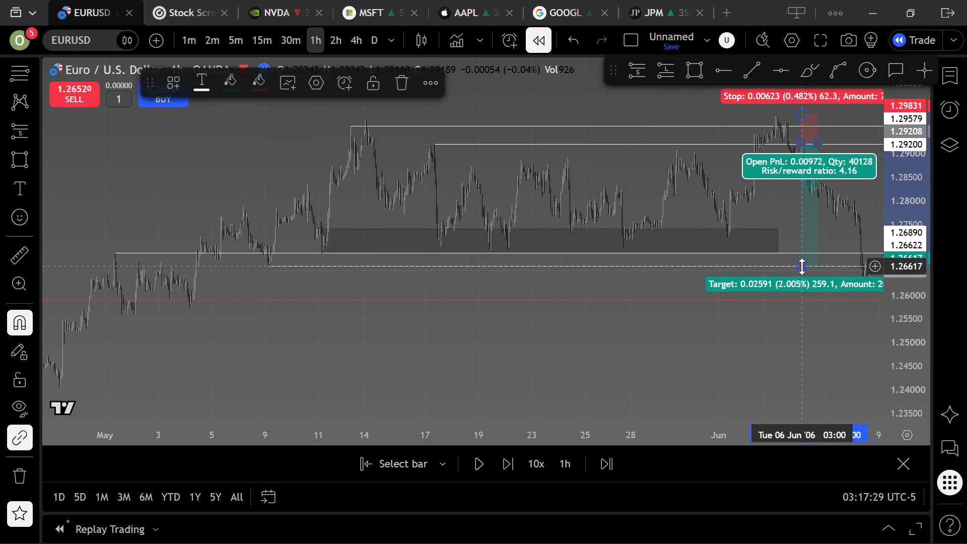
Delete the short position from the chart.
{"action": "left_click", "coordinate": [806, 235]}
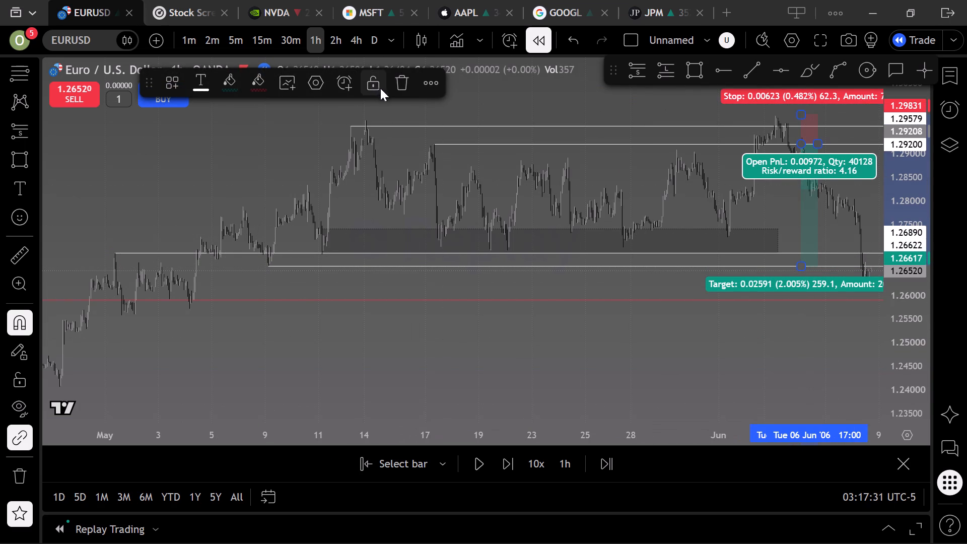
{"action": "left_click", "coordinate": [397, 83]}
Examine the early June 2006 decline on the 1-hour chart against the marked levels and the preceding April–May move.
{"action": "scroll", "coordinate": [649, 194], "scroll_direction": "up", "scroll_amount": 13}
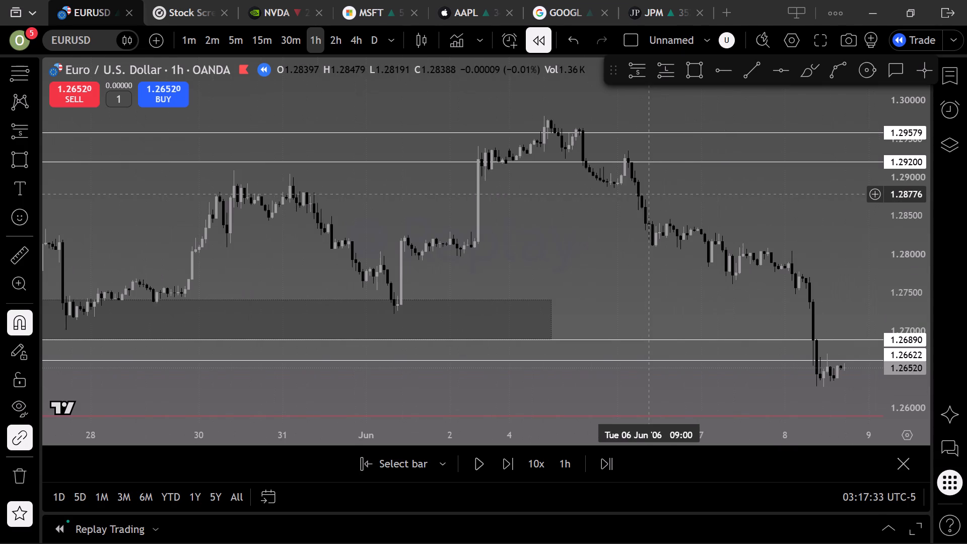
{"action": "left_click_drag", "start_coordinate": [727, 203], "coordinate": [462, 211]}
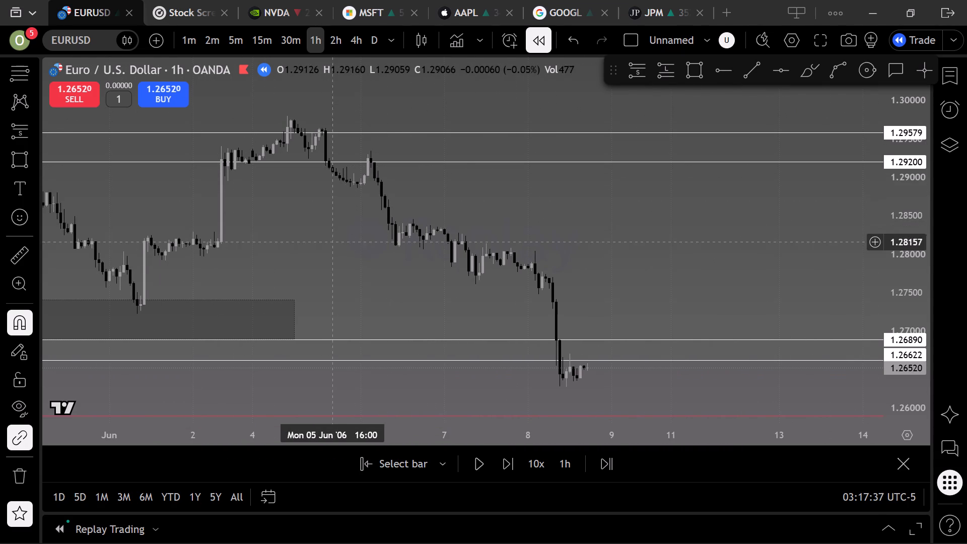
{"action": "scroll", "coordinate": [337, 299], "scroll_direction": "down", "scroll_amount": 4}
{"action": "scroll", "coordinate": [356, 337], "scroll_direction": "down", "scroll_amount": 11}
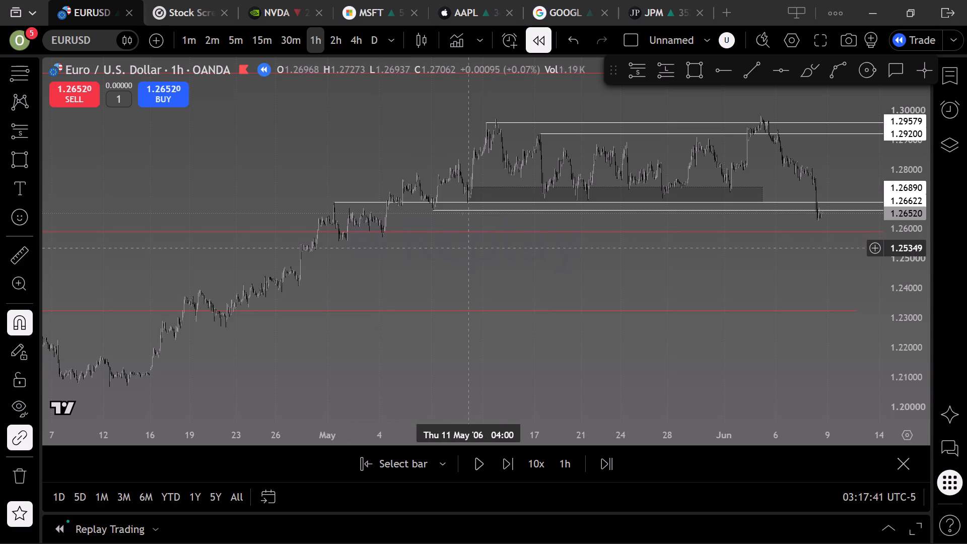
{"action": "scroll", "coordinate": [470, 246], "scroll_direction": "up", "scroll_amount": 6}
{"action": "scroll", "coordinate": [700, 244], "scroll_direction": "up", "scroll_amount": 7}
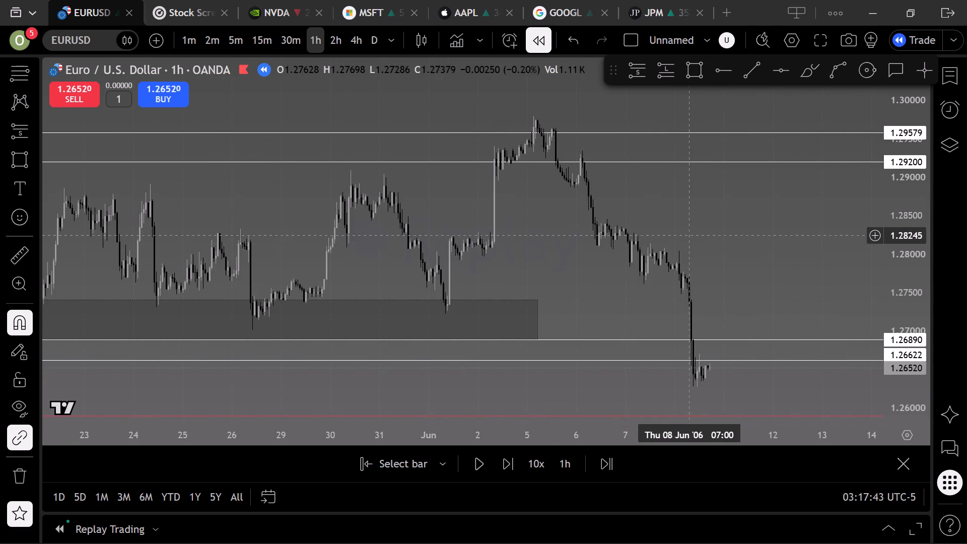
{"action": "scroll", "coordinate": [687, 233], "scroll_direction": "up", "scroll_amount": 3}
{"action": "left_click_drag", "start_coordinate": [687, 233], "coordinate": [651, 215]}
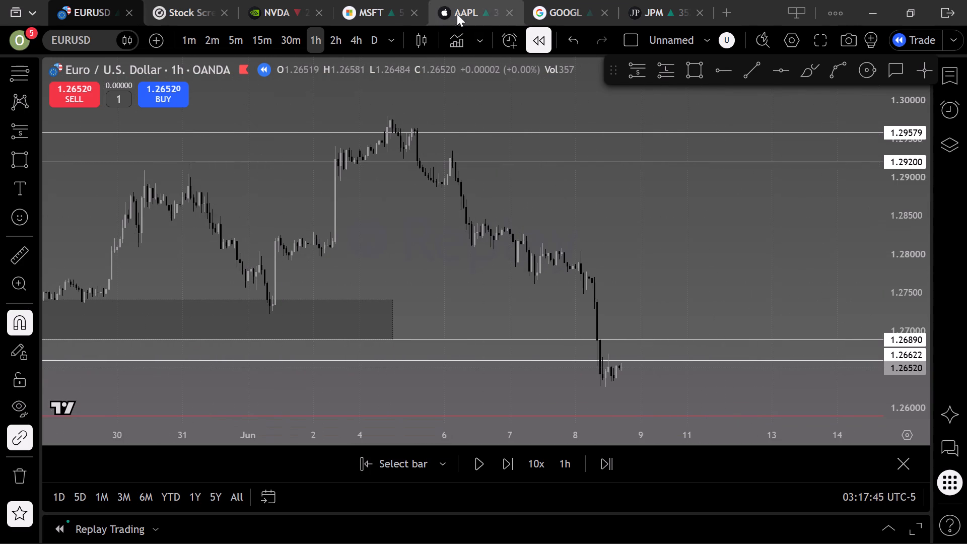
Switch the EURUSD chart to the daily timeframe.
{"action": "left_click", "coordinate": [376, 38]}
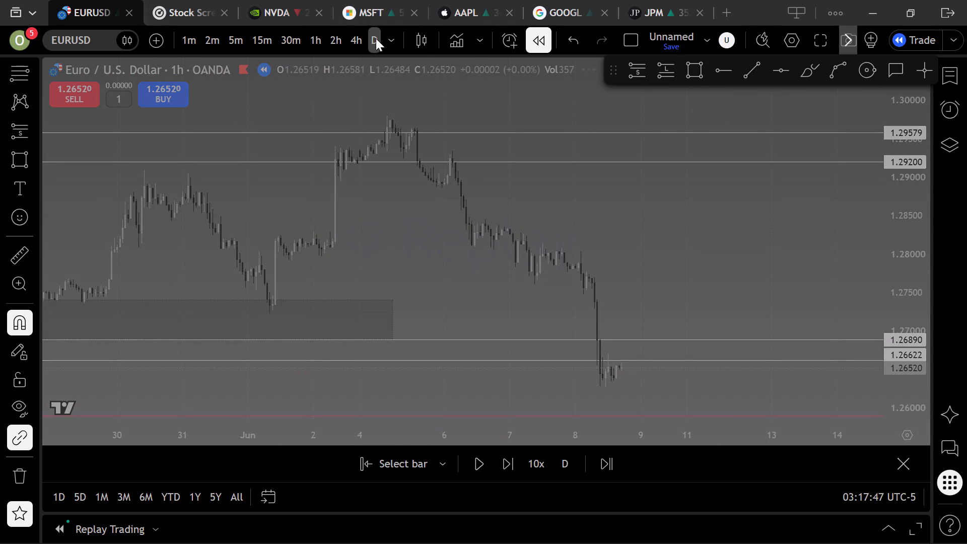
Delete the demand zone rectangle that starts on 11 May 2006.
{"action": "scroll", "coordinate": [545, 211], "scroll_direction": "up", "scroll_amount": 6}
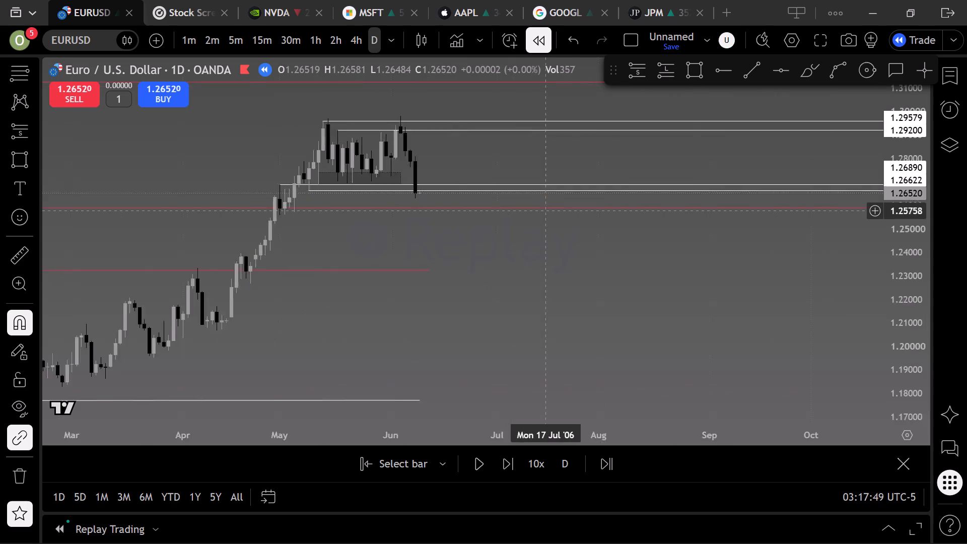
{"action": "scroll", "coordinate": [545, 211], "scroll_direction": "up", "scroll_amount": 2}
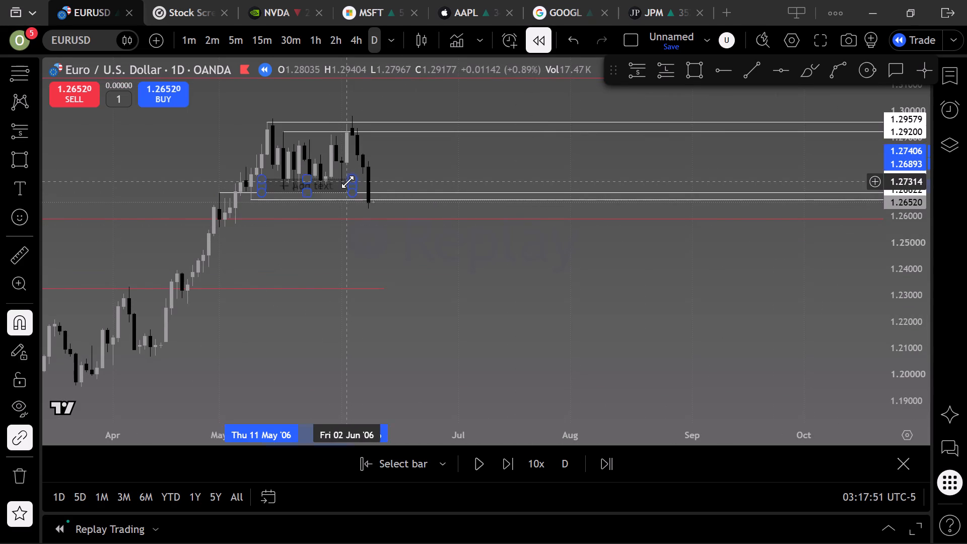
{"action": "left_click", "coordinate": [348, 182]}
{"action": "left_click", "coordinate": [454, 80]}
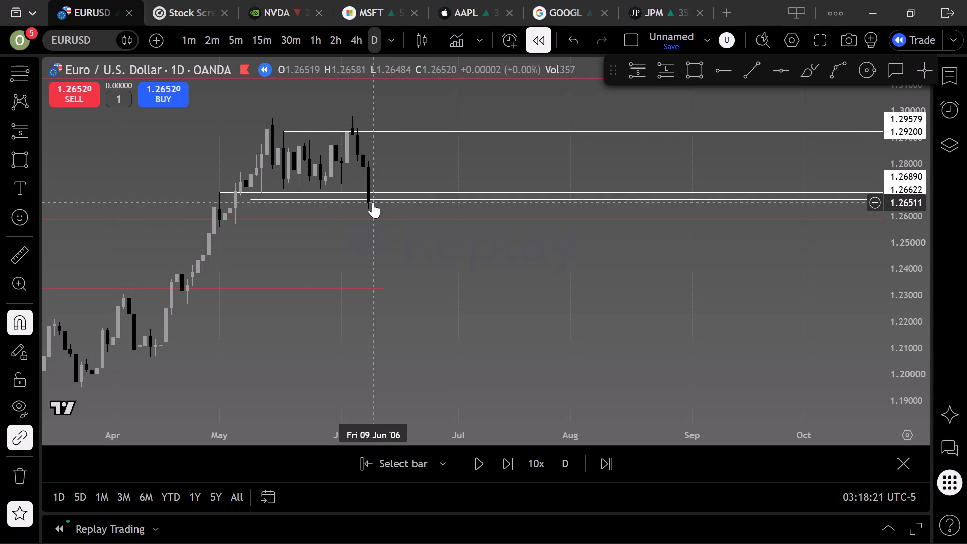
Extend the red January 2006 swing-high line near 1.2323 horizontally to about mid-November 2006.
{"action": "scroll", "coordinate": [381, 261], "scroll_direction": "down", "scroll_amount": 10}
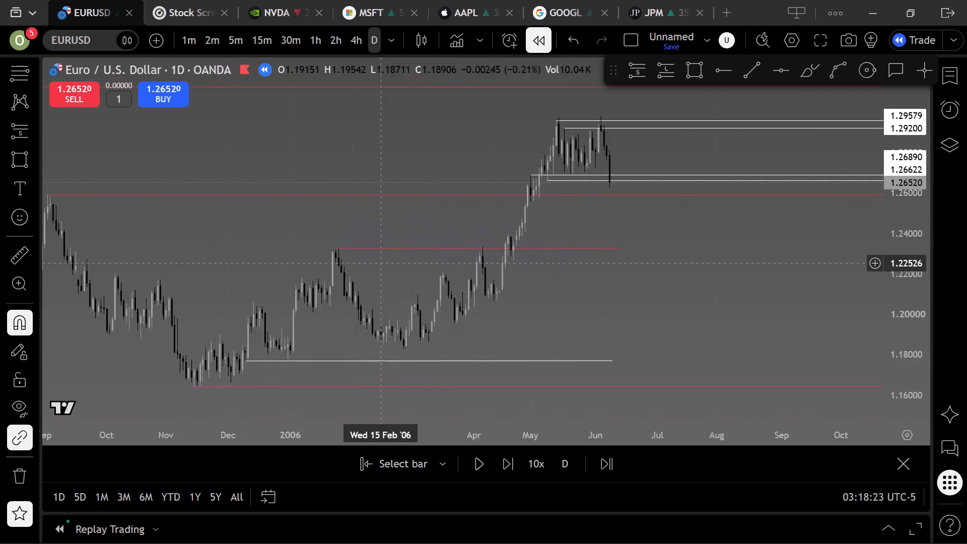
{"action": "left_click_drag", "start_coordinate": [712, 329], "coordinate": [633, 304]}
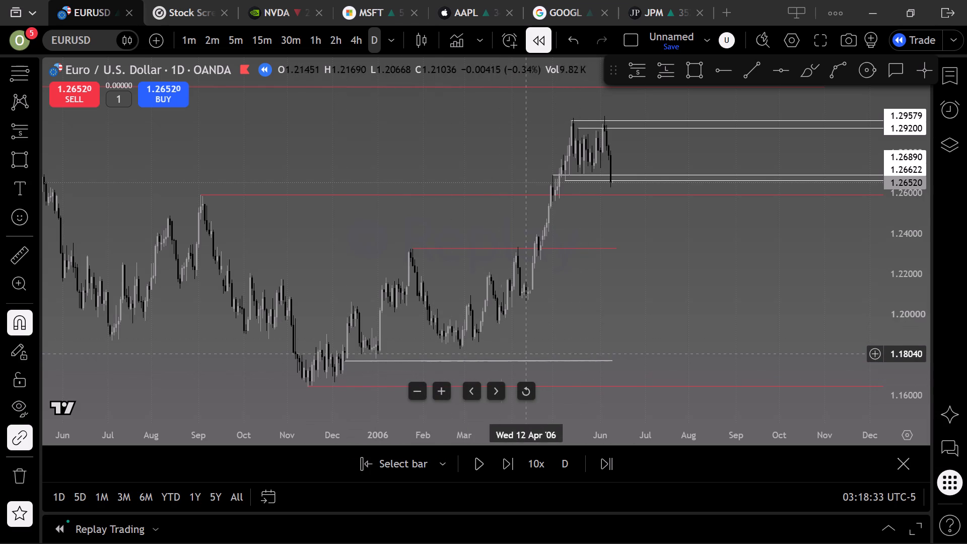
{"action": "left_click_drag", "start_coordinate": [615, 248], "coordinate": [633, 249]}
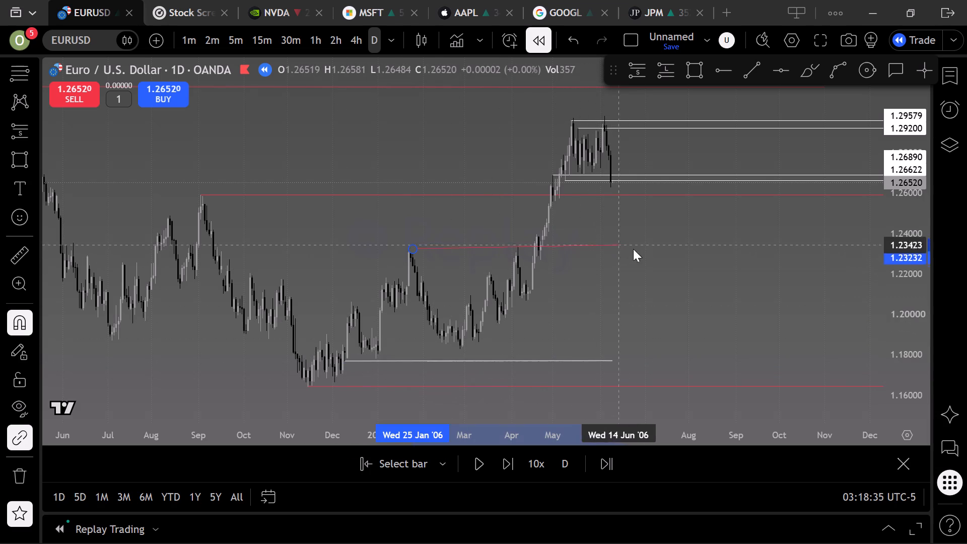
{"action": "left_click_drag", "start_coordinate": [633, 249], "coordinate": [850, 249]}
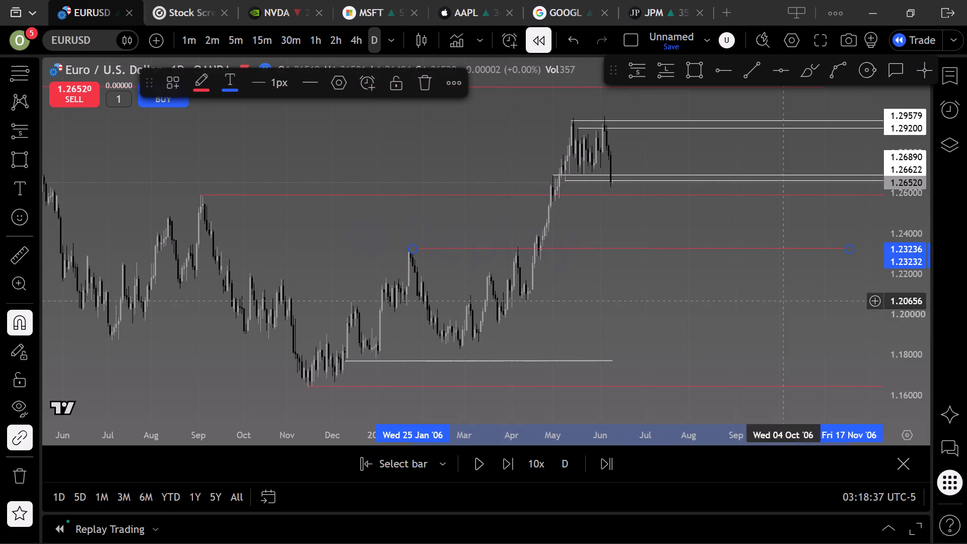
Extend the white support line starting 9 December 2005 near 1.1767 horizontally to about mid-November 2006.
{"action": "left_click_drag", "start_coordinate": [612, 362], "coordinate": [841, 354]}
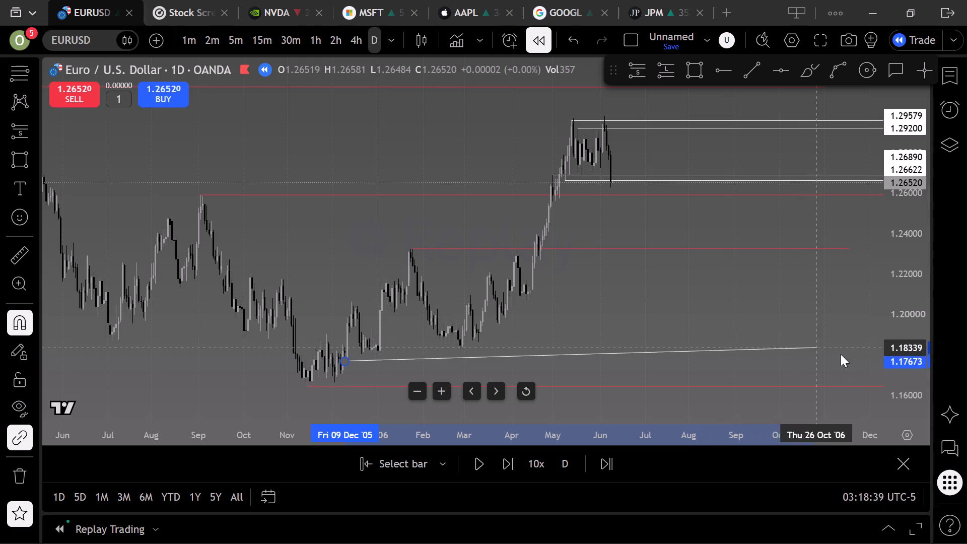
{"action": "left_click_drag", "start_coordinate": [841, 354], "coordinate": [853, 361]}
{"action": "left_click", "coordinate": [775, 312]}
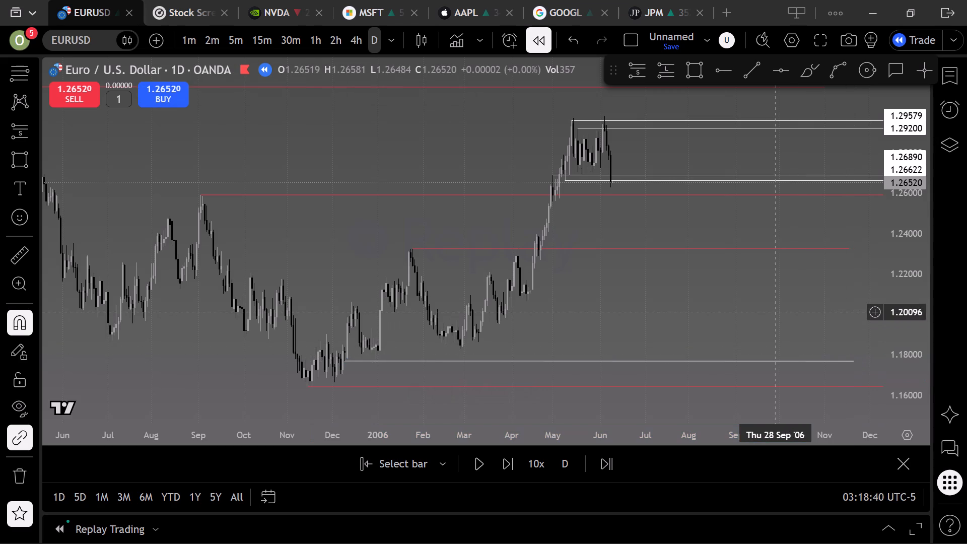
Play the bar replay on the 1-hour chart up to late 9 June 2006 and pause it.
{"action": "scroll", "coordinate": [775, 311], "scroll_direction": "up", "scroll_amount": 4}
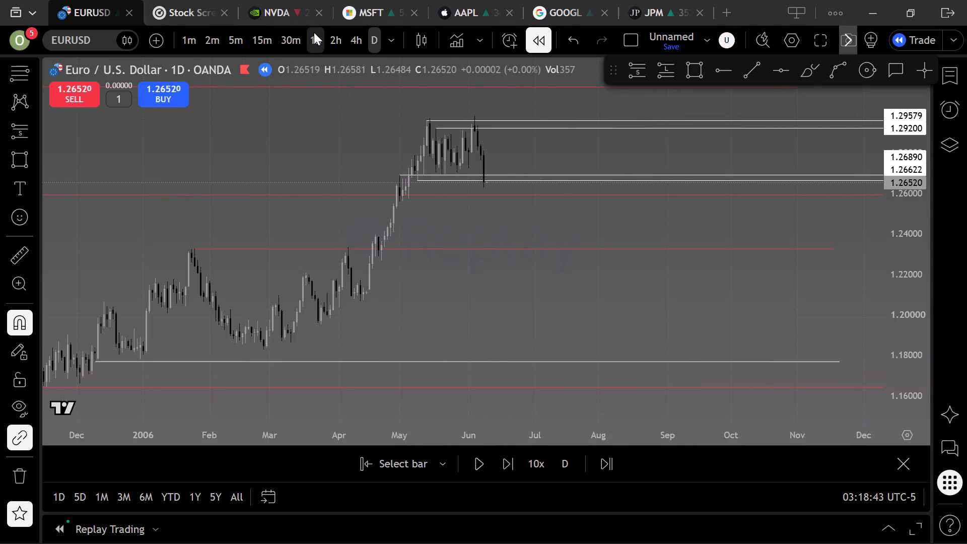
{"action": "left_click", "coordinate": [314, 33]}
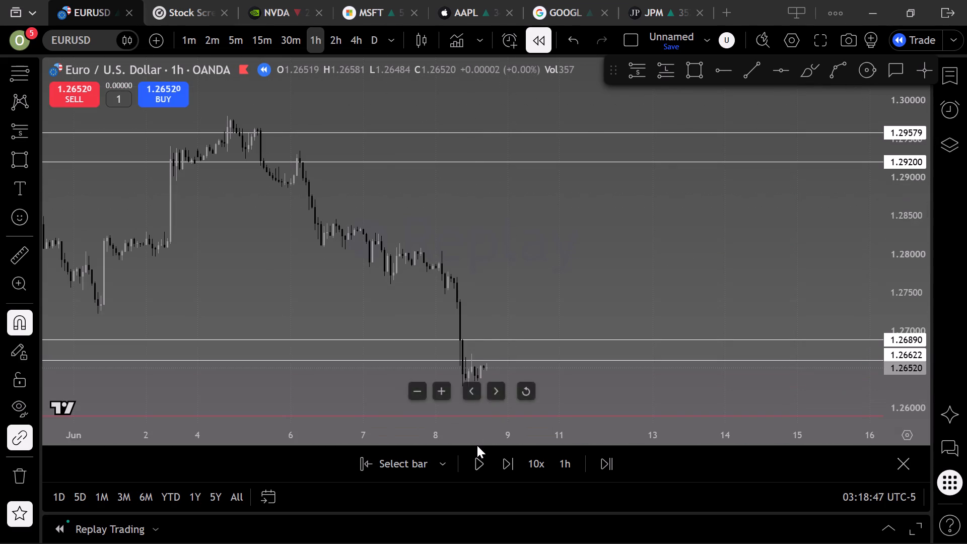
{"action": "left_click", "coordinate": [483, 463]}
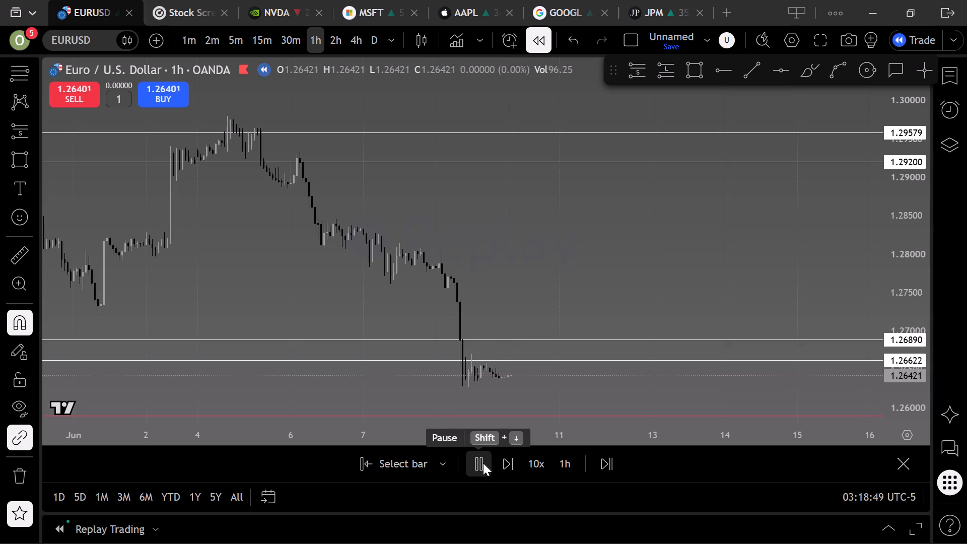
{"action": "left_click", "coordinate": [483, 463]}
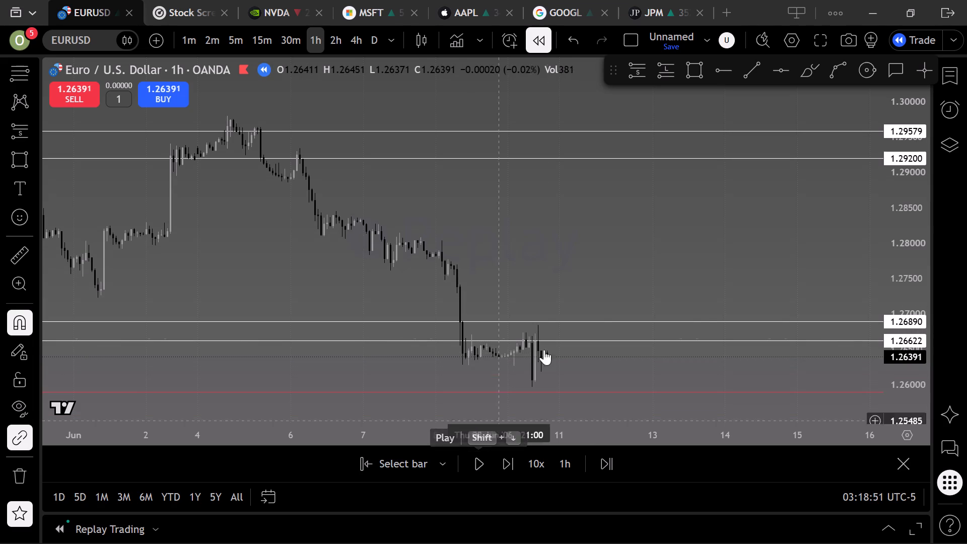
Advance the 1-hour replay bar by bar to about midday on 12 June 2006.
{"action": "scroll", "coordinate": [568, 300], "scroll_direction": "up", "scroll_amount": 9}
{"action": "left_click_drag", "start_coordinate": [277, 353], "coordinate": [773, 333]}
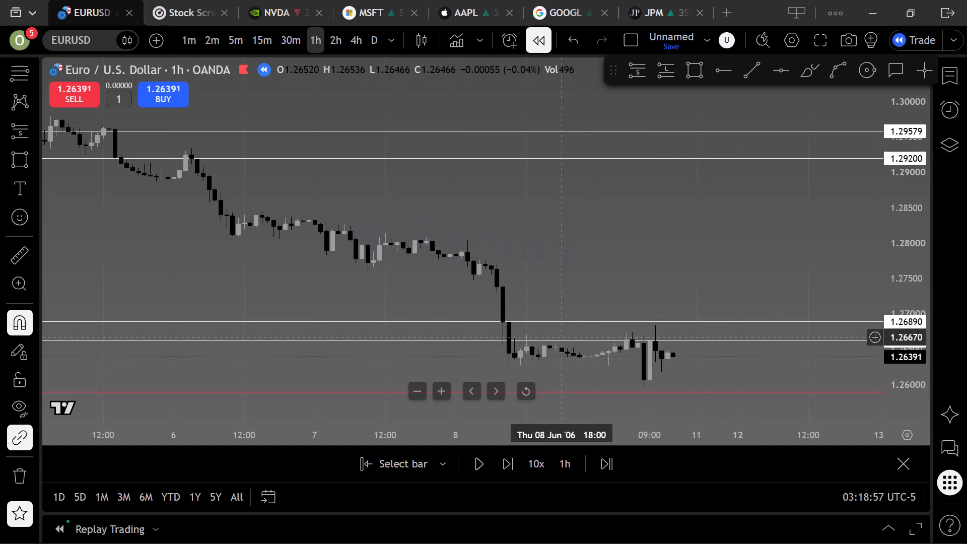
{"action": "scroll", "coordinate": [626, 329], "scroll_direction": "down", "scroll_amount": 4}
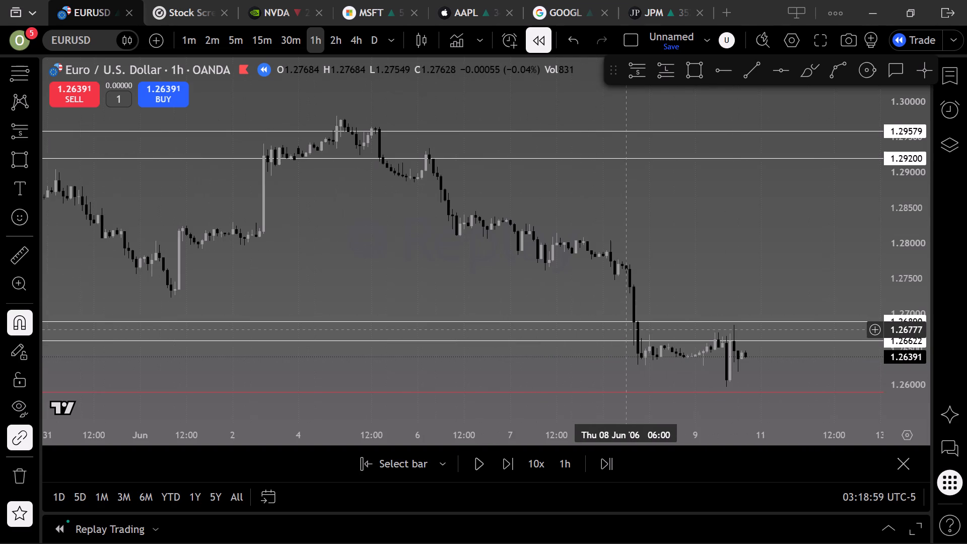
{"action": "scroll", "coordinate": [626, 330], "scroll_direction": "down", "scroll_amount": 3}
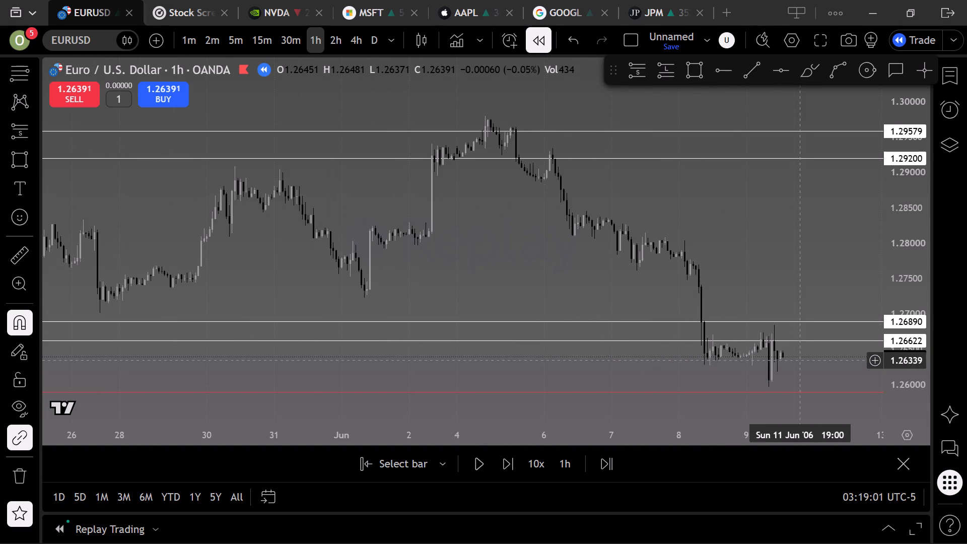
{"action": "left_click_drag", "start_coordinate": [811, 366], "coordinate": [582, 318]}
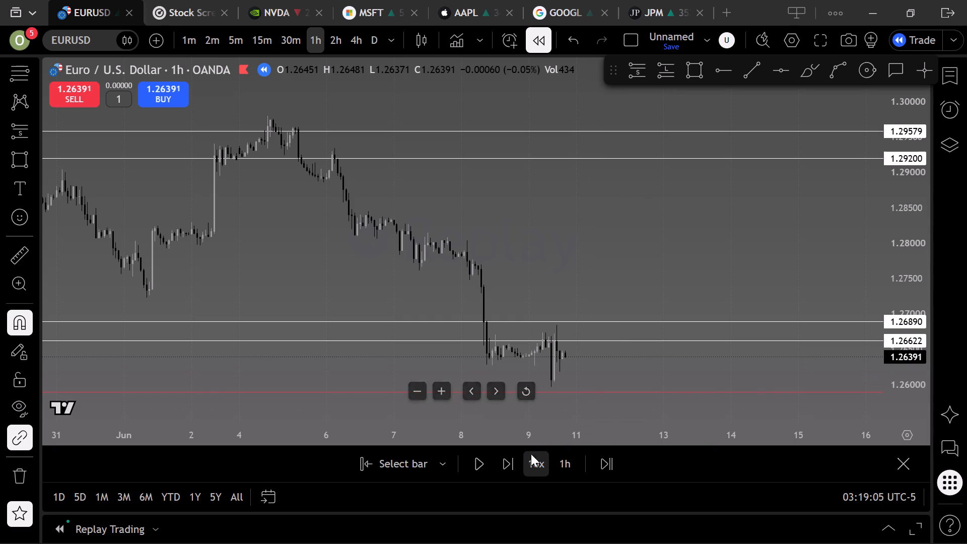
{"action": "left_click", "coordinate": [509, 454]}
{"action": "left_click", "coordinate": [509, 454]}
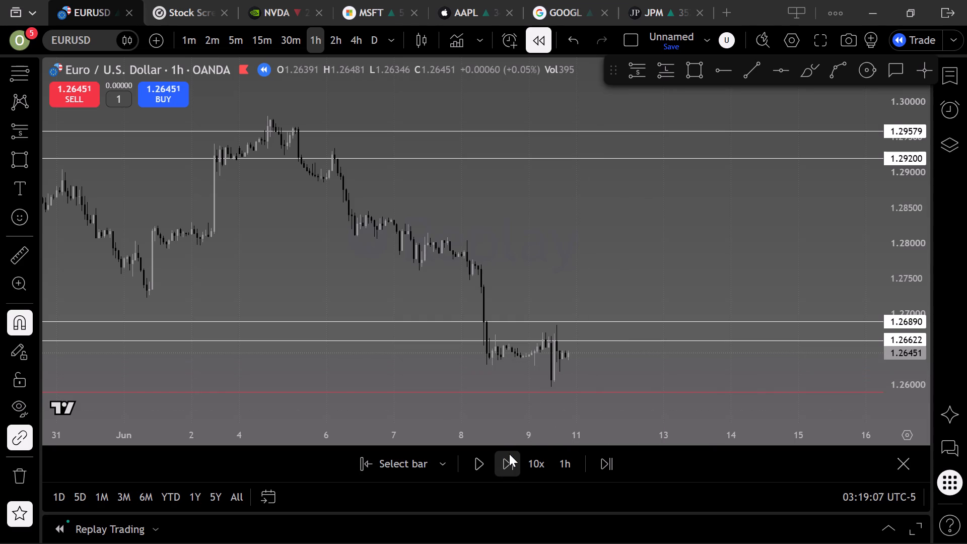
{"action": "left_click", "coordinate": [509, 454]}
{"action": "left_click", "coordinate": [509, 454]}
{"action": "left_click", "coordinate": [509, 453]}
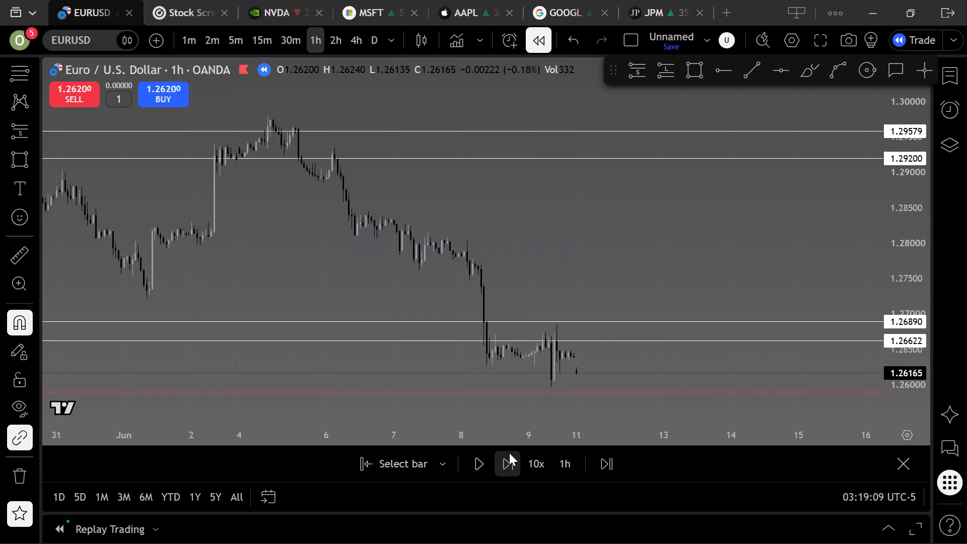
{"action": "left_click", "coordinate": [509, 453]}
{"action": "triple_click", "coordinate": [509, 453]}
{"action": "triple_click", "coordinate": [509, 453]}
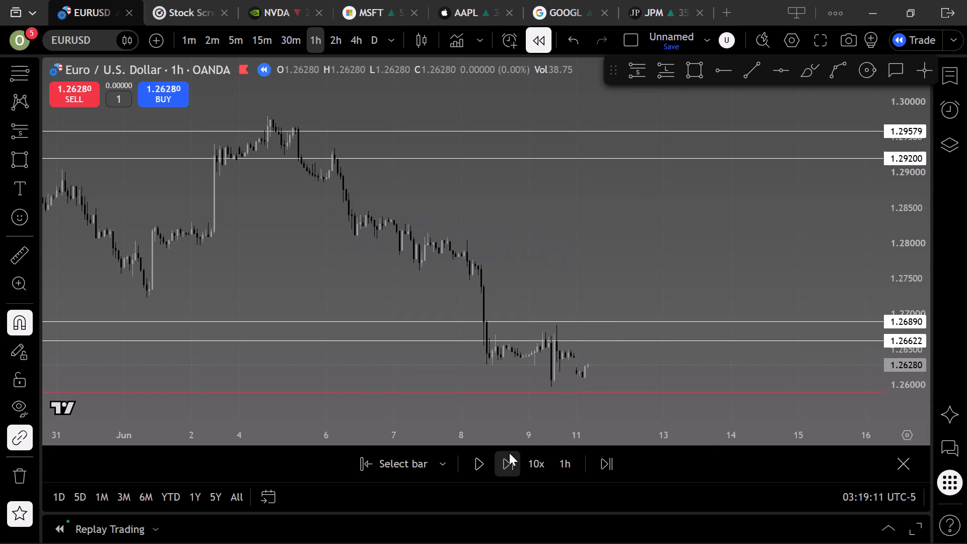
{"action": "triple_click", "coordinate": [509, 453]}
{"action": "triple_click", "coordinate": [509, 453]}
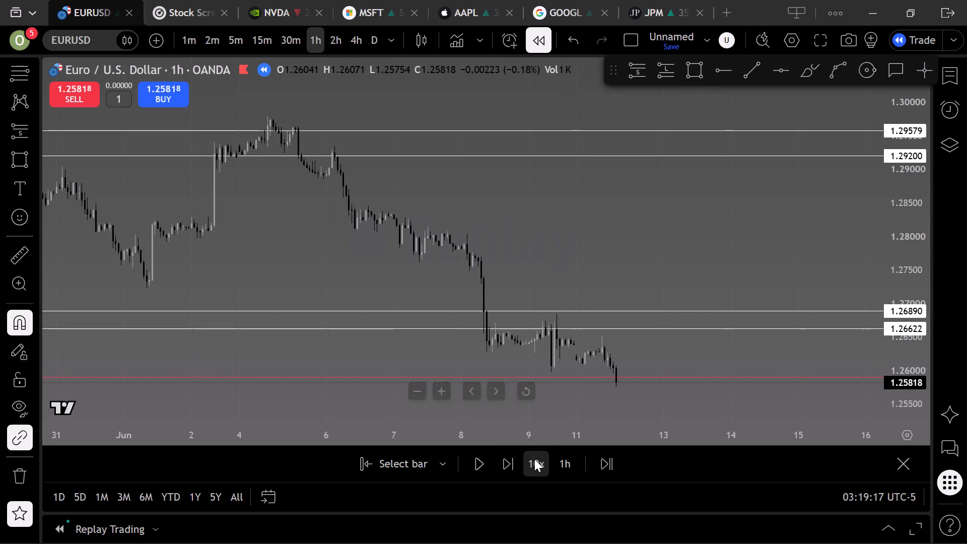
{"action": "left_click", "coordinate": [514, 455]}
{"action": "triple_click", "coordinate": [514, 455]}
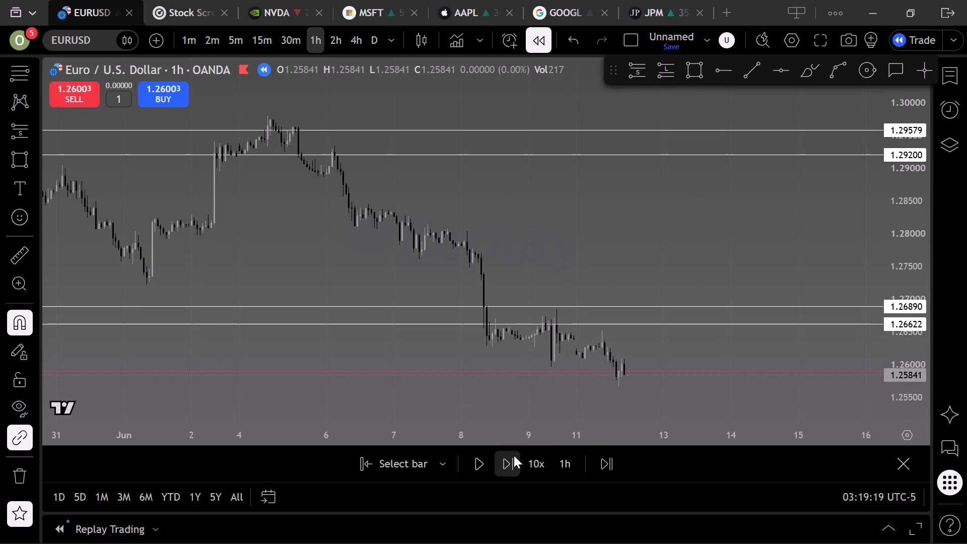
{"action": "left_click", "coordinate": [514, 454]}
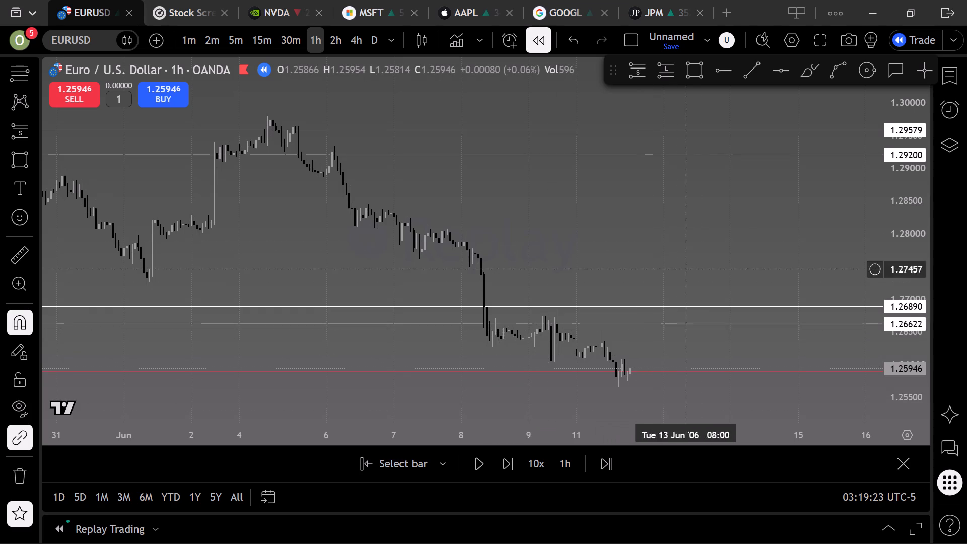
Draw a horizontal trend line at about 1.2651 from the 12 June 02:00 high to 13 June 17:00.
{"action": "left_click", "coordinate": [748, 69]}
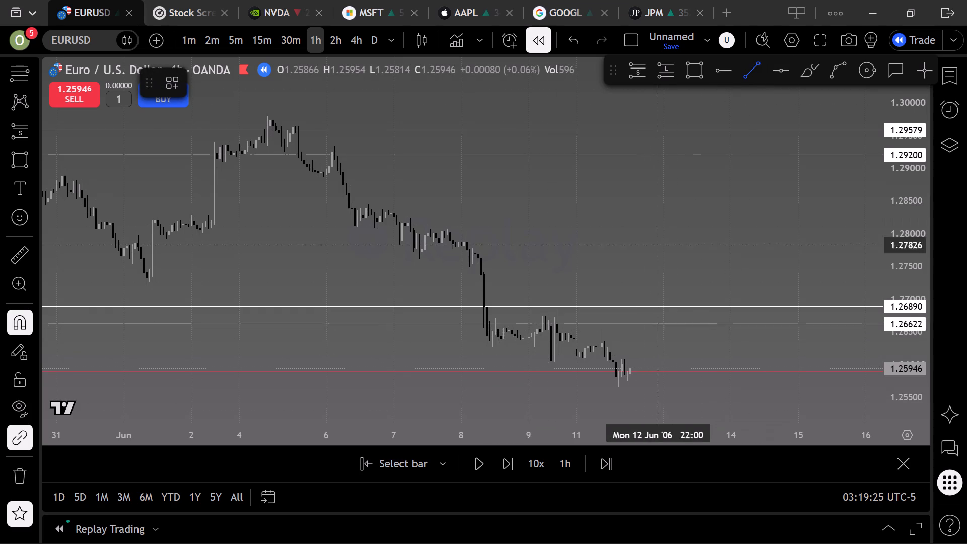
{"action": "left_click", "coordinate": [602, 331]}
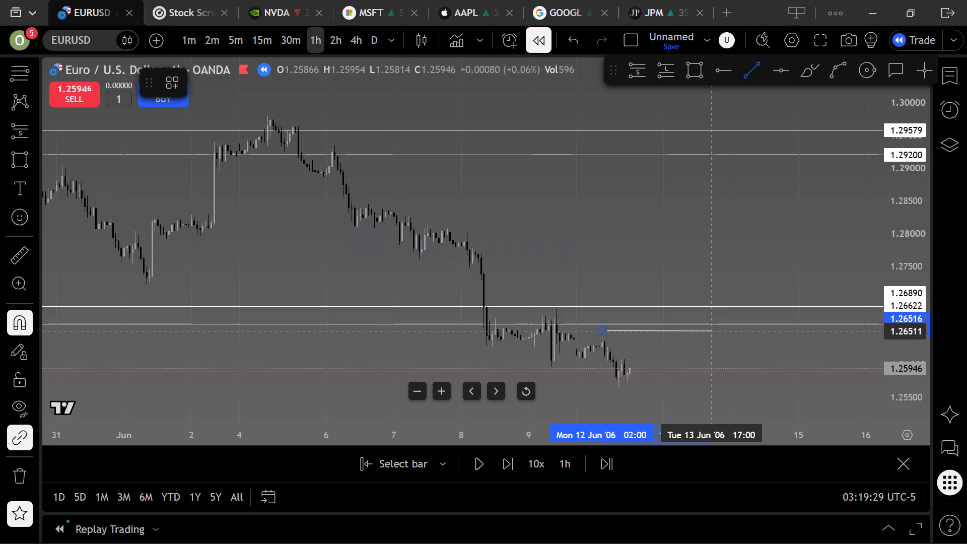
{"action": "left_click", "coordinate": [711, 331]}
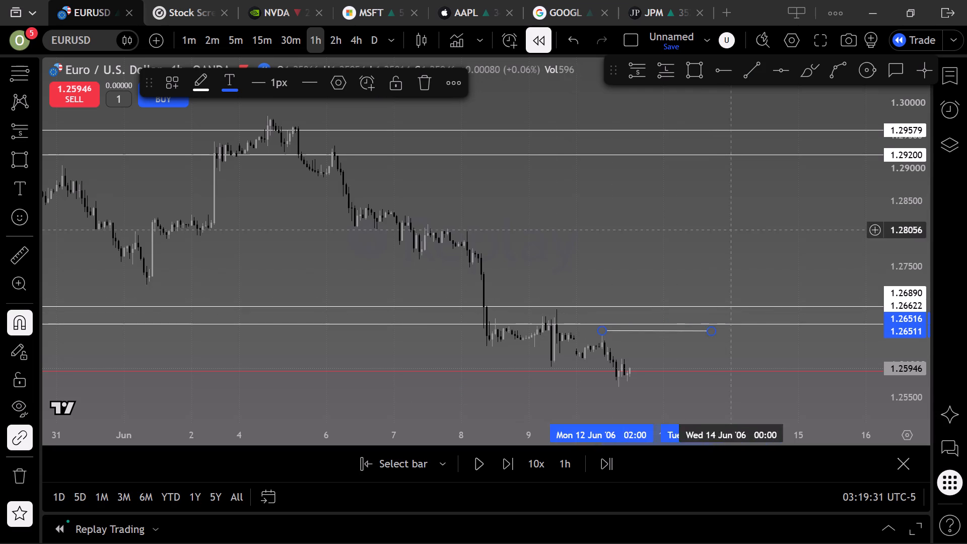
Place a short position from 13 June 2006 with entry 1.26511, stop 1.26984 and target 1.25100.
{"action": "left_click", "coordinate": [627, 77]}
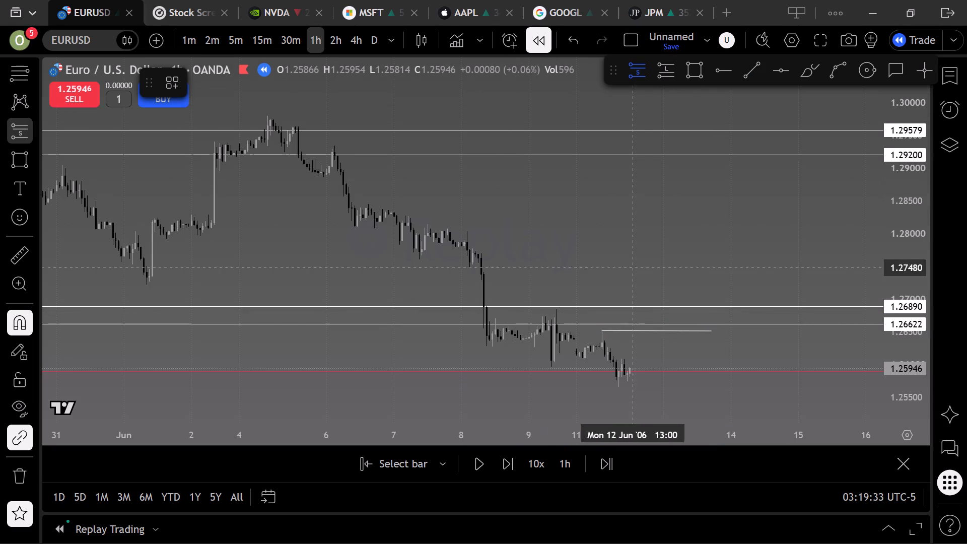
{"action": "left_click", "coordinate": [667, 331]}
{"action": "left_click_drag", "start_coordinate": [666, 275], "coordinate": [673, 285]}
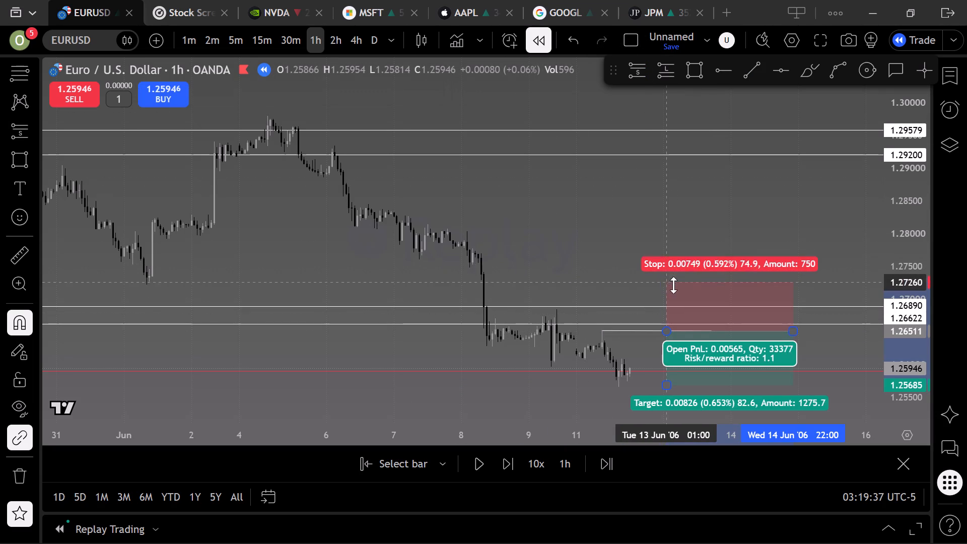
{"action": "left_click_drag", "start_coordinate": [673, 285], "coordinate": [681, 300]}
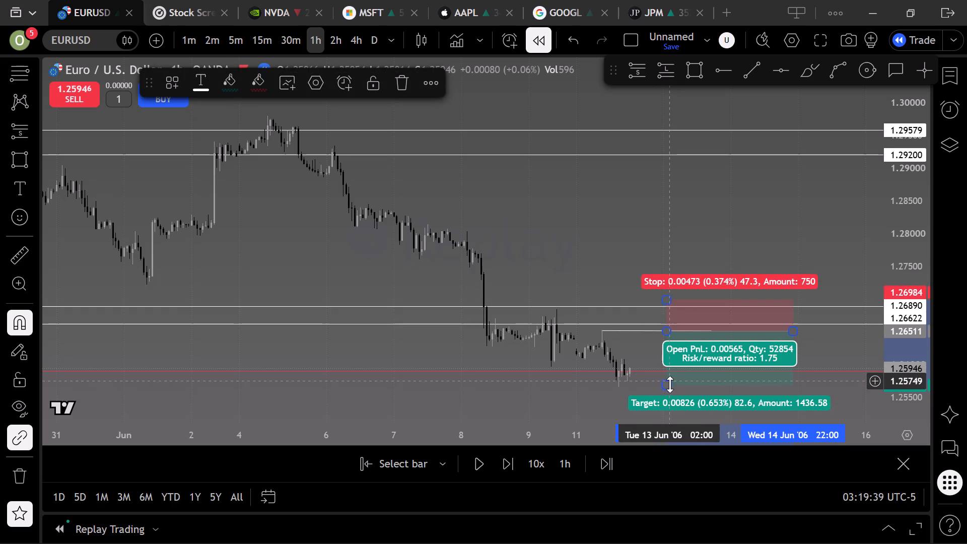
{"action": "left_click_drag", "start_coordinate": [668, 389], "coordinate": [668, 437]}
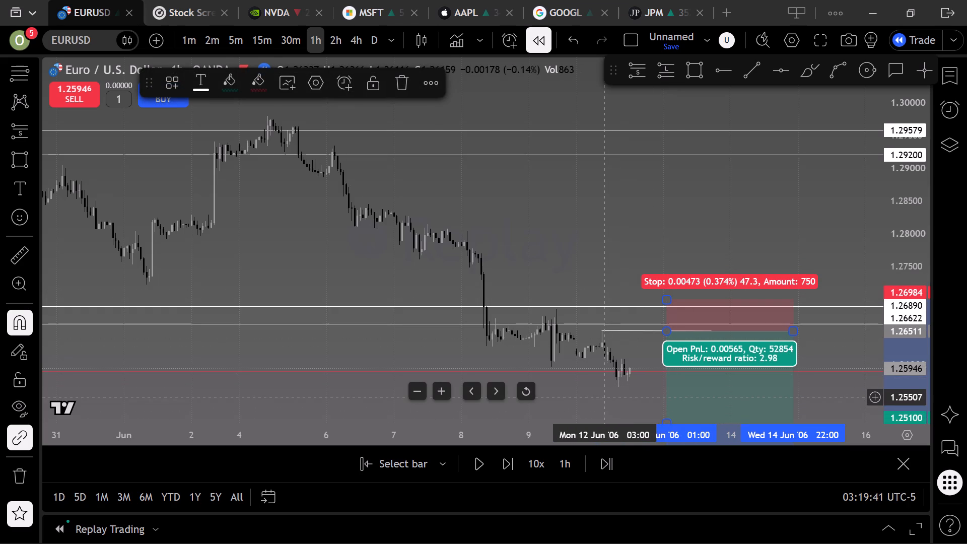
{"action": "left_click", "coordinate": [604, 396]}
Play the 1-hour replay up to late 14 June 2006 and pause it.
{"action": "scroll", "coordinate": [604, 396], "scroll_direction": "down", "scroll_amount": 4}
{"action": "left_click_drag", "start_coordinate": [671, 385], "coordinate": [530, 314]}
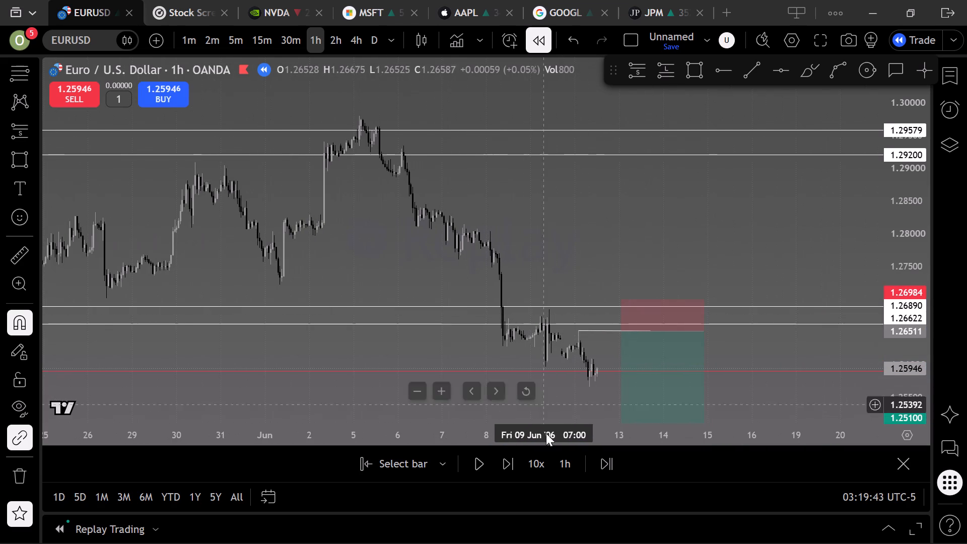
{"action": "left_click", "coordinate": [488, 466]}
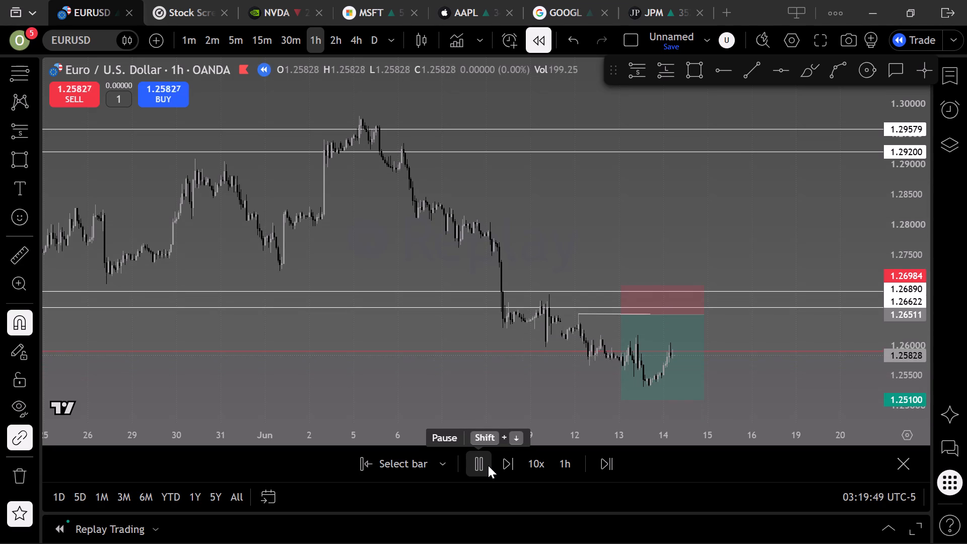
{"action": "left_click", "coordinate": [488, 465]}
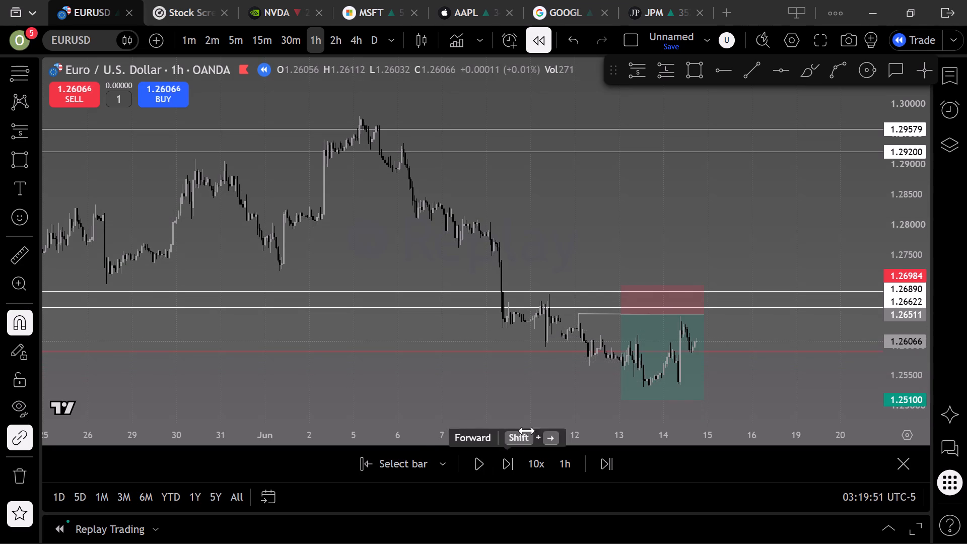
Move the short position to the 14 June 2006 spike high, with entry 1.26473, stop 1.26946 and target 1.25062.
{"action": "left_click_drag", "start_coordinate": [777, 328], "coordinate": [557, 330]}
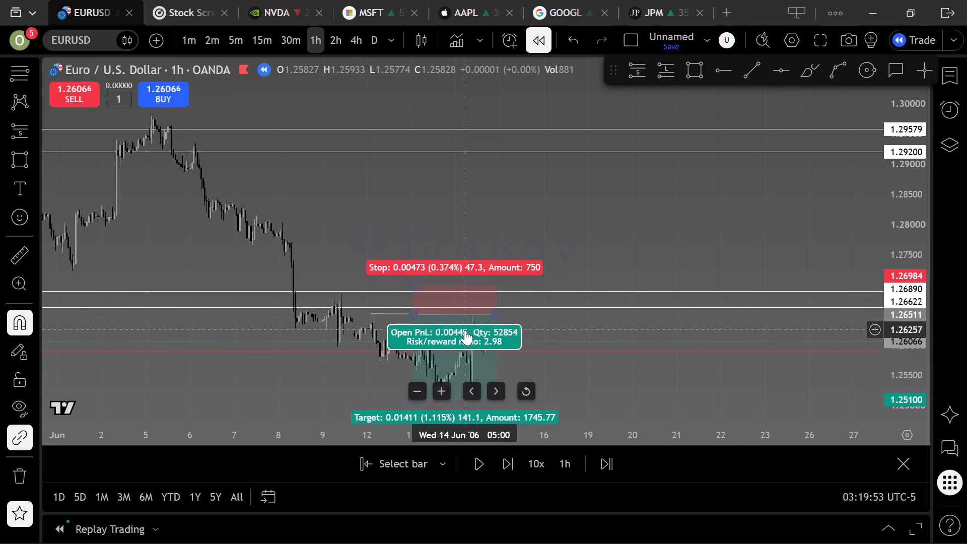
{"action": "left_click_drag", "start_coordinate": [455, 321], "coordinate": [507, 324]}
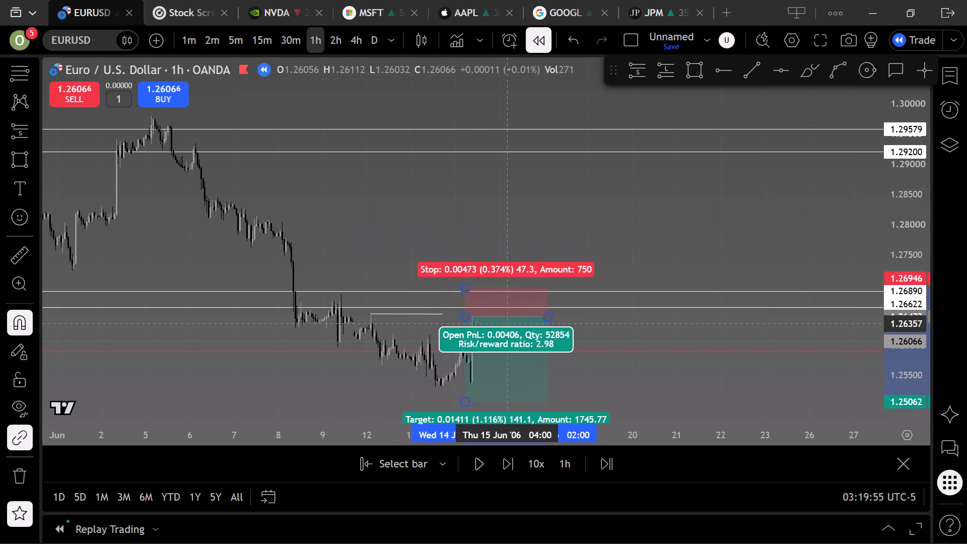
{"action": "left_click_drag", "start_coordinate": [507, 324], "coordinate": [512, 324]}
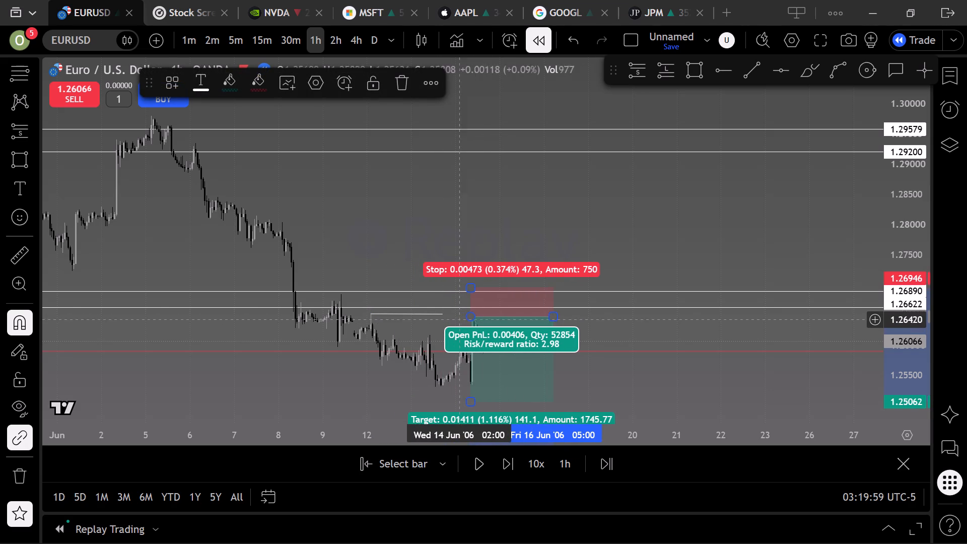
{"action": "left_click", "coordinate": [607, 331]}
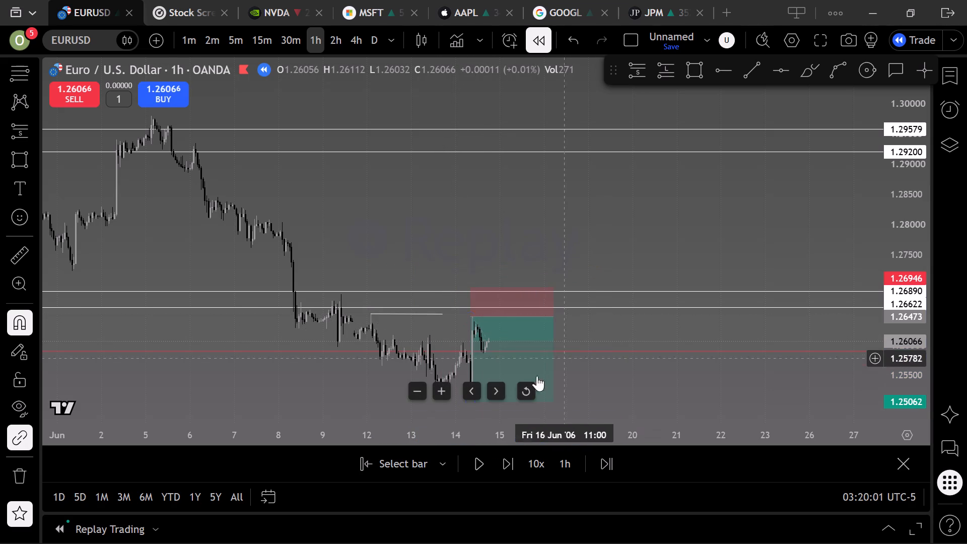
{"action": "scroll", "coordinate": [642, 383], "scroll_direction": "up", "scroll_amount": 3}
{"action": "left_click_drag", "start_coordinate": [538, 377], "coordinate": [752, 315]}
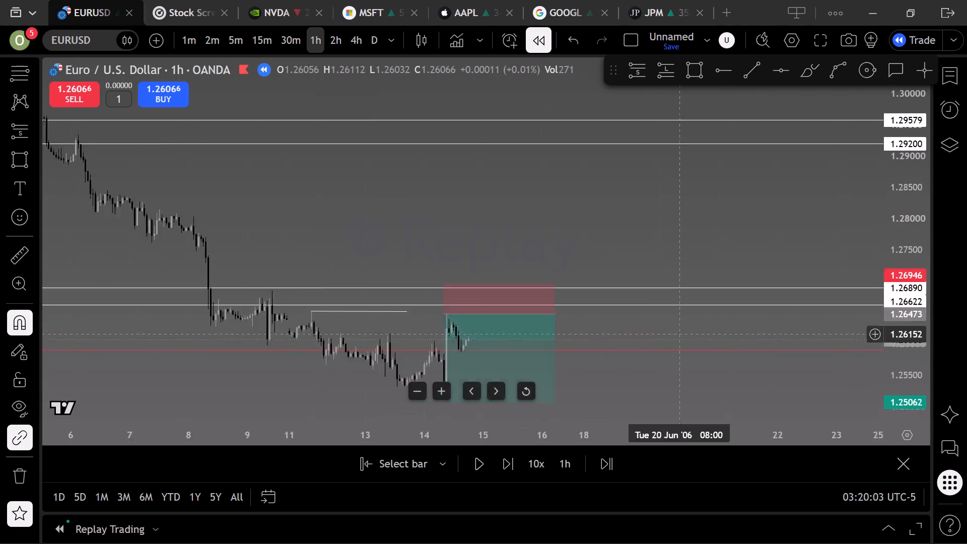
Delete the short horizontal trend line running from 12 to 13 June 2006 at about 1.2651.
{"action": "left_click_drag", "start_coordinate": [752, 315], "coordinate": [852, 290]}
{"action": "scroll", "coordinate": [805, 324], "scroll_direction": "up", "scroll_amount": 4}
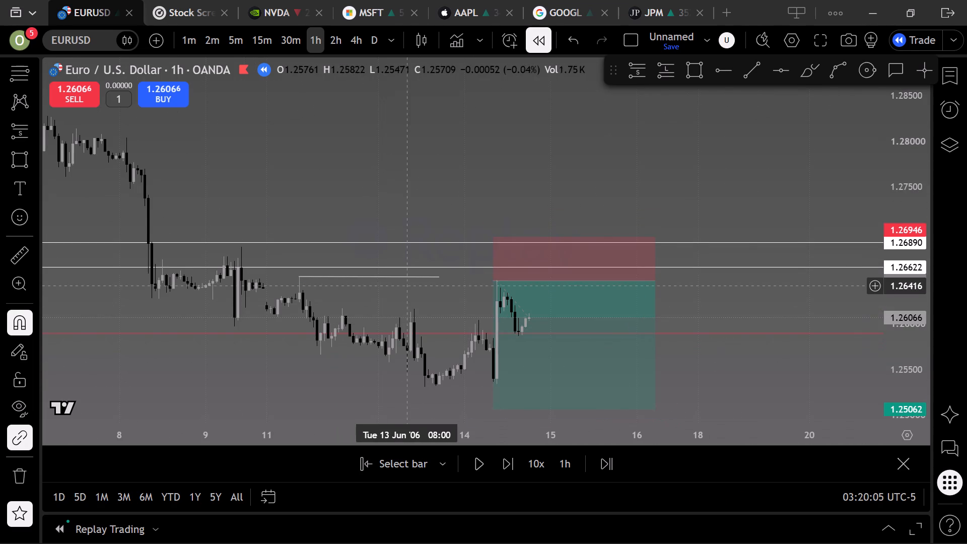
{"action": "left_click", "coordinate": [425, 276]}
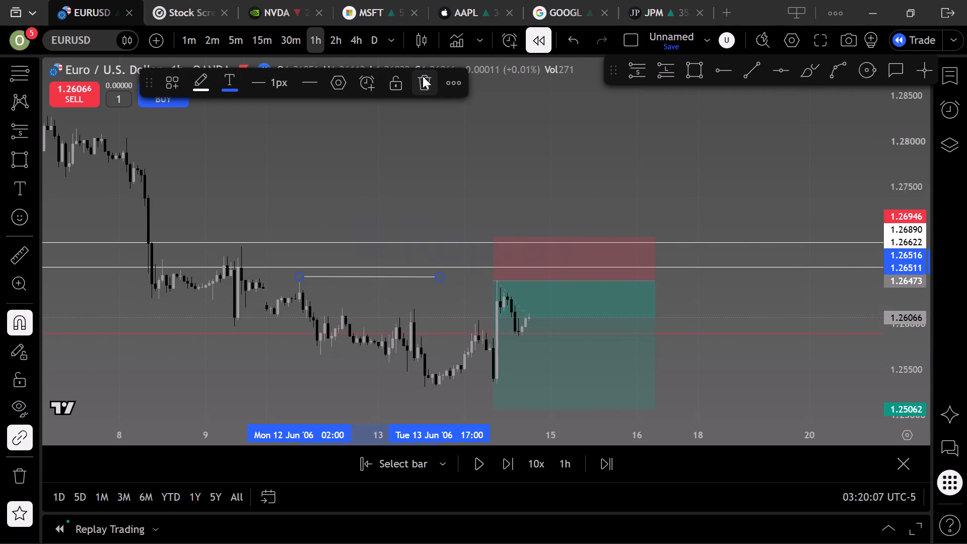
{"action": "left_click", "coordinate": [423, 76]}
Examine the 1-hour price history back to February 2006 and the key levels below the short position.
{"action": "scroll", "coordinate": [741, 245], "scroll_direction": "down", "scroll_amount": 4}
{"action": "scroll", "coordinate": [893, 260], "scroll_direction": "down", "scroll_amount": 6}
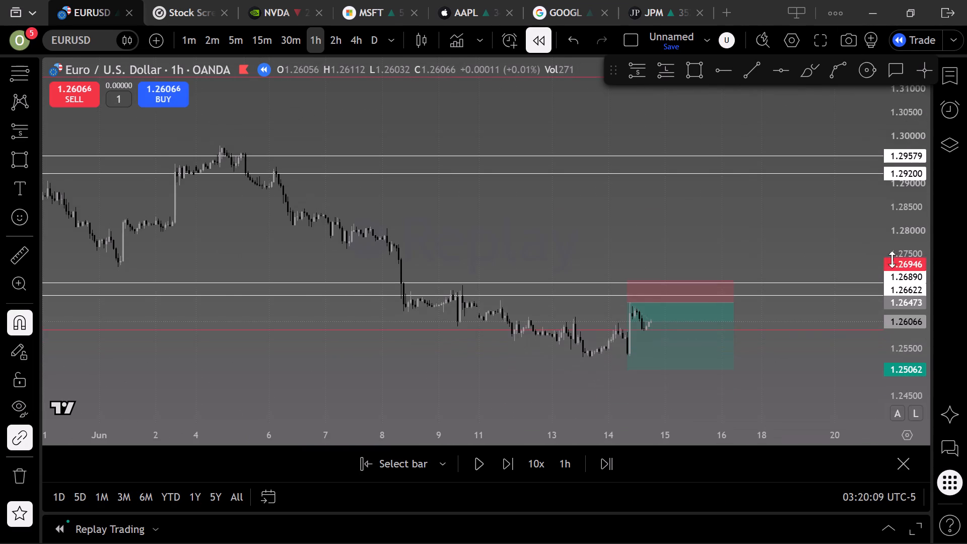
{"action": "left_click_drag", "start_coordinate": [839, 242], "coordinate": [730, 173]}
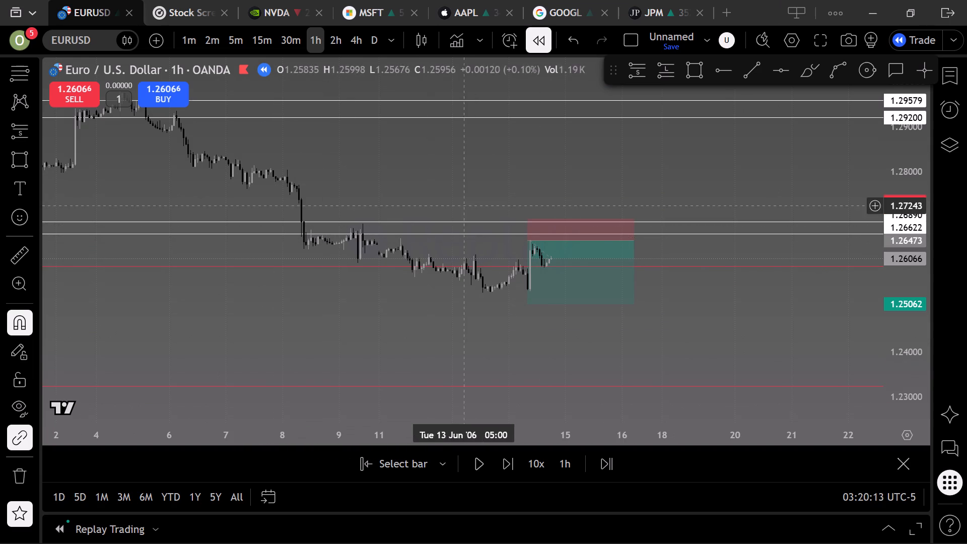
{"action": "scroll", "coordinate": [640, 317], "scroll_direction": "down", "scroll_amount": 3}
{"action": "left_click_drag", "start_coordinate": [584, 354], "coordinate": [966, 129]}
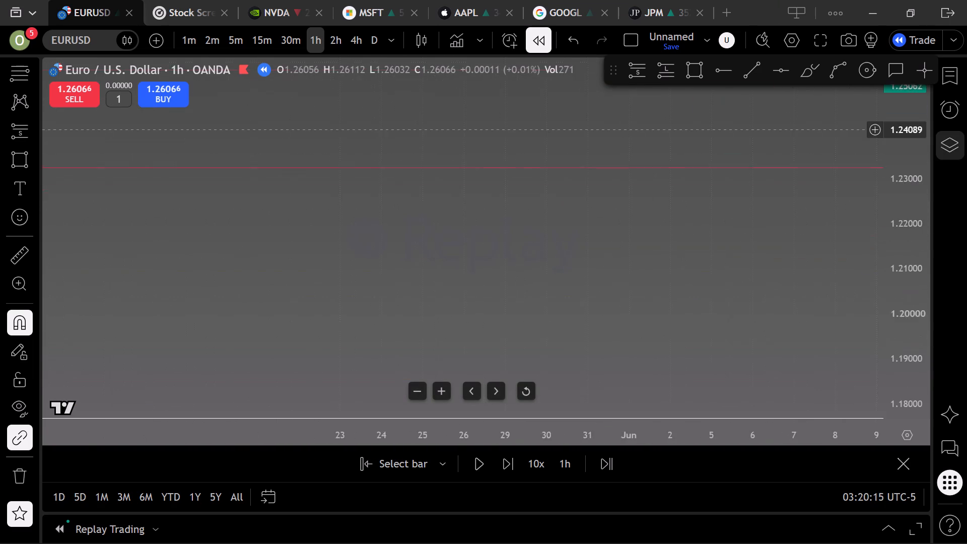
{"action": "left_click_drag", "start_coordinate": [966, 129], "coordinate": [734, 270]}
{"action": "scroll", "coordinate": [733, 270], "scroll_direction": "down", "scroll_amount": 20}
{"action": "scroll", "coordinate": [733, 270], "scroll_direction": "down", "scroll_amount": 16}
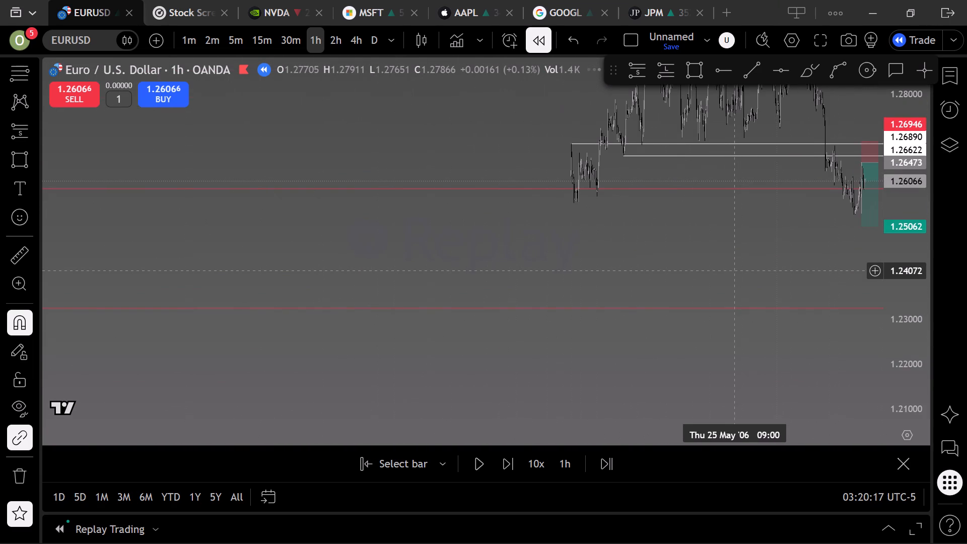
{"action": "left_click_drag", "start_coordinate": [725, 273], "coordinate": [642, 148]}
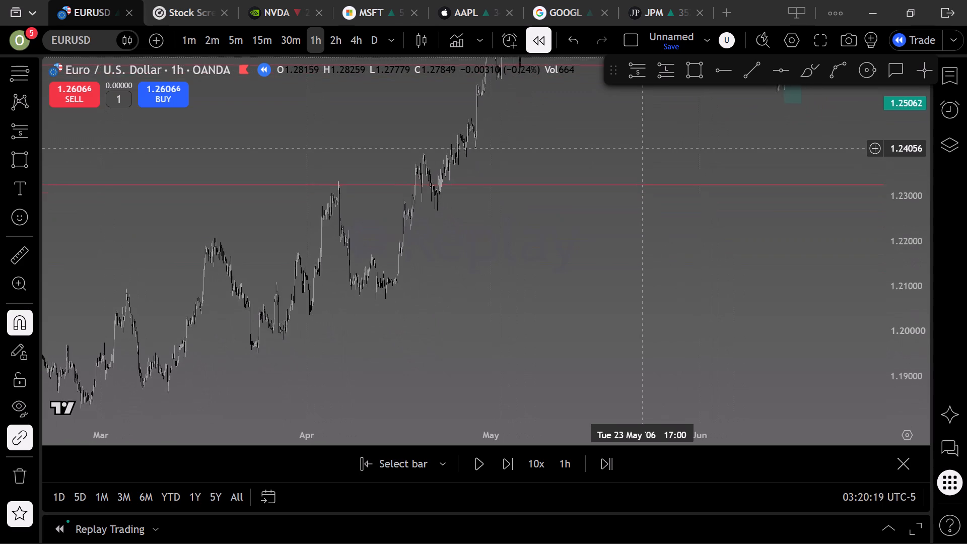
{"action": "left_click_drag", "start_coordinate": [642, 148], "coordinate": [672, 94]}
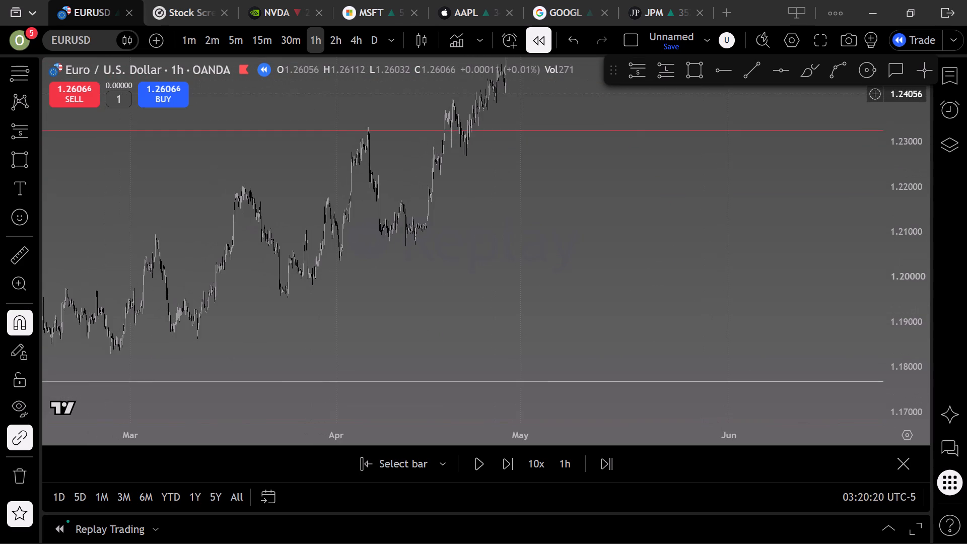
{"action": "left_click_drag", "start_coordinate": [672, 94], "coordinate": [669, 71]}
{"action": "left_click_drag", "start_coordinate": [620, 218], "coordinate": [733, 56]}
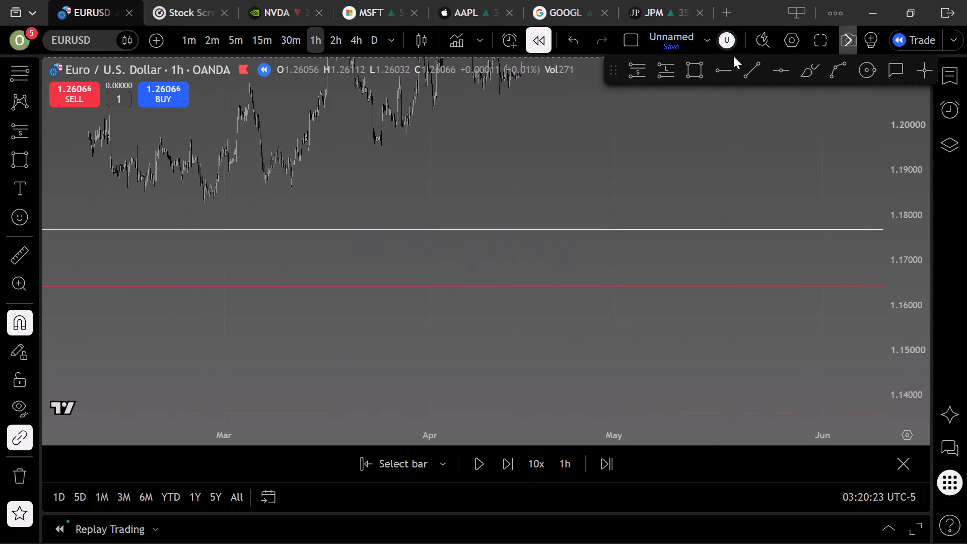
{"action": "left_click_drag", "start_coordinate": [733, 56], "coordinate": [734, 56]}
{"action": "left_click_drag", "start_coordinate": [675, 150], "coordinate": [538, 338]}
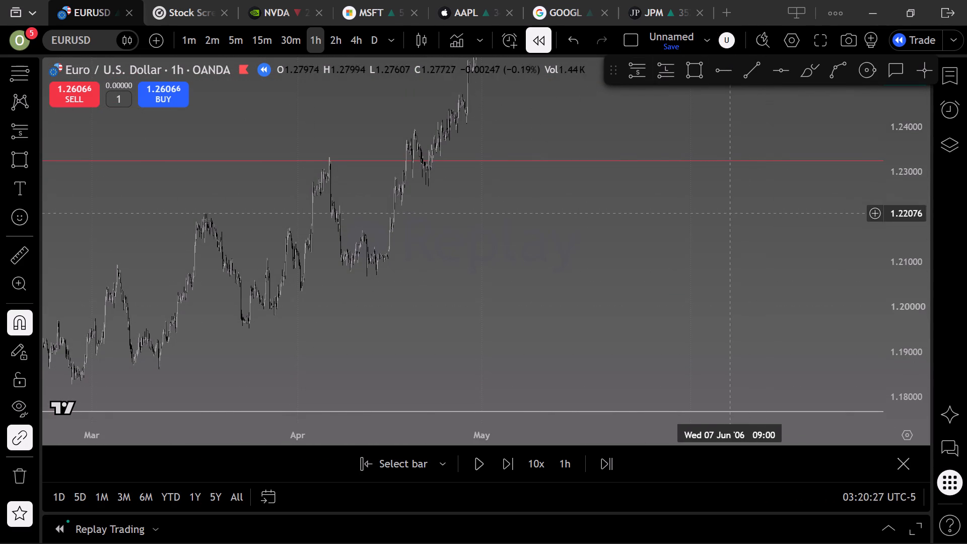
{"action": "scroll", "coordinate": [581, 207], "scroll_direction": "down", "scroll_amount": 4}
{"action": "left_click_drag", "start_coordinate": [575, 234], "coordinate": [764, 241]}
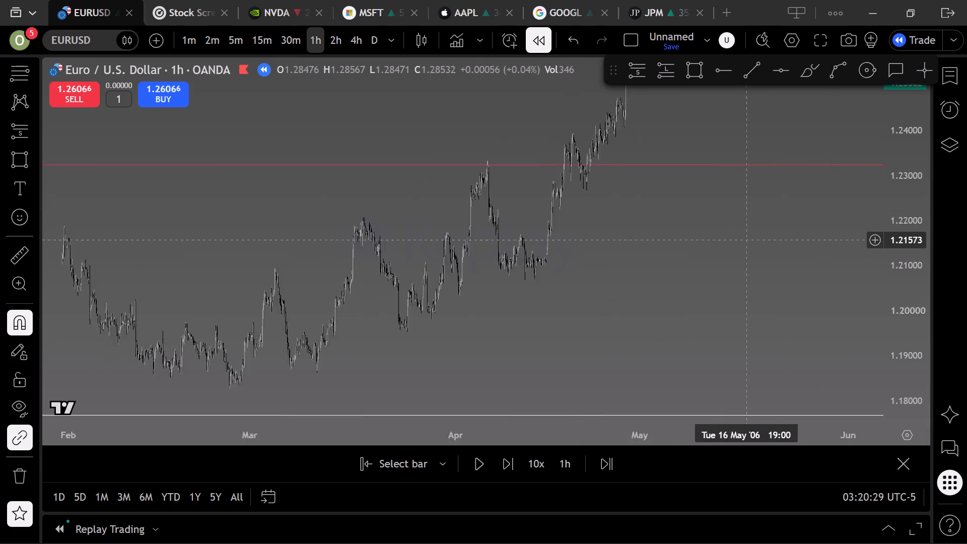
{"action": "left_click_drag", "start_coordinate": [764, 241], "coordinate": [770, 242]}
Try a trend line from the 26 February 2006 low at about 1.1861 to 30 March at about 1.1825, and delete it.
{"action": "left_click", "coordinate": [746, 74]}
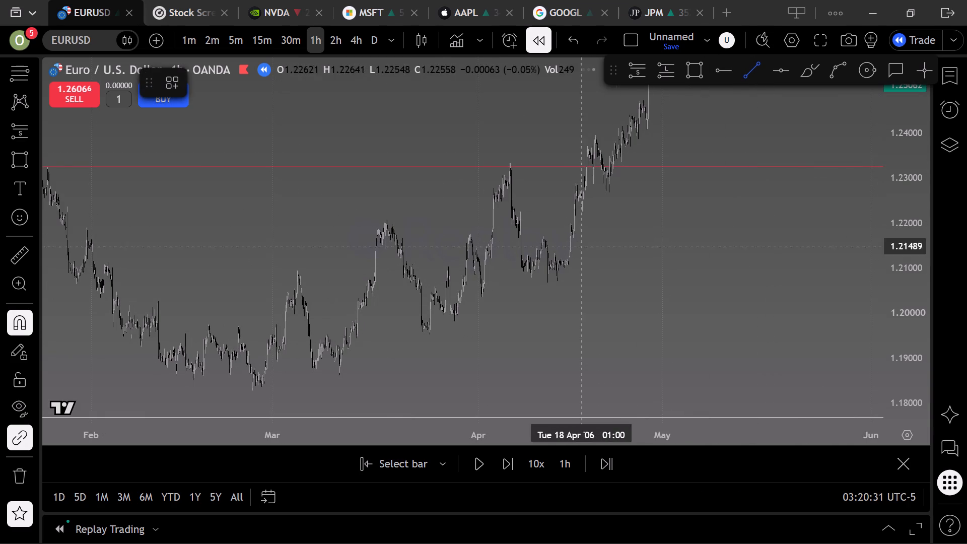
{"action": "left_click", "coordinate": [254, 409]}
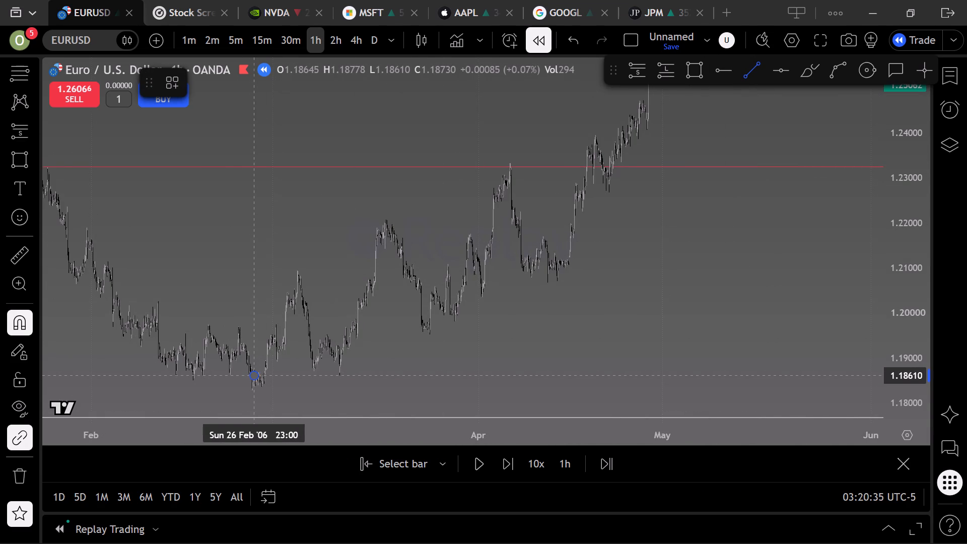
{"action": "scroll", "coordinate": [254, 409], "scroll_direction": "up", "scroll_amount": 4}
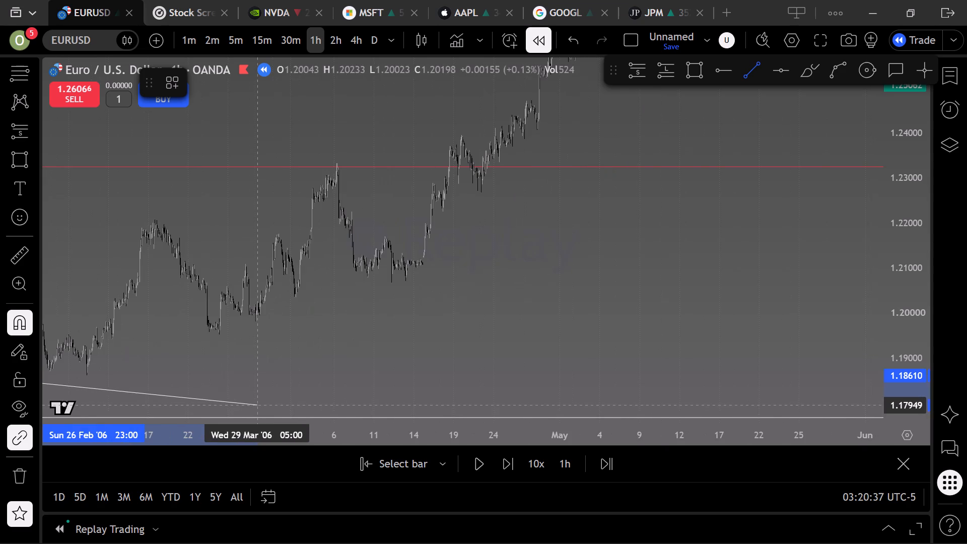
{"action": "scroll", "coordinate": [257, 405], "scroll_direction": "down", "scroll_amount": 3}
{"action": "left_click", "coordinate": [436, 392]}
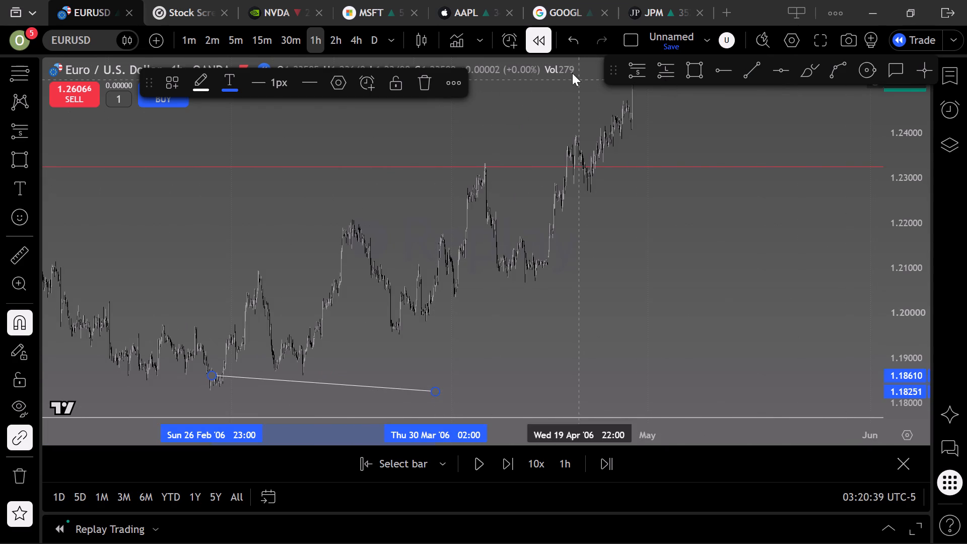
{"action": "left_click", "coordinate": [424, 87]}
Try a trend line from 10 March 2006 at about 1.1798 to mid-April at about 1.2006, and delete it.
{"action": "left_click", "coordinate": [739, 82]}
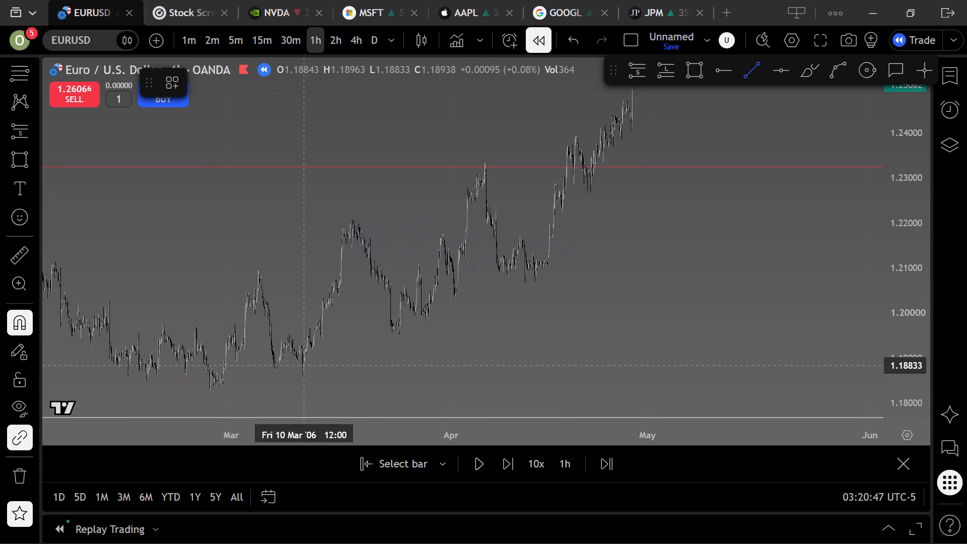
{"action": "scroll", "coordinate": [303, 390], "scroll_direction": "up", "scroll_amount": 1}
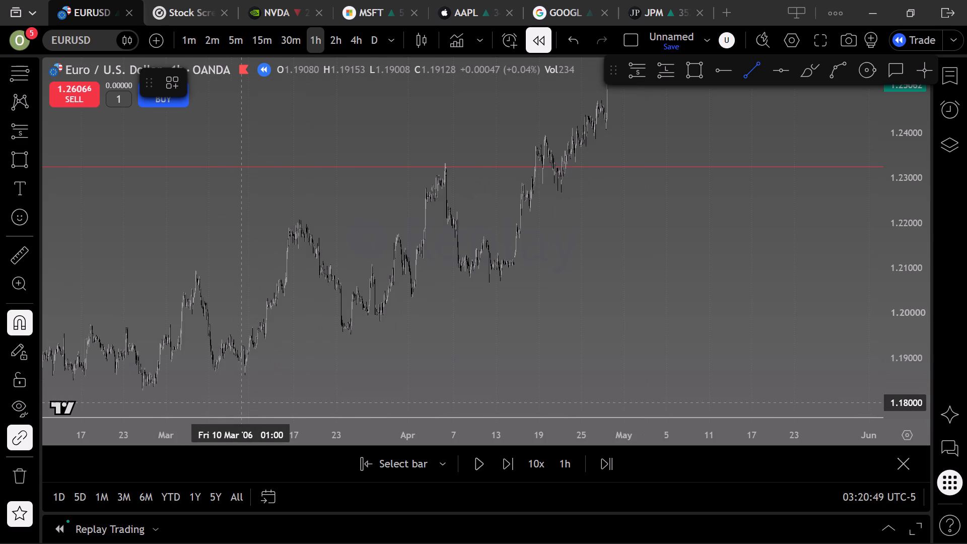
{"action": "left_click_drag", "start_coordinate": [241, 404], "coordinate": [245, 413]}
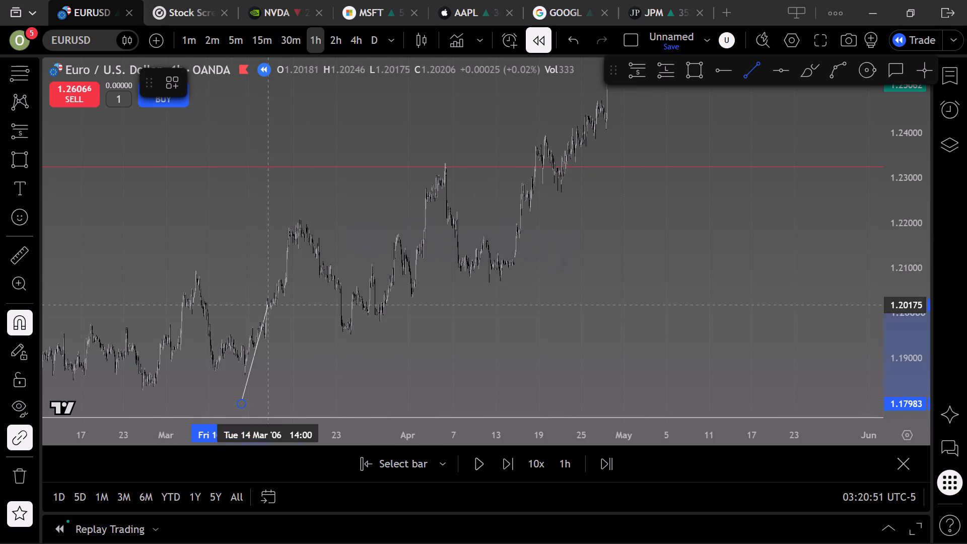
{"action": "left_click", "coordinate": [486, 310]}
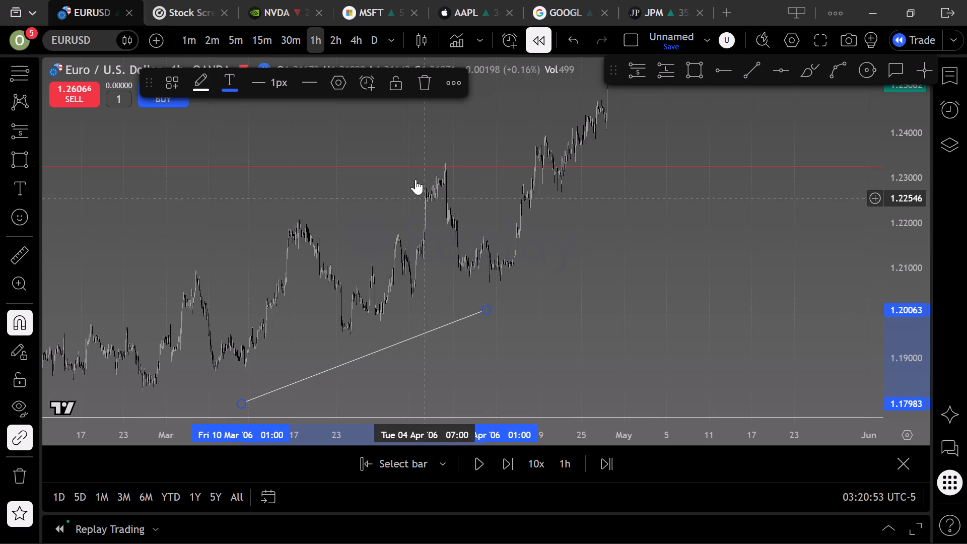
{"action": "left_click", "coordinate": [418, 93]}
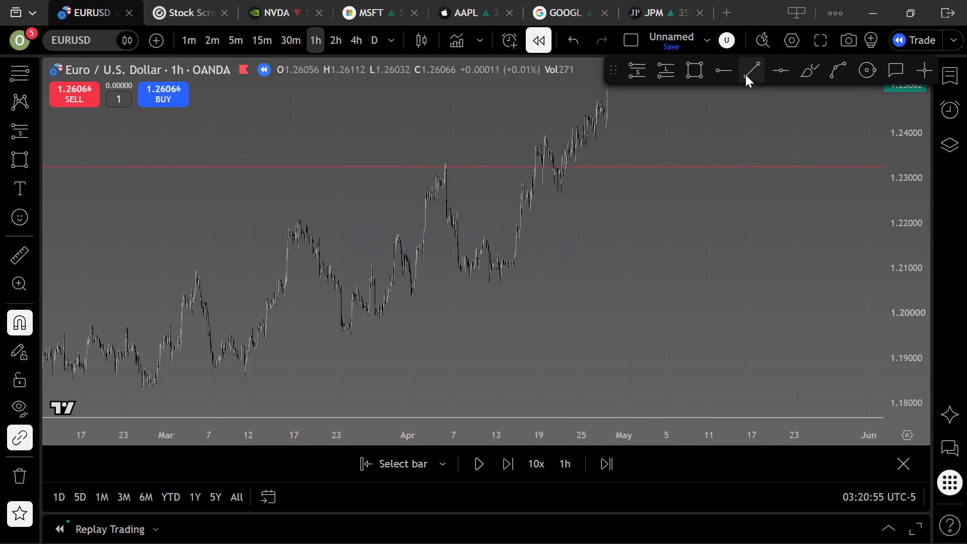
Draw an ascending trend line from the 10 March 2006 09:00 low at 1.18614 along the swing lows to 31 May at about 1.2375.
{"action": "left_click", "coordinate": [745, 72]}
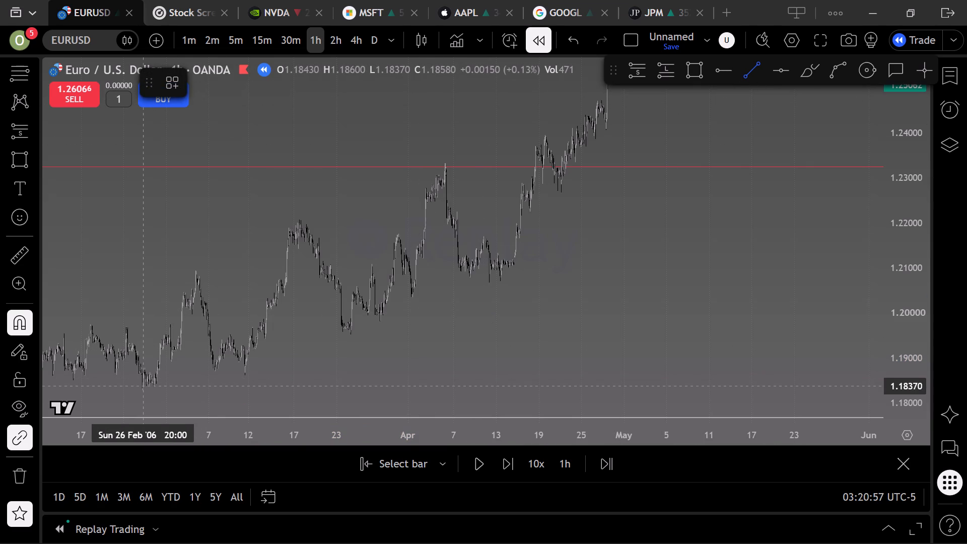
{"action": "scroll", "coordinate": [143, 389], "scroll_direction": "up", "scroll_amount": 8, "text": "ctrl"}
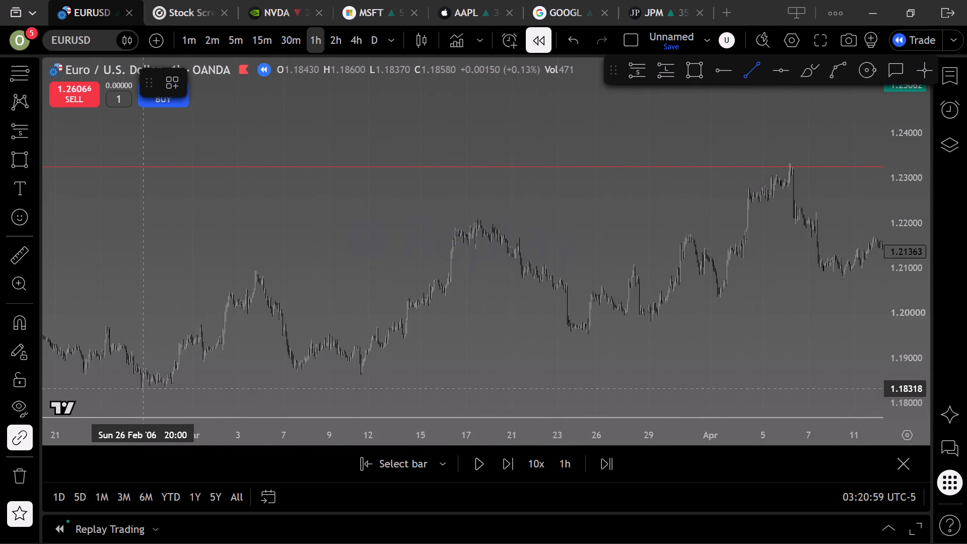
{"action": "scroll", "coordinate": [143, 389], "scroll_direction": "up", "scroll_amount": 3, "text": "ctrl"}
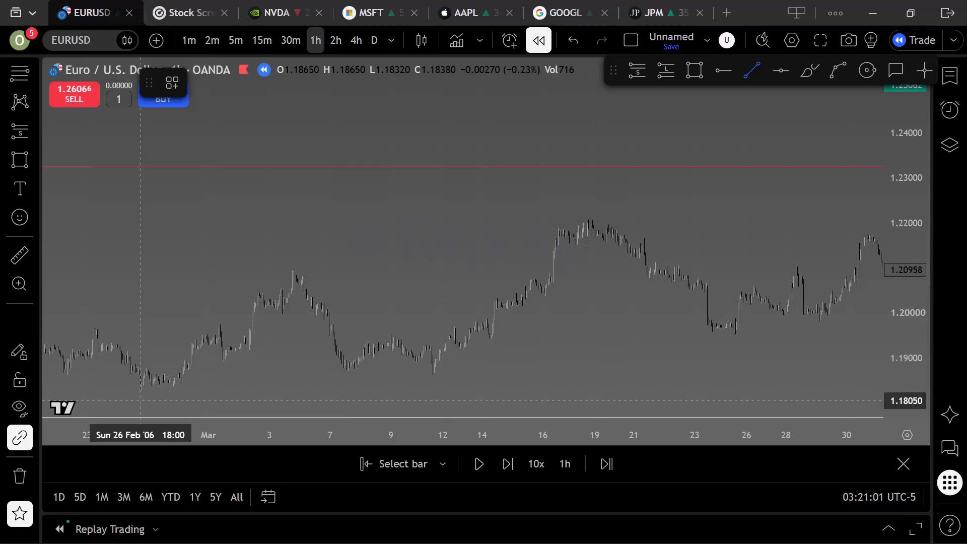
{"action": "scroll", "coordinate": [141, 401], "scroll_direction": "down", "scroll_amount": 8, "text": "ctrl"}
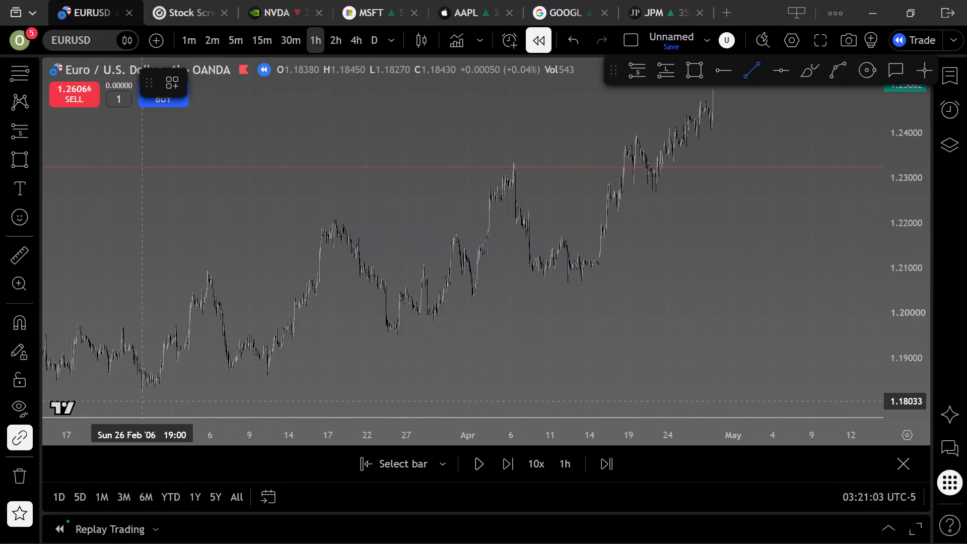
{"action": "scroll", "coordinate": [142, 401], "scroll_direction": "down", "scroll_amount": 2, "text": "ctrl"}
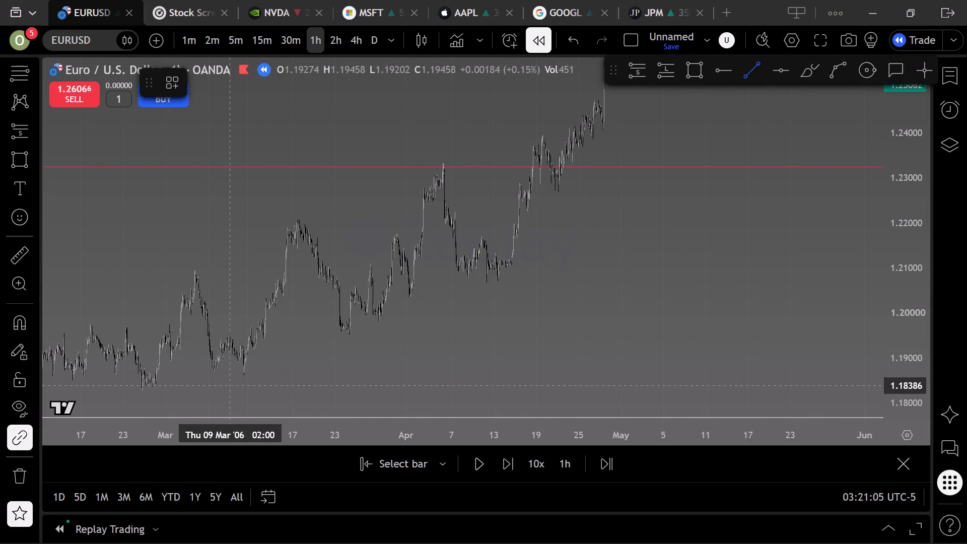
{"action": "scroll", "coordinate": [234, 388], "scroll_direction": "up", "scroll_amount": 10, "text": "ctrl"}
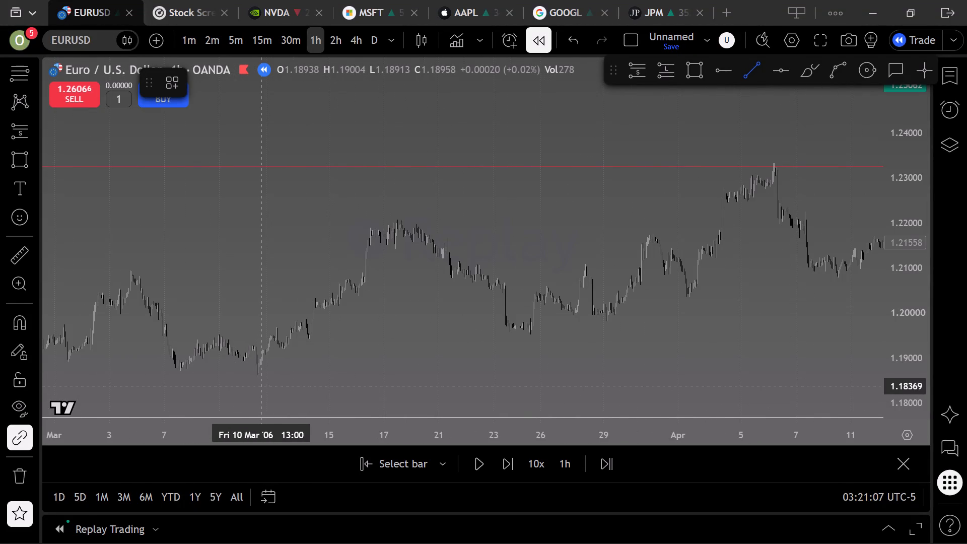
{"action": "left_click", "coordinate": [257, 383]}
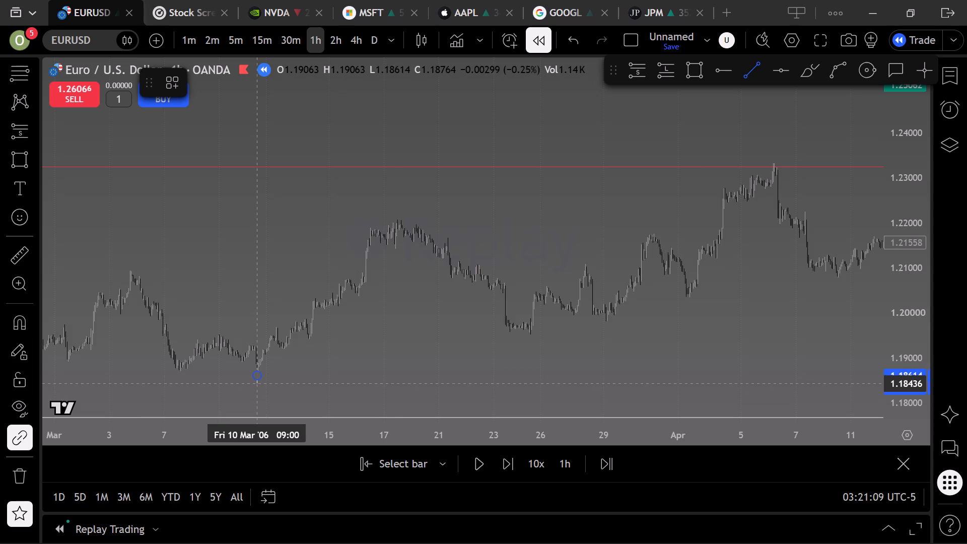
{"action": "scroll", "coordinate": [257, 383], "scroll_direction": "down", "scroll_amount": 10, "text": "ctrl"}
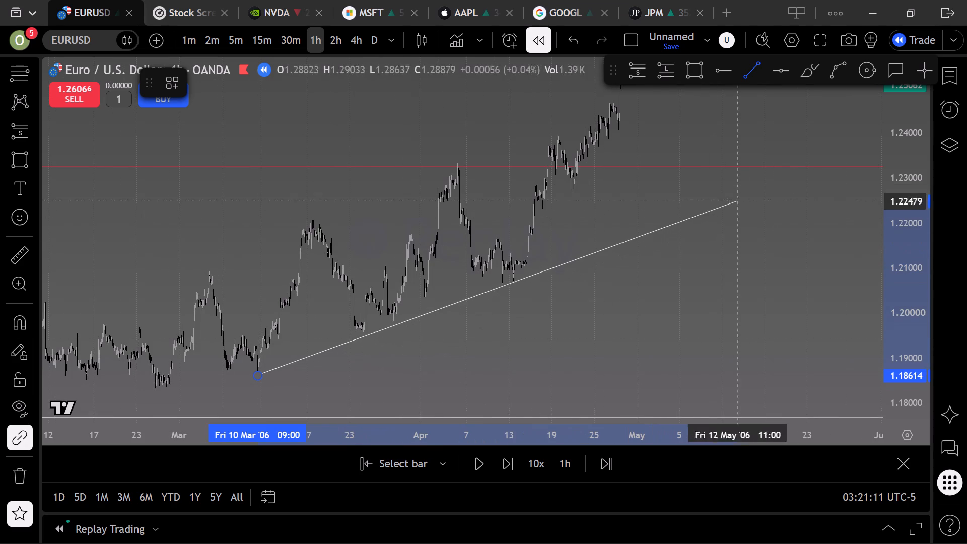
{"action": "left_click", "coordinate": [874, 144]}
Extend the ascending trend line's far end to 4 July 2006 at about 1.2647, past the short position.
{"action": "left_click_drag", "start_coordinate": [834, 186], "coordinate": [664, 349]}
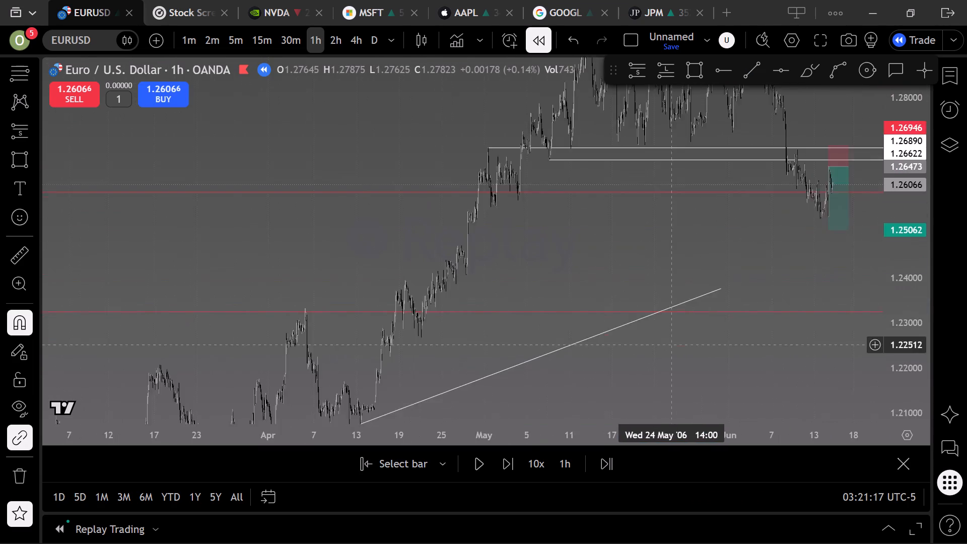
{"action": "left_click_drag", "start_coordinate": [664, 349], "coordinate": [578, 395]}
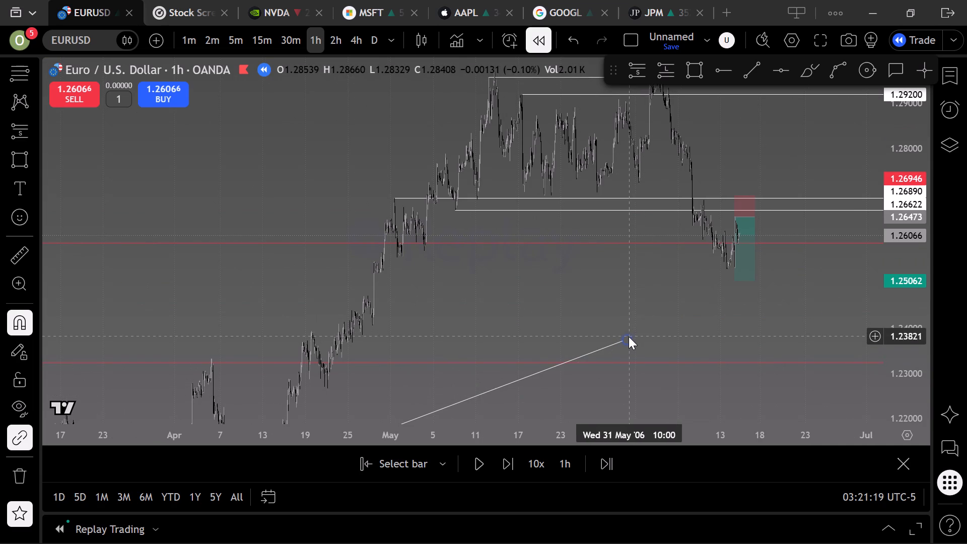
{"action": "left_click_drag", "start_coordinate": [629, 336], "coordinate": [881, 217]}
{"action": "scroll", "coordinate": [751, 293], "scroll_direction": "down", "scroll_amount": 6}
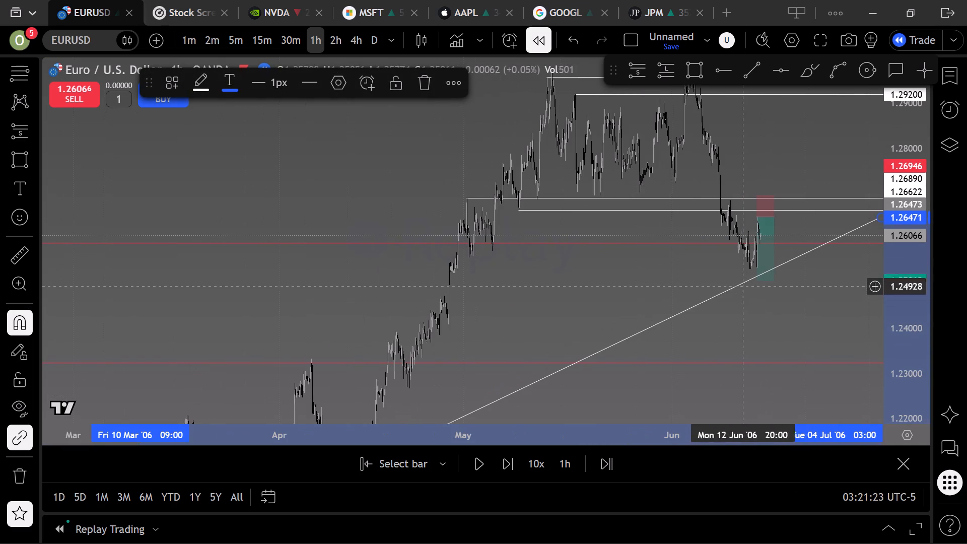
{"action": "left_click", "coordinate": [746, 305]}
Nudge the ascending trend line to start at 10 March 2006 05:00 and extend its far end to late July at about 1.2741.
{"action": "scroll", "coordinate": [746, 305], "scroll_direction": "down", "scroll_amount": 3}
{"action": "left_click_drag", "start_coordinate": [699, 283], "coordinate": [745, 0]}
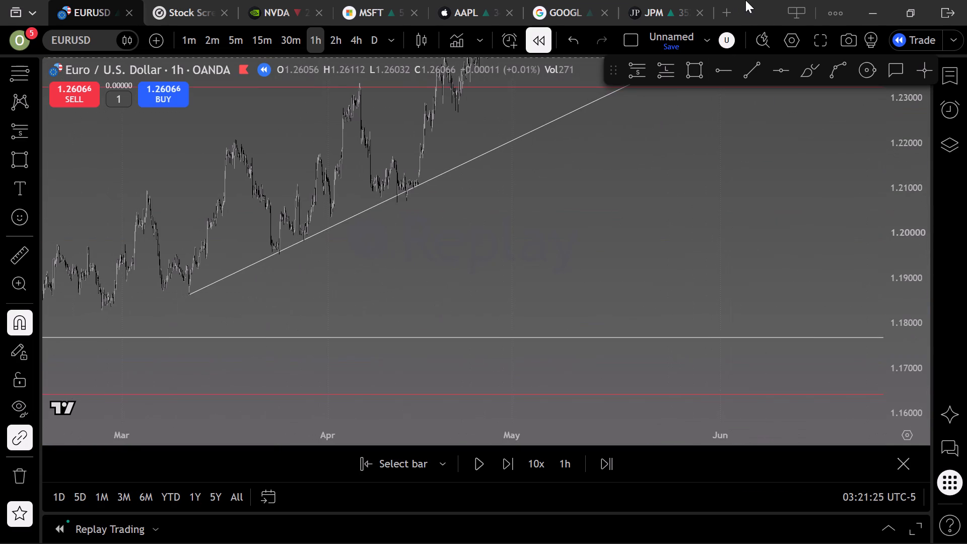
{"action": "left_click_drag", "start_coordinate": [745, 0], "coordinate": [664, 81]}
{"action": "left_click", "coordinate": [648, 118]}
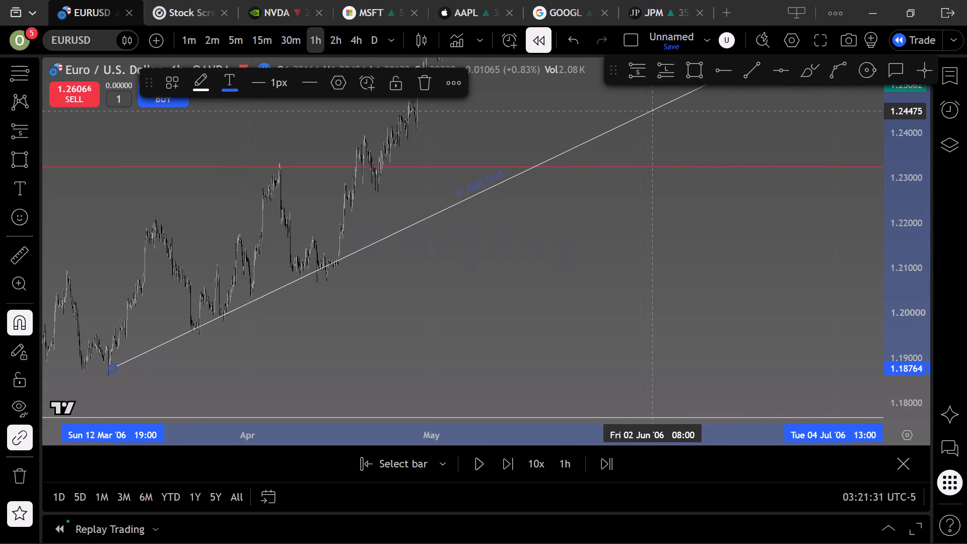
{"action": "left_click", "coordinate": [619, 209]}
{"action": "left_click_drag", "start_coordinate": [626, 214], "coordinate": [512, 232]}
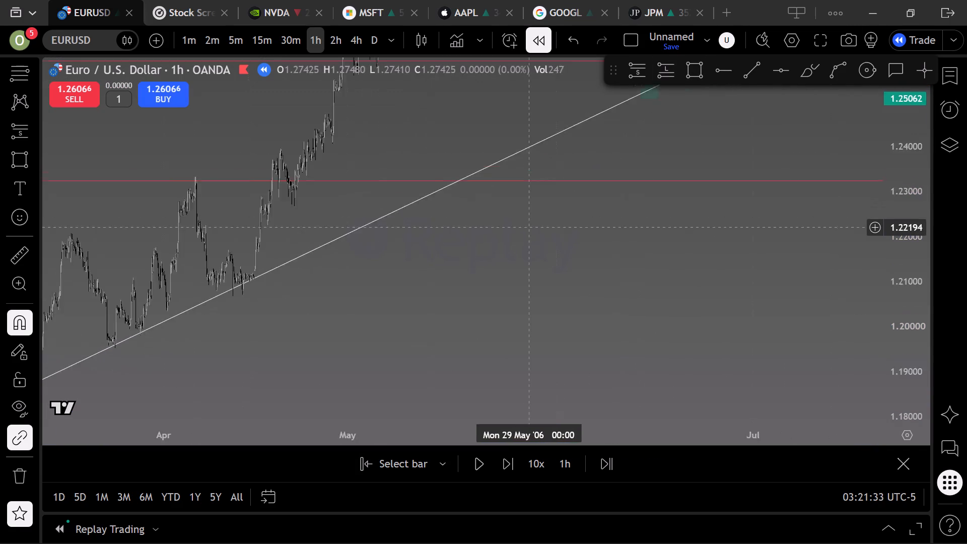
{"action": "left_click_drag", "start_coordinate": [512, 232], "coordinate": [260, 334]}
{"action": "left_click_drag", "start_coordinate": [470, 207], "coordinate": [653, 230]}
{"action": "left_click_drag", "start_coordinate": [605, 251], "coordinate": [637, 225]}
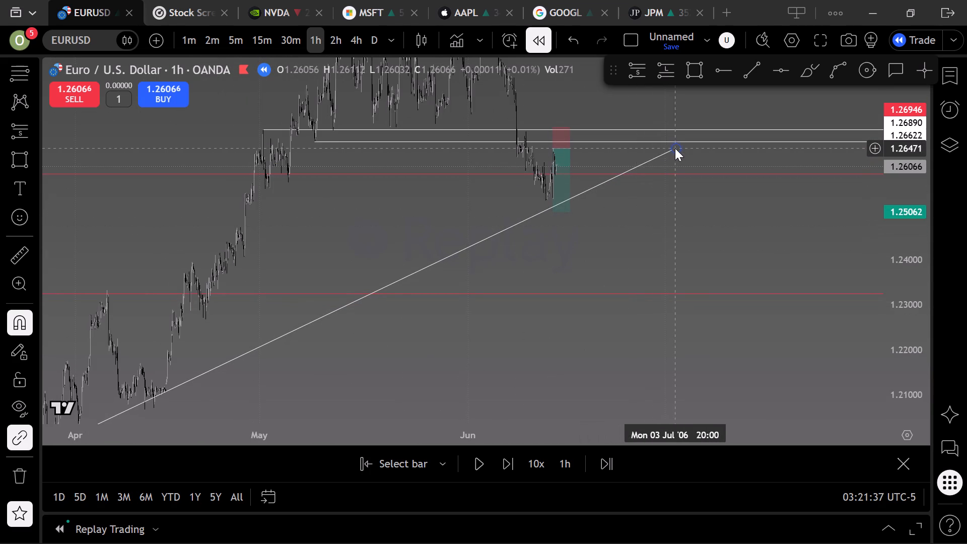
{"action": "left_click_drag", "start_coordinate": [675, 148], "coordinate": [768, 133]}
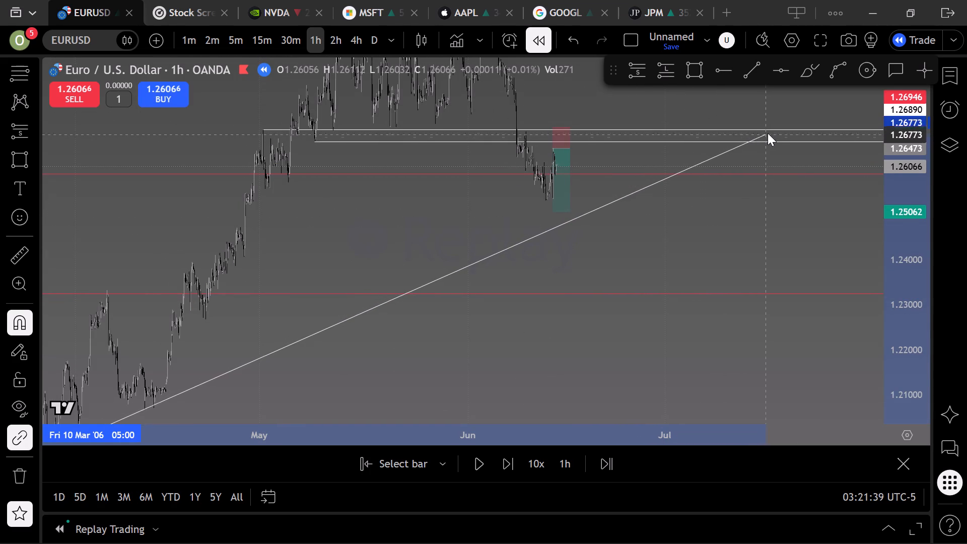
{"action": "left_click_drag", "start_coordinate": [768, 133], "coordinate": [844, 106]}
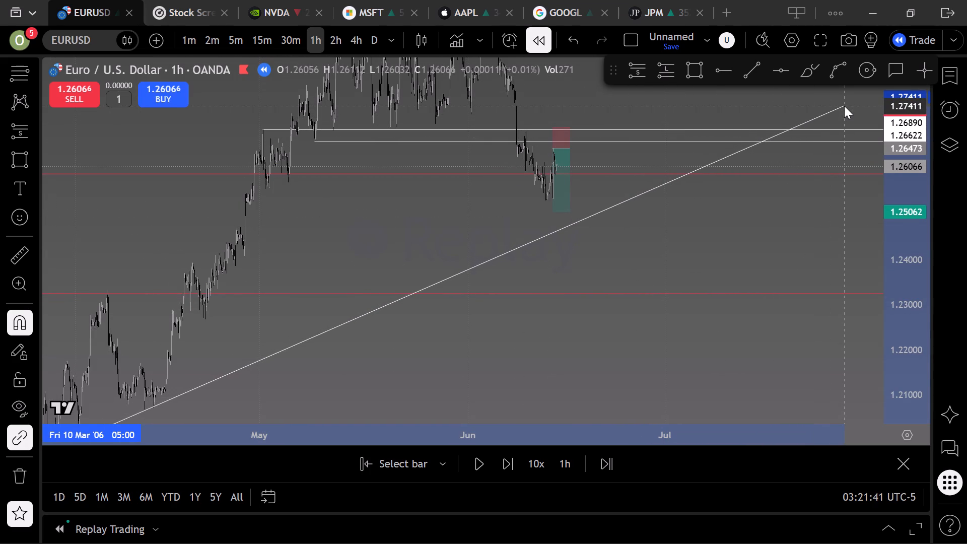
{"action": "left_click_drag", "start_coordinate": [844, 106], "coordinate": [847, 106]}
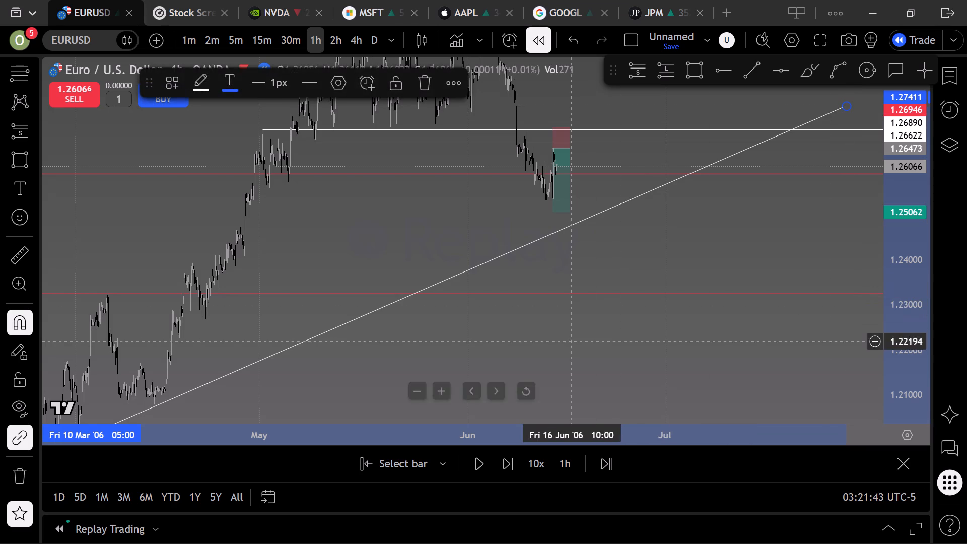
{"action": "left_click", "coordinate": [572, 341]}
Lower the short position's target past the trend line to 1.24123.
{"action": "left_click_drag", "start_coordinate": [550, 211], "coordinate": [552, 231]}
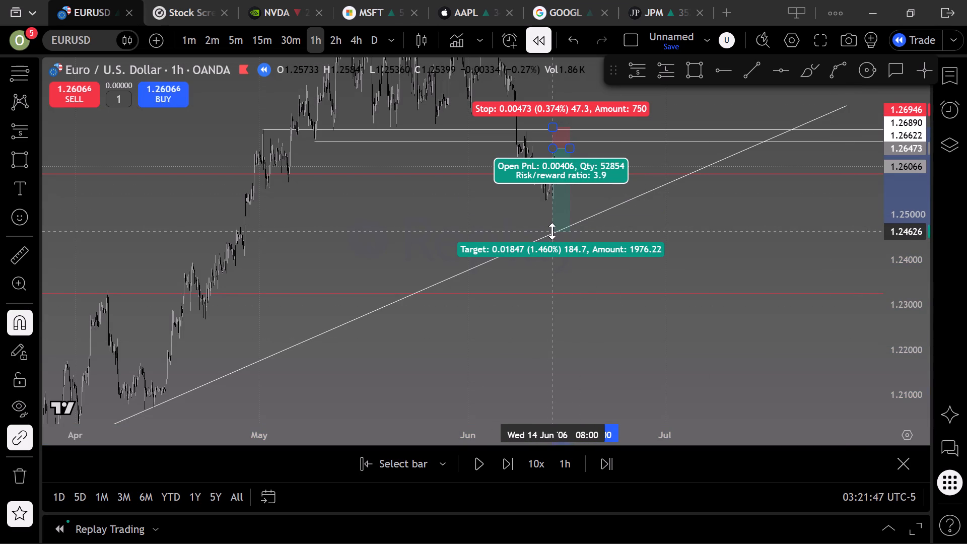
{"action": "left_click_drag", "start_coordinate": [552, 231], "coordinate": [571, 254]}
{"action": "left_click", "coordinate": [441, 229]}
Draw a rectangle zone from 25 April 2006 10:00 at 1.23683 to 27 April at 1.24303 over the consolidation.
{"action": "scroll", "coordinate": [436, 224], "scroll_direction": "up", "scroll_amount": 7}
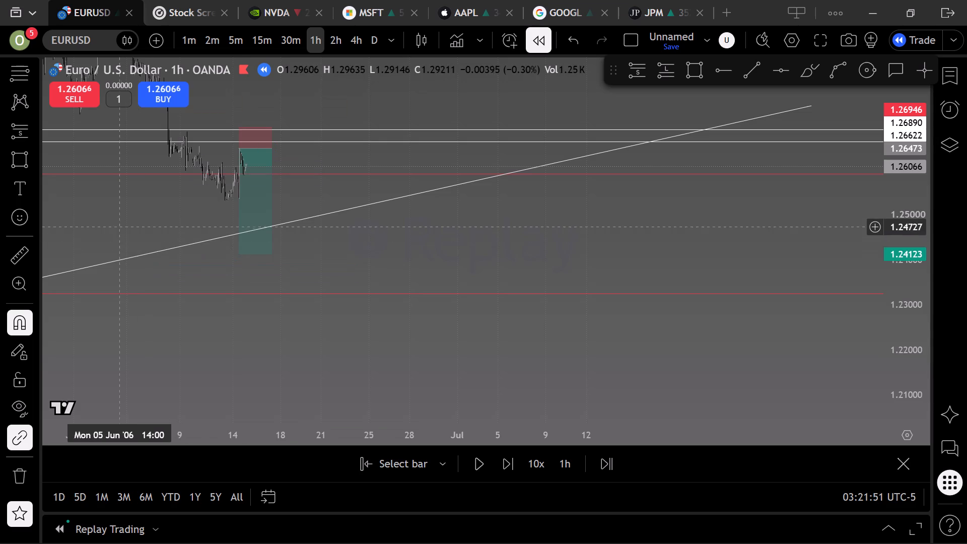
{"action": "left_click_drag", "start_coordinate": [119, 226], "coordinate": [948, 244]}
{"action": "scroll", "coordinate": [604, 254], "scroll_direction": "up", "scroll_amount": 3}
{"action": "left_click_drag", "start_coordinate": [328, 245], "coordinate": [529, 245]}
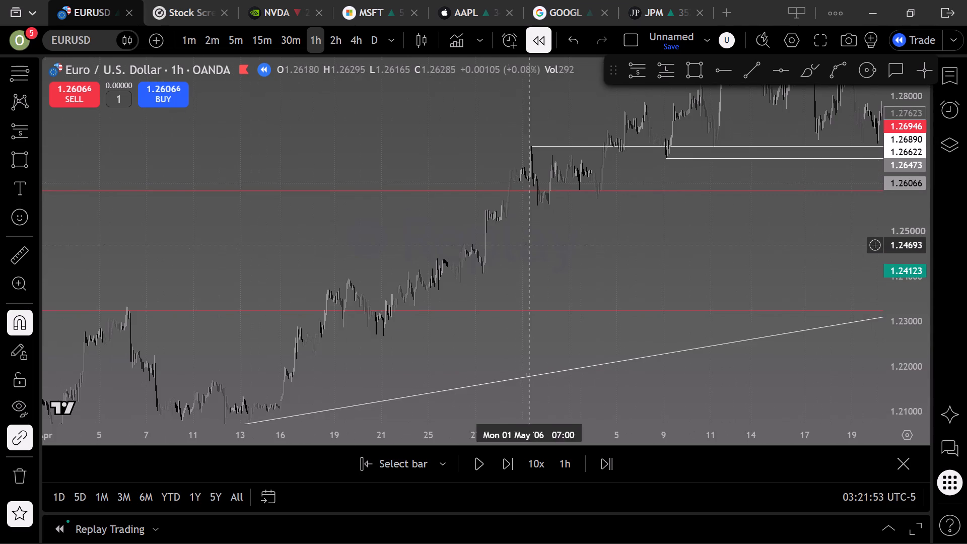
{"action": "scroll", "coordinate": [520, 255], "scroll_direction": "up", "scroll_amount": 4}
{"action": "scroll", "coordinate": [563, 267], "scroll_direction": "up", "scroll_amount": 2}
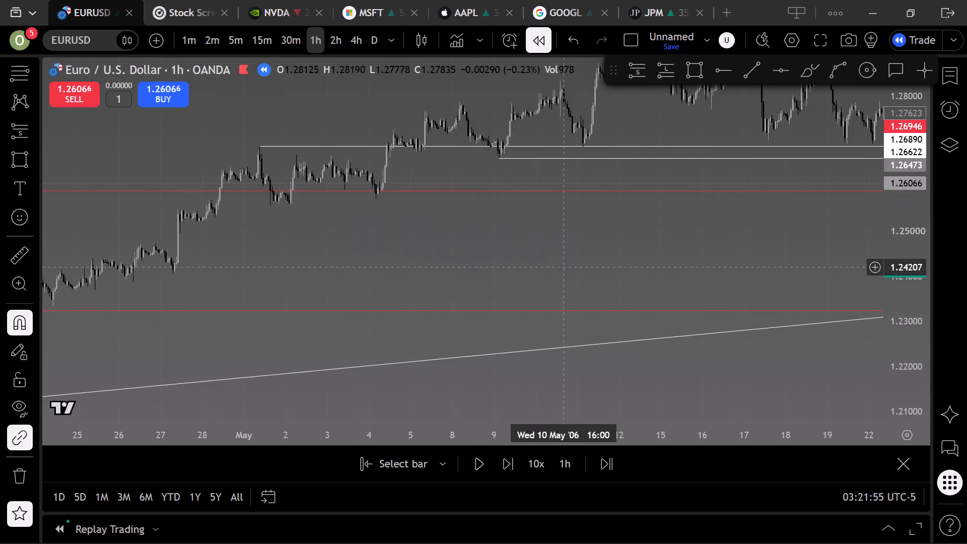
{"action": "left_click_drag", "start_coordinate": [436, 241], "coordinate": [577, 198]}
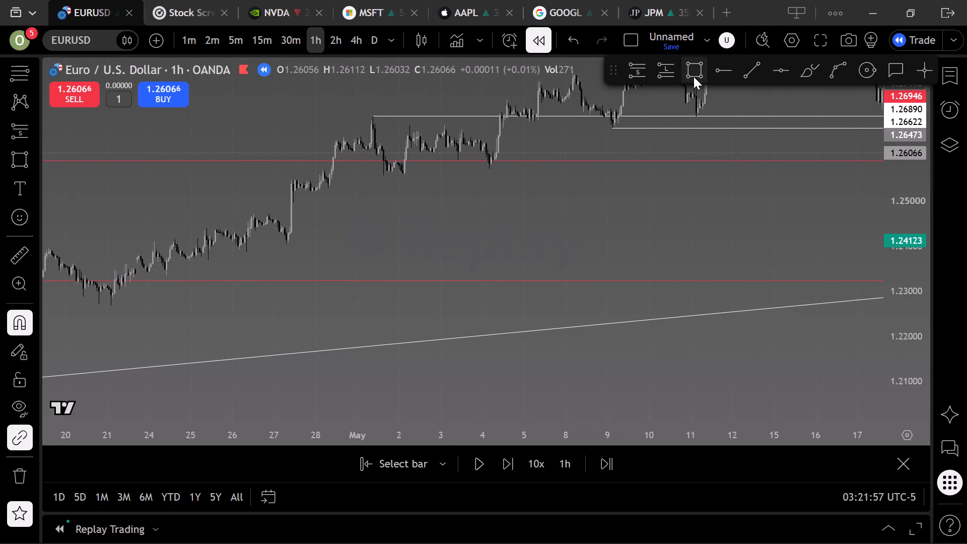
{"action": "left_click", "coordinate": [691, 76]}
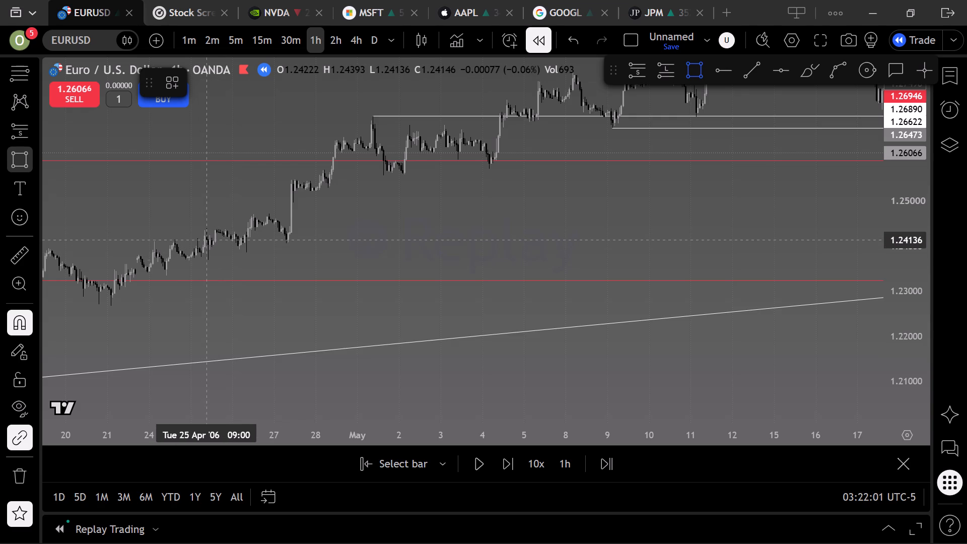
{"action": "left_click", "coordinate": [209, 278]}
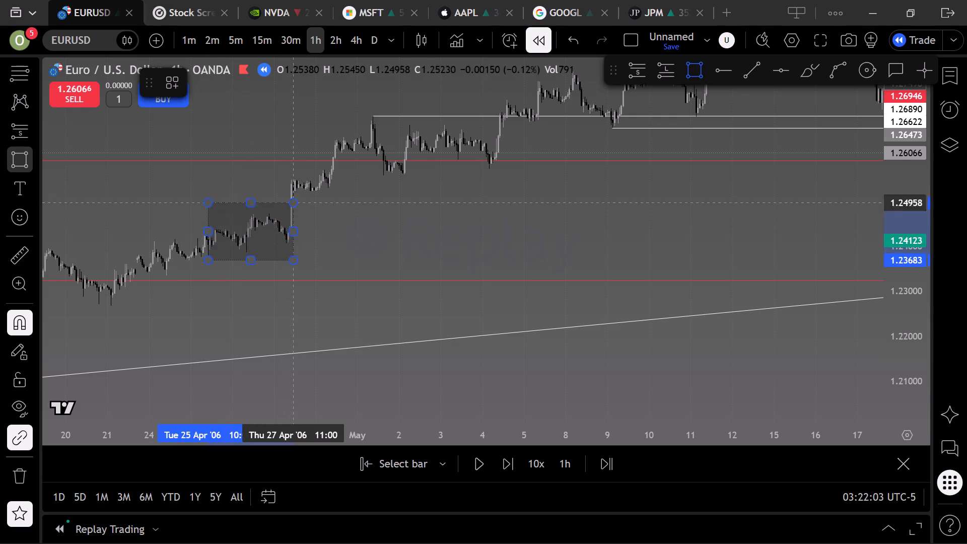
{"action": "left_click", "coordinate": [292, 235]}
Extend the rectangle zone's later edge past the short position, beyond mid-July 2006.
{"action": "left_click_drag", "start_coordinate": [288, 247], "coordinate": [836, 351]}
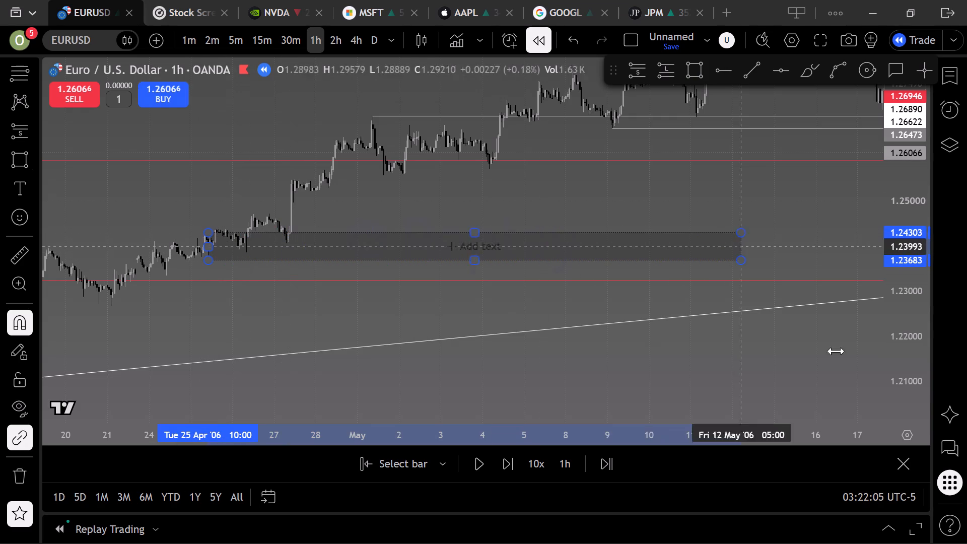
{"action": "left_click_drag", "start_coordinate": [836, 351], "coordinate": [874, 344]}
{"action": "left_click", "coordinate": [640, 174]}
{"action": "scroll", "coordinate": [644, 179], "scroll_direction": "down", "scroll_amount": 4}
{"action": "left_click_drag", "start_coordinate": [715, 208], "coordinate": [212, 191]}
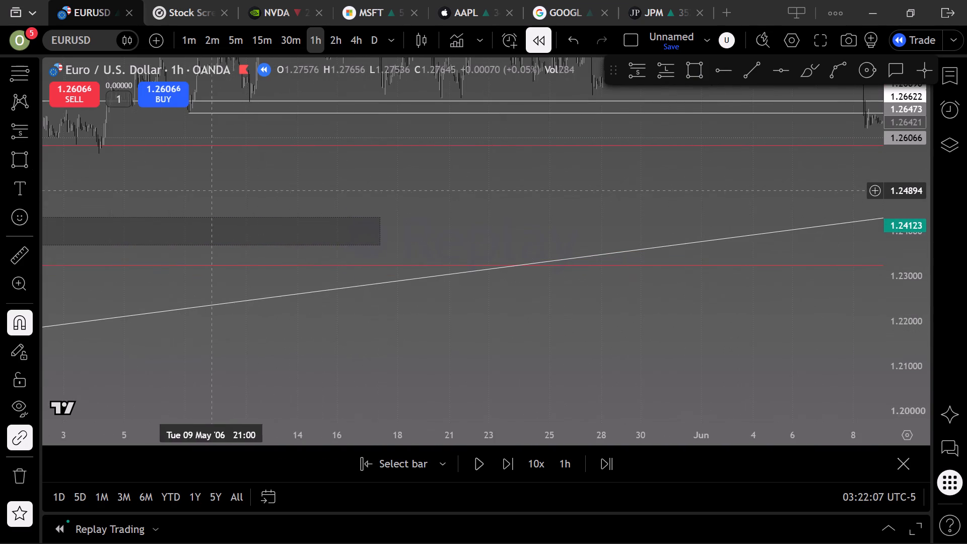
{"action": "left_click_drag", "start_coordinate": [382, 232], "coordinate": [897, 270]}
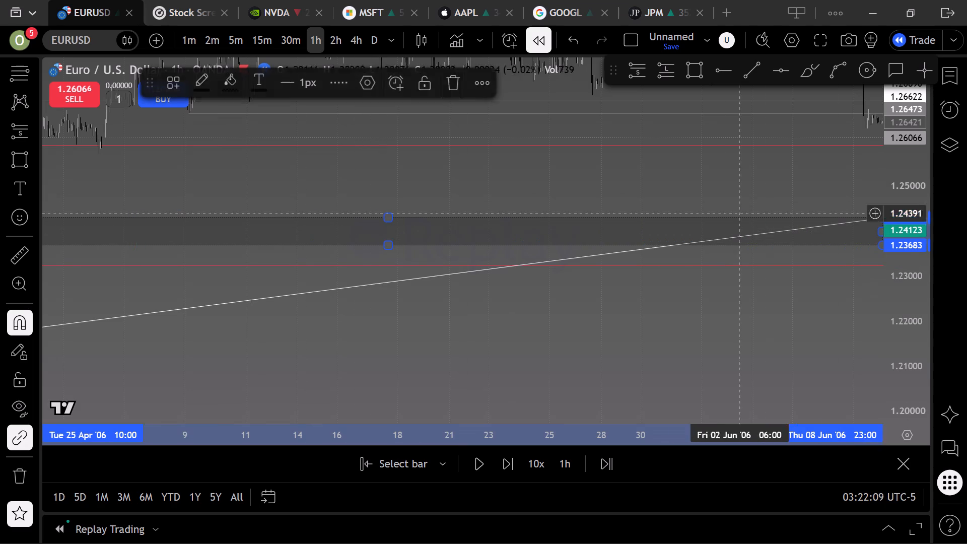
{"action": "left_click", "coordinate": [719, 187]}
{"action": "scroll", "coordinate": [730, 189], "scroll_direction": "down", "scroll_amount": 7}
{"action": "left_click_drag", "start_coordinate": [792, 193], "coordinate": [258, 184]}
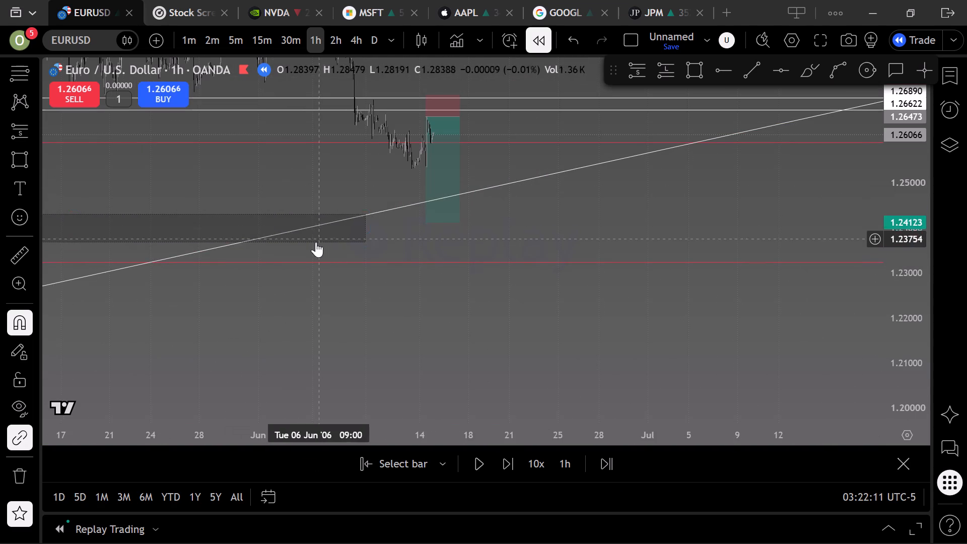
{"action": "left_click_drag", "start_coordinate": [364, 231], "coordinate": [957, 286]}
{"action": "left_click", "coordinate": [658, 186]}
{"action": "scroll", "coordinate": [539, 304], "scroll_direction": "up", "scroll_amount": 6}
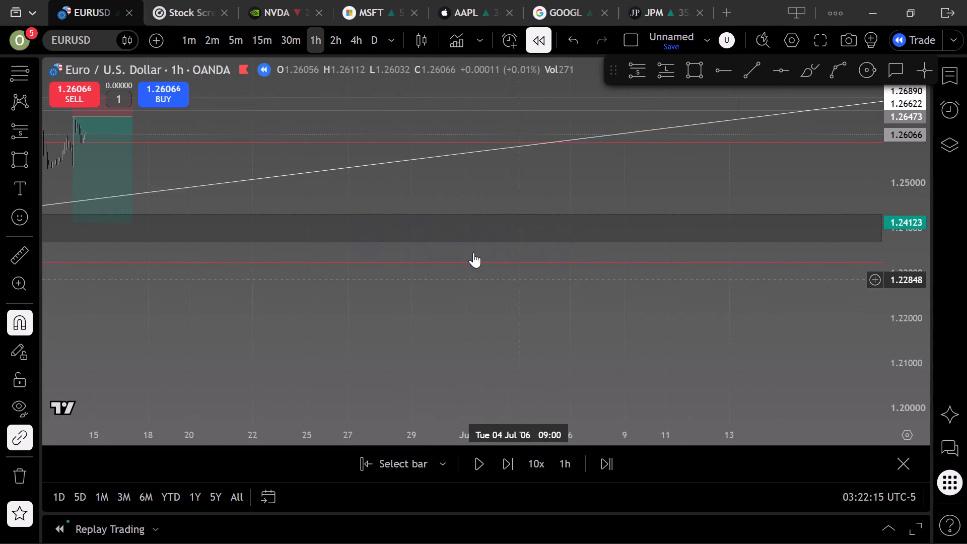
Play the bar replay forward from 14 June to 23 June 2006, pausing around 22 June on the way.
{"action": "left_click_drag", "start_coordinate": [362, 187], "coordinate": [497, 224]}
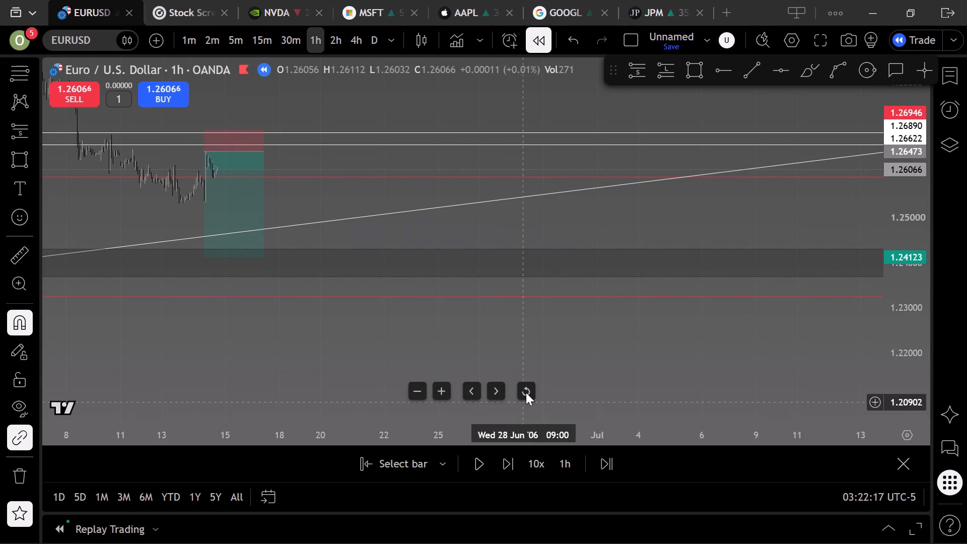
{"action": "left_click", "coordinate": [527, 390]}
{"action": "scroll", "coordinate": [569, 385], "scroll_direction": "down", "scroll_amount": 5}
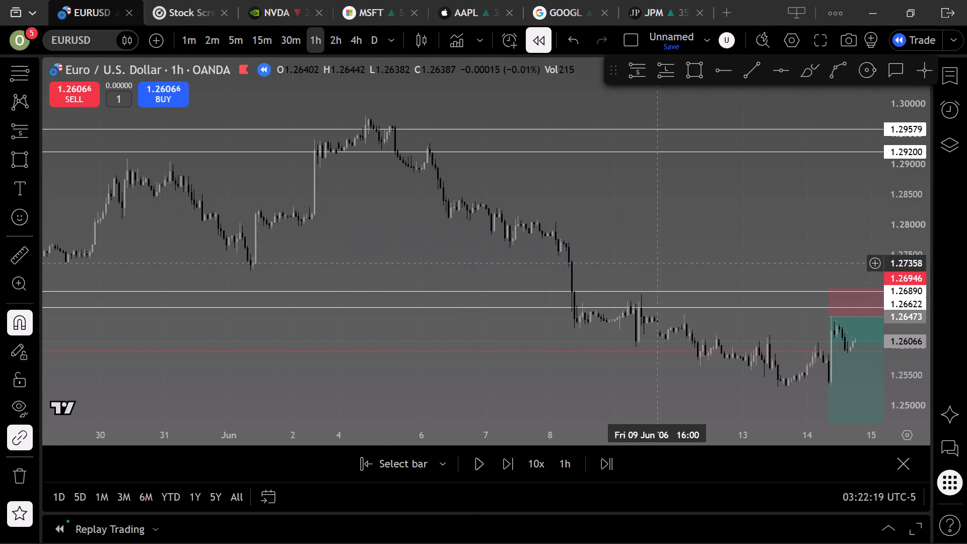
{"action": "left_click_drag", "start_coordinate": [656, 250], "coordinate": [478, 130]}
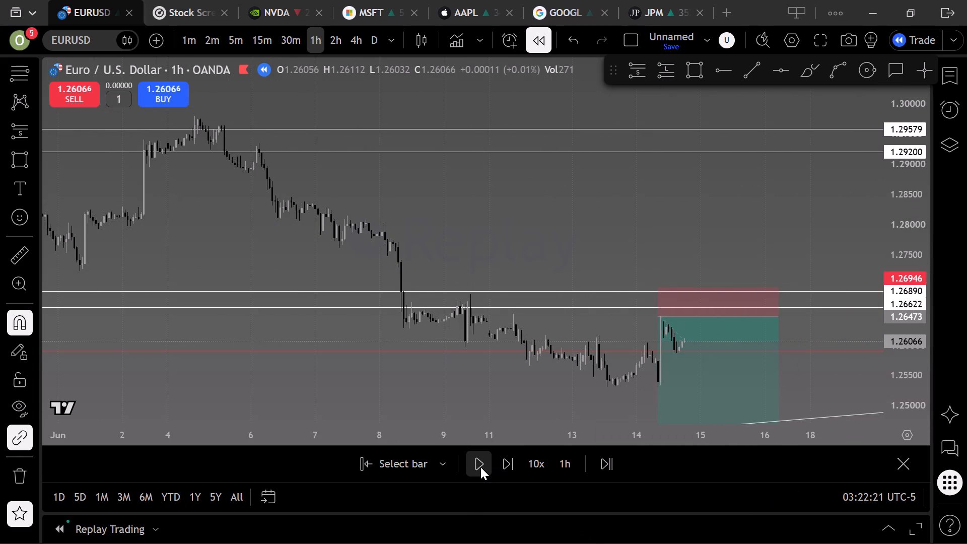
{"action": "left_click", "coordinate": [480, 467]}
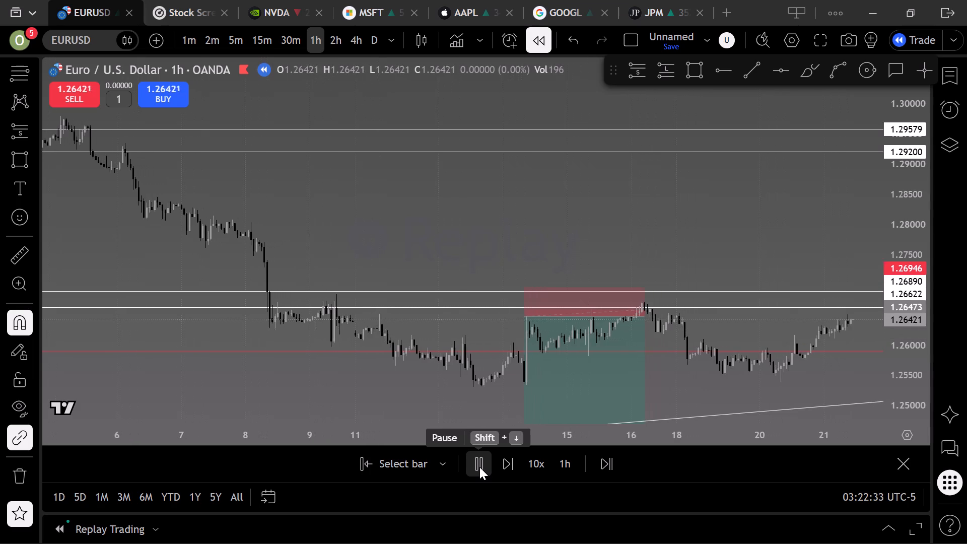
{"action": "left_click", "coordinate": [479, 467]}
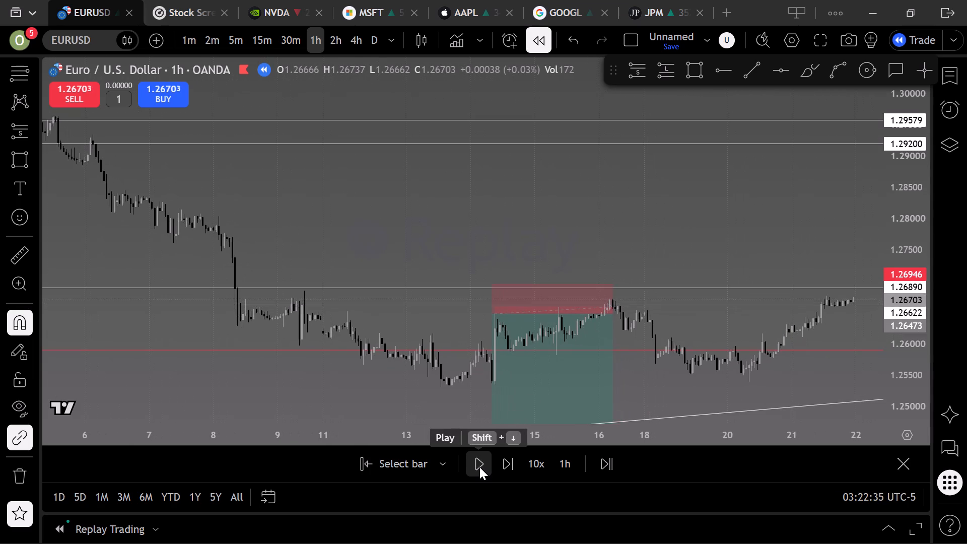
{"action": "scroll", "coordinate": [672, 214], "scroll_direction": "down", "scroll_amount": 7}
{"action": "left_click_drag", "start_coordinate": [777, 235], "coordinate": [370, 218]}
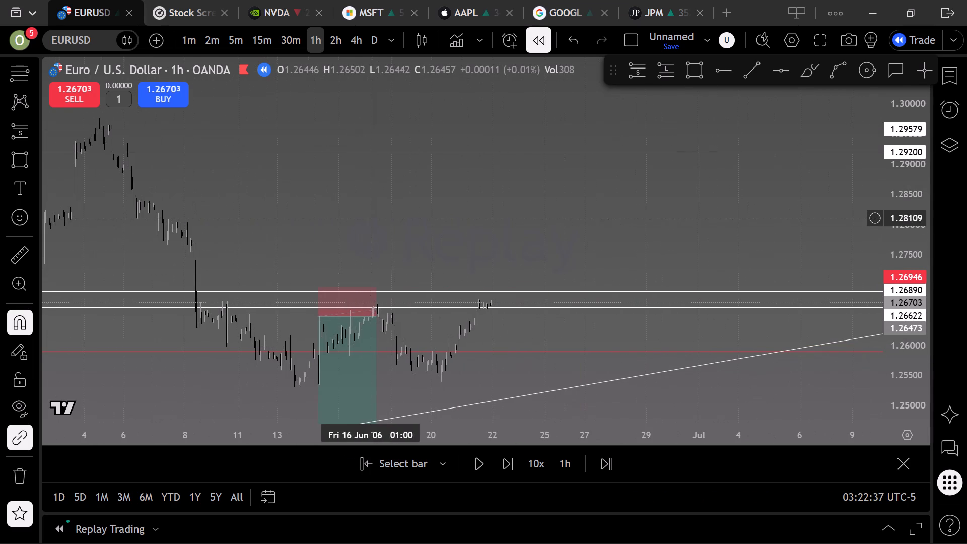
{"action": "left_click", "coordinate": [477, 469]}
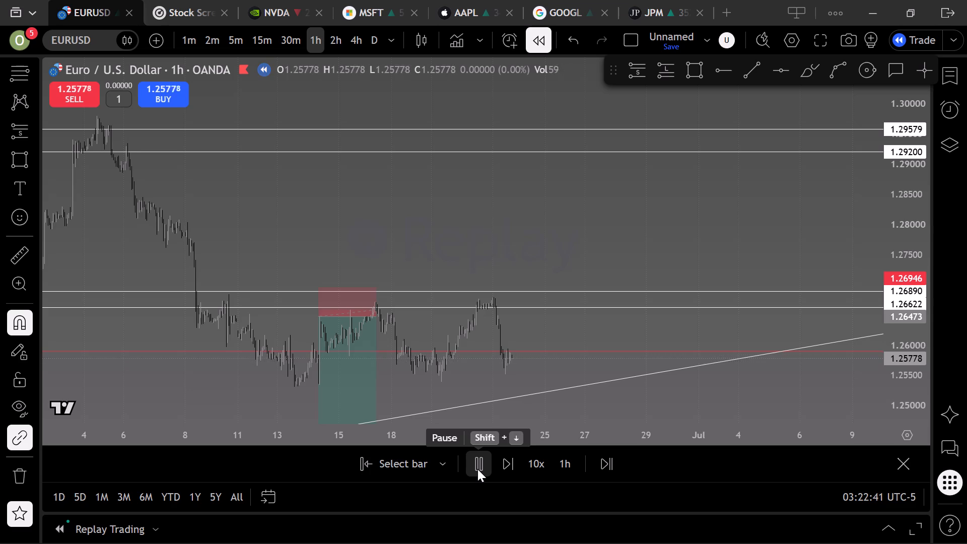
{"action": "left_click", "coordinate": [477, 469]}
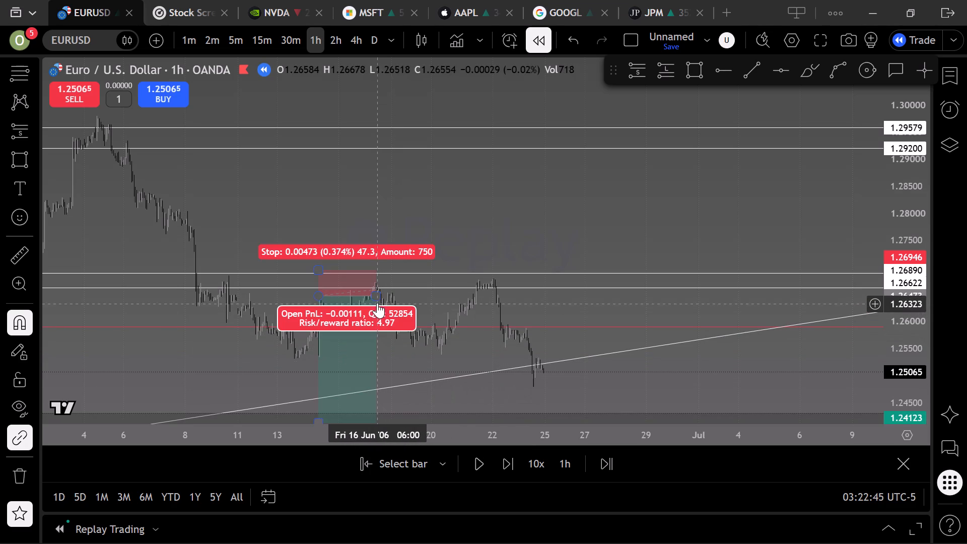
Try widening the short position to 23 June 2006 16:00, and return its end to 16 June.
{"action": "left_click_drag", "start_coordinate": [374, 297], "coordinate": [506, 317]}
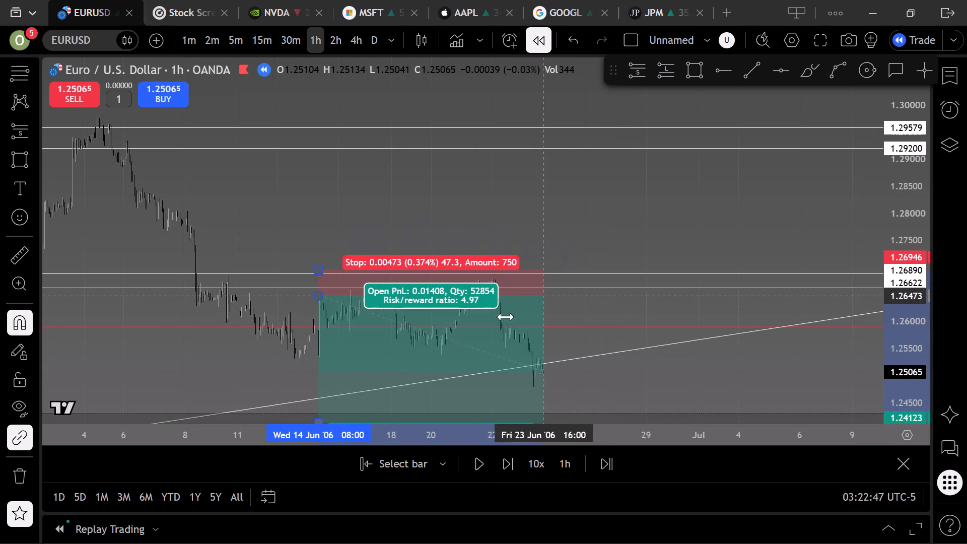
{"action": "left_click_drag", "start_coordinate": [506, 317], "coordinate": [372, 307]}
Examine the price action around the trend line on 23 June, and play the bar replay forward through 29 June 2006.
{"action": "left_click_drag", "start_coordinate": [668, 384], "coordinate": [648, 327]}
{"action": "scroll", "coordinate": [653, 329], "scroll_direction": "up", "scroll_amount": 8}
{"action": "left_click_drag", "start_coordinate": [561, 353], "coordinate": [848, 277]}
{"action": "left_click_drag", "start_coordinate": [644, 325], "coordinate": [857, 282]}
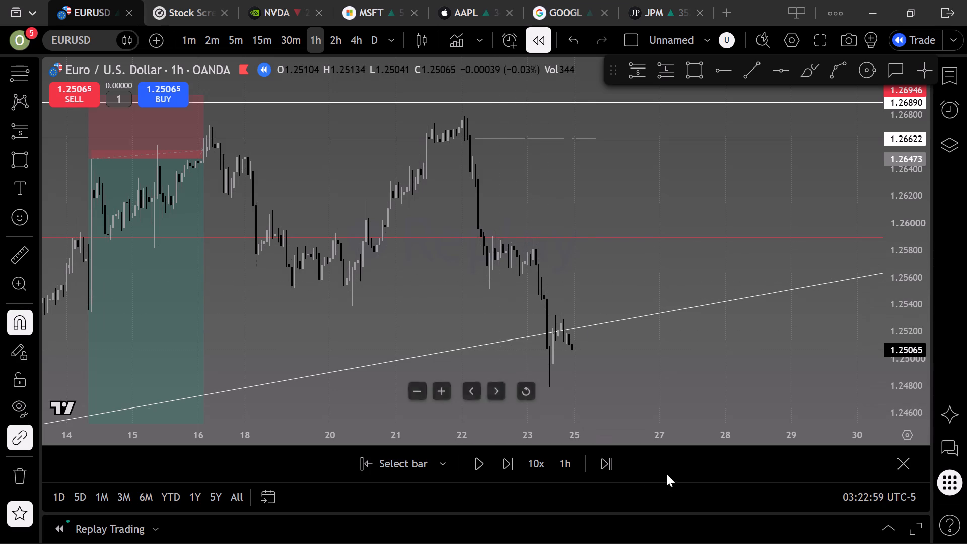
{"action": "scroll", "coordinate": [651, 468], "scroll_direction": "down", "scroll_amount": 2}
{"action": "scroll", "coordinate": [649, 377], "scroll_direction": "down", "scroll_amount": 3}
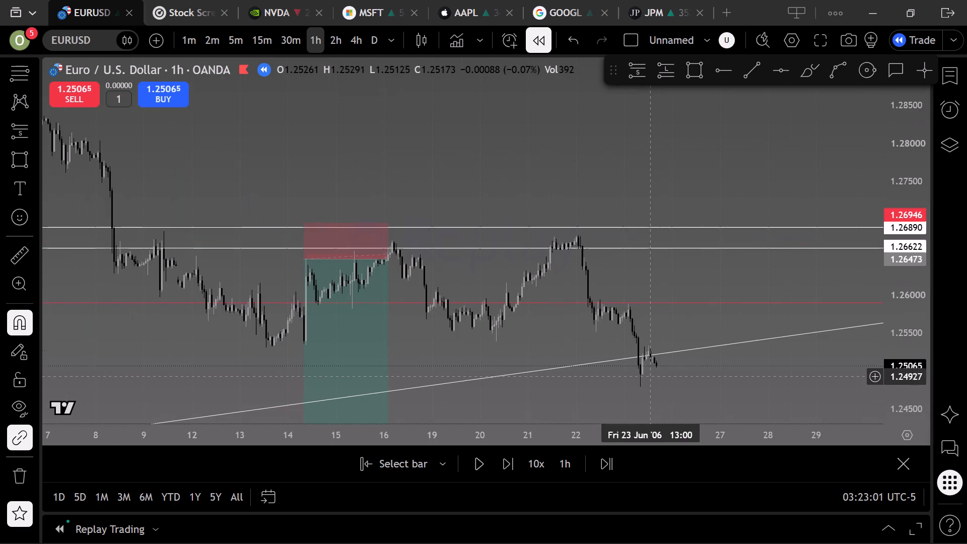
{"action": "left_click_drag", "start_coordinate": [681, 402], "coordinate": [663, 359]}
{"action": "left_click", "coordinate": [476, 461]}
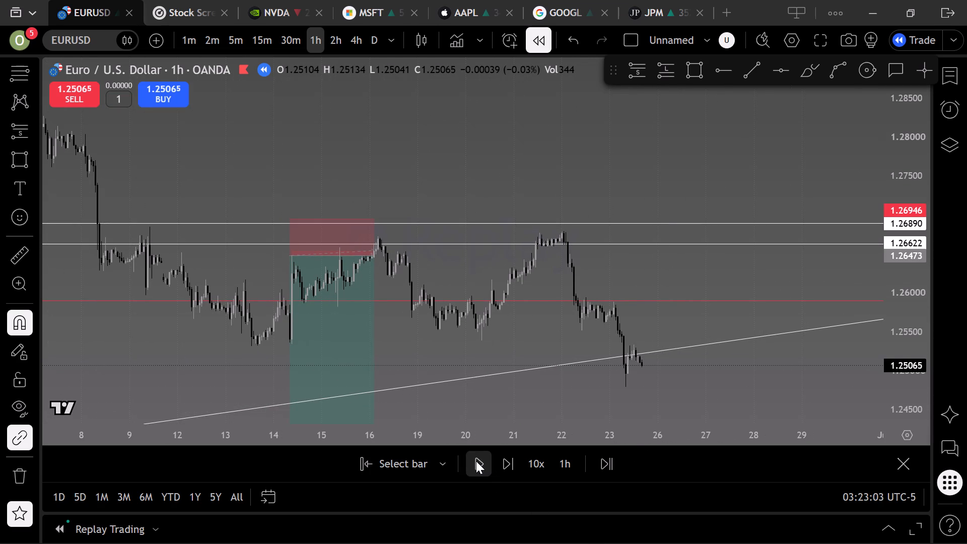
{"action": "left_click", "coordinate": [476, 461]}
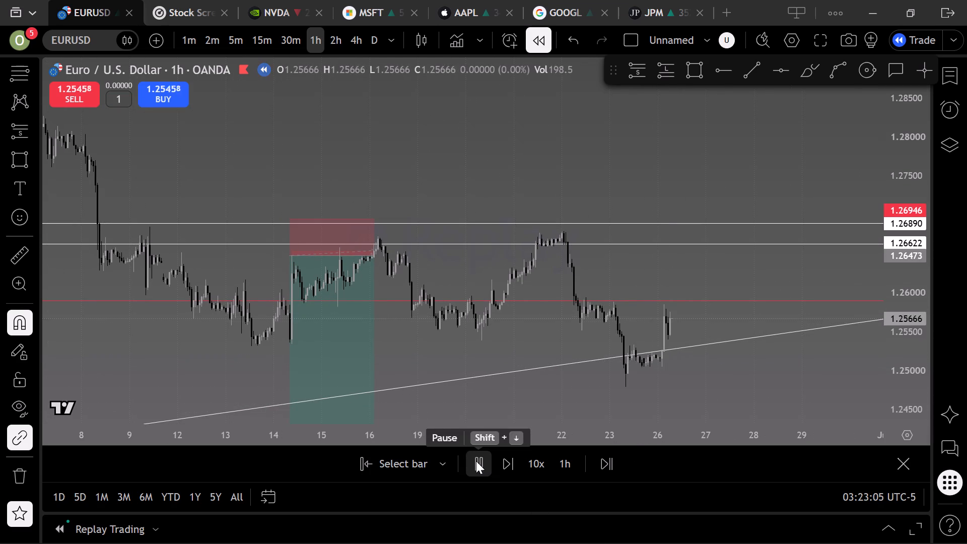
{"action": "left_click", "coordinate": [476, 461]}
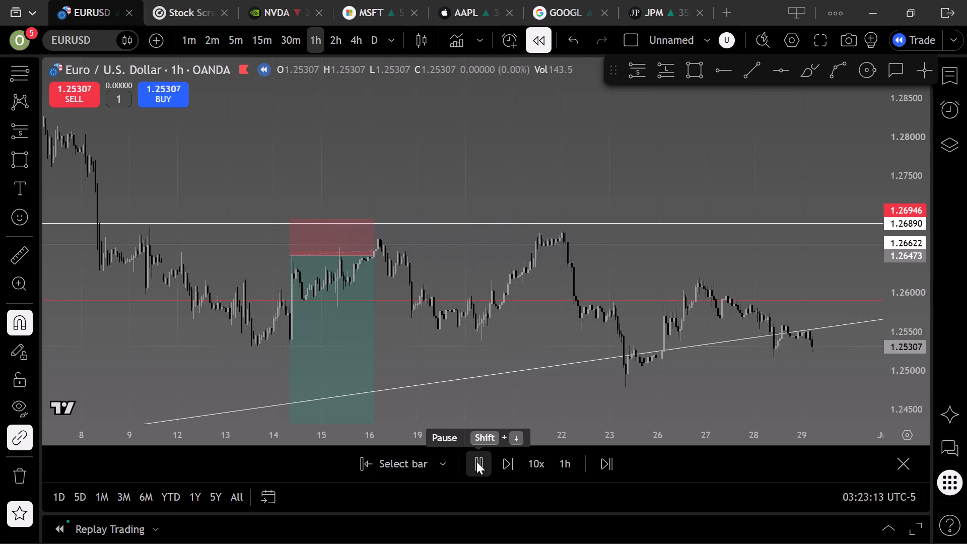
{"action": "left_click", "coordinate": [476, 461]}
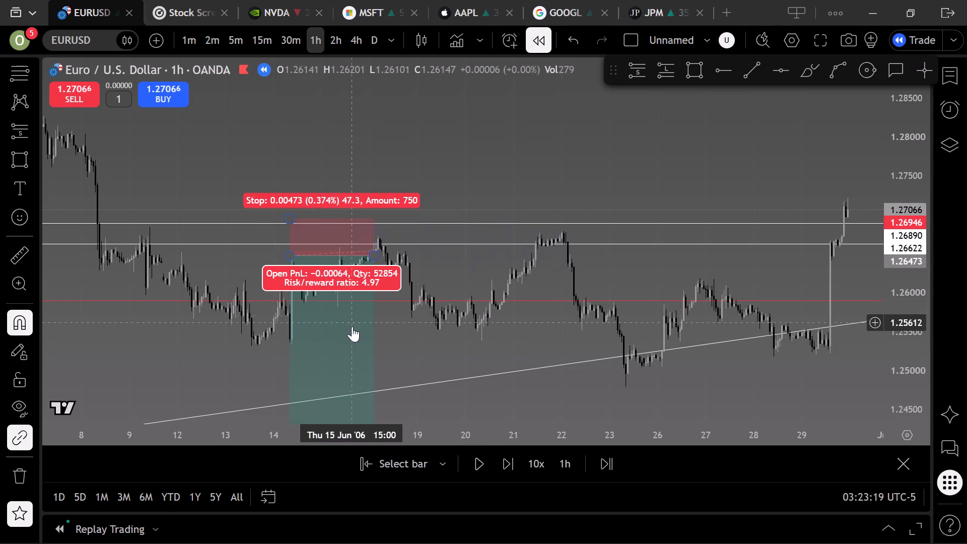
{"action": "scroll", "coordinate": [352, 328], "scroll_direction": "down", "scroll_amount": 7}
{"action": "left_click_drag", "start_coordinate": [757, 386], "coordinate": [565, 343]}
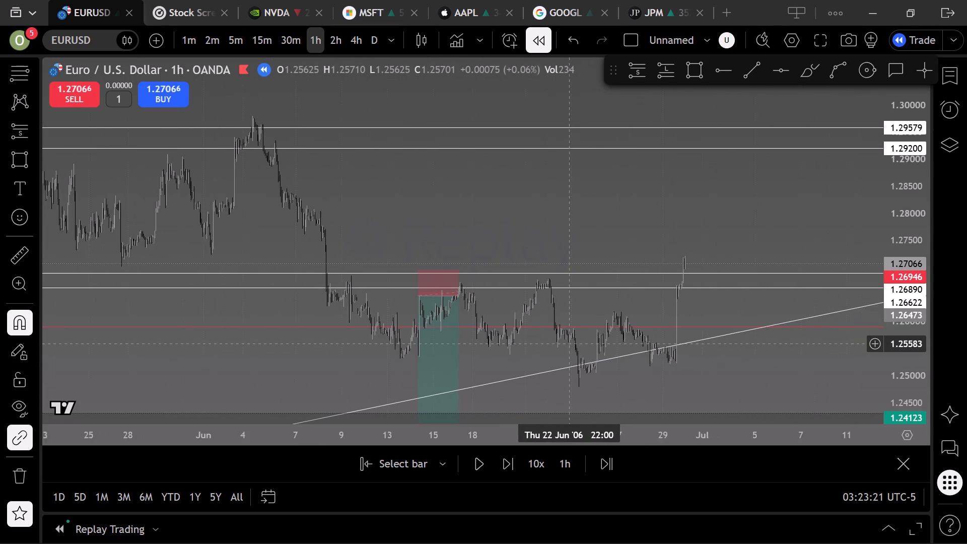
Delete the short position drawn over mid-June 2006.
{"action": "left_click_drag", "start_coordinate": [565, 343], "coordinate": [558, 342]}
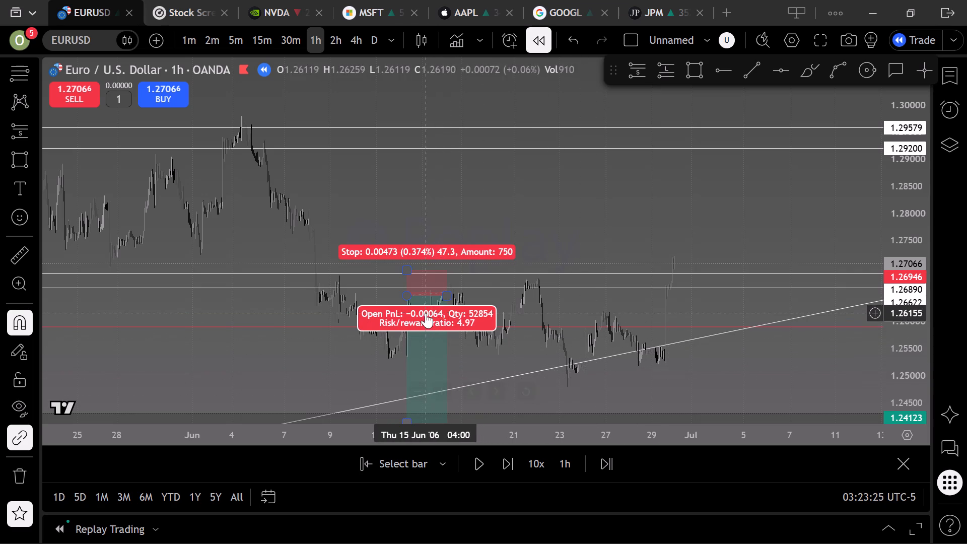
{"action": "left_click", "coordinate": [434, 297]}
{"action": "left_click", "coordinate": [397, 89]}
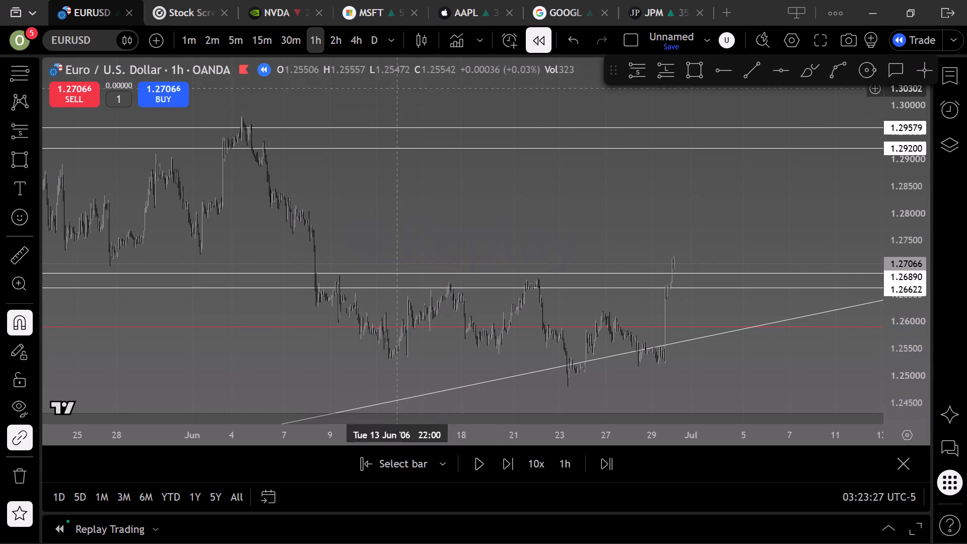
Remove the drawings from the EURUSD chart, keeping the locked ones.
{"action": "scroll", "coordinate": [713, 284], "scroll_direction": "up", "scroll_amount": 8}
{"action": "left_click_drag", "start_coordinate": [480, 354], "coordinate": [584, 361]}
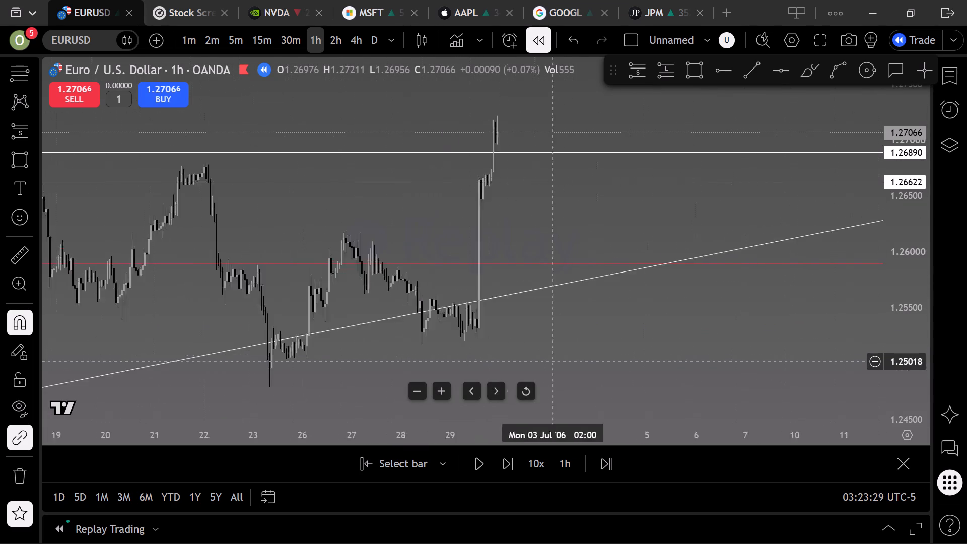
{"action": "left_click_drag", "start_coordinate": [584, 361], "coordinate": [608, 361]}
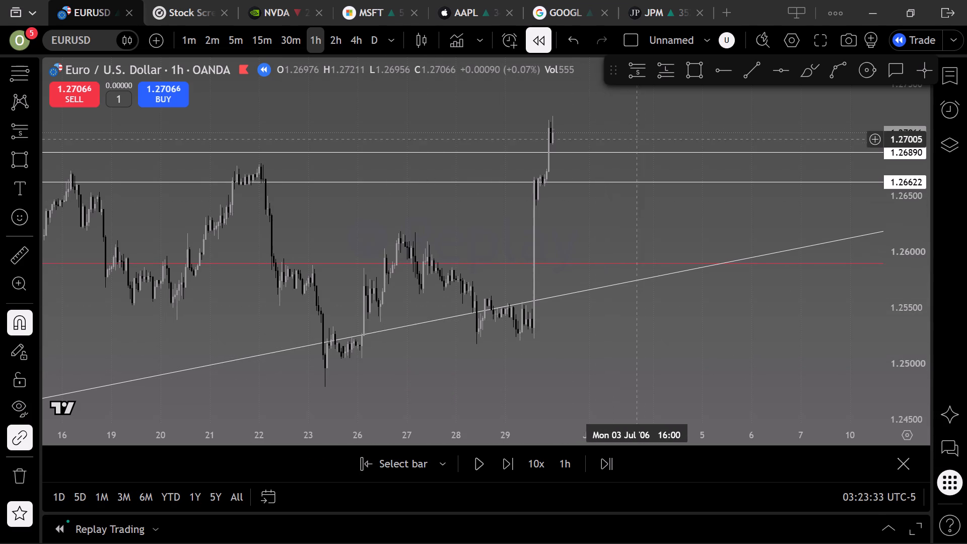
{"action": "left_click", "coordinate": [746, 77]}
{"action": "left_click", "coordinate": [746, 77]}
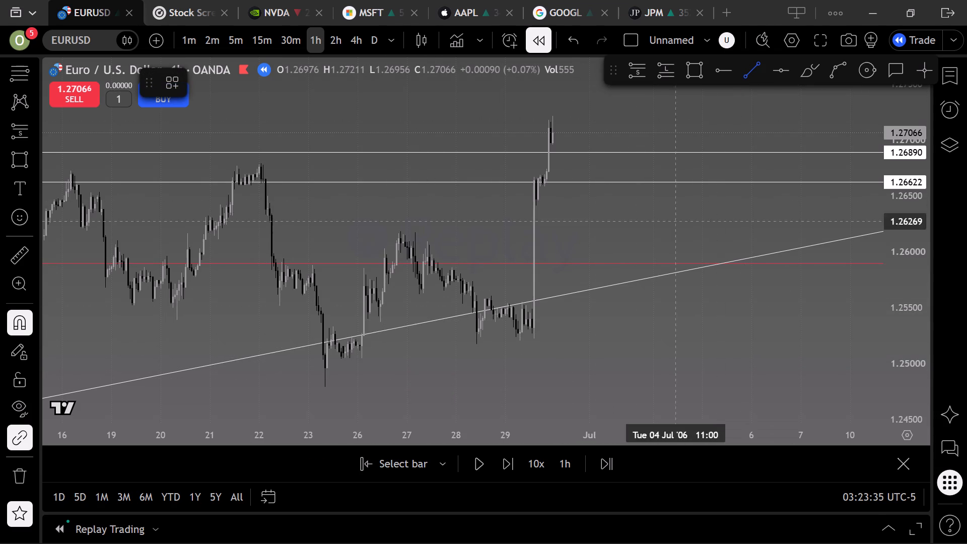
{"action": "left_click", "coordinate": [23, 475]}
{"action": "left_click", "coordinate": [78, 444]}
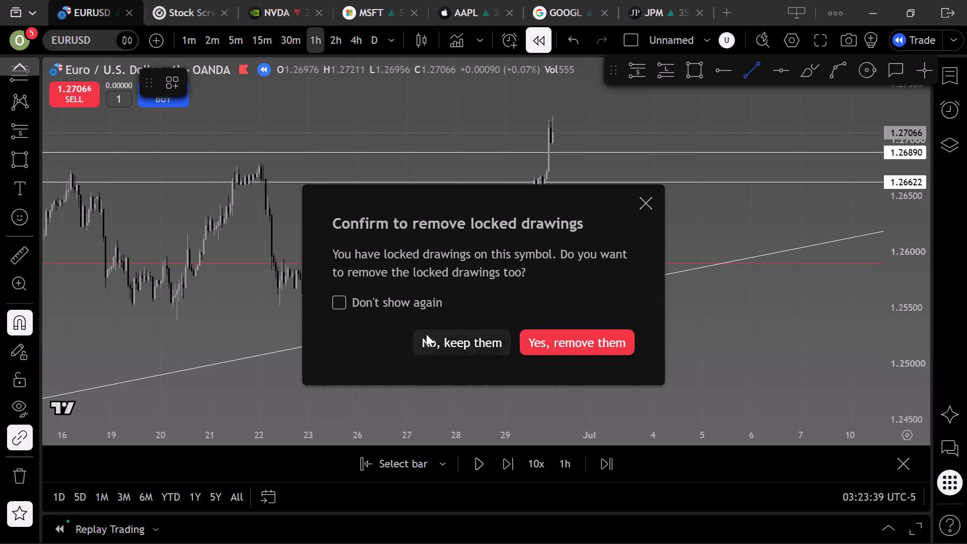
{"action": "left_click_drag", "start_coordinate": [441, 333], "coordinate": [444, 338]}
Draw a rectangle zone from 1.24960 to 1.25329 starting 23 June 2006 09:00, with its later edge extended to 14 July 2006 02:00.
{"action": "scroll", "coordinate": [647, 291], "scroll_direction": "down", "scroll_amount": 5}
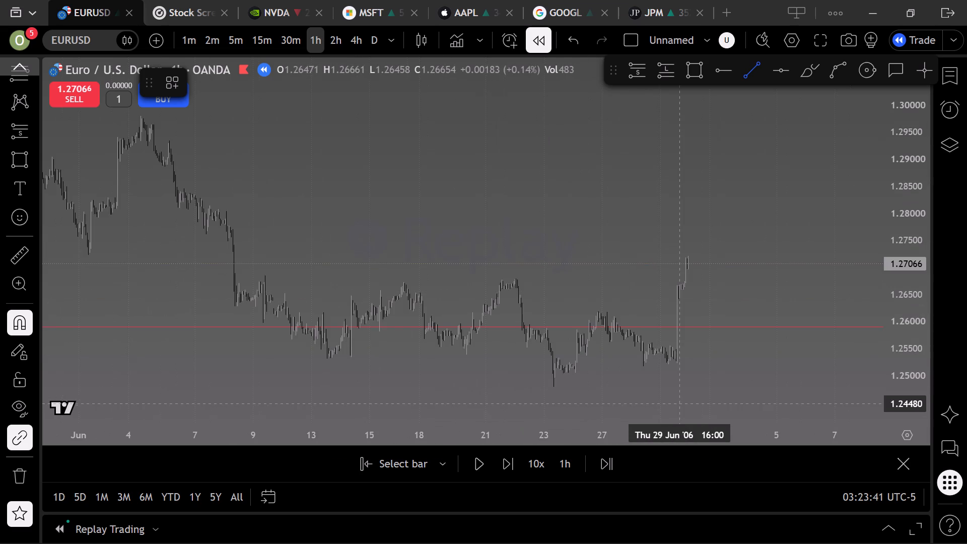
{"action": "scroll", "coordinate": [679, 405], "scroll_direction": "up", "scroll_amount": 3}
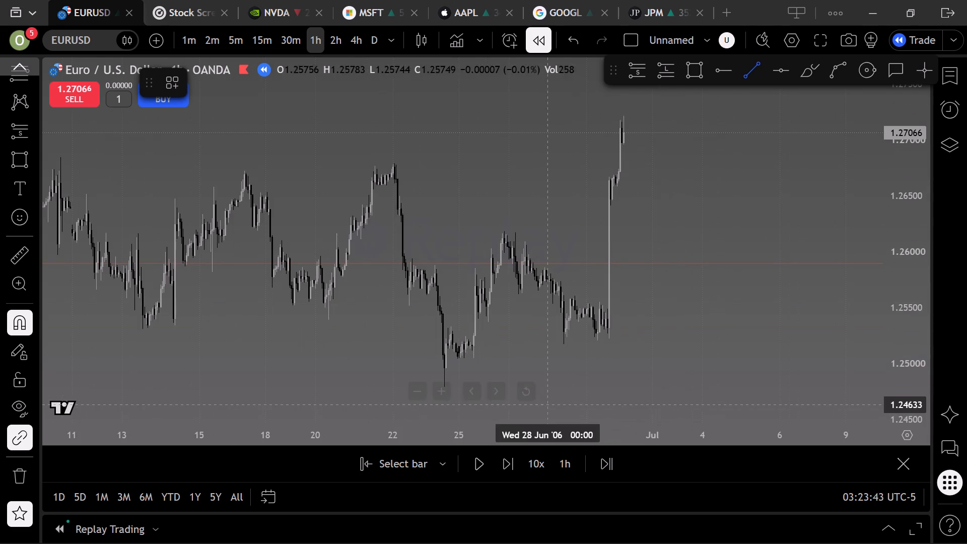
{"action": "scroll", "coordinate": [576, 373], "scroll_direction": "up", "scroll_amount": 3}
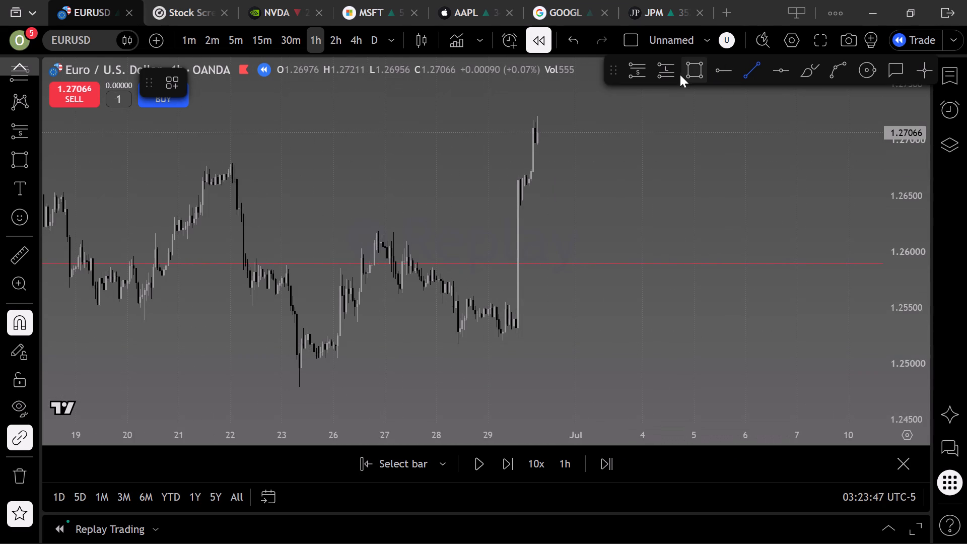
{"action": "left_click", "coordinate": [693, 71]}
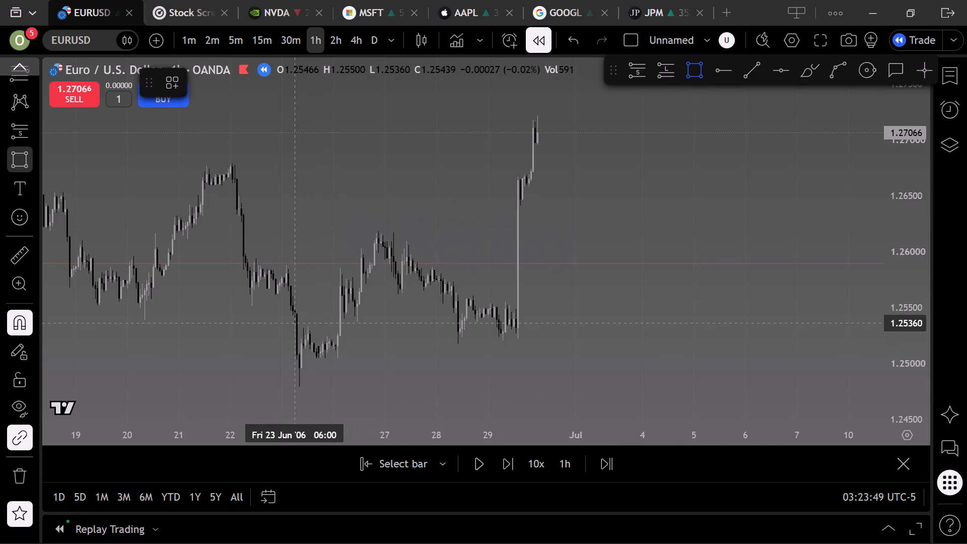
{"action": "left_click", "coordinate": [302, 363]}
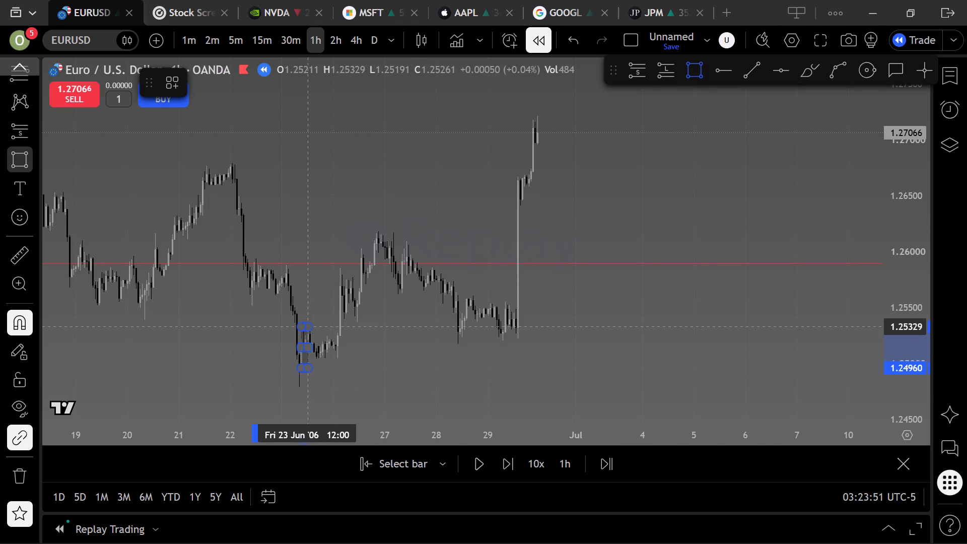
{"action": "left_click", "coordinate": [309, 326]}
{"action": "left_click_drag", "start_coordinate": [313, 347], "coordinate": [485, 356]}
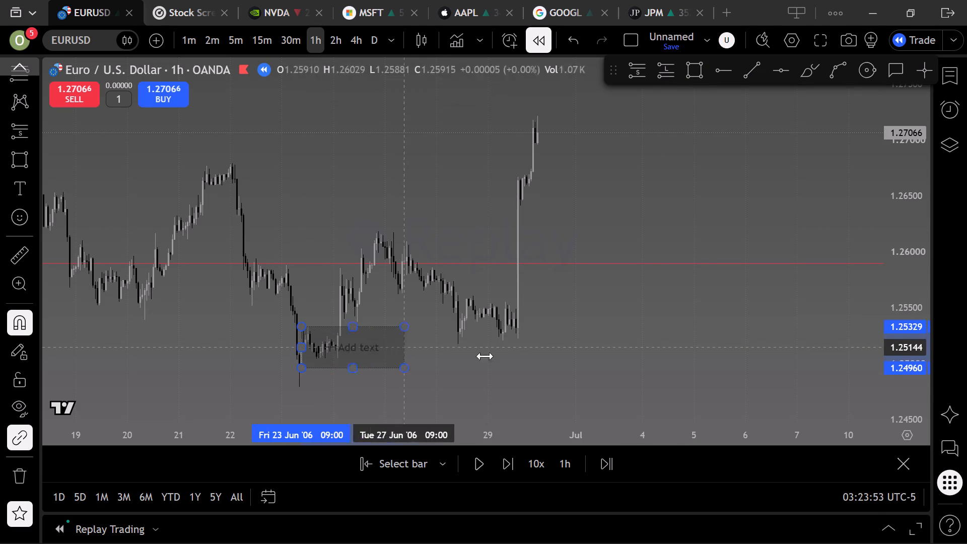
{"action": "left_click_drag", "start_coordinate": [485, 356], "coordinate": [904, 357]}
{"action": "left_click", "coordinate": [700, 265]}
{"action": "left_click", "coordinate": [754, 201]}
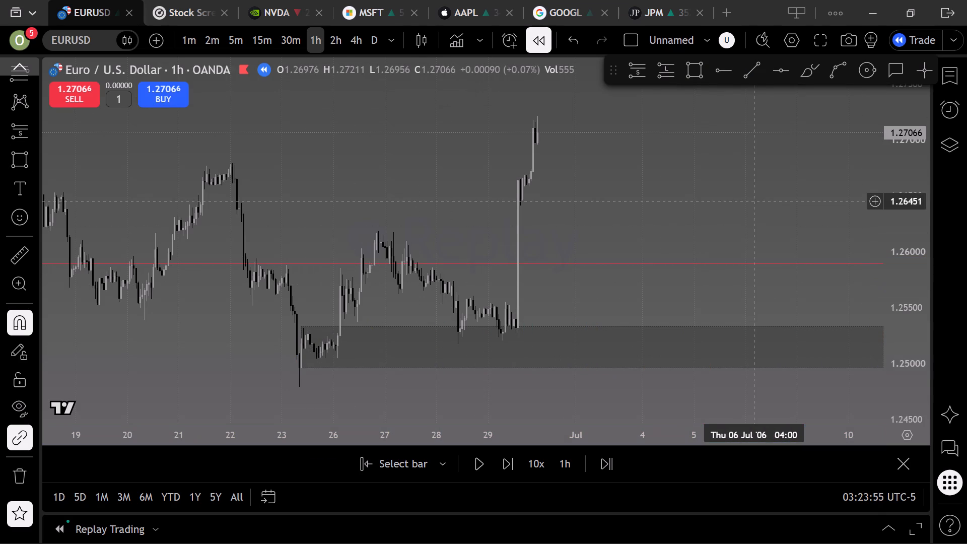
{"action": "left_click_drag", "start_coordinate": [761, 207], "coordinate": [568, 174]}
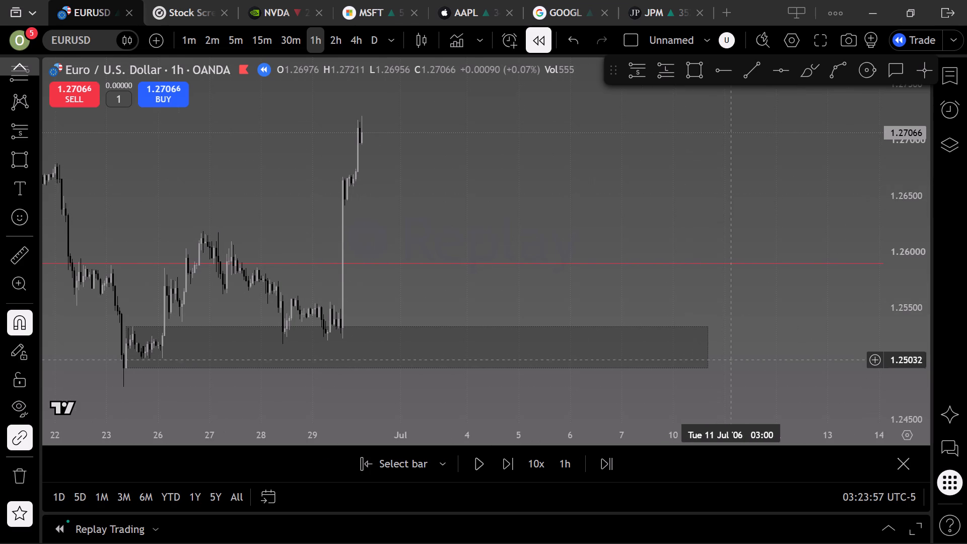
{"action": "left_click_drag", "start_coordinate": [708, 350], "coordinate": [950, 341]}
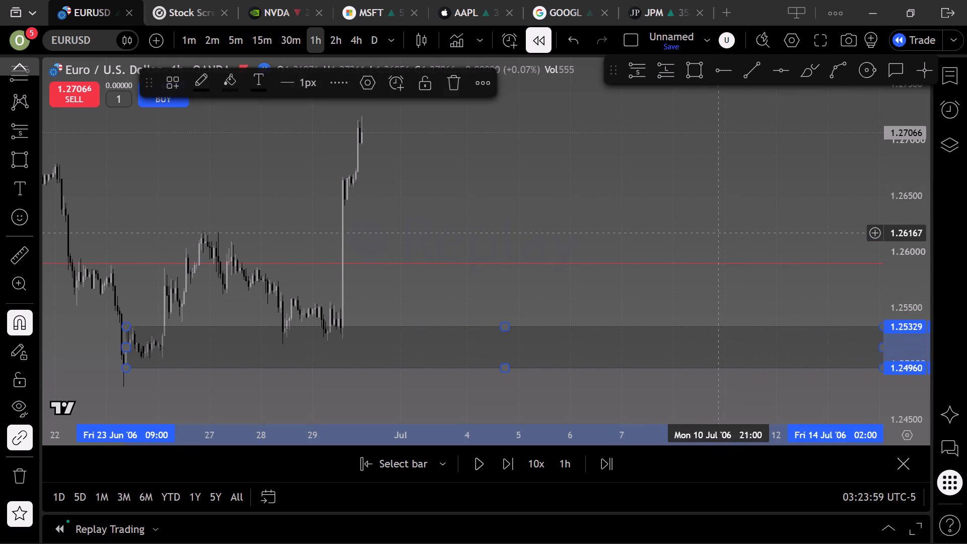
{"action": "left_click", "coordinate": [699, 211]}
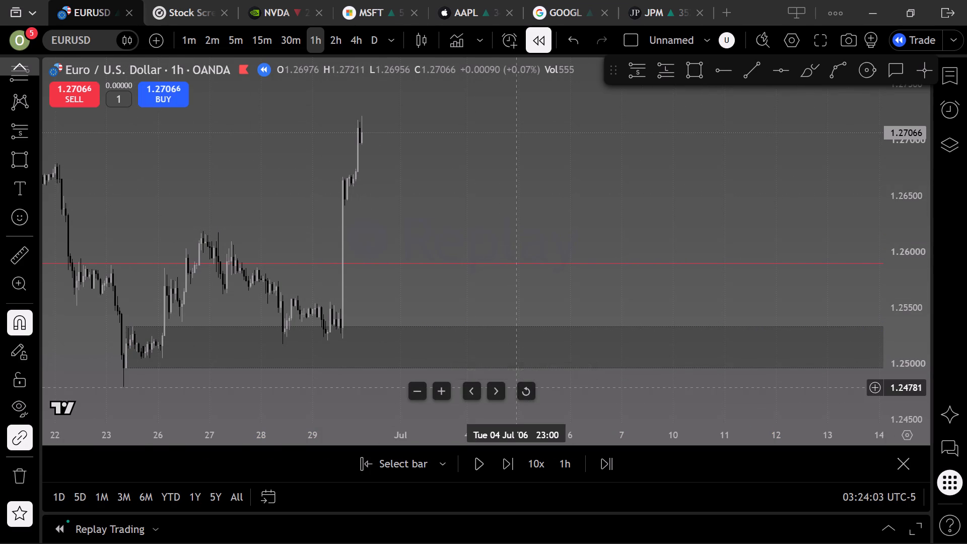
Play the bar replay forward through 30 June 2006 and pause it.
{"action": "scroll", "coordinate": [434, 301], "scroll_direction": "up", "scroll_amount": 2}
{"action": "left_click_drag", "start_coordinate": [491, 212], "coordinate": [680, 188]}
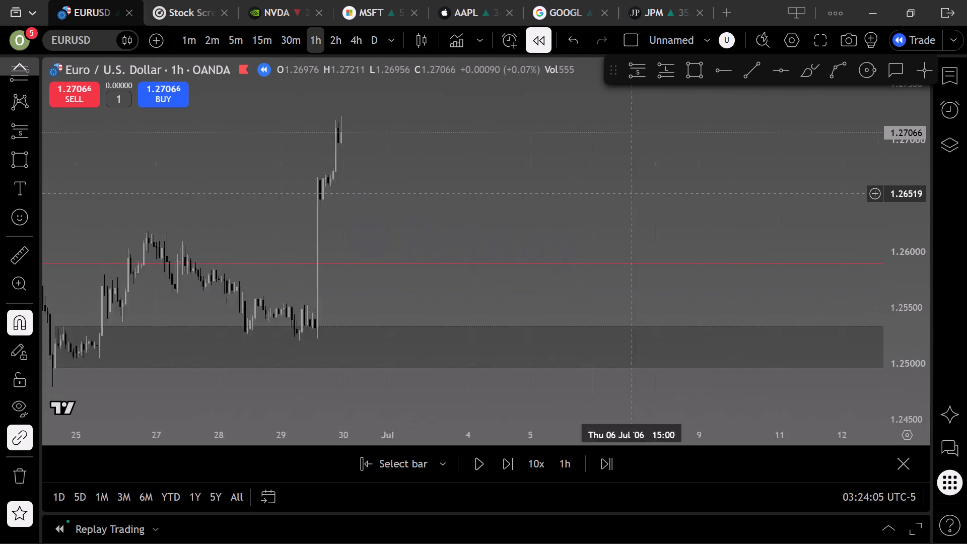
{"action": "left_click_drag", "start_coordinate": [680, 188], "coordinate": [913, 173]}
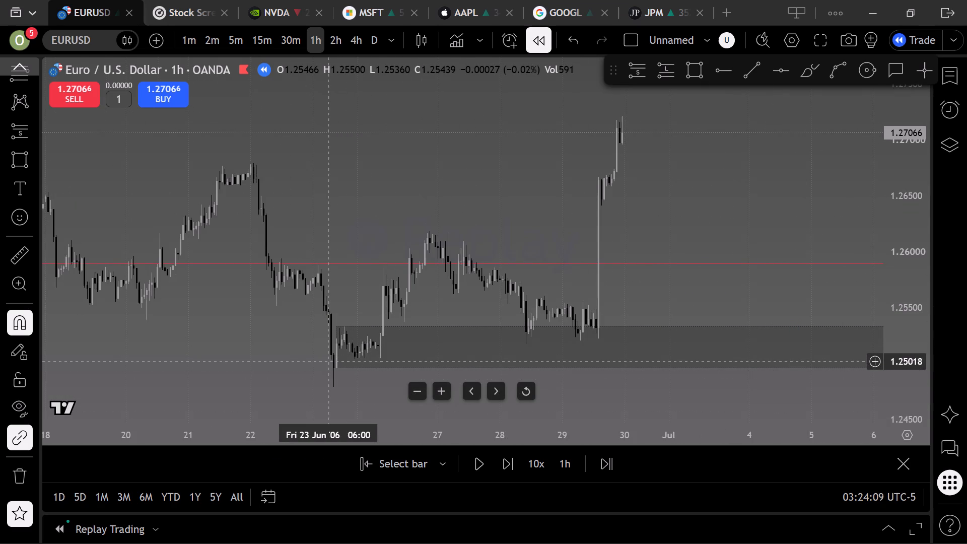
{"action": "scroll", "coordinate": [327, 362], "scroll_direction": "up", "scroll_amount": 2}
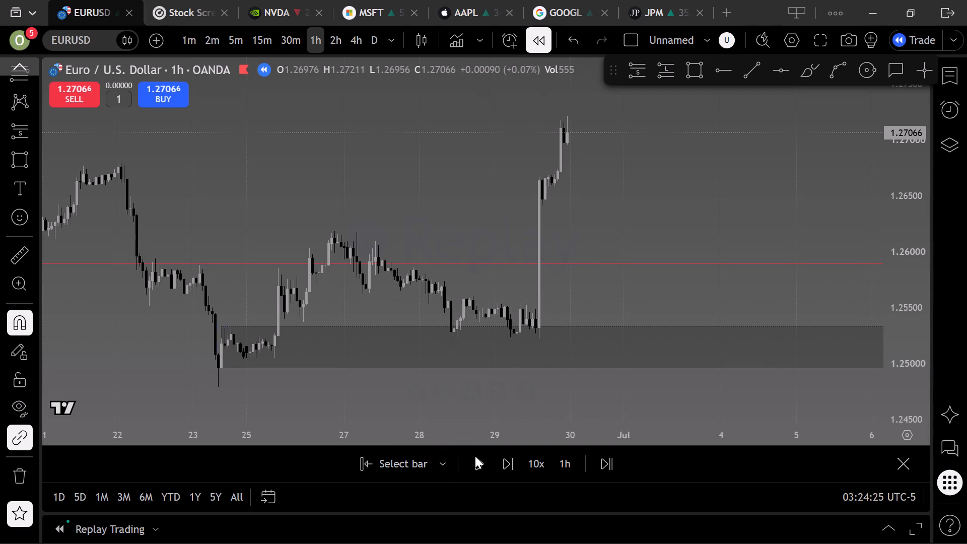
{"action": "left_click", "coordinate": [480, 467]}
{"action": "left_click", "coordinate": [480, 467]}
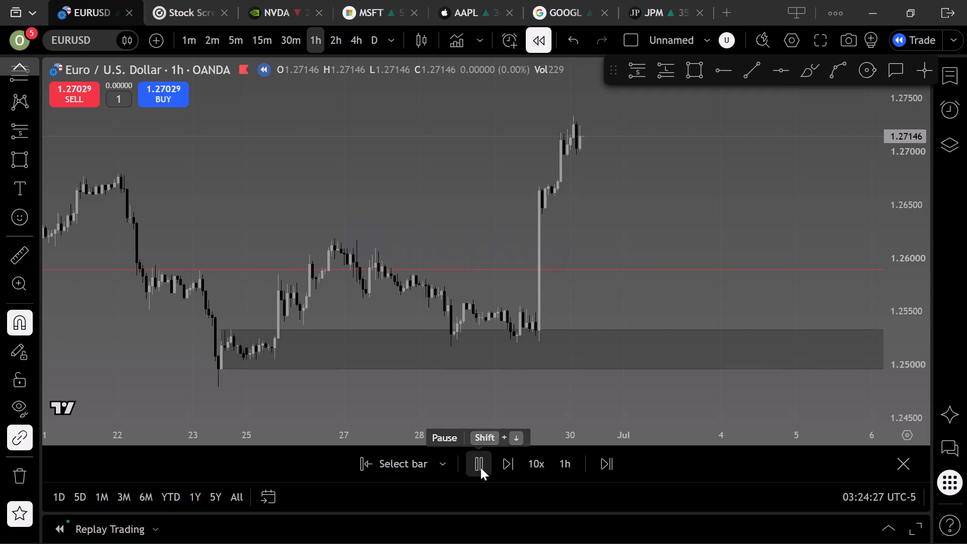
Examine the June 2006 price action, and switch to the 4-hour chart to study the structure from April through June around the zone.
{"action": "scroll", "coordinate": [532, 309], "scroll_direction": "down", "scroll_amount": 10}
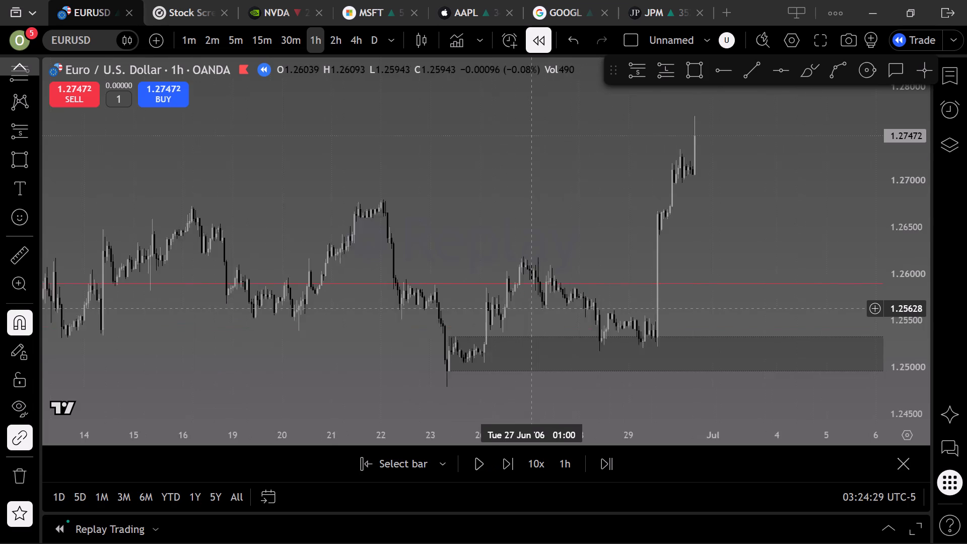
{"action": "scroll", "coordinate": [533, 310], "scroll_direction": "down", "scroll_amount": 4}
{"action": "scroll", "coordinate": [624, 223], "scroll_direction": "up", "scroll_amount": 5}
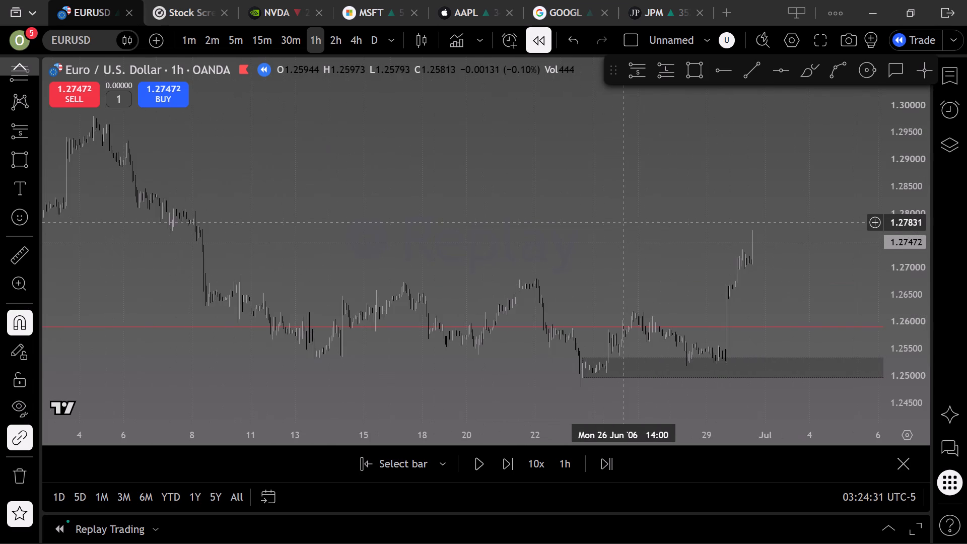
{"action": "left_click_drag", "start_coordinate": [530, 193], "coordinate": [767, 175]}
{"action": "scroll", "coordinate": [773, 173], "scroll_direction": "up", "scroll_amount": 4}
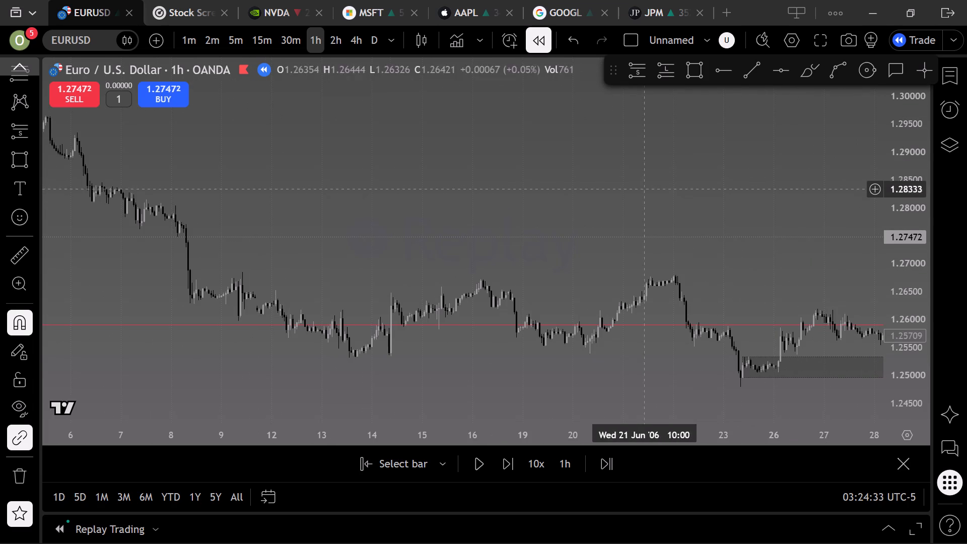
{"action": "left_click", "coordinate": [361, 37]}
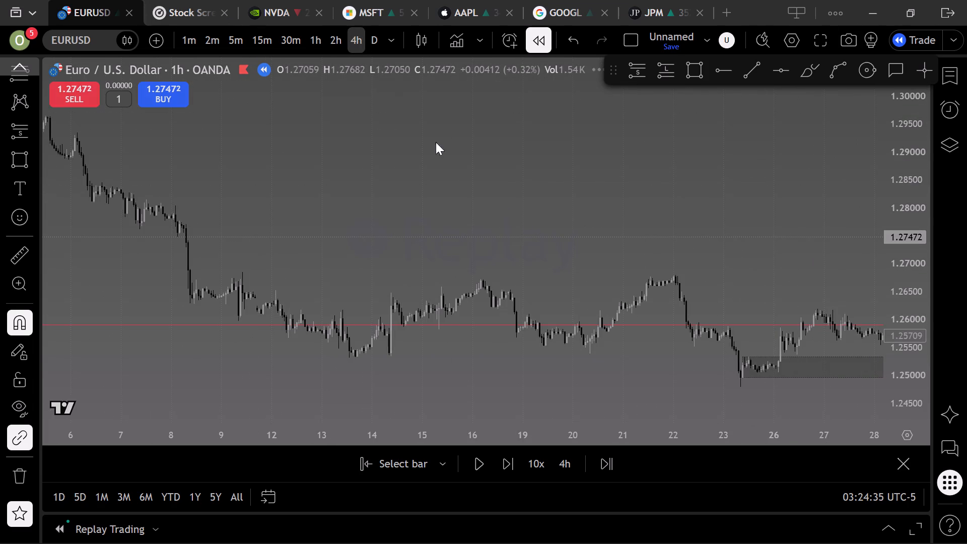
{"action": "left_click_drag", "start_coordinate": [735, 317], "coordinate": [602, 330]}
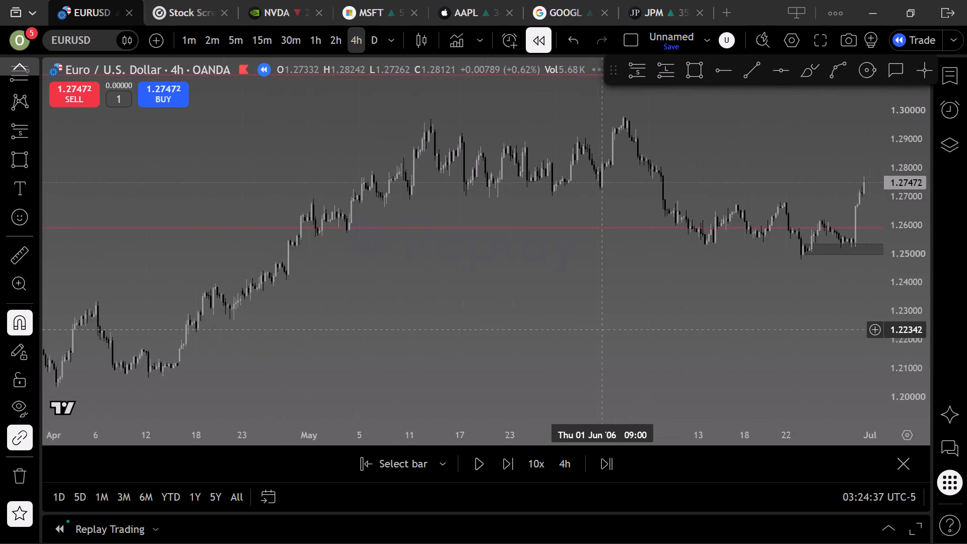
{"action": "left_click_drag", "start_coordinate": [602, 330], "coordinate": [521, 327]}
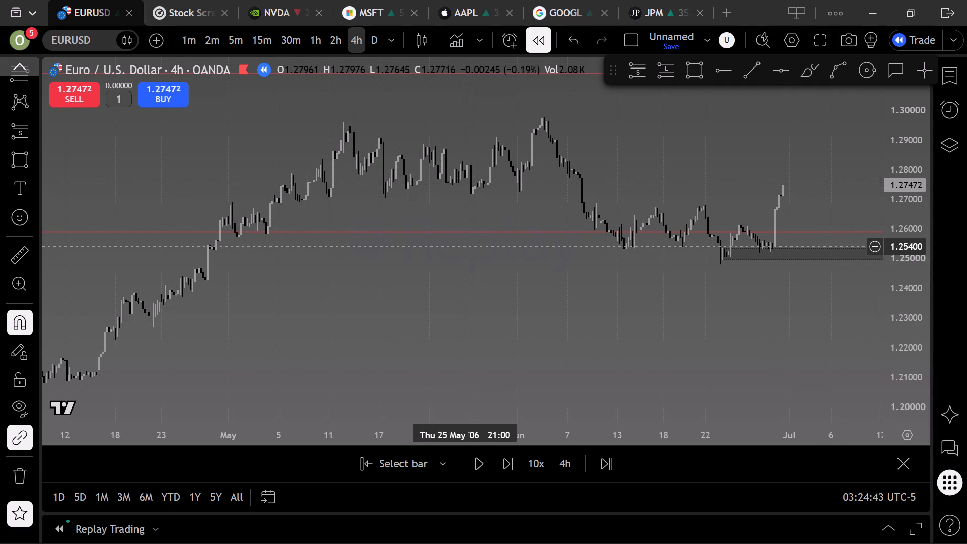
{"action": "left_click_drag", "start_coordinate": [630, 131], "coordinate": [478, 169]}
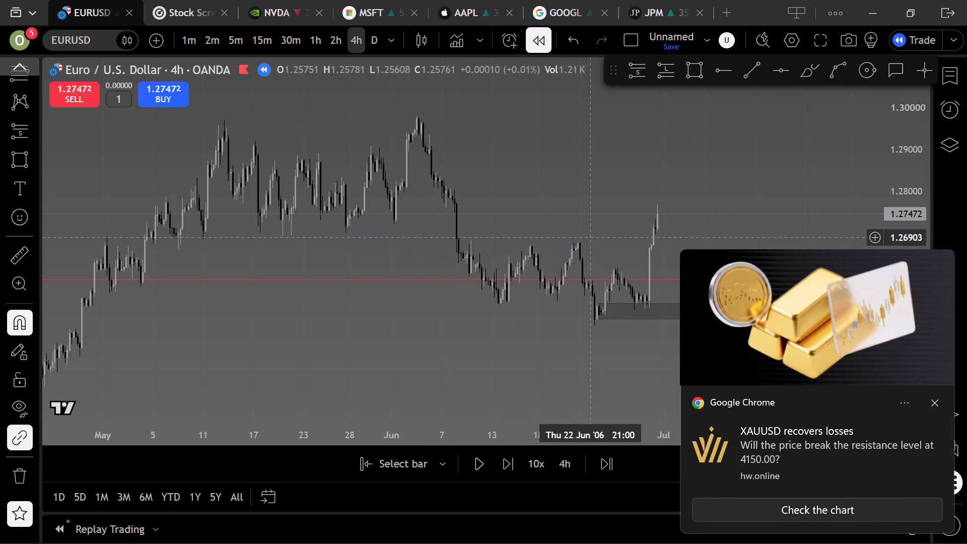
{"action": "left_click", "coordinate": [617, 171]}
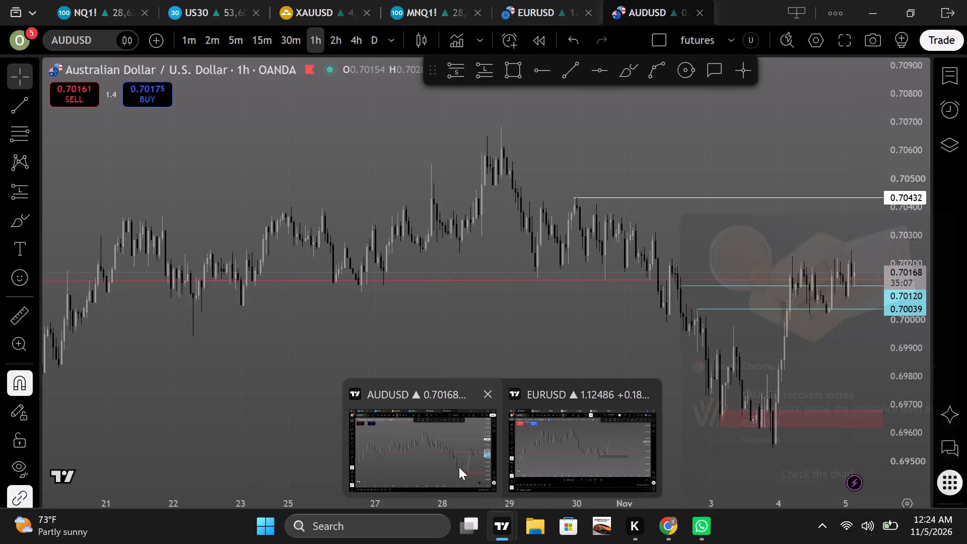
Switch to the other TradingView window's XAUUSD 1-hour chart and examine price action around its trend line, horizontal ray and red zone.
{"action": "left_click", "coordinate": [468, 460]}
{"action": "left_click", "coordinate": [325, 18]}
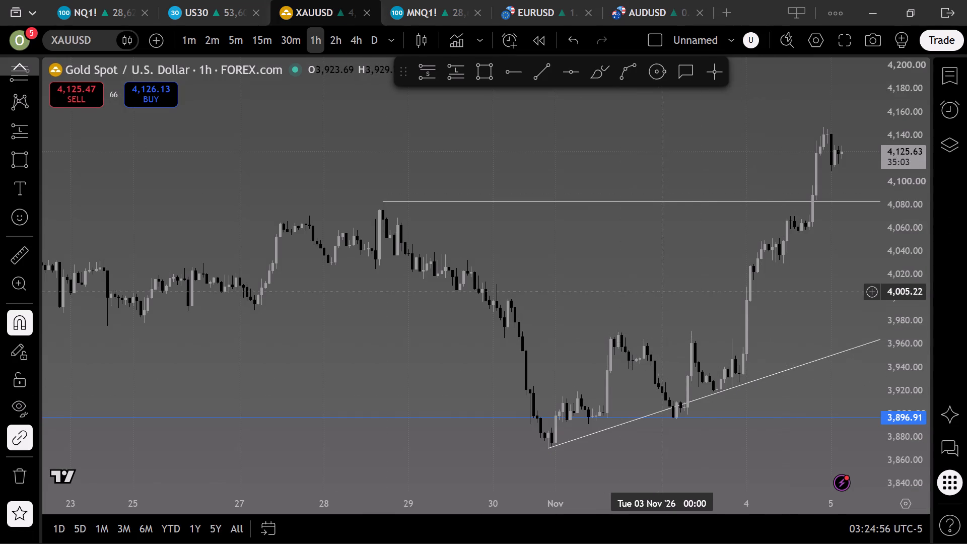
{"action": "scroll", "coordinate": [663, 292], "scroll_direction": "down", "scroll_amount": 4}
{"action": "left_click_drag", "start_coordinate": [735, 321], "coordinate": [478, 320]}
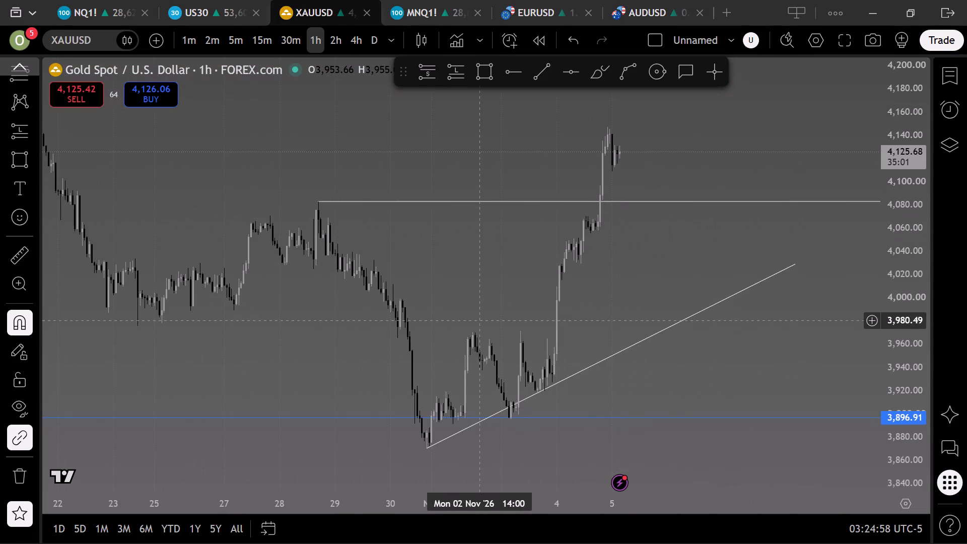
{"action": "left_click_drag", "start_coordinate": [478, 320], "coordinate": [519, 336]}
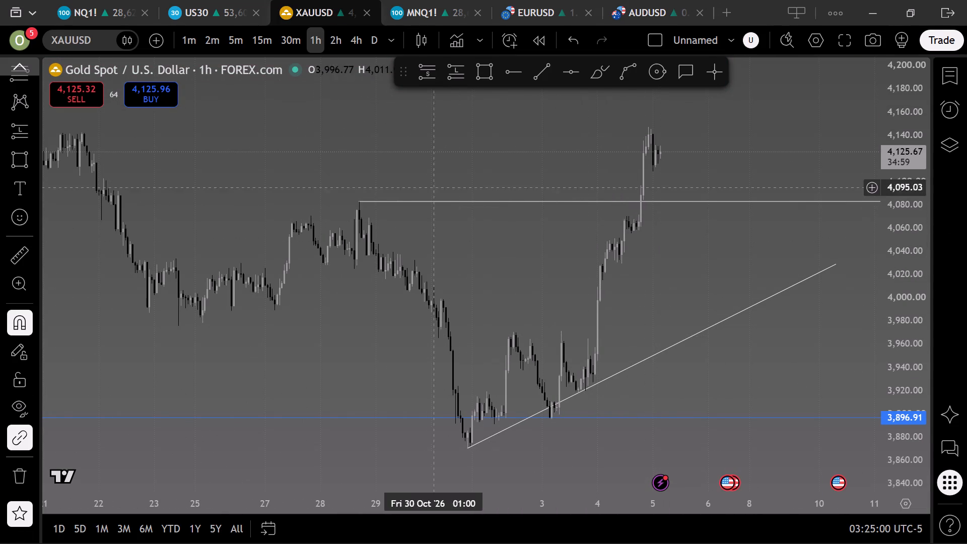
{"action": "scroll", "coordinate": [473, 183], "scroll_direction": "down", "scroll_amount": 6}
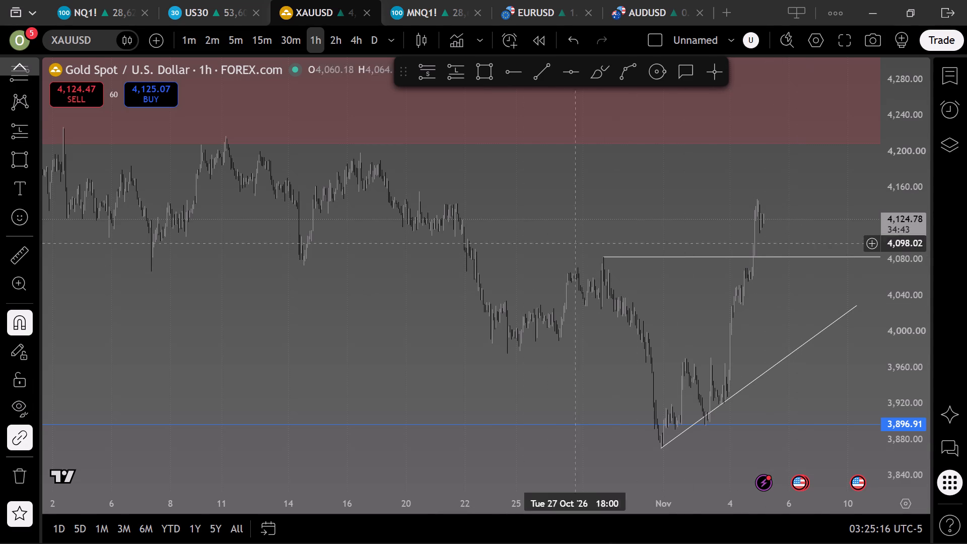
{"action": "scroll", "coordinate": [455, 197], "scroll_direction": "up", "scroll_amount": 2}
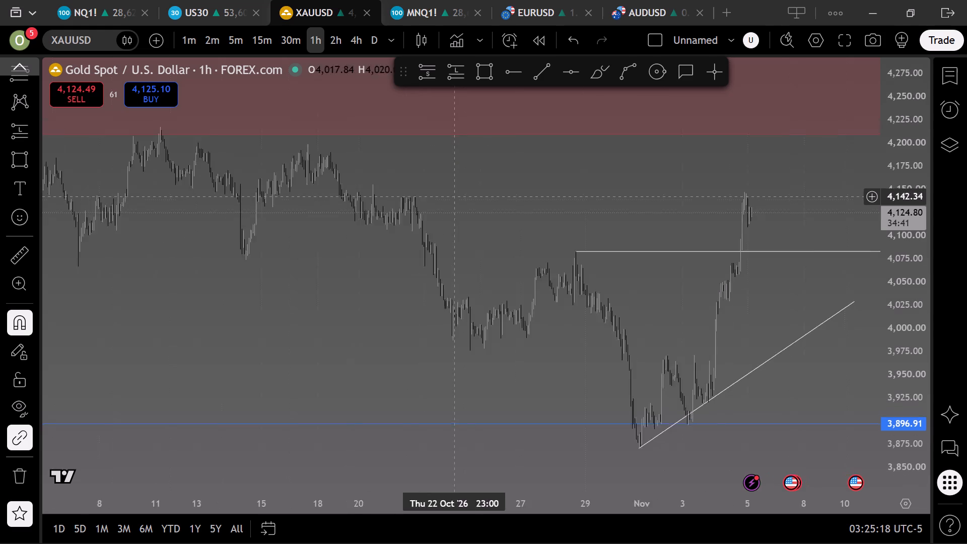
{"action": "scroll", "coordinate": [455, 197], "scroll_direction": "up", "scroll_amount": 3}
{"action": "left_click_drag", "start_coordinate": [411, 180], "coordinate": [504, 173]}
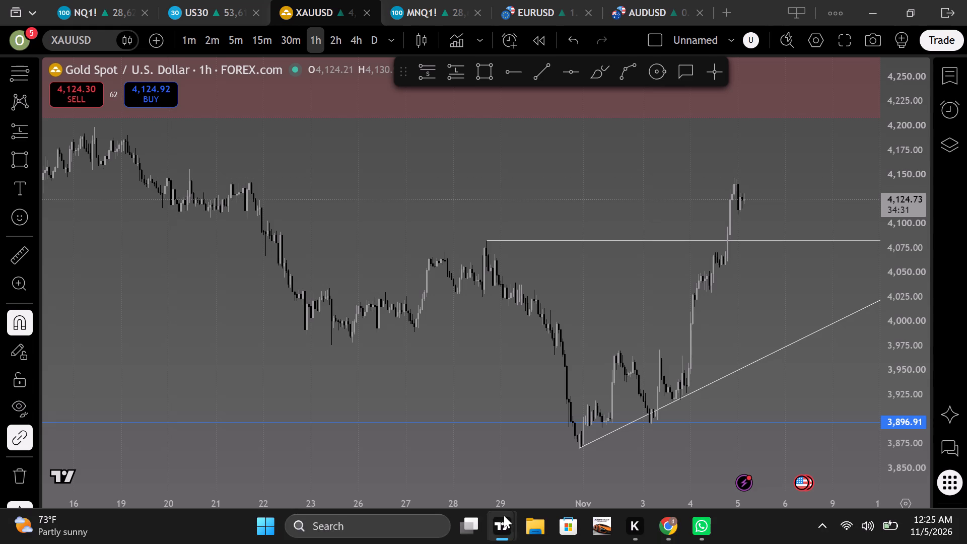
{"action": "scroll", "coordinate": [368, 186], "scroll_direction": "down", "scroll_amount": 13}
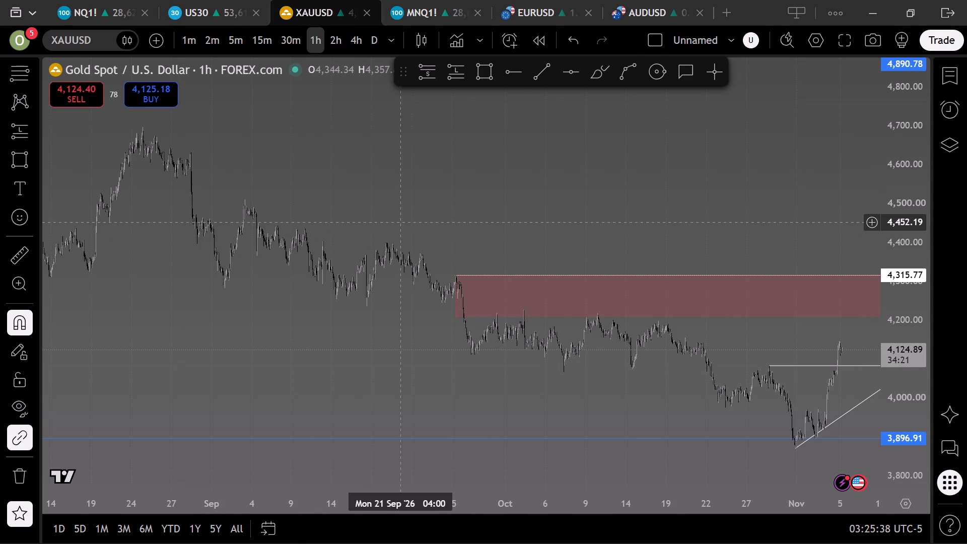
Switch back to the EURUSD replay window and draw a horizontal ray at 1.29697 from the 14 May 2006 17:00 high.
{"action": "scroll", "coordinate": [402, 223], "scroll_direction": "up", "scroll_amount": 3}
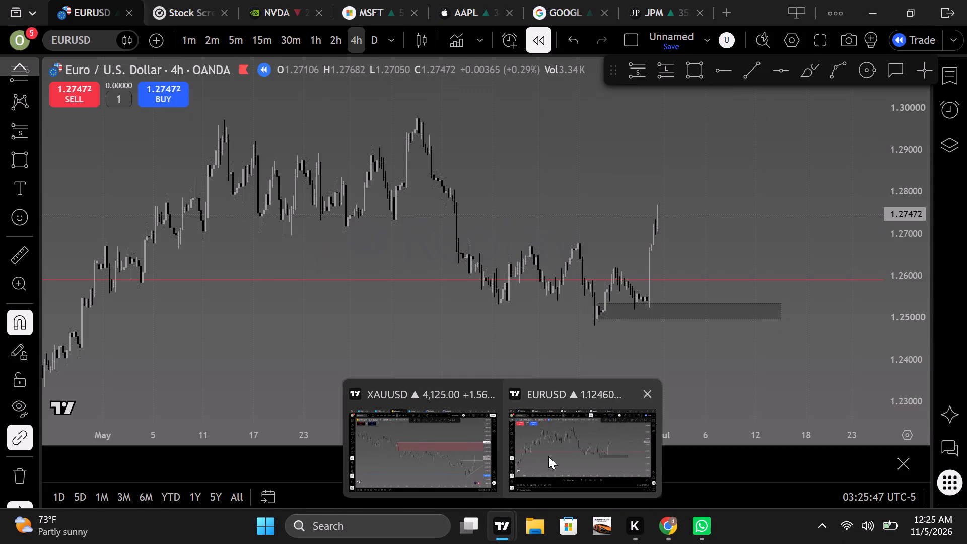
{"action": "left_click", "coordinate": [548, 456]}
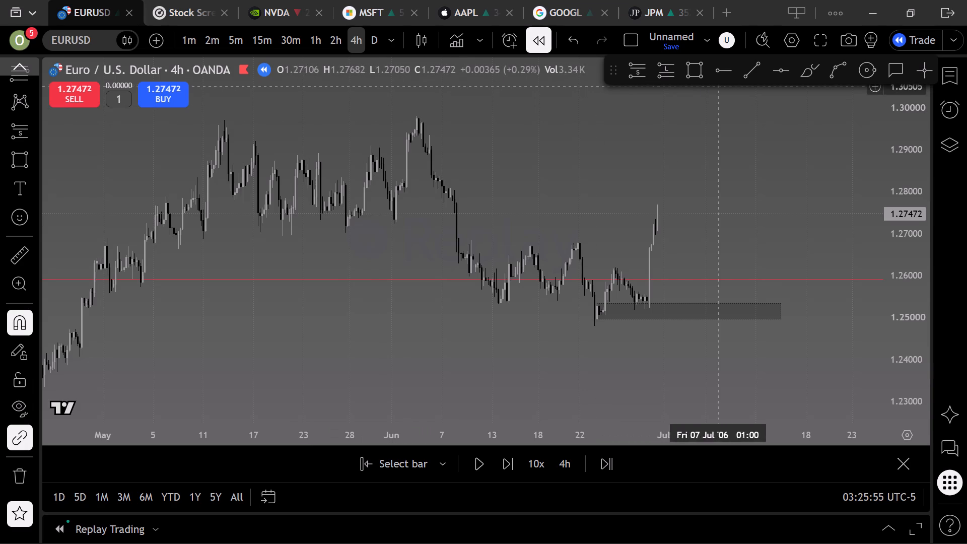
{"action": "left_click", "coordinate": [726, 75]}
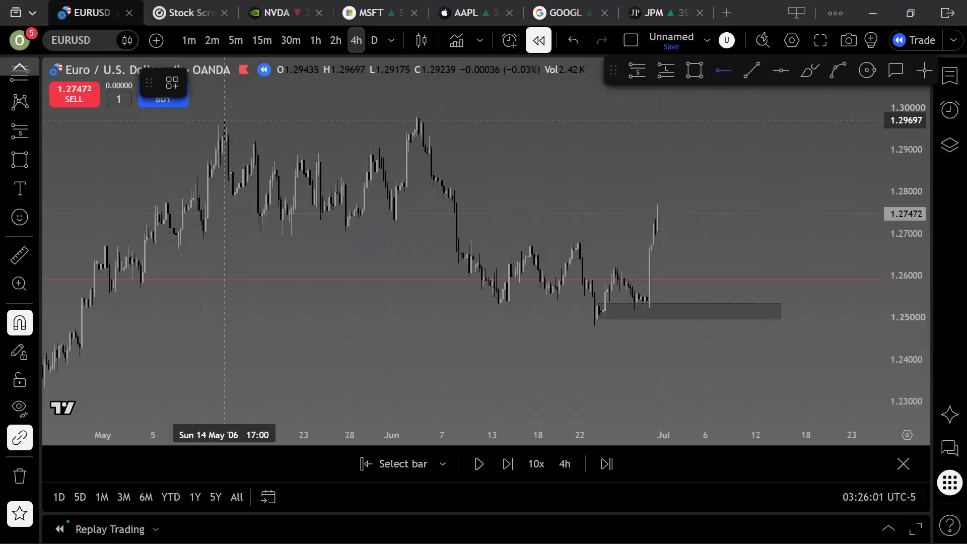
{"action": "left_click", "coordinate": [225, 96]}
{"action": "left_click", "coordinate": [515, 173]}
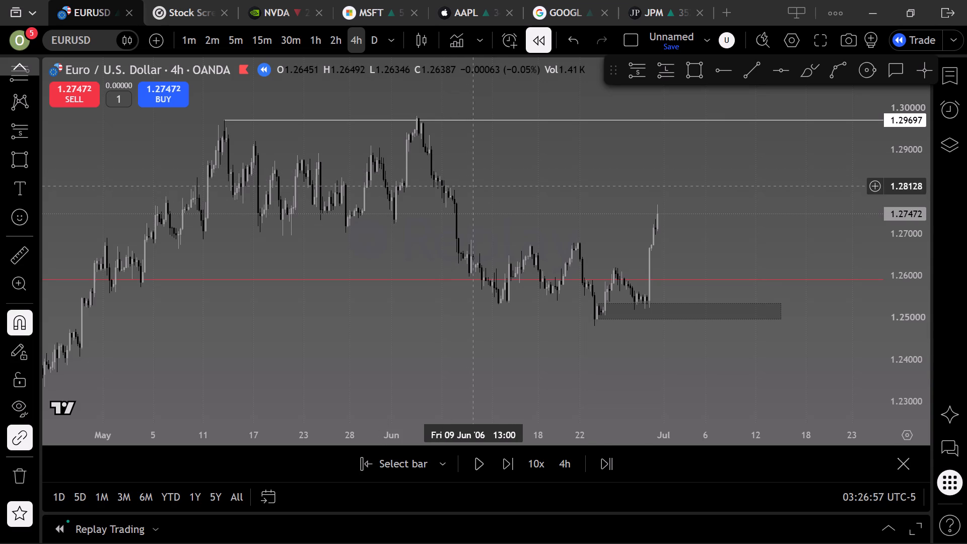
Play the EURUSD bar replay forward from 30 June to about 4 July 2006 and pause it.
{"action": "left_click", "coordinate": [469, 463]}
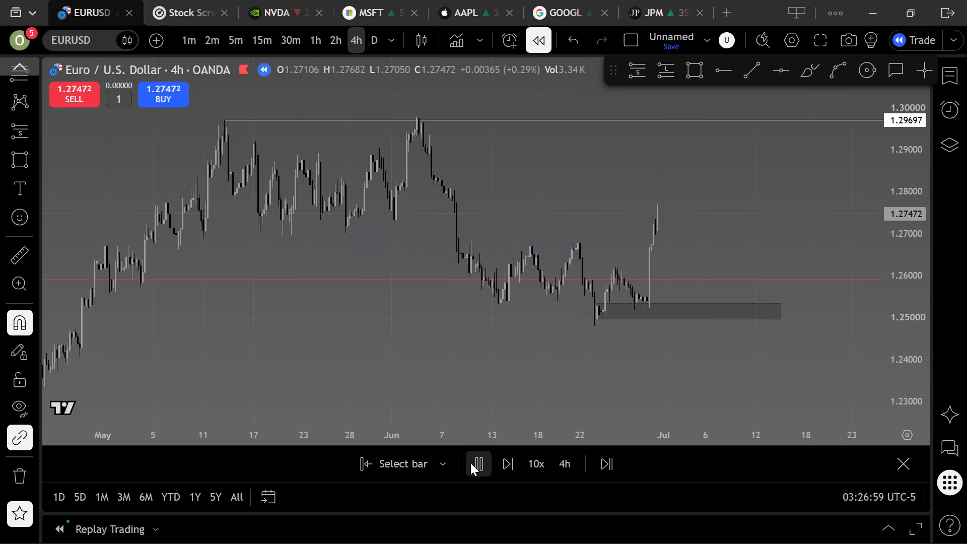
{"action": "left_click", "coordinate": [470, 463]}
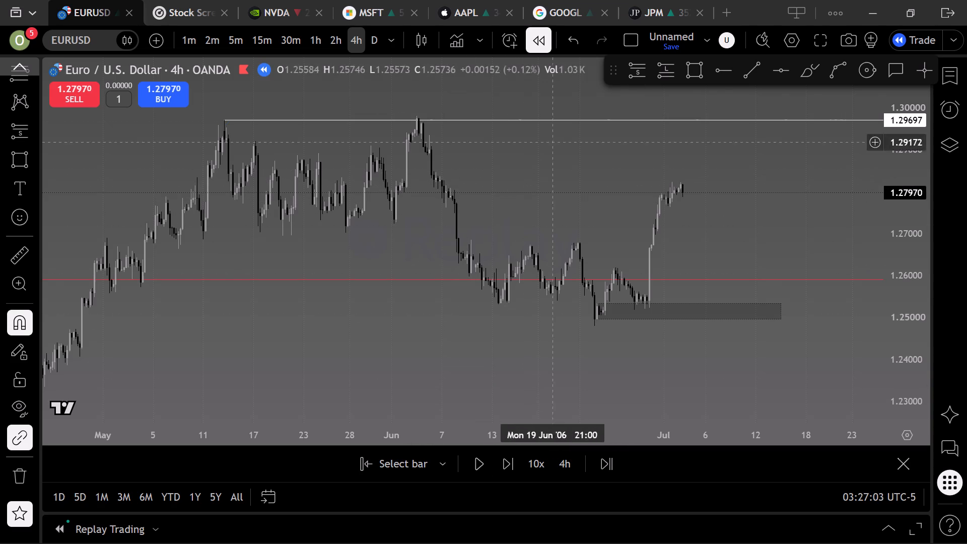
Draw a horizontal ray at 1.28479 starting from the 6 June 2006 09:00 candle high.
{"action": "left_click", "coordinate": [731, 73]}
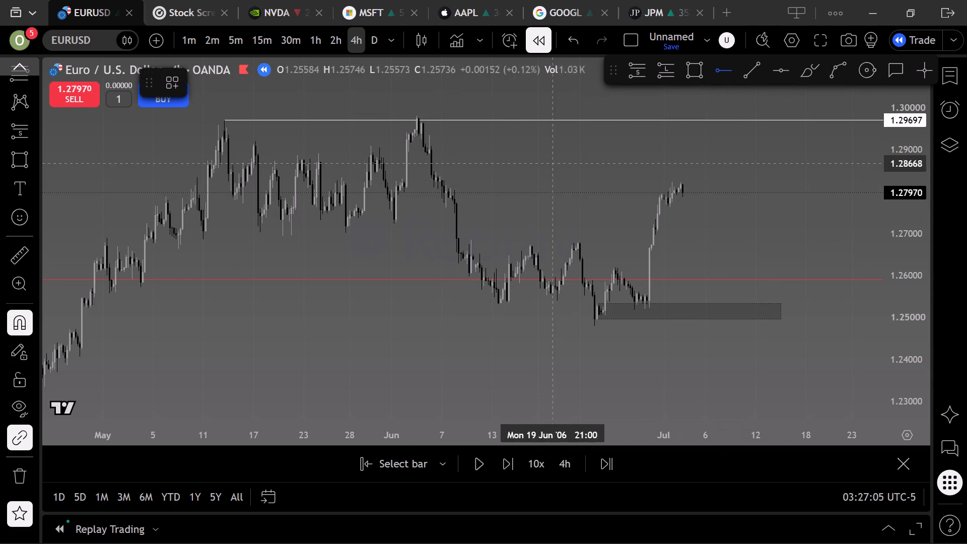
{"action": "left_click", "coordinate": [434, 168]}
{"action": "left_click", "coordinate": [585, 186]}
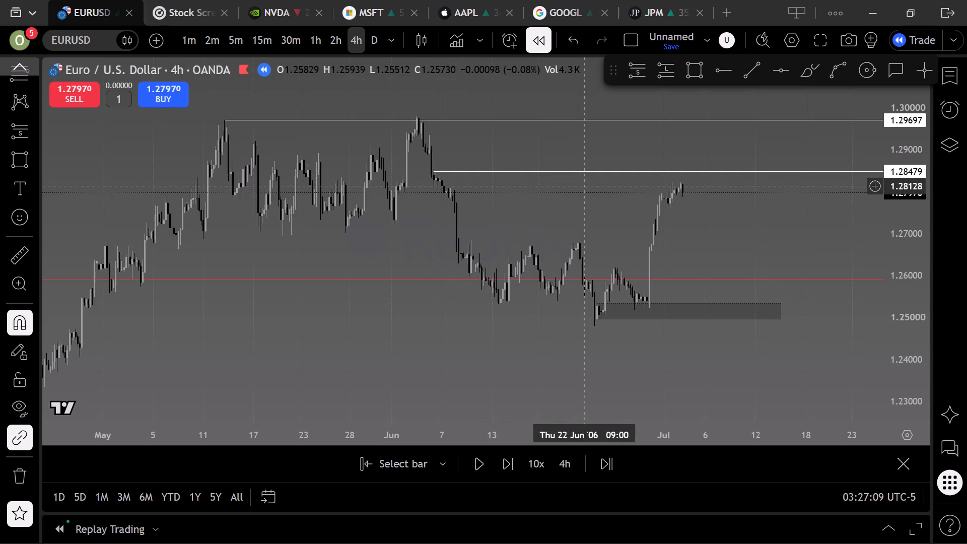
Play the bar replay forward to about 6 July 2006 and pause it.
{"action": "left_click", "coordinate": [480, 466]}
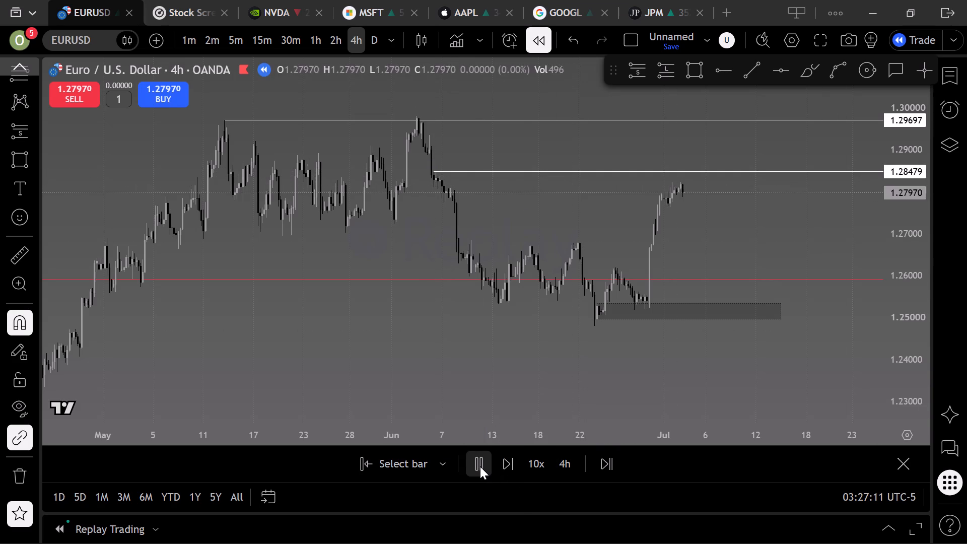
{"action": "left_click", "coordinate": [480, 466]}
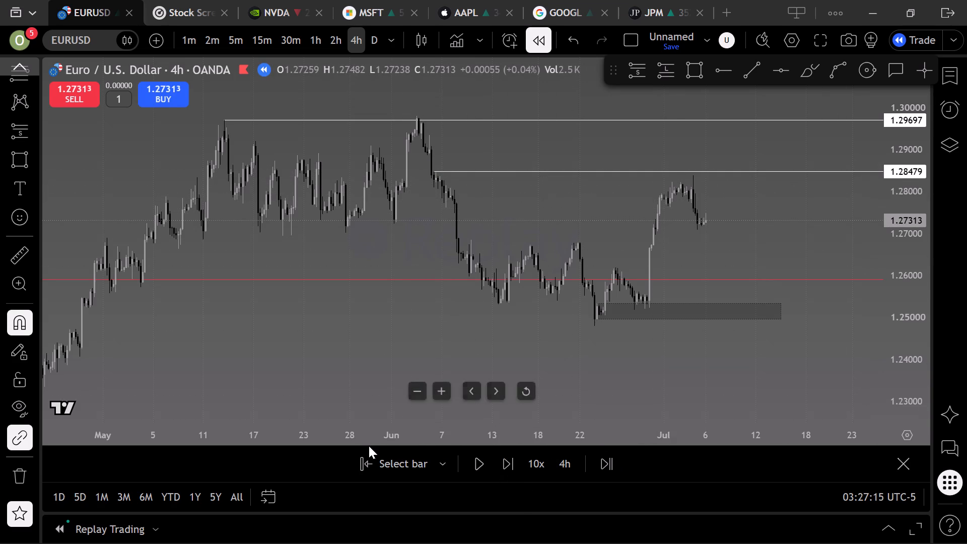
Rewind the bar replay to about 3 July 2006 by selecting an earlier bar.
{"action": "left_click", "coordinate": [378, 473]}
{"action": "left_click", "coordinate": [677, 331]}
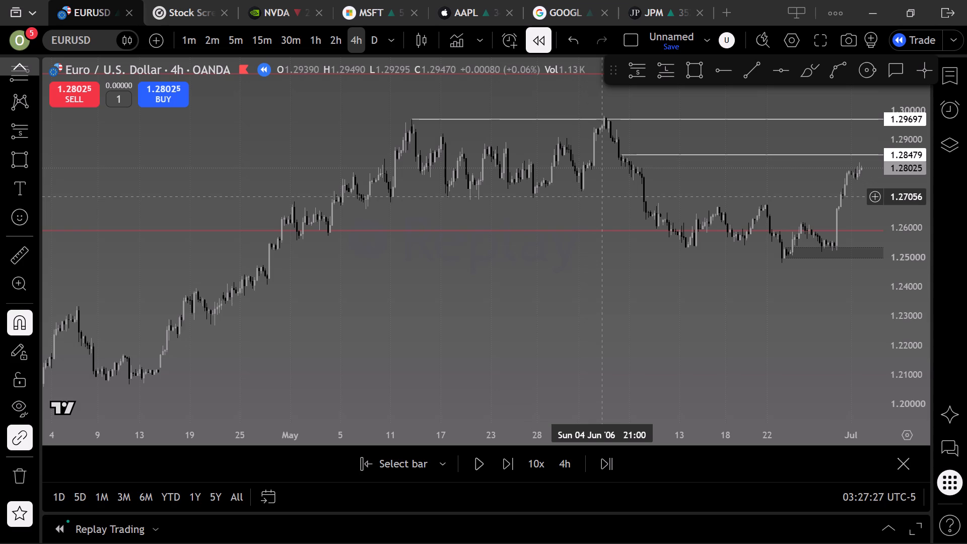
Draw a rising trend line from the 26 February 2006 17:00 low at 1.18270 to late July 2006 at 1.25662.
{"action": "scroll", "coordinate": [703, 291], "scroll_direction": "down", "scroll_amount": 12}
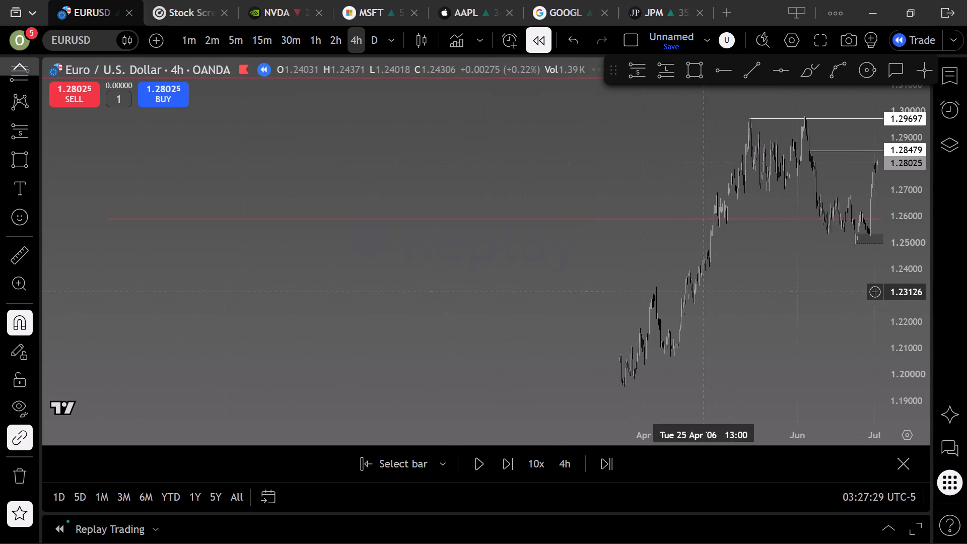
{"action": "left_click_drag", "start_coordinate": [769, 326], "coordinate": [640, 262]}
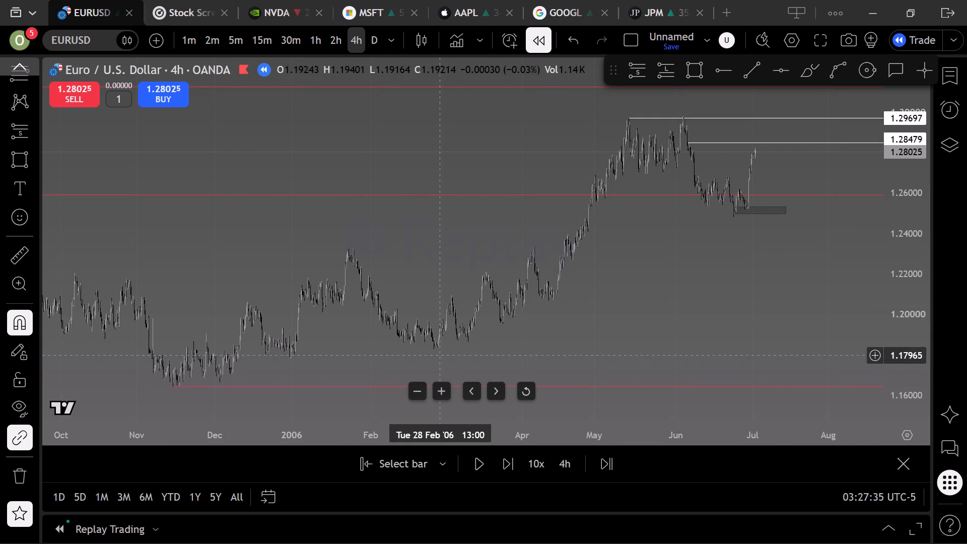
{"action": "scroll", "coordinate": [592, 307], "scroll_direction": "up", "scroll_amount": 5}
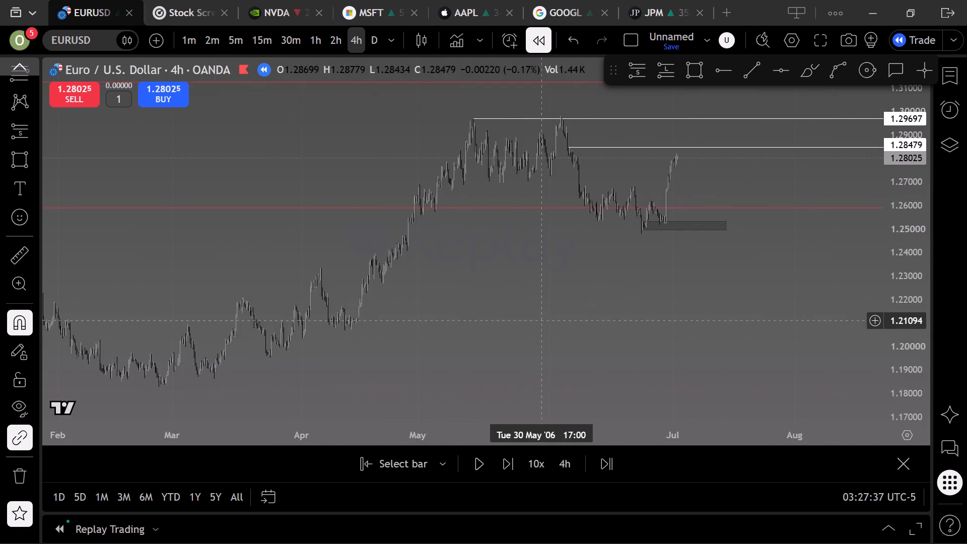
{"action": "left_click_drag", "start_coordinate": [583, 304], "coordinate": [703, 261]}
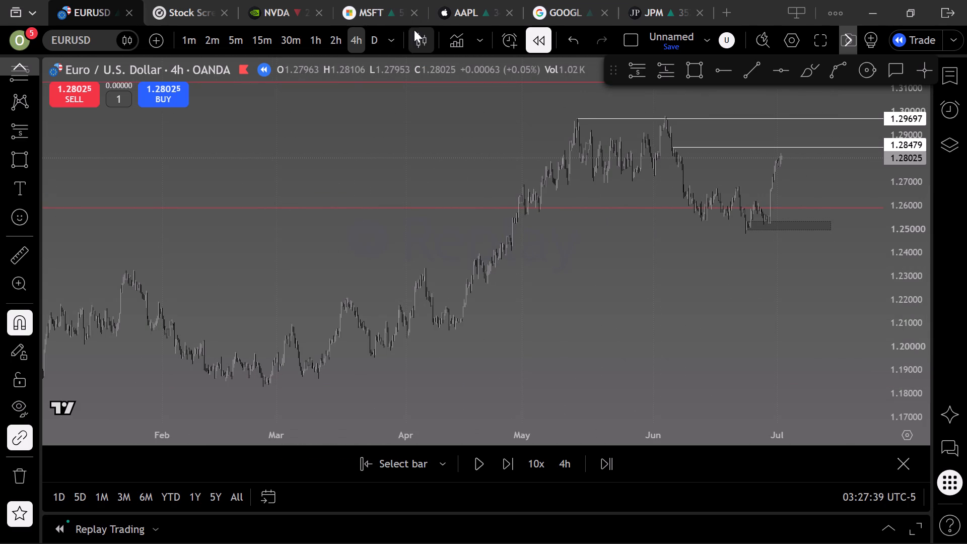
{"action": "left_click", "coordinate": [743, 77]}
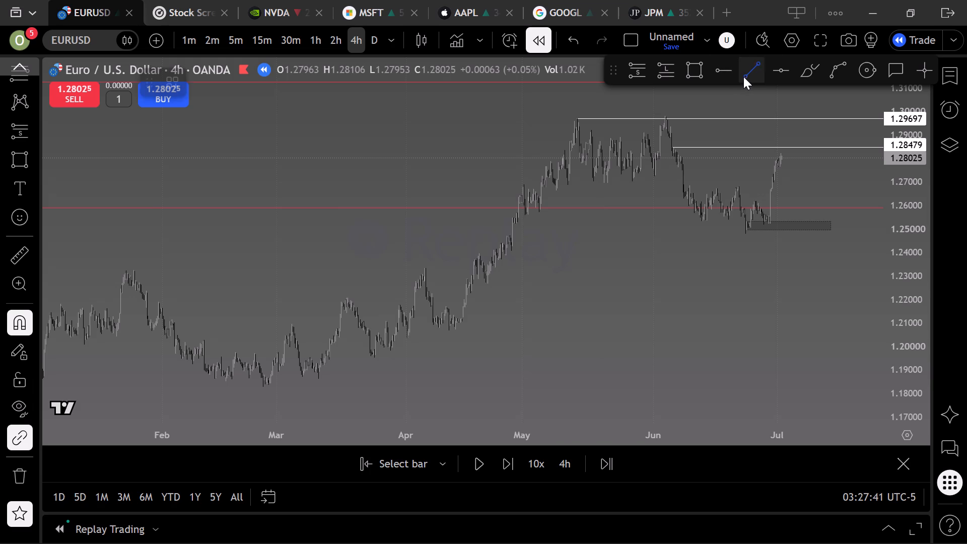
{"action": "left_click", "coordinate": [263, 412]}
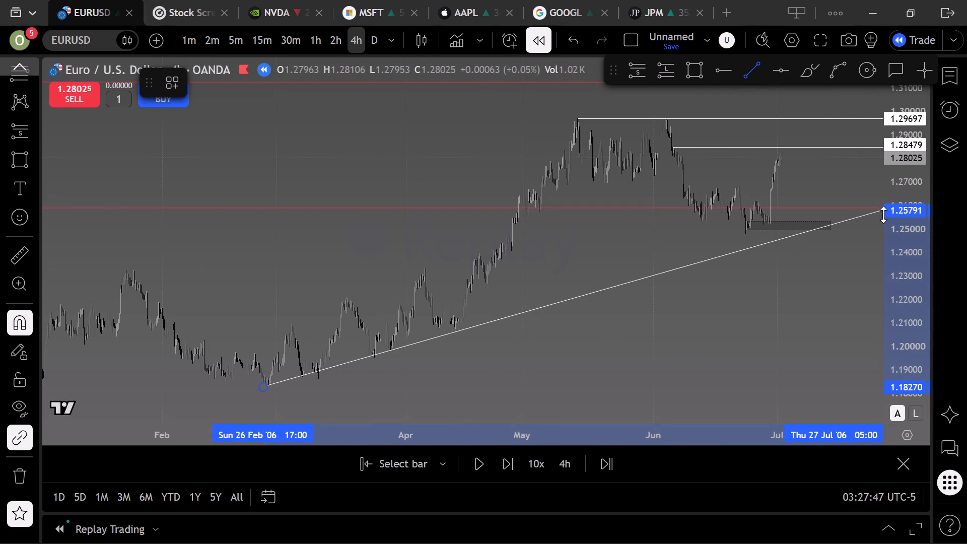
{"action": "left_click", "coordinate": [880, 213]}
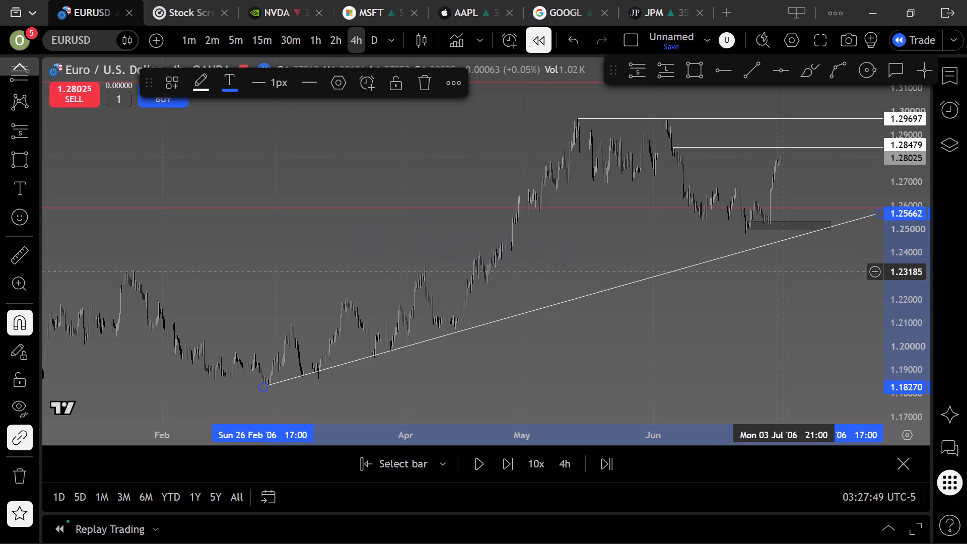
Extend the rising trend line's later end to late September 2006 at about 1.288.
{"action": "left_click_drag", "start_coordinate": [784, 271], "coordinate": [340, 389]}
{"action": "left_click_drag", "start_coordinate": [460, 253], "coordinate": [515, 238]}
{"action": "left_click", "coordinate": [655, 193]}
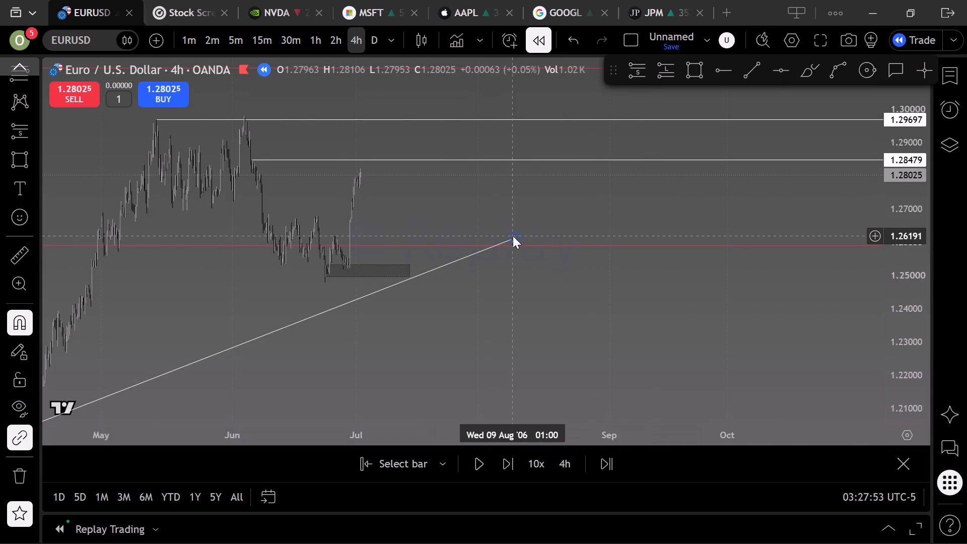
{"action": "left_click_drag", "start_coordinate": [513, 236], "coordinate": [729, 151]}
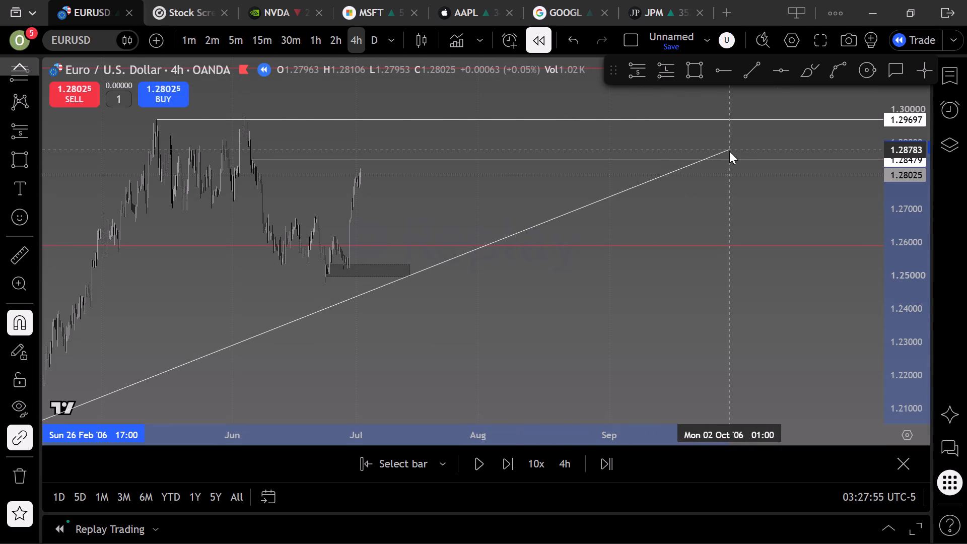
{"action": "left_click_drag", "start_coordinate": [729, 151], "coordinate": [719, 148]}
{"action": "left_click", "coordinate": [688, 198]}
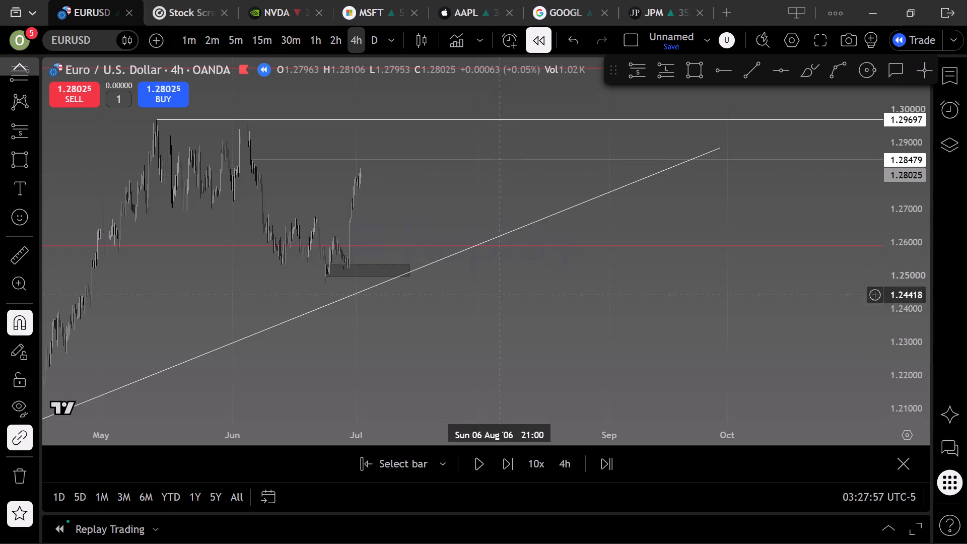
Reset the chart view and switch to the 1-hour chart to examine June 2006 price action around the 1.28479 ray.
{"action": "left_click_drag", "start_coordinate": [532, 369], "coordinate": [654, 323]}
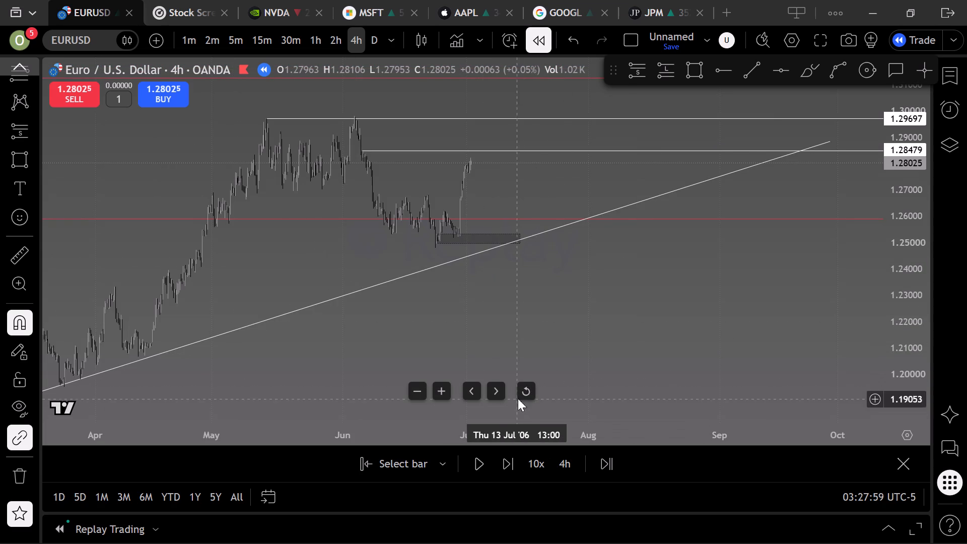
{"action": "left_click", "coordinate": [526, 391]}
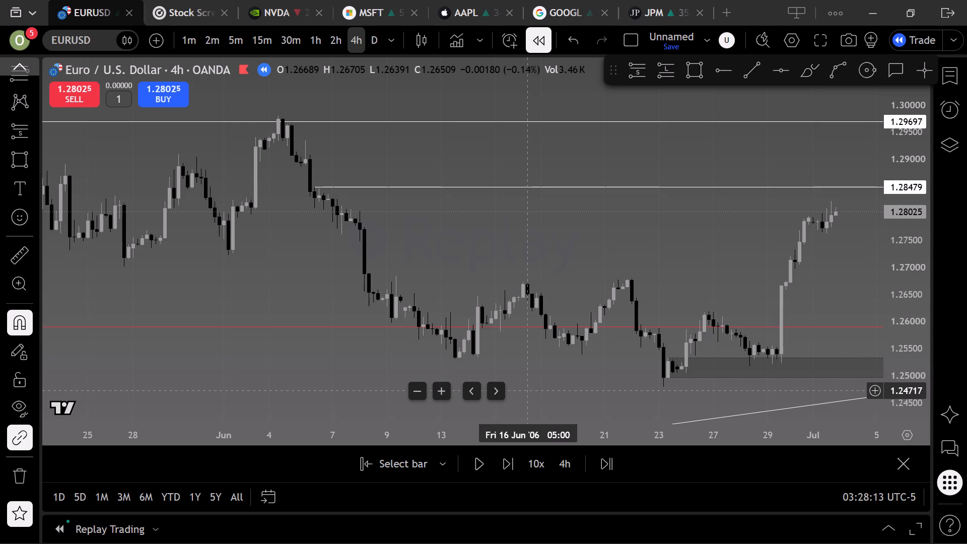
{"action": "left_click_drag", "start_coordinate": [711, 289], "coordinate": [672, 278]}
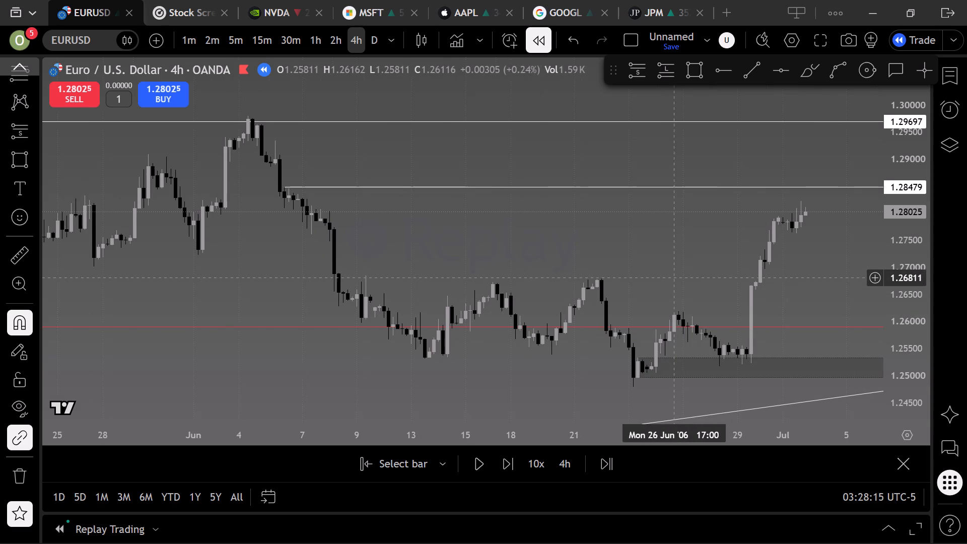
{"action": "left_click_drag", "start_coordinate": [672, 278], "coordinate": [671, 278]}
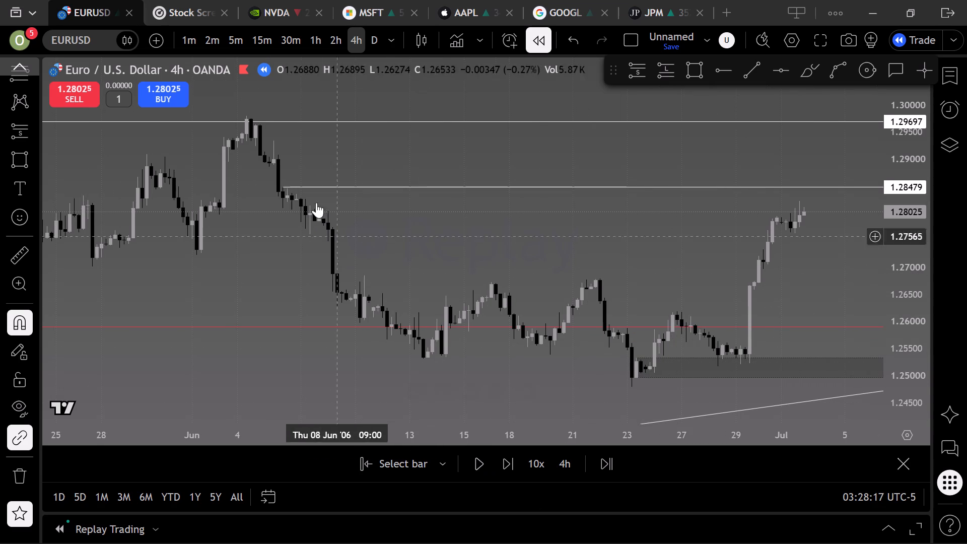
{"action": "left_click", "coordinate": [319, 50]}
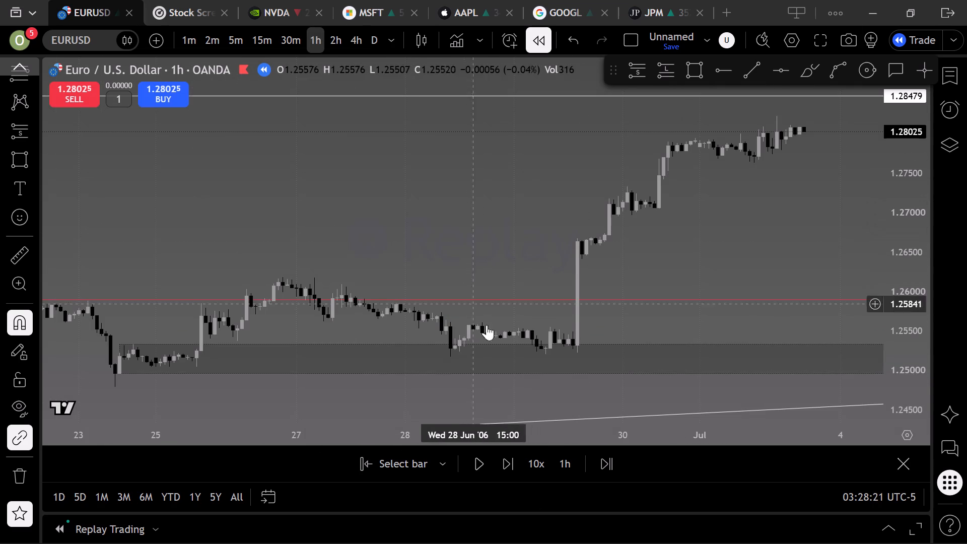
{"action": "scroll", "coordinate": [522, 338], "scroll_direction": "down", "scroll_amount": 15}
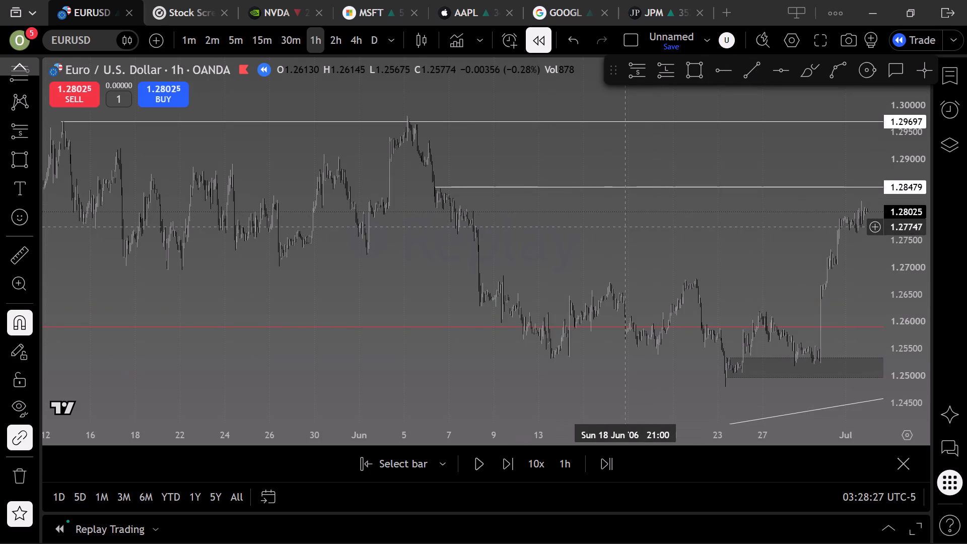
{"action": "left_click_drag", "start_coordinate": [625, 227], "coordinate": [420, 257]}
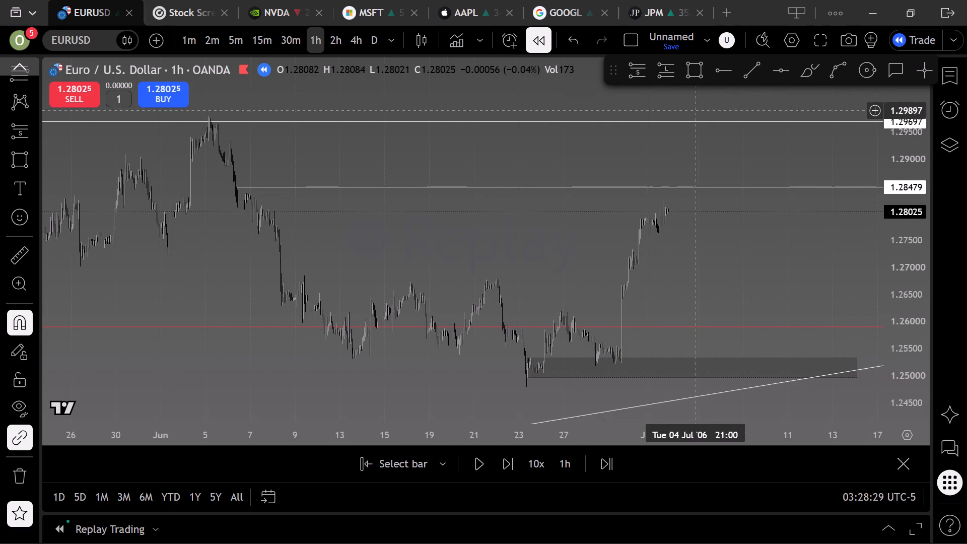
Draw a rectangle zone just below the 1.28479 ray, about 1.28103 to 1.28460, from 6 June 10:00 to 21 June 2006 13:00.
{"action": "left_click", "coordinate": [690, 73]}
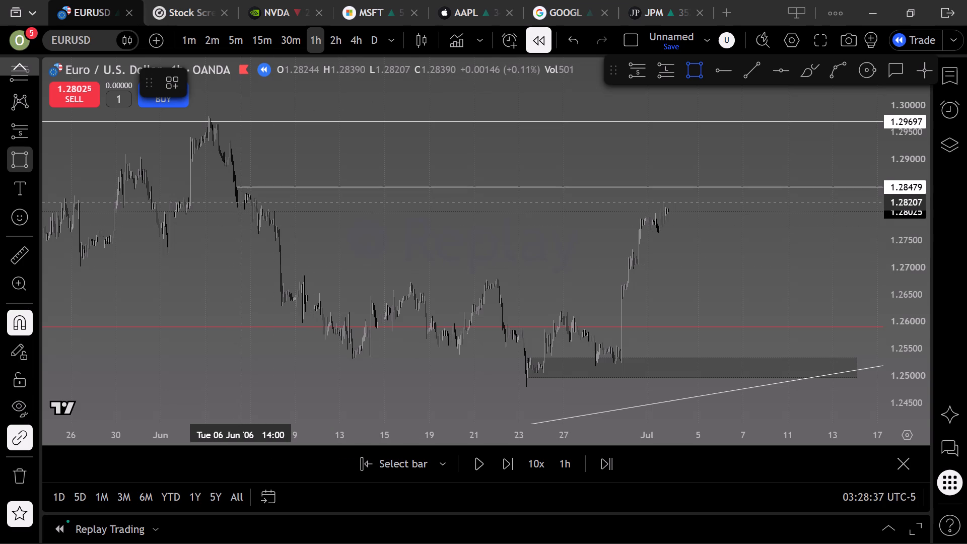
{"action": "scroll", "coordinate": [242, 228], "scroll_direction": "up", "scroll_amount": 5}
{"action": "scroll", "coordinate": [230, 222], "scroll_direction": "down", "scroll_amount": 3, "text": "ctrl"}
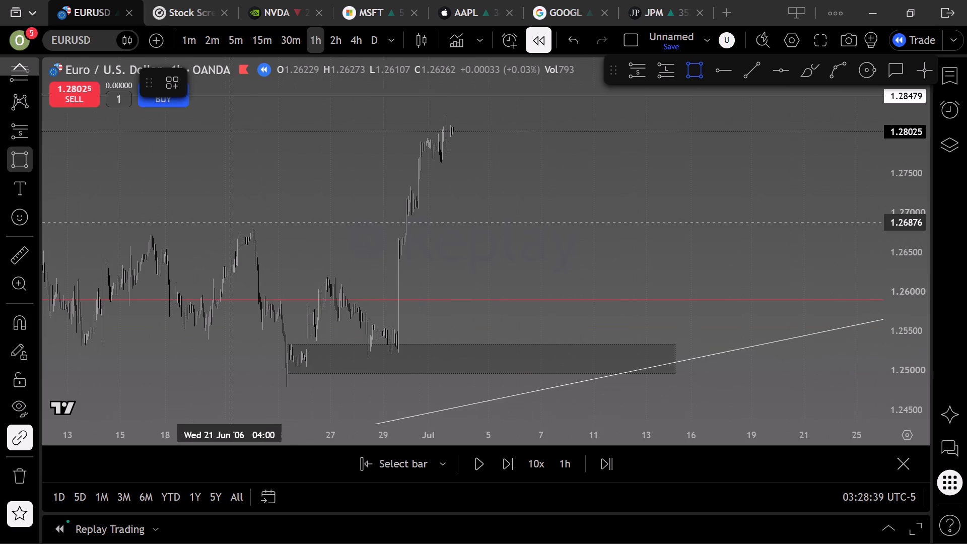
{"action": "scroll", "coordinate": [230, 222], "scroll_direction": "down", "scroll_amount": 4}
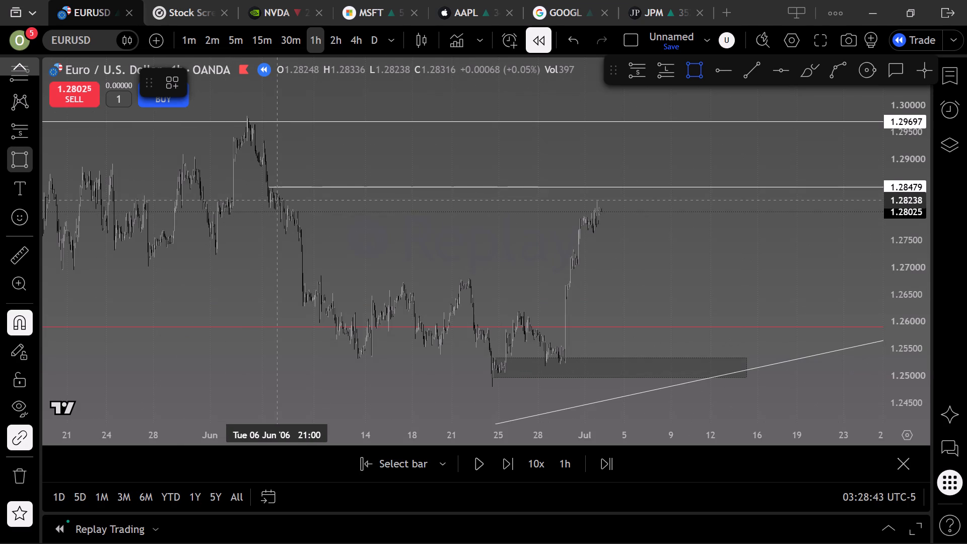
{"action": "scroll", "coordinate": [271, 212], "scroll_direction": "up", "scroll_amount": 2, "text": "ctrl"}
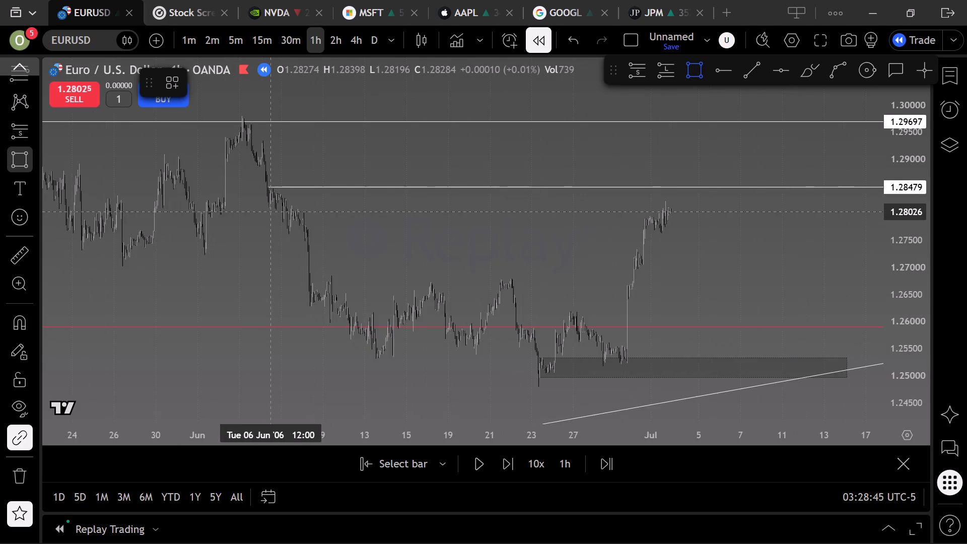
{"action": "scroll", "coordinate": [271, 212], "scroll_direction": "up", "scroll_amount": 10, "text": "ctrl"}
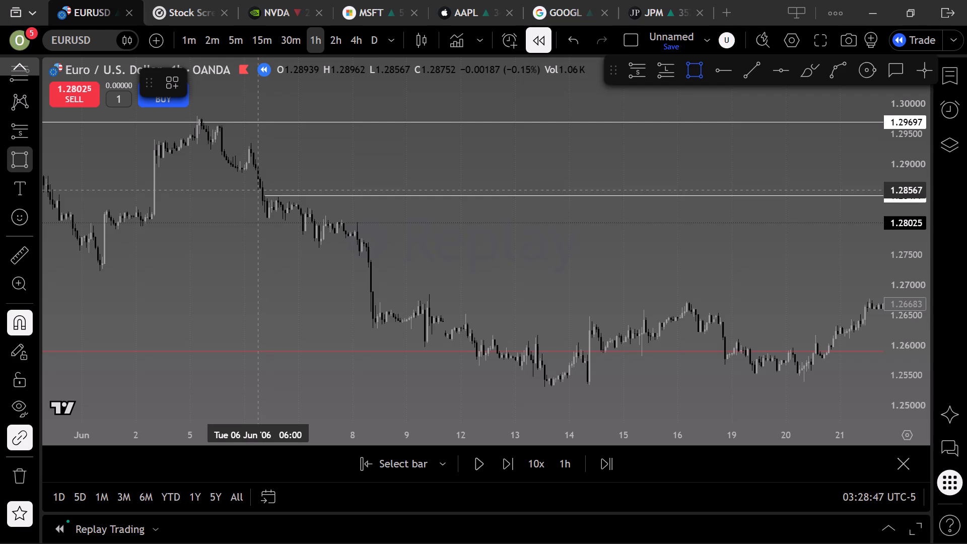
{"action": "left_click", "coordinate": [266, 237]}
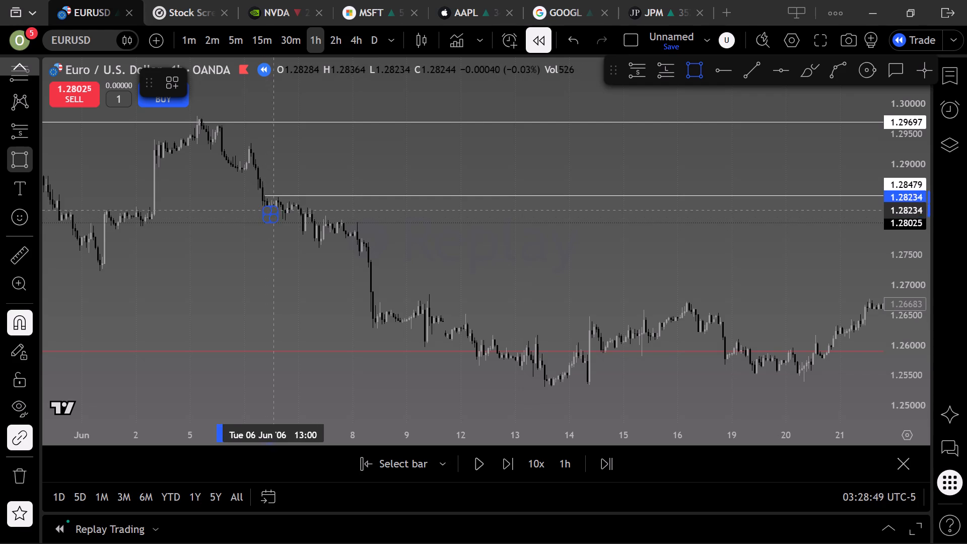
{"action": "left_click", "coordinate": [869, 196]}
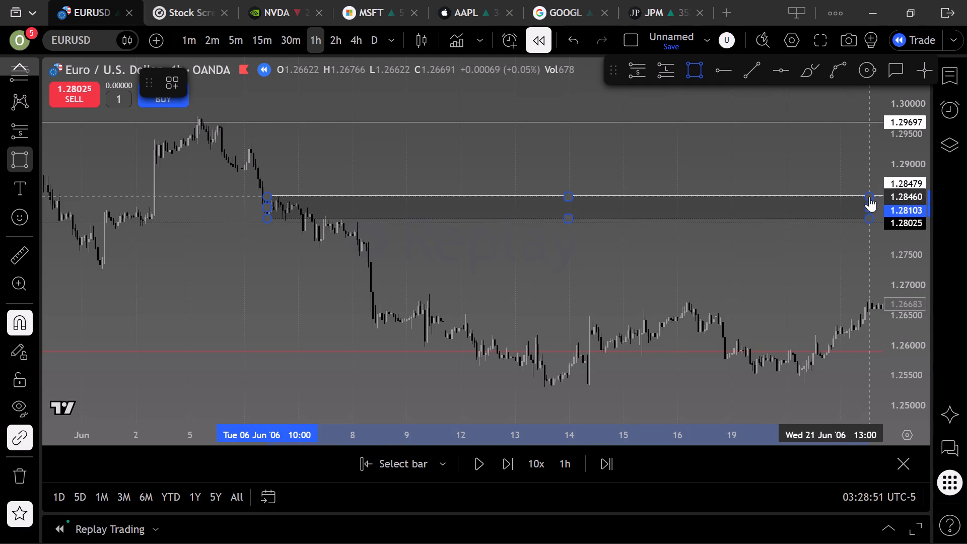
Extend the supply zone below the 1.28479 ray so its later end reaches about mid-August 2006.
{"action": "left_click", "coordinate": [816, 242]}
{"action": "scroll", "coordinate": [814, 243], "scroll_direction": "down", "scroll_amount": 15}
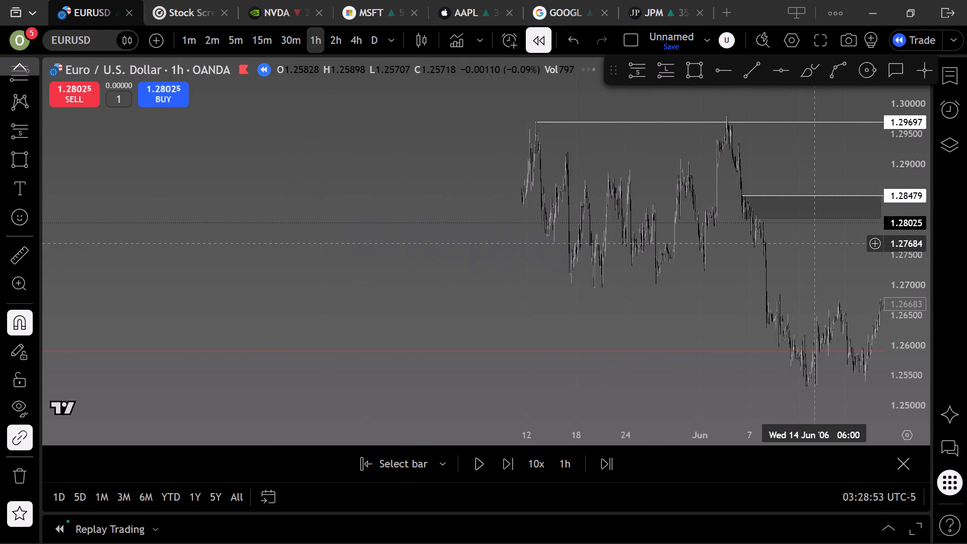
{"action": "left_click_drag", "start_coordinate": [815, 243], "coordinate": [360, 249]}
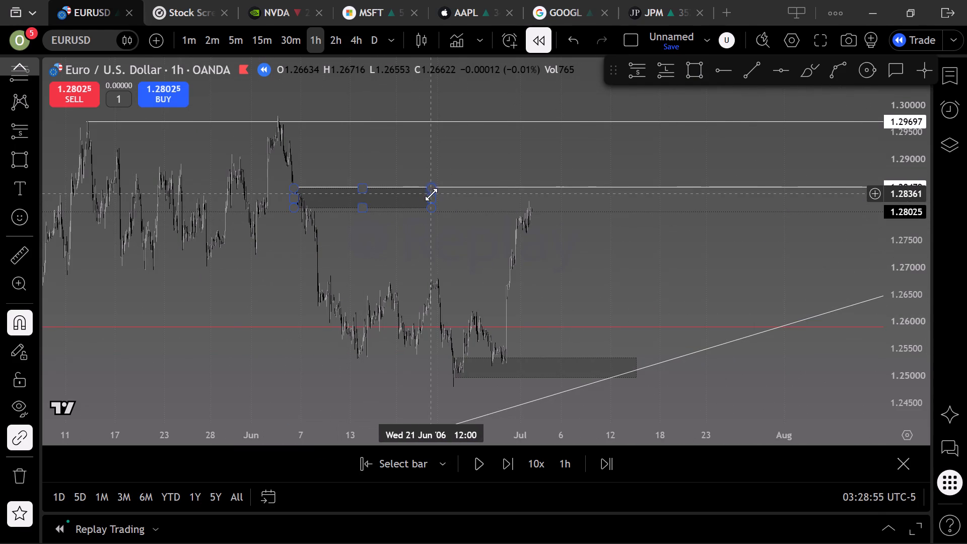
{"action": "left_click_drag", "start_coordinate": [432, 198], "coordinate": [966, 188]}
{"action": "left_click", "coordinate": [702, 161]}
Delete the horizontal ray at 1.28479 along the upper edge of the supply zone.
{"action": "scroll", "coordinate": [645, 239], "scroll_direction": "up", "scroll_amount": 6}
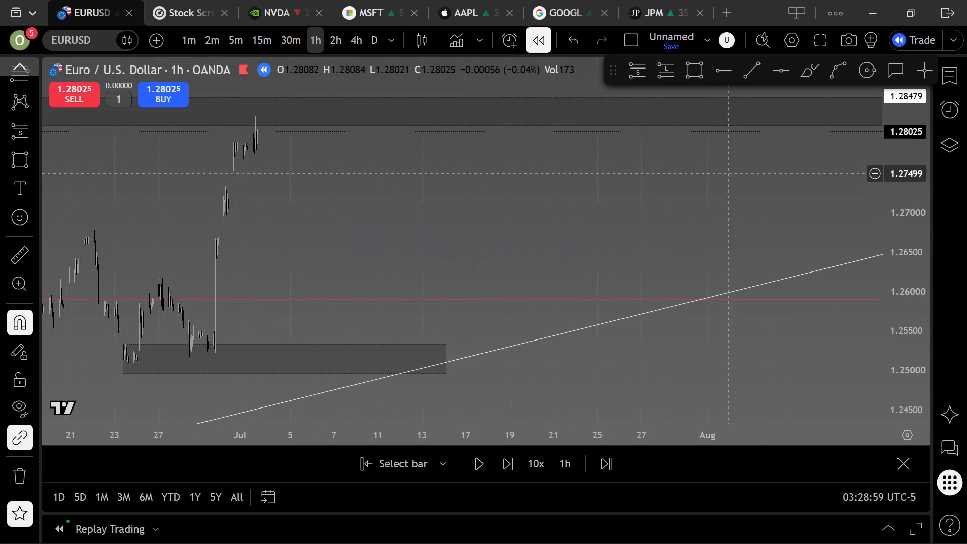
{"action": "left_click_drag", "start_coordinate": [769, 167], "coordinate": [412, 253]}
{"action": "left_click_drag", "start_coordinate": [486, 195], "coordinate": [499, 214]}
{"action": "scroll", "coordinate": [500, 215], "scroll_direction": "down", "scroll_amount": 4}
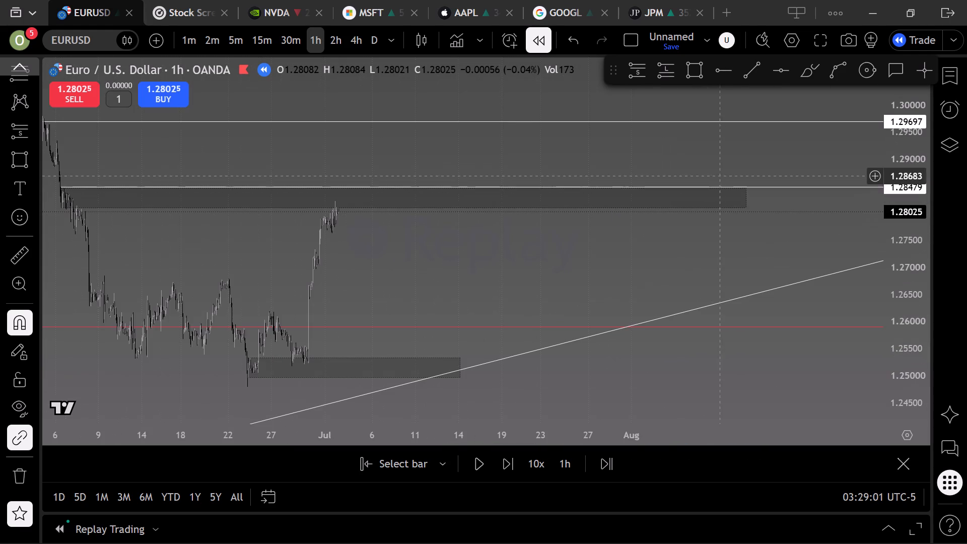
{"action": "left_click", "coordinate": [783, 185]}
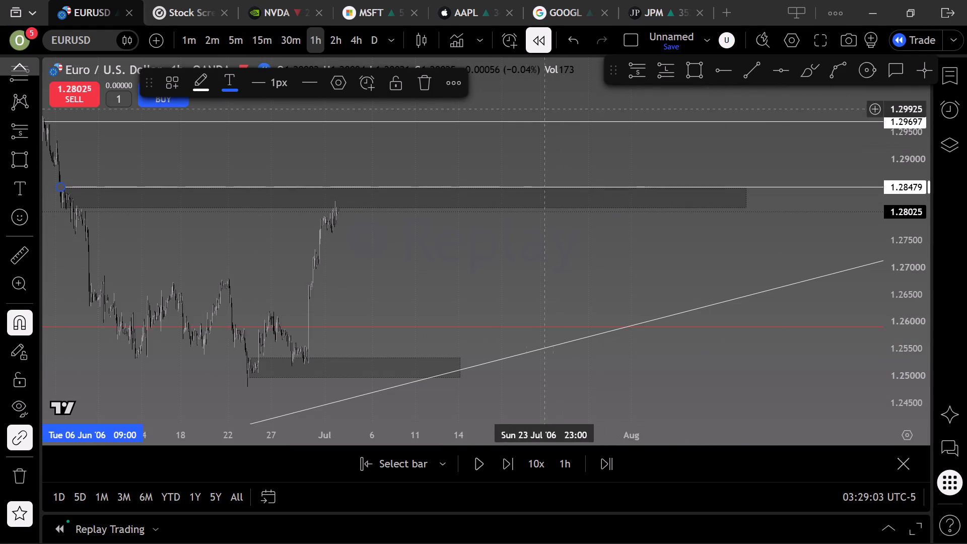
{"action": "left_click", "coordinate": [427, 87]}
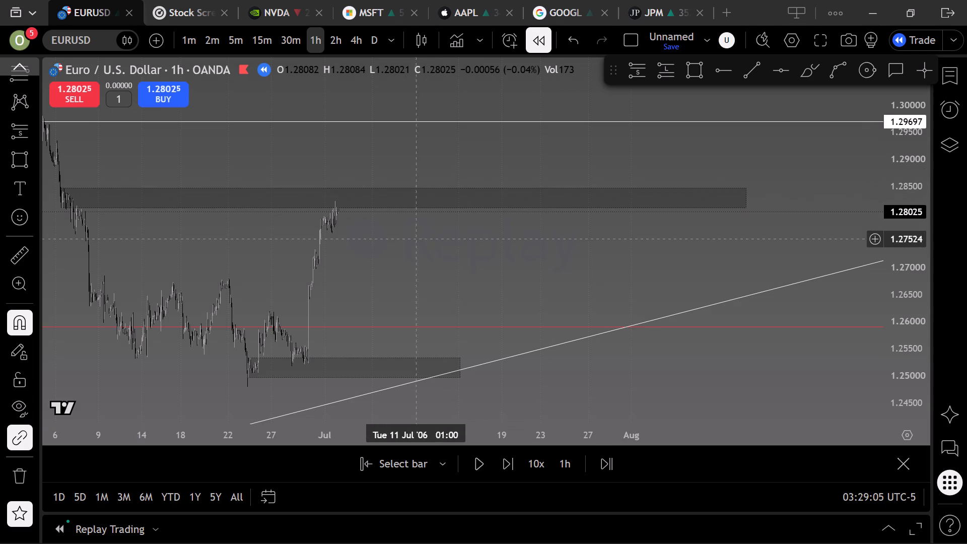
Examine May to early July 2006 price action around the supply and demand zones on the 4-hour and 1-hour charts.
{"action": "left_click_drag", "start_coordinate": [413, 240], "coordinate": [791, 244]}
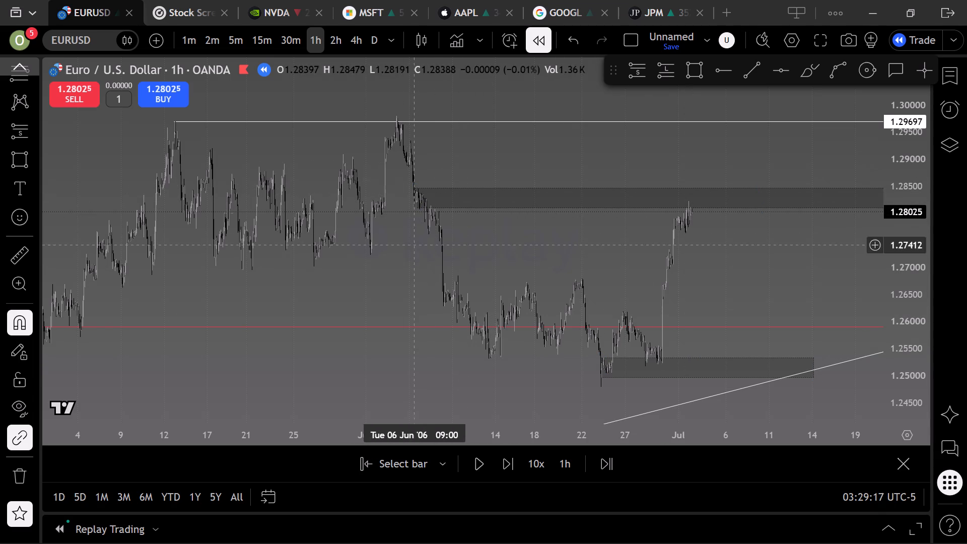
{"action": "left_click", "coordinate": [357, 33]}
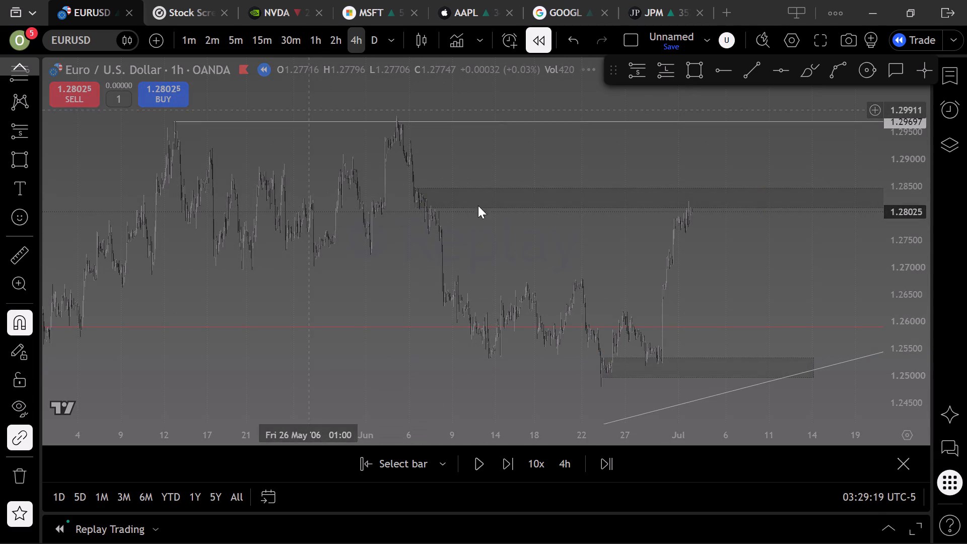
{"action": "scroll", "coordinate": [505, 222], "scroll_direction": "up", "scroll_amount": 8}
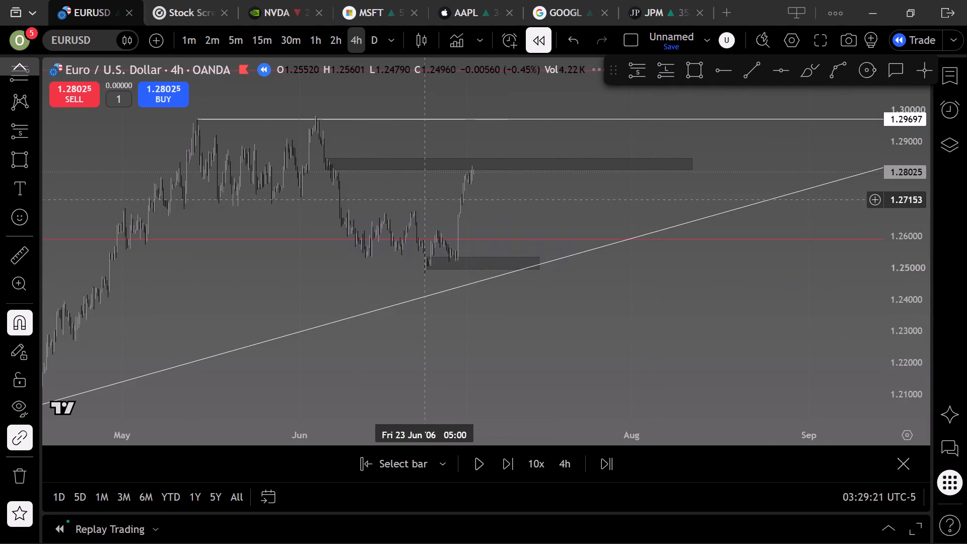
{"action": "scroll", "coordinate": [424, 200], "scroll_direction": "up", "scroll_amount": 2}
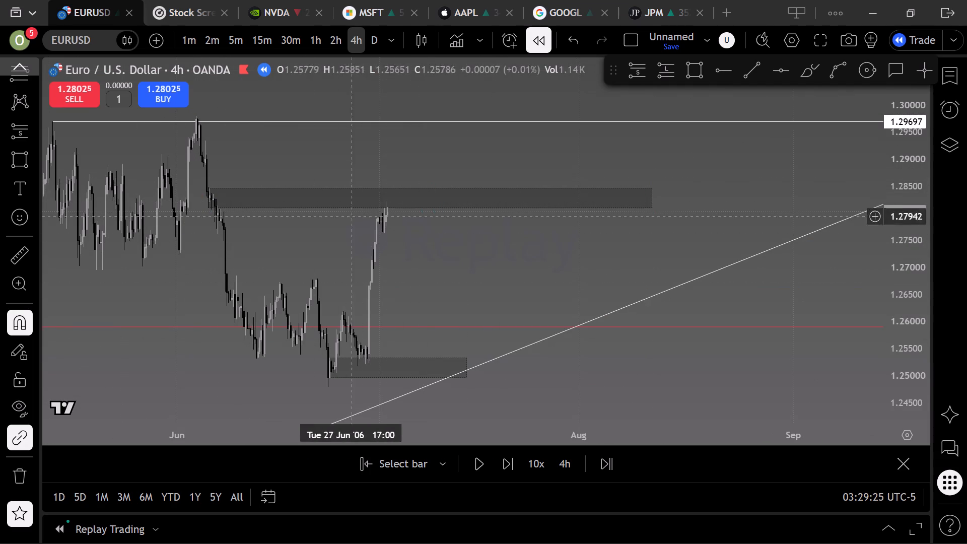
{"action": "left_click", "coordinate": [315, 32]}
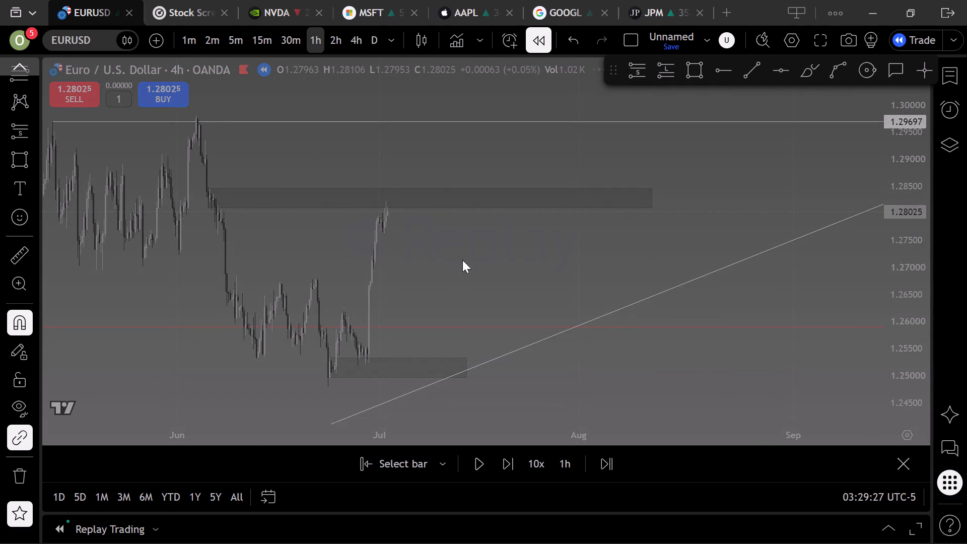
{"action": "left_click_drag", "start_coordinate": [497, 210], "coordinate": [806, 216]}
{"action": "left_click_drag", "start_coordinate": [544, 181], "coordinate": [741, 179]}
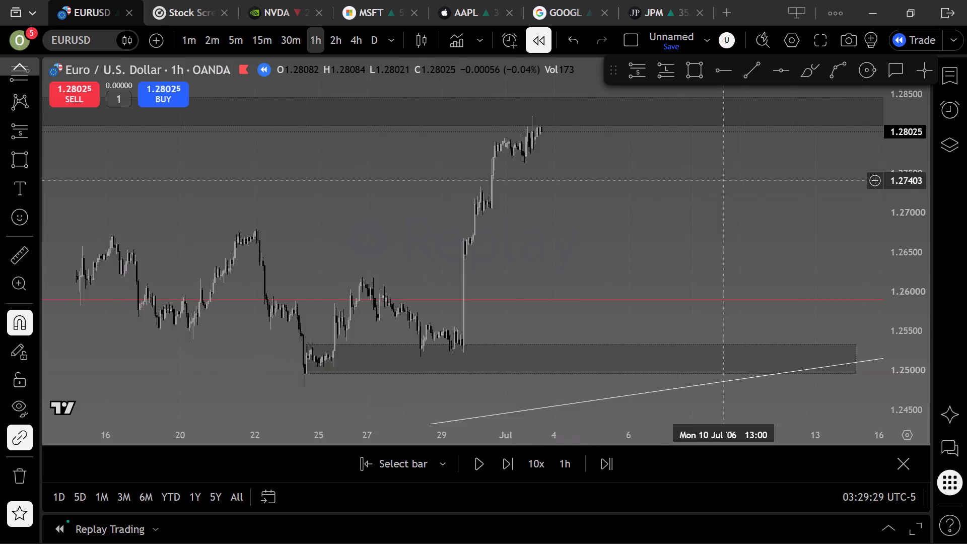
{"action": "left_click_drag", "start_coordinate": [741, 179], "coordinate": [751, 176]}
{"action": "scroll", "coordinate": [702, 187], "scroll_direction": "up", "scroll_amount": 6}
{"action": "left_click_drag", "start_coordinate": [386, 221], "coordinate": [579, 229]}
{"action": "scroll", "coordinate": [579, 229], "scroll_direction": "down", "scroll_amount": 5}
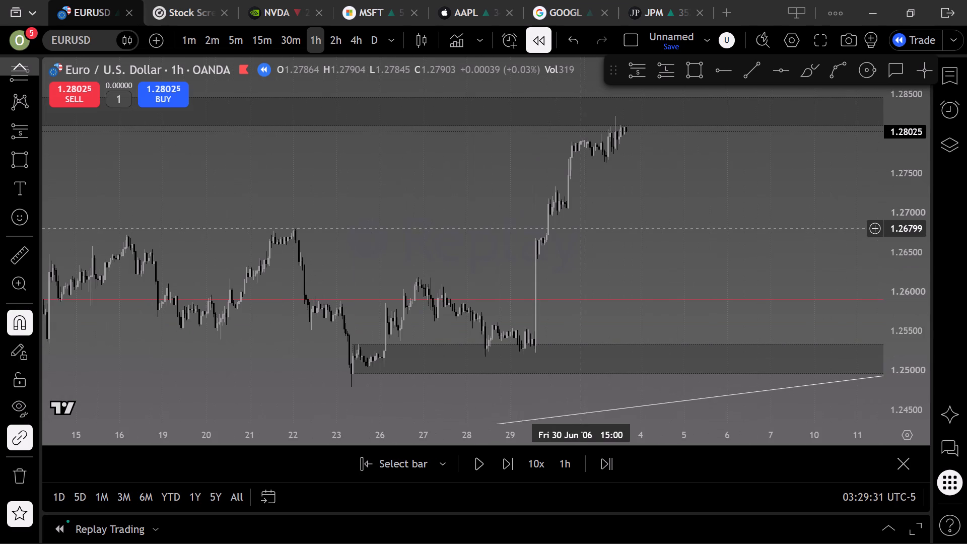
{"action": "scroll", "coordinate": [313, 184], "scroll_direction": "down", "scroll_amount": 5}
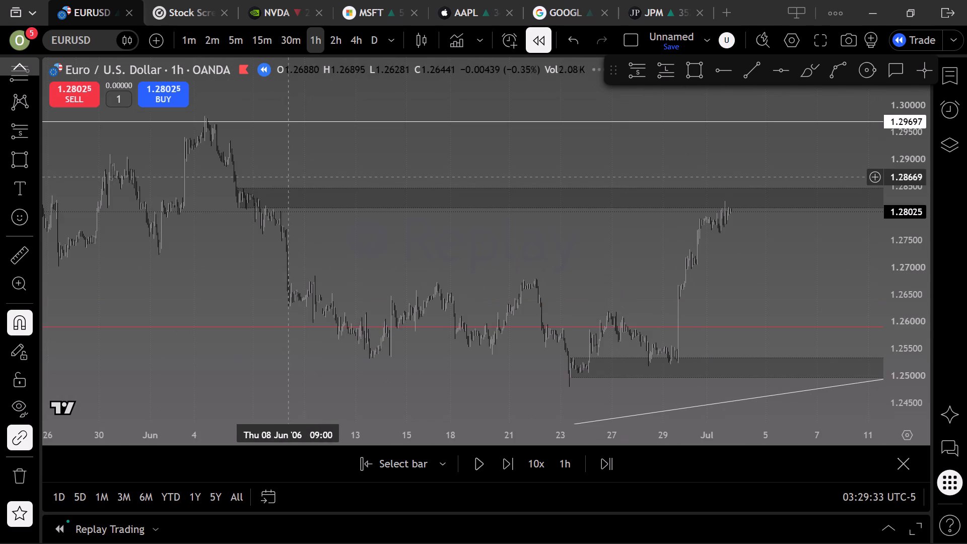
{"action": "left_click_drag", "start_coordinate": [187, 251], "coordinate": [292, 292]}
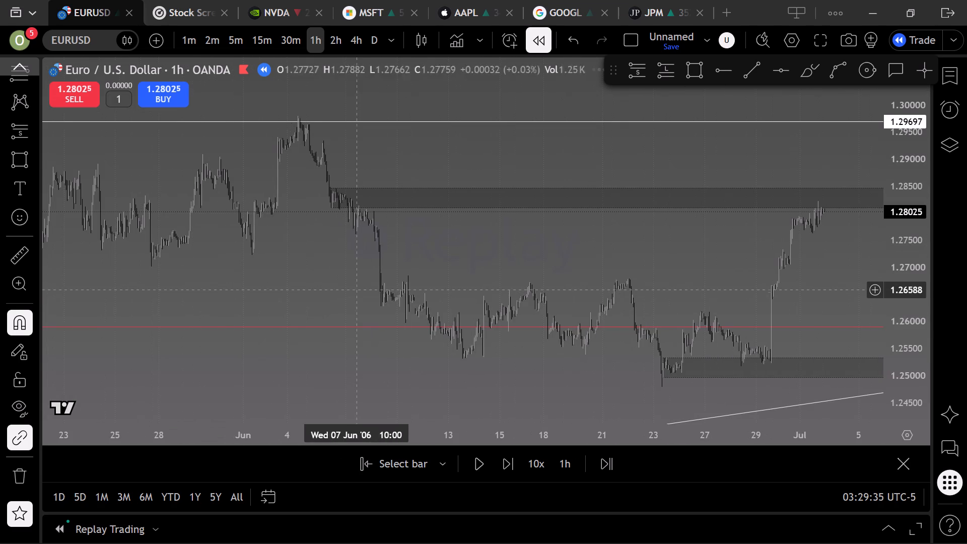
{"action": "left_click_drag", "start_coordinate": [325, 278], "coordinate": [530, 265]}
{"action": "scroll", "coordinate": [600, 219], "scroll_direction": "up", "scroll_amount": 9}
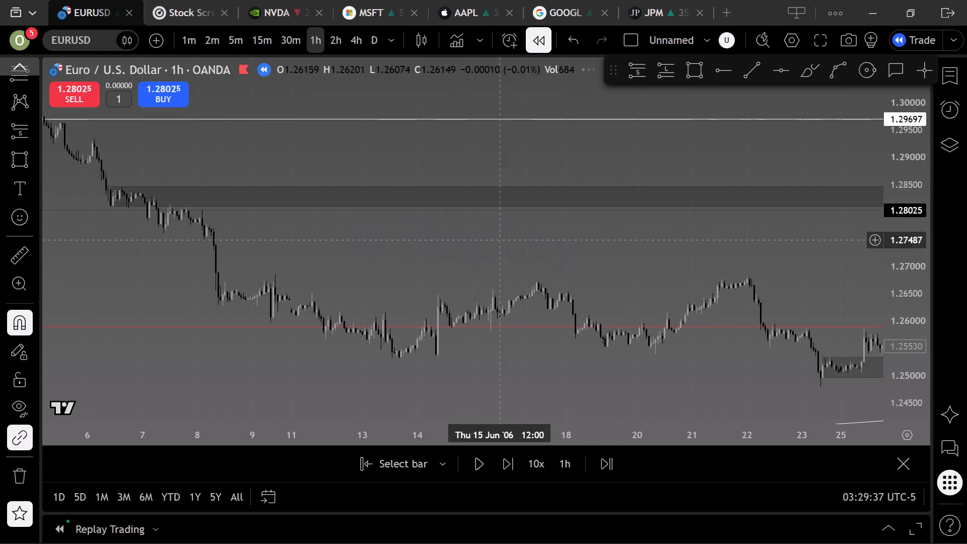
{"action": "scroll", "coordinate": [222, 249], "scroll_direction": "down", "scroll_amount": 6}
{"action": "left_click_drag", "start_coordinate": [557, 284], "coordinate": [154, 223]}
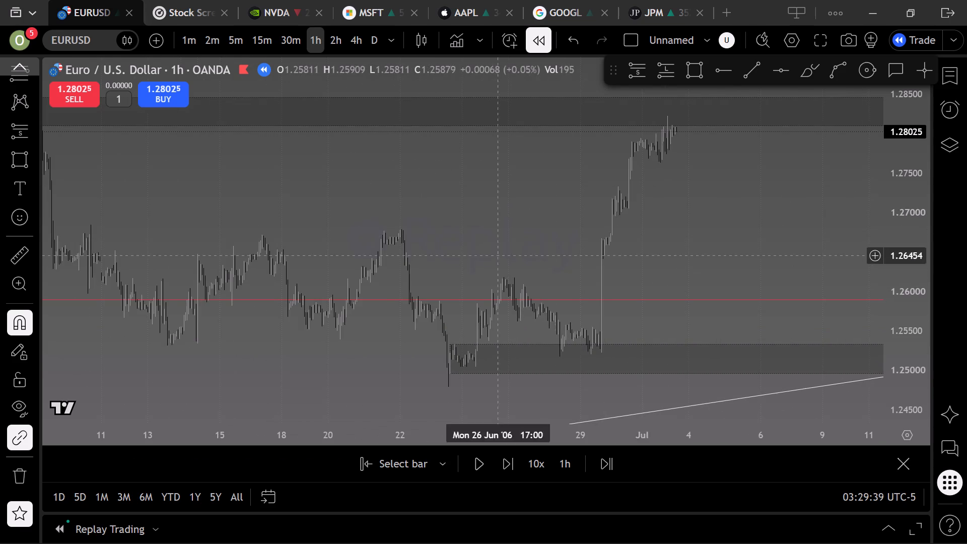
Advance the 1-hour replay bar by bar, then play it through to the 5 July 2006 drop from the supply zone.
{"action": "left_click_drag", "start_coordinate": [791, 202], "coordinate": [663, 235]}
{"action": "scroll", "coordinate": [659, 238], "scroll_direction": "up", "scroll_amount": 4}
{"action": "left_click_drag", "start_coordinate": [636, 237], "coordinate": [610, 295]}
{"action": "triple_click", "coordinate": [508, 467]}
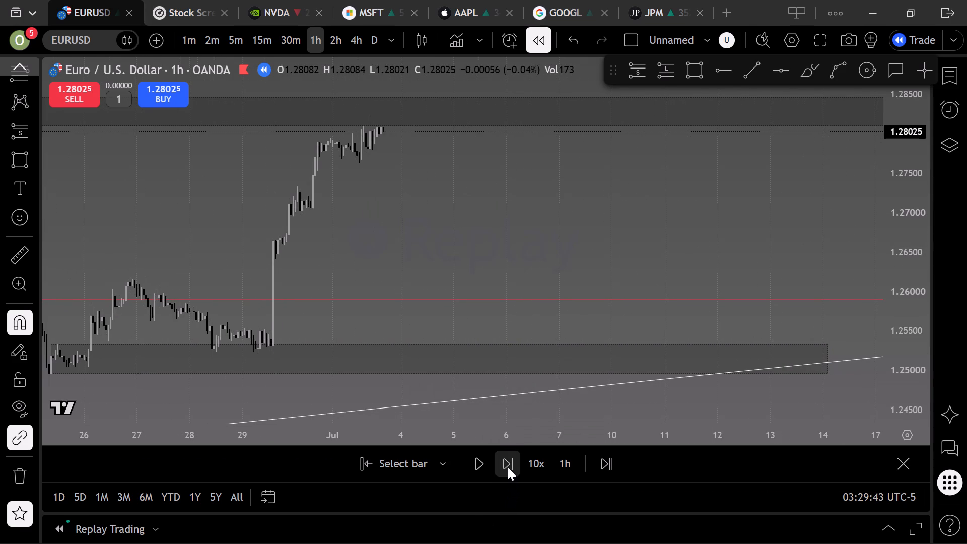
{"action": "left_click", "coordinate": [508, 467]}
{"action": "triple_click", "coordinate": [508, 467]}
{"action": "triple_click", "coordinate": [508, 467]}
{"action": "double_click", "coordinate": [508, 467]}
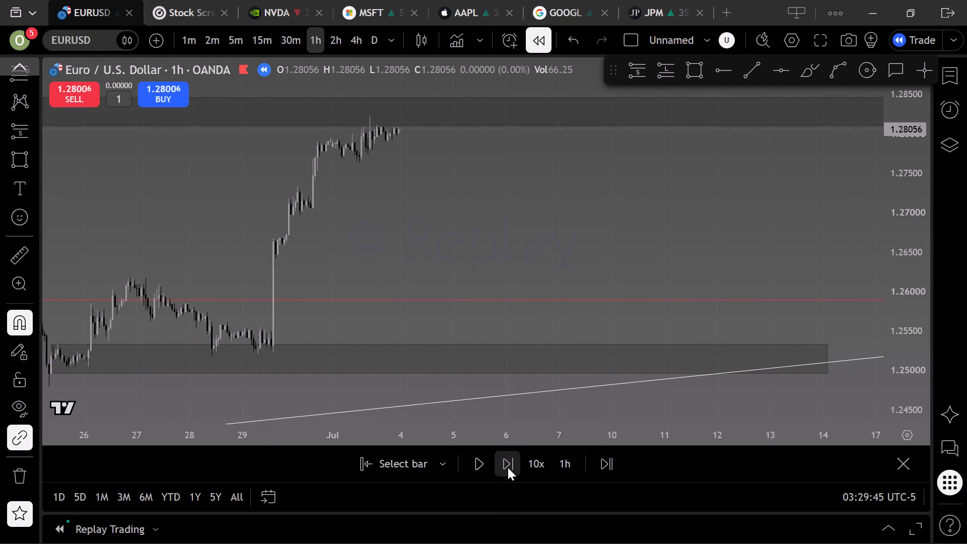
{"action": "left_click", "coordinate": [485, 456]}
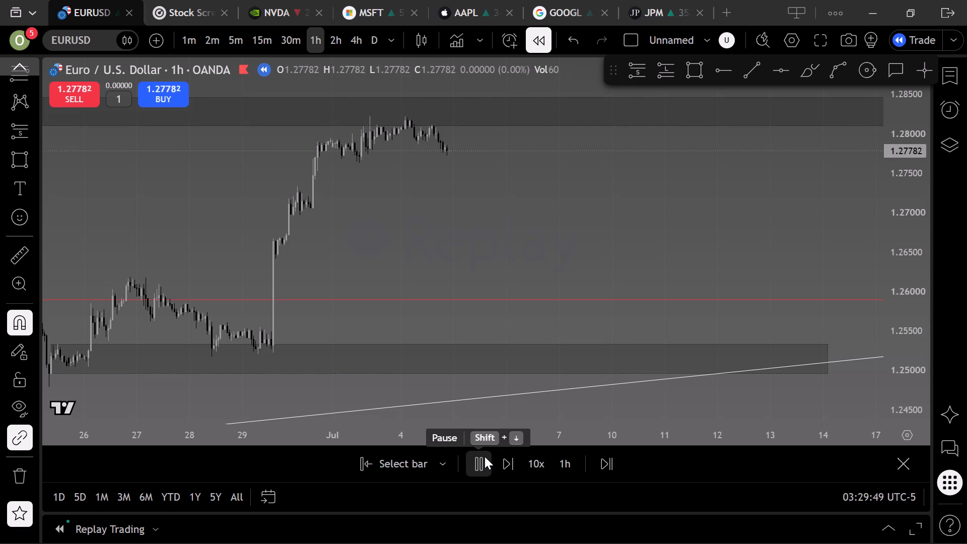
{"action": "left_click", "coordinate": [485, 456]}
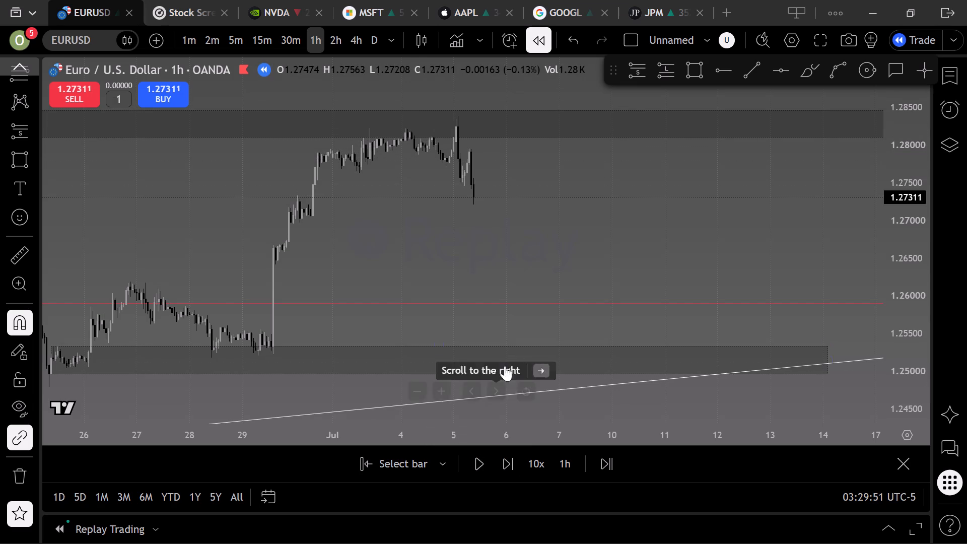
Draw a near-horizontal trend line from the 3 July 10:00 high at 1.28227 to 10 July 2006 02:00 at 1.28221.
{"action": "left_click", "coordinate": [724, 69]}
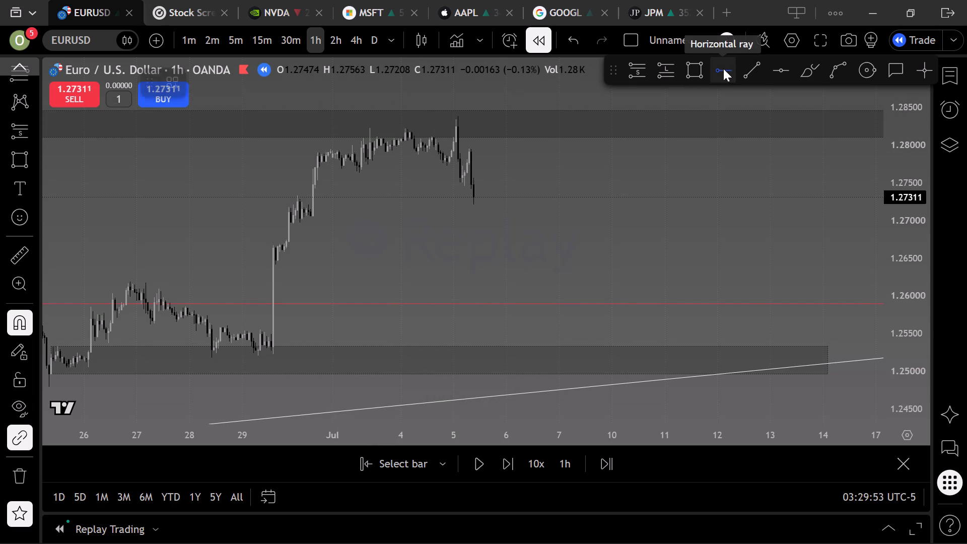
{"action": "left_click", "coordinate": [742, 68]}
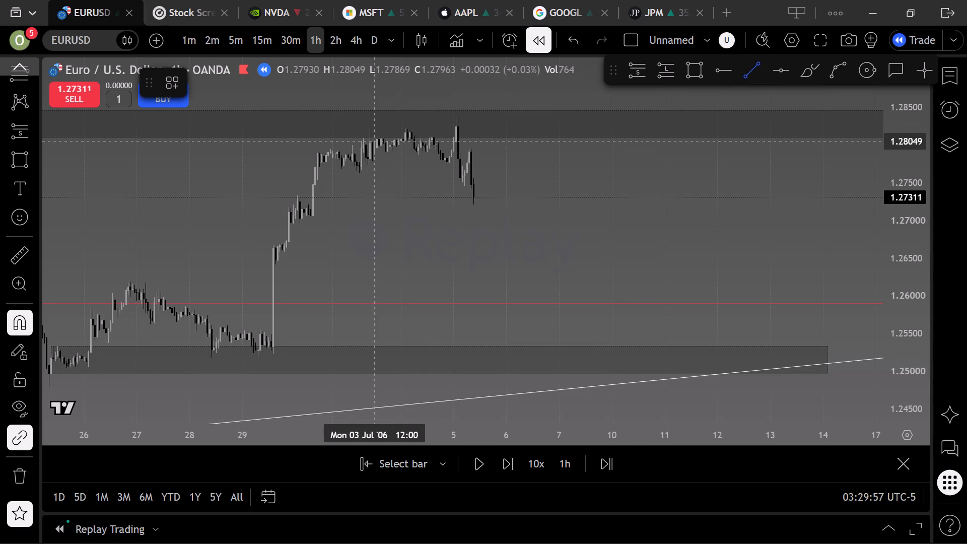
{"action": "left_click", "coordinate": [370, 120]}
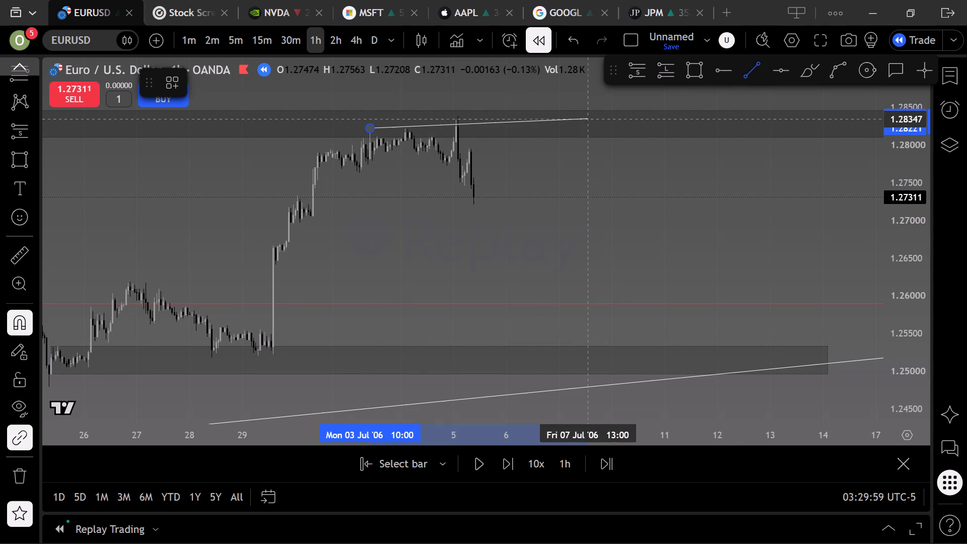
{"action": "left_click", "coordinate": [616, 128]}
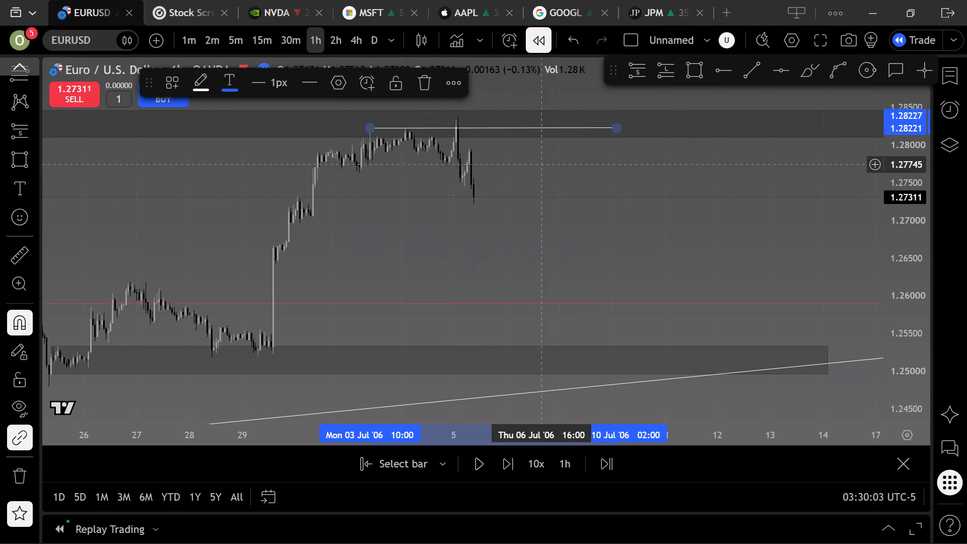
{"action": "left_click", "coordinate": [522, 175]}
Draw a short, level trend line from the 5 July 2006 03:00 low at 1.27501 to late 6 July at 1.27495.
{"action": "left_click", "coordinate": [755, 69]}
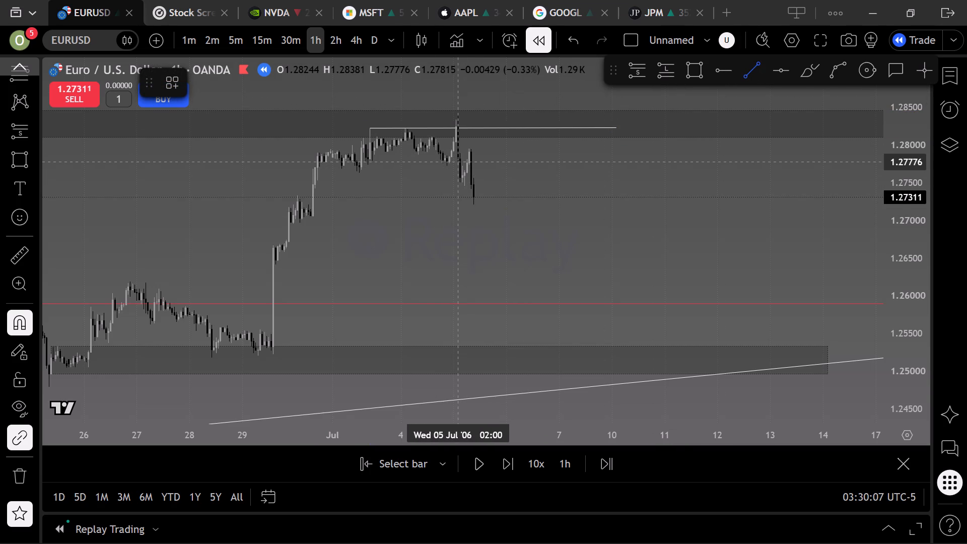
{"action": "left_click", "coordinate": [461, 203]}
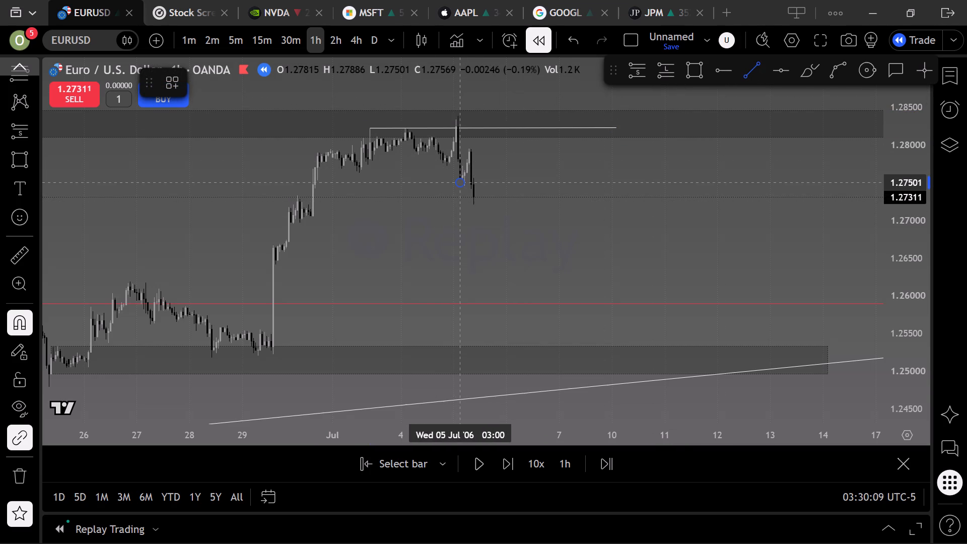
{"action": "left_click", "coordinate": [553, 180]}
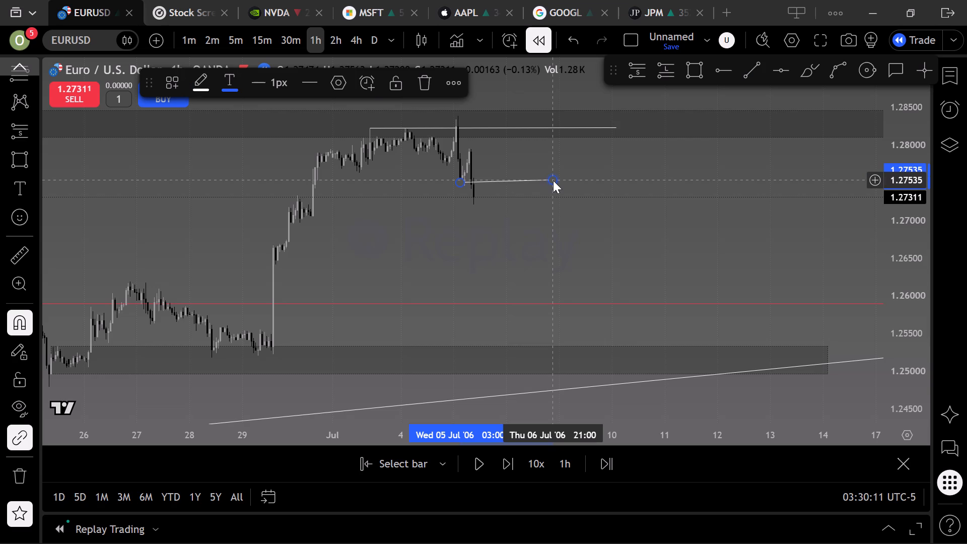
{"action": "left_click", "coordinate": [553, 180]}
{"action": "left_click", "coordinate": [599, 168]}
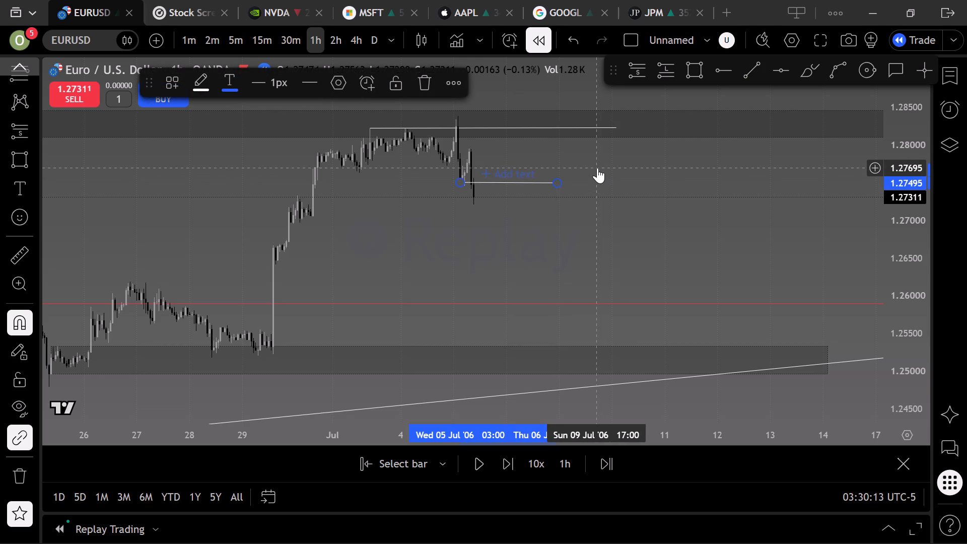
{"action": "left_click", "coordinate": [597, 168]}
{"action": "left_click", "coordinate": [585, 174]}
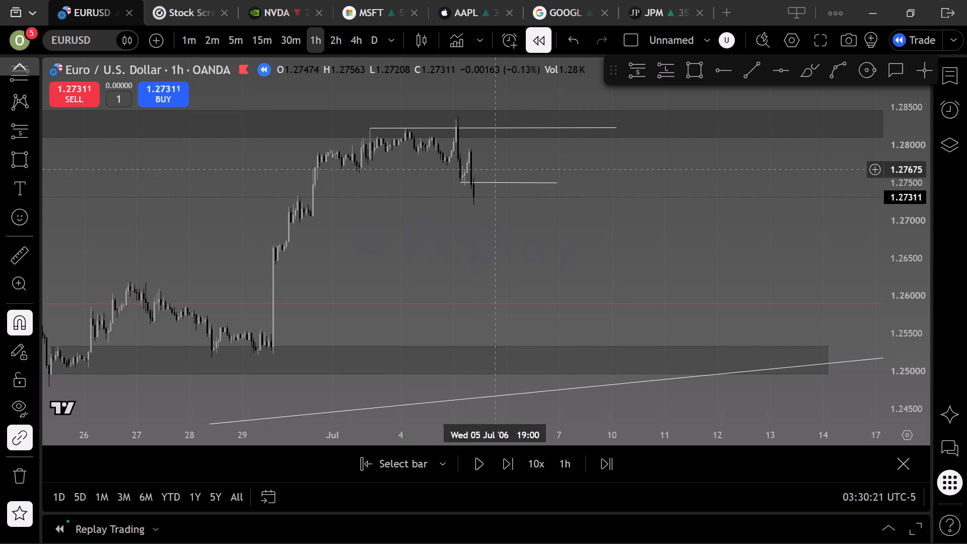
Place a short position from 5 July 2006 22:00 with entry 1.27515, stop 1.28233 and target about 1.24978 in the demand zone.
{"action": "left_click", "coordinate": [634, 71]}
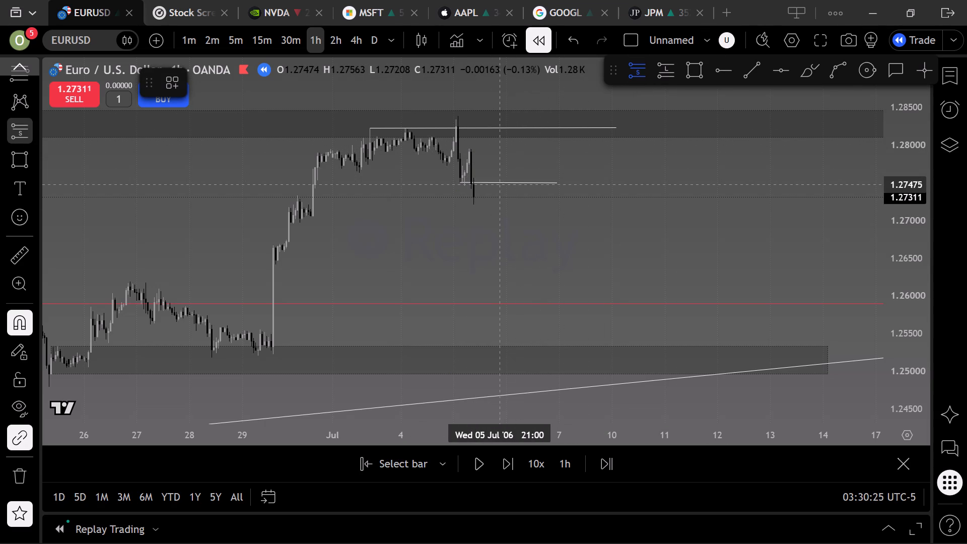
{"action": "left_click", "coordinate": [501, 182]}
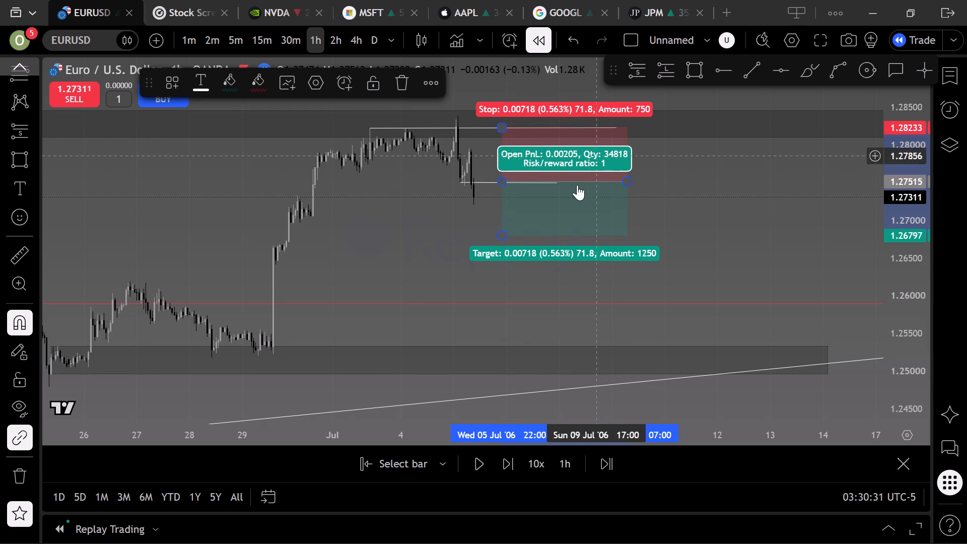
{"action": "left_click_drag", "start_coordinate": [501, 238], "coordinate": [494, 306]}
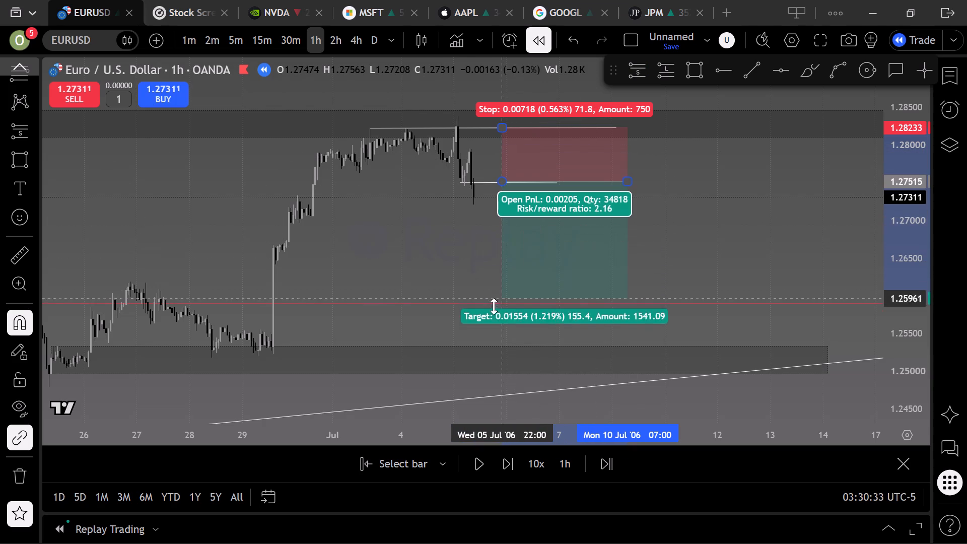
{"action": "left_click_drag", "start_coordinate": [494, 306], "coordinate": [531, 376]}
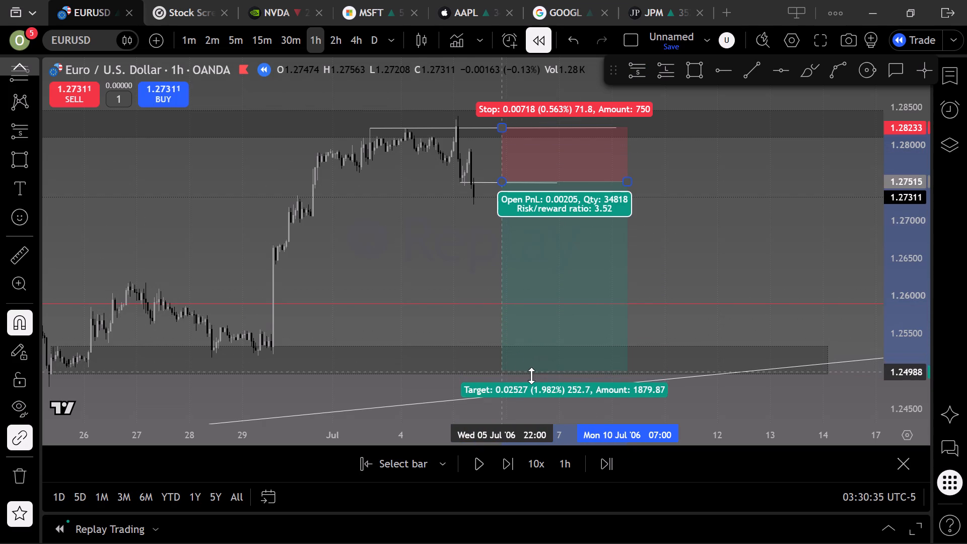
{"action": "left_click_drag", "start_coordinate": [531, 376], "coordinate": [523, 373]}
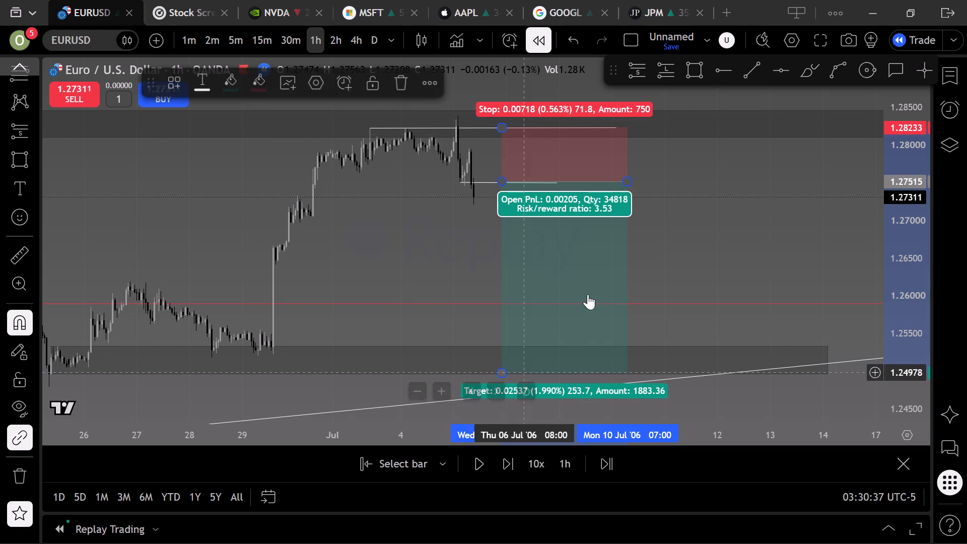
Advance the 1-hour replay bar by bar, and play it on to early 13 July 2006, past the short position.
{"action": "left_click", "coordinate": [717, 206]}
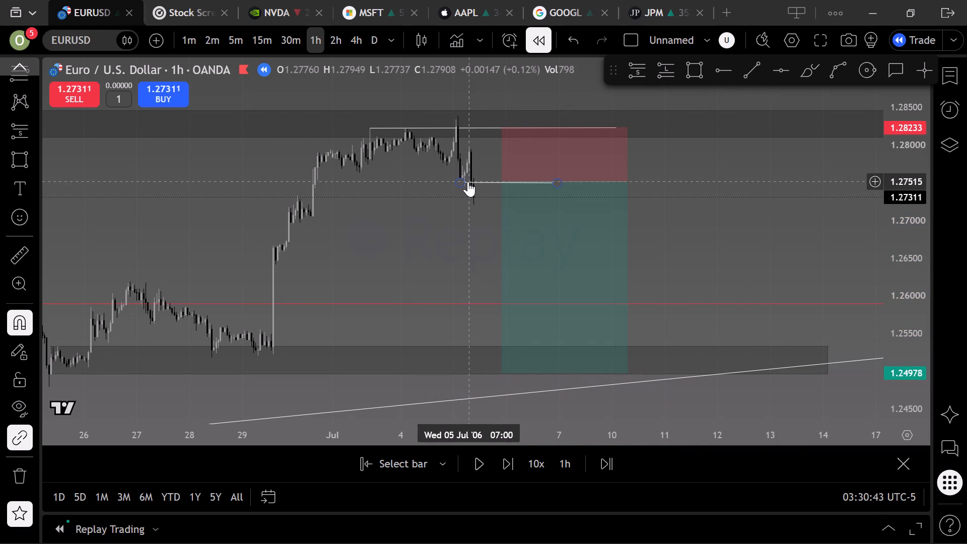
{"action": "triple_click", "coordinate": [507, 462]}
{"action": "triple_click", "coordinate": [507, 462]}
{"action": "triple_click", "coordinate": [507, 462]}
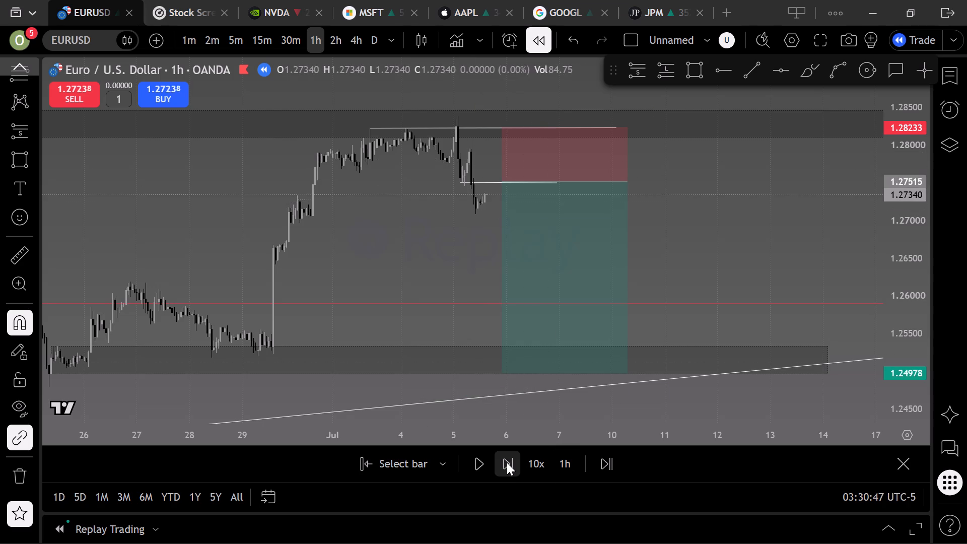
{"action": "triple_click", "coordinate": [507, 462]}
{"action": "triple_click", "coordinate": [507, 462]}
{"action": "triple_click", "coordinate": [507, 462]}
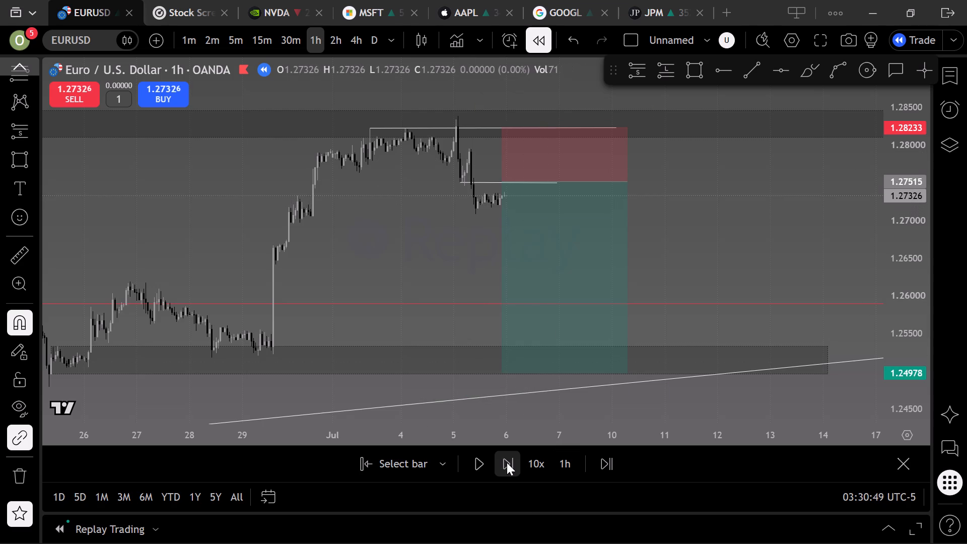
{"action": "triple_click", "coordinate": [507, 462]}
{"action": "triple_click", "coordinate": [507, 462]}
{"action": "triple_click", "coordinate": [507, 462]}
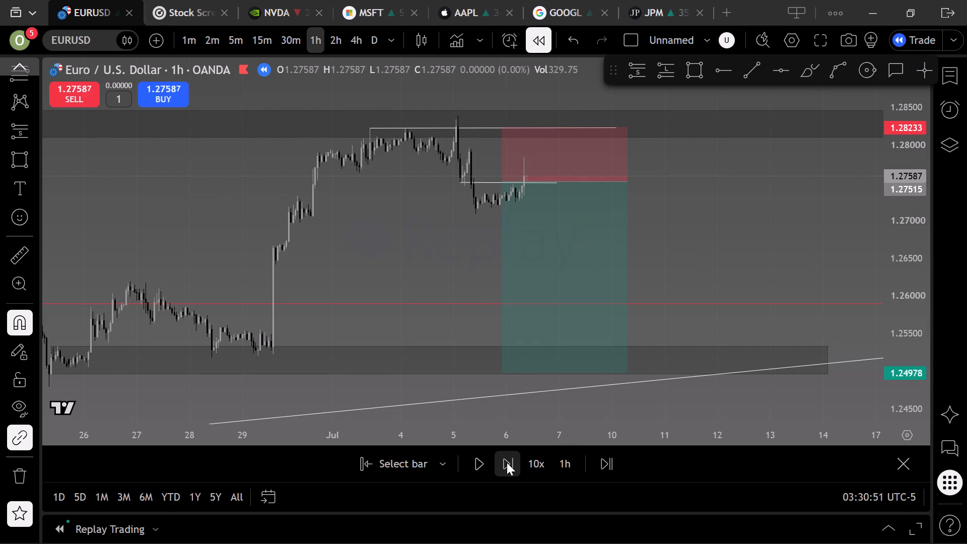
{"action": "left_click", "coordinate": [507, 462]}
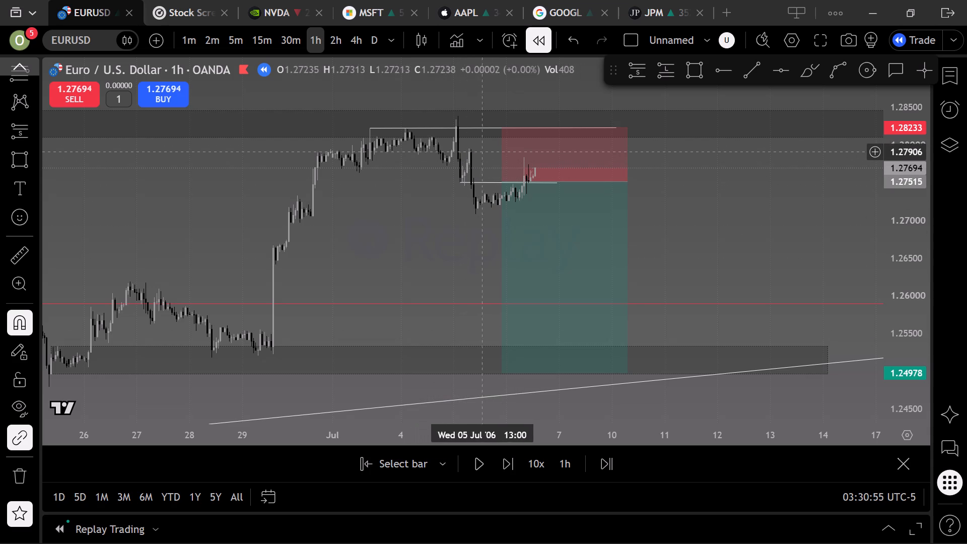
{"action": "left_click", "coordinate": [480, 468]}
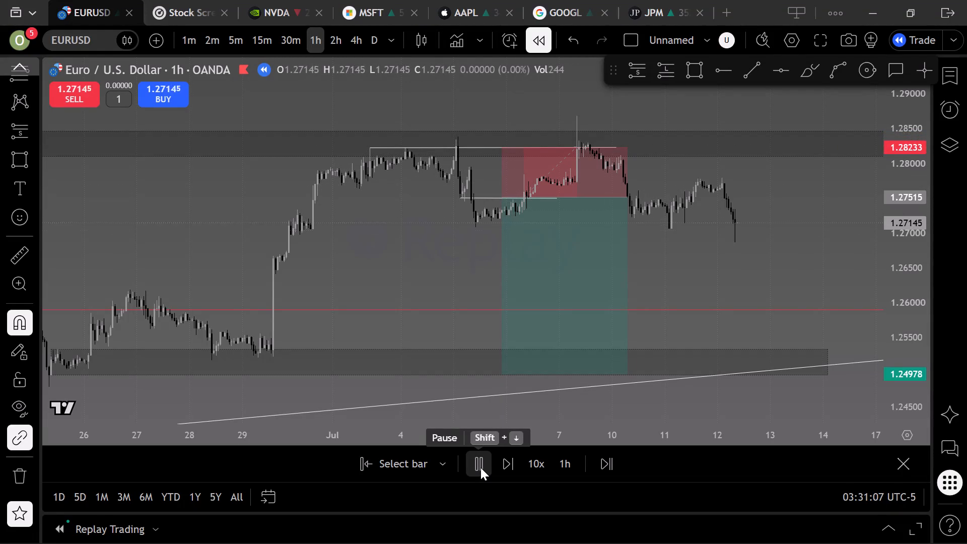
{"action": "left_click", "coordinate": [480, 467]}
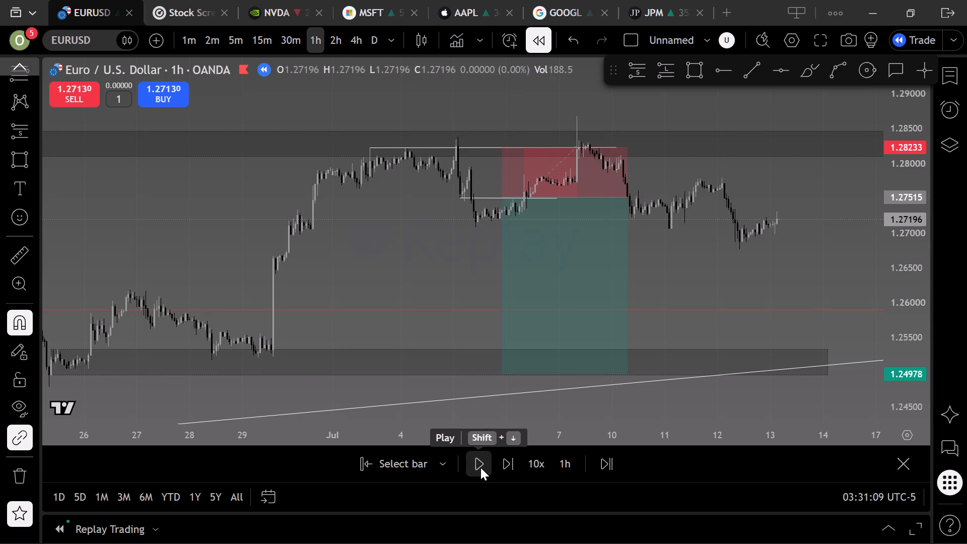
Delete the short position entered at 1.27515 and the short, level trend line near 1.2750.
{"action": "left_click", "coordinate": [585, 191]}
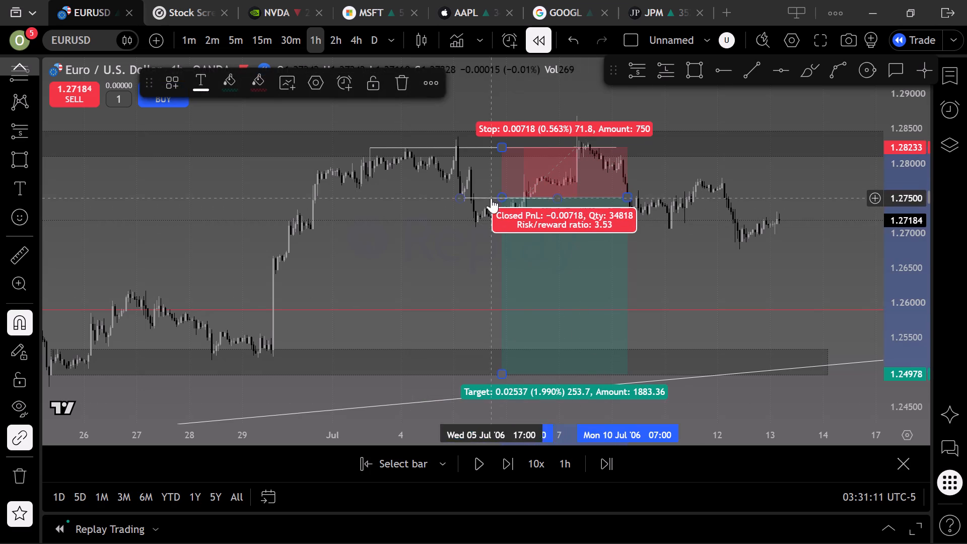
{"action": "left_click", "coordinate": [401, 85]}
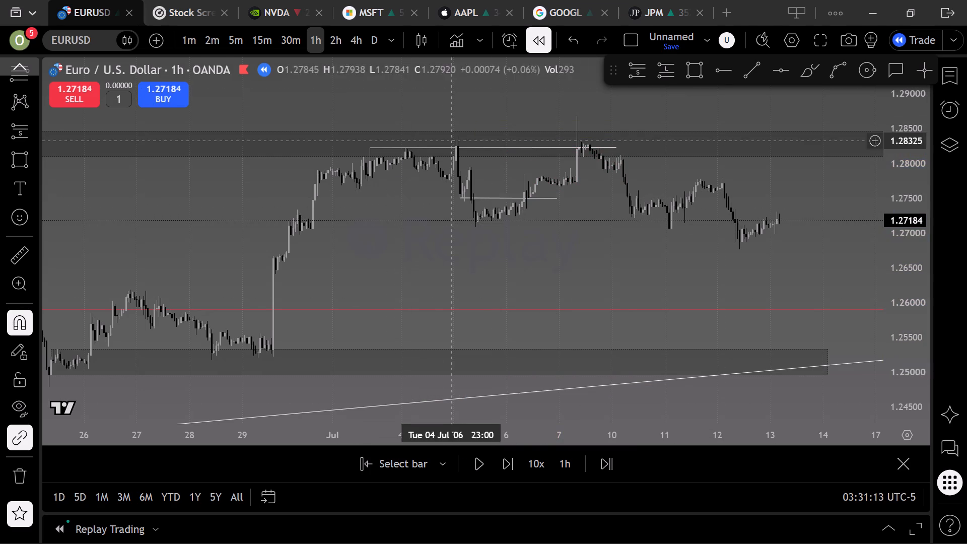
{"action": "left_click", "coordinate": [549, 199]}
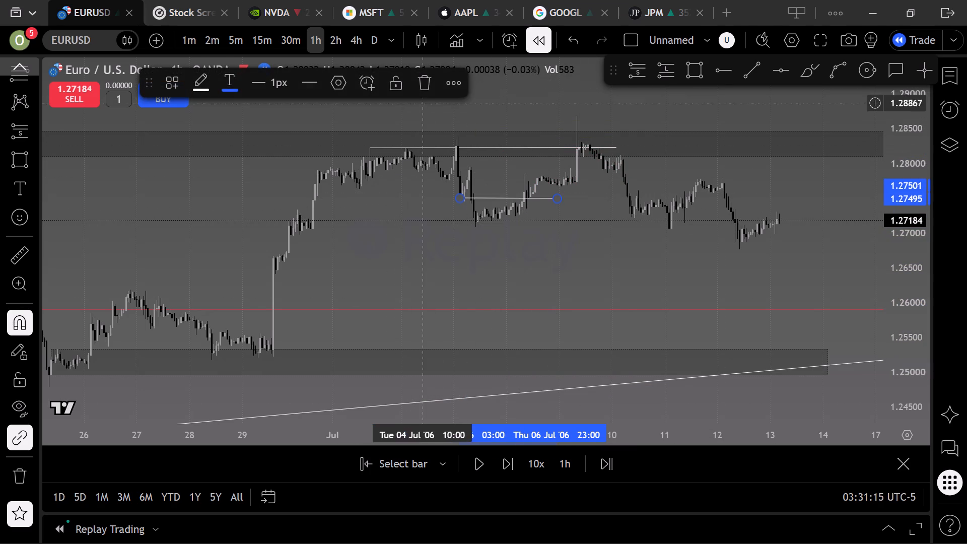
{"action": "left_click", "coordinate": [427, 93]}
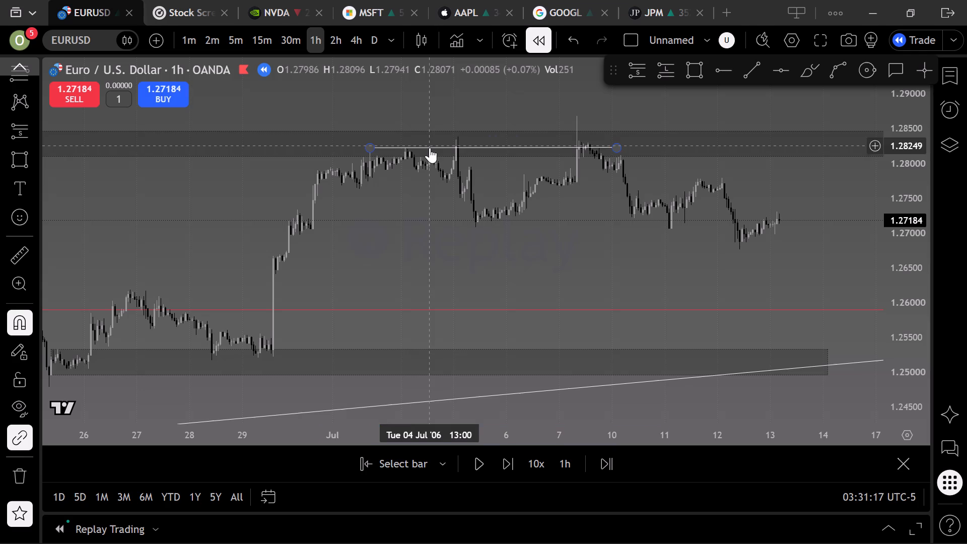
Move the upper trend line to the 5 July 2006 high, at about 1.28362 and running to 11 July 17:00.
{"action": "left_click_drag", "start_coordinate": [430, 148], "coordinate": [540, 147]}
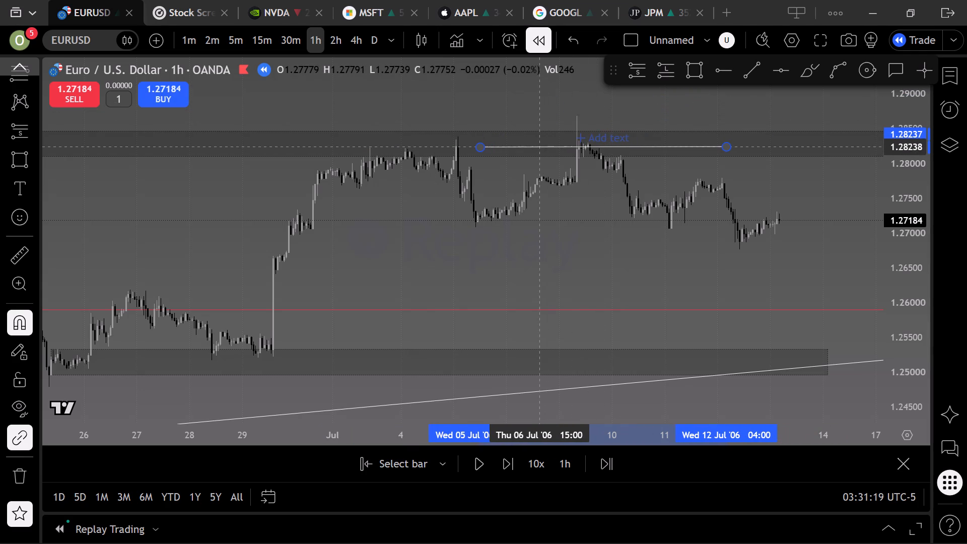
{"action": "left_click_drag", "start_coordinate": [540, 147], "coordinate": [526, 136]}
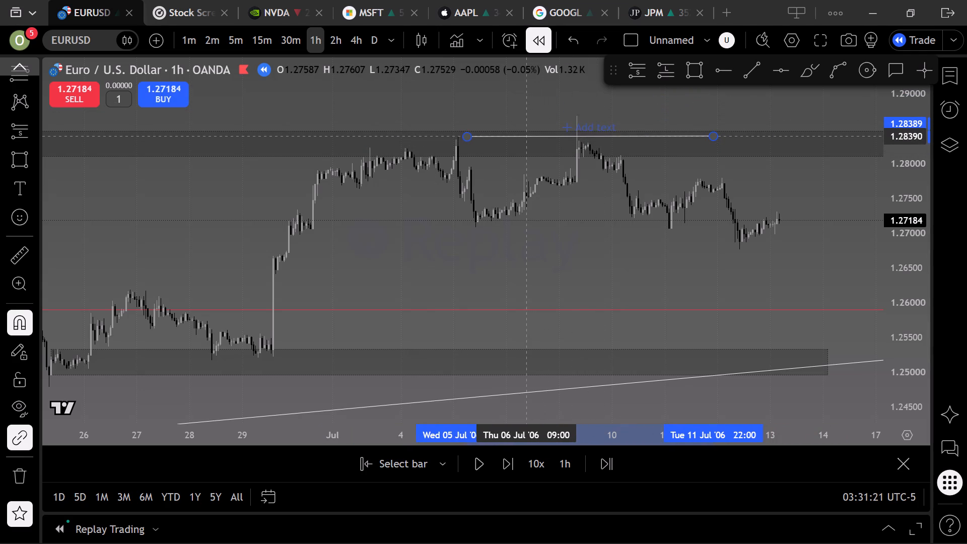
{"action": "left_click_drag", "start_coordinate": [526, 136], "coordinate": [515, 138]}
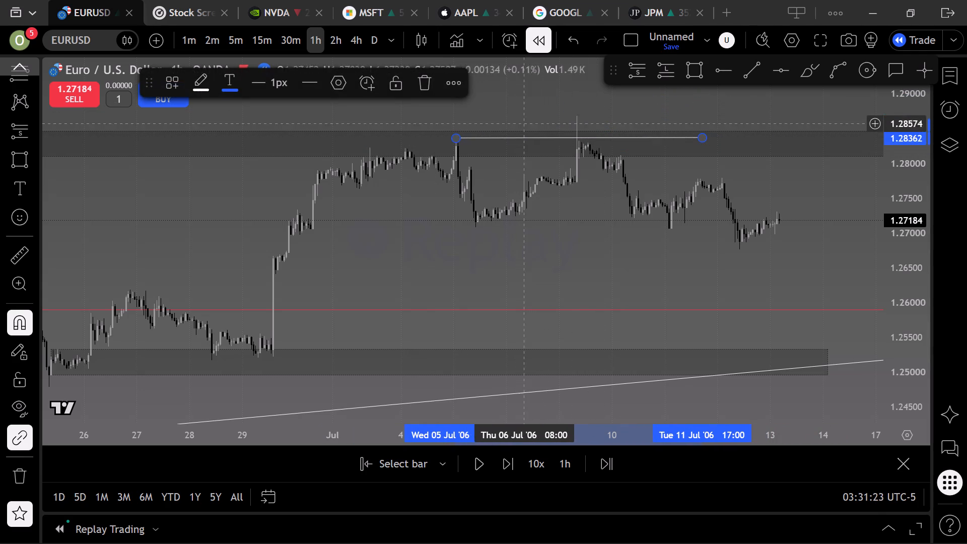
{"action": "left_click", "coordinate": [533, 108]}
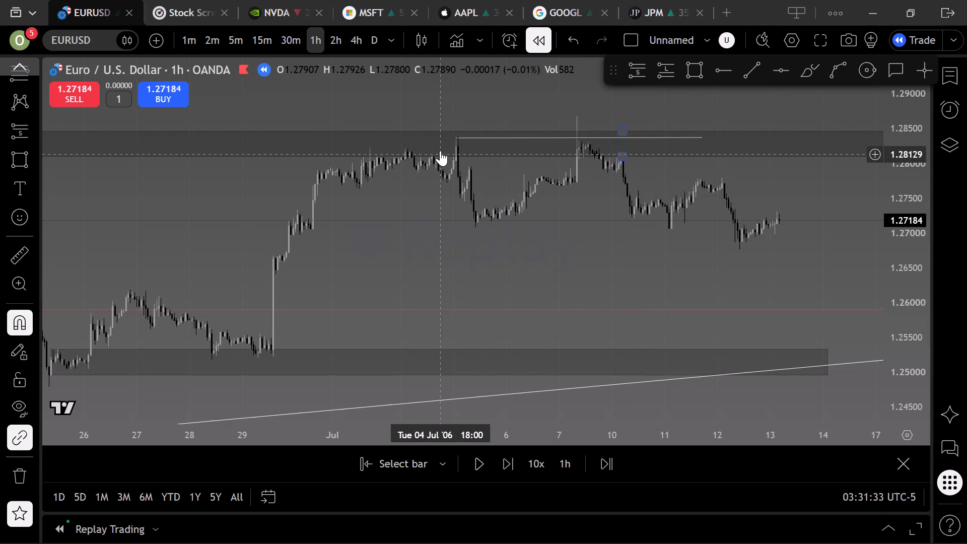
Examine the June 2006 price action back to the supply zone's origin around 6 June, and return to the July bars.
{"action": "left_click_drag", "start_coordinate": [227, 200], "coordinate": [698, 419]}
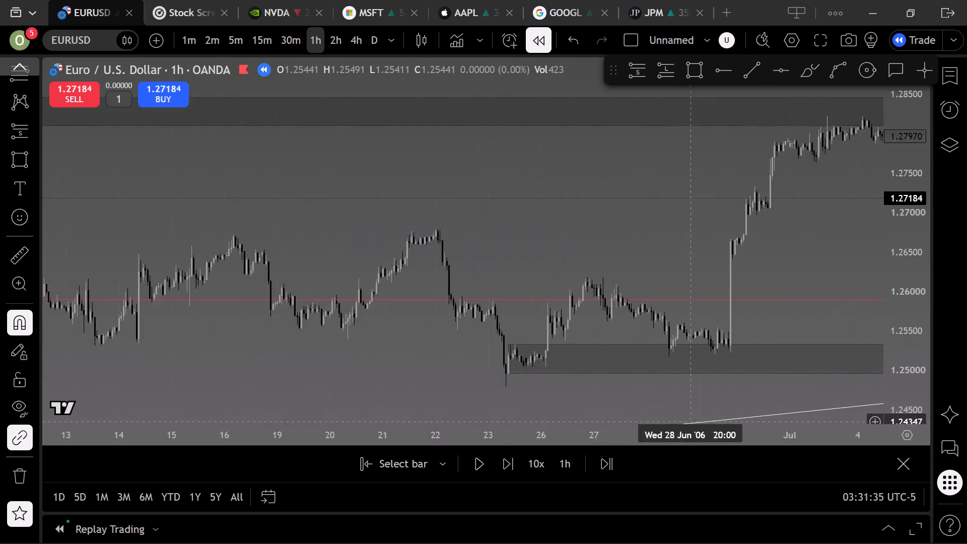
{"action": "left_click_drag", "start_coordinate": [698, 419], "coordinate": [702, 417]}
{"action": "left_click_drag", "start_coordinate": [252, 187], "coordinate": [637, 417]}
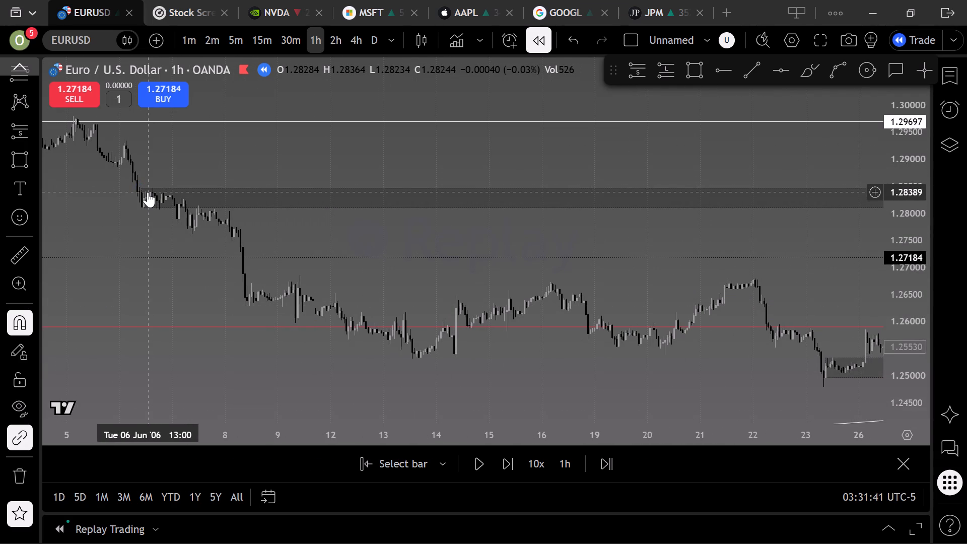
{"action": "scroll", "coordinate": [253, 220], "scroll_direction": "up", "scroll_amount": 2}
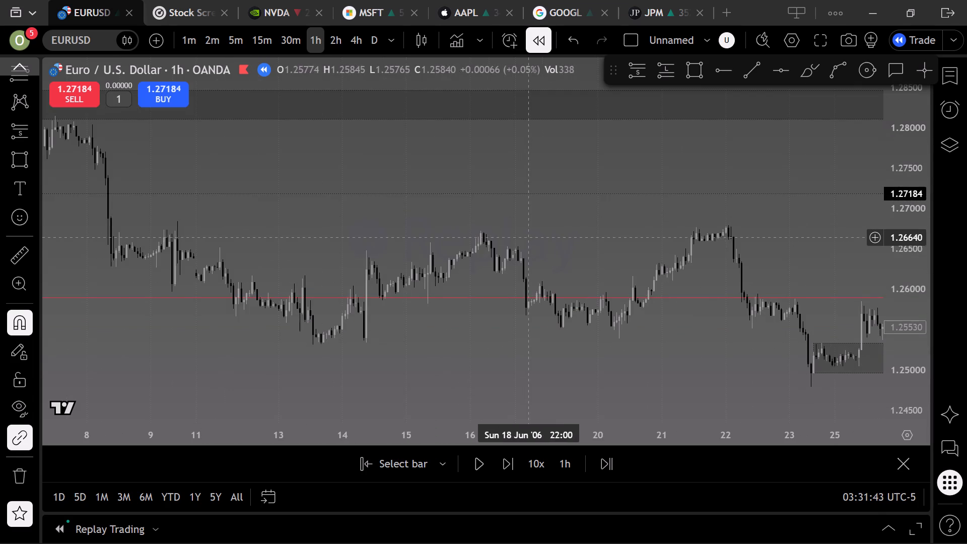
{"action": "scroll", "coordinate": [529, 238], "scroll_direction": "down", "scroll_amount": 3}
{"action": "left_click_drag", "start_coordinate": [558, 227], "coordinate": [37, 45]}
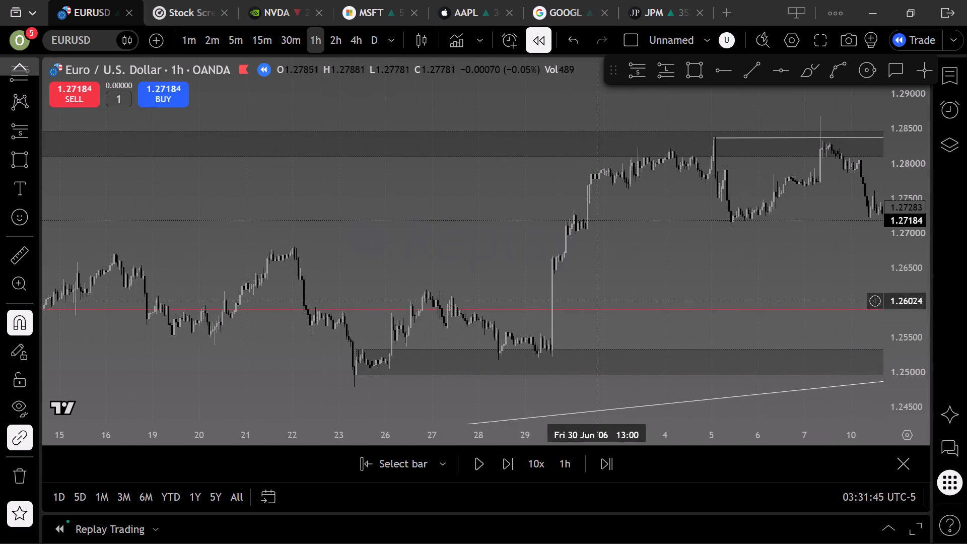
{"action": "left_click_drag", "start_coordinate": [646, 269], "coordinate": [477, 223]}
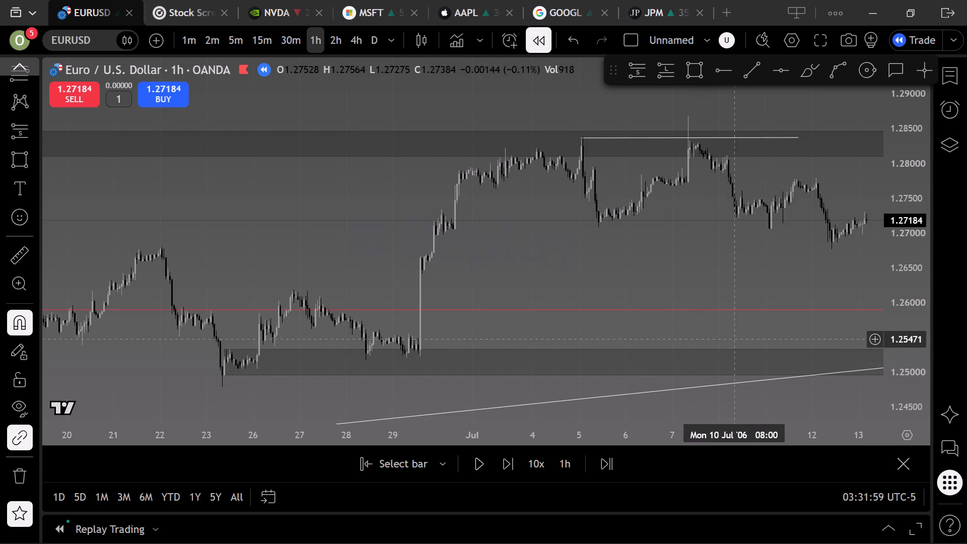
Place a short position from 10 July 2006 04:00 with entry 1.28116, stop 1.28706 and target about 1.24939 at the demand zone's lower edge.
{"action": "scroll", "coordinate": [712, 253], "scroll_direction": "up", "scroll_amount": 5}
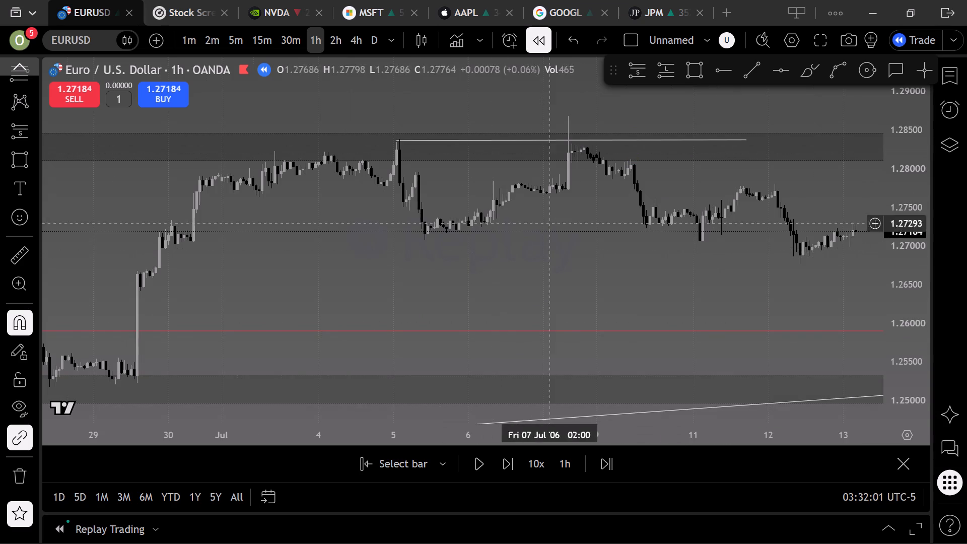
{"action": "left_click_drag", "start_coordinate": [620, 287], "coordinate": [524, 246]}
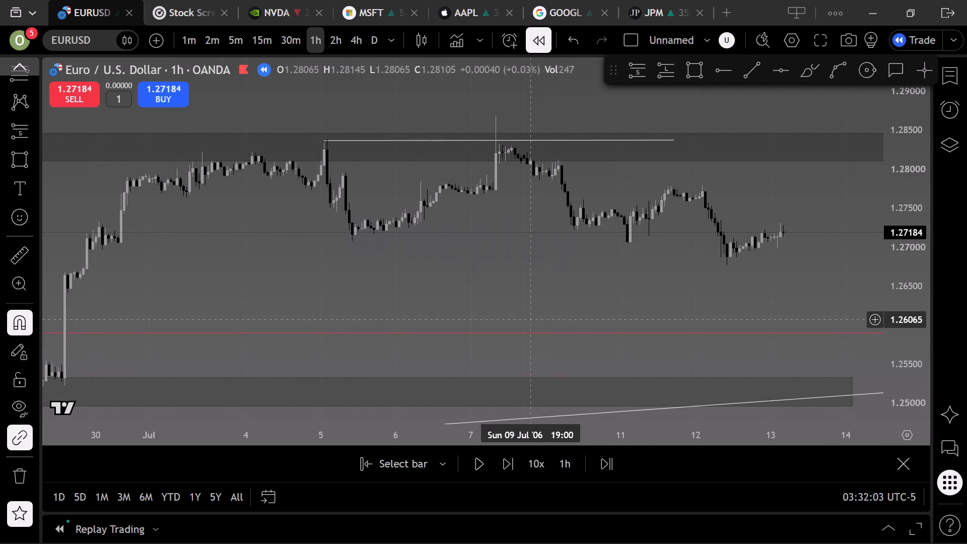
{"action": "scroll", "coordinate": [468, 261], "scroll_direction": "up", "scroll_amount": 2}
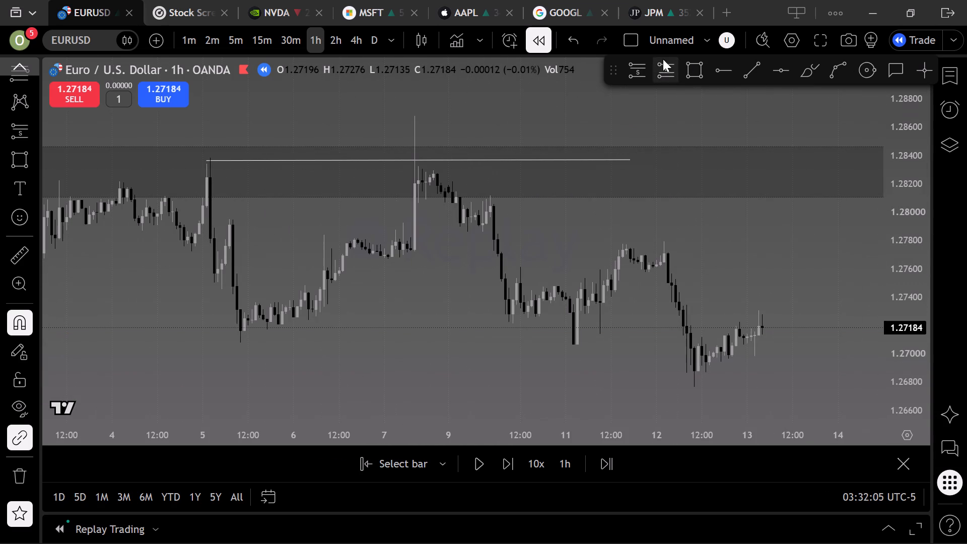
{"action": "left_click", "coordinate": [637, 68]}
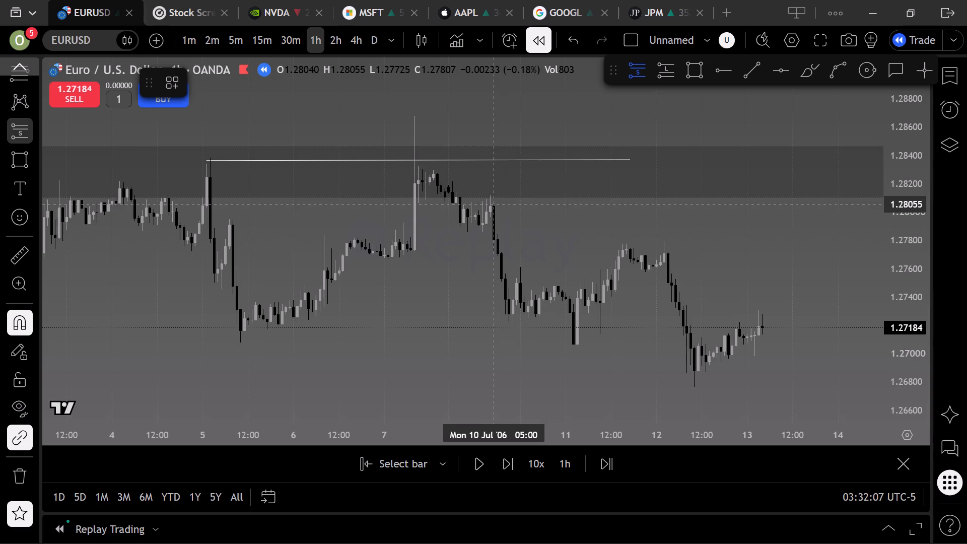
{"action": "left_click", "coordinate": [490, 197]}
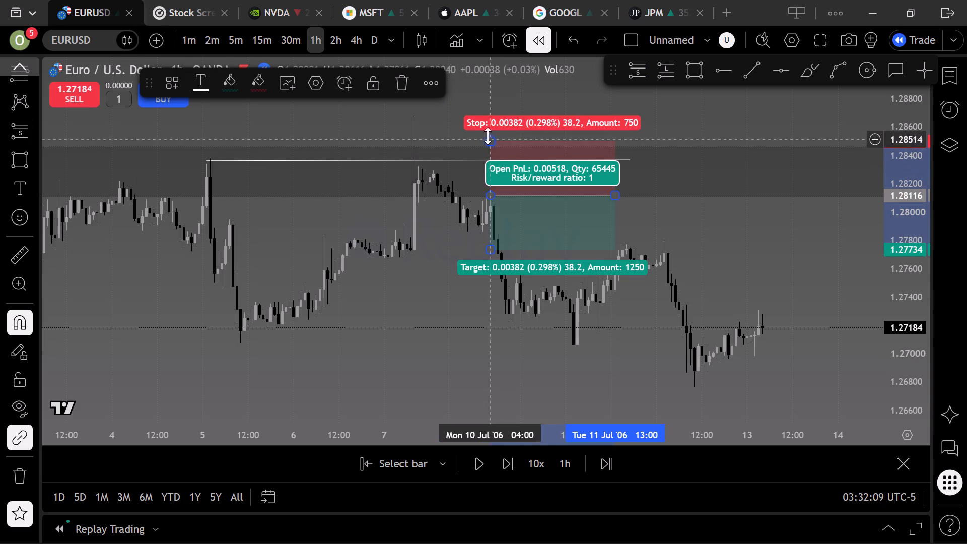
{"action": "left_click_drag", "start_coordinate": [492, 140], "coordinate": [488, 121]}
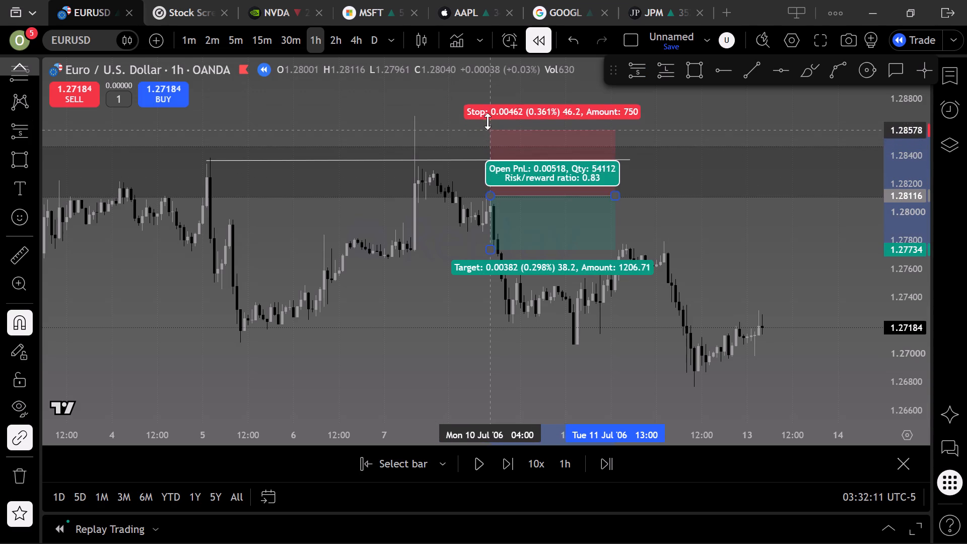
{"action": "left_click_drag", "start_coordinate": [488, 121], "coordinate": [488, 112]}
{"action": "left_click_drag", "start_coordinate": [494, 248], "coordinate": [423, 503]}
{"action": "scroll", "coordinate": [418, 262], "scroll_direction": "down", "scroll_amount": 12}
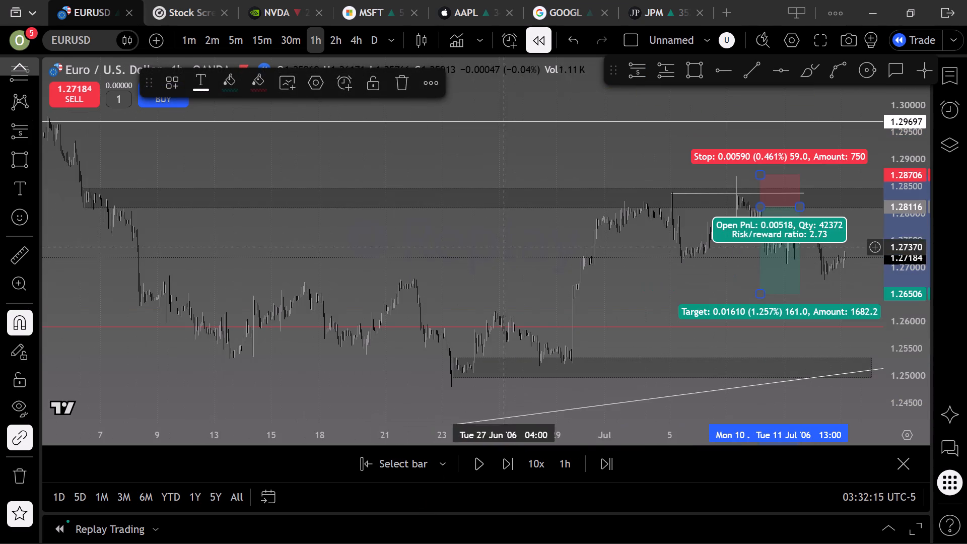
{"action": "left_click_drag", "start_coordinate": [622, 293], "coordinate": [441, 274]}
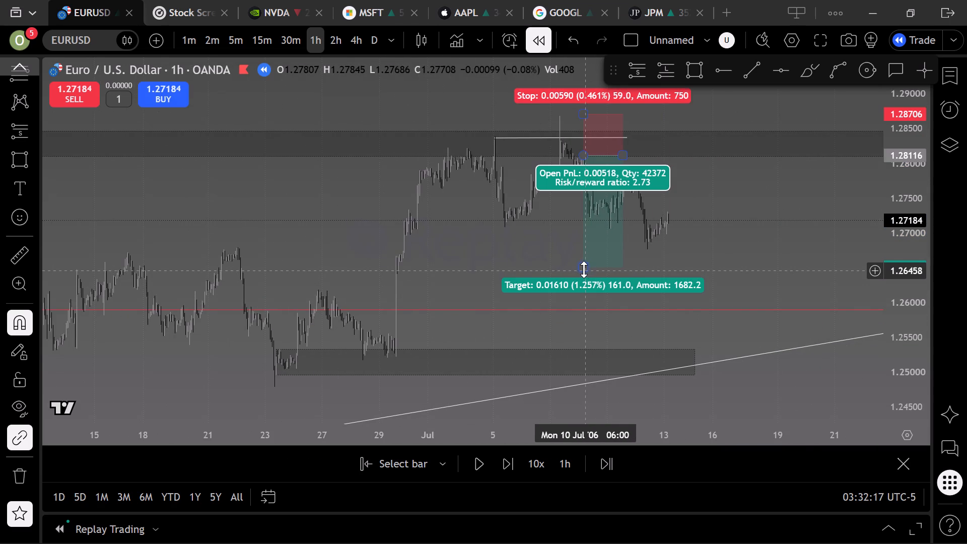
{"action": "left_click_drag", "start_coordinate": [584, 269], "coordinate": [584, 361]}
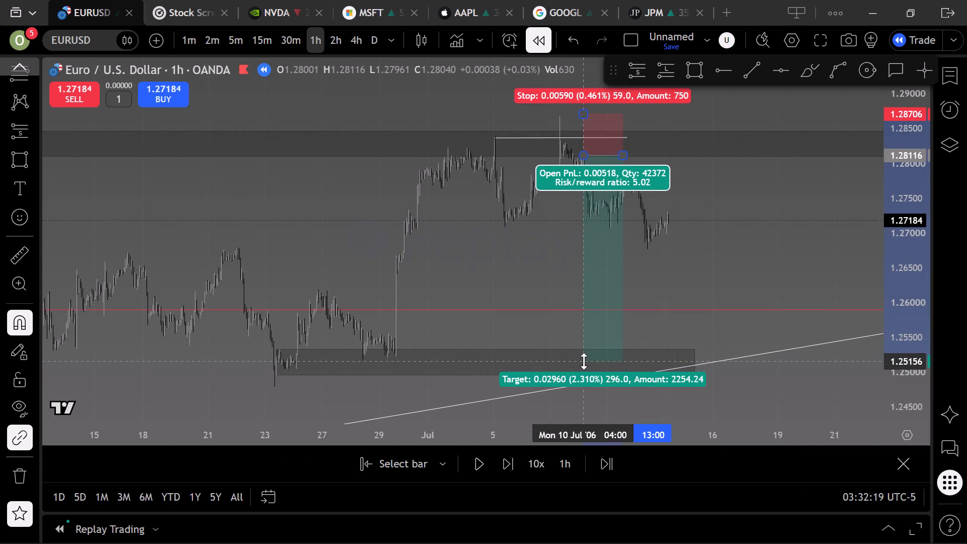
{"action": "left_click_drag", "start_coordinate": [584, 361], "coordinate": [591, 377]}
{"action": "left_click", "coordinate": [536, 280]}
Advance the hourly replay bar by bar from 13 July to the early hours of 14 July 2006.
{"action": "scroll", "coordinate": [537, 278], "scroll_direction": "up", "scroll_amount": 7}
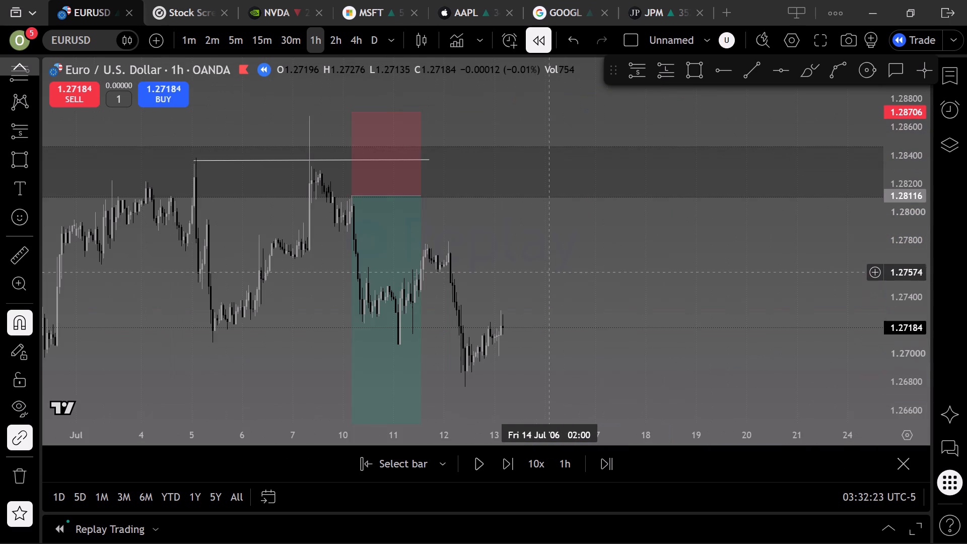
{"action": "left_click_drag", "start_coordinate": [539, 274], "coordinate": [499, 246]}
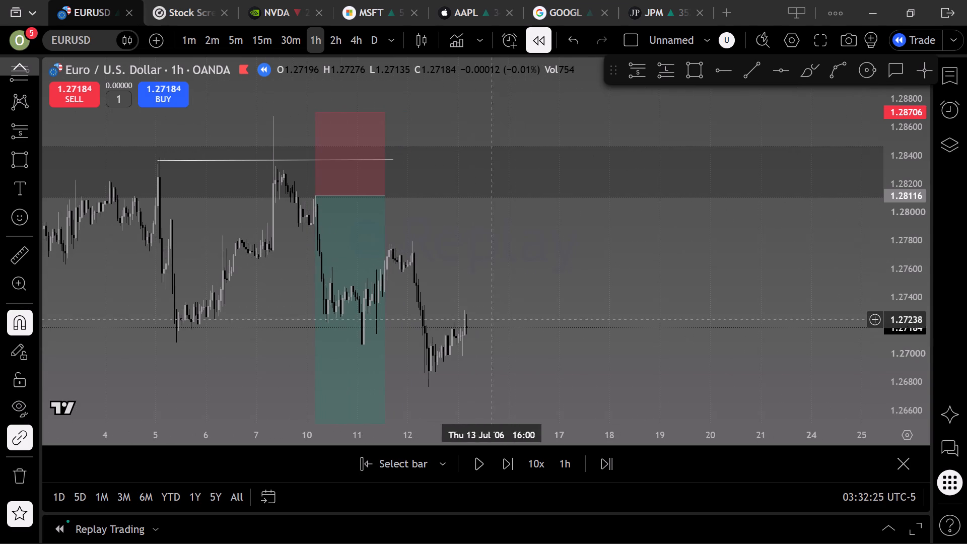
{"action": "scroll", "coordinate": [518, 307], "scroll_direction": "down", "scroll_amount": 2}
{"action": "left_click_drag", "start_coordinate": [667, 261], "coordinate": [524, 158]}
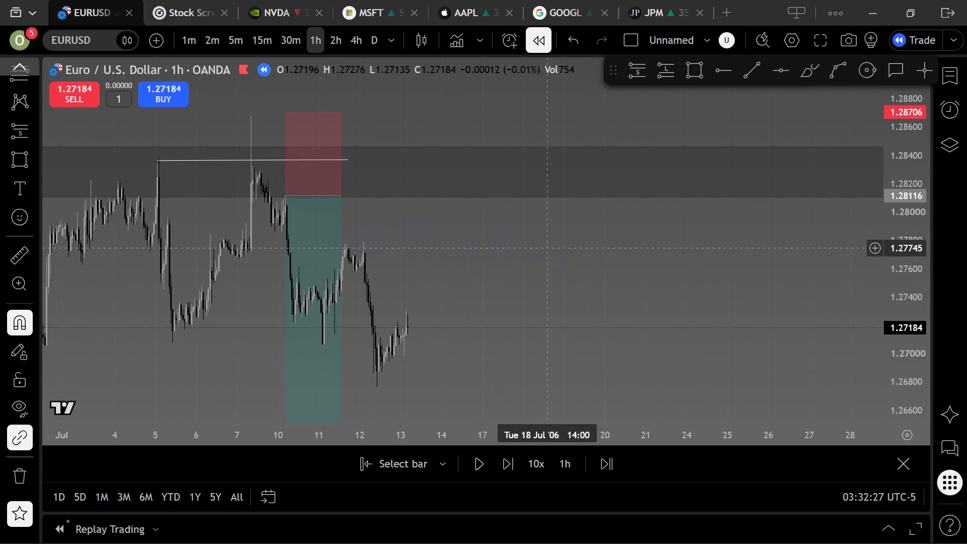
{"action": "left_click_drag", "start_coordinate": [560, 261], "coordinate": [683, 196]}
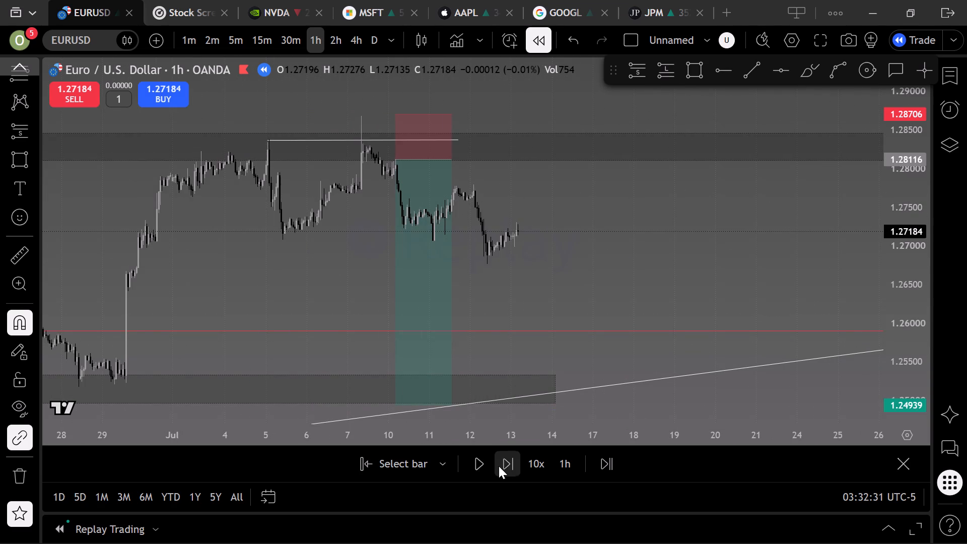
{"action": "triple_click", "coordinate": [509, 469]}
{"action": "triple_click", "coordinate": [508, 469]}
{"action": "triple_click", "coordinate": [505, 468]}
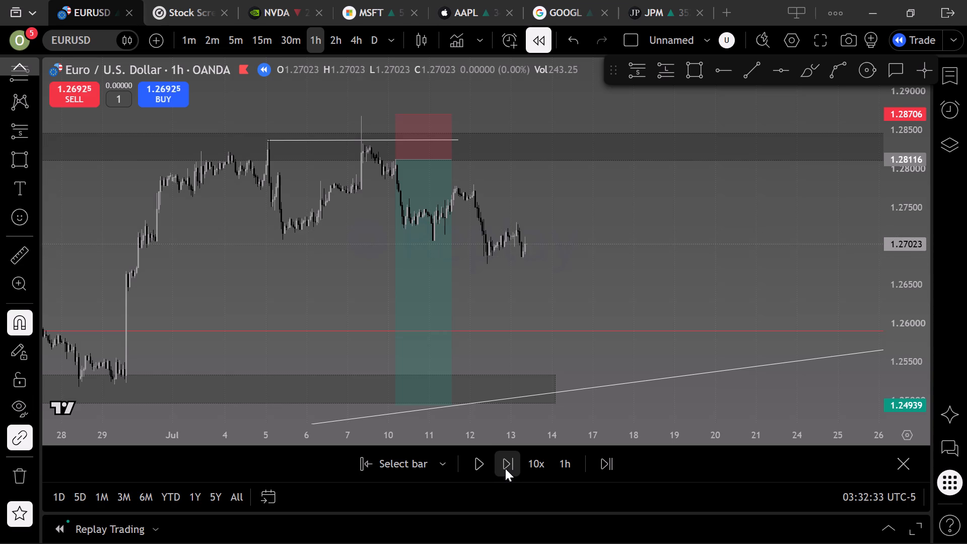
{"action": "triple_click", "coordinate": [505, 468]}
{"action": "triple_click", "coordinate": [505, 468]}
{"action": "triple_click", "coordinate": [505, 468]}
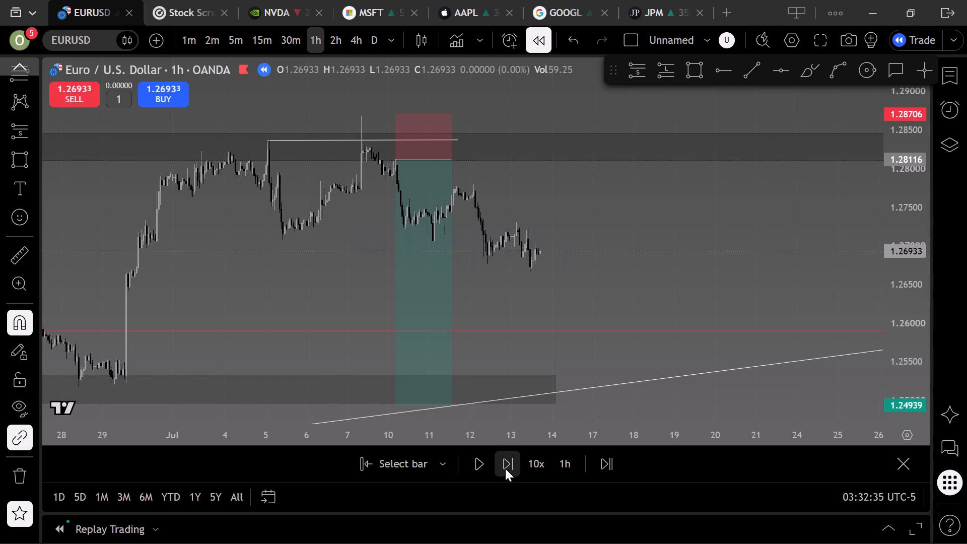
{"action": "triple_click", "coordinate": [505, 468]}
{"action": "triple_click", "coordinate": [505, 468]}
{"action": "triple_click", "coordinate": [505, 468]}
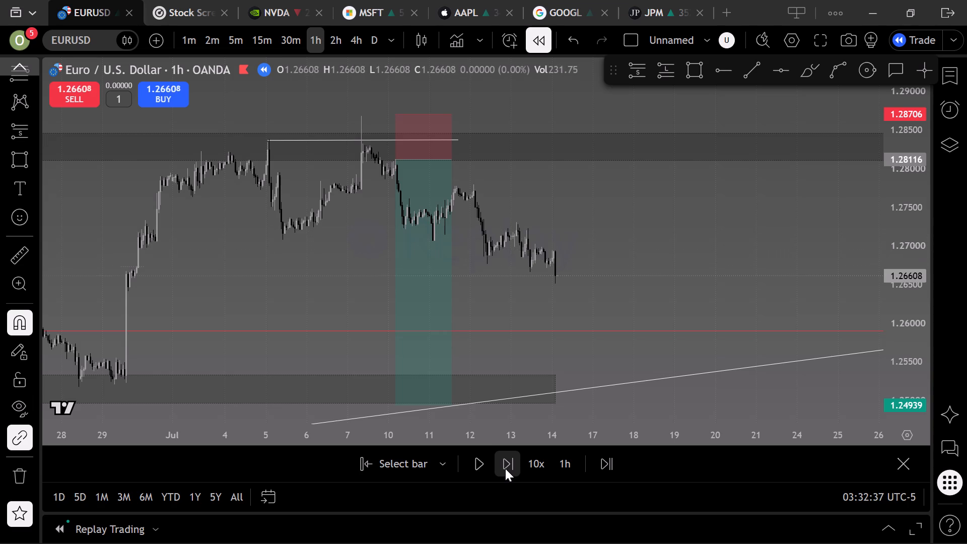
Advance the hourly replay bar by bar through 14 July to the early hours of 17 July 2006.
{"action": "triple_click", "coordinate": [505, 468]}
{"action": "triple_click", "coordinate": [505, 468]}
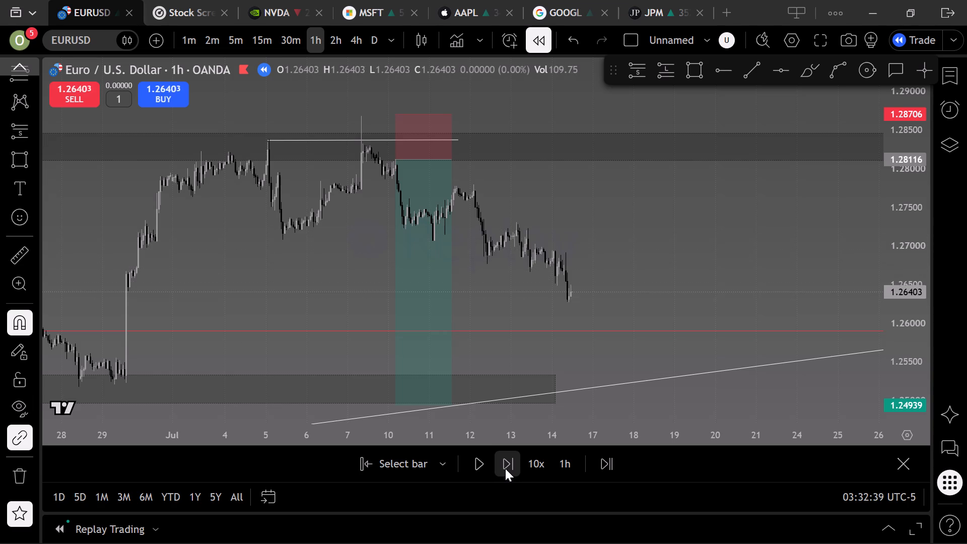
{"action": "left_click", "coordinate": [505, 468]}
{"action": "triple_click", "coordinate": [505, 468]}
{"action": "triple_click", "coordinate": [505, 469]}
{"action": "triple_click", "coordinate": [505, 469]}
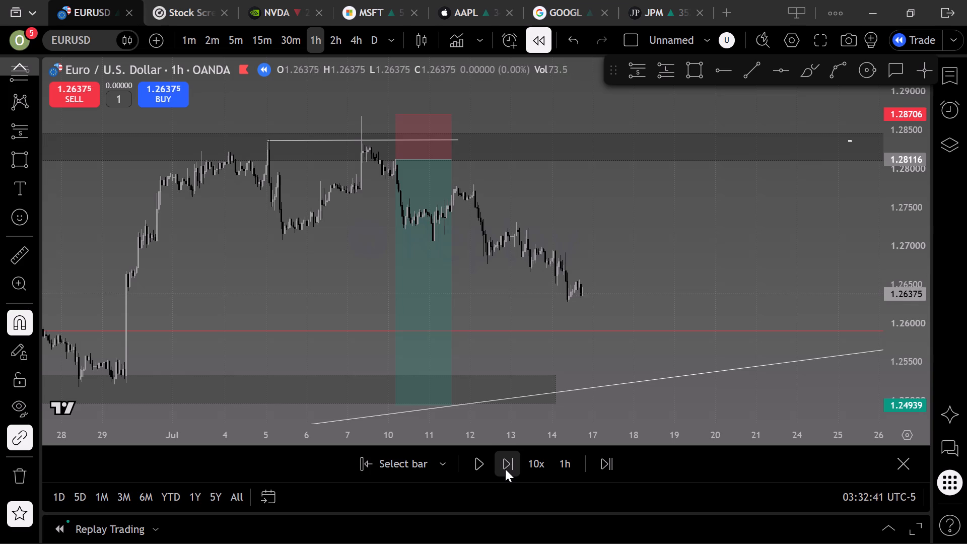
{"action": "triple_click", "coordinate": [505, 469]}
{"action": "triple_click", "coordinate": [505, 469]}
{"action": "left_click", "coordinate": [505, 469]}
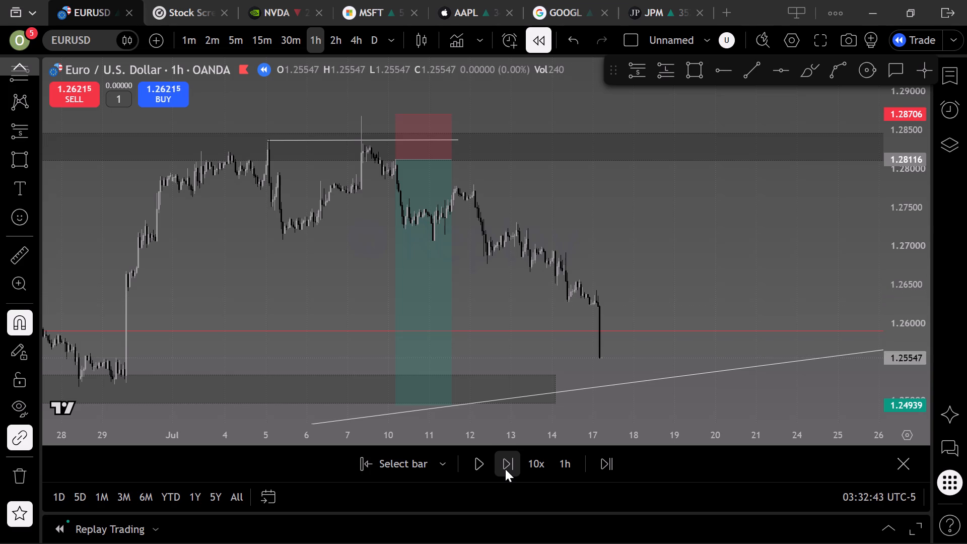
Step the hourly replay forward through 17 July to the first hours of 18 July 2006.
{"action": "triple_click", "coordinate": [505, 469]}
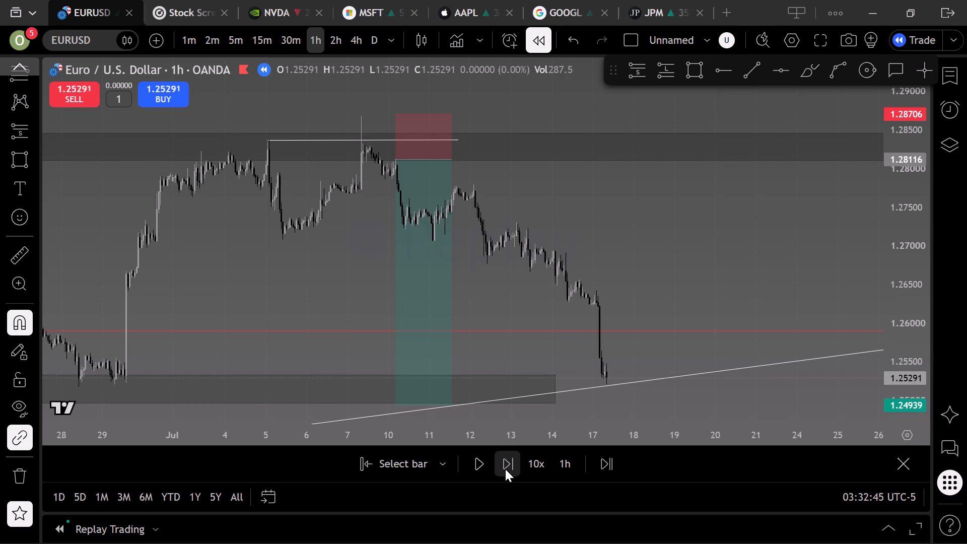
{"action": "left_click", "coordinate": [505, 469]}
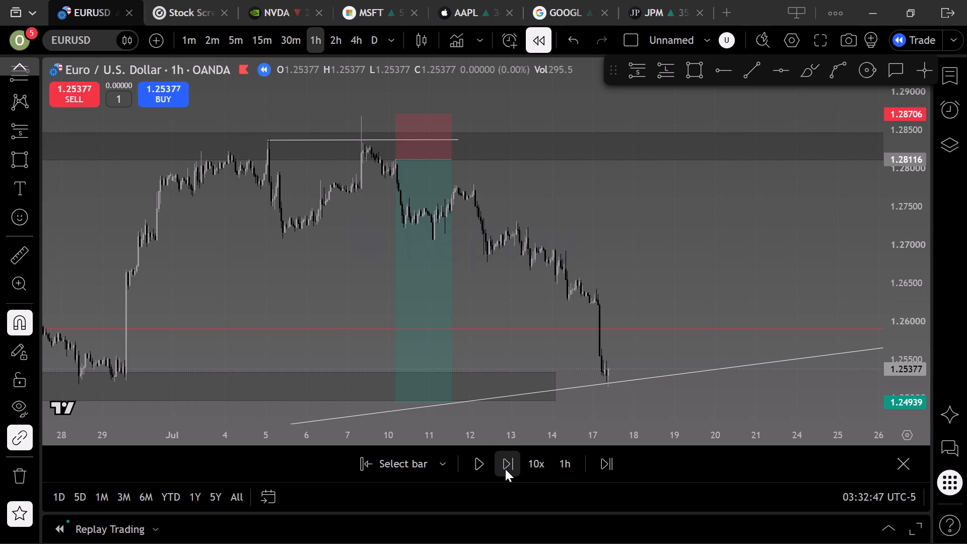
{"action": "left_click", "coordinate": [505, 469]}
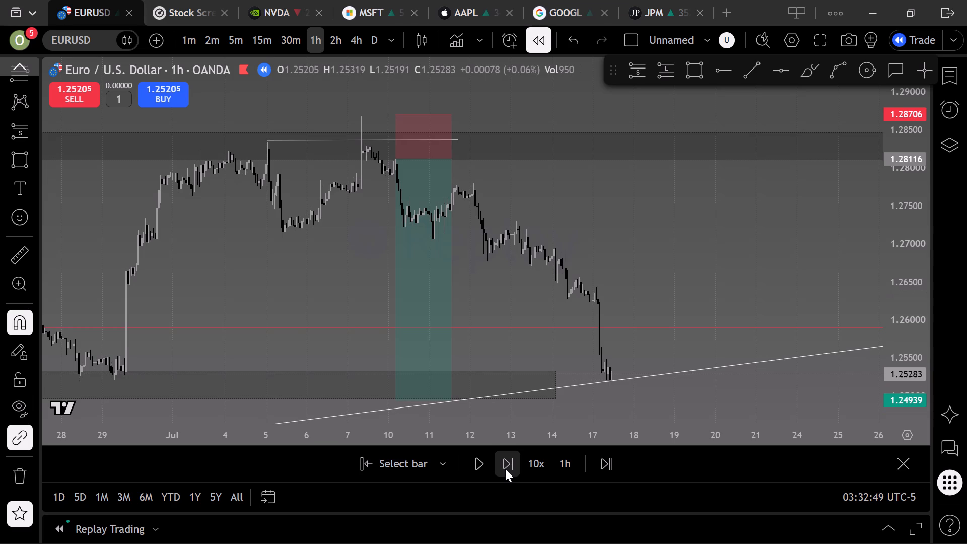
{"action": "left_click", "coordinate": [505, 469]}
{"action": "triple_click", "coordinate": [505, 469]}
{"action": "triple_click", "coordinate": [505, 469]}
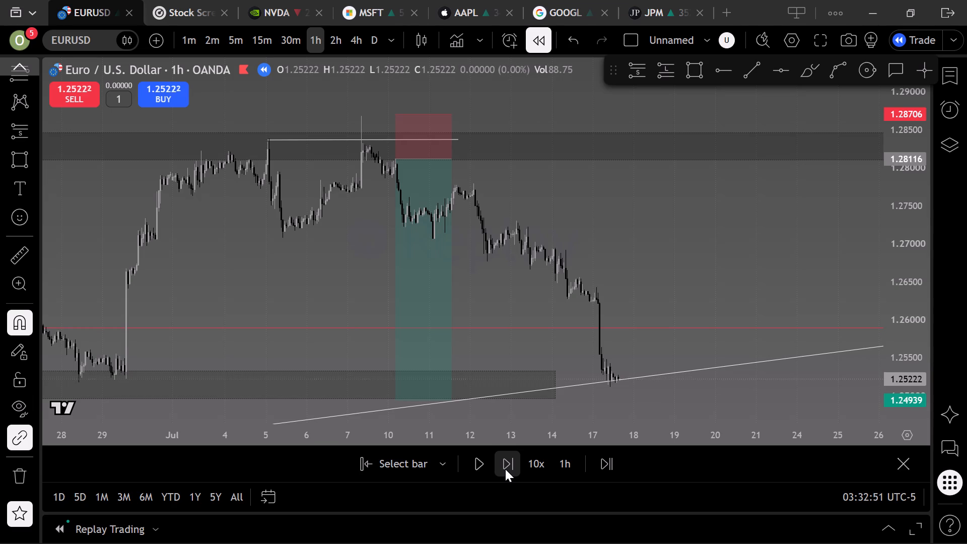
{"action": "triple_click", "coordinate": [505, 469]}
{"action": "triple_click", "coordinate": [505, 469]}
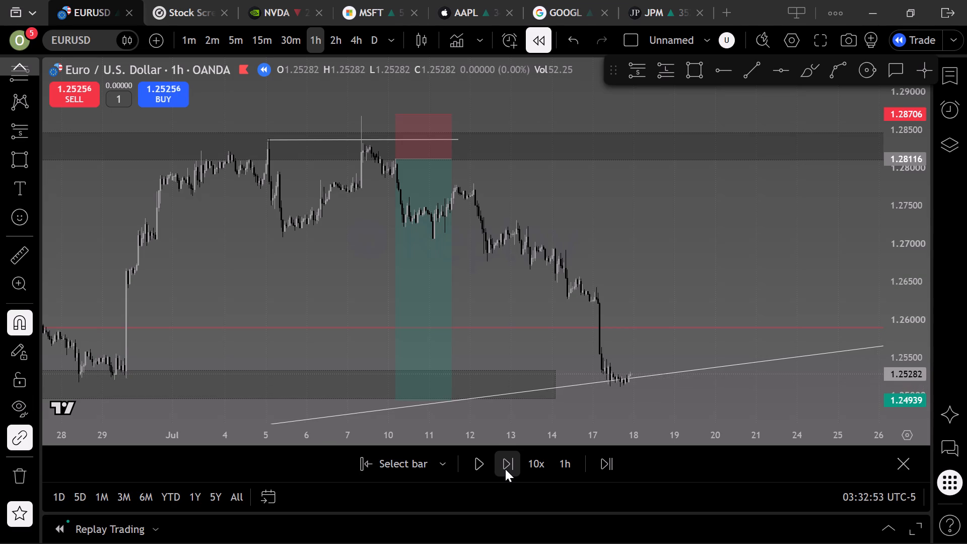
{"action": "triple_click", "coordinate": [505, 469]}
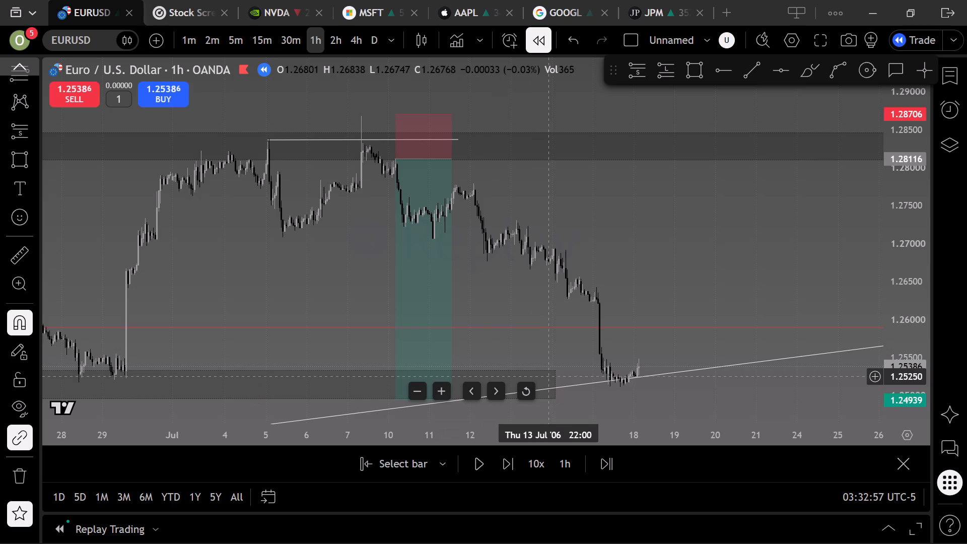
Extend the demand zone rectangle's right edge to about 26 July 2006 01:00.
{"action": "left_click_drag", "start_coordinate": [557, 386], "coordinate": [881, 383]}
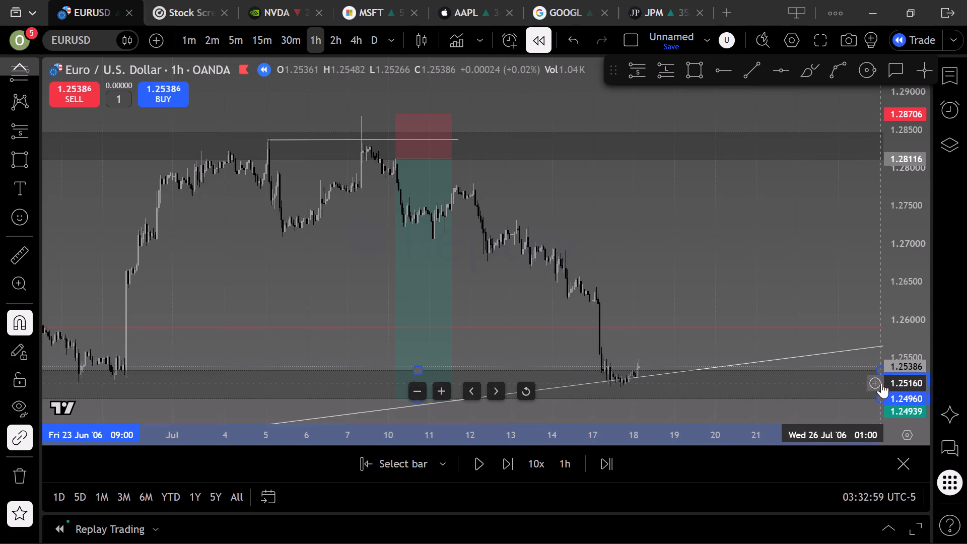
{"action": "left_click", "coordinate": [794, 222]}
Advance the hourly replay a few more bars on 18 July 2006, to about 07:00.
{"action": "scroll", "coordinate": [794, 222], "scroll_direction": "down", "scroll_amount": 6}
{"action": "left_click_drag", "start_coordinate": [794, 226], "coordinate": [643, 189]}
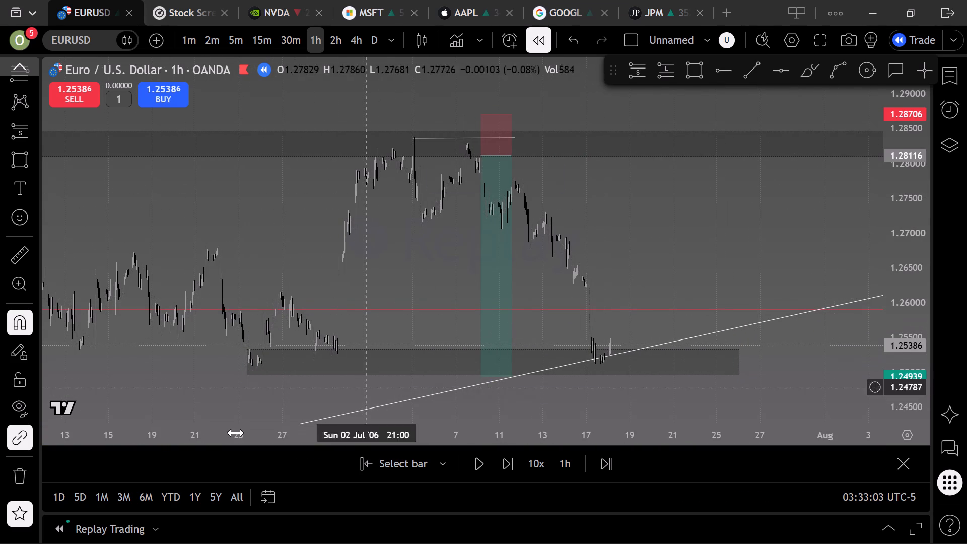
{"action": "scroll", "coordinate": [557, 291], "scroll_direction": "up", "scroll_amount": 7}
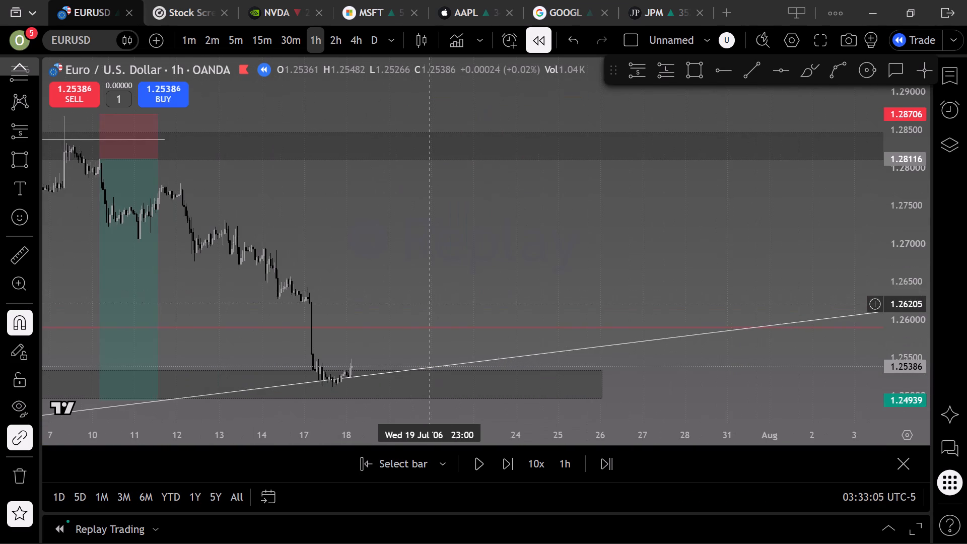
{"action": "left_click_drag", "start_coordinate": [425, 292], "coordinate": [822, 158]}
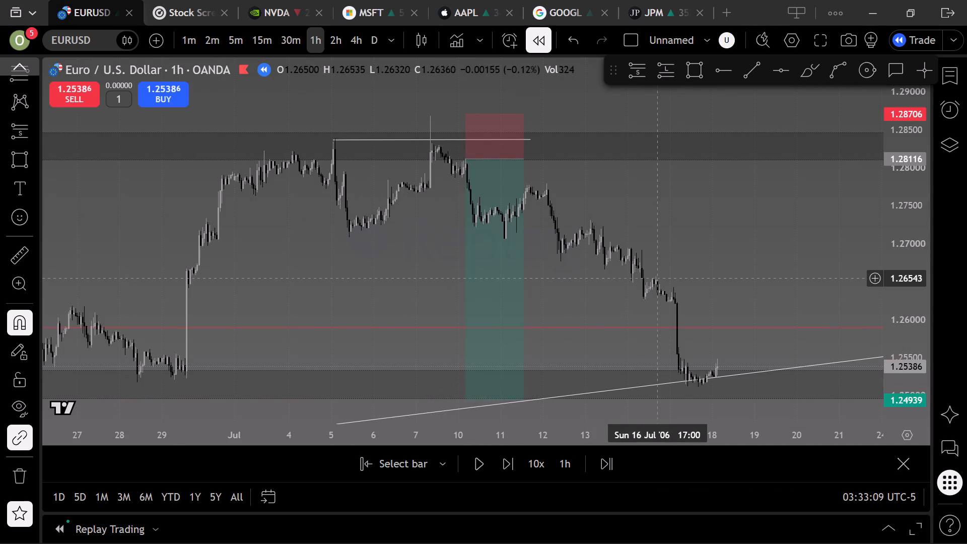
{"action": "left_click", "coordinate": [526, 387]}
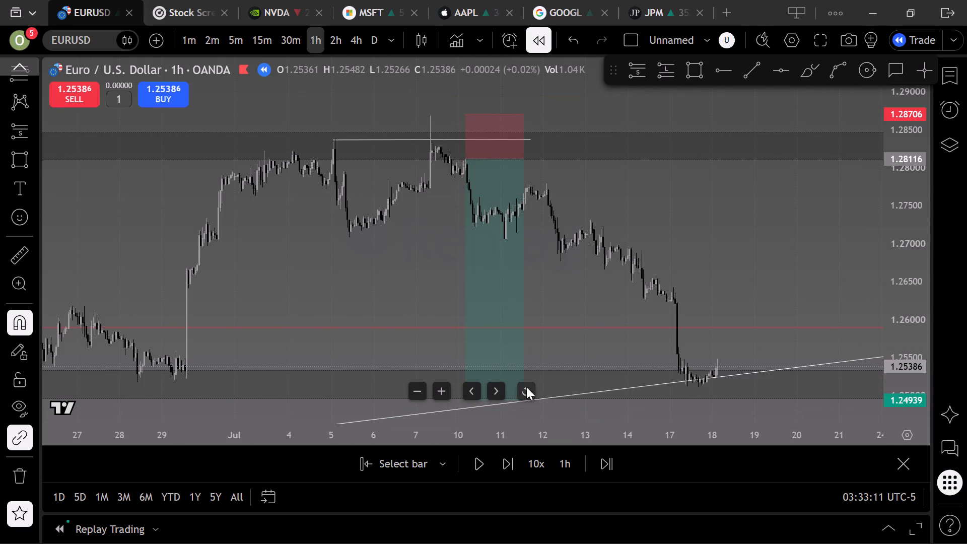
{"action": "scroll", "coordinate": [693, 303], "scroll_direction": "down", "scroll_amount": 3}
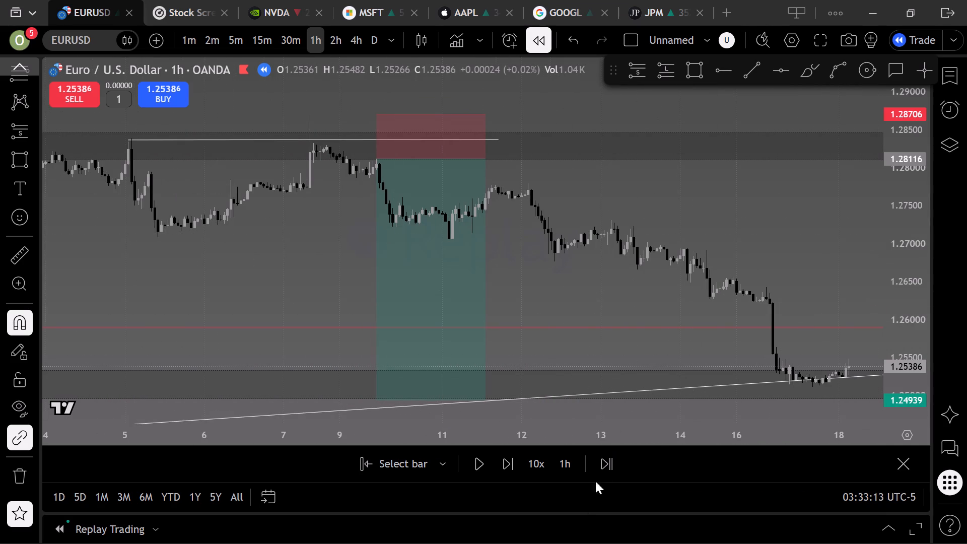
{"action": "left_click", "coordinate": [505, 468]}
{"action": "triple_click", "coordinate": [505, 468]}
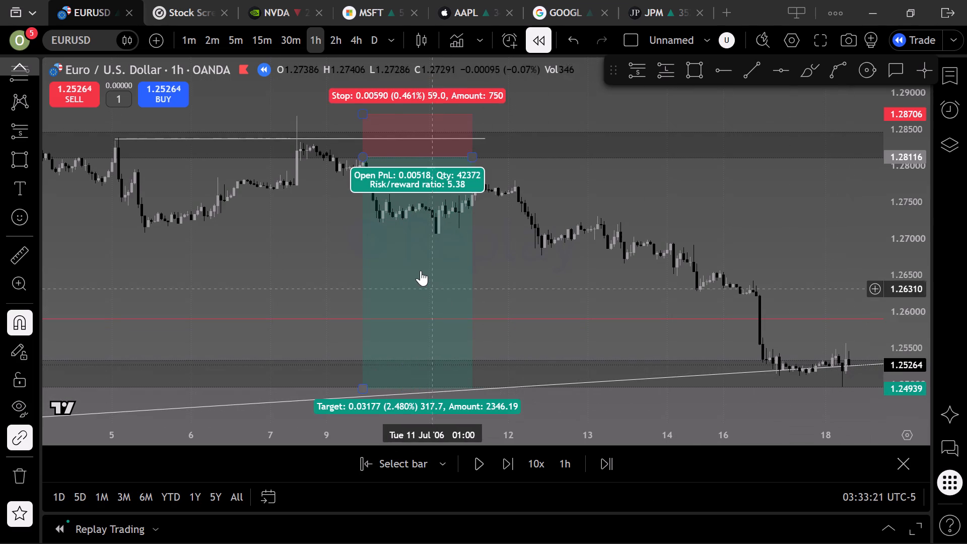
Delete the short position with entry 1.28116 and stop 1.28706.
{"action": "left_click", "coordinate": [415, 248]}
{"action": "left_click", "coordinate": [402, 77]}
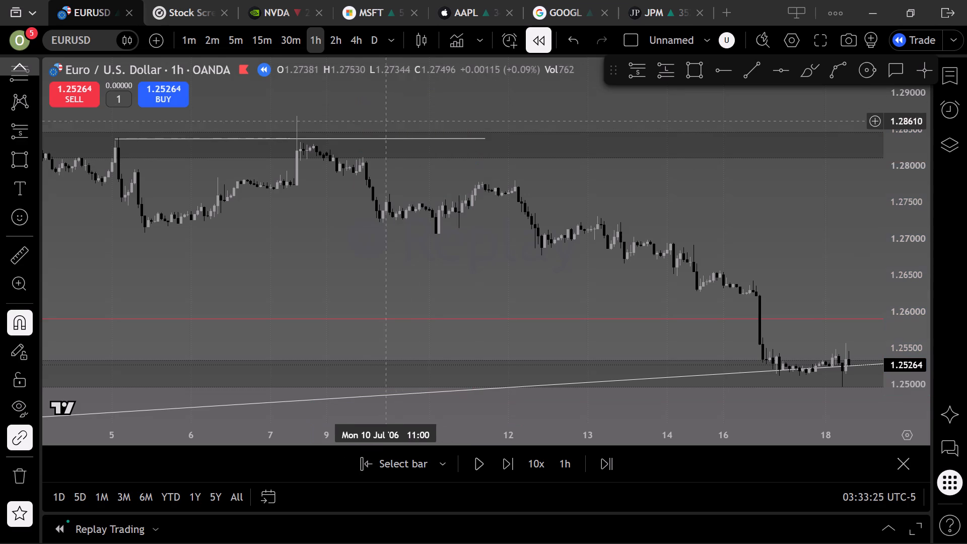
Examine the hourly price action at the demand zone and rising trend line, and the July decline leading into it.
{"action": "left_click_drag", "start_coordinate": [379, 261], "coordinate": [113, 225]}
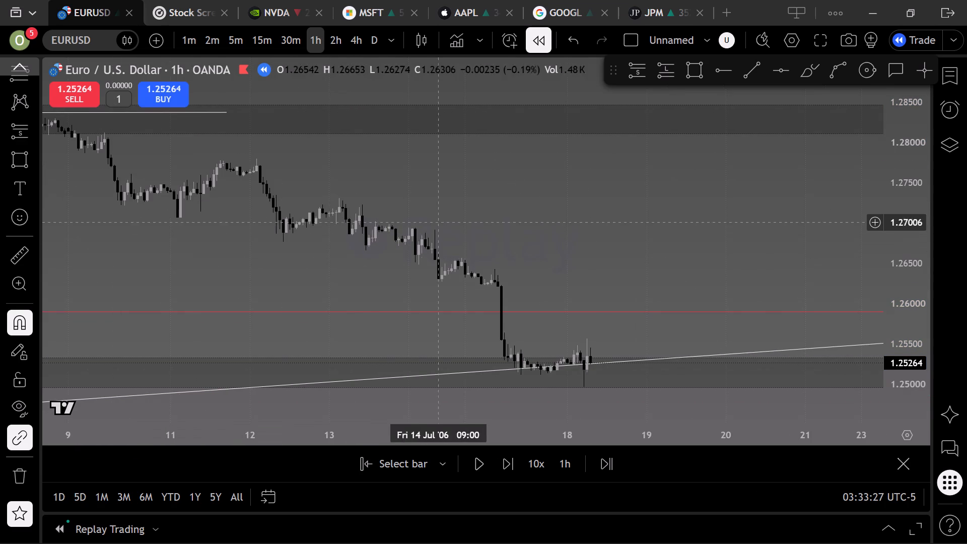
{"action": "scroll", "coordinate": [477, 226], "scroll_direction": "down", "scroll_amount": 2}
{"action": "left_click_drag", "start_coordinate": [541, 226], "coordinate": [455, 205]}
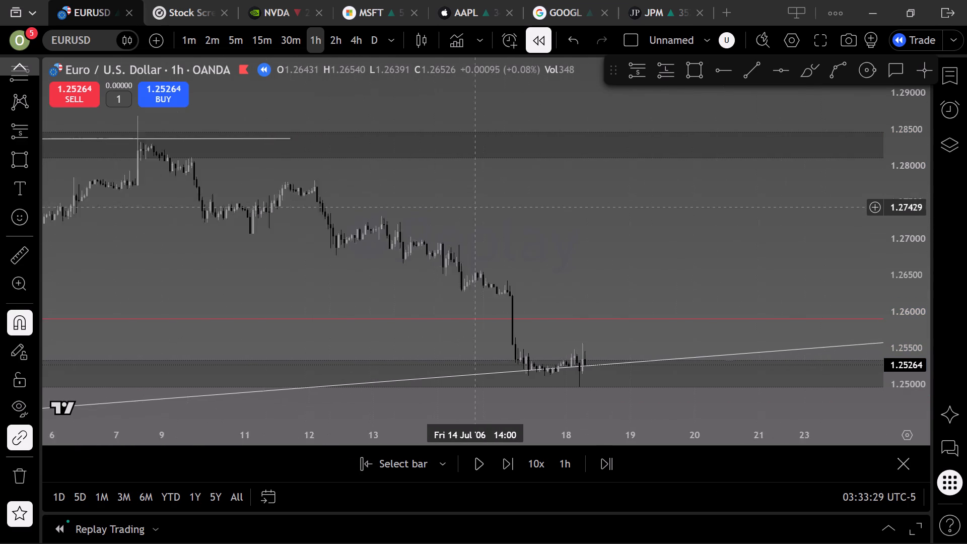
{"action": "left_click_drag", "start_coordinate": [455, 205], "coordinate": [438, 203]}
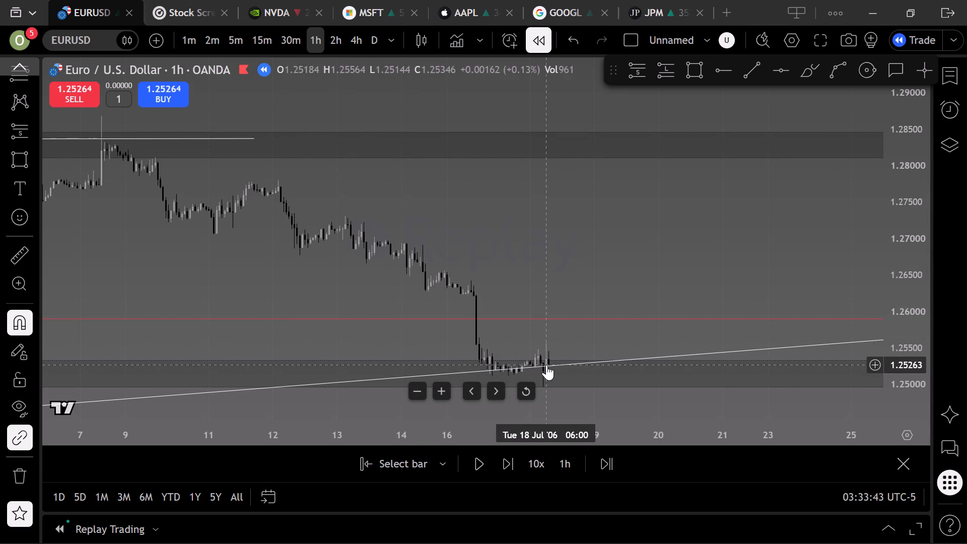
{"action": "scroll", "coordinate": [546, 365], "scroll_direction": "up", "scroll_amount": 4}
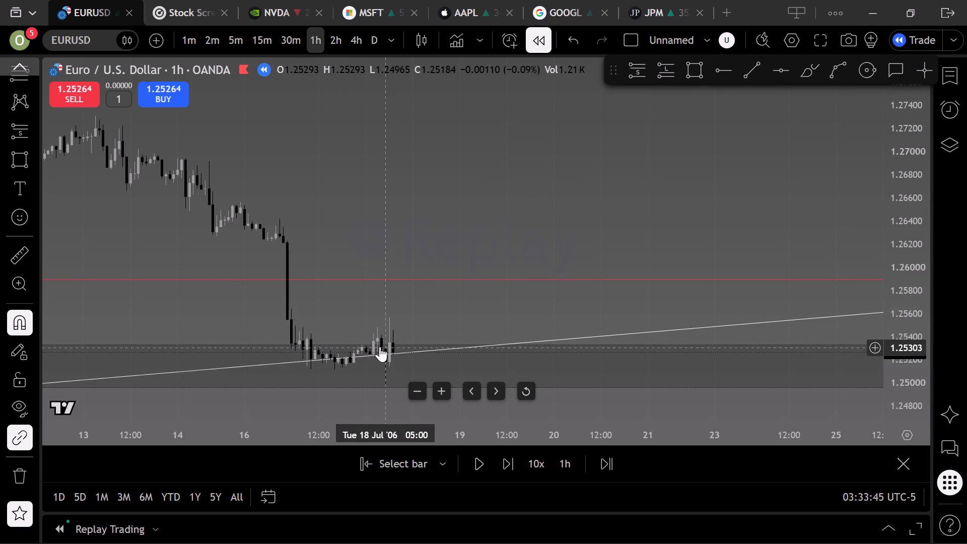
{"action": "scroll", "coordinate": [415, 325], "scroll_direction": "down", "scroll_amount": 5}
{"action": "scroll", "coordinate": [490, 272], "scroll_direction": "down", "scroll_amount": 5}
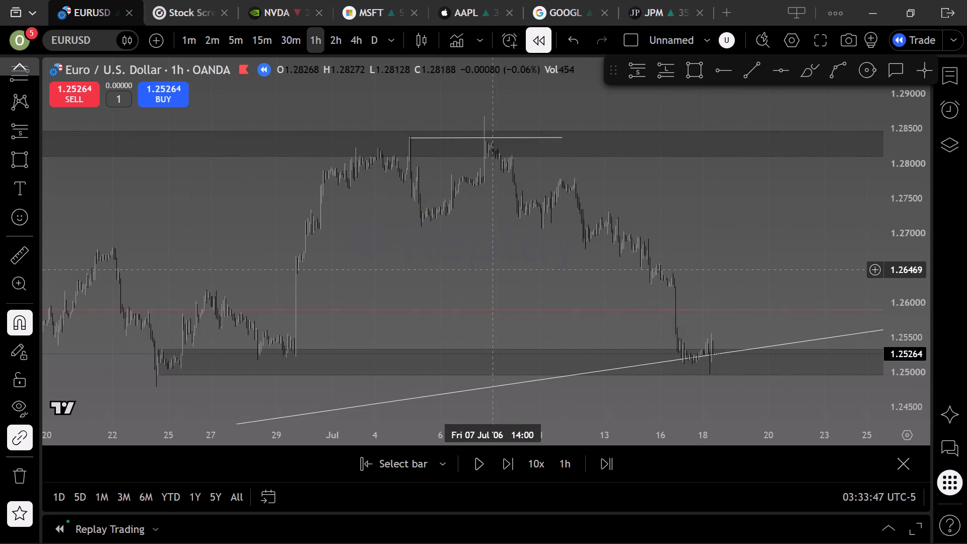
{"action": "scroll", "coordinate": [494, 269], "scroll_direction": "down", "scroll_amount": 7}
Switch the chart to the 4-hour timeframe and examine price around the rising trend line and the supply and demand zones.
{"action": "left_click", "coordinate": [360, 39]}
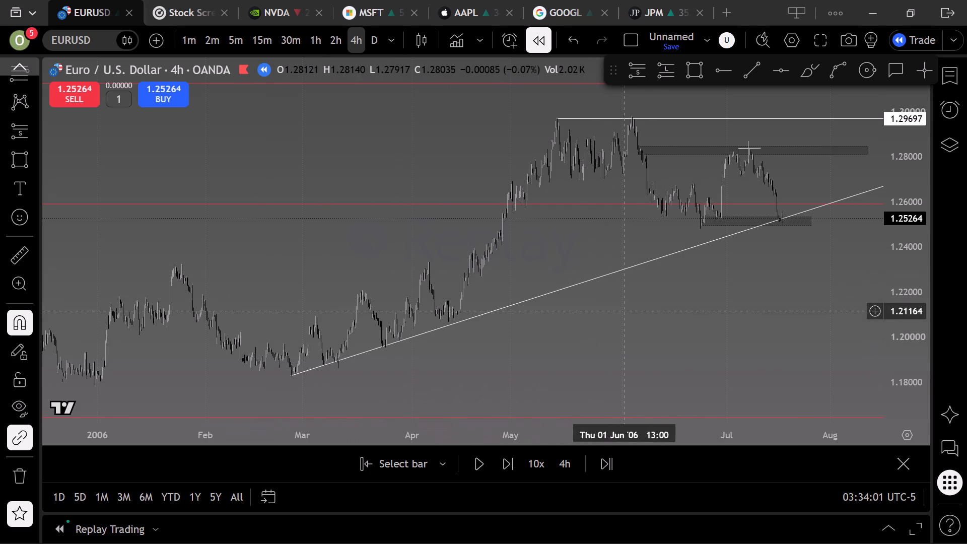
{"action": "left_click_drag", "start_coordinate": [635, 328], "coordinate": [395, 364]}
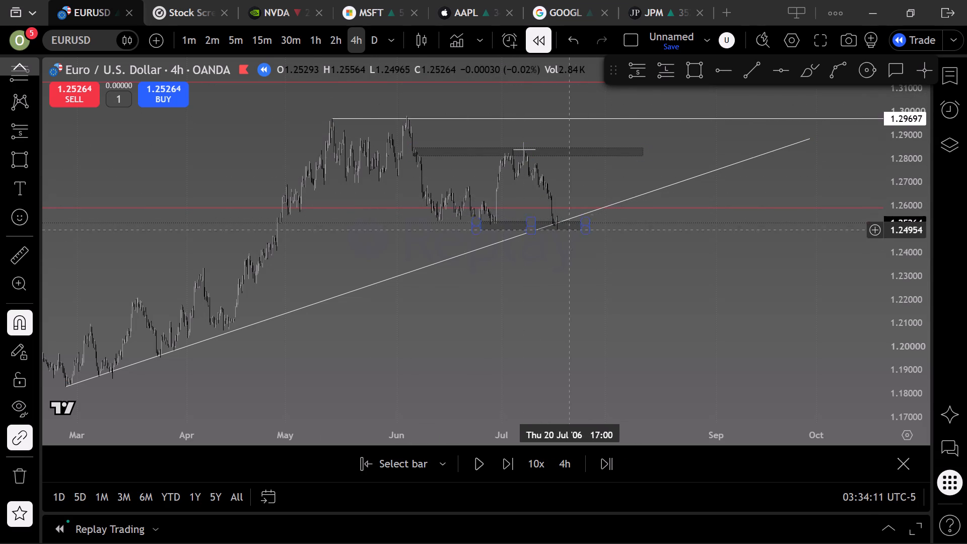
{"action": "left_click", "coordinate": [628, 271]}
{"action": "scroll", "coordinate": [625, 270], "scroll_direction": "up", "scroll_amount": 3}
{"action": "scroll", "coordinate": [525, 307], "scroll_direction": "up", "scroll_amount": 4}
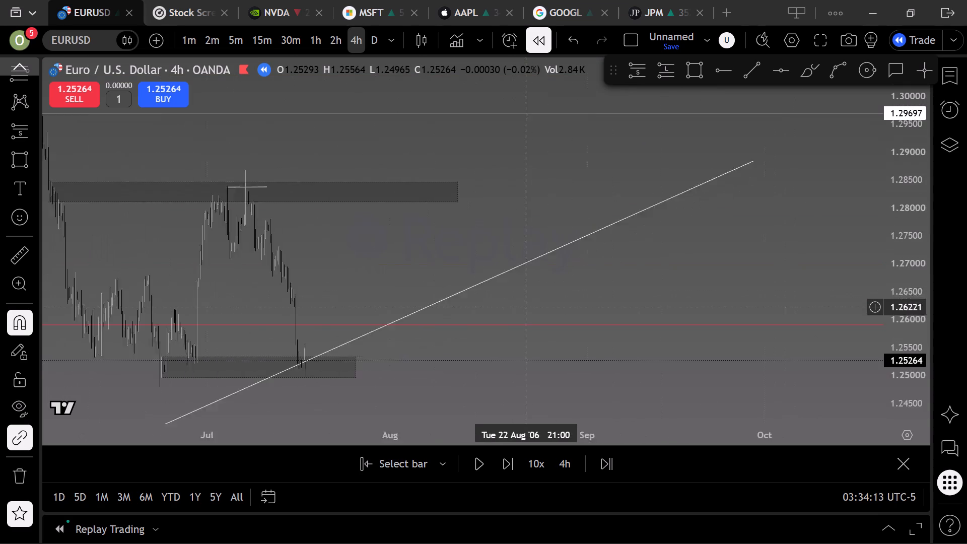
{"action": "left_click_drag", "start_coordinate": [394, 376], "coordinate": [813, 376]}
{"action": "scroll", "coordinate": [804, 379], "scroll_direction": "up", "scroll_amount": 4}
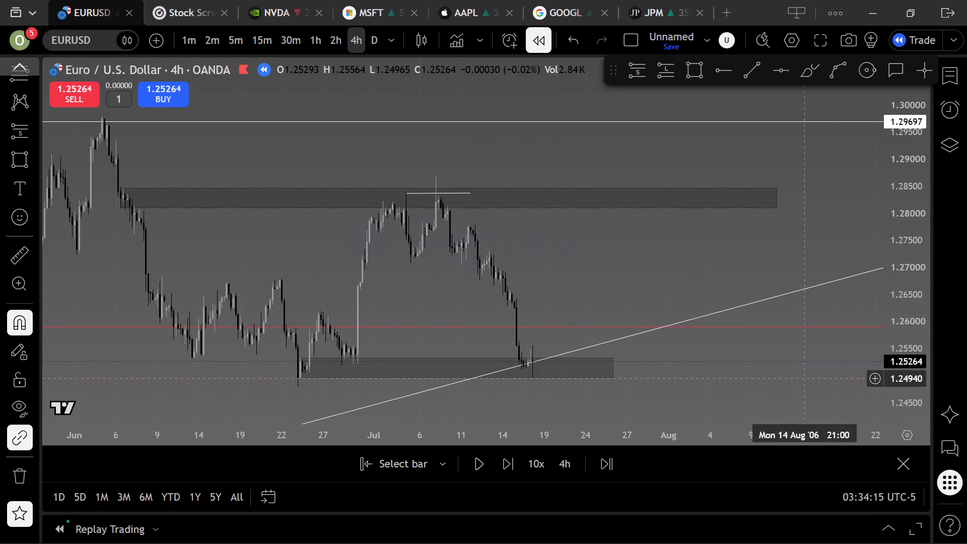
{"action": "scroll", "coordinate": [587, 246], "scroll_direction": "up", "scroll_amount": 2}
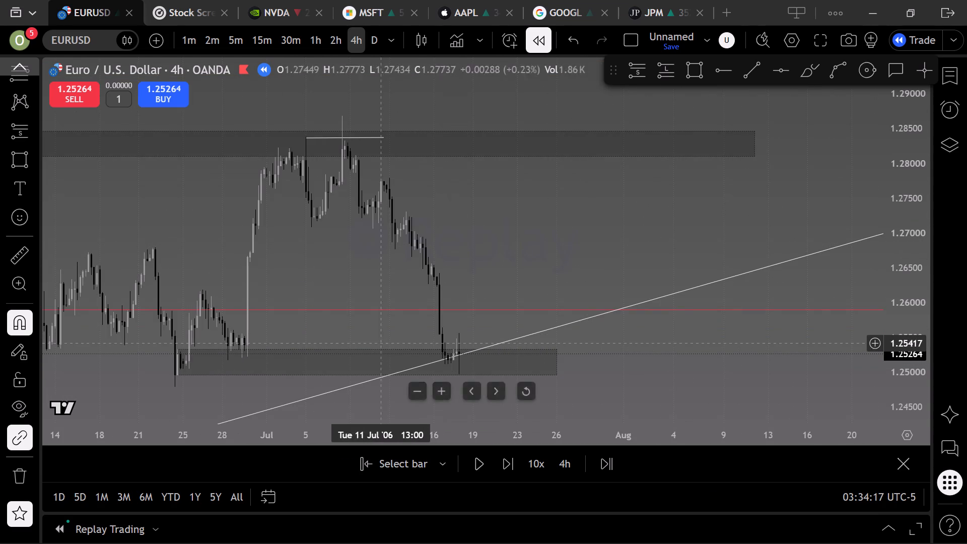
{"action": "scroll", "coordinate": [506, 314], "scroll_direction": "up", "scroll_amount": 4}
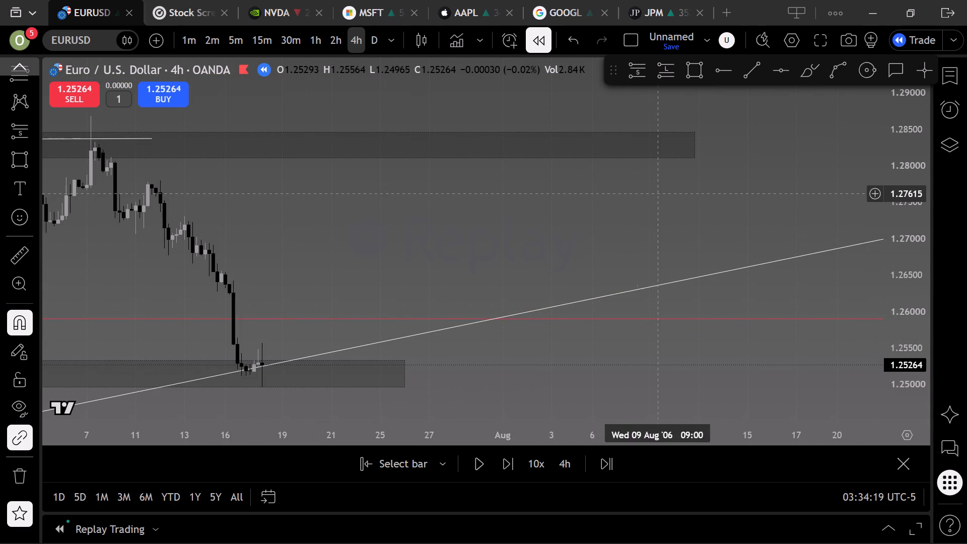
Examine the 4-hour price action from February to mid-July 2006 against the rising trend line, supply zone and demand zone.
{"action": "left_click_drag", "start_coordinate": [478, 251], "coordinate": [872, 195]}
{"action": "scroll", "coordinate": [844, 205], "scroll_direction": "down", "scroll_amount": 10}
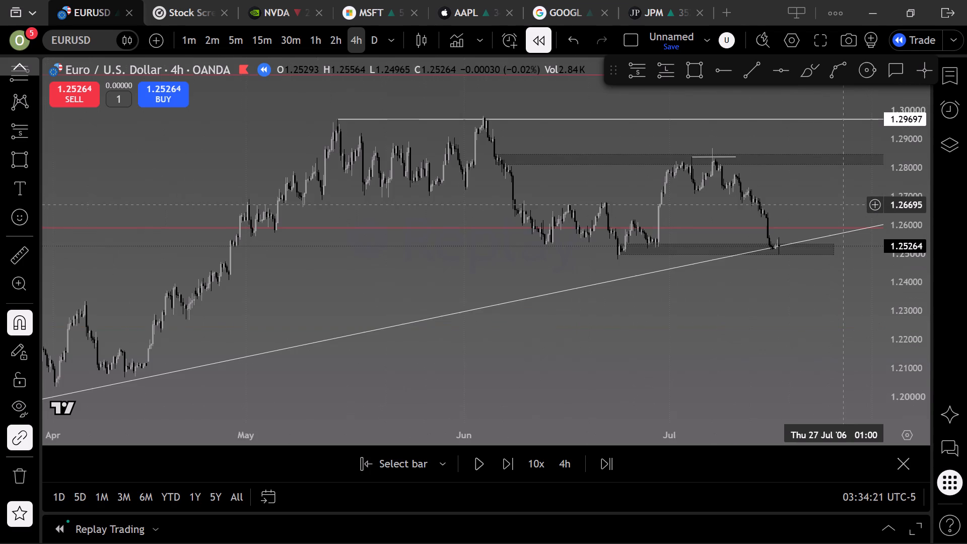
{"action": "scroll", "coordinate": [844, 205], "scroll_direction": "down", "scroll_amount": 6}
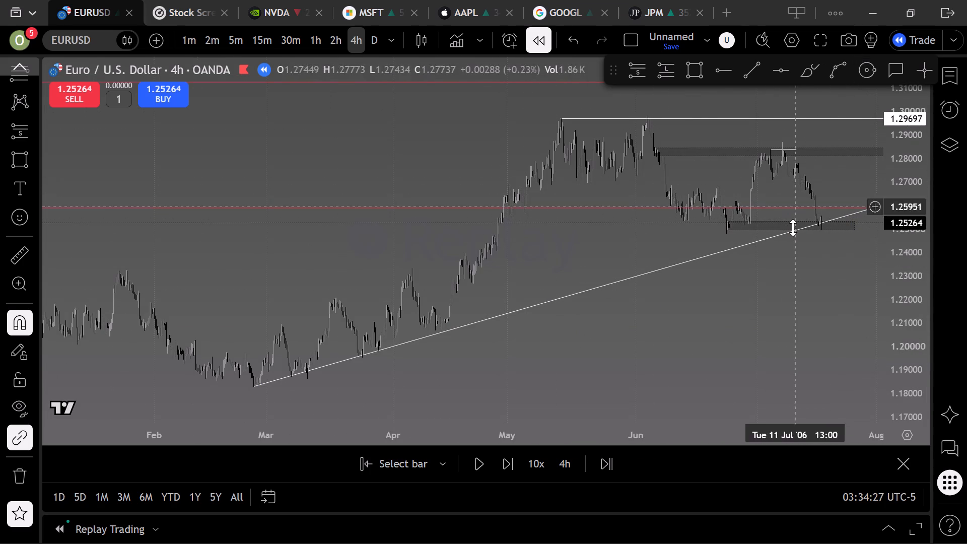
{"action": "left_click_drag", "start_coordinate": [770, 285], "coordinate": [711, 283]}
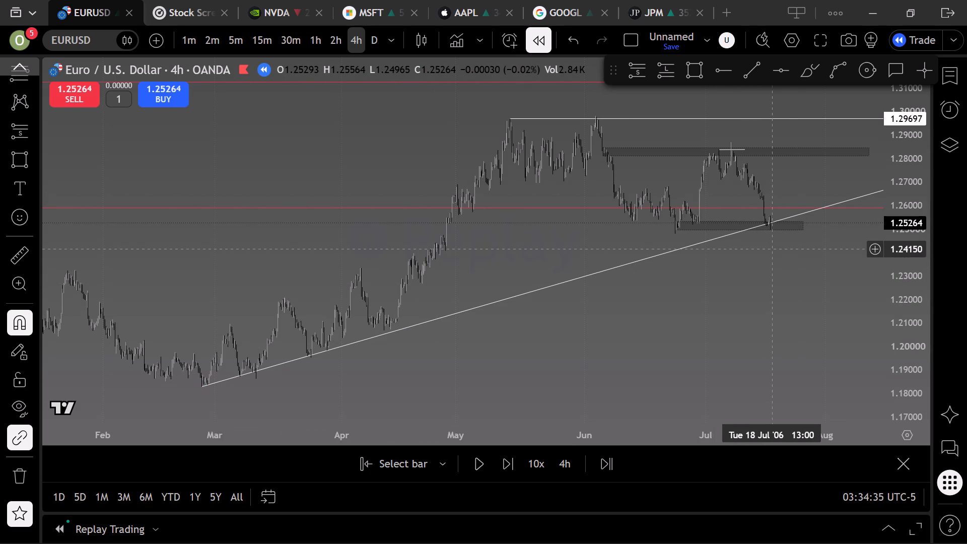
{"action": "scroll", "coordinate": [772, 250], "scroll_direction": "up", "scroll_amount": 14}
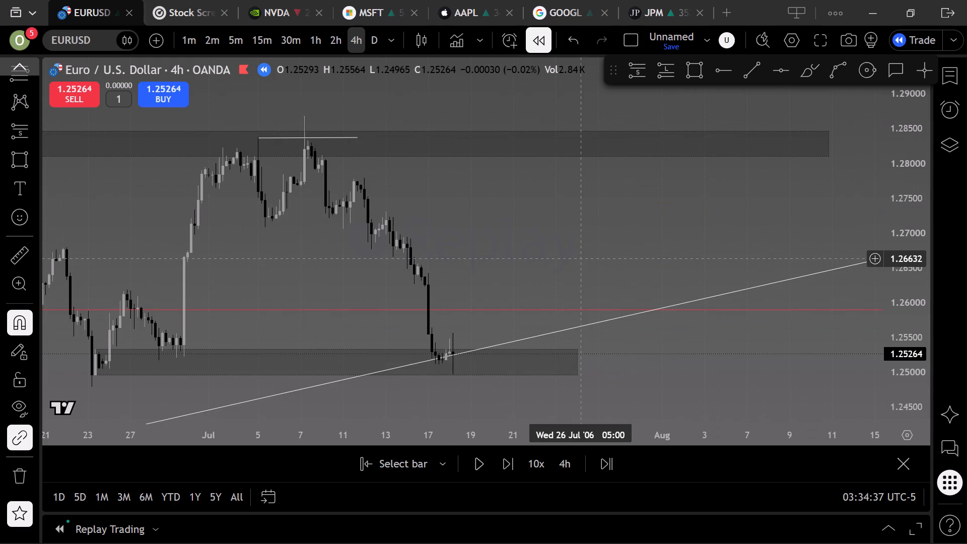
{"action": "left_click_drag", "start_coordinate": [486, 262], "coordinate": [840, 214]}
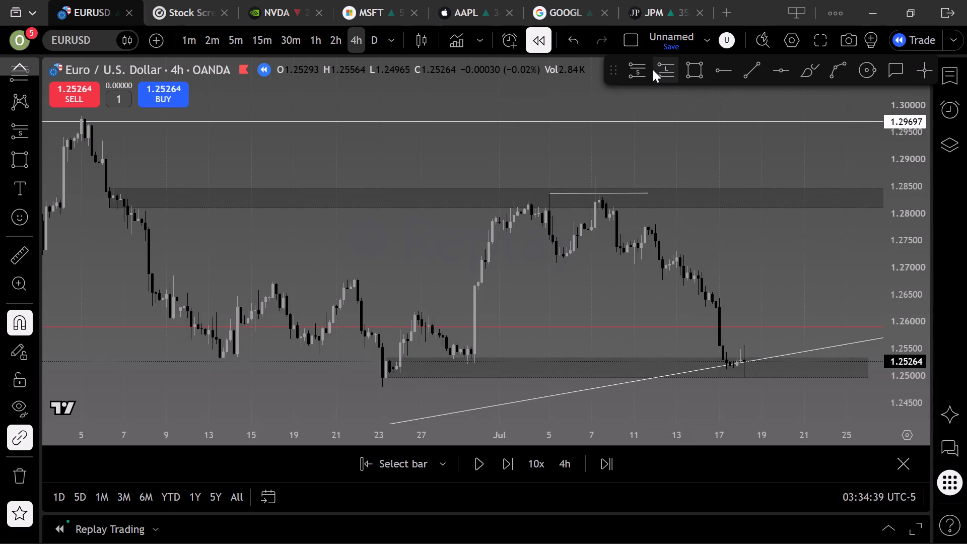
Place a long position on the hourly chart at the latest 18 July bar, with entry 1.25346 and stop 1.24731.
{"action": "left_click", "coordinate": [677, 65]}
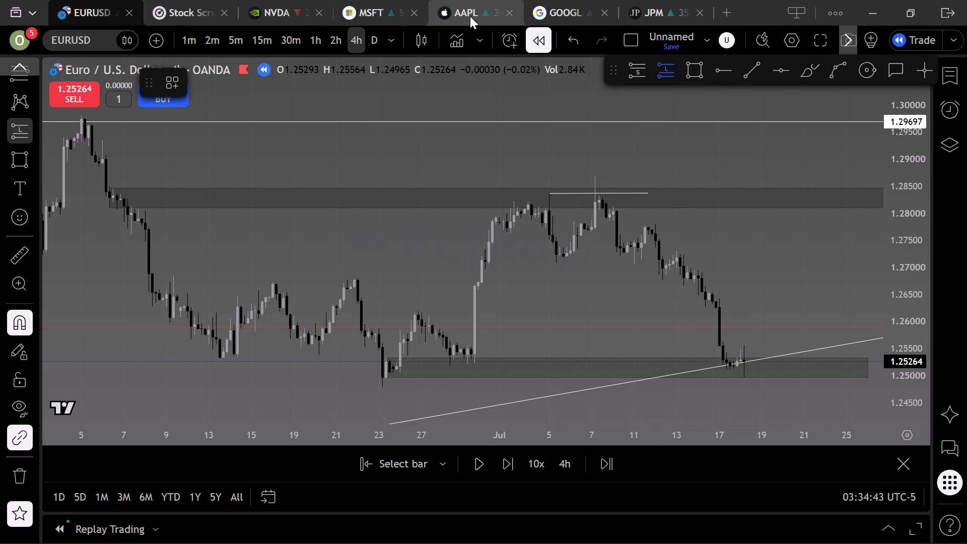
{"action": "left_click", "coordinate": [318, 43]}
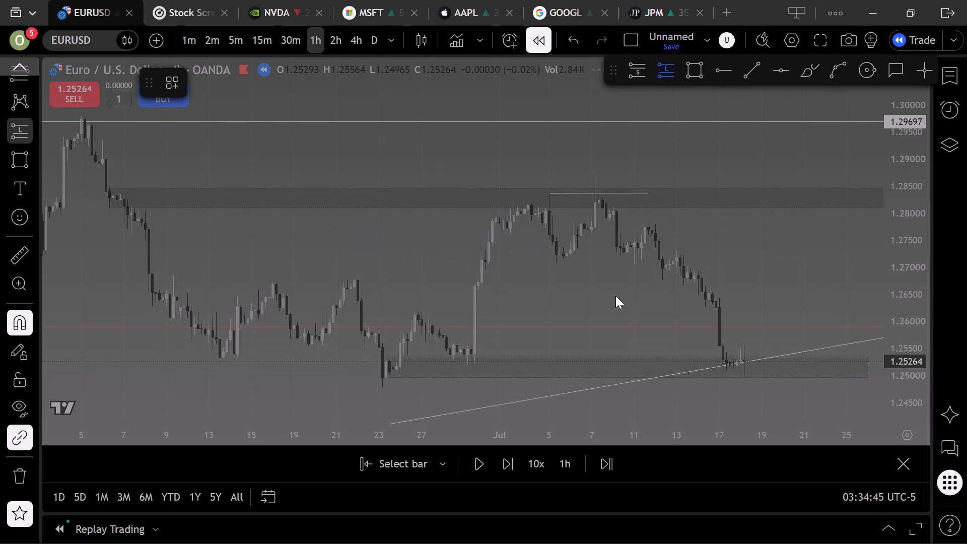
{"action": "left_click", "coordinate": [744, 359]}
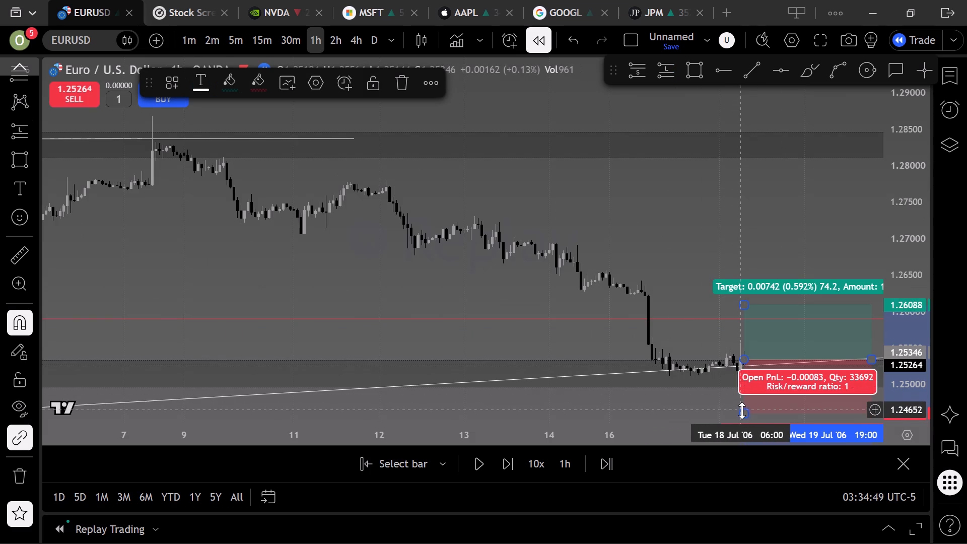
{"action": "scroll", "coordinate": [664, 398], "scroll_direction": "down", "scroll_amount": 18}
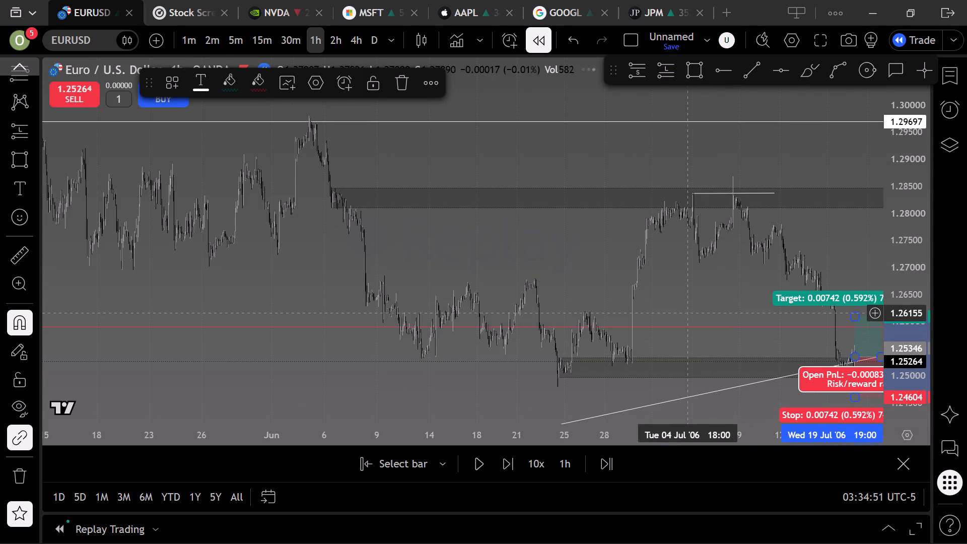
{"action": "left_click_drag", "start_coordinate": [715, 299], "coordinate": [644, 257]}
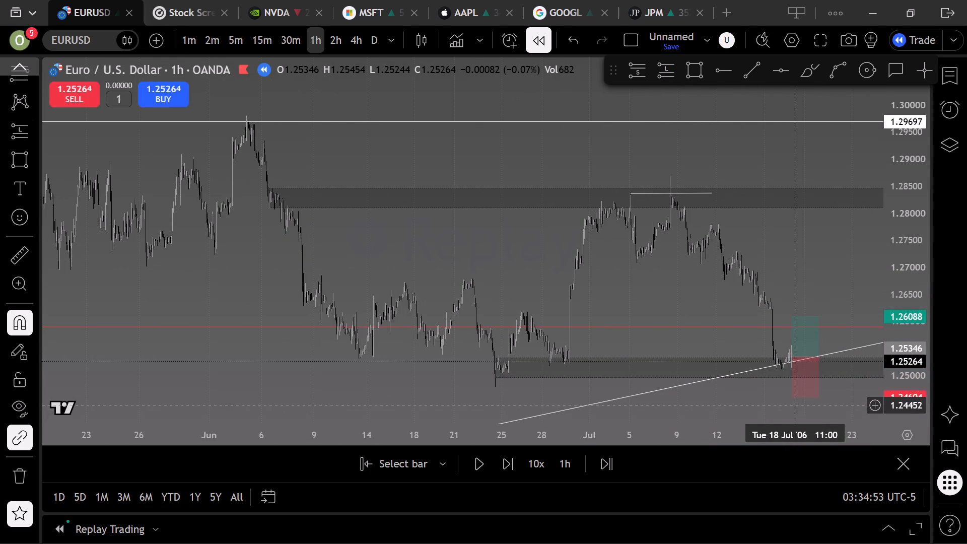
{"action": "left_click_drag", "start_coordinate": [792, 393], "coordinate": [825, 395]}
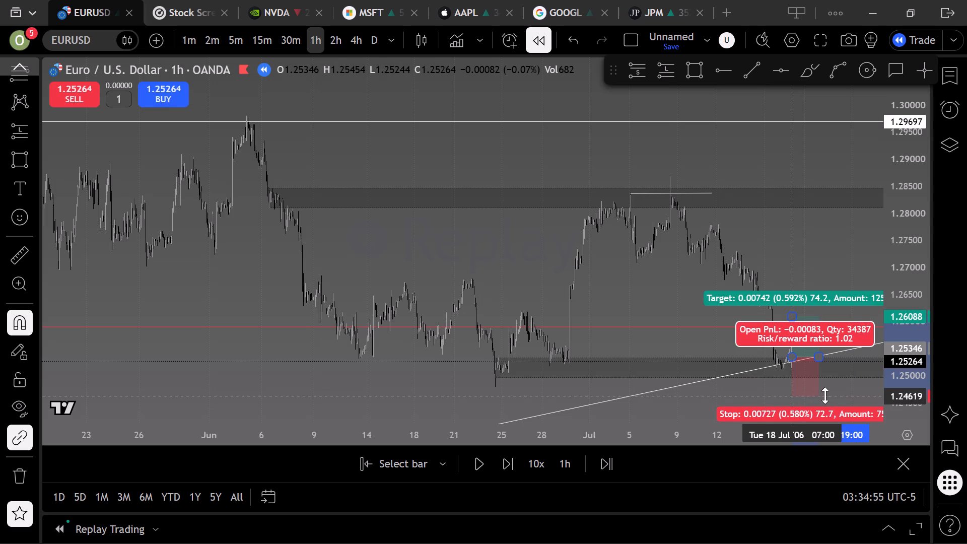
{"action": "left_click_drag", "start_coordinate": [825, 395], "coordinate": [854, 392]}
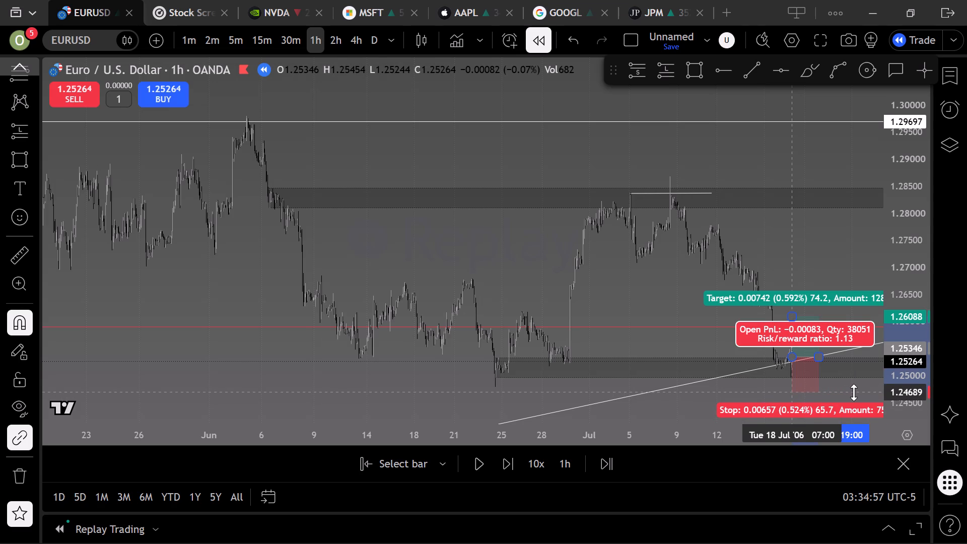
{"action": "left_click_drag", "start_coordinate": [854, 392], "coordinate": [855, 390]}
{"action": "left_click", "coordinate": [807, 234]}
Extend the long position's target above the 1.29697 level to a risk/reward ratio of 9.6.
{"action": "scroll", "coordinate": [807, 233], "scroll_direction": "down", "scroll_amount": 5}
{"action": "left_click_drag", "start_coordinate": [823, 242], "coordinate": [725, 278]}
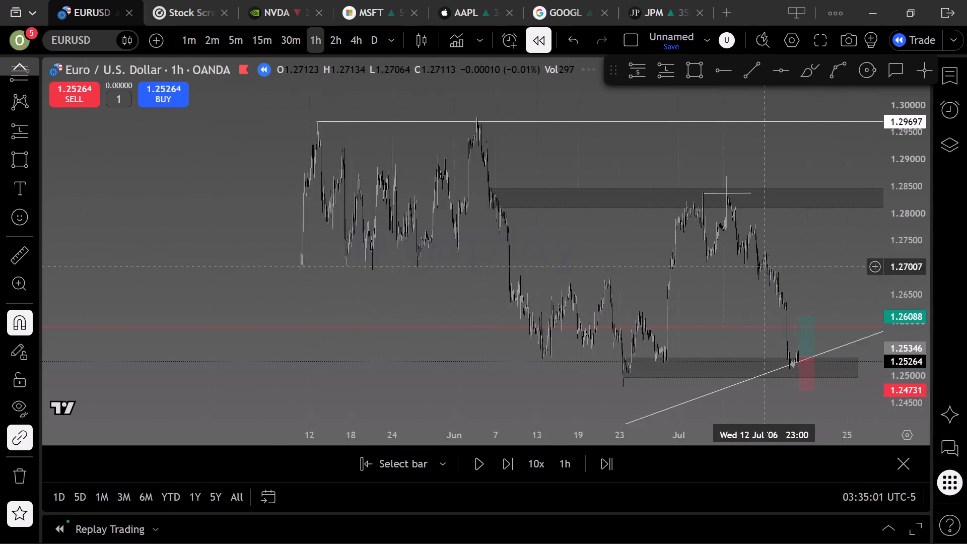
{"action": "left_click_drag", "start_coordinate": [725, 278], "coordinate": [601, 312]}
{"action": "scroll", "coordinate": [755, 268], "scroll_direction": "down", "scroll_amount": 15}
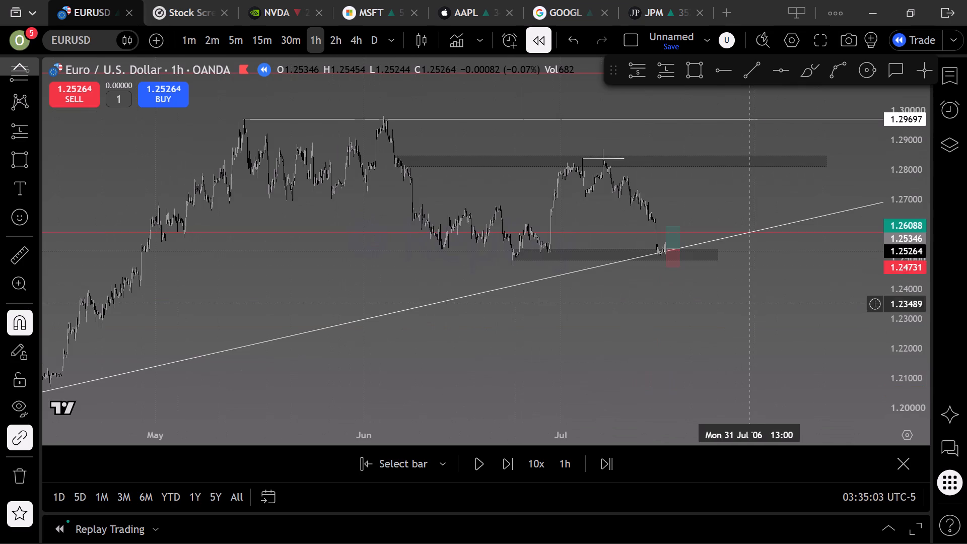
{"action": "left_click_drag", "start_coordinate": [749, 314], "coordinate": [726, 405]}
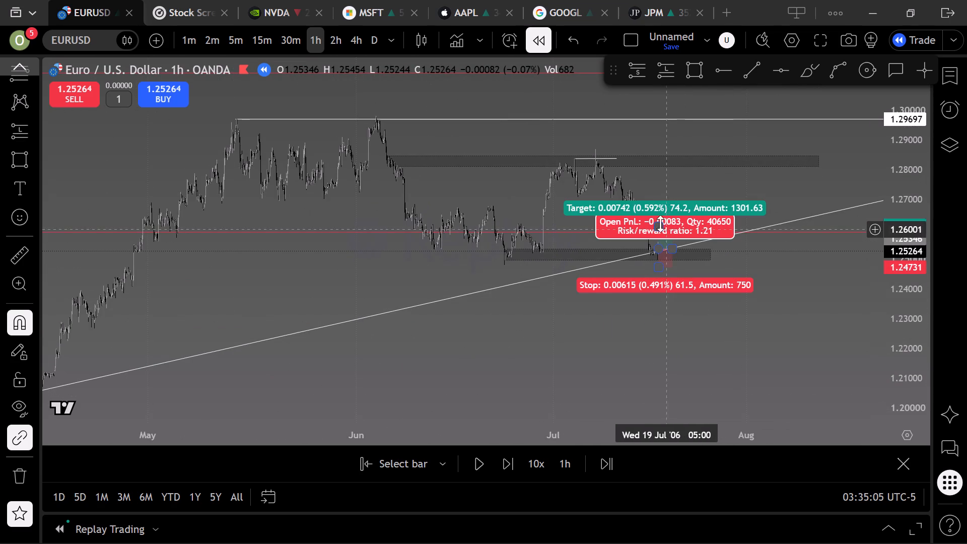
{"action": "left_click_drag", "start_coordinate": [659, 227], "coordinate": [711, 78]}
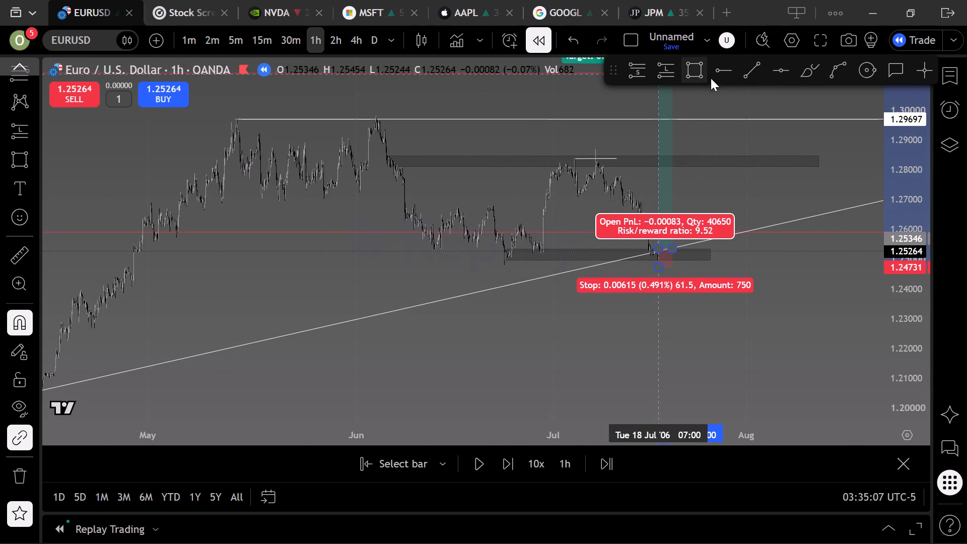
{"action": "left_click_drag", "start_coordinate": [711, 78], "coordinate": [709, 76]}
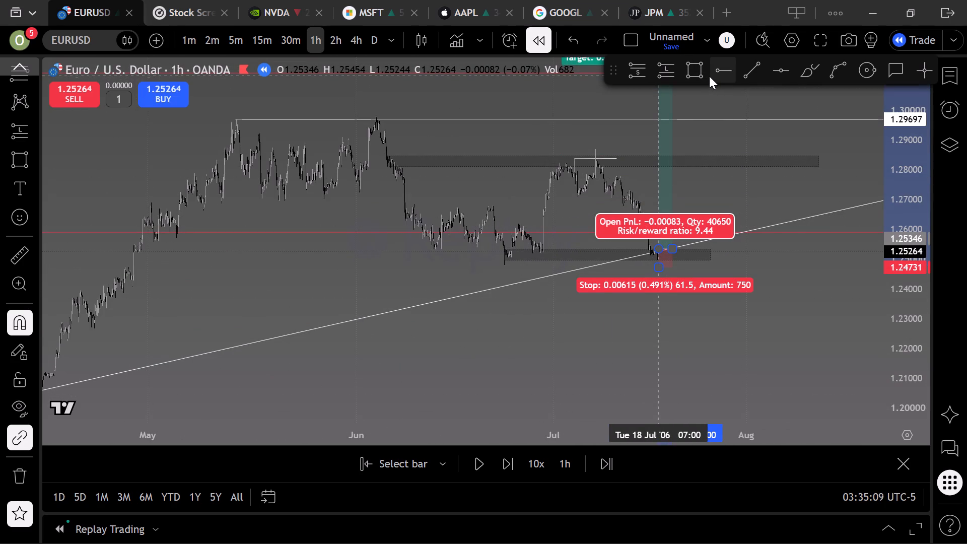
{"action": "left_click_drag", "start_coordinate": [709, 76], "coordinate": [706, 73]}
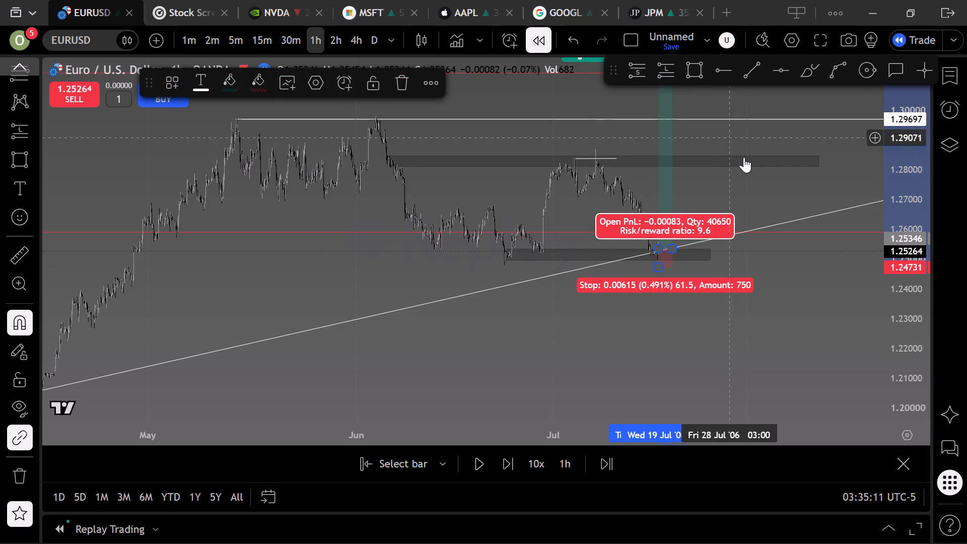
{"action": "left_click", "coordinate": [764, 137]}
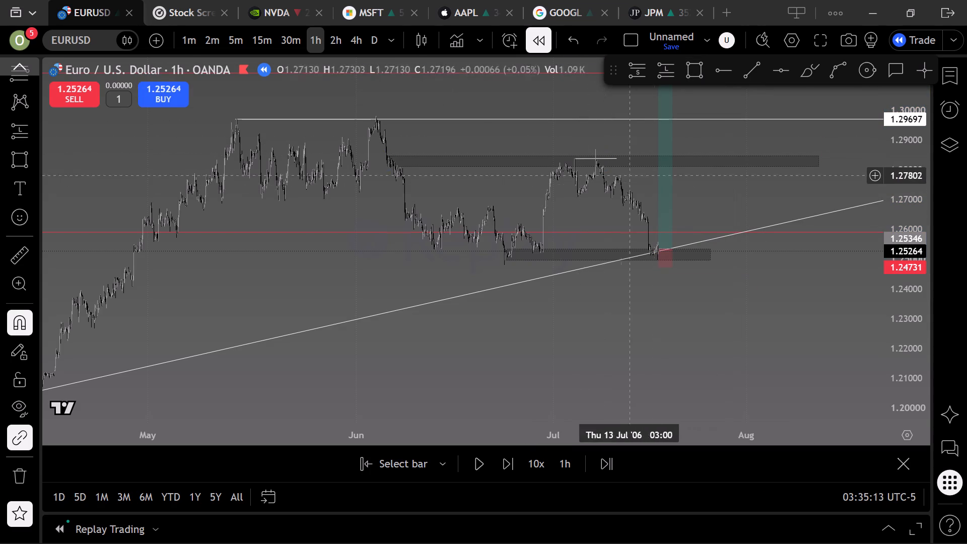
Play the hourly replay forward from 18 July to early 20 July 2006 and pause it.
{"action": "scroll", "coordinate": [674, 230], "scroll_direction": "up", "scroll_amount": 7}
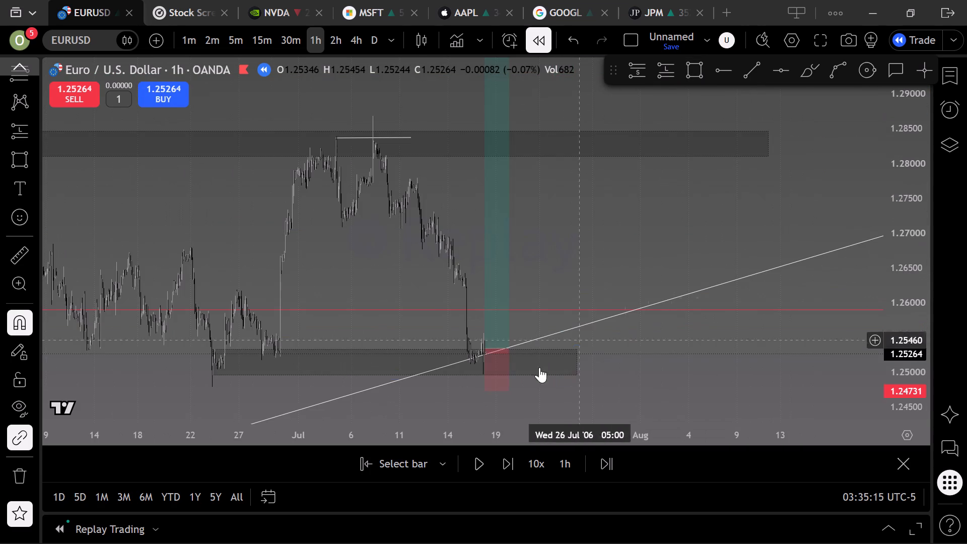
{"action": "left_click", "coordinate": [528, 390]}
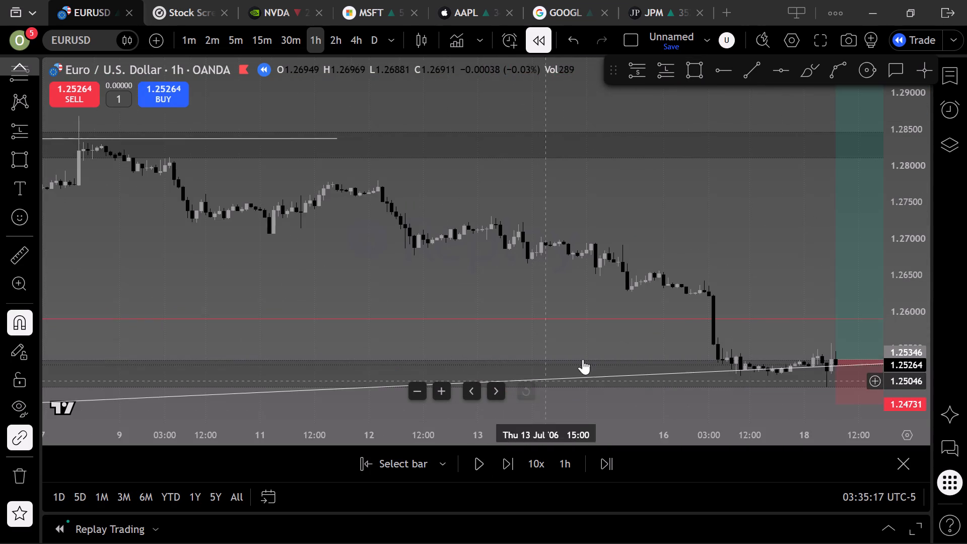
{"action": "scroll", "coordinate": [649, 299], "scroll_direction": "down", "scroll_amount": 6}
{"action": "left_click_drag", "start_coordinate": [803, 249], "coordinate": [445, 259]}
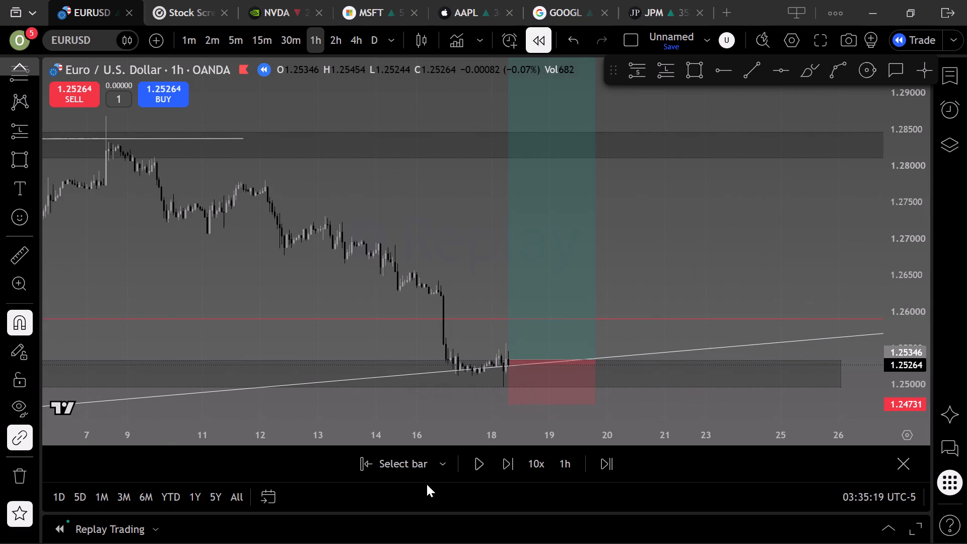
{"action": "left_click", "coordinate": [478, 462]}
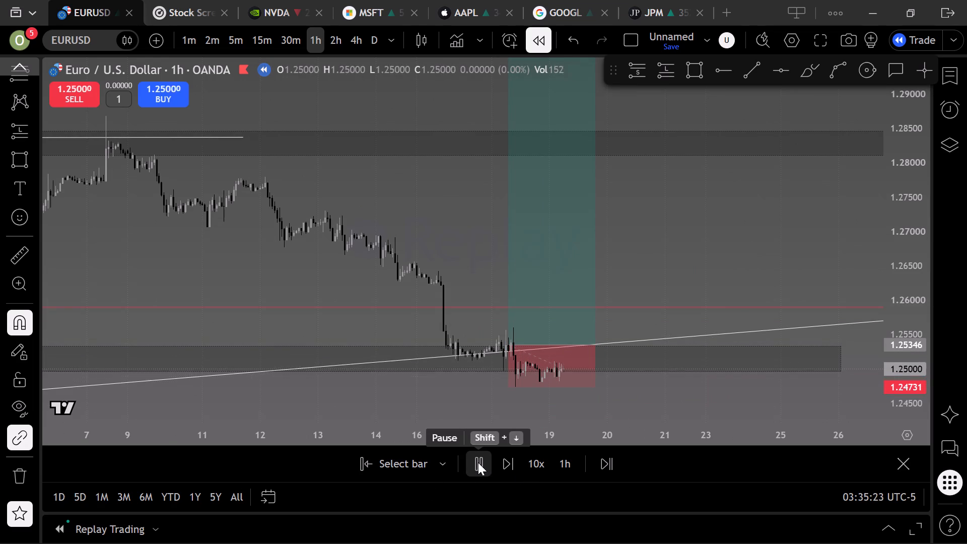
{"action": "left_click", "coordinate": [478, 462]}
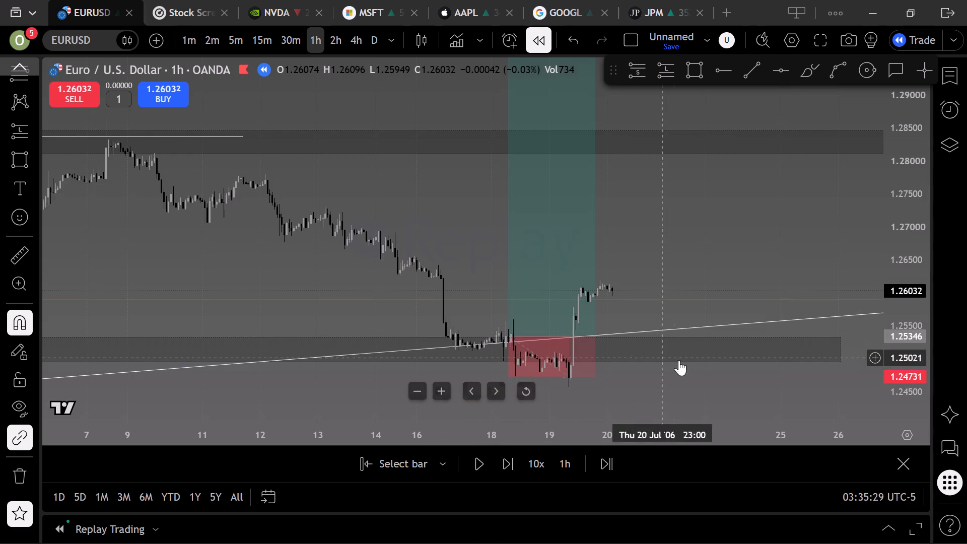
Delete the demand zone rectangle spanning 1.24960 to 1.25329.
{"action": "left_click", "coordinate": [702, 361]}
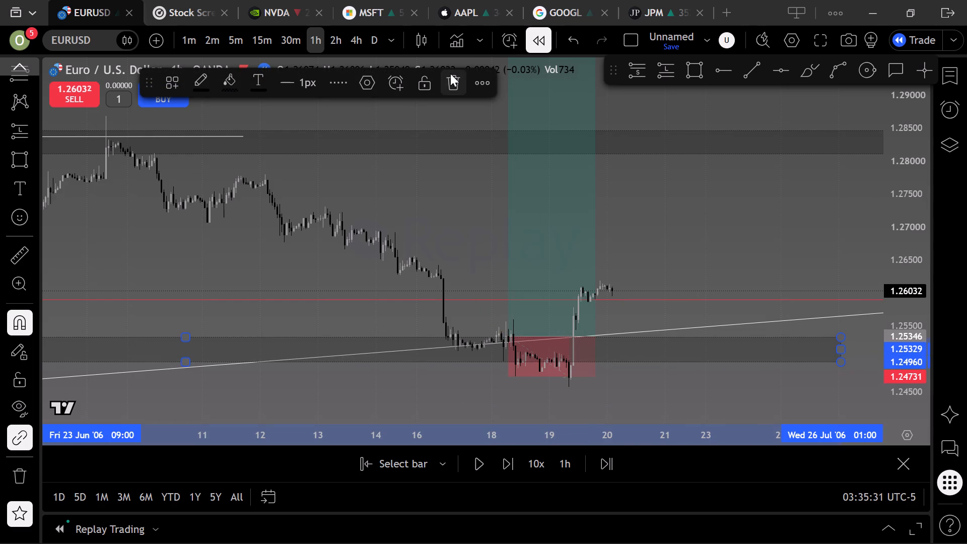
{"action": "left_click", "coordinate": [450, 74]}
Draw a horizontal ray from the 23 June 2006 swing low at 1.24790, extending across the July lows.
{"action": "scroll", "coordinate": [241, 312], "scroll_direction": "down", "scroll_amount": 10}
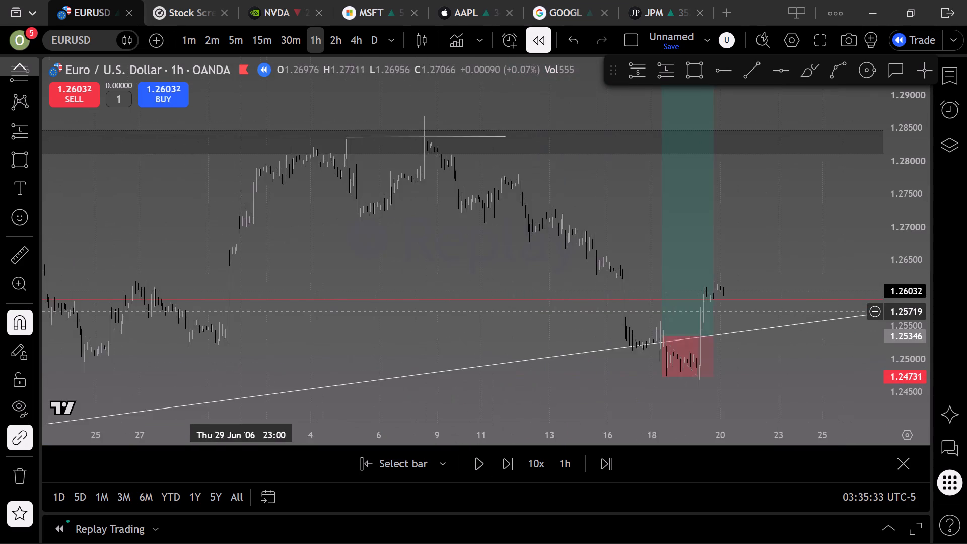
{"action": "scroll", "coordinate": [241, 313], "scroll_direction": "down", "scroll_amount": 3}
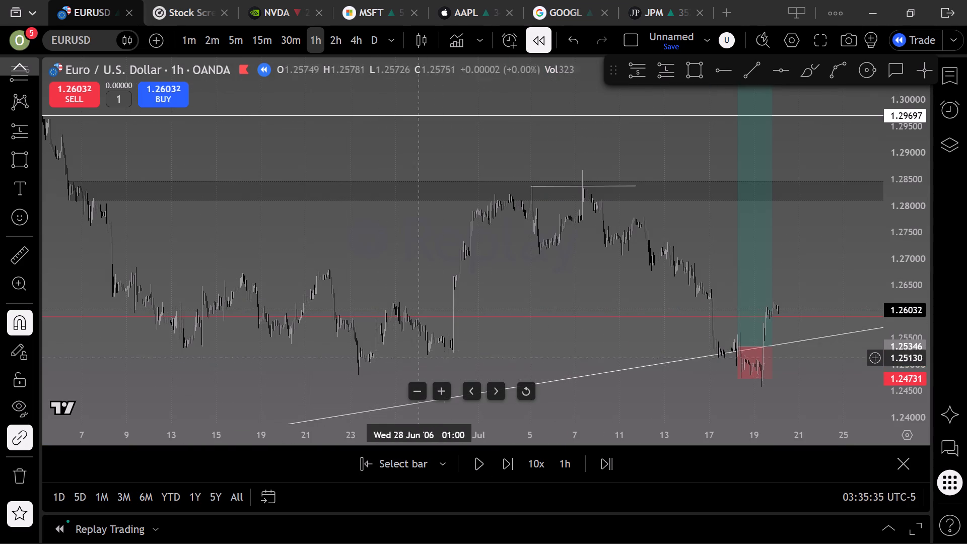
{"action": "scroll", "coordinate": [462, 345], "scroll_direction": "up", "scroll_amount": 14}
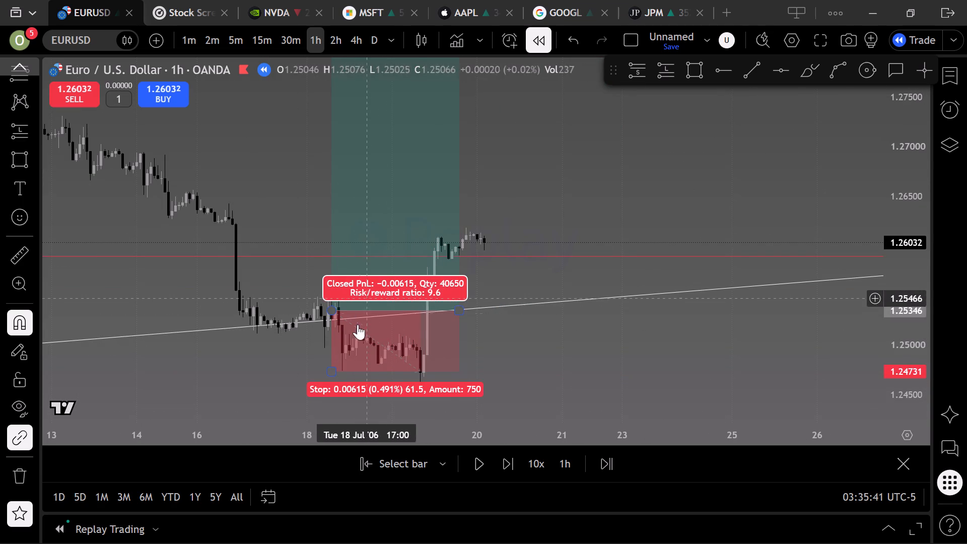
{"action": "left_click", "coordinate": [657, 156]}
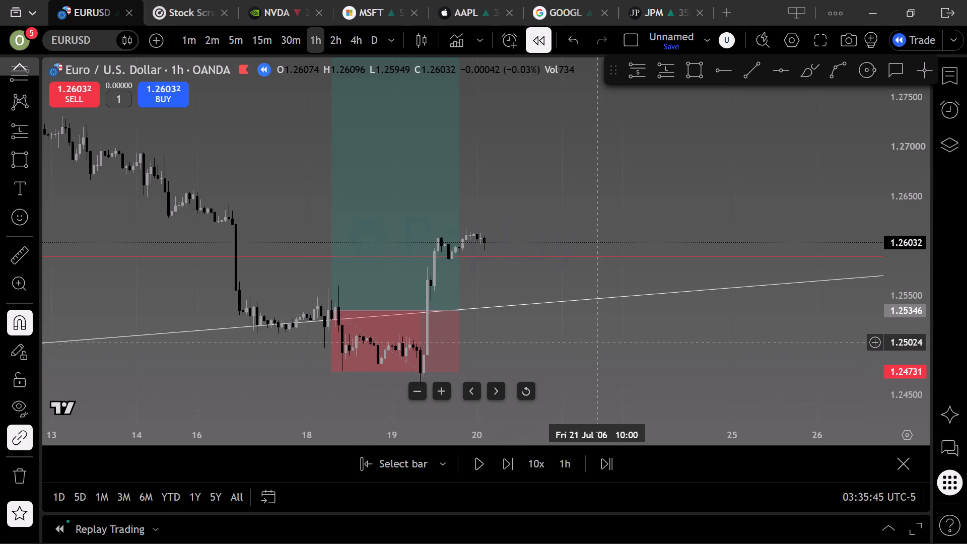
{"action": "scroll", "coordinate": [309, 196], "scroll_direction": "down", "scroll_amount": 12}
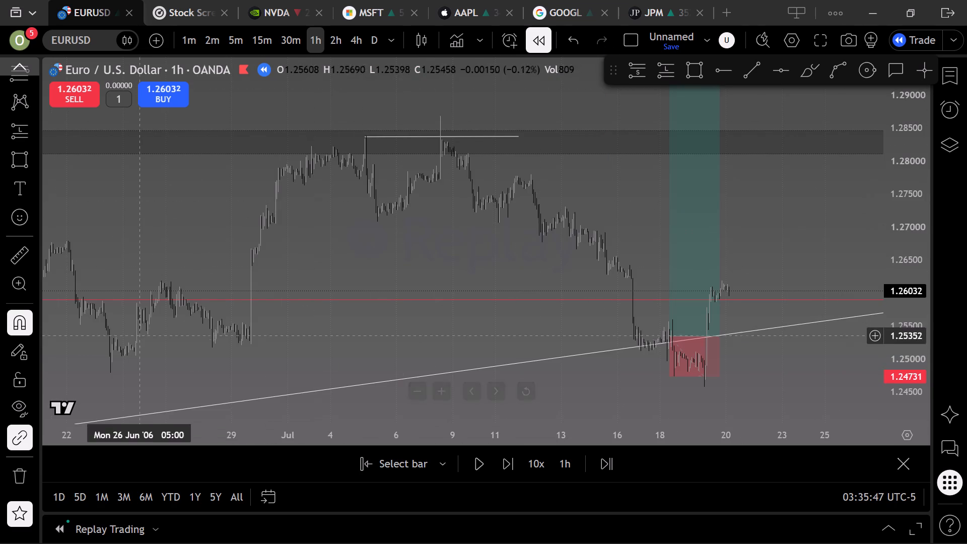
{"action": "scroll", "coordinate": [130, 334], "scroll_direction": "down", "scroll_amount": 1}
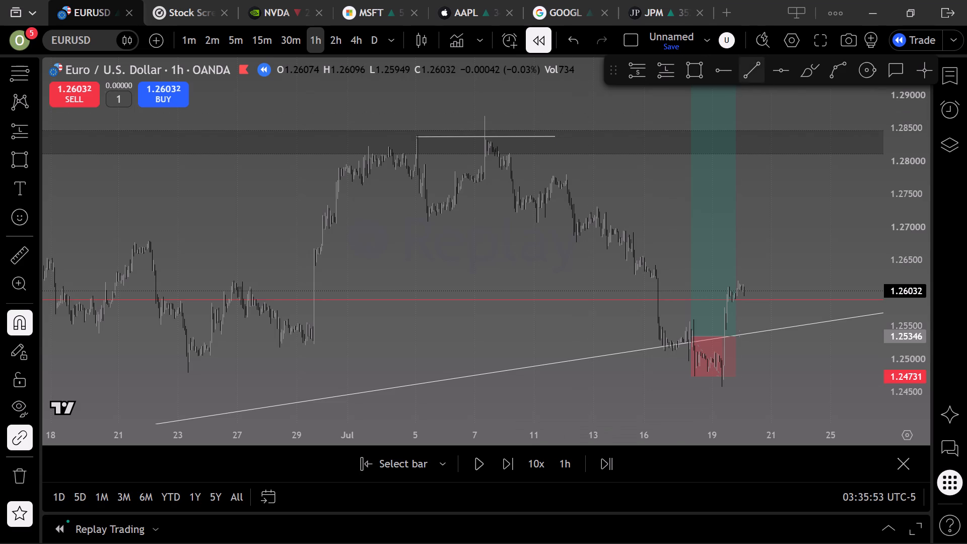
{"action": "left_click", "coordinate": [724, 74]}
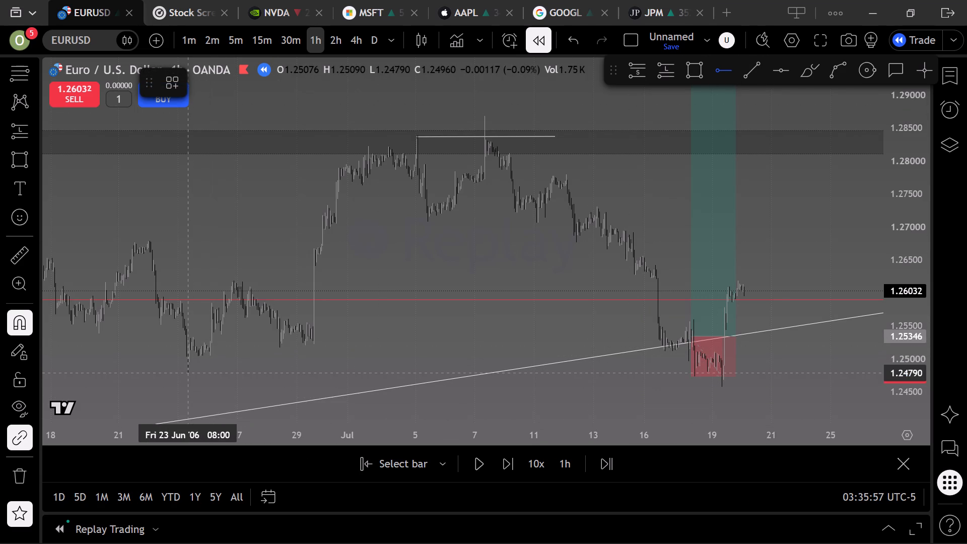
{"action": "left_click", "coordinate": [187, 389]}
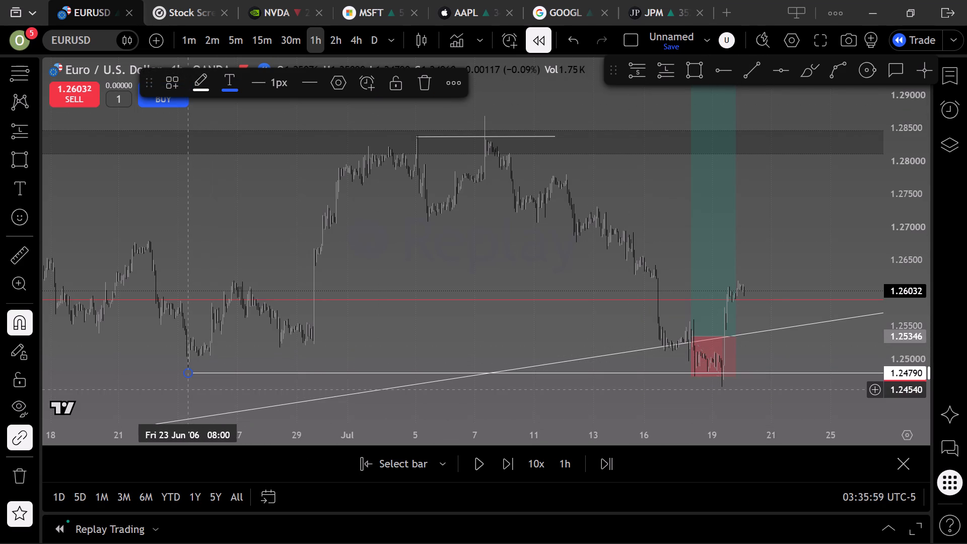
{"action": "left_click", "coordinate": [416, 321]}
{"action": "scroll", "coordinate": [477, 368], "scroll_direction": "up", "scroll_amount": 12}
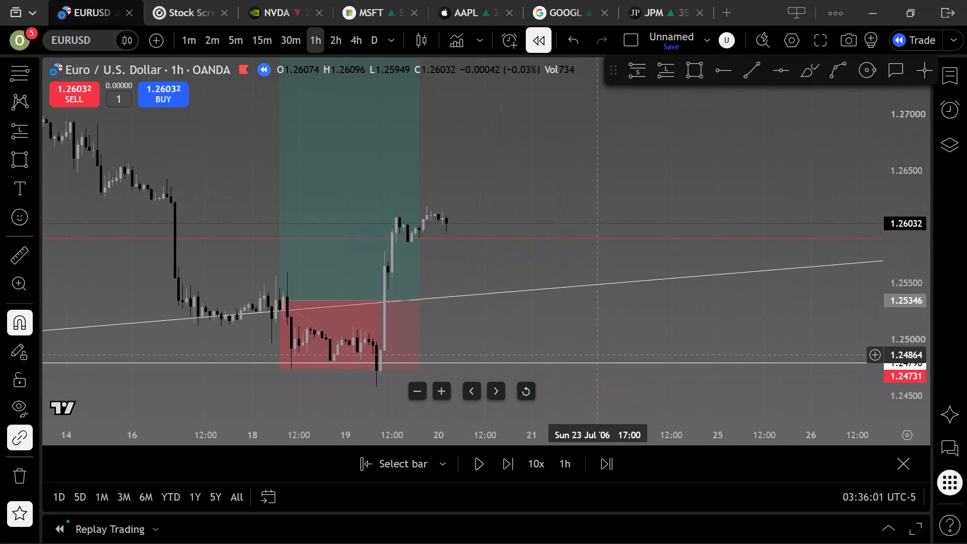
{"action": "left_click_drag", "start_coordinate": [607, 343], "coordinate": [578, 333]}
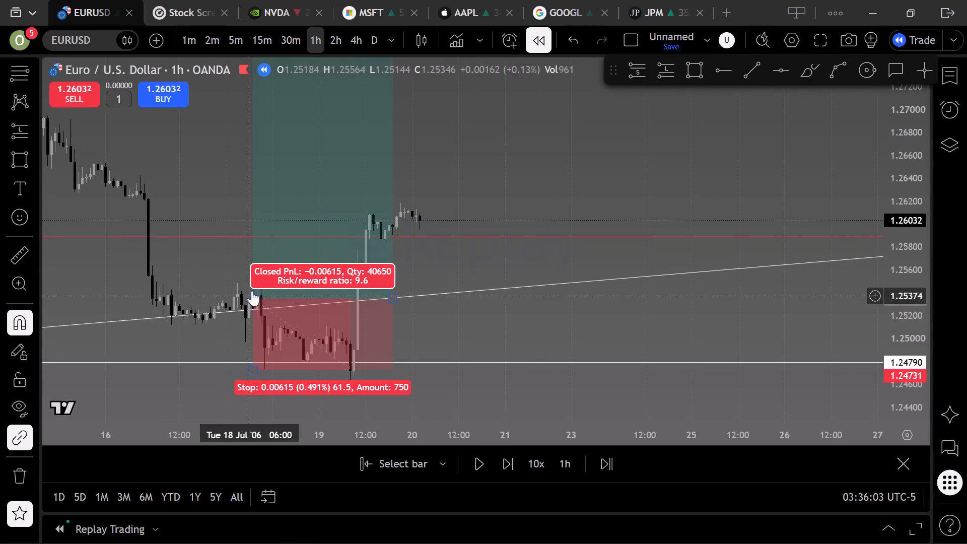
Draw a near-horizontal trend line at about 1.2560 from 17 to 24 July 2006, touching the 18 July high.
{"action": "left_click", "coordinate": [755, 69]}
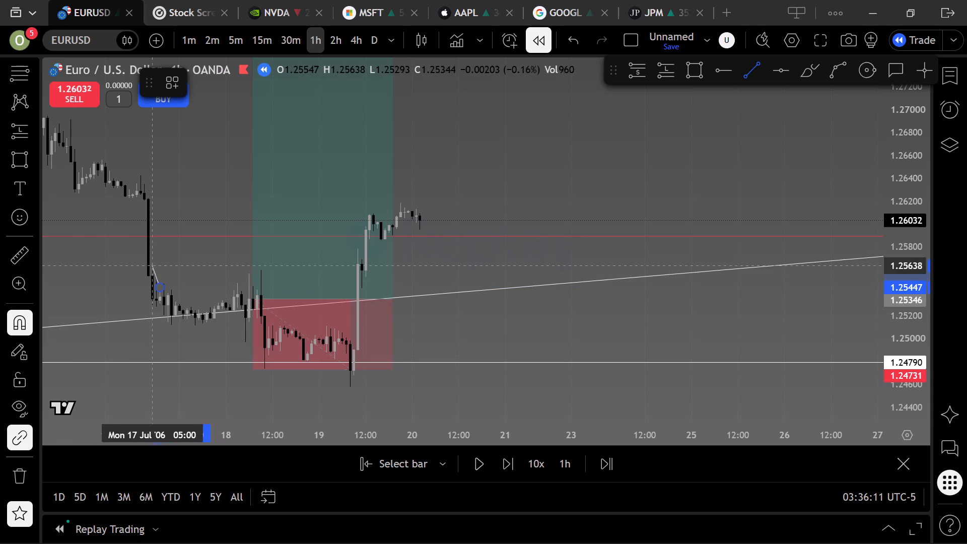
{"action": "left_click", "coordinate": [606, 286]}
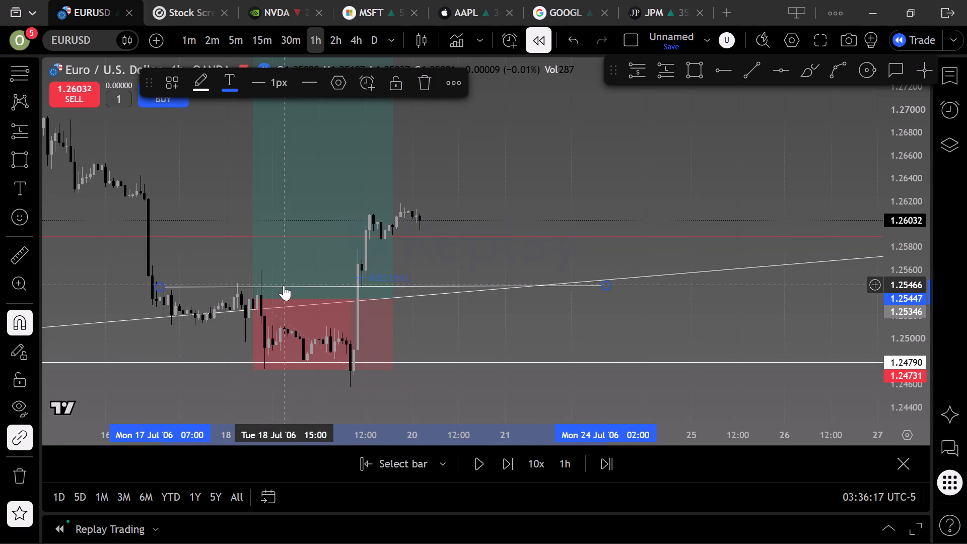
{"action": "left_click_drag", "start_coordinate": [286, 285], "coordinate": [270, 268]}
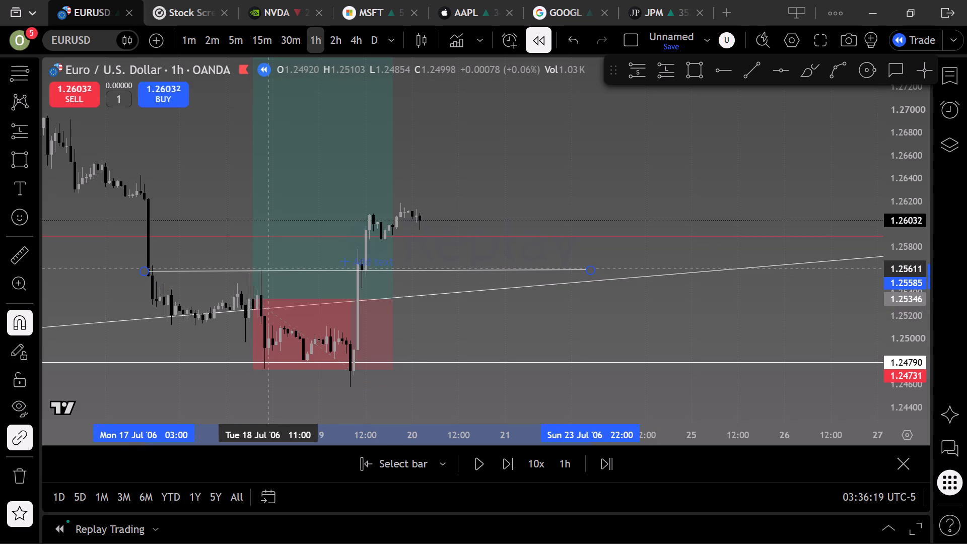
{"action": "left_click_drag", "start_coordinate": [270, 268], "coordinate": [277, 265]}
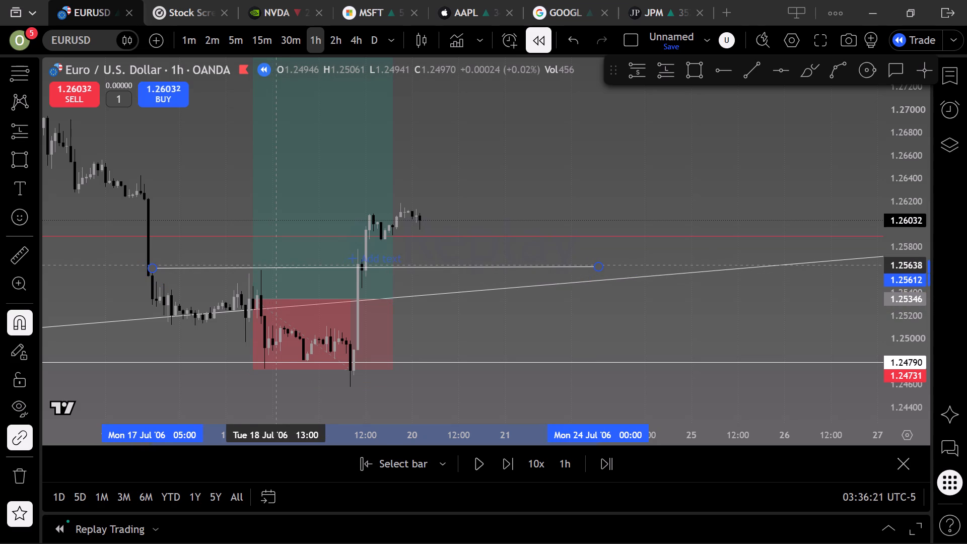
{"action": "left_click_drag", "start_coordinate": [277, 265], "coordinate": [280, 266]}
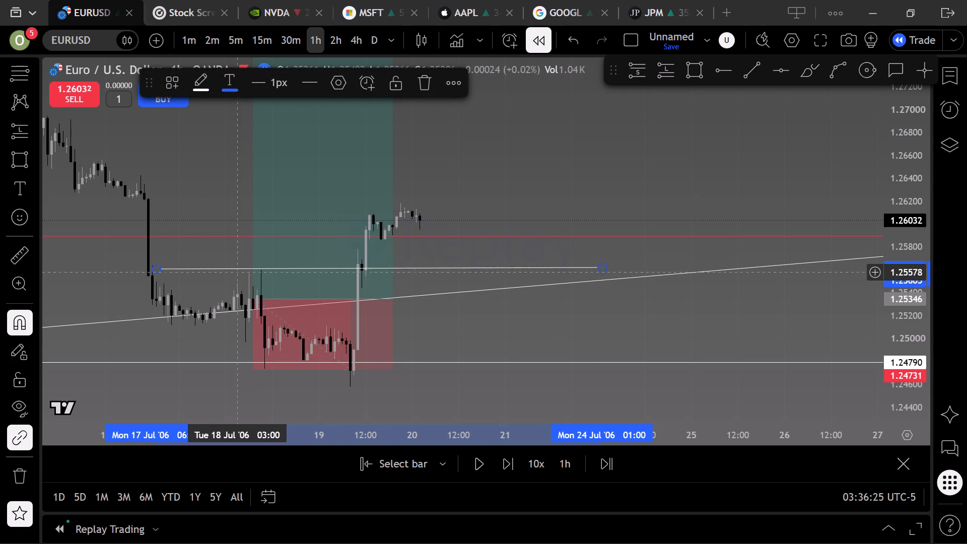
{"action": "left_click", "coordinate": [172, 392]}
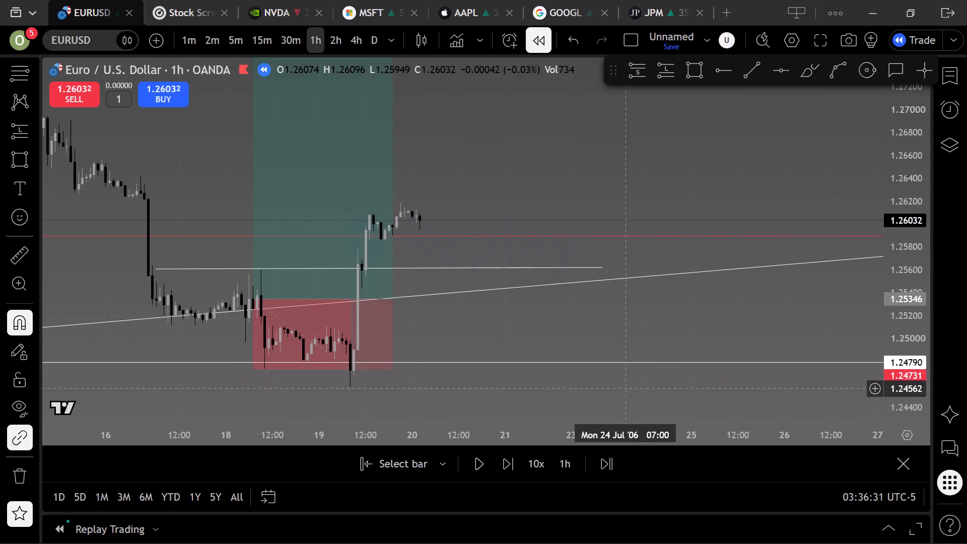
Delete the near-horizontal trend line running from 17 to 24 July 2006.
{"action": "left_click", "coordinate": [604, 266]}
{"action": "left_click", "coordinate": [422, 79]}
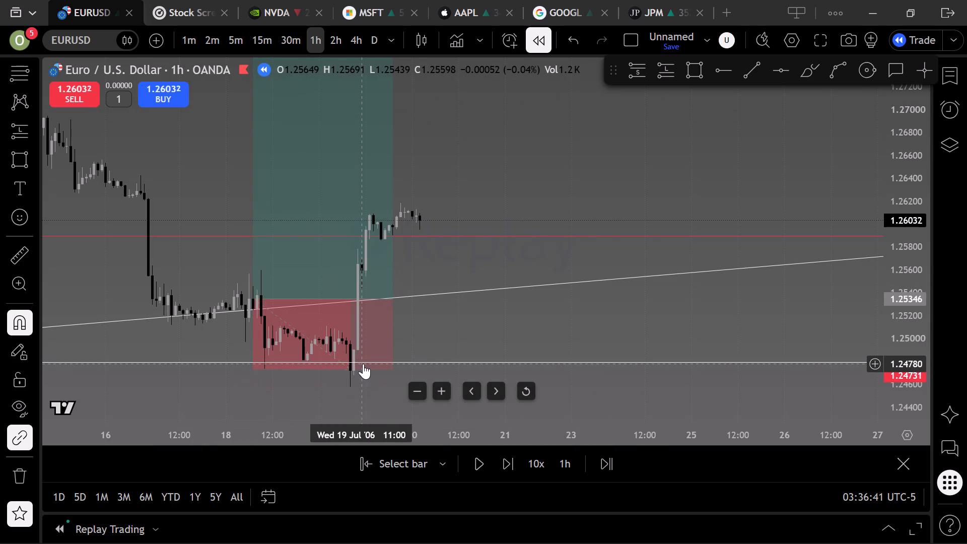
Move the long position to the 19 July 2006 low, with its entry at 1.24891 and its stop at 1.24509.
{"action": "left_click_drag", "start_coordinate": [325, 247], "coordinate": [350, 262]}
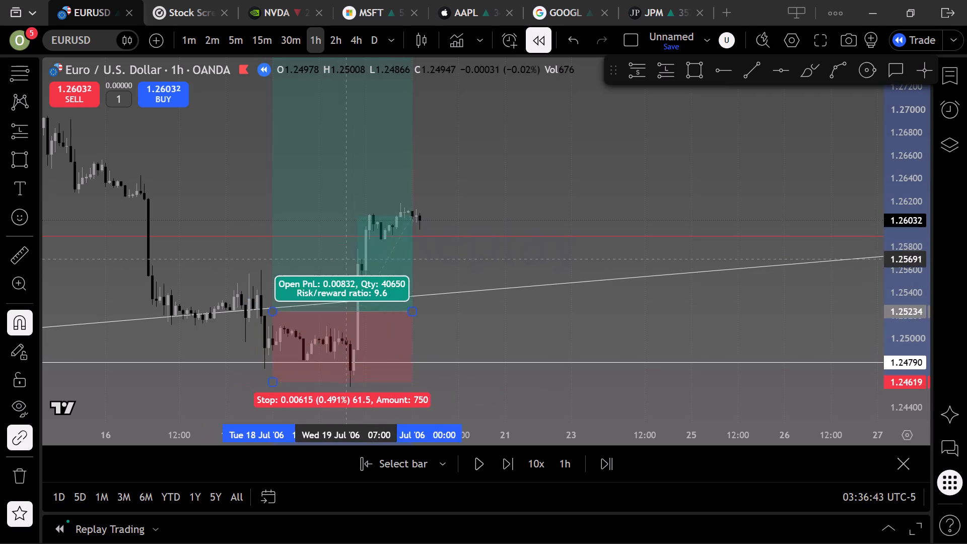
{"action": "left_click_drag", "start_coordinate": [350, 262], "coordinate": [432, 309]}
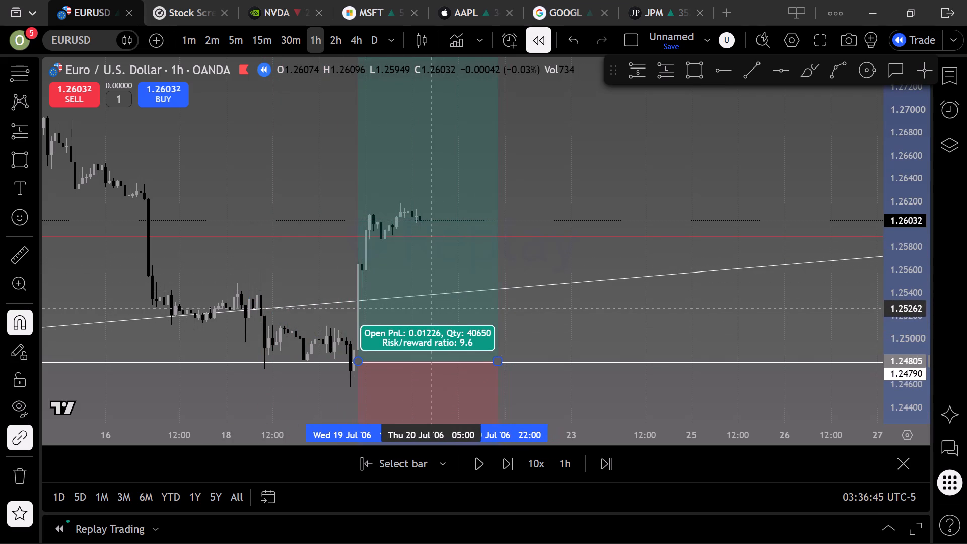
{"action": "left_click_drag", "start_coordinate": [432, 309], "coordinate": [425, 311]}
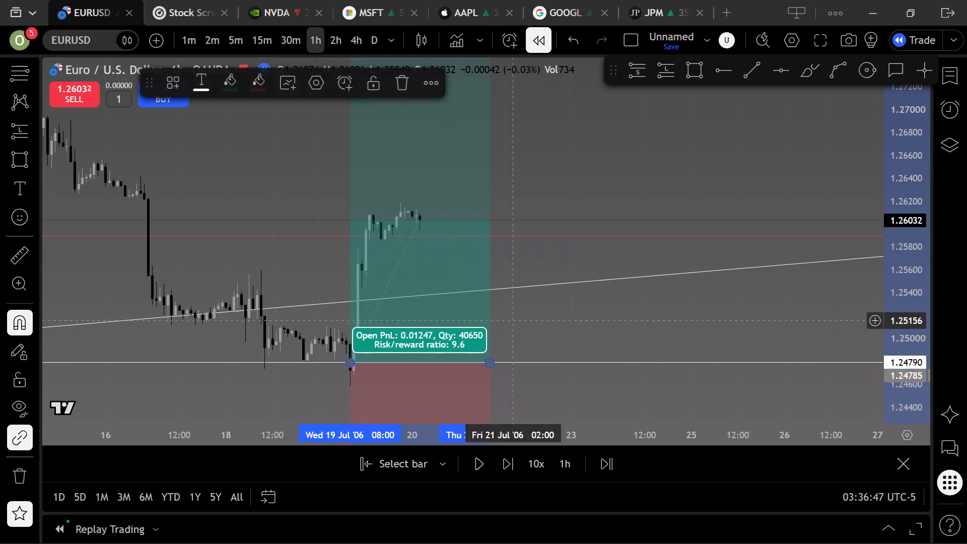
{"action": "left_click", "coordinate": [588, 320]}
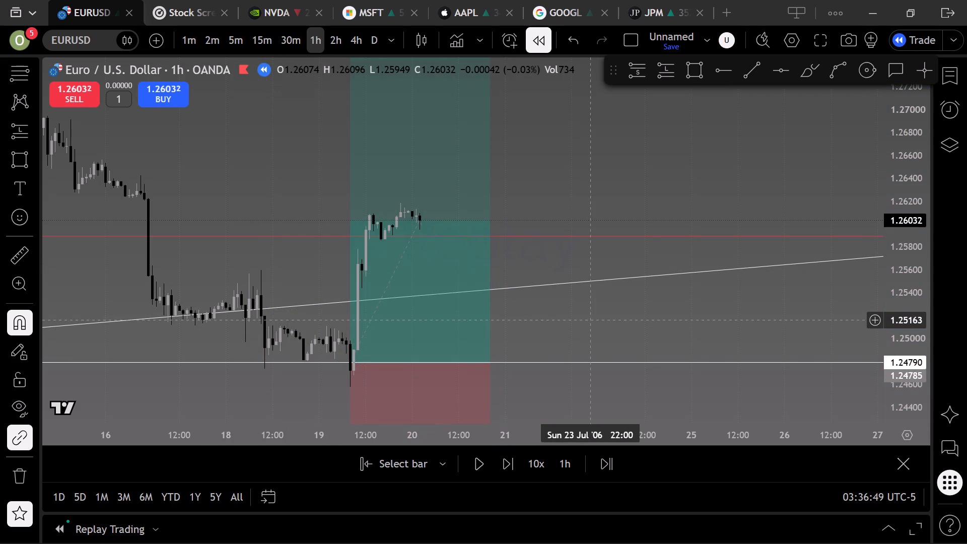
{"action": "left_click_drag", "start_coordinate": [390, 348], "coordinate": [392, 336]}
{"action": "left_click_drag", "start_coordinate": [353, 420], "coordinate": [392, 394]}
{"action": "left_click", "coordinate": [618, 315]}
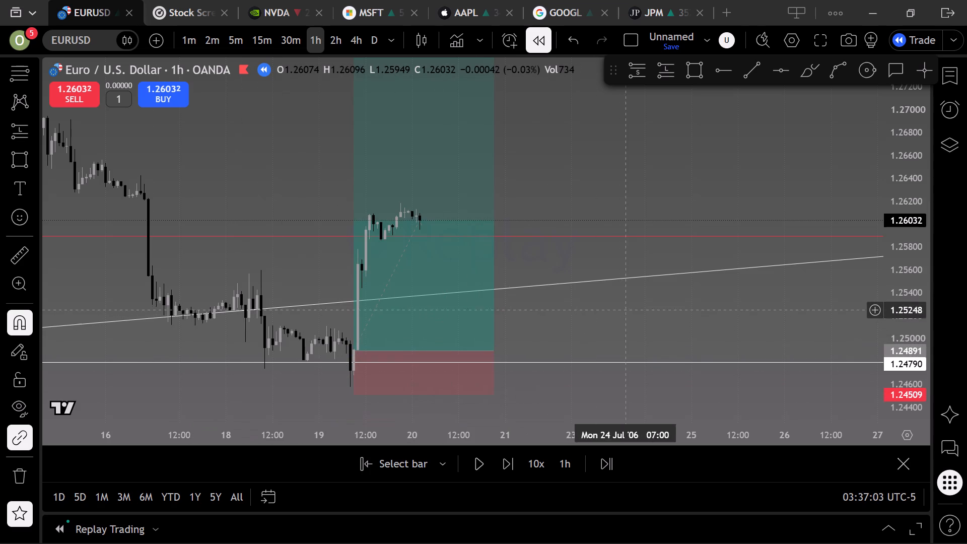
Play the hourly replay forward from 20 July to 25 July 2006 and pause it.
{"action": "scroll", "coordinate": [604, 342], "scroll_direction": "down", "scroll_amount": 4}
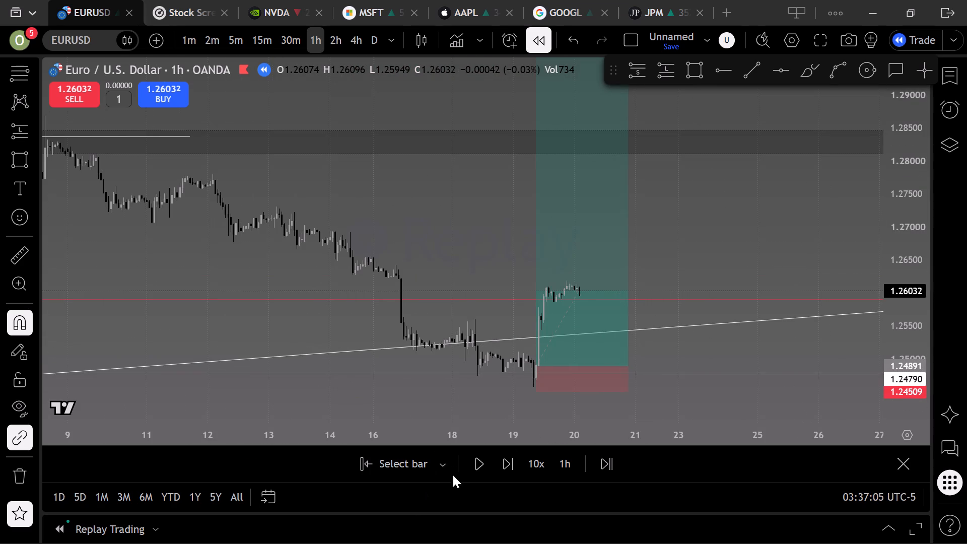
{"action": "left_click", "coordinate": [478, 460]}
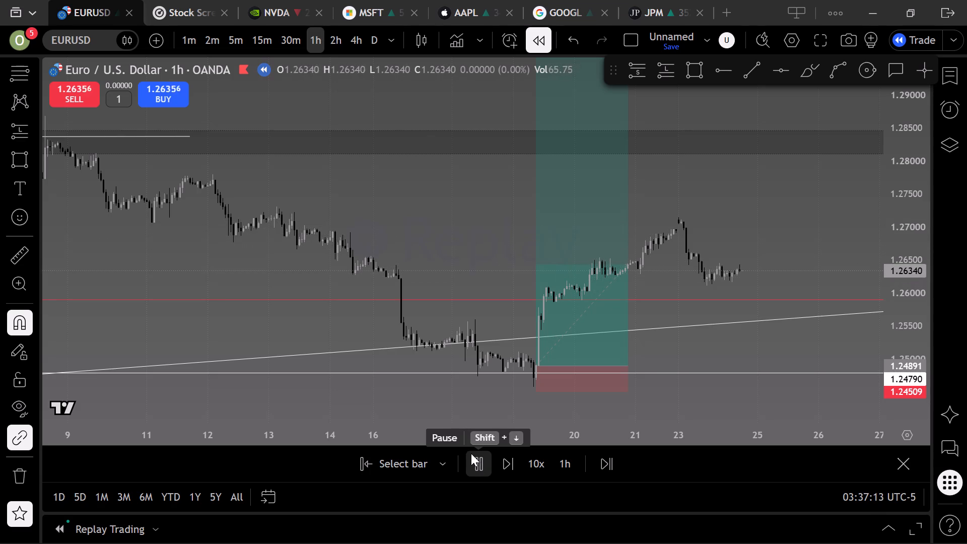
{"action": "left_click", "coordinate": [471, 453]}
{"action": "scroll", "coordinate": [568, 343], "scroll_direction": "down", "scroll_amount": 4}
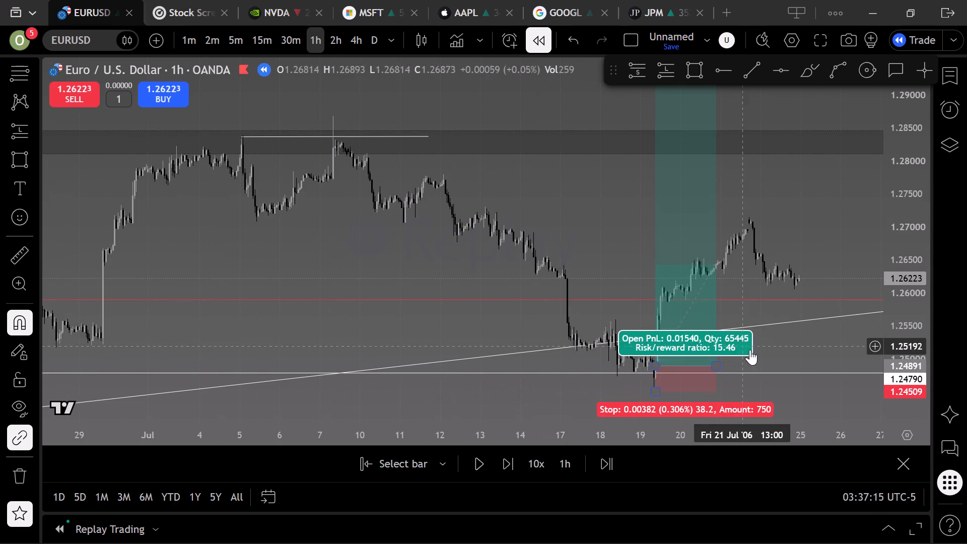
{"action": "left_click_drag", "start_coordinate": [780, 344], "coordinate": [549, 396]}
{"action": "scroll", "coordinate": [607, 358], "scroll_direction": "up", "scroll_amount": 5}
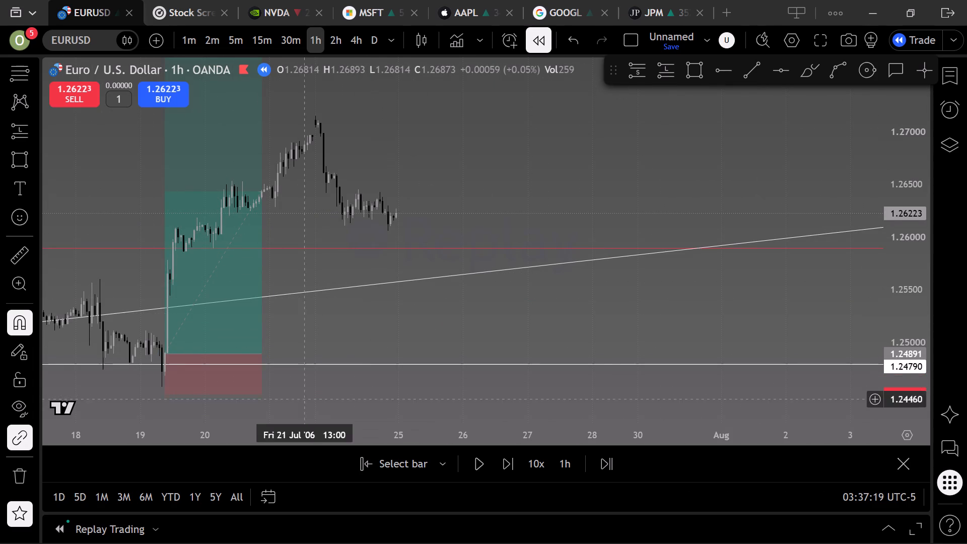
{"action": "left_click", "coordinate": [470, 461]}
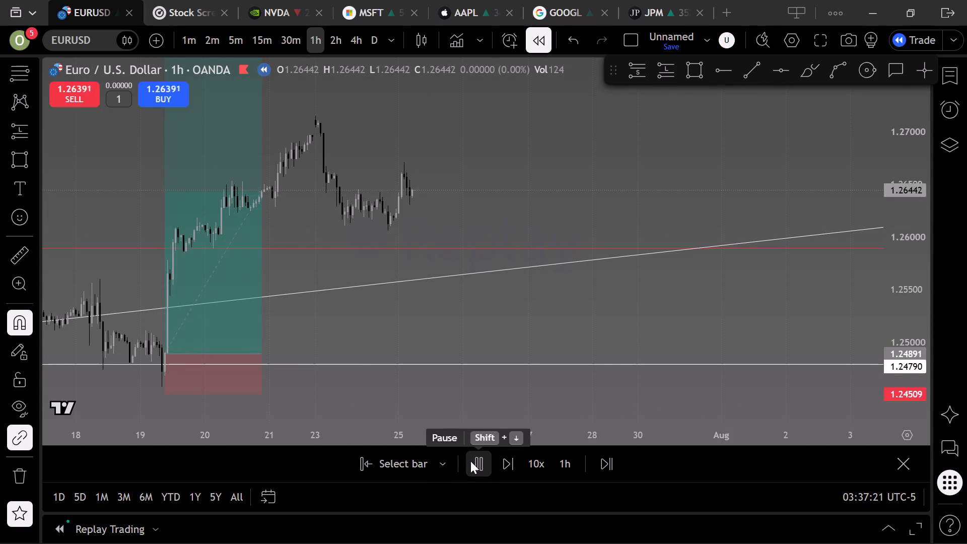
{"action": "left_click", "coordinate": [470, 461]}
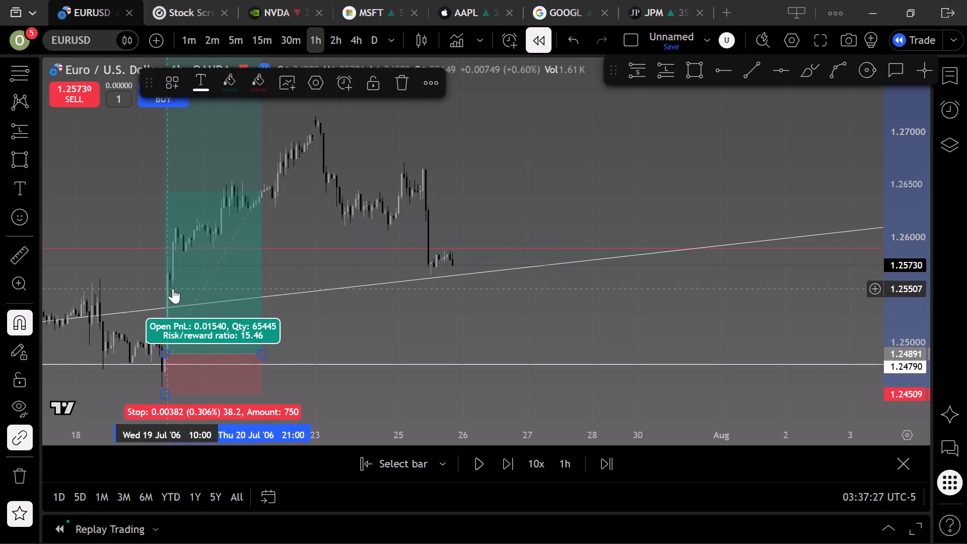
{"action": "left_click", "coordinate": [292, 312]}
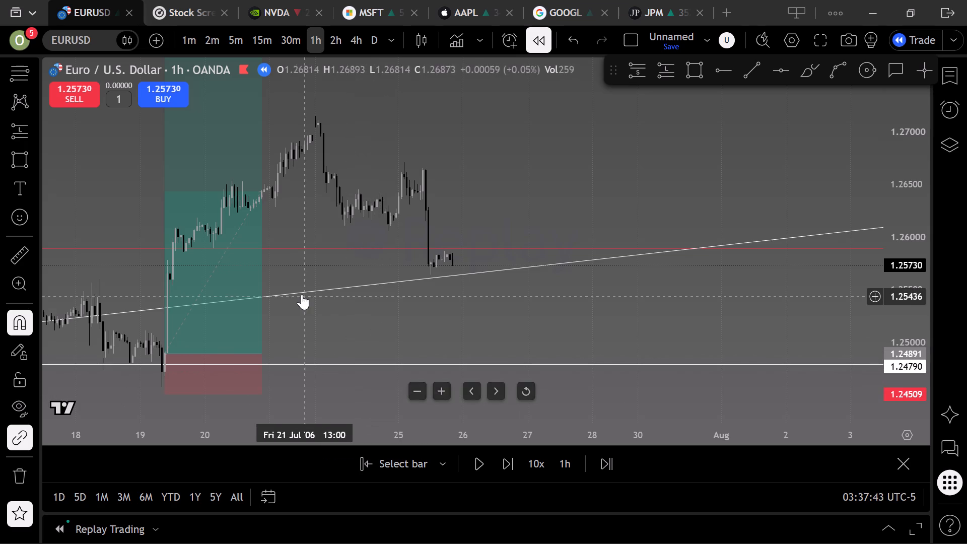
Hide the ascending trend line running below the late-July price action.
{"action": "left_click", "coordinate": [400, 281]}
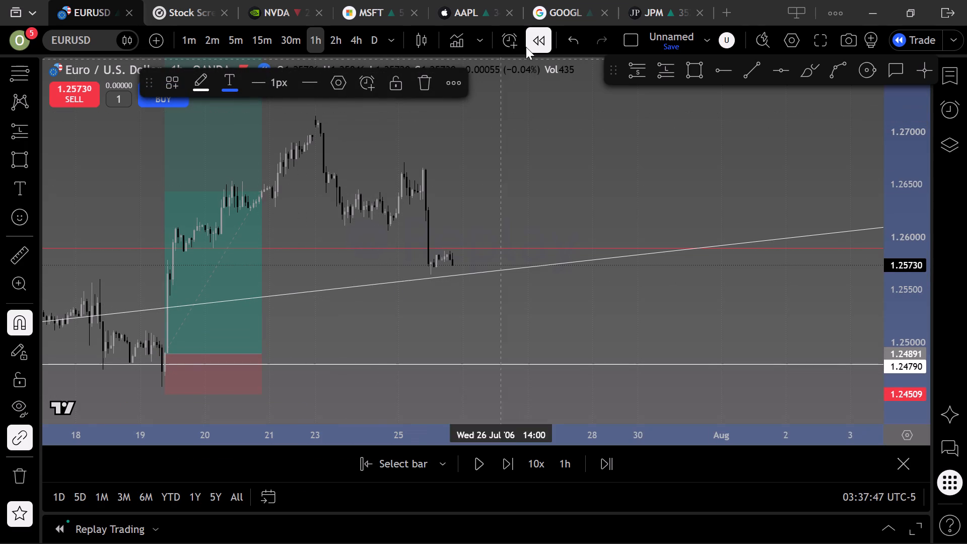
{"action": "left_click", "coordinate": [460, 84]}
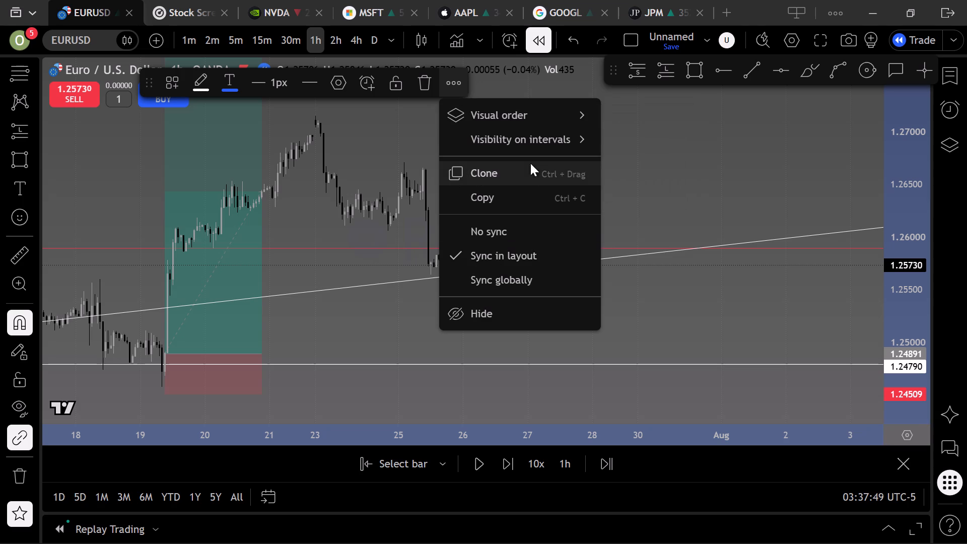
{"action": "left_click", "coordinate": [481, 315]}
{"action": "left_click", "coordinate": [344, 302]}
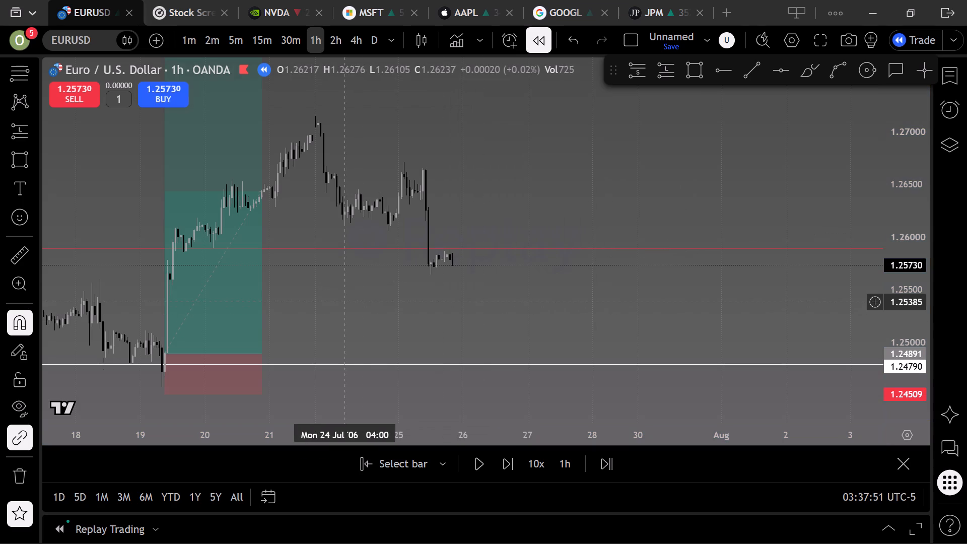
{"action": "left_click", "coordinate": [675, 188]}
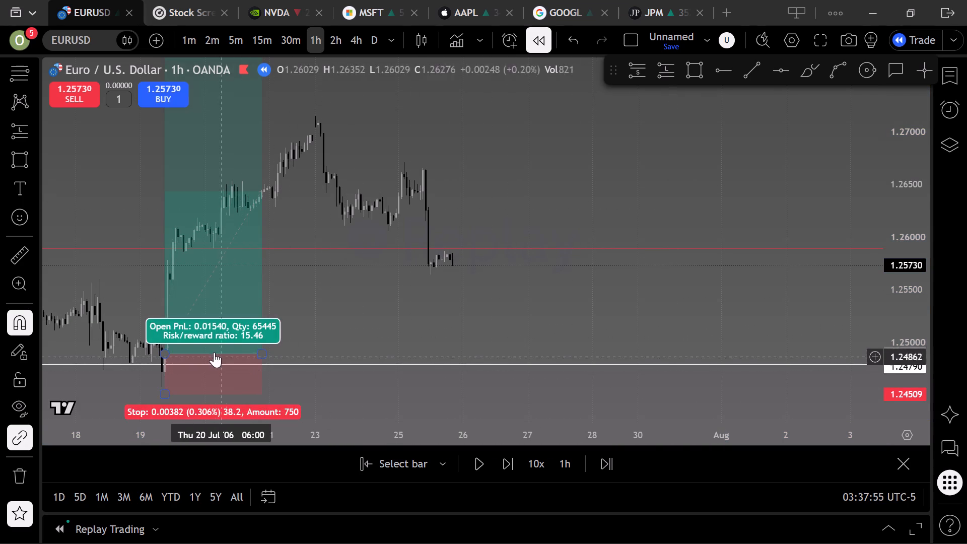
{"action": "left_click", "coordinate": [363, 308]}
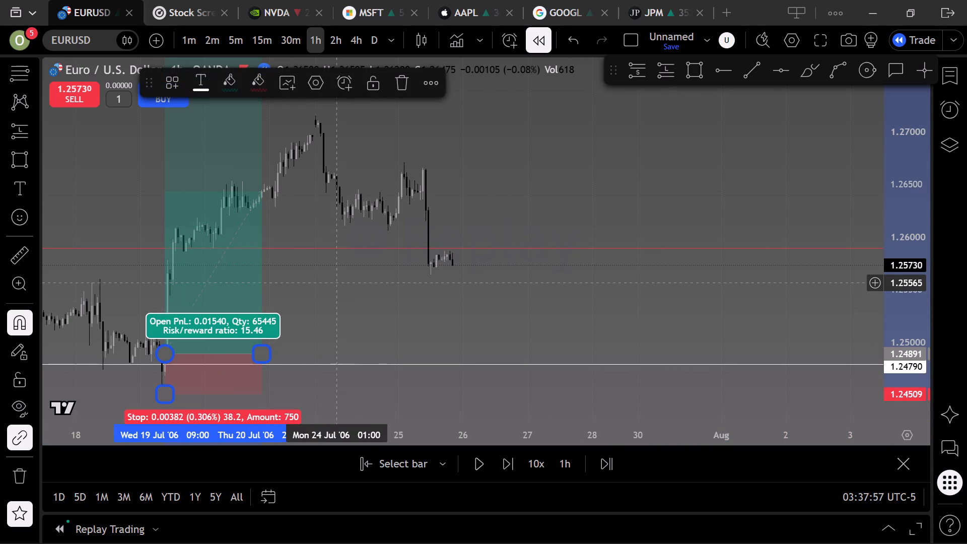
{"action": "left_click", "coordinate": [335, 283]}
Draw a horizontal ray at 1.25439 starting from the 19 July 2006 11:00 candle.
{"action": "left_click", "coordinate": [719, 73]}
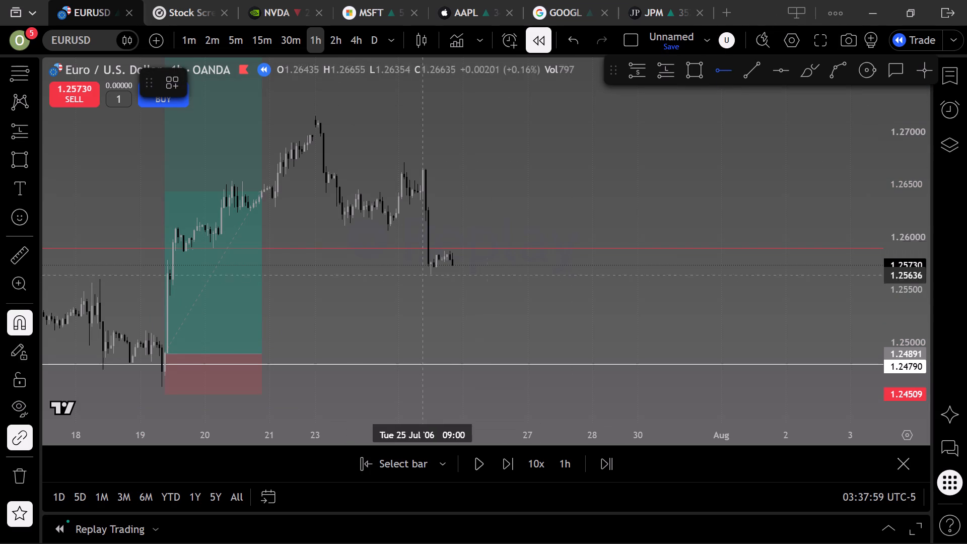
{"action": "left_click", "coordinate": [171, 318]}
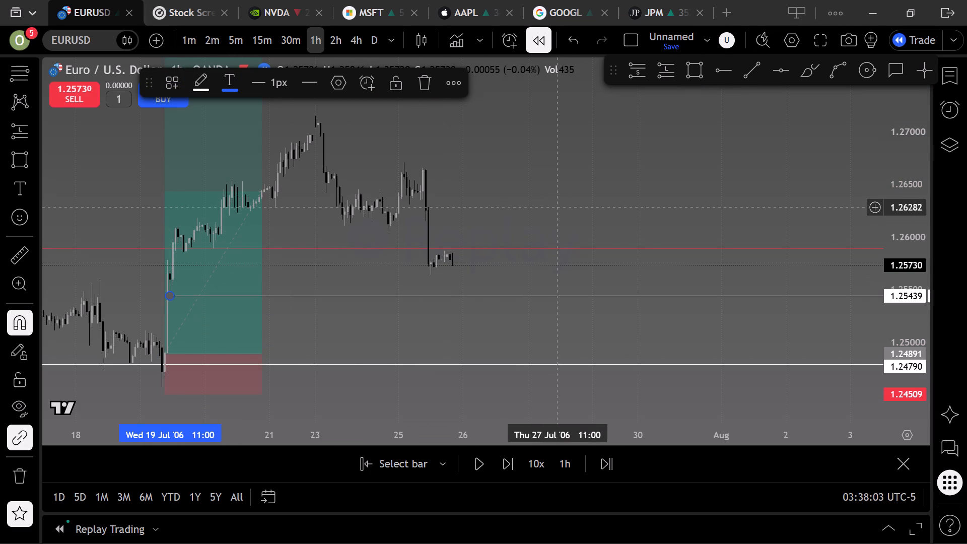
Advance the hourly replay bar by bar from 25 July to late 26 July 2006.
{"action": "triple_click", "coordinate": [504, 470]}
{"action": "triple_click", "coordinate": [504, 470]}
{"action": "triple_click", "coordinate": [504, 470]}
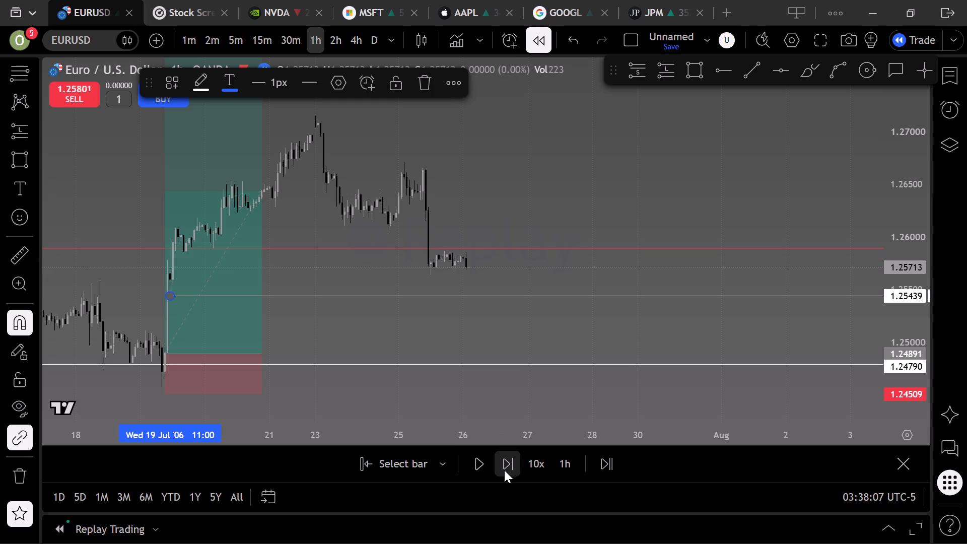
{"action": "triple_click", "coordinate": [504, 470]}
{"action": "triple_click", "coordinate": [504, 470]}
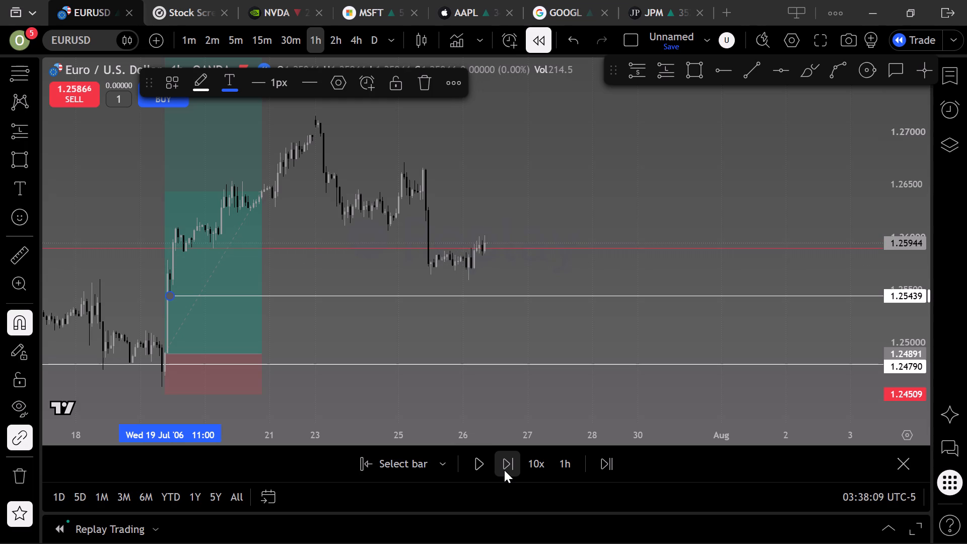
{"action": "triple_click", "coordinate": [504, 470]}
{"action": "triple_click", "coordinate": [504, 470]}
{"action": "triple_click", "coordinate": [504, 470]}
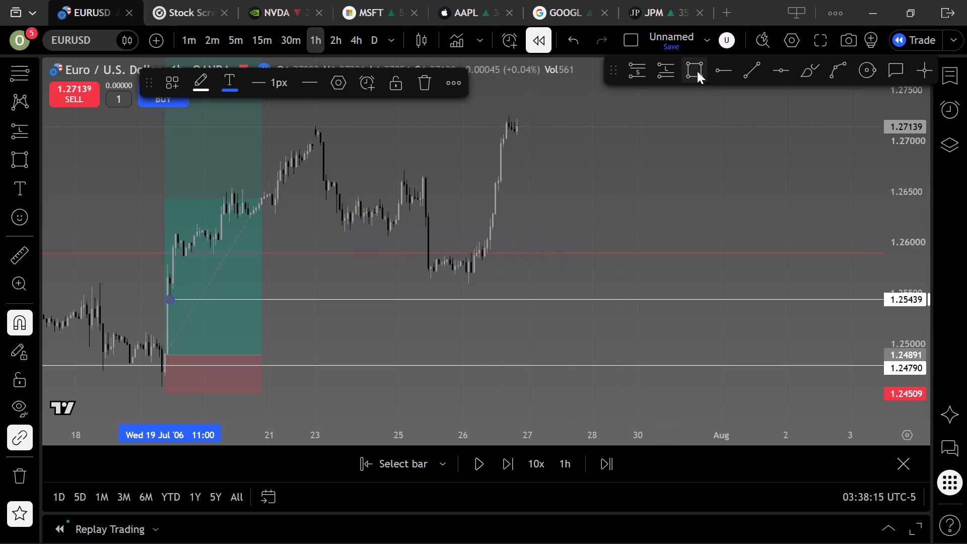
Draw a near-horizontal trend line from the 23 July 2006 high at 1.27145 to 2 August at 1.27134.
{"action": "left_click", "coordinate": [751, 70]}
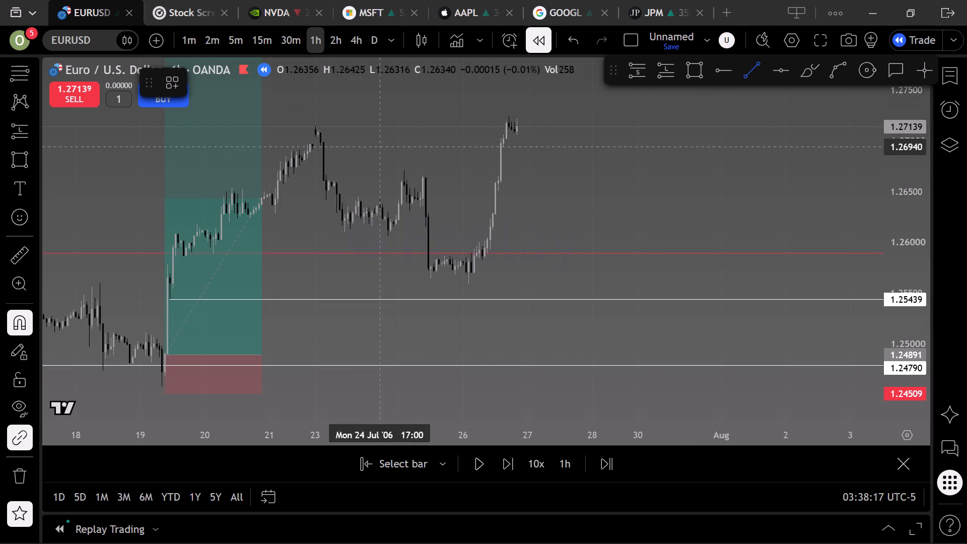
{"action": "left_click", "coordinate": [315, 122]}
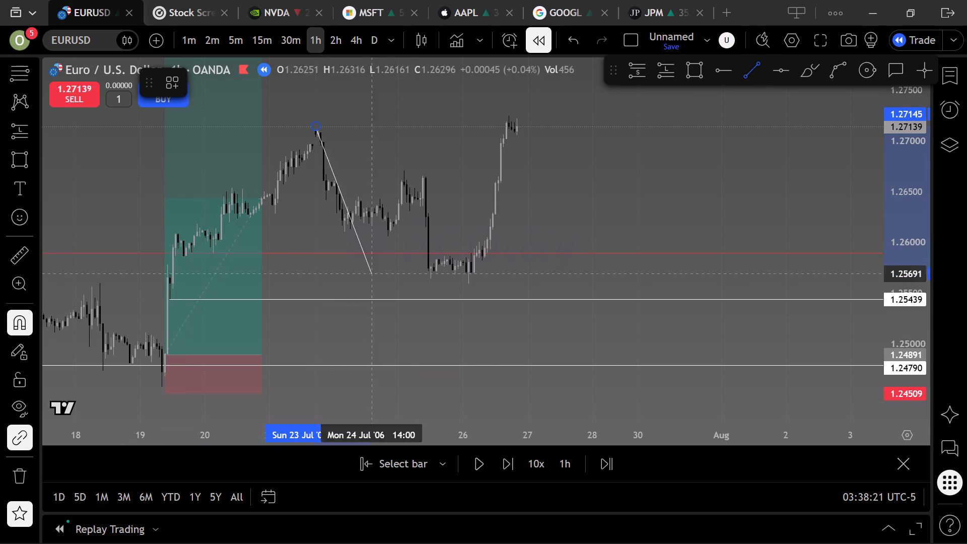
{"action": "left_click", "coordinate": [807, 127]}
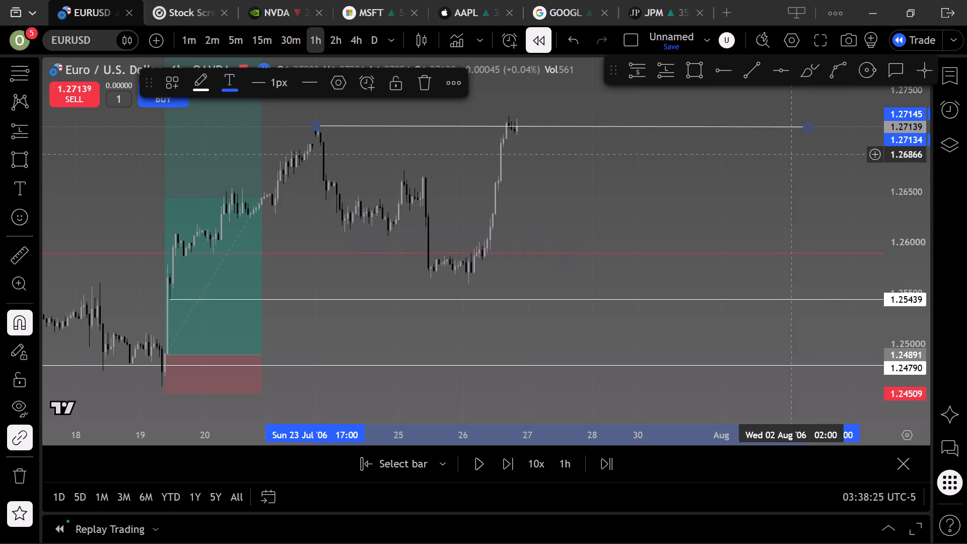
{"action": "left_click", "coordinate": [782, 168]}
Draw a demand zone rectangle from 19 July to 3 August 2006, spanning 1.25781 down to 1.25438.
{"action": "left_click", "coordinate": [685, 70]}
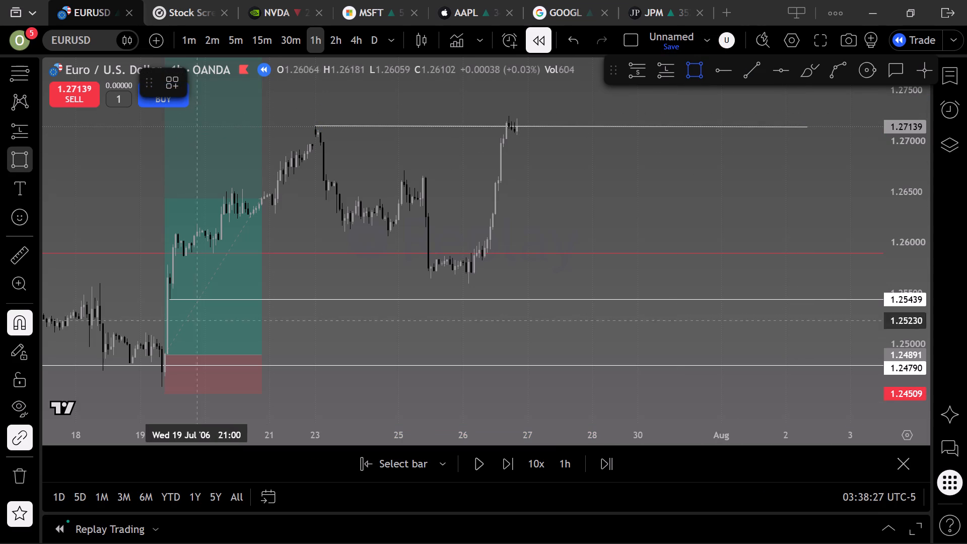
{"action": "left_click", "coordinate": [167, 260]}
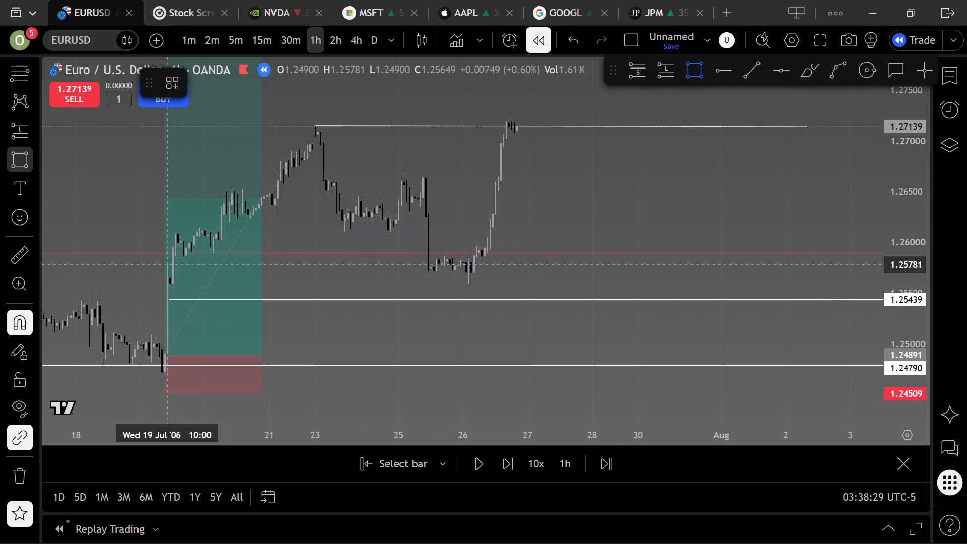
{"action": "left_click", "coordinate": [873, 299]}
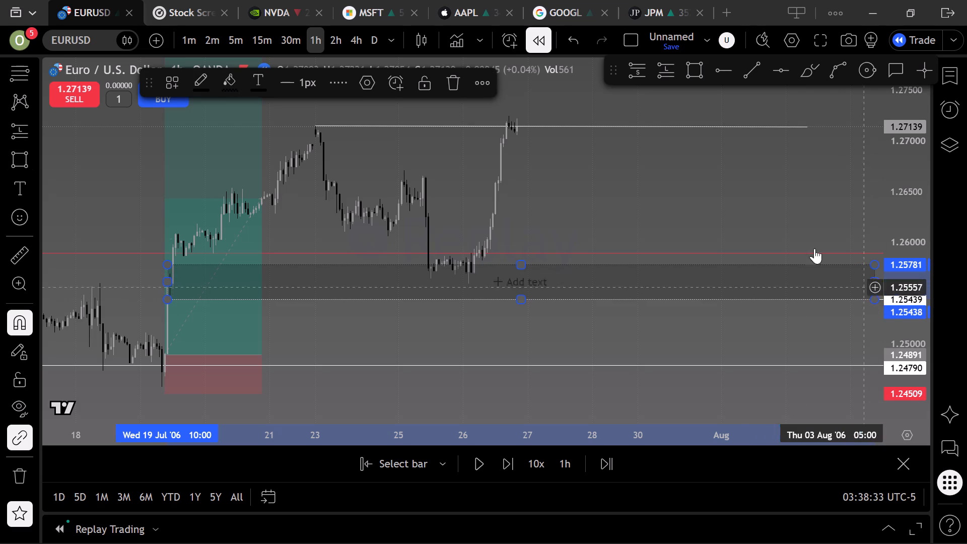
Play the hourly replay forward in two runs from 26 July to 2 August 2006.
{"action": "left_click", "coordinate": [747, 150]}
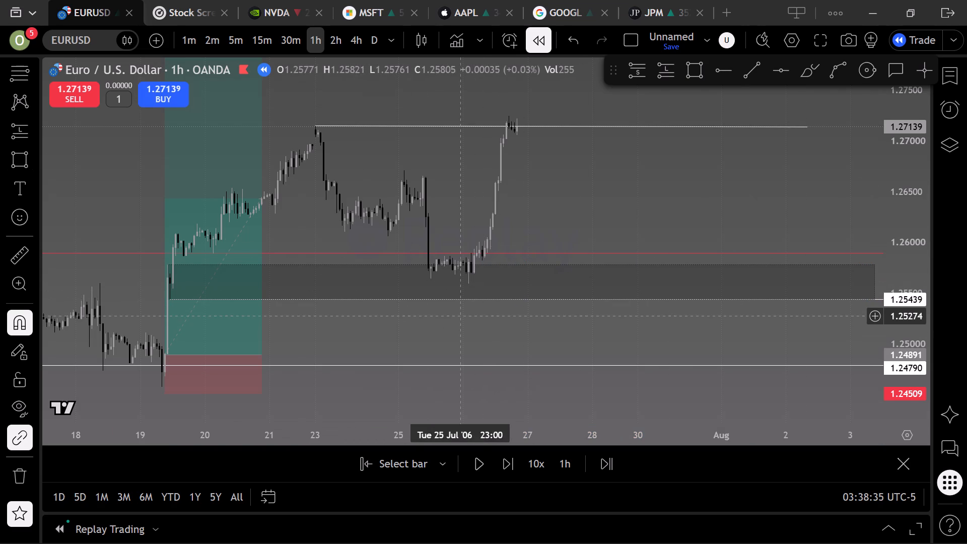
{"action": "left_click_drag", "start_coordinate": [659, 196], "coordinate": [651, 190]}
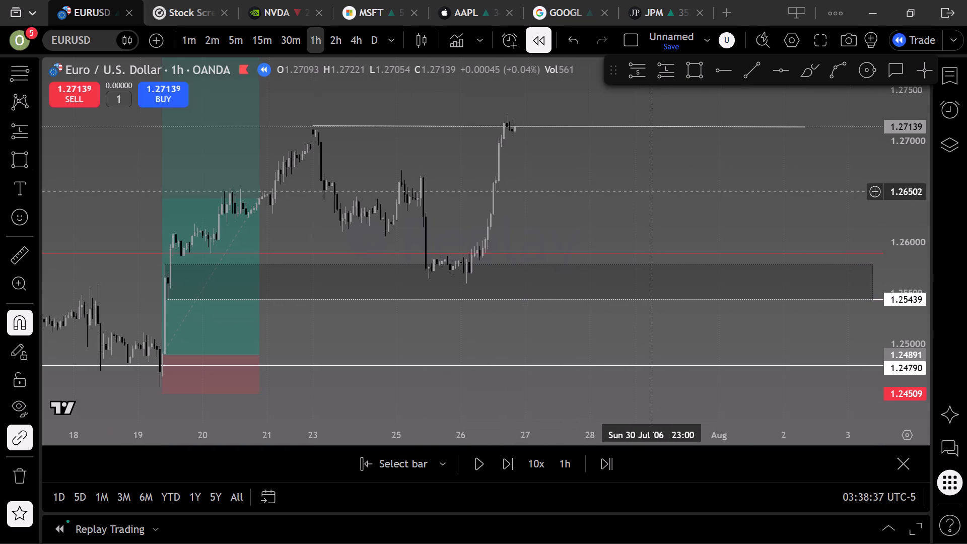
{"action": "left_click_drag", "start_coordinate": [651, 190], "coordinate": [612, 164]}
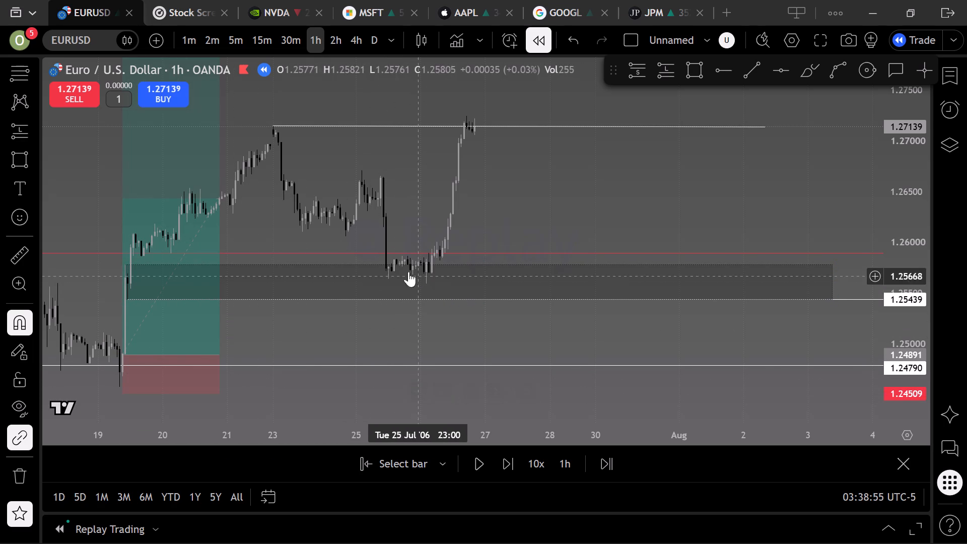
{"action": "left_click", "coordinate": [472, 472]}
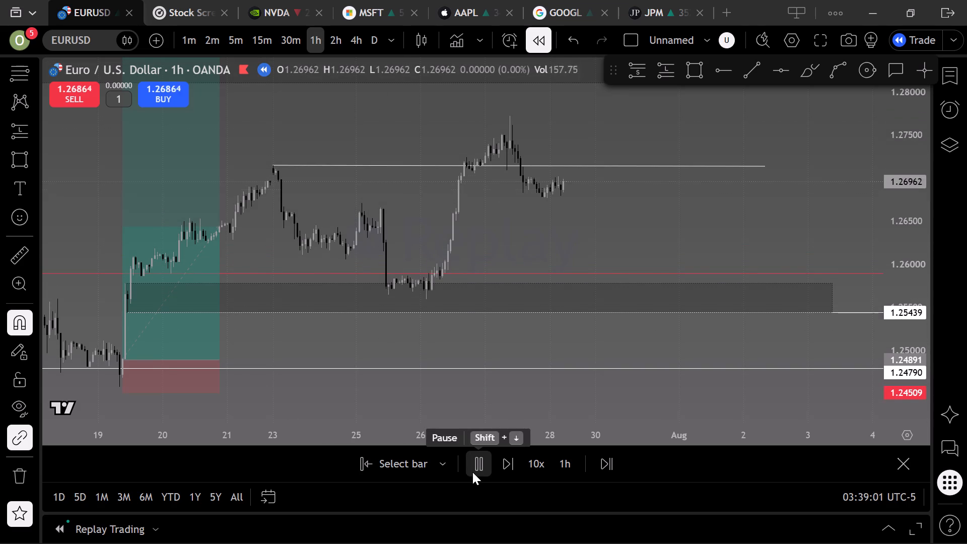
{"action": "left_click", "coordinate": [472, 472]}
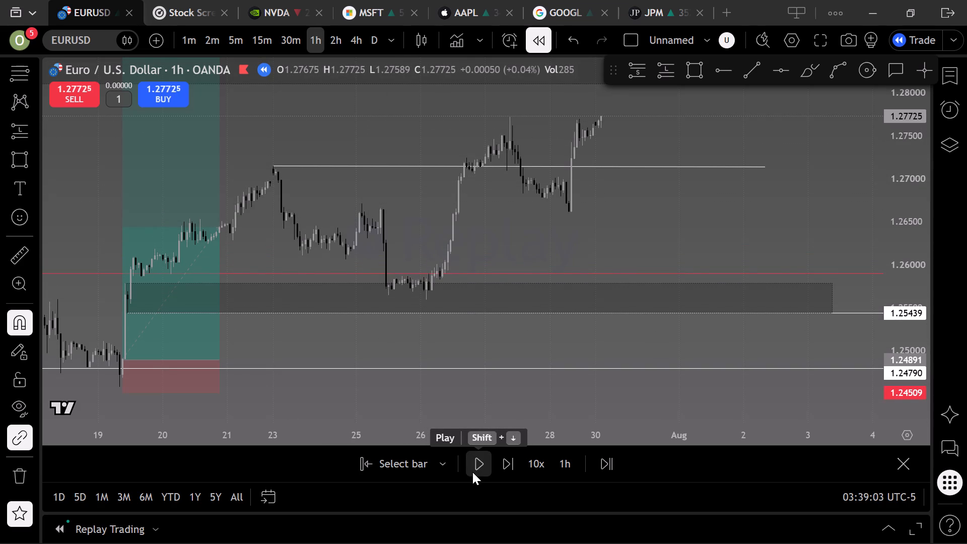
{"action": "left_click", "coordinate": [472, 472]}
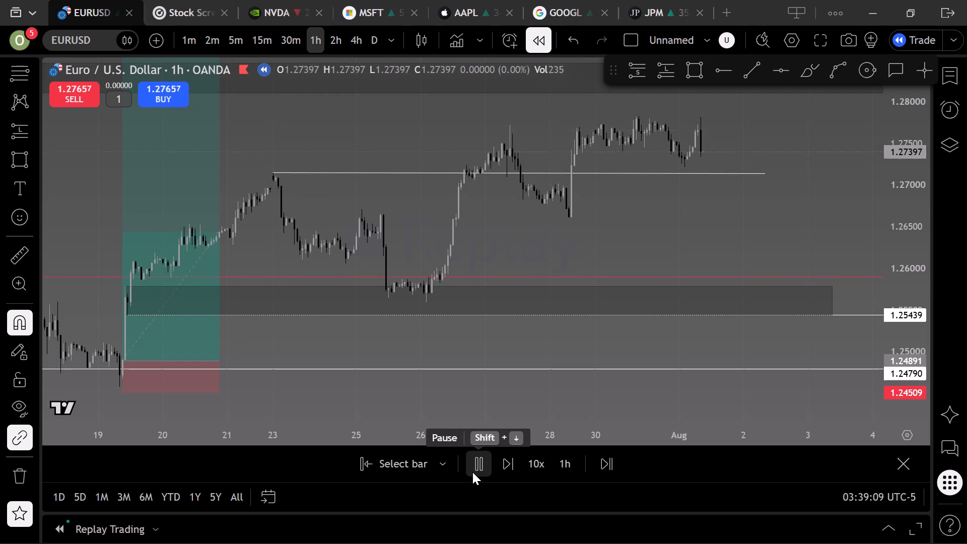
{"action": "left_click", "coordinate": [472, 472]}
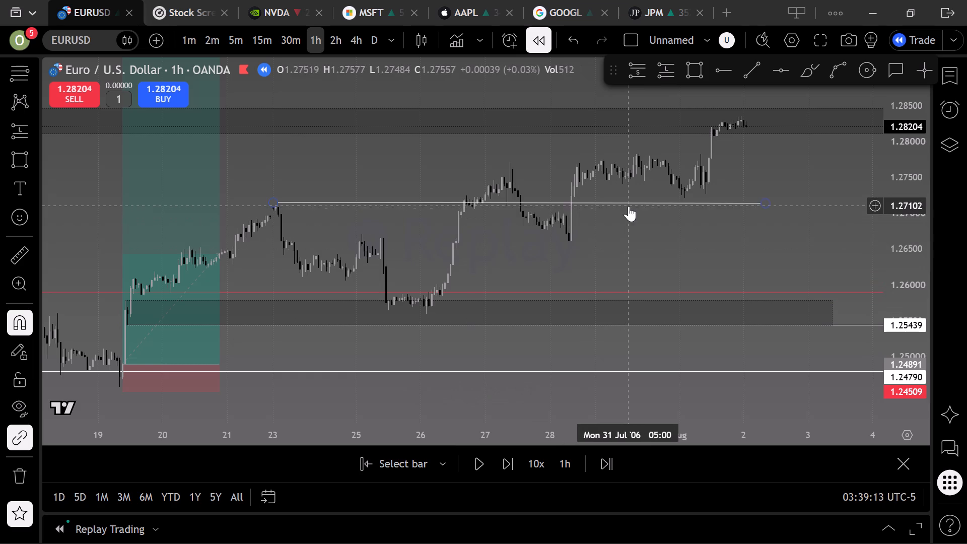
Examine EURUSD price action against the drawn levels and zones from April to early August 2006.
{"action": "left_click_drag", "start_coordinate": [643, 227], "coordinate": [423, 256]}
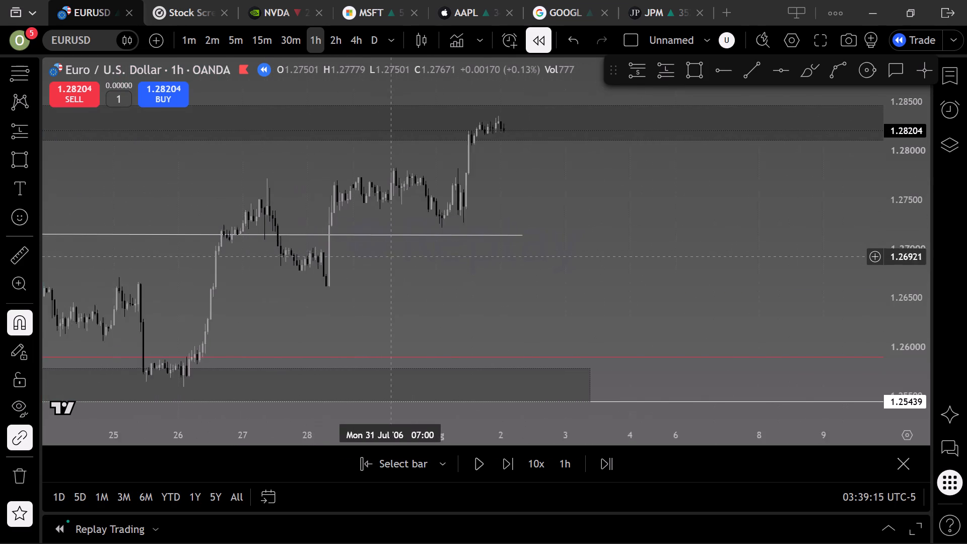
{"action": "left_click_drag", "start_coordinate": [423, 256], "coordinate": [543, 238]}
{"action": "scroll", "coordinate": [501, 115], "scroll_direction": "down", "scroll_amount": 7}
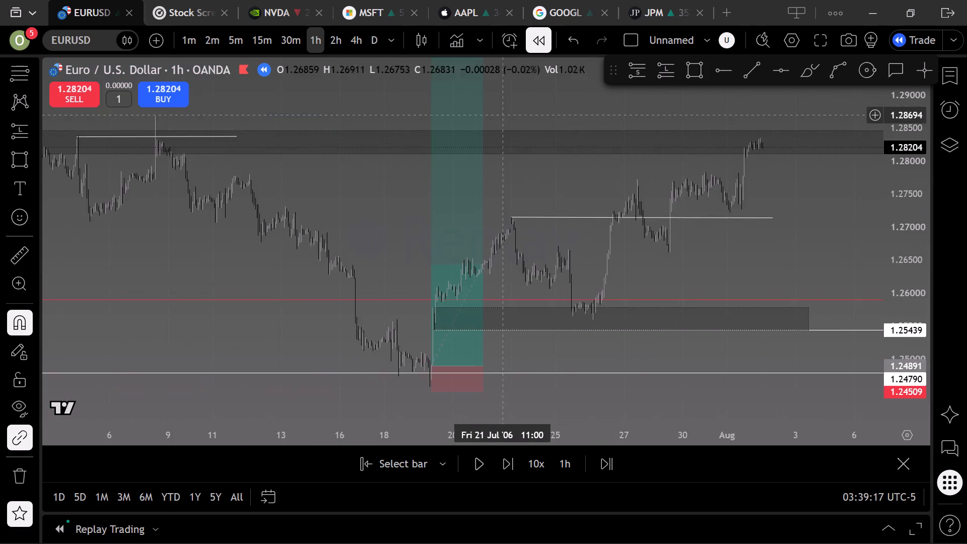
{"action": "scroll", "coordinate": [504, 116], "scroll_direction": "down", "scroll_amount": 7}
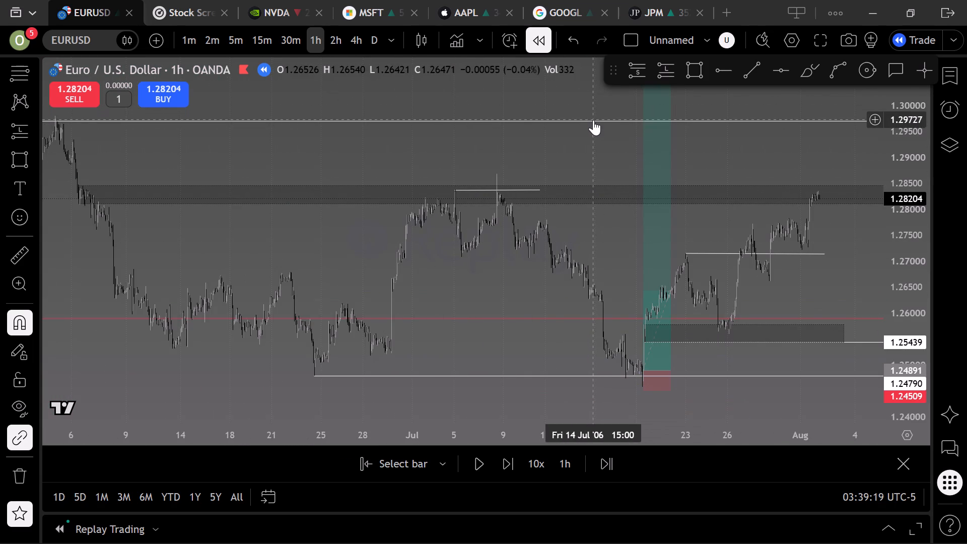
{"action": "scroll", "coordinate": [595, 122], "scroll_direction": "down", "scroll_amount": 13}
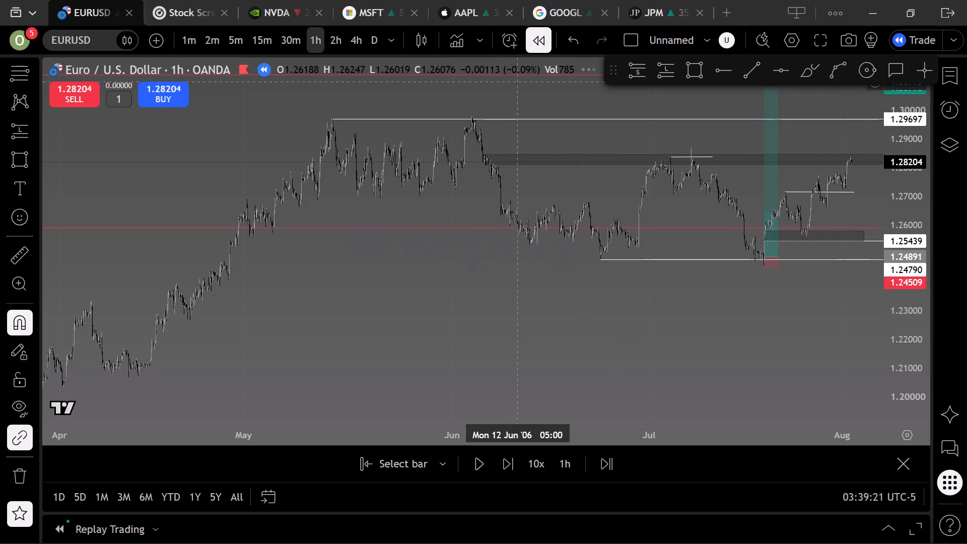
{"action": "scroll", "coordinate": [654, 146], "scroll_direction": "up", "scroll_amount": 13}
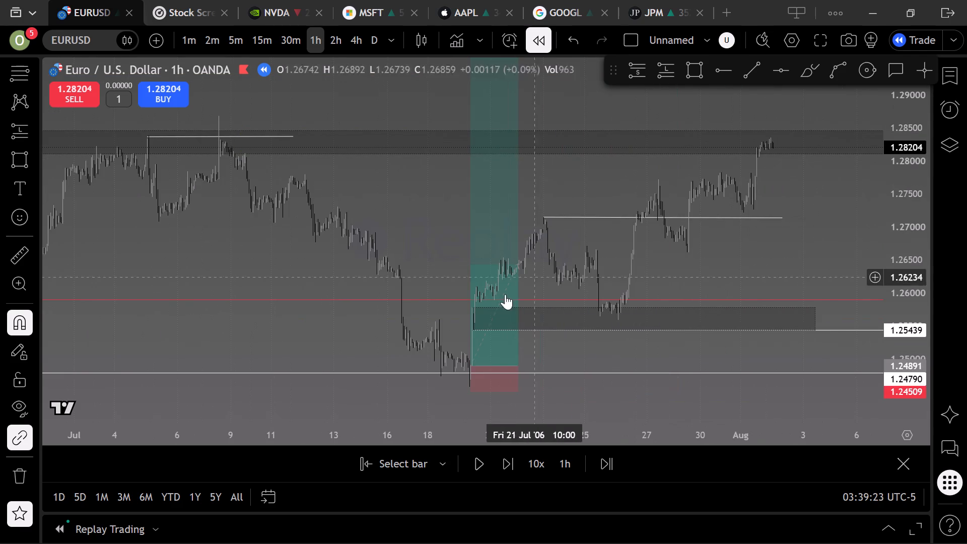
{"action": "scroll", "coordinate": [763, 268], "scroll_direction": "up", "scroll_amount": 4}
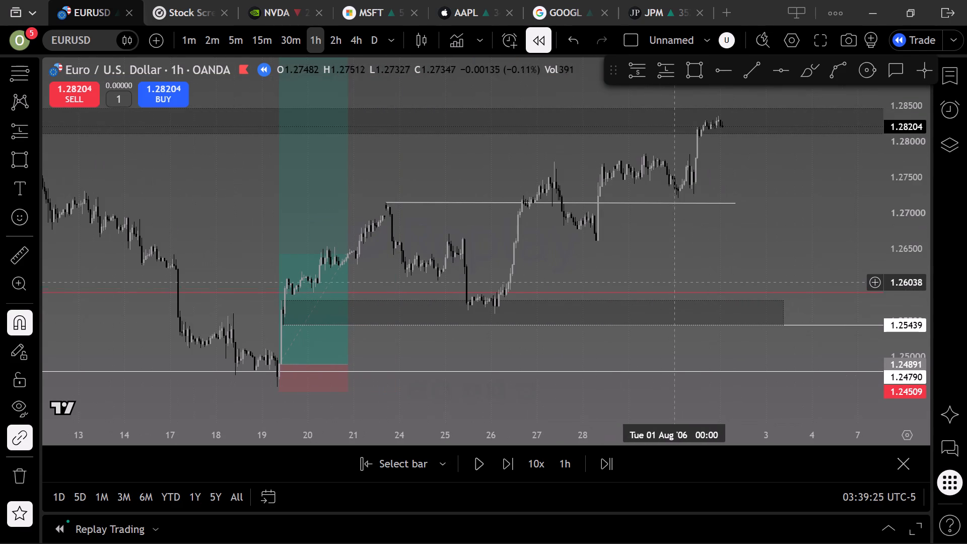
{"action": "scroll", "coordinate": [680, 278], "scroll_direction": "up", "scroll_amount": 1}
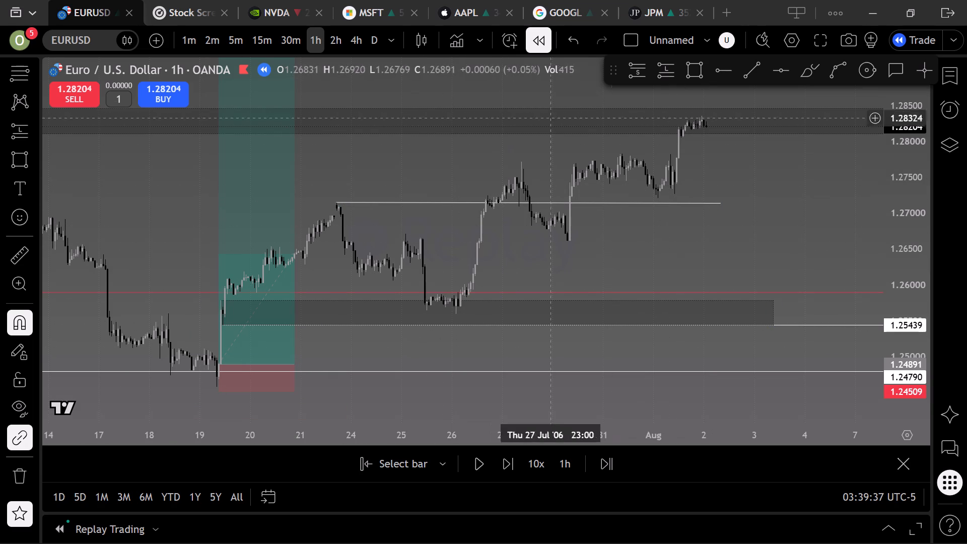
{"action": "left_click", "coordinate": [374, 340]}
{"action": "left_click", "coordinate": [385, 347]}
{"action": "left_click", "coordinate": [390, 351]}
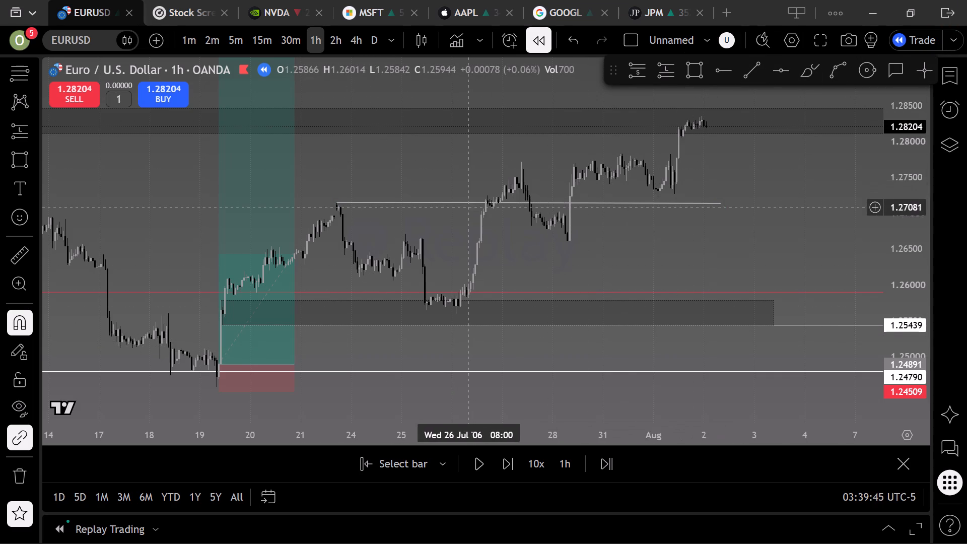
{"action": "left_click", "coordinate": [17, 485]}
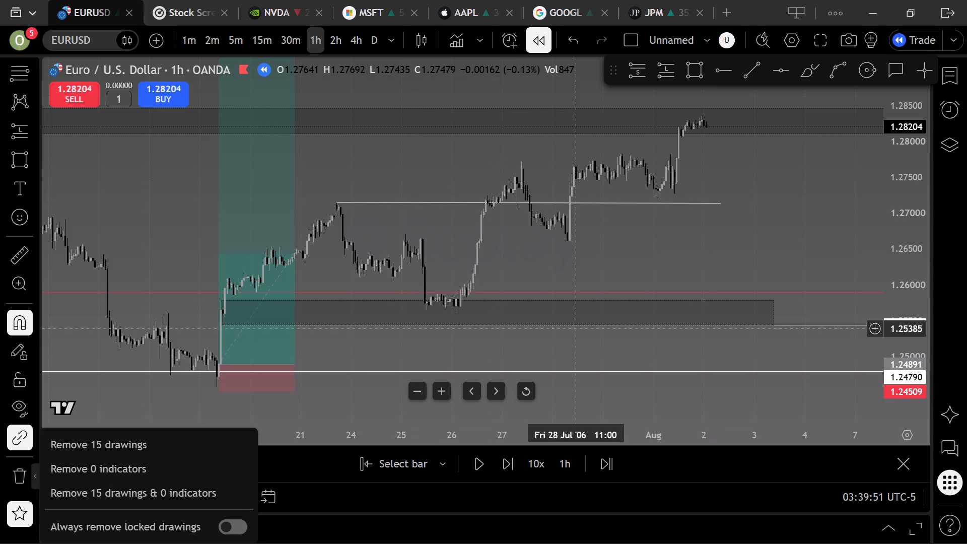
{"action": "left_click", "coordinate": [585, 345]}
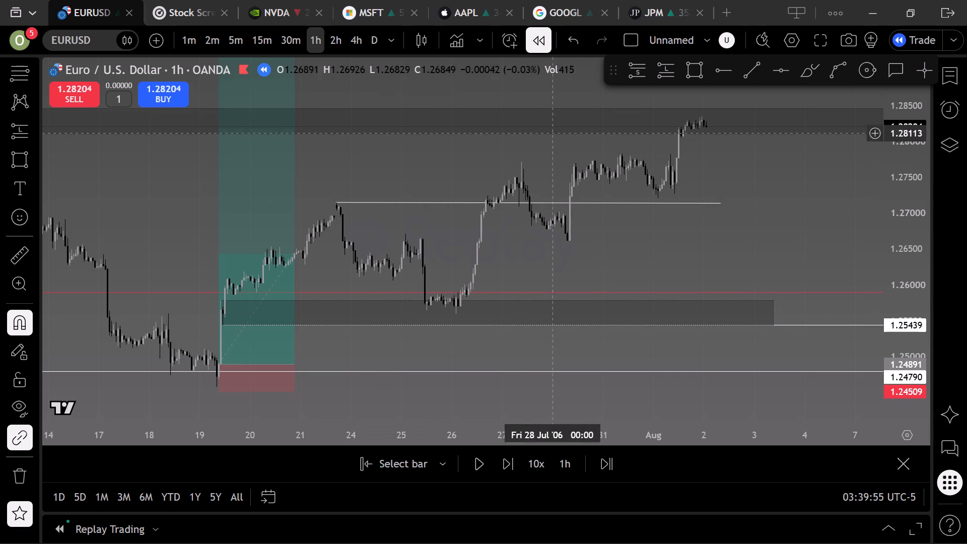
Undo the demand zone, the 1.271 trend line, the 1.25439 ray and the earlier deletion of the rising trend line.
{"action": "left_click", "coordinate": [575, 36]}
{"action": "double_click", "coordinate": [575, 36]}
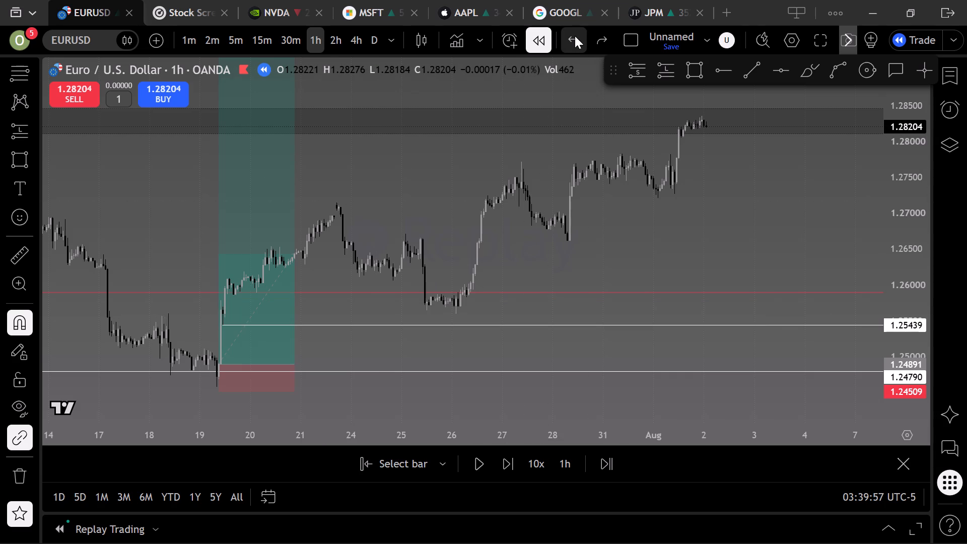
{"action": "left_click", "coordinate": [575, 36]}
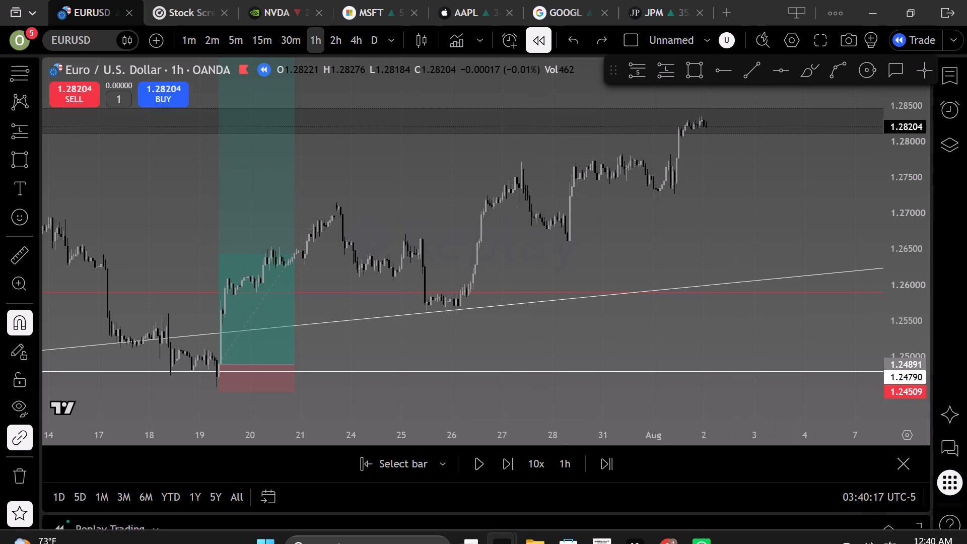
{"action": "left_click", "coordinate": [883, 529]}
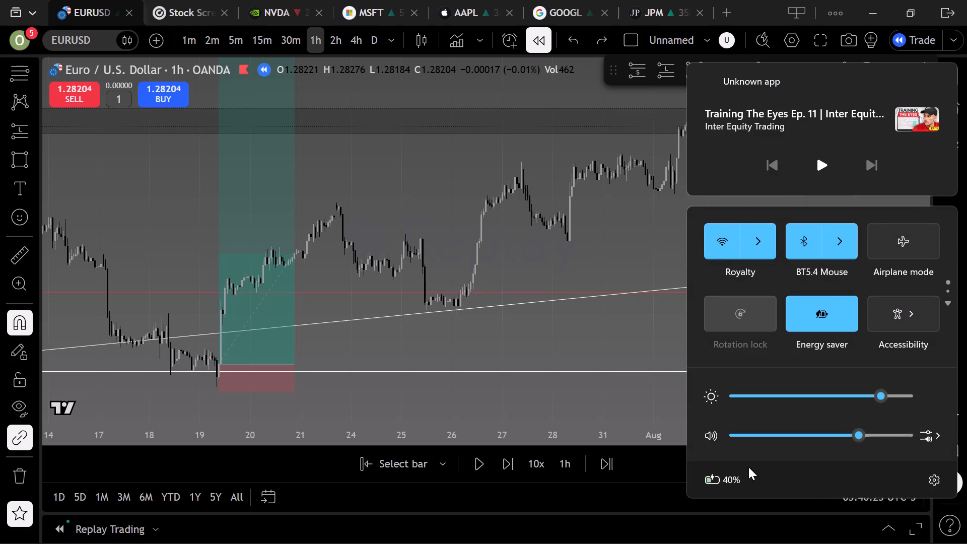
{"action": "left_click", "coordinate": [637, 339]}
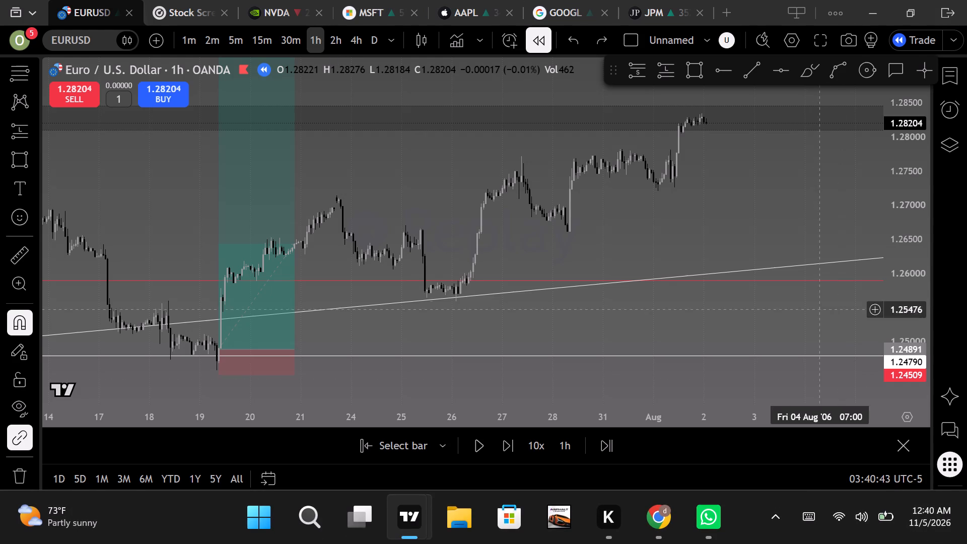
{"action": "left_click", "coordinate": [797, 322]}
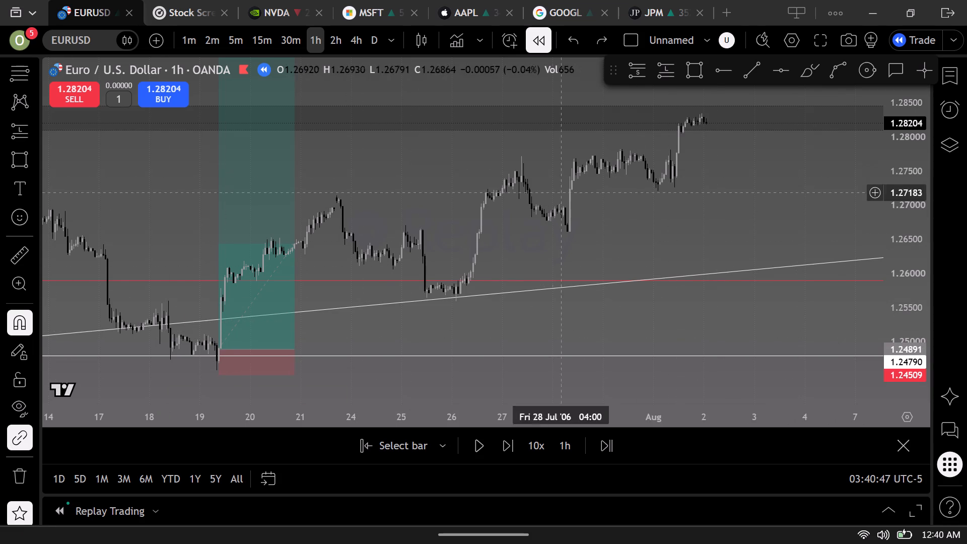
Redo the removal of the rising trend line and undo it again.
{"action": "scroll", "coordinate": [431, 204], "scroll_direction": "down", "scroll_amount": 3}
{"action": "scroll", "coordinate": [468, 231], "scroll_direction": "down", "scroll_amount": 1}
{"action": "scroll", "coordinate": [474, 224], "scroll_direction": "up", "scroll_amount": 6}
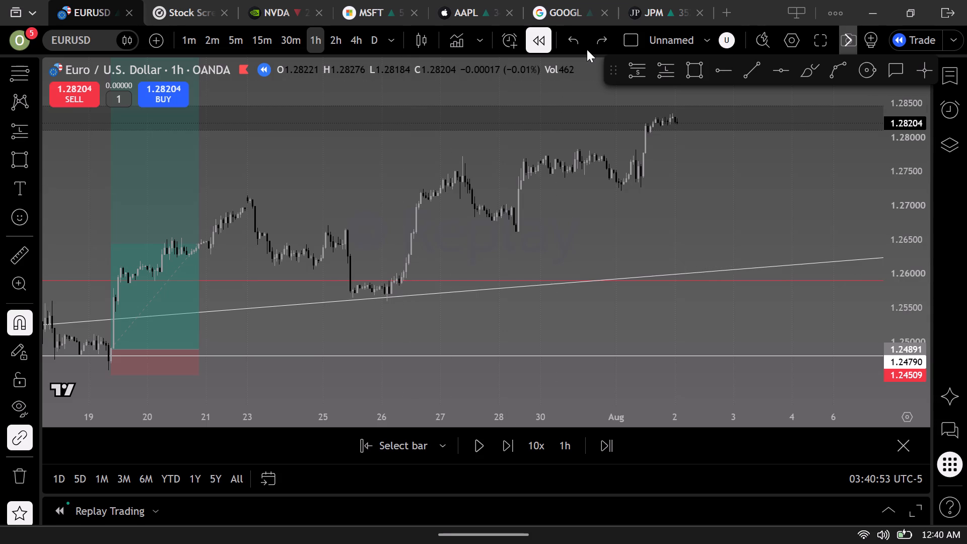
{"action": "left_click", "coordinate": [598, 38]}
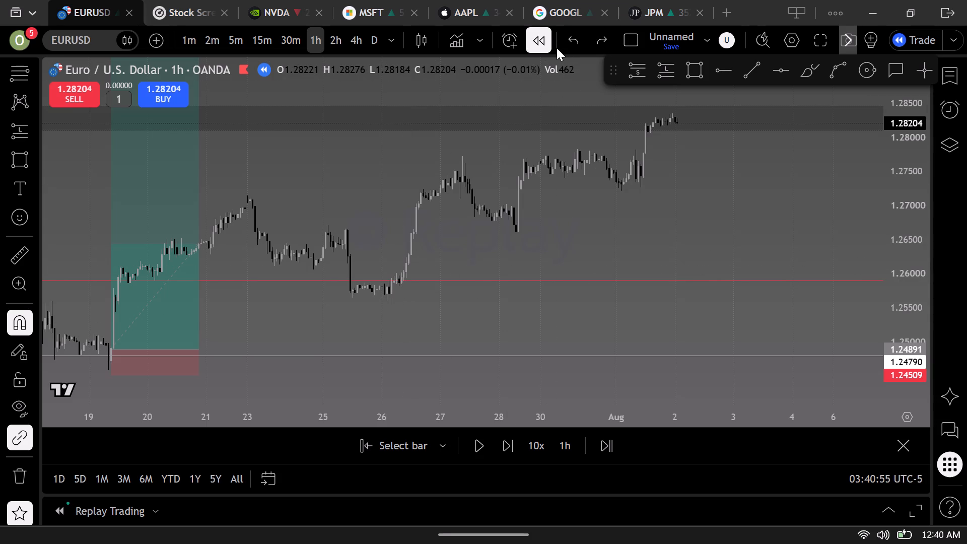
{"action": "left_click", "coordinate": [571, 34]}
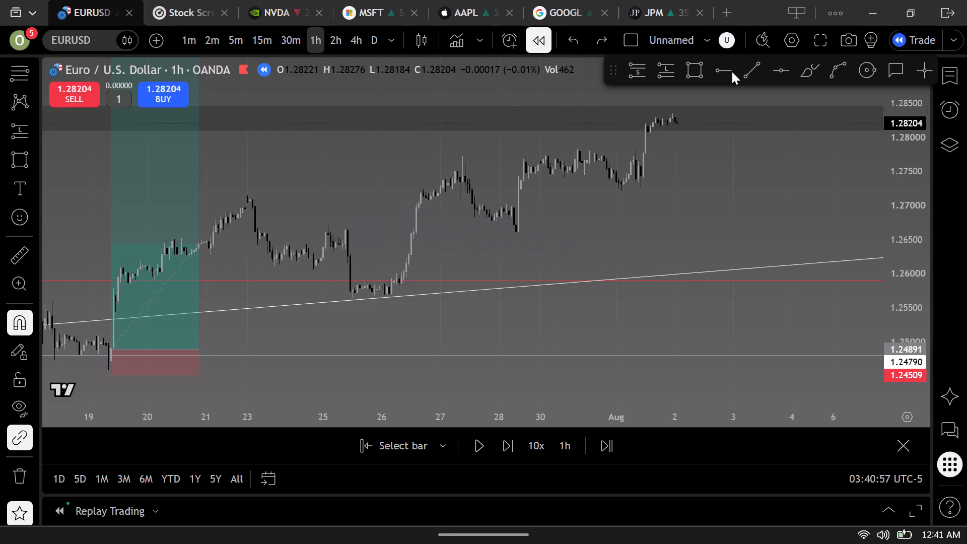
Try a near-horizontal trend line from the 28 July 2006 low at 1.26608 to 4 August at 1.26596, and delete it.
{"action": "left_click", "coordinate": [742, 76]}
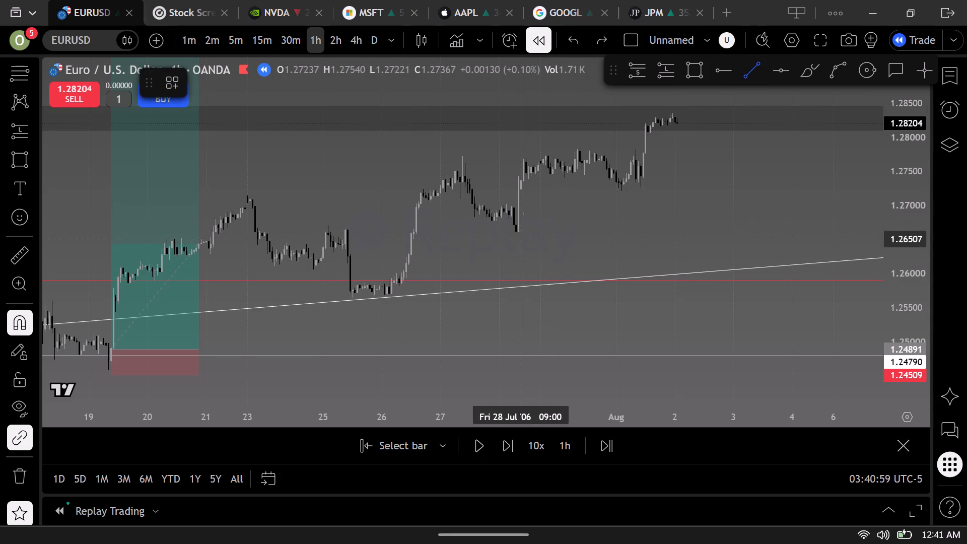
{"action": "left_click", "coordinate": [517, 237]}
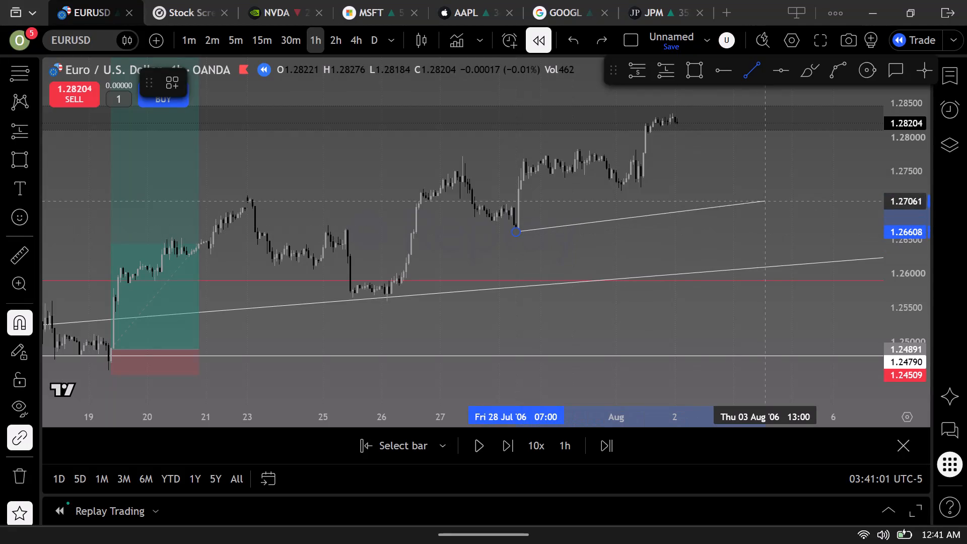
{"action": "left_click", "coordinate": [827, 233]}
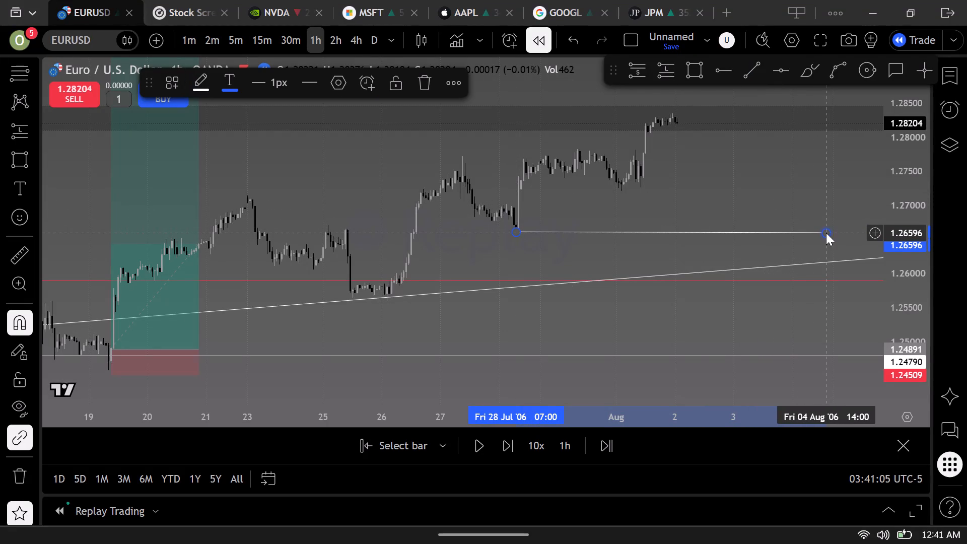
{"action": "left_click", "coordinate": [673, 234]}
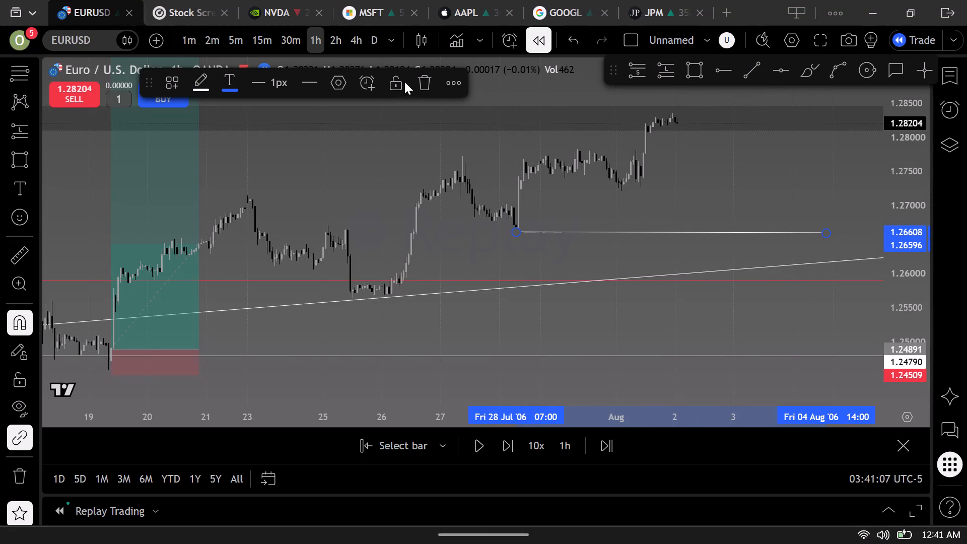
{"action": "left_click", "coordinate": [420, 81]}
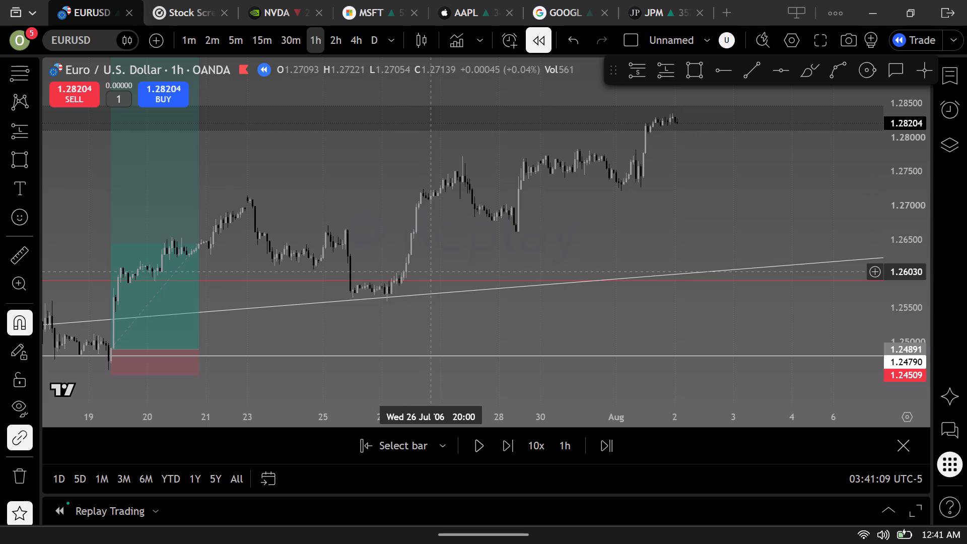
Delete the rising trend line and the horizontal ray at 1.24790.
{"action": "left_click", "coordinate": [383, 296]}
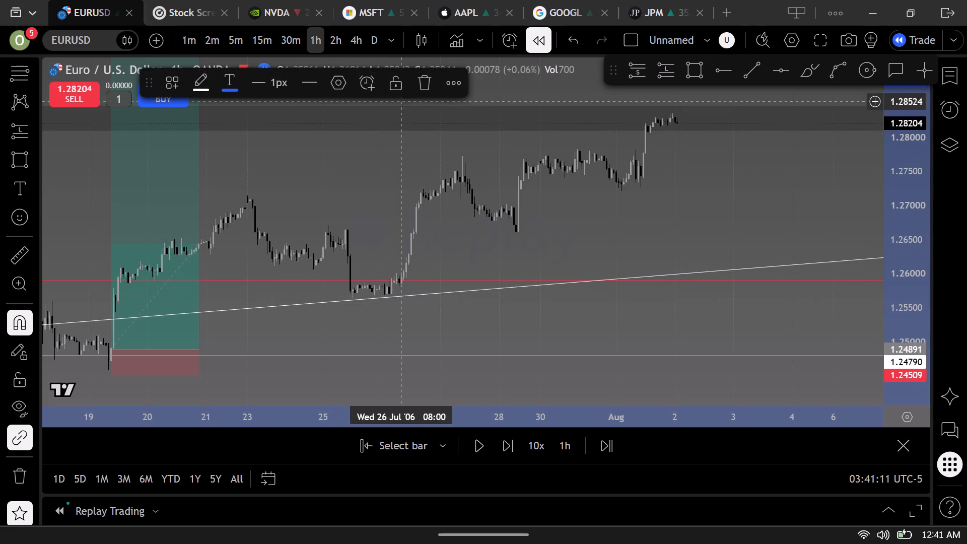
{"action": "left_click", "coordinate": [419, 84]}
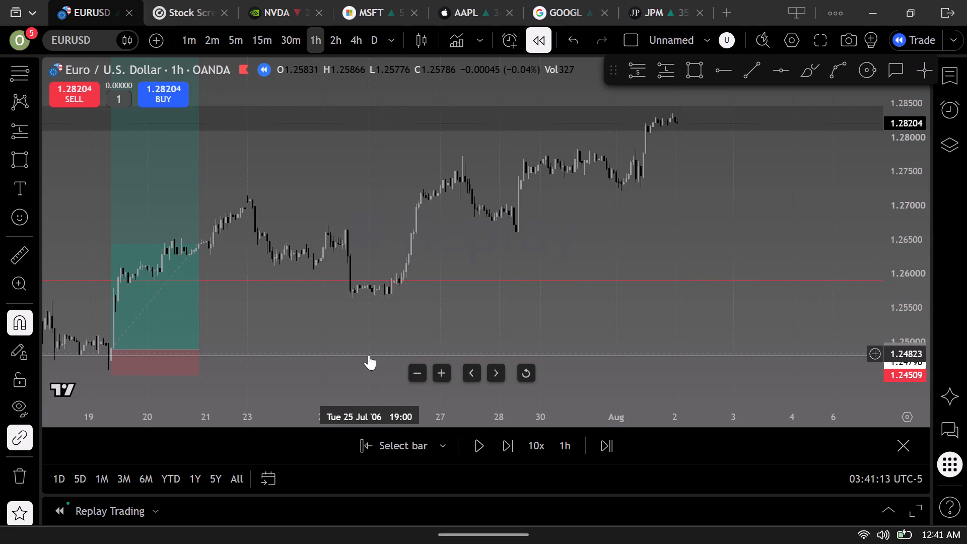
{"action": "left_click", "coordinate": [370, 355]}
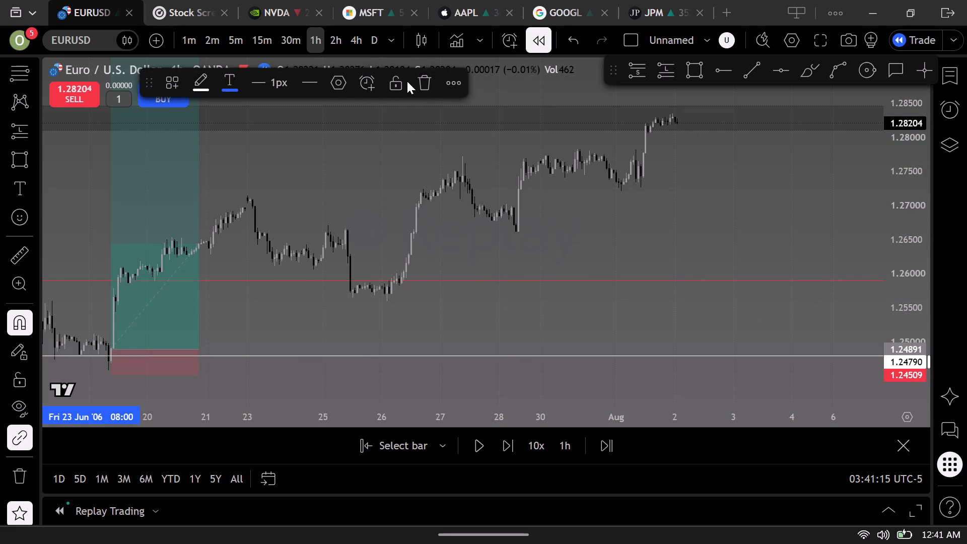
{"action": "left_click", "coordinate": [416, 83]}
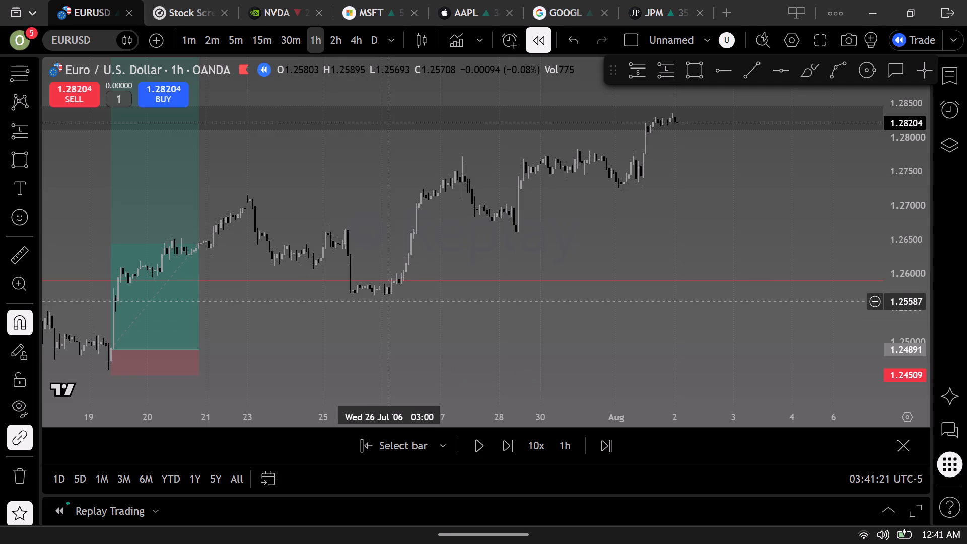
{"action": "scroll", "coordinate": [380, 294], "scroll_direction": "down", "scroll_amount": 1}
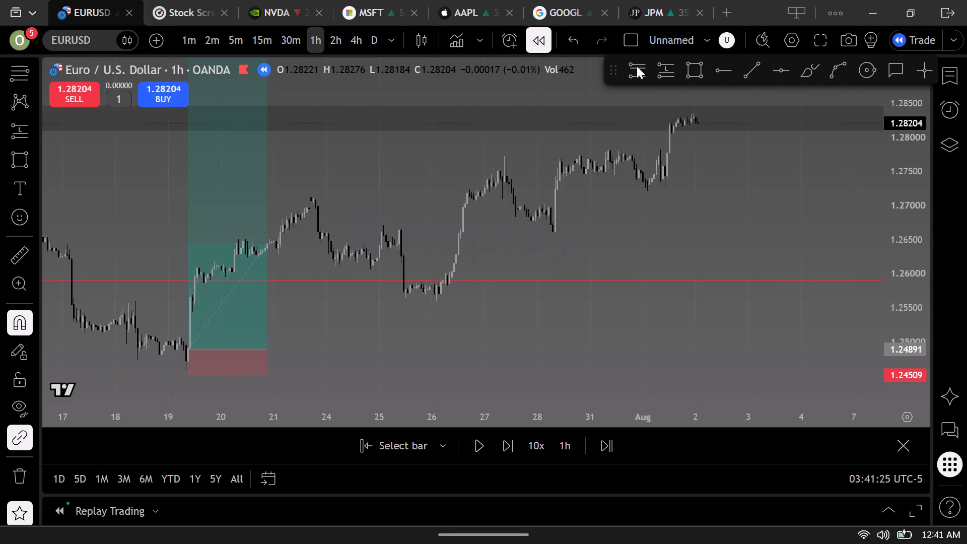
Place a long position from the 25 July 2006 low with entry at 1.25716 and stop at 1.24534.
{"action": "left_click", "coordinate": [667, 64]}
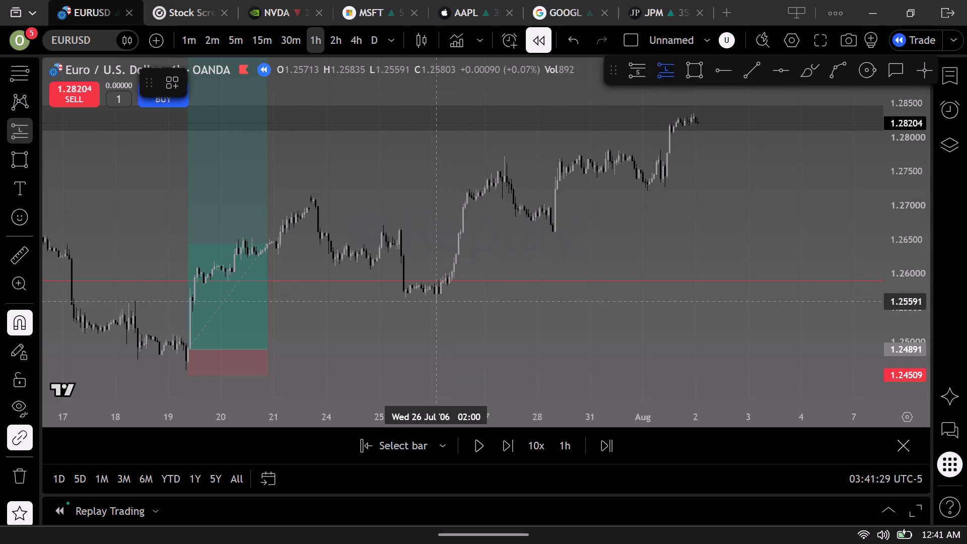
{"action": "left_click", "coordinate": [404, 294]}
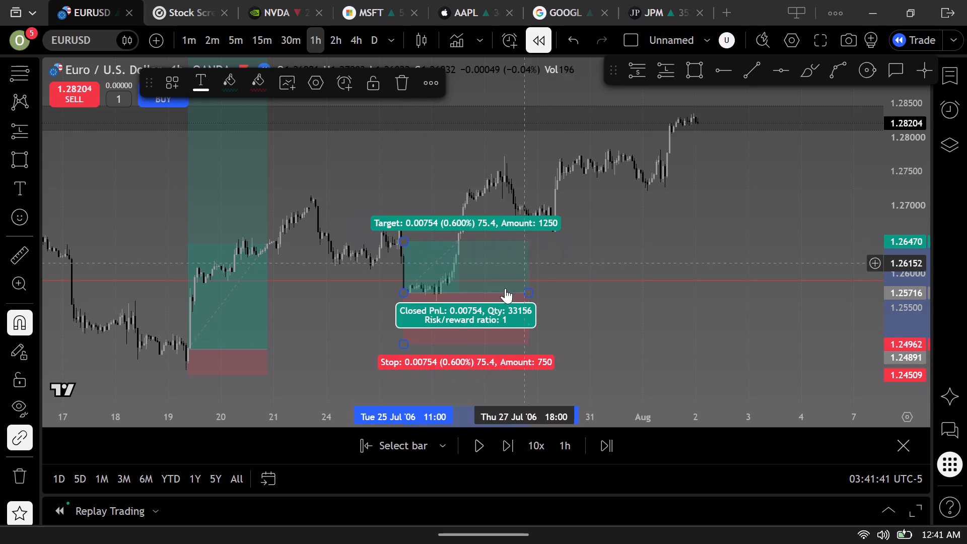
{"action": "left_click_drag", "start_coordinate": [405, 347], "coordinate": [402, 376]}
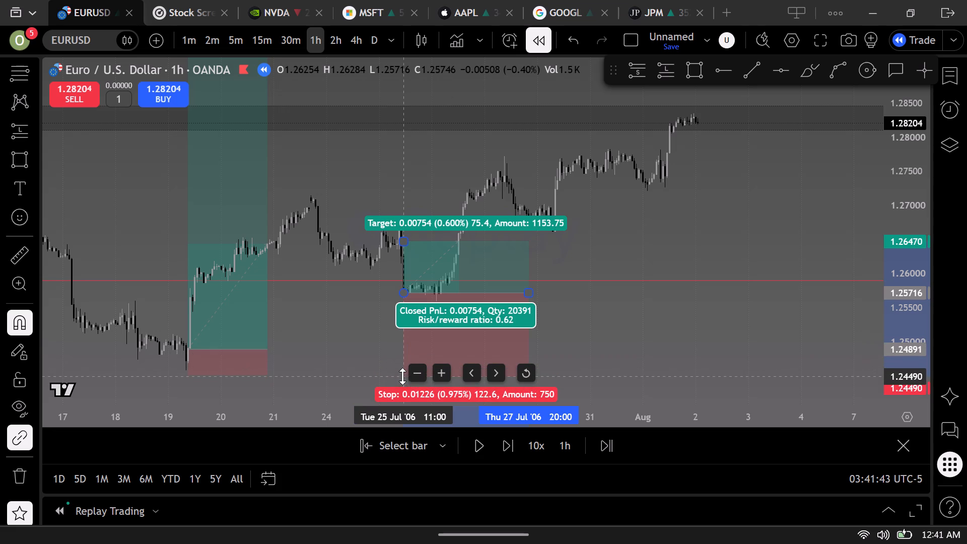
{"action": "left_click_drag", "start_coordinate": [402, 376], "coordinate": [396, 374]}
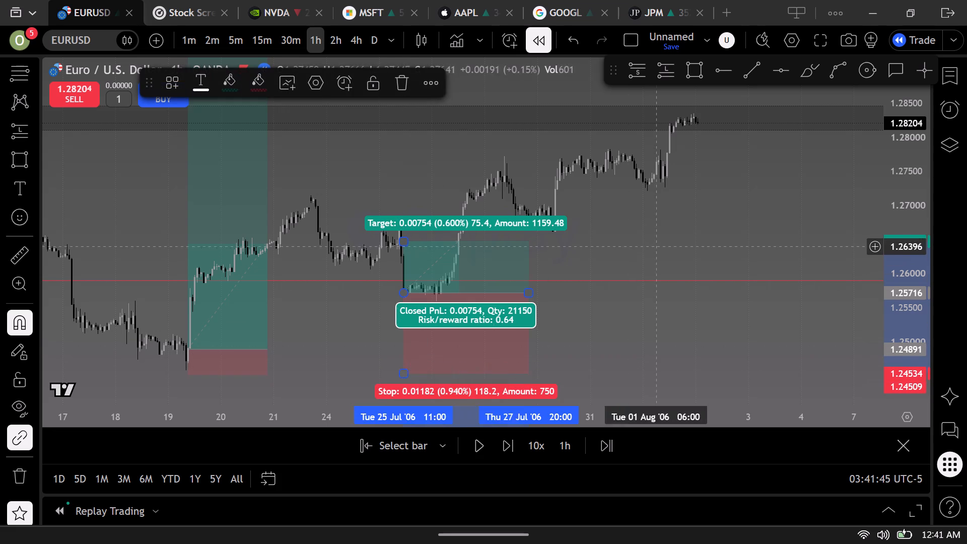
Raise the 19 July long position's target to the red level, at about 1.31216.
{"action": "scroll", "coordinate": [655, 246], "scroll_direction": "down", "scroll_amount": 16}
{"action": "left_click_drag", "start_coordinate": [755, 147], "coordinate": [284, 267]}
{"action": "scroll", "coordinate": [896, 138], "scroll_direction": "down", "scroll_amount": 2}
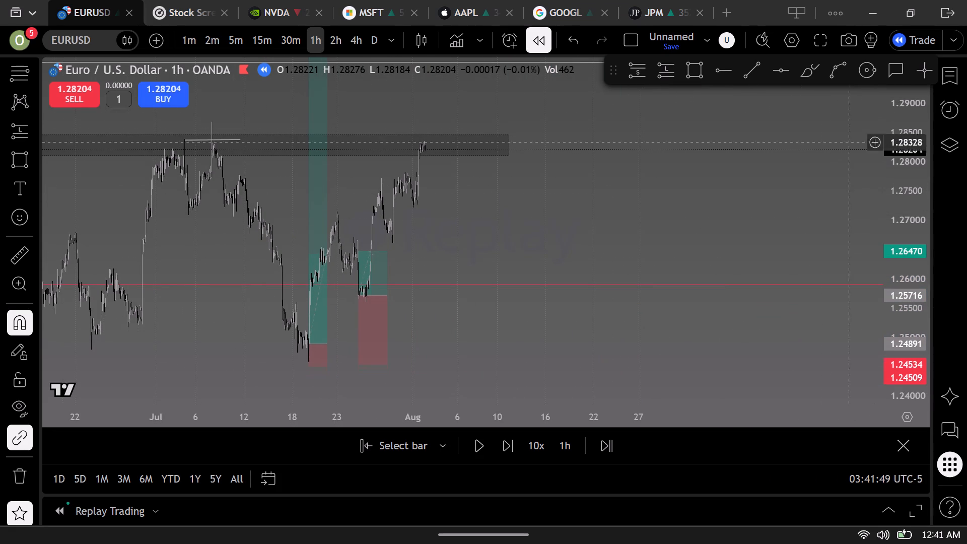
{"action": "left_click_drag", "start_coordinate": [640, 192], "coordinate": [644, 280]}
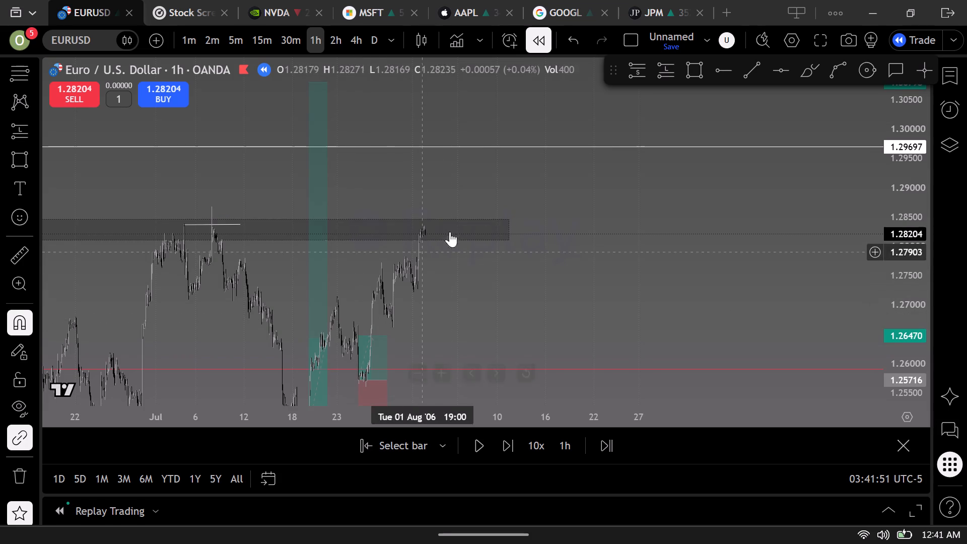
{"action": "left_click_drag", "start_coordinate": [543, 173], "coordinate": [597, 253]}
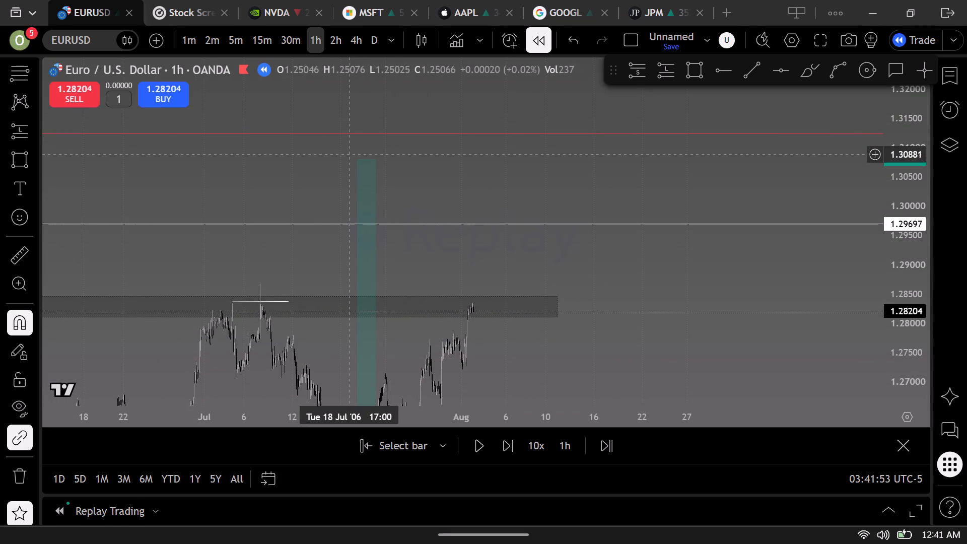
{"action": "left_click_drag", "start_coordinate": [357, 156], "coordinate": [355, 142]}
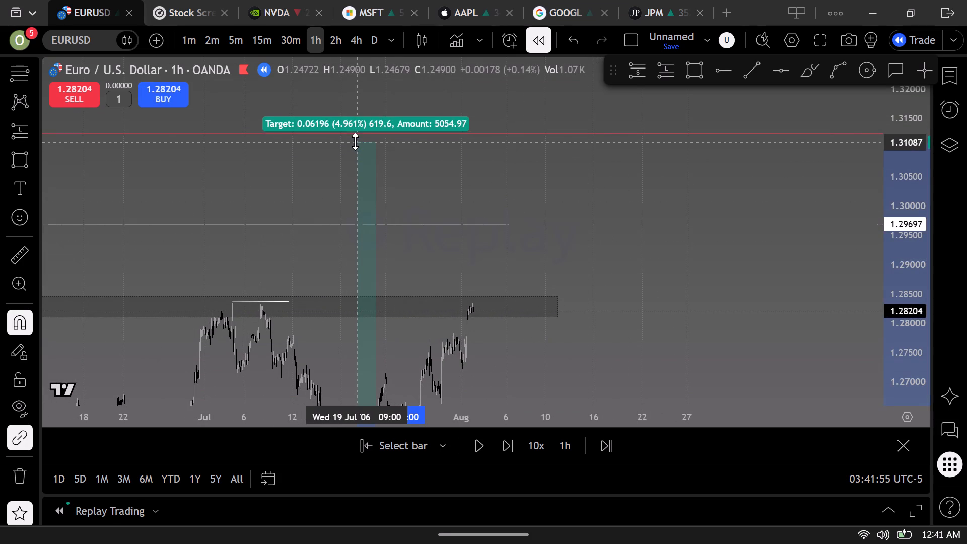
{"action": "left_click_drag", "start_coordinate": [355, 142], "coordinate": [353, 134]}
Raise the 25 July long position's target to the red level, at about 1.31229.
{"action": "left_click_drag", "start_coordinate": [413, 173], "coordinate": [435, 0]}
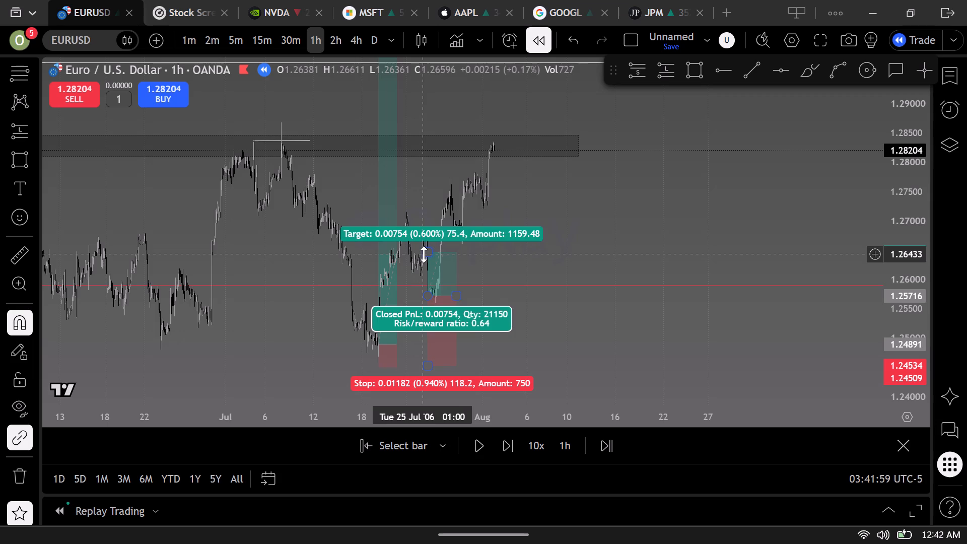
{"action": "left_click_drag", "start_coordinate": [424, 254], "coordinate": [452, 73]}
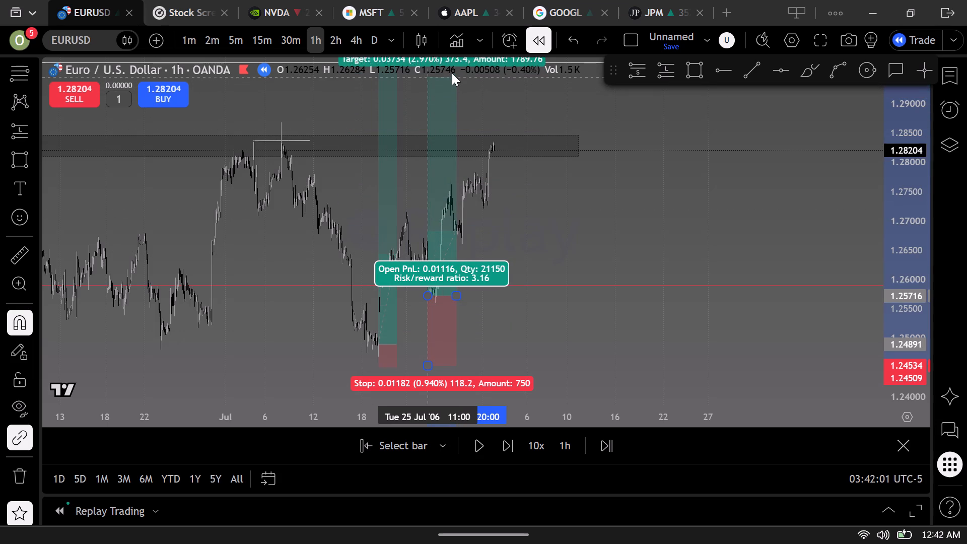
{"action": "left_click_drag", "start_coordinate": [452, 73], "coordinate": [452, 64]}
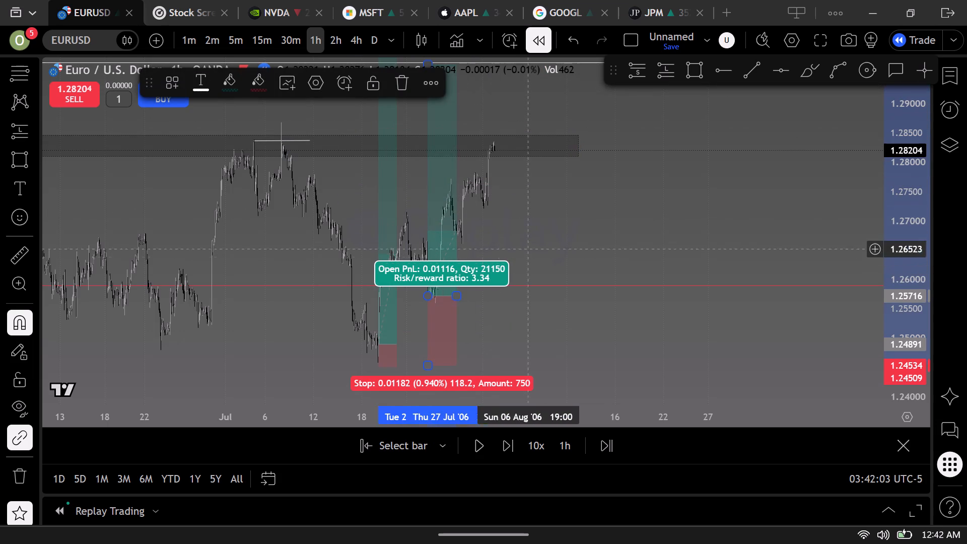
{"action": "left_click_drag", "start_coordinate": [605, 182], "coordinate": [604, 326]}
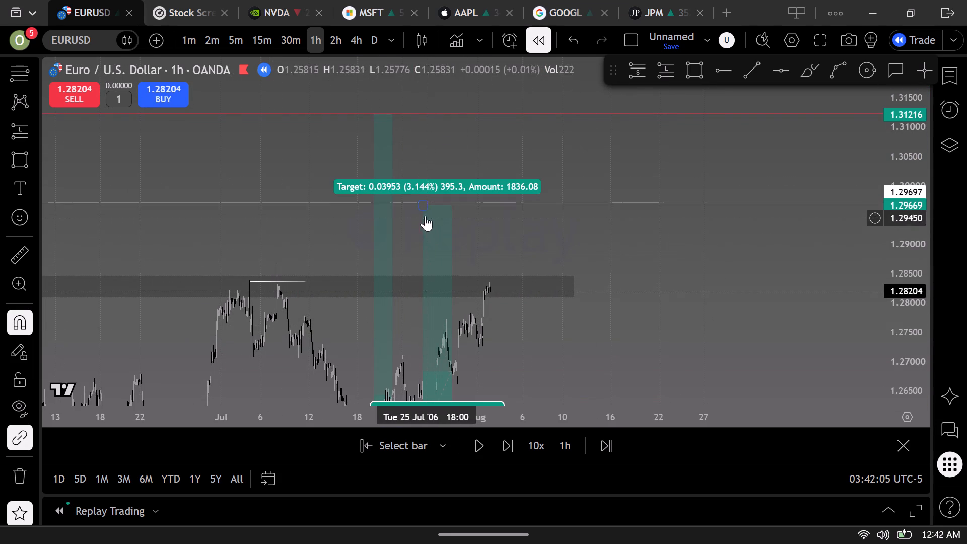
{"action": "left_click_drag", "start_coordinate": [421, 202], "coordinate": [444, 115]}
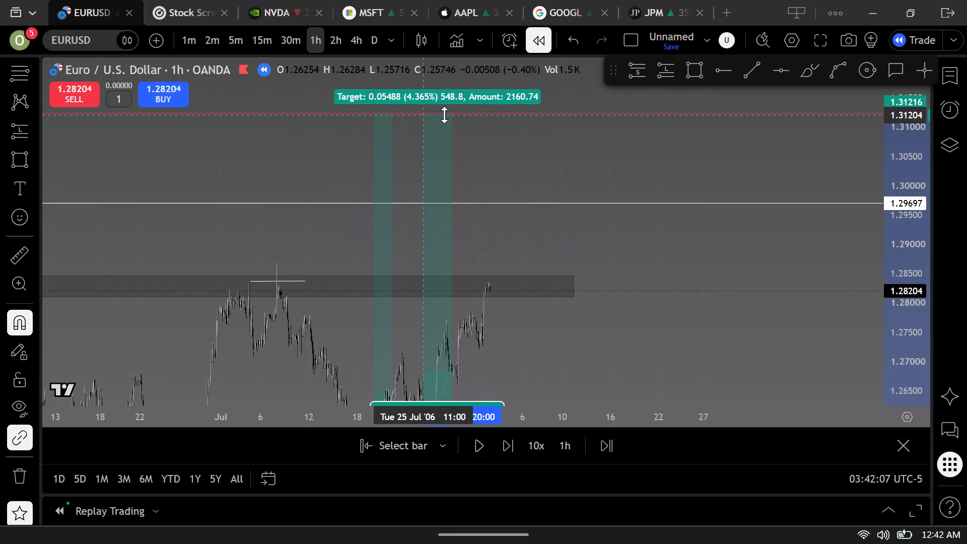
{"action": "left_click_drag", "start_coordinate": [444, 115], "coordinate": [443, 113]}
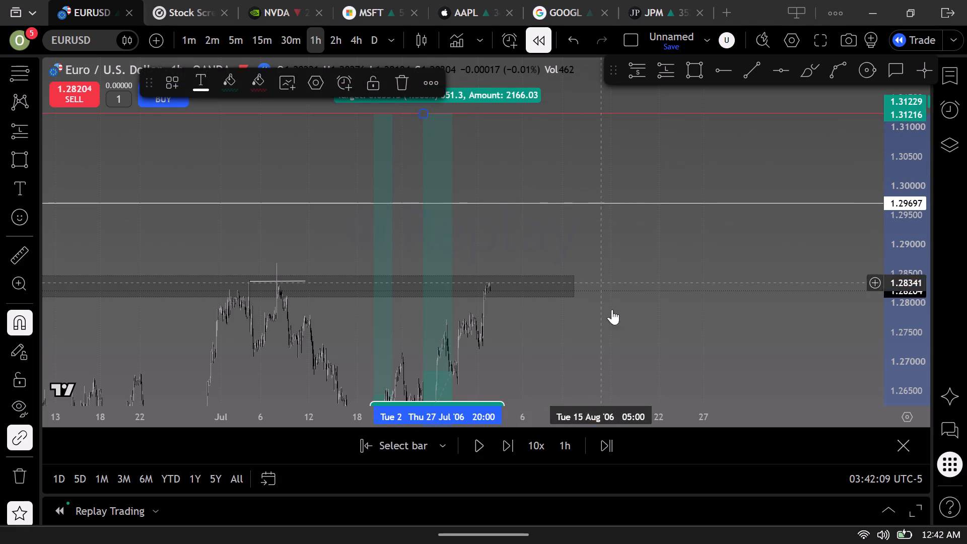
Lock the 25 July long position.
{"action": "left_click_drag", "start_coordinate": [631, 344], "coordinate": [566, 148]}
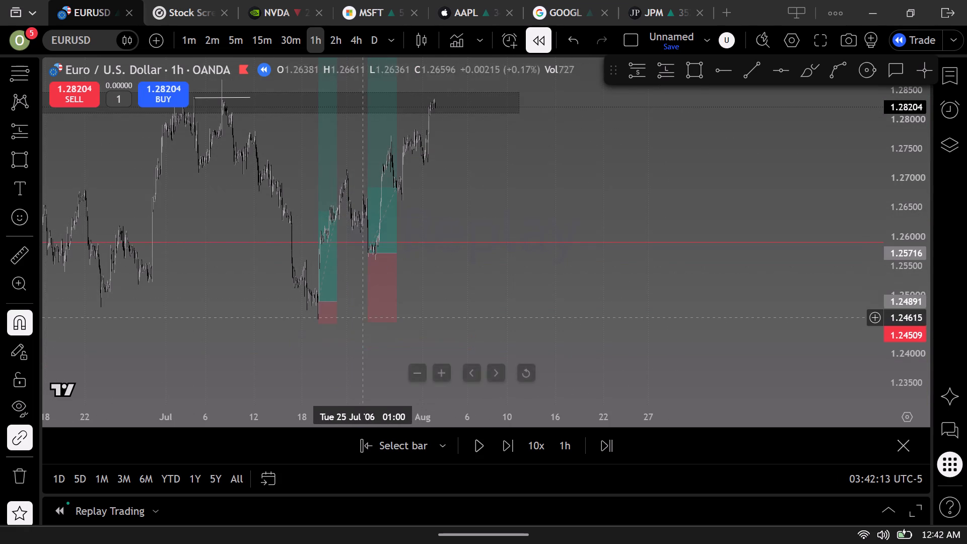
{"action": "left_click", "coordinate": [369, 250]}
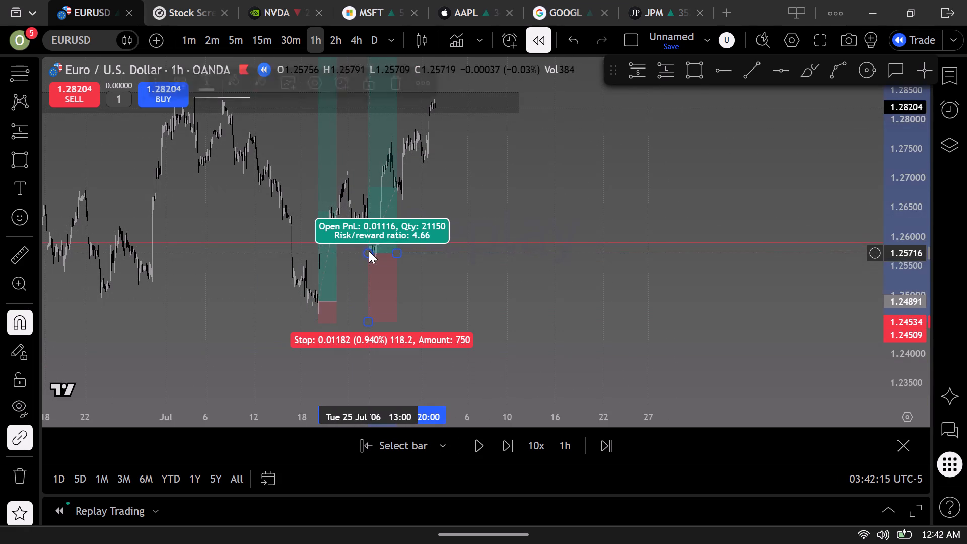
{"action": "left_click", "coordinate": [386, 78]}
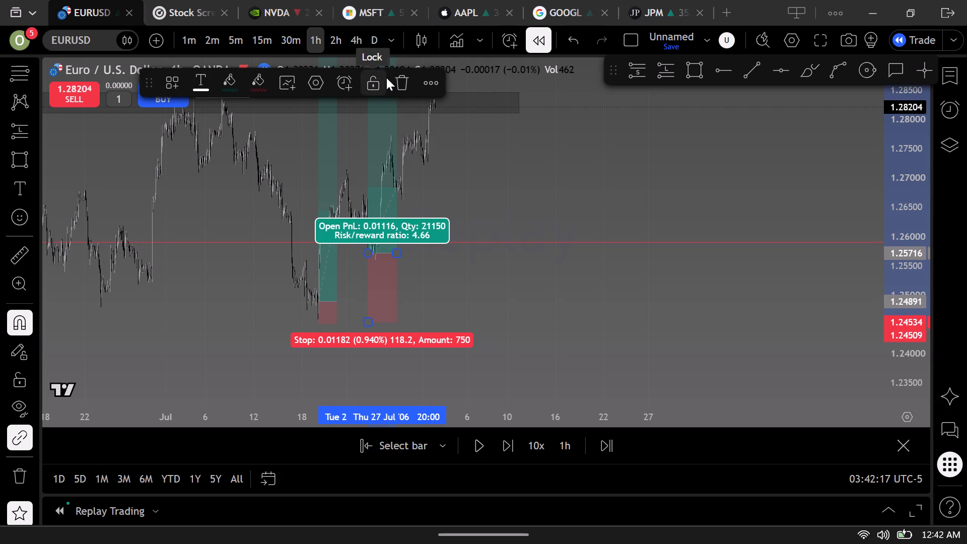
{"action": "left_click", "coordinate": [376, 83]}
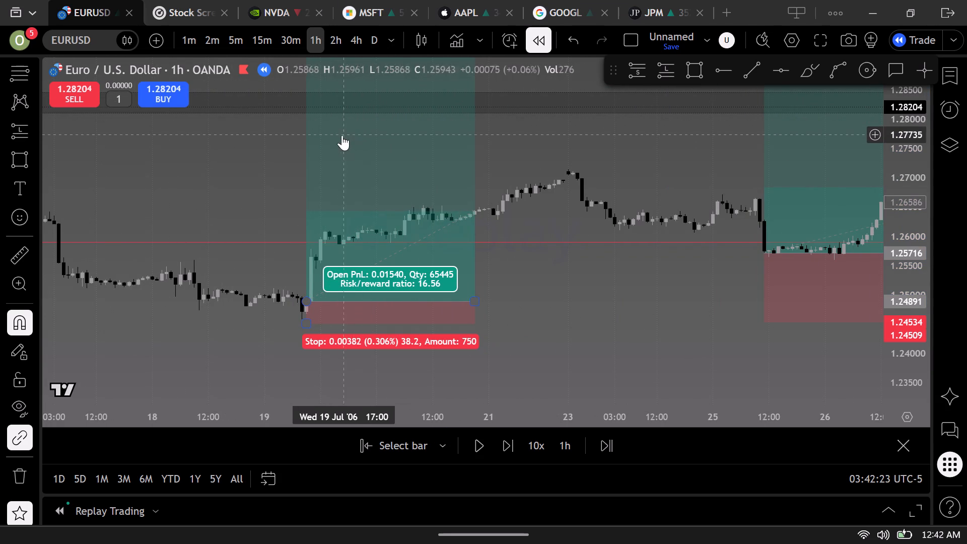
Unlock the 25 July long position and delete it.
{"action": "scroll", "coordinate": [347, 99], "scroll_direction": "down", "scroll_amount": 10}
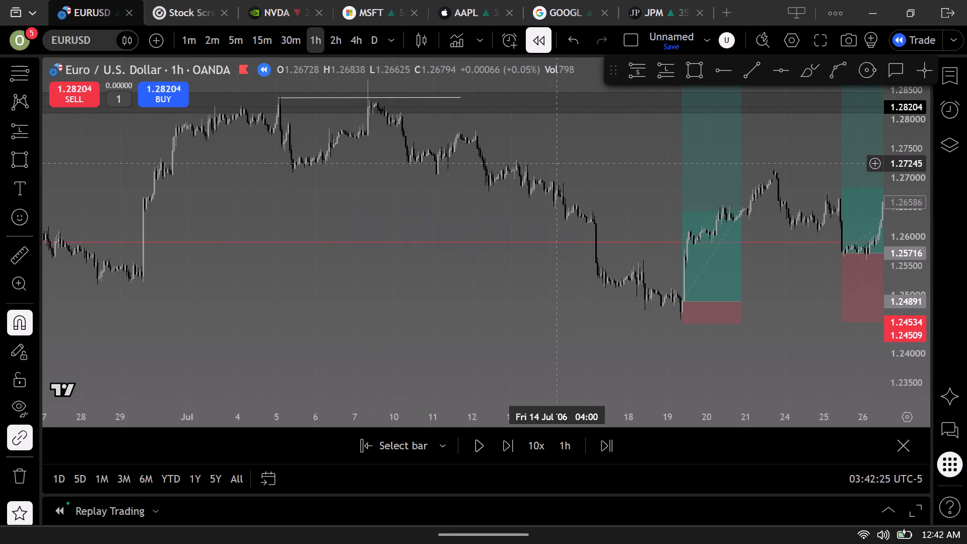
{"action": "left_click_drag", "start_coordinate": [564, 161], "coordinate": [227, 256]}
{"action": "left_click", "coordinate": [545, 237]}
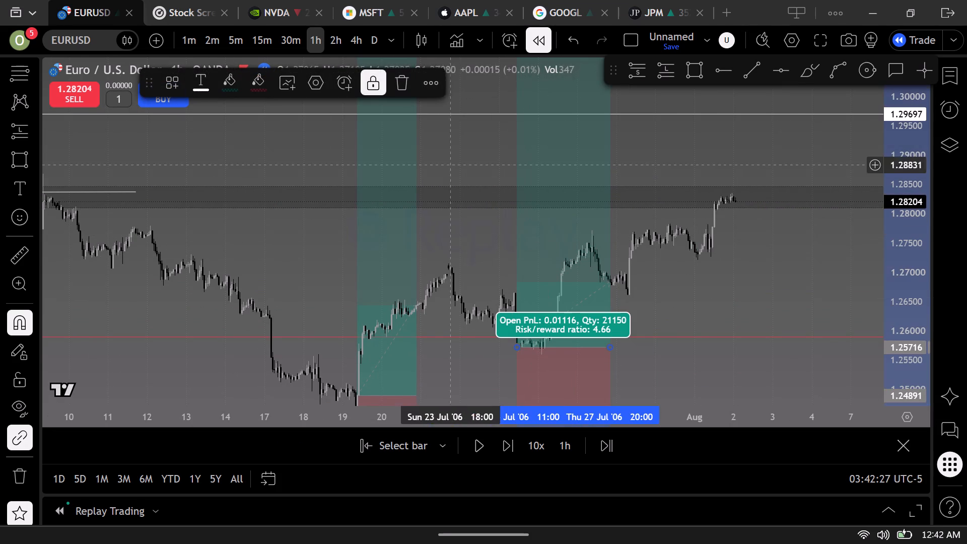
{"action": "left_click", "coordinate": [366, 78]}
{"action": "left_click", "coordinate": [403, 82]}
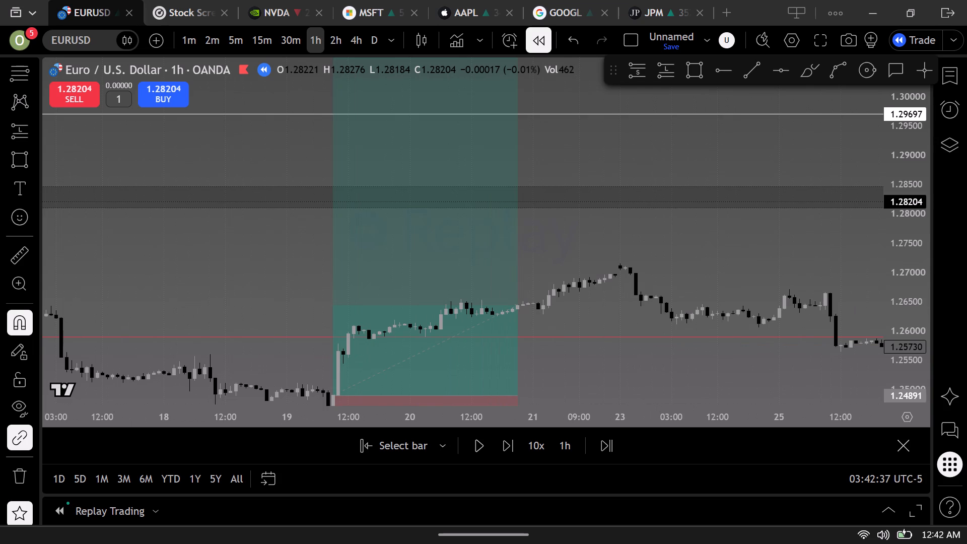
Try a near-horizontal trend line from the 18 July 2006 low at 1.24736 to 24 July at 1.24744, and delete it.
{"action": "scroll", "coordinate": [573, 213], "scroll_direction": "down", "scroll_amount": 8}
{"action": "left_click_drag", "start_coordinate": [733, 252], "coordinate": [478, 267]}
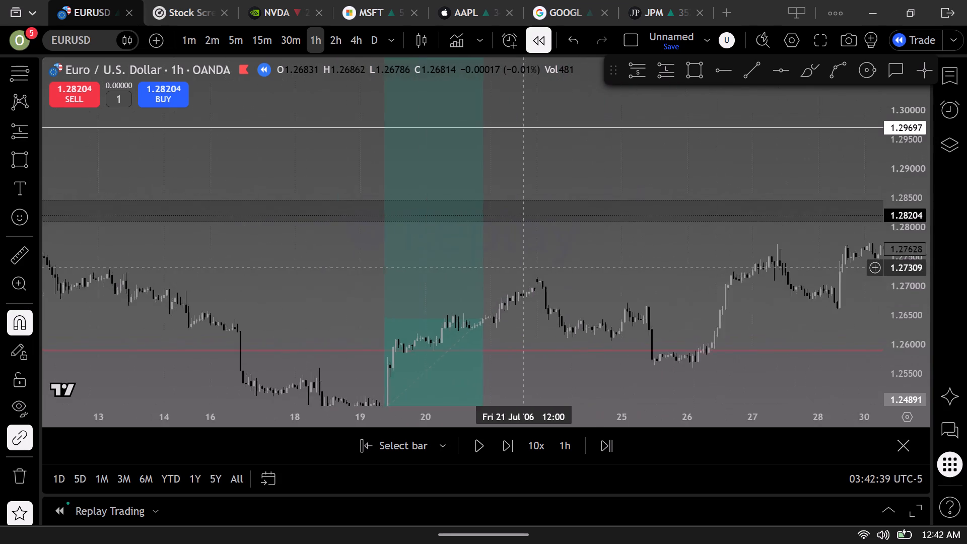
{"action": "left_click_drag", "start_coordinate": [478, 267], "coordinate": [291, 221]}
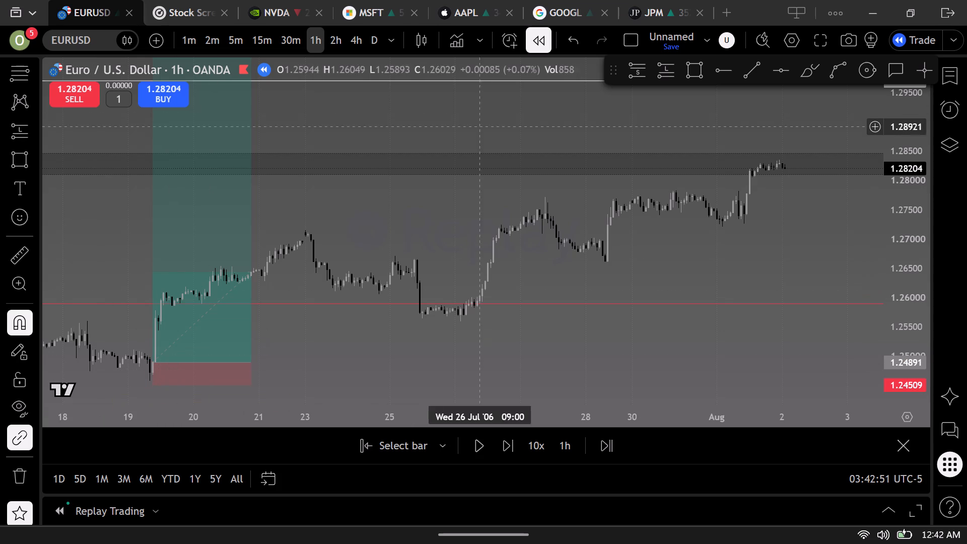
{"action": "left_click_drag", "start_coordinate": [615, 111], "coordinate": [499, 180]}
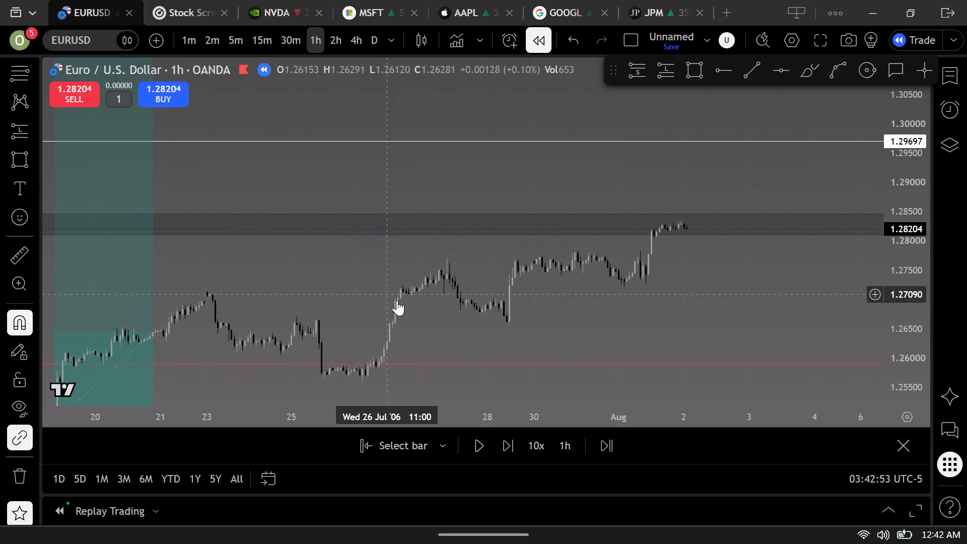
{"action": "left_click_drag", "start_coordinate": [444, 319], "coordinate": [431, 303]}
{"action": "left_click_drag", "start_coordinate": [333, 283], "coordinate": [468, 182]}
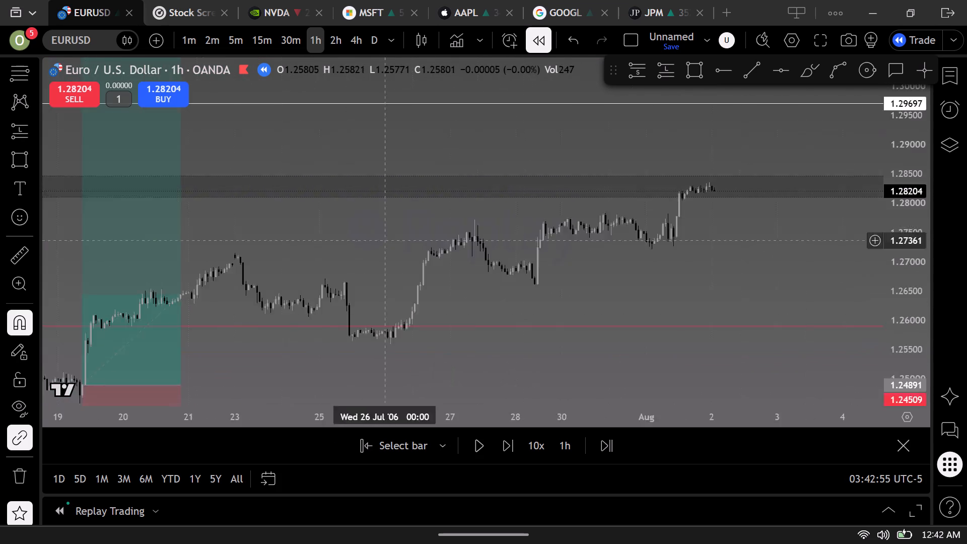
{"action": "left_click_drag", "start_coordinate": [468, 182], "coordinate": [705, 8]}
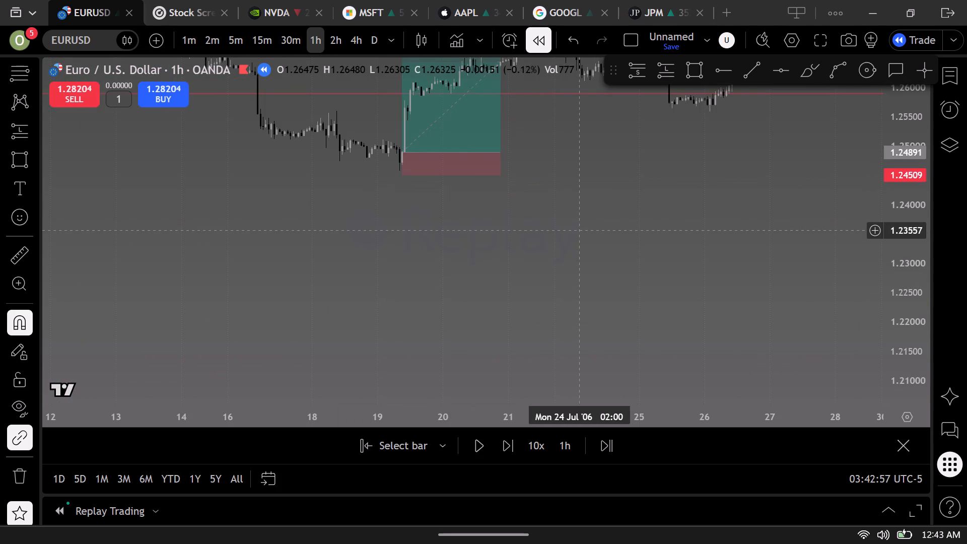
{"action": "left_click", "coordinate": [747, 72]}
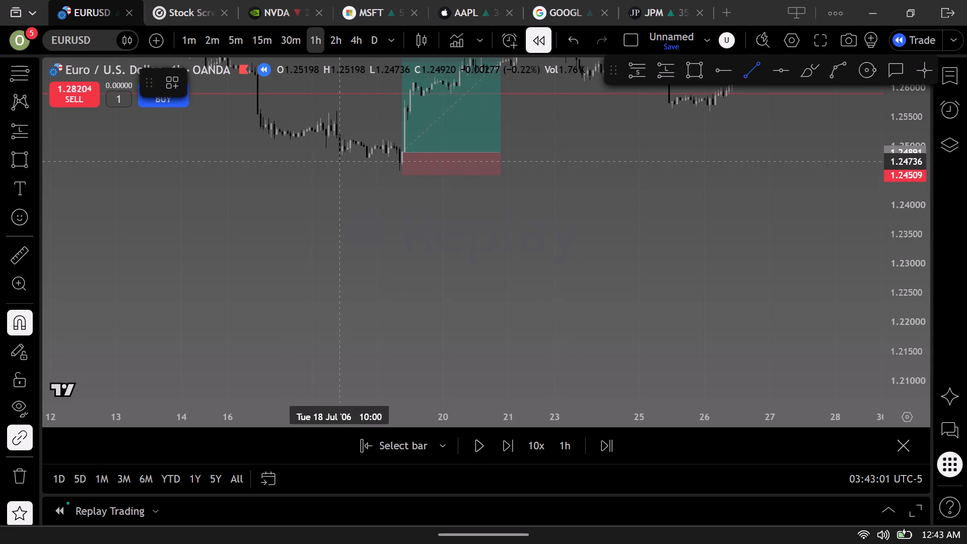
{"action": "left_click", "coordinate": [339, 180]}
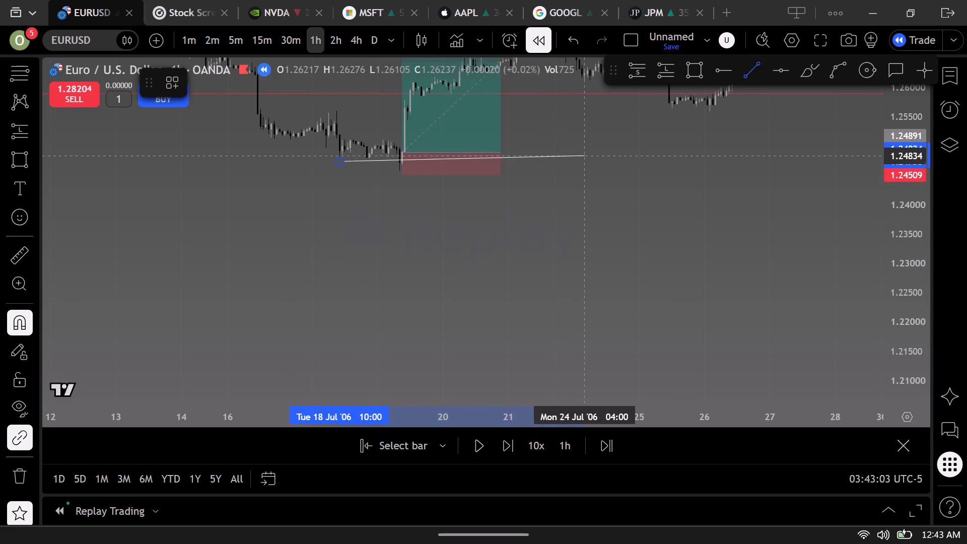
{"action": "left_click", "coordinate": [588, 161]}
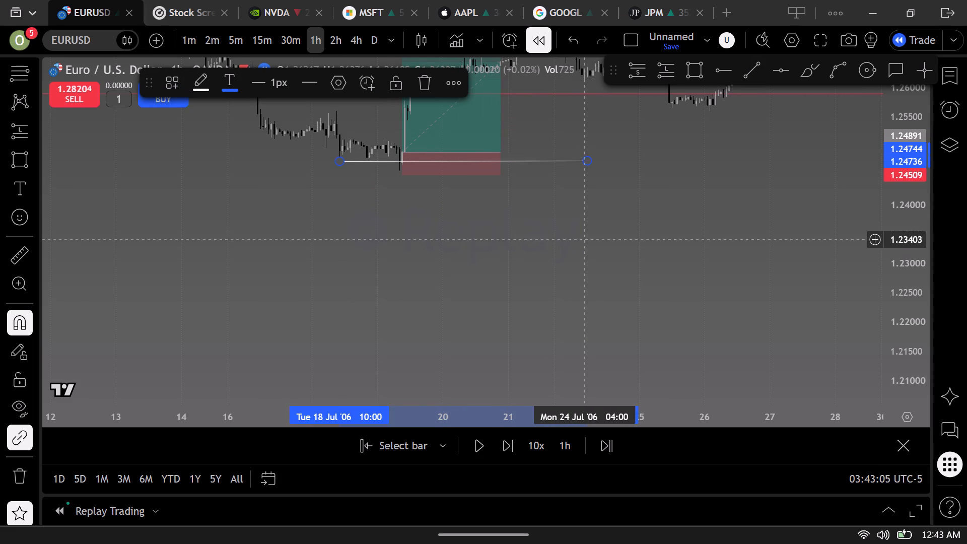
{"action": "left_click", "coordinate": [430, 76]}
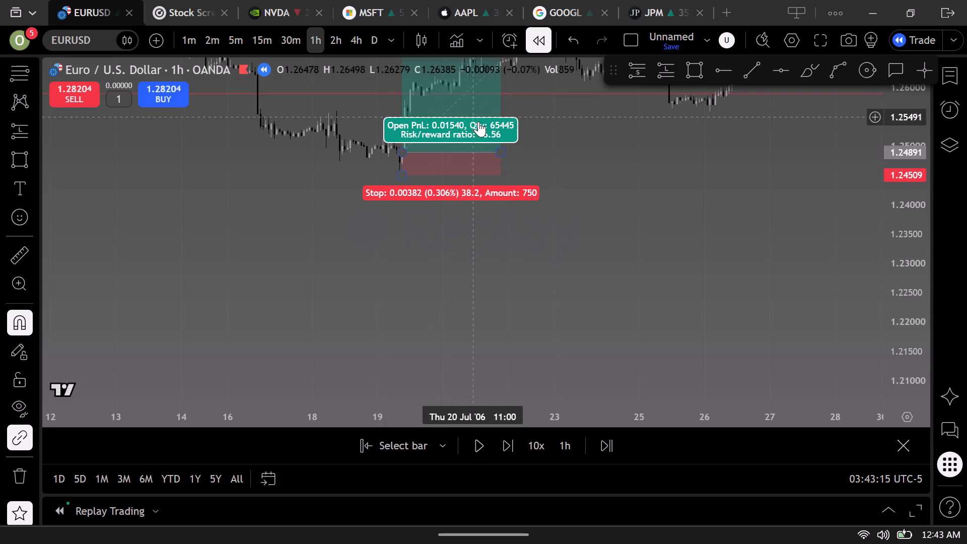
Extend the trend line along the July highs within the grey zone to 4 August 2006 at about 1.28354.
{"action": "left_click_drag", "start_coordinate": [636, 179], "coordinate": [600, 384]}
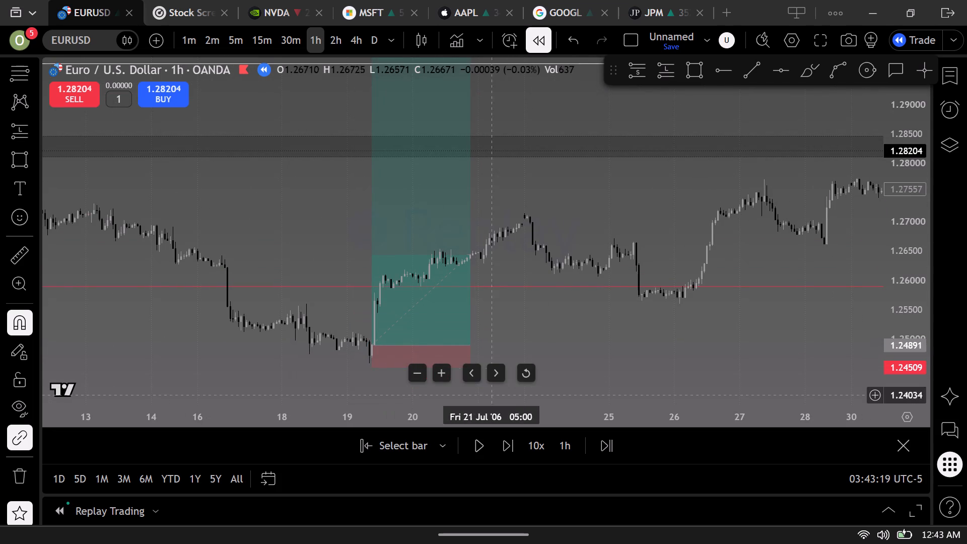
{"action": "scroll", "coordinate": [668, 348], "scroll_direction": "down", "scroll_amount": 5}
{"action": "left_click_drag", "start_coordinate": [732, 330], "coordinate": [472, 386]}
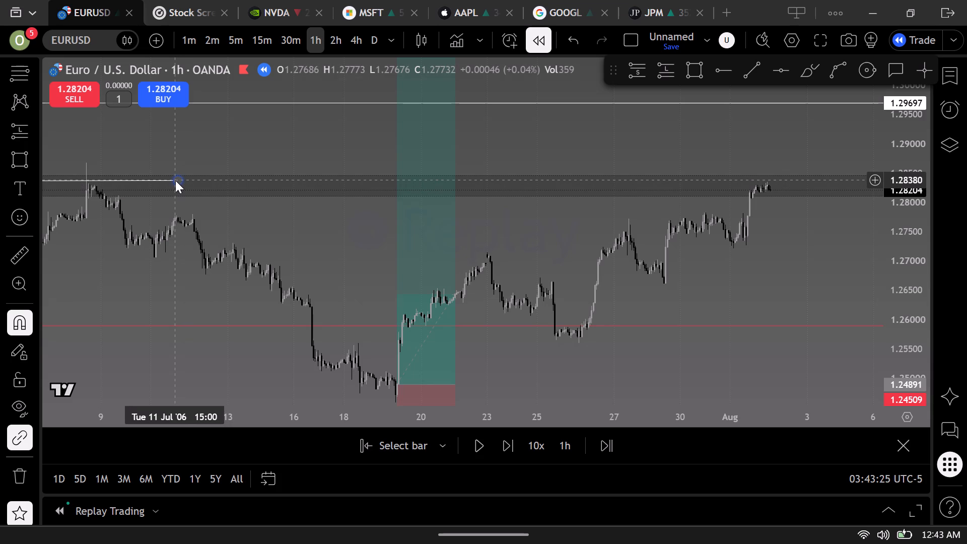
{"action": "left_click_drag", "start_coordinate": [175, 180], "coordinate": [876, 176]}
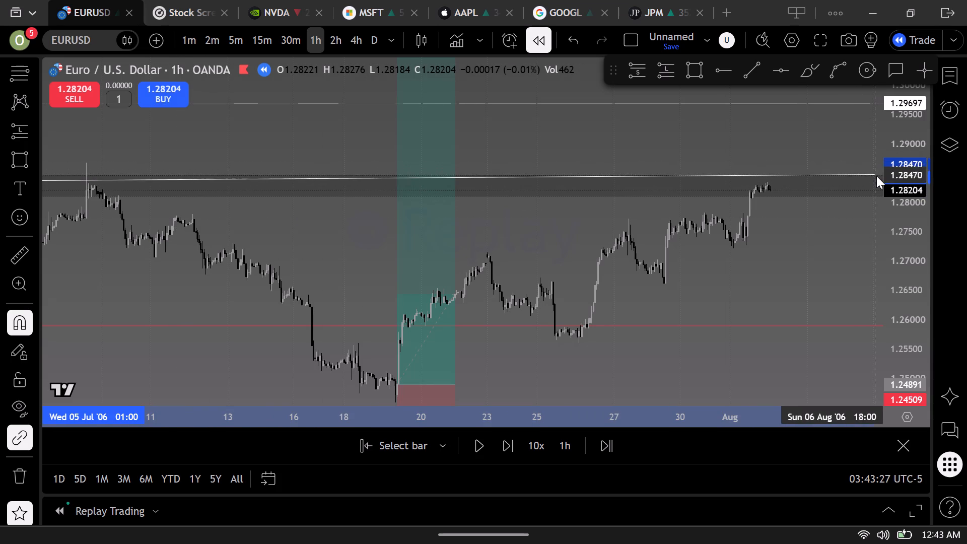
{"action": "left_click_drag", "start_coordinate": [876, 176], "coordinate": [869, 182]}
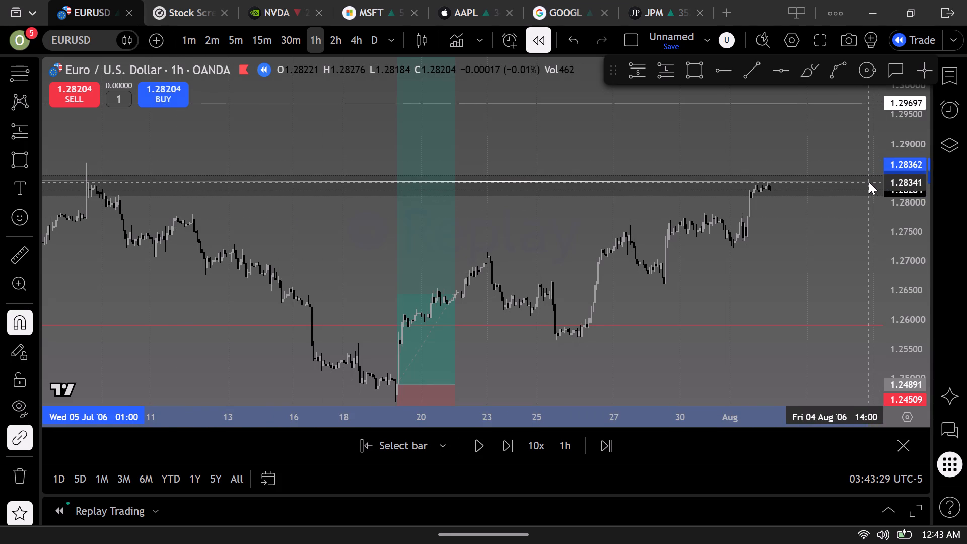
{"action": "left_click_drag", "start_coordinate": [869, 182], "coordinate": [870, 182]}
{"action": "left_click", "coordinate": [683, 138]}
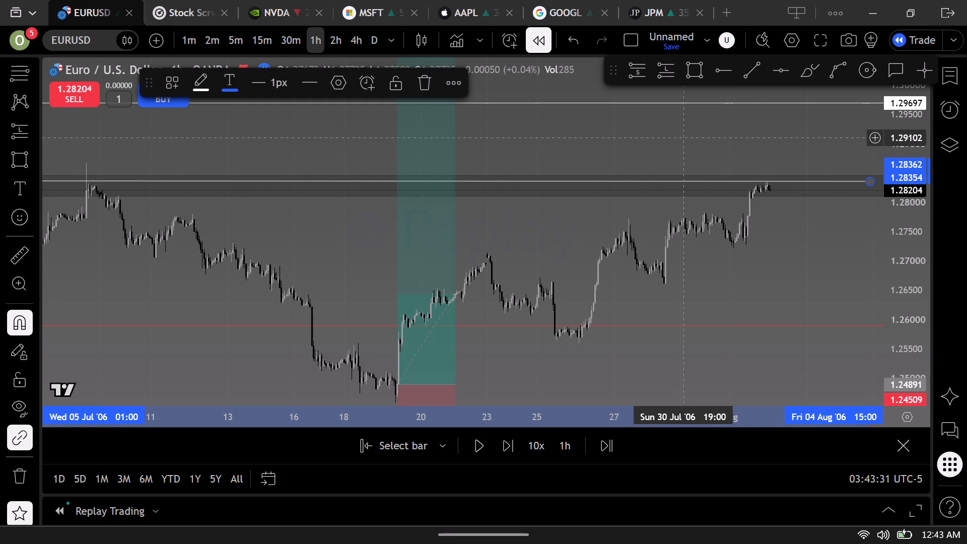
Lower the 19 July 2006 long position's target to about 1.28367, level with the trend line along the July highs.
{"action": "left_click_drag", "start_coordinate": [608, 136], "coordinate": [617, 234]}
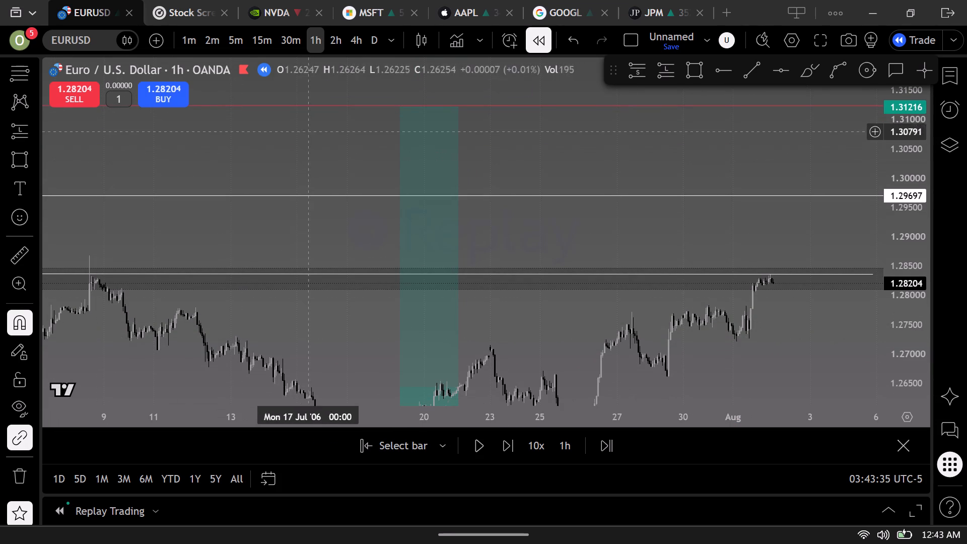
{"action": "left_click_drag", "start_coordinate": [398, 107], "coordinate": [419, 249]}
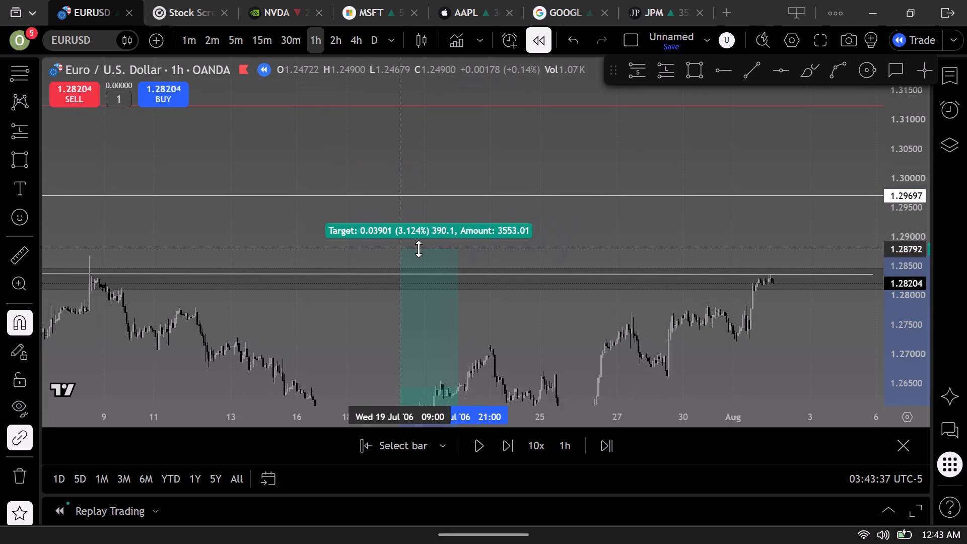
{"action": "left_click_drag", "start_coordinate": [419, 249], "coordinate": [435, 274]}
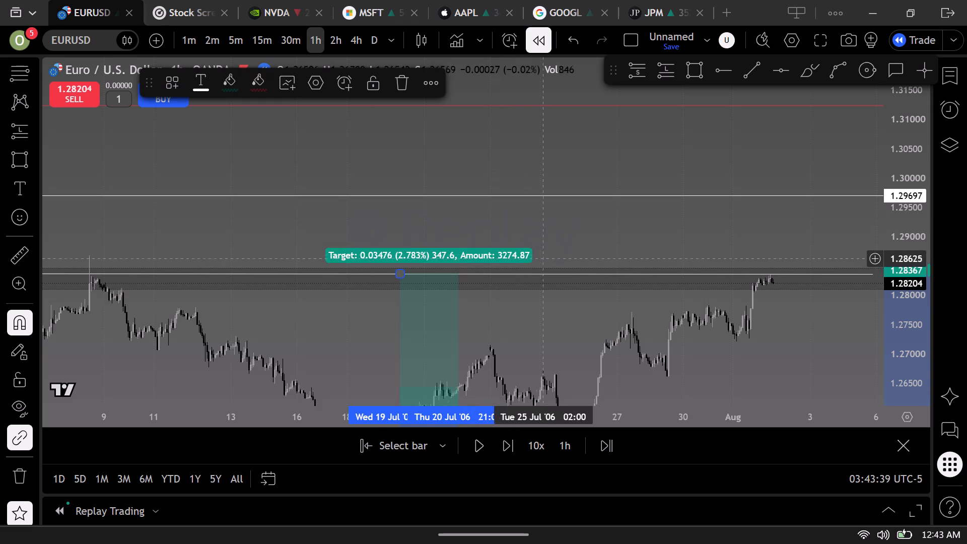
Switch to the daily chart and examine the price structure from mid-2005 to August 2006 around the marked levels.
{"action": "left_click_drag", "start_coordinate": [542, 241], "coordinate": [498, 88]}
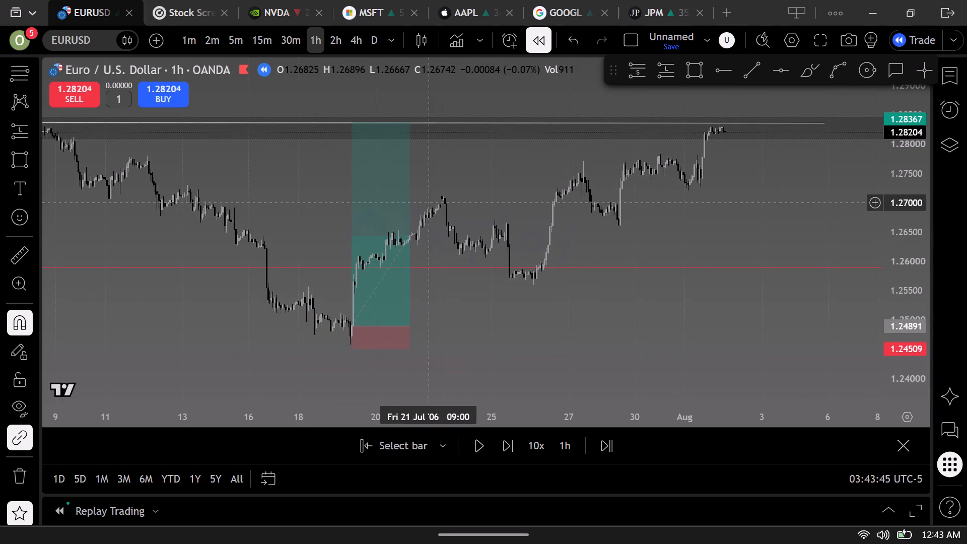
{"action": "scroll", "coordinate": [457, 214], "scroll_direction": "down", "scroll_amount": 6}
{"action": "left_click_drag", "start_coordinate": [431, 228], "coordinate": [458, 281]}
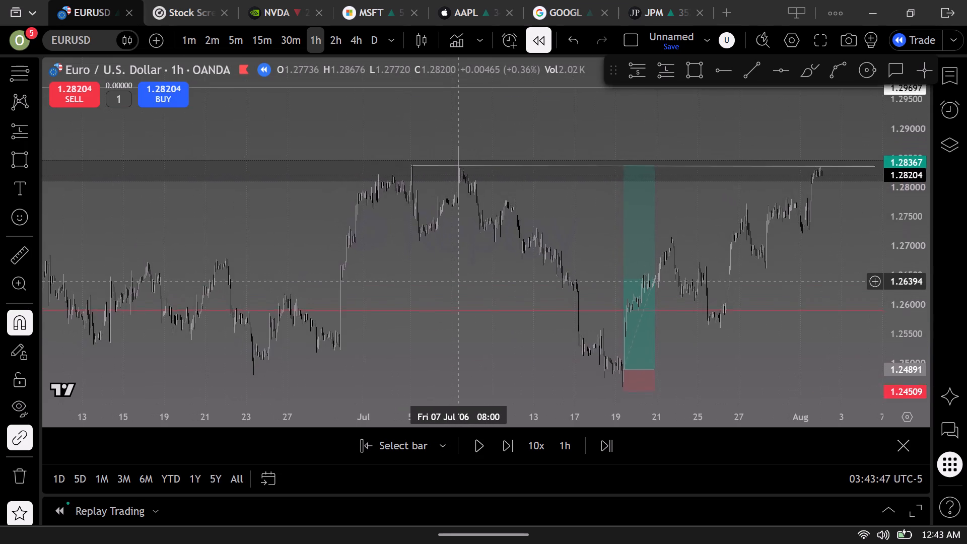
{"action": "left_click_drag", "start_coordinate": [458, 281], "coordinate": [460, 313]}
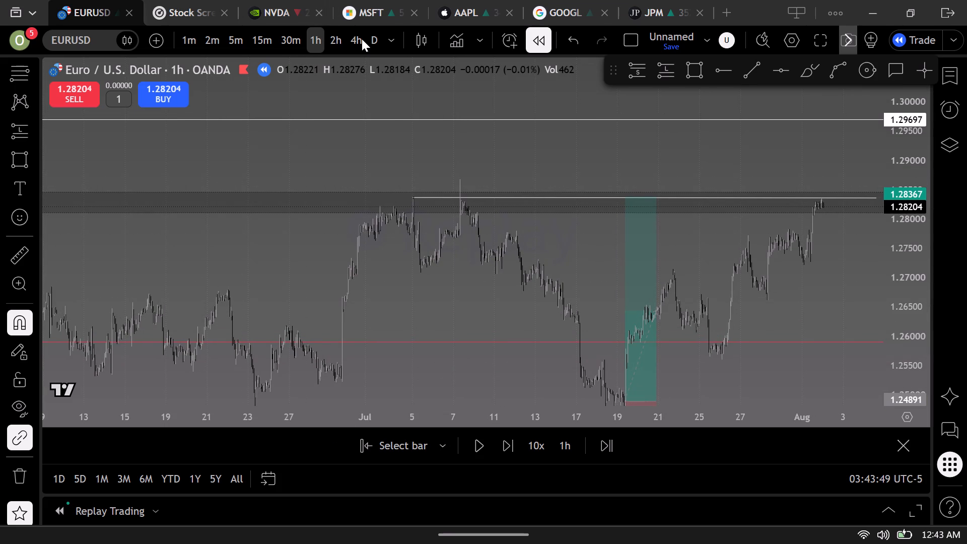
{"action": "left_click", "coordinate": [375, 43]}
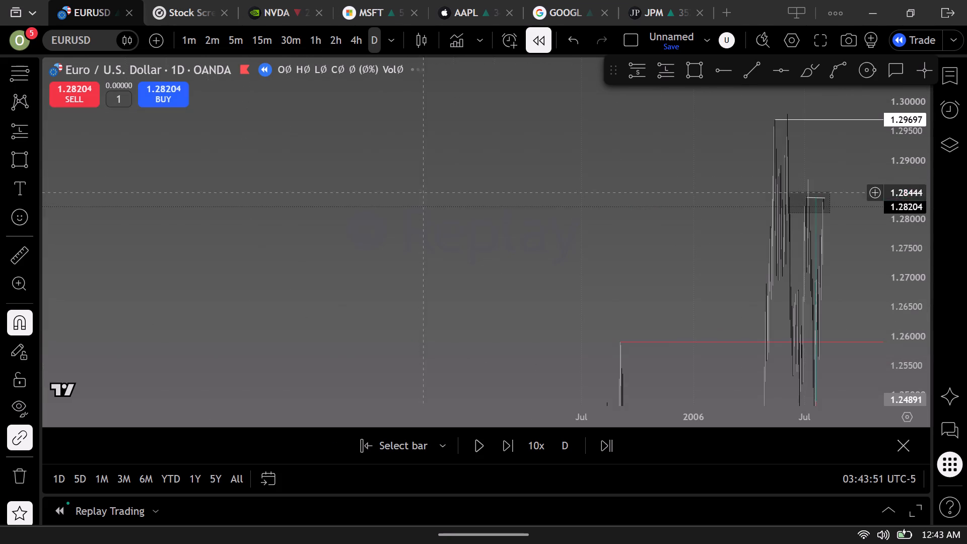
{"action": "left_click", "coordinate": [524, 365]}
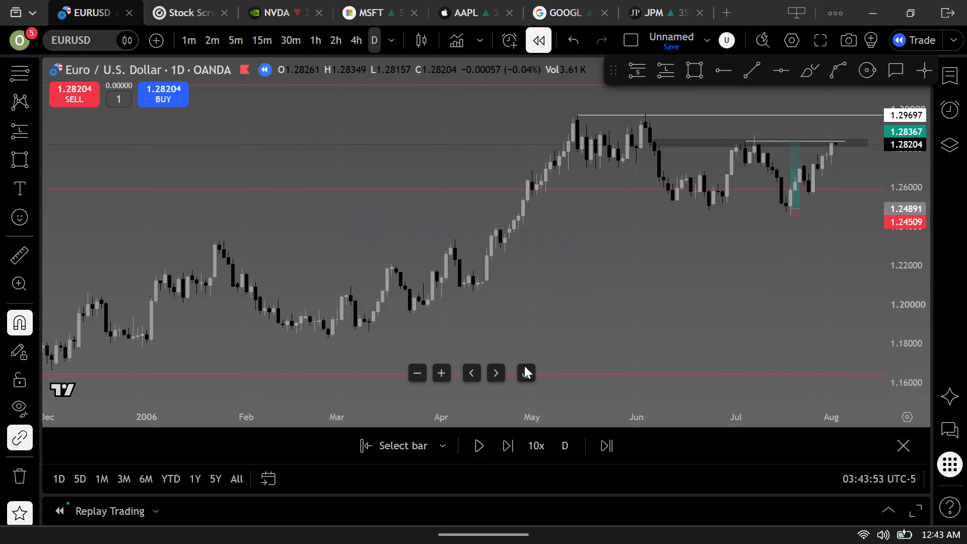
{"action": "scroll", "coordinate": [592, 293], "scroll_direction": "down", "scroll_amount": 6}
{"action": "left_click_drag", "start_coordinate": [734, 265], "coordinate": [626, 325]}
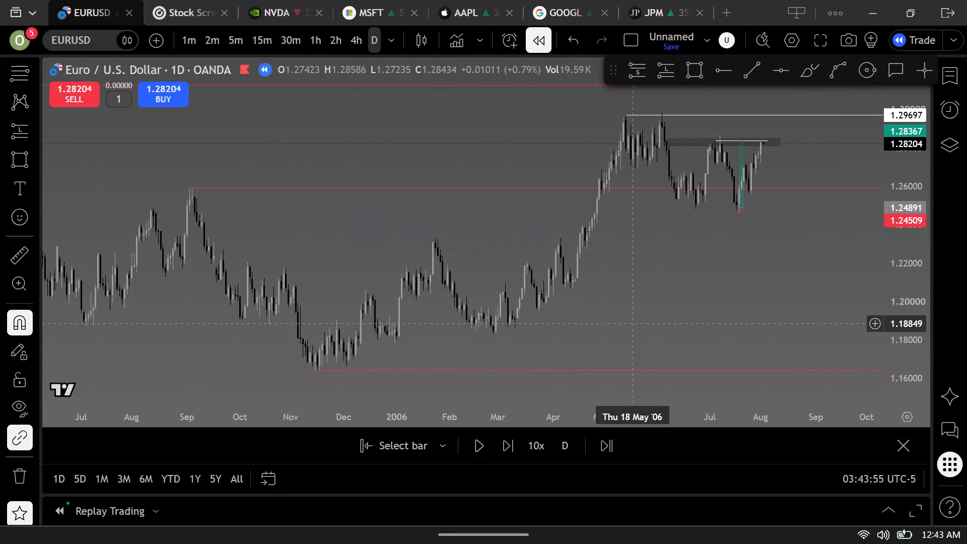
{"action": "left_click_drag", "start_coordinate": [626, 325], "coordinate": [625, 325]}
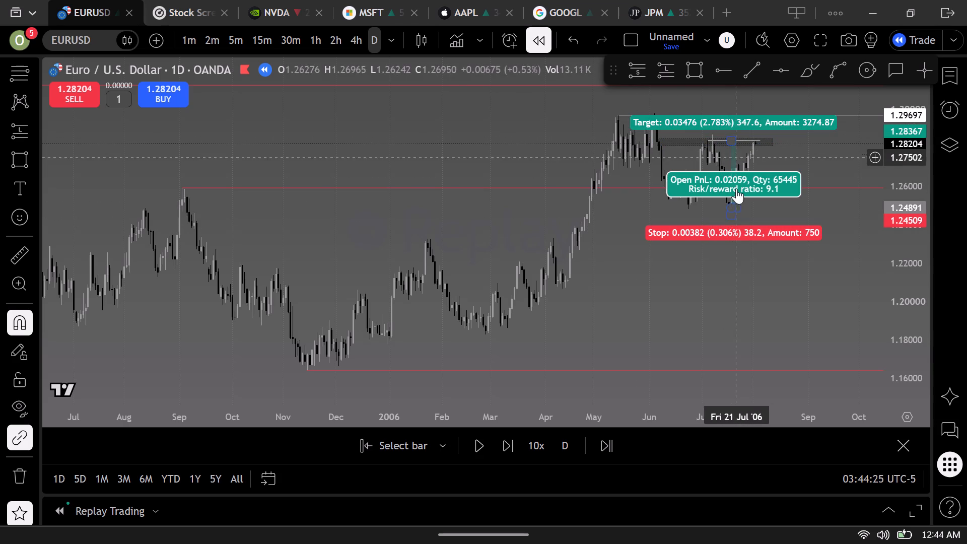
{"action": "scroll", "coordinate": [713, 164], "scroll_direction": "up", "scroll_amount": 6}
{"action": "scroll", "coordinate": [660, 176], "scroll_direction": "up", "scroll_amount": 3}
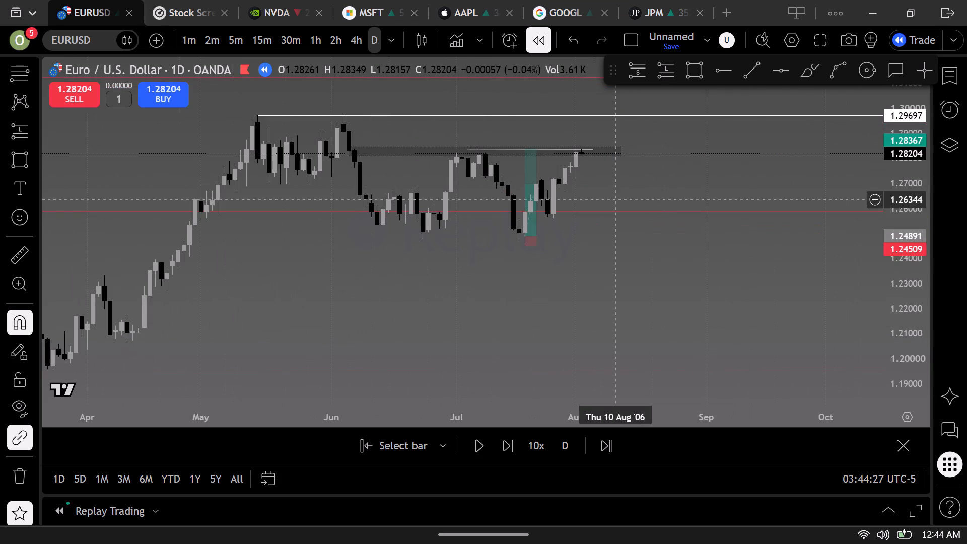
Delete the 19 July 2006 long position.
{"action": "left_click_drag", "start_coordinate": [622, 188], "coordinate": [694, 148]}
{"action": "left_click", "coordinate": [581, 227]}
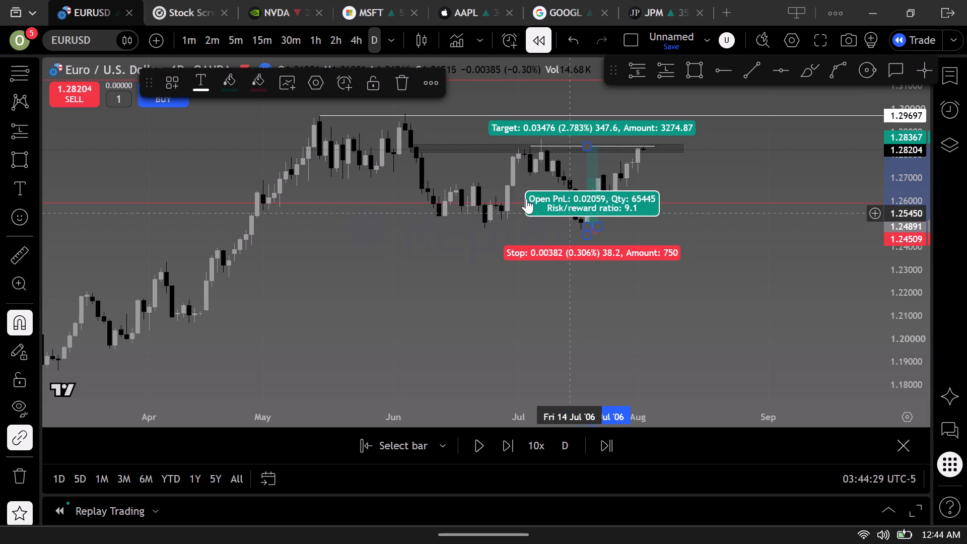
{"action": "left_click", "coordinate": [401, 78]}
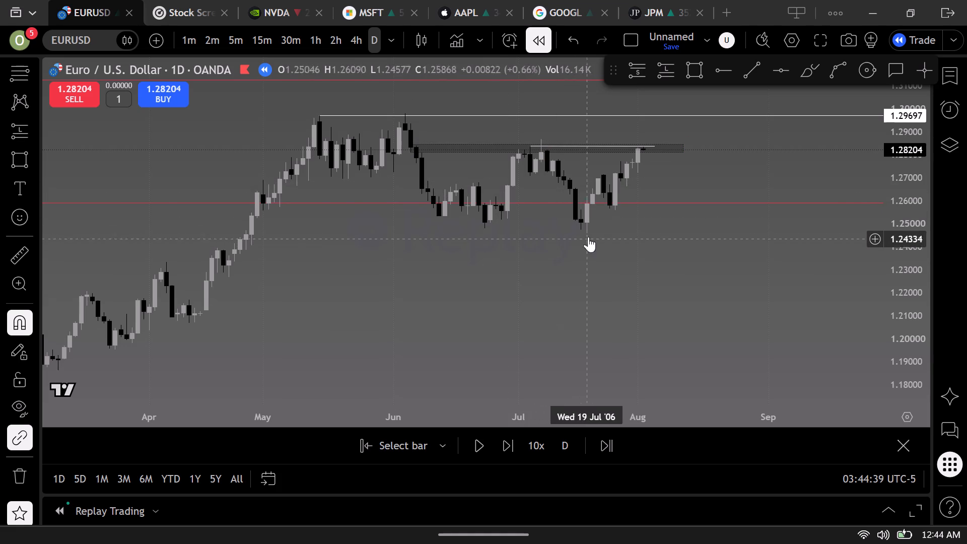
Draw a near-horizontal trend line from the 19 July 2006 low at 1.24577 out to early September.
{"action": "left_click", "coordinate": [744, 81]}
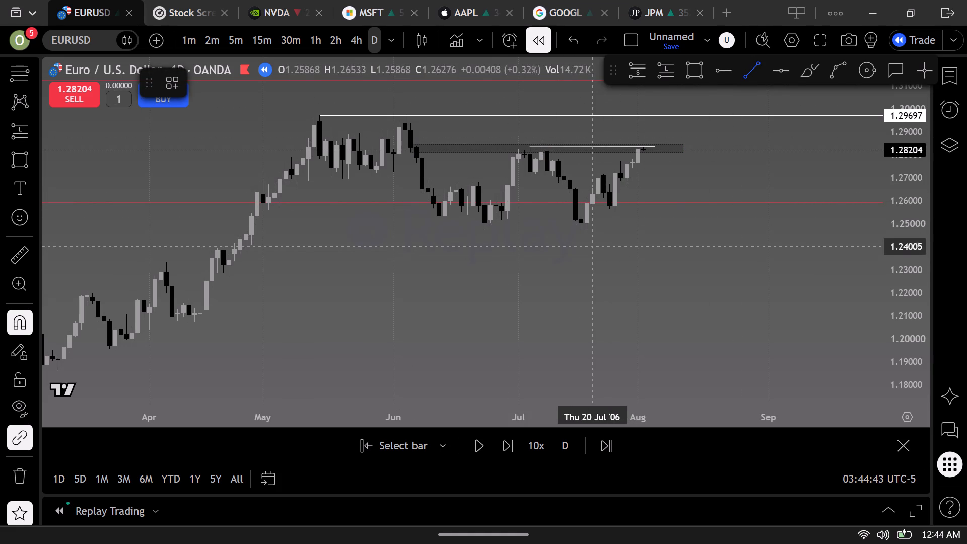
{"action": "left_click", "coordinate": [584, 245]}
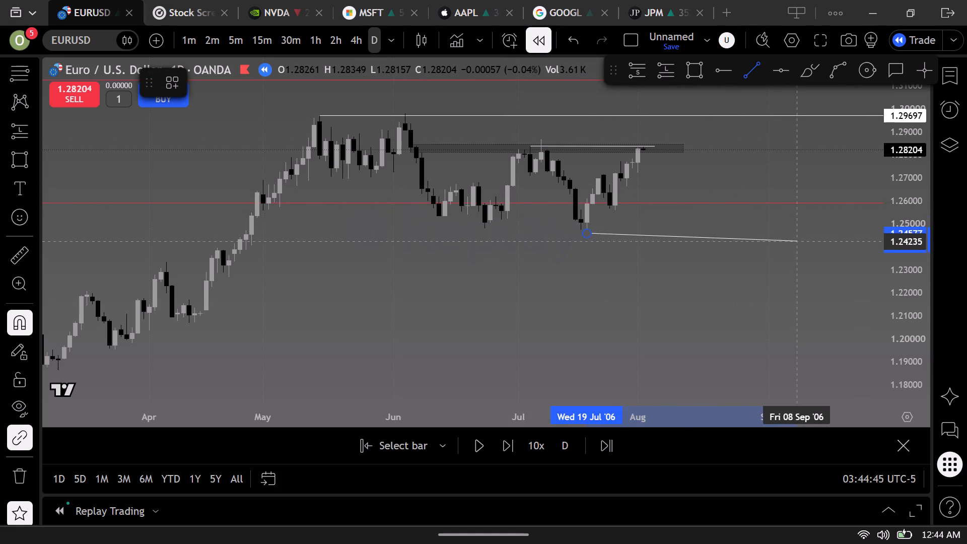
{"action": "left_click", "coordinate": [803, 233]}
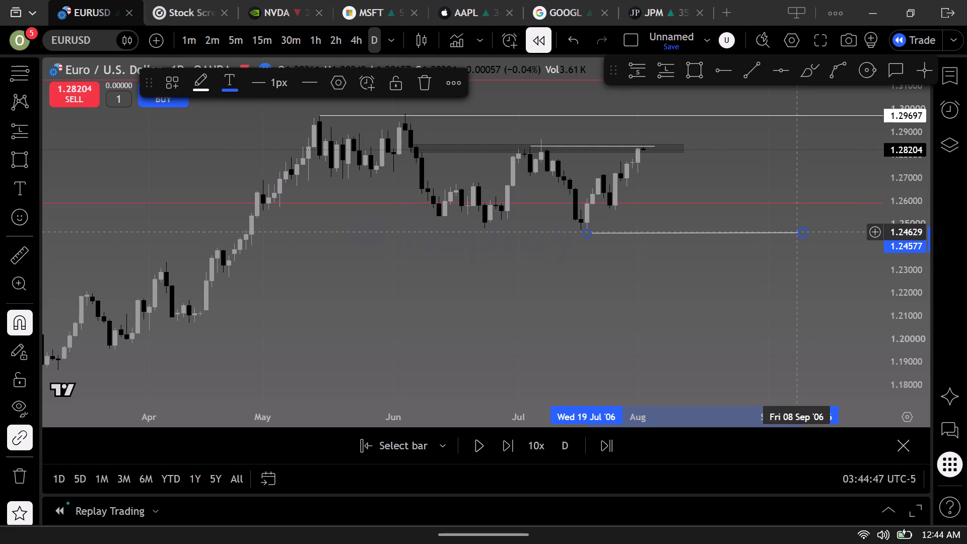
{"action": "left_click", "coordinate": [772, 182]}
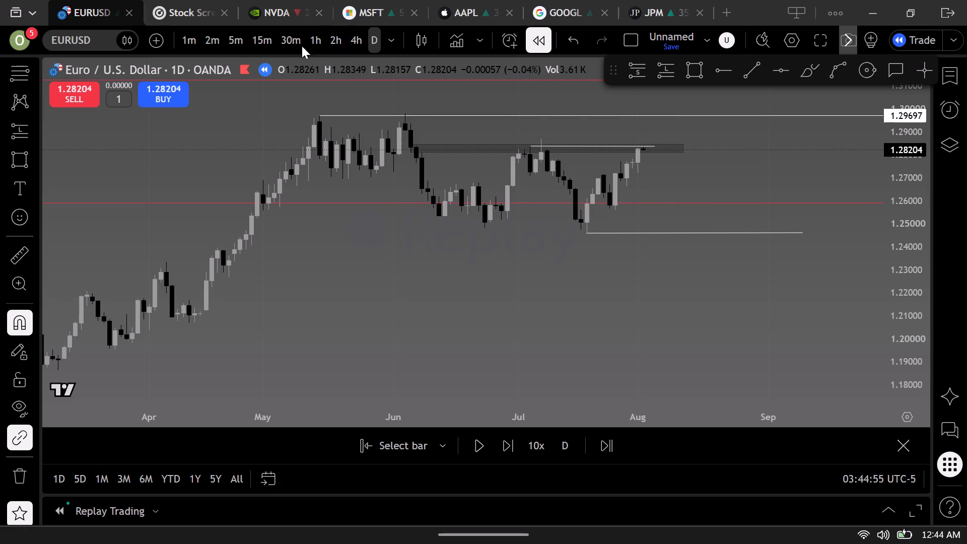
Switch back to the 1-hour chart and advance the replay bar by bar from 2 August to 3 August 2006.
{"action": "left_click", "coordinate": [318, 40]}
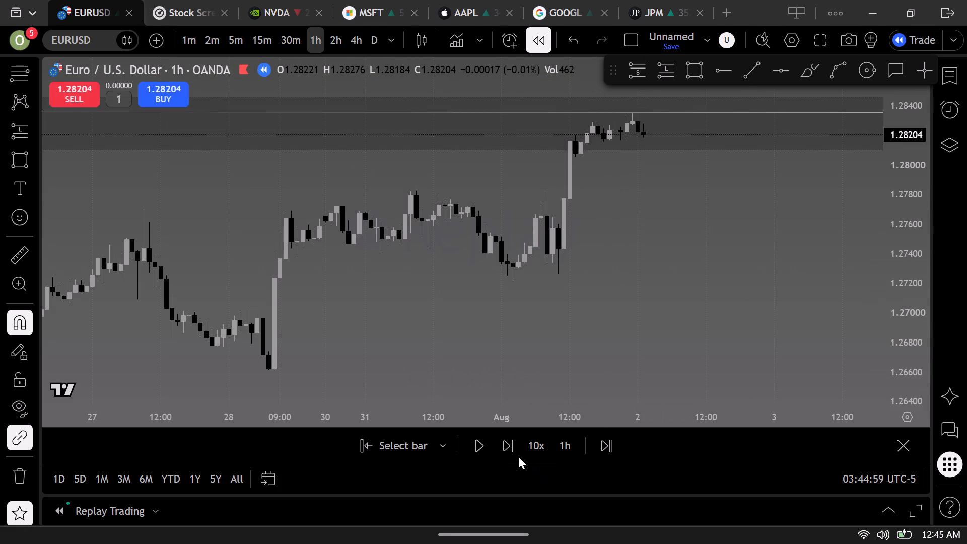
{"action": "left_click", "coordinate": [507, 448]}
{"action": "left_click", "coordinate": [507, 448]}
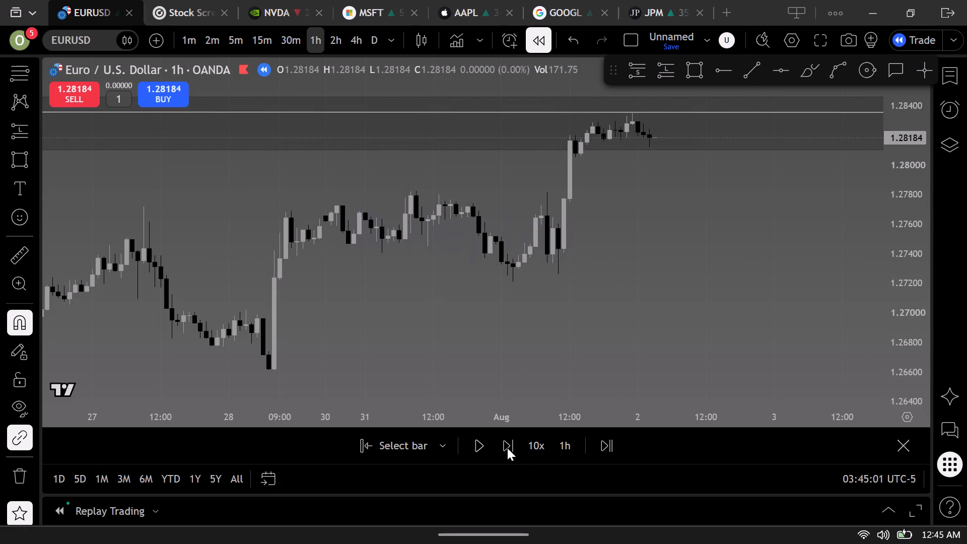
{"action": "left_click", "coordinate": [507, 448]}
{"action": "left_click", "coordinate": [507, 448]}
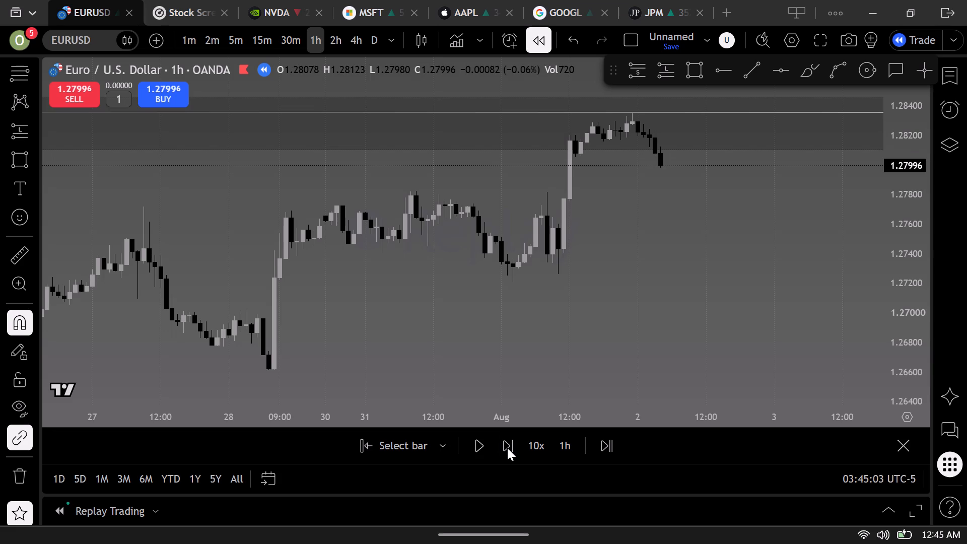
{"action": "left_click", "coordinate": [507, 448]}
{"action": "triple_click", "coordinate": [507, 448]}
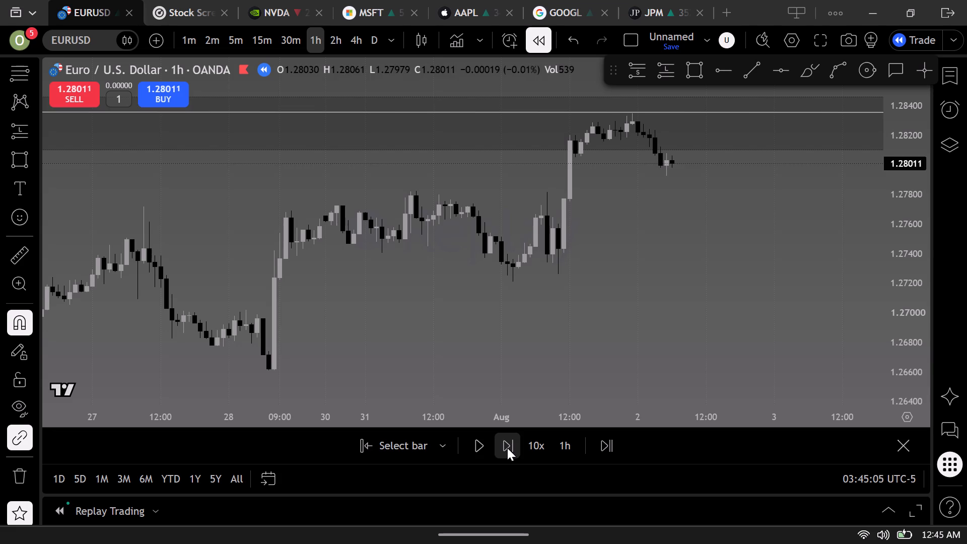
{"action": "triple_click", "coordinate": [507, 448]}
{"action": "left_click", "coordinate": [507, 448]}
{"action": "triple_click", "coordinate": [507, 448]}
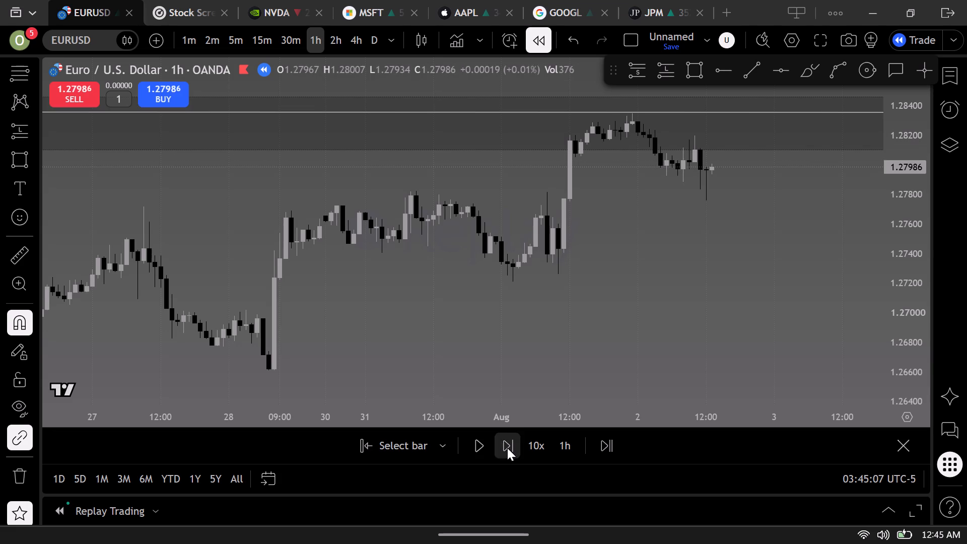
{"action": "triple_click", "coordinate": [507, 448]}
{"action": "triple_click", "coordinate": [507, 448]}
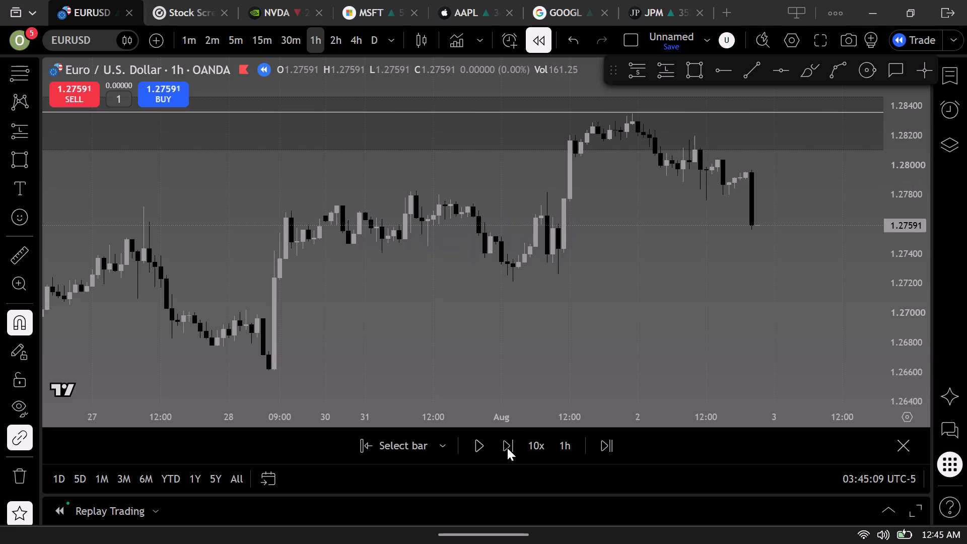
{"action": "left_click", "coordinate": [507, 448]}
{"action": "triple_click", "coordinate": [507, 448]}
{"action": "triple_click", "coordinate": [507, 448]}
{"action": "triple_click", "coordinate": [507, 448]}
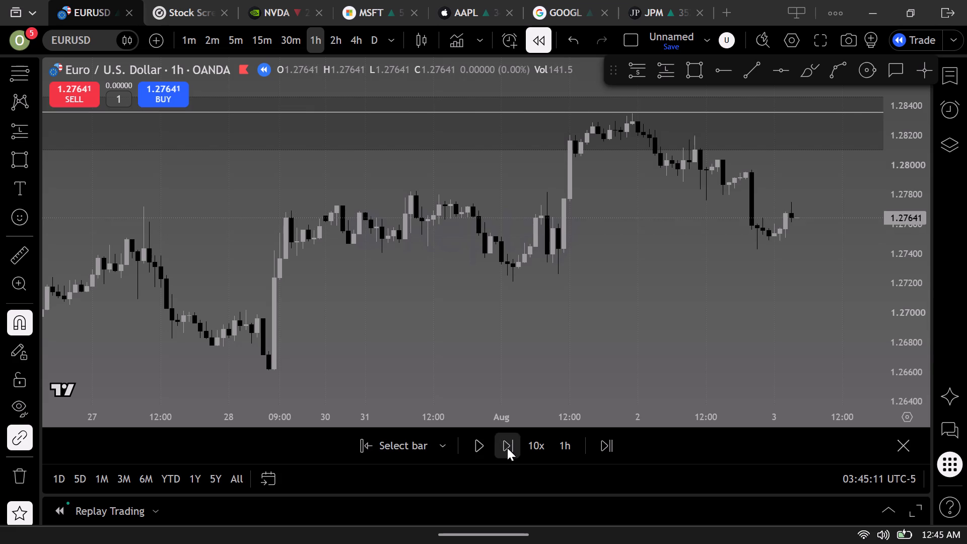
{"action": "triple_click", "coordinate": [507, 448]}
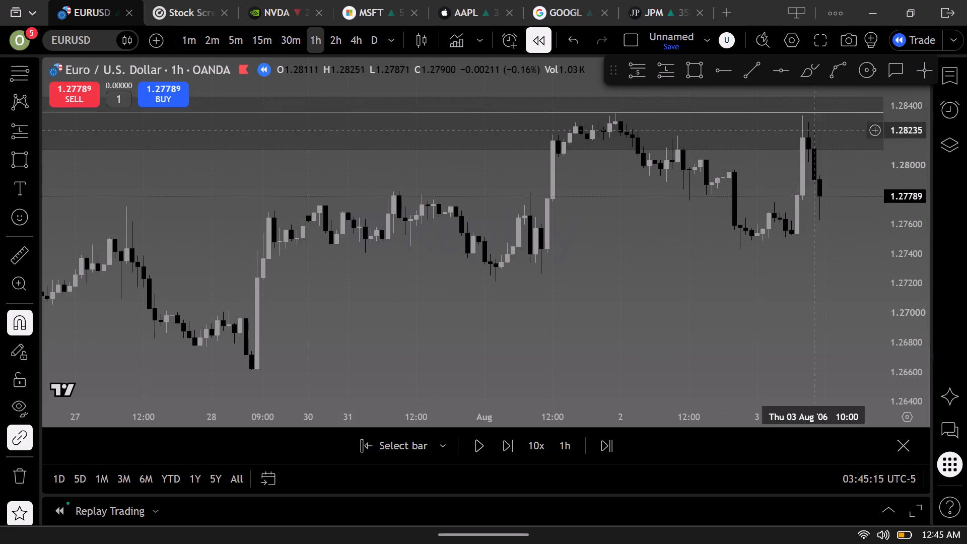
Place a short position on 3 August 2006 inside the grey zone, with entry at about 1.28286.
{"action": "scroll", "coordinate": [649, 146], "scroll_direction": "down", "scroll_amount": 14}
{"action": "scroll", "coordinate": [588, 182], "scroll_direction": "down", "scroll_amount": 9}
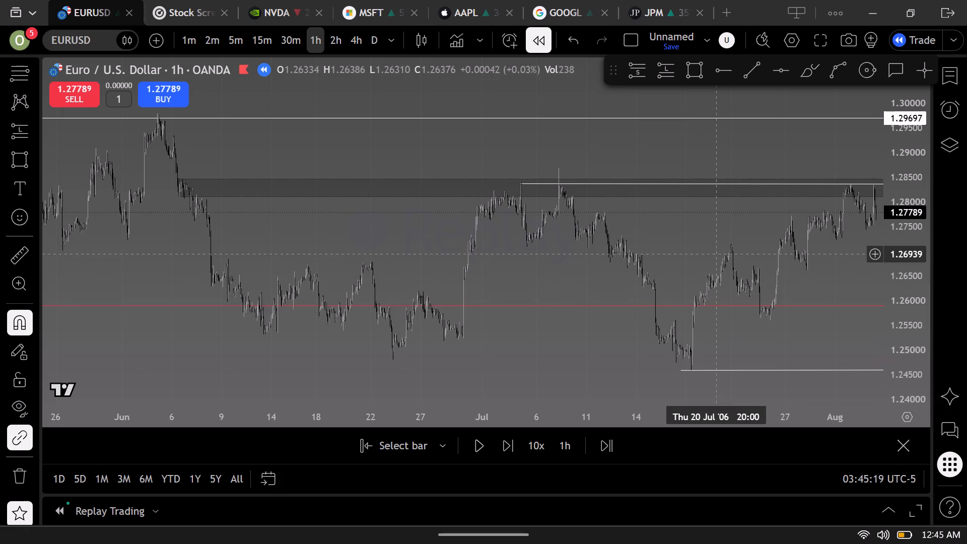
{"action": "left_click_drag", "start_coordinate": [712, 245], "coordinate": [603, 254]}
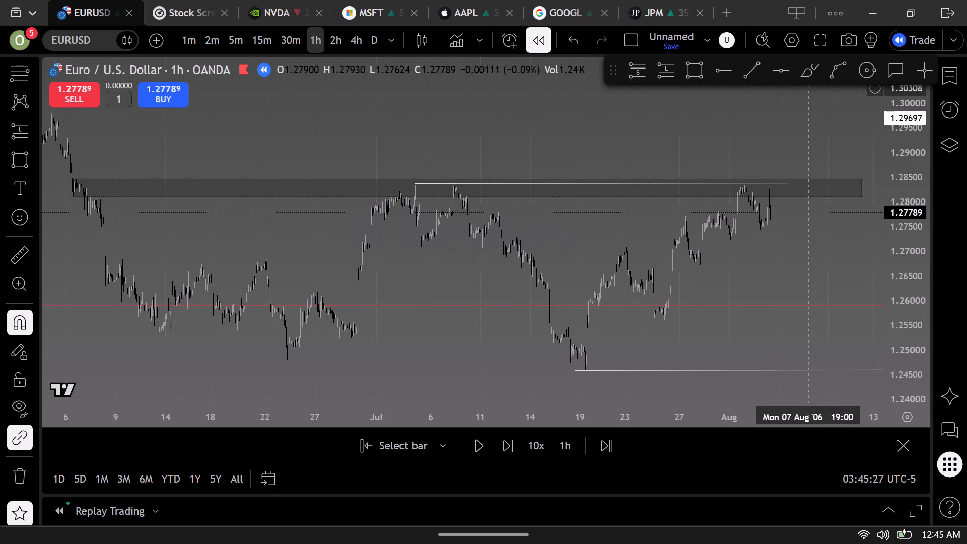
{"action": "left_click", "coordinate": [642, 72]}
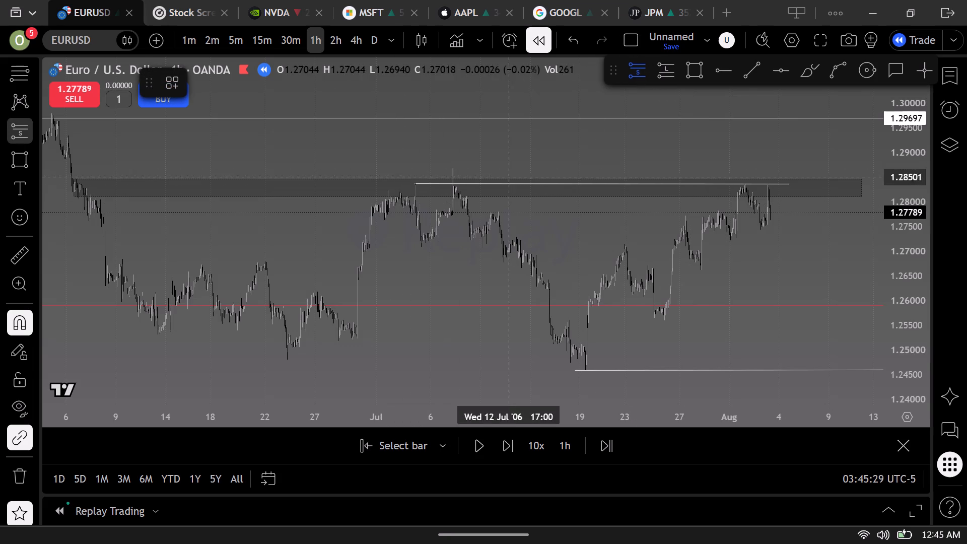
{"action": "left_click", "coordinate": [771, 188]}
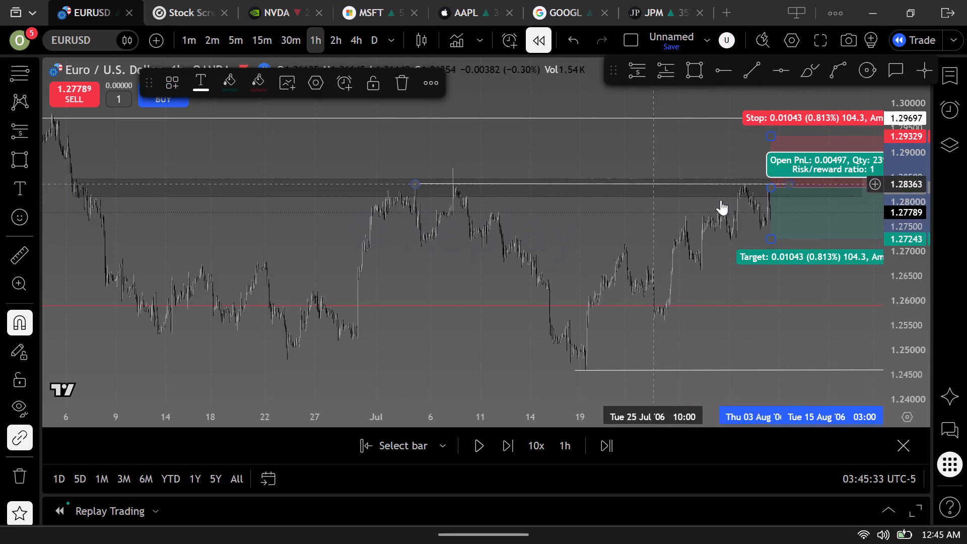
Draw a horizontal trend line from the 1 August 2006 10:00 low at 1.27261 to 9 August.
{"action": "scroll", "coordinate": [742, 197], "scroll_direction": "up", "scroll_amount": 11}
{"action": "scroll", "coordinate": [485, 242], "scroll_direction": "up", "scroll_amount": 3}
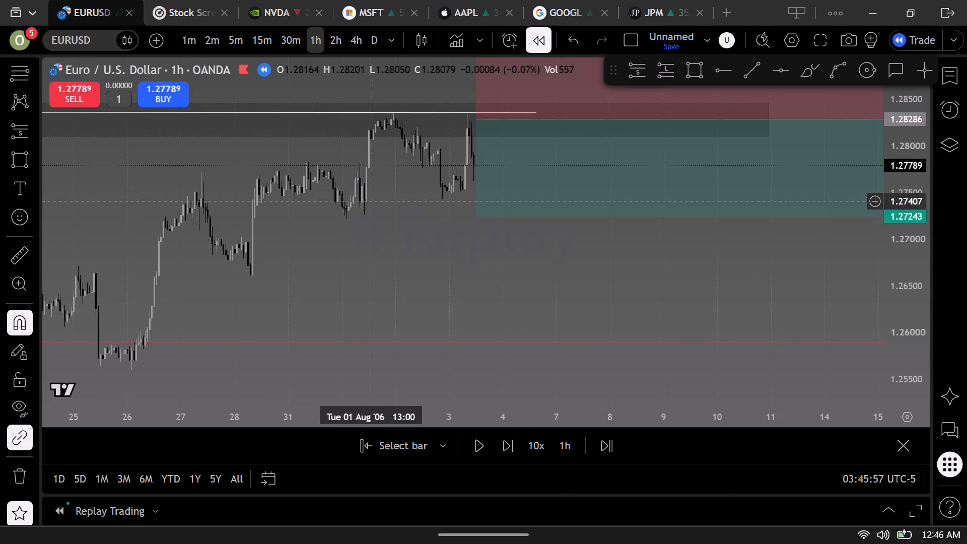
{"action": "left_click", "coordinate": [743, 77]}
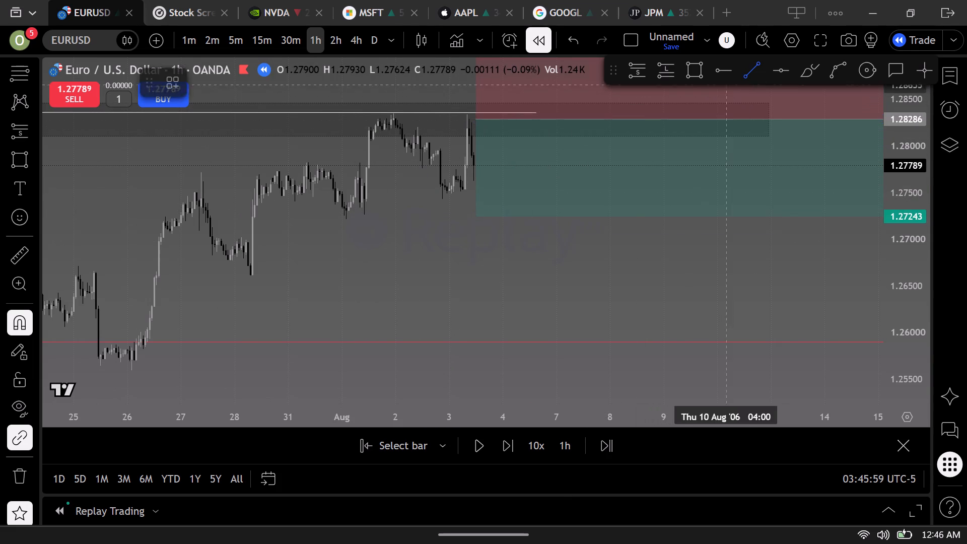
{"action": "left_click", "coordinate": [364, 217]}
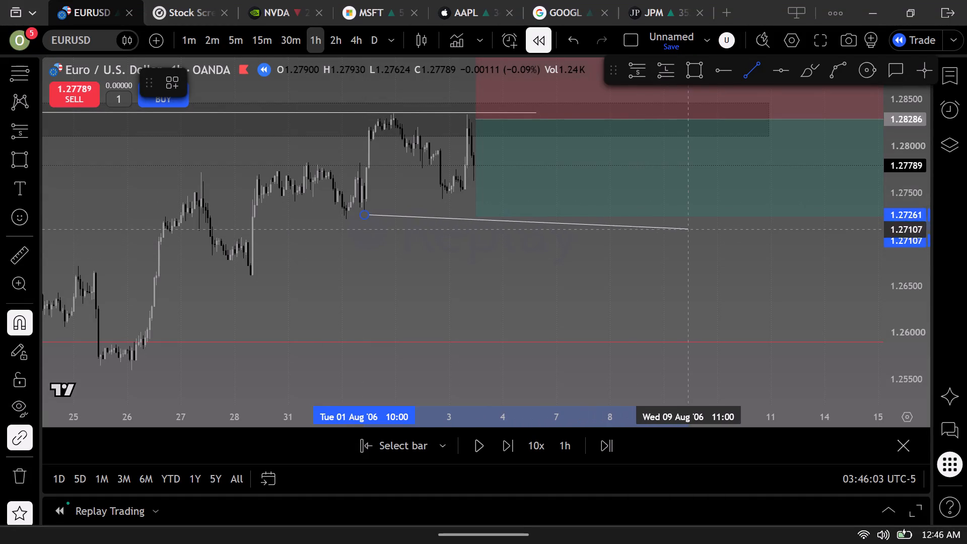
{"action": "left_click", "coordinate": [693, 215]}
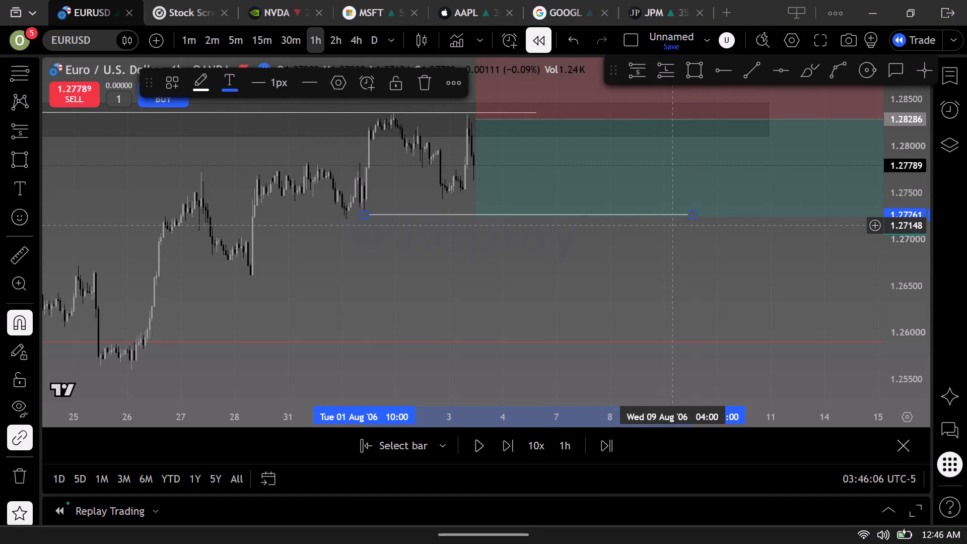
{"action": "left_click", "coordinate": [632, 236]}
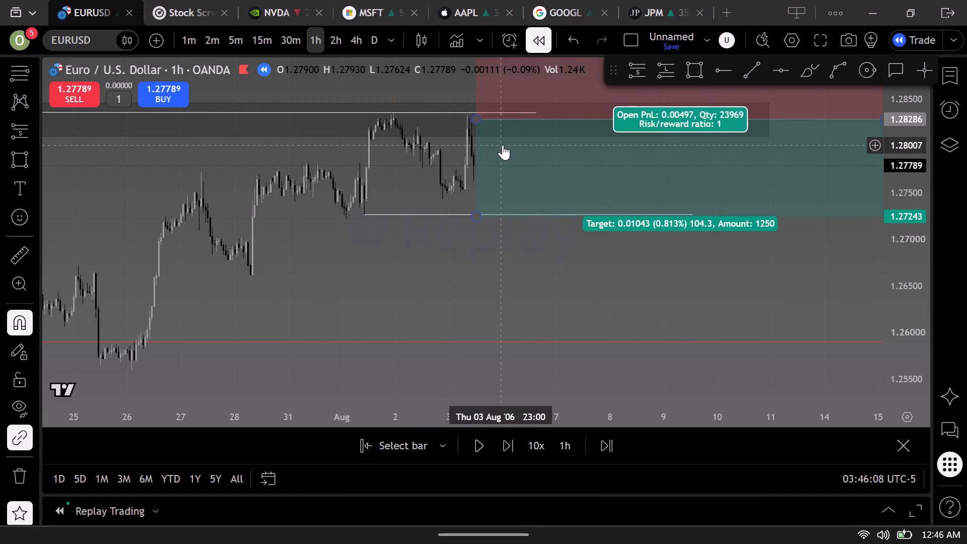
Move the short position back to the 3 August high, with entry at about 1.28335 and target at about 1.27292.
{"action": "left_click_drag", "start_coordinate": [517, 145], "coordinate": [509, 141]}
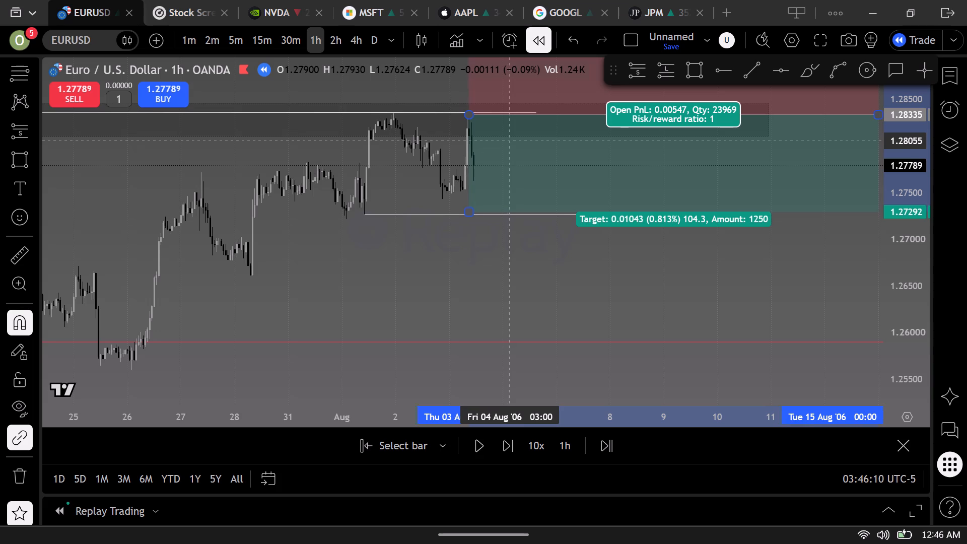
Move the 3 August short position down, with entry at about 1.28141 and target at about 1.27098.
{"action": "left_click_drag", "start_coordinate": [509, 141], "coordinate": [508, 141]}
{"action": "left_click", "coordinate": [472, 236]}
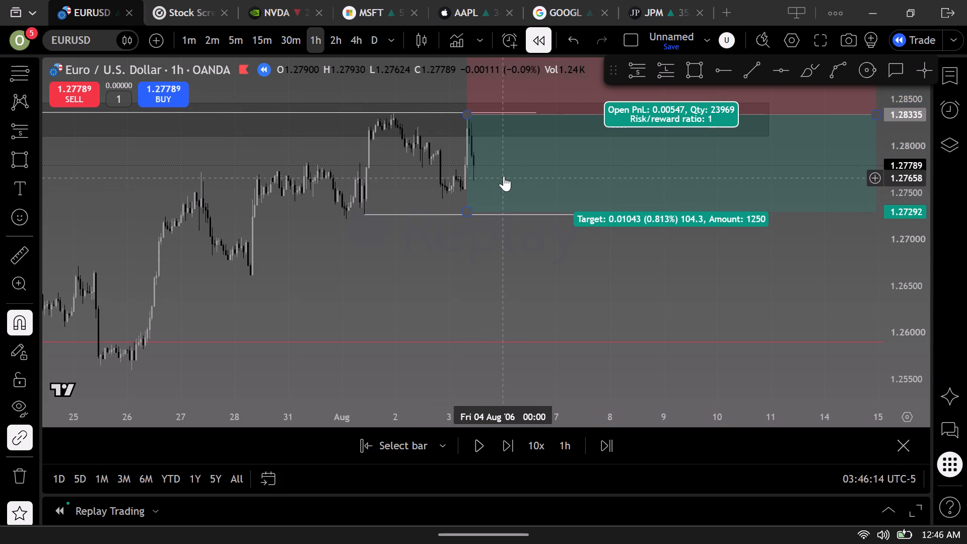
{"action": "left_click_drag", "start_coordinate": [520, 142], "coordinate": [521, 151]}
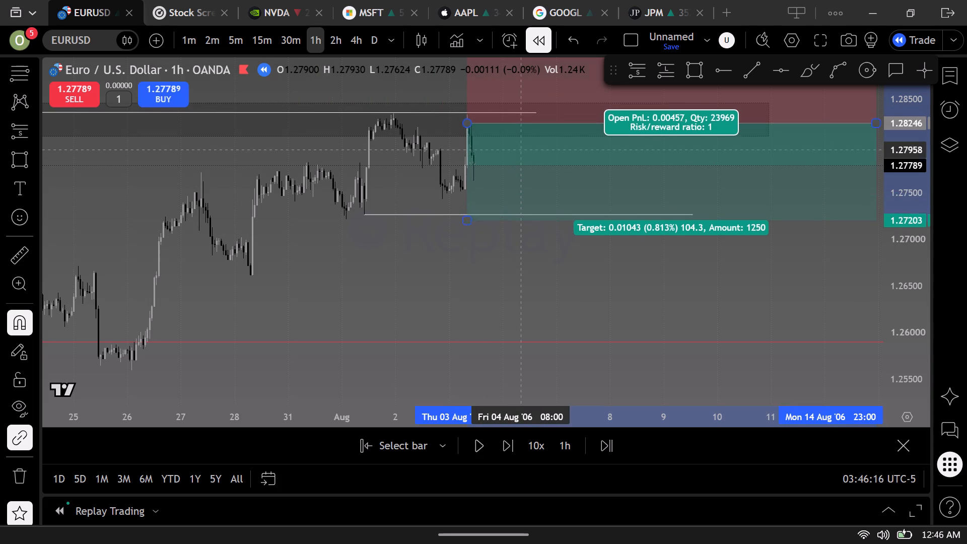
{"action": "left_click_drag", "start_coordinate": [521, 151], "coordinate": [519, 160]}
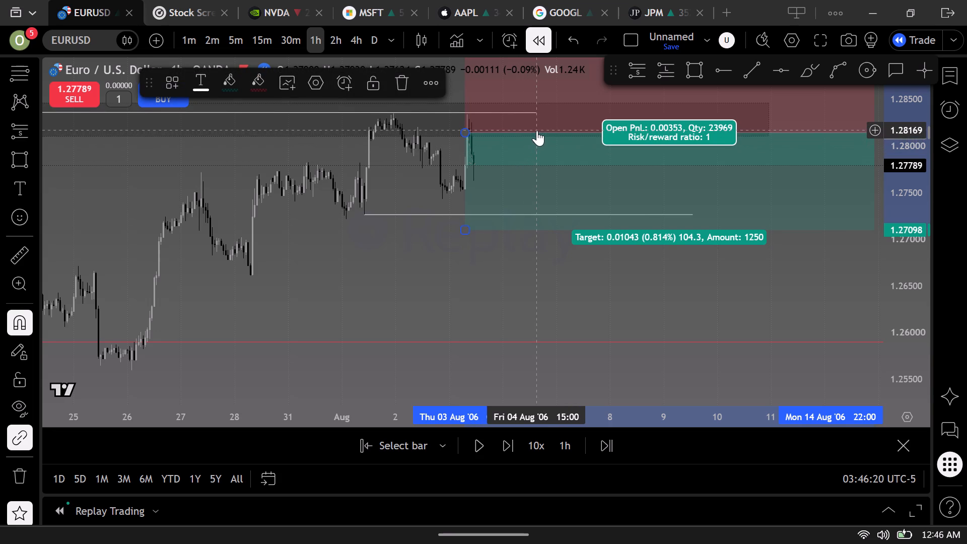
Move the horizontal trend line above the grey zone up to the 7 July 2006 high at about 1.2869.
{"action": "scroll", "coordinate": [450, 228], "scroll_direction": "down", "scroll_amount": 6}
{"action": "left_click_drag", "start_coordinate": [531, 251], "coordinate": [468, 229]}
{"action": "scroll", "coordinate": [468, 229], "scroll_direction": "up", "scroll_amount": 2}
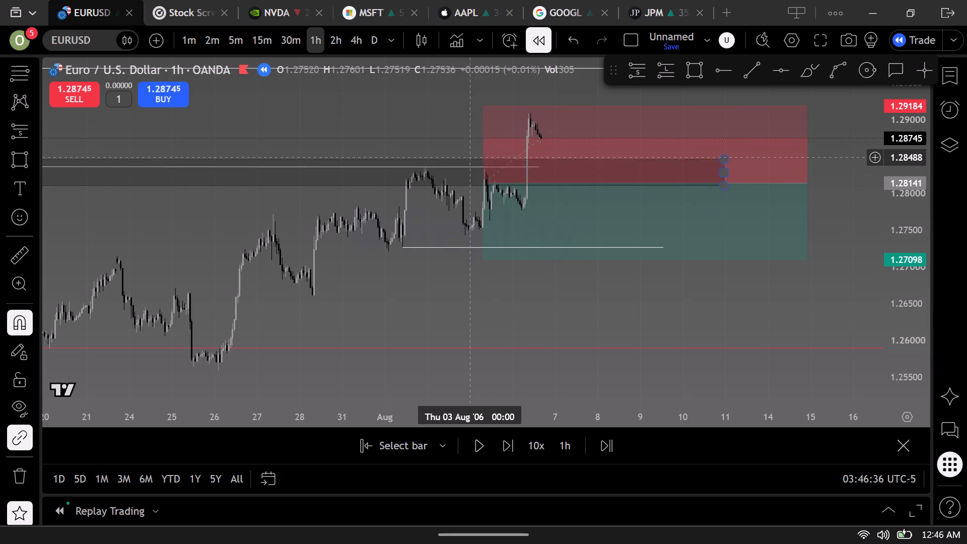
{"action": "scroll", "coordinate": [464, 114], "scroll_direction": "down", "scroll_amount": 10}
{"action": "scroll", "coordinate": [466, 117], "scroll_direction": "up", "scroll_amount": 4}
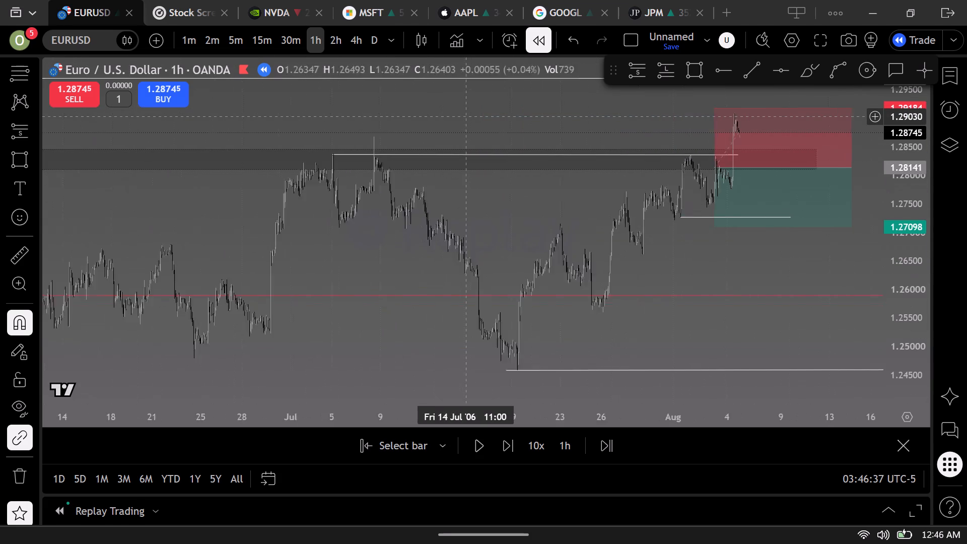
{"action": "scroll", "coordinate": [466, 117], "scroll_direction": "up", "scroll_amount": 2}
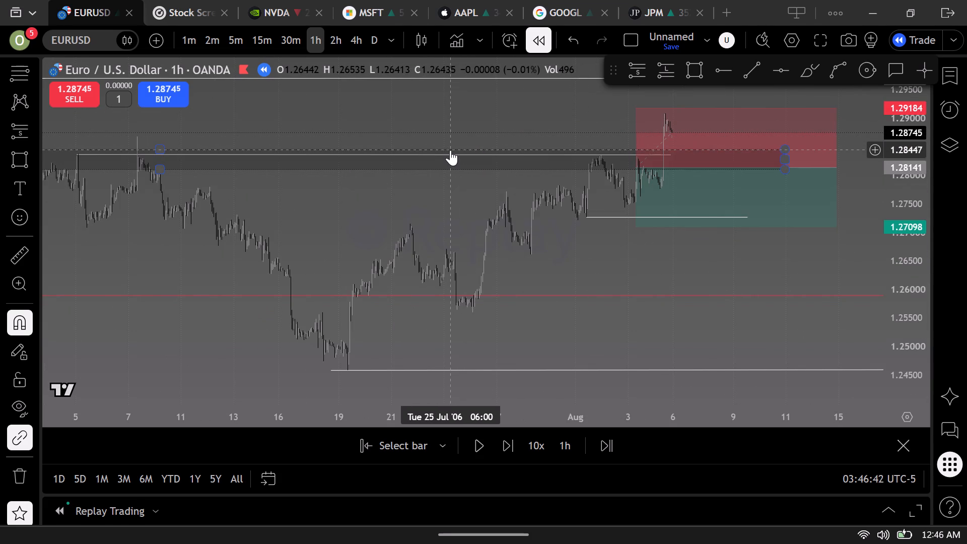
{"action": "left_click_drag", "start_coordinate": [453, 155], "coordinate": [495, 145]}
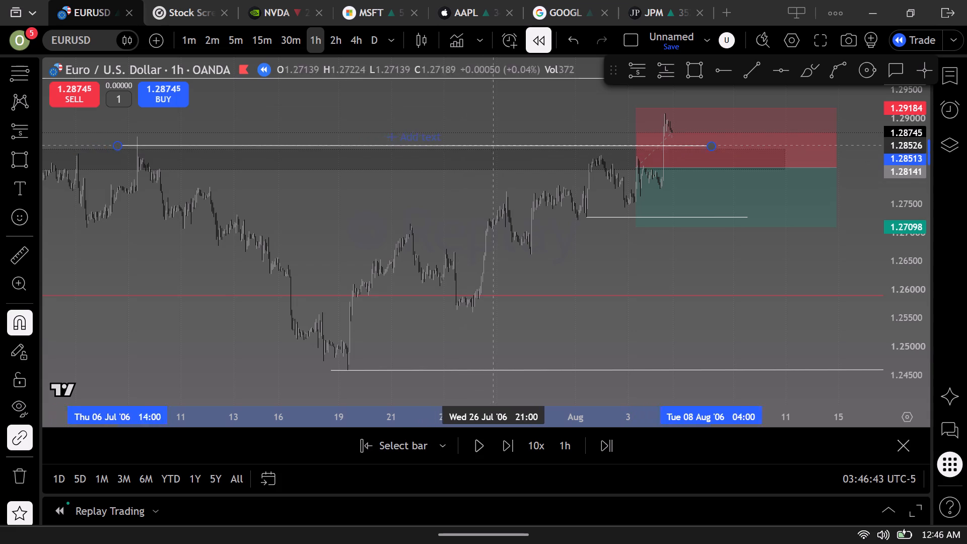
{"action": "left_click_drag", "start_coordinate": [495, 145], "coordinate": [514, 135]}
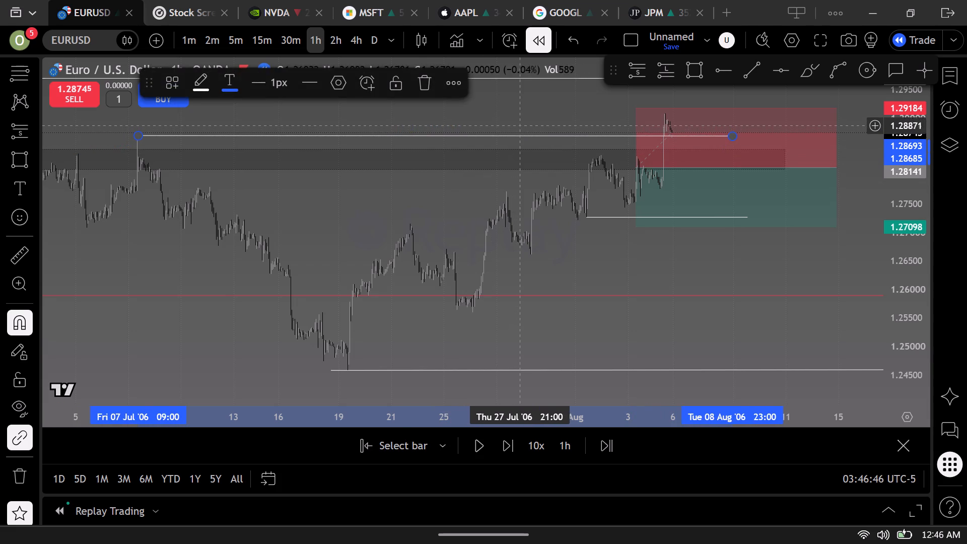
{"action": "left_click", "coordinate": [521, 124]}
Play the replay forward from 4 August and pause it on 9 August 2006.
{"action": "scroll", "coordinate": [546, 124], "scroll_direction": "up", "scroll_amount": 7}
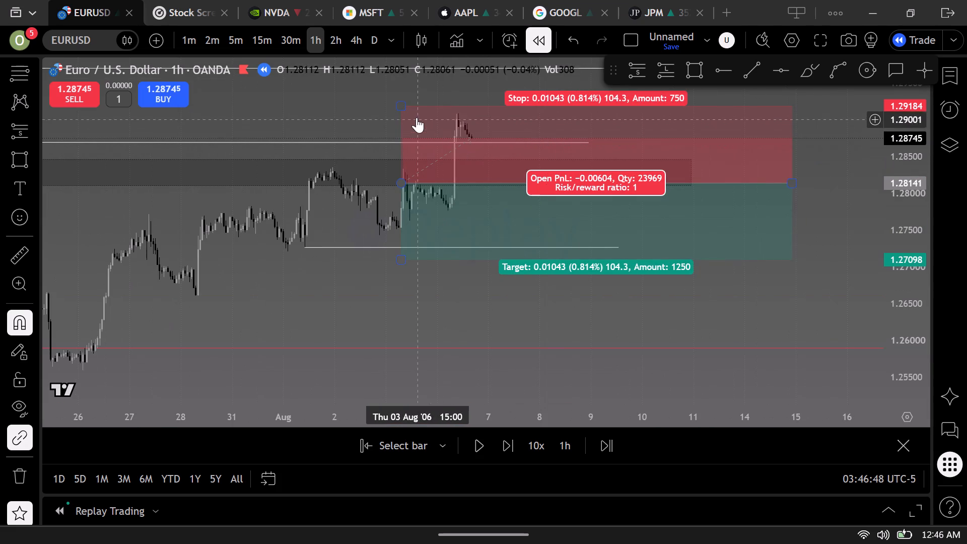
{"action": "left_click", "coordinate": [383, 118]}
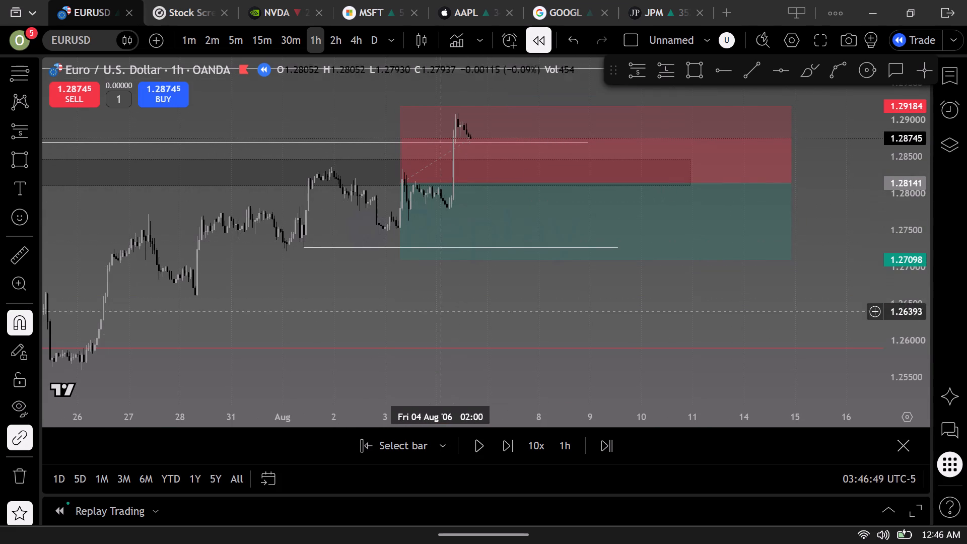
{"action": "left_click", "coordinate": [477, 445]}
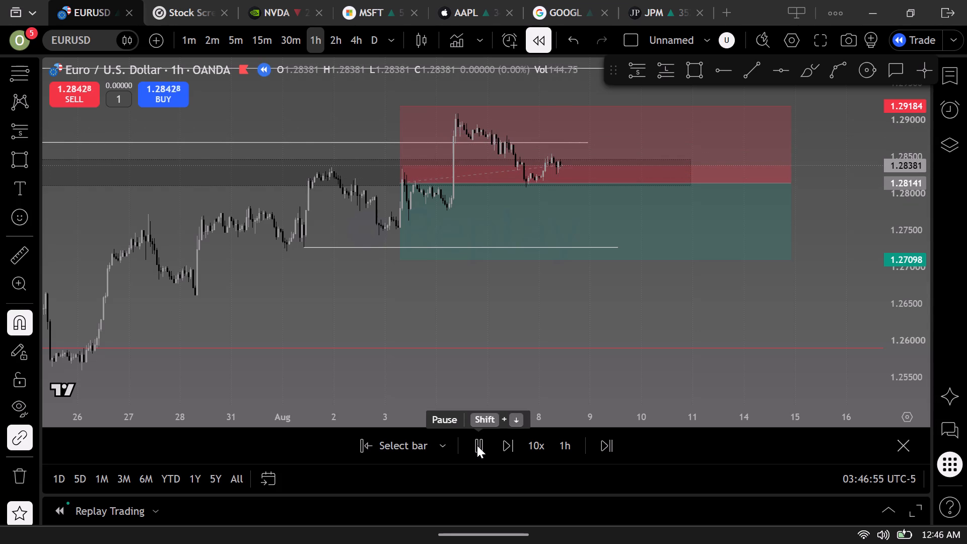
{"action": "left_click", "coordinate": [477, 445]}
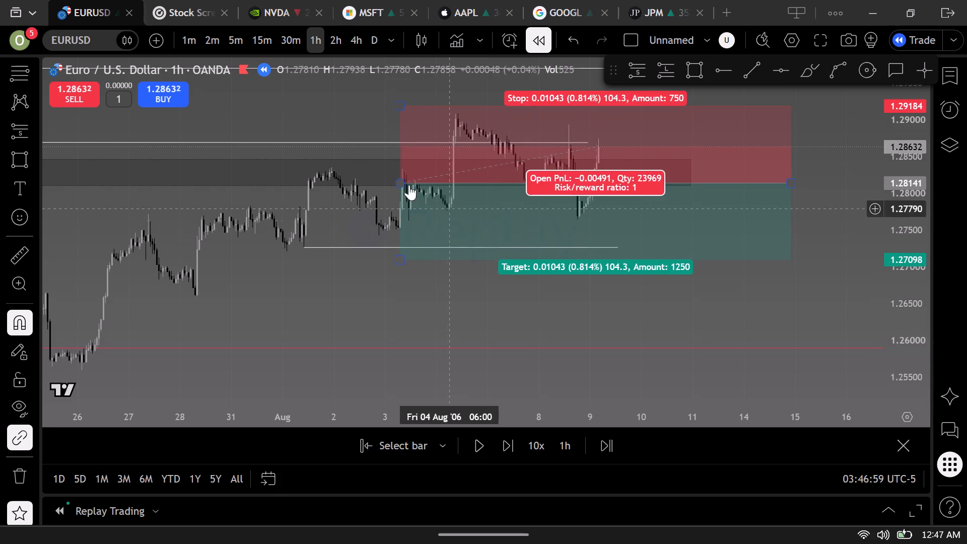
{"action": "left_click", "coordinate": [364, 118]}
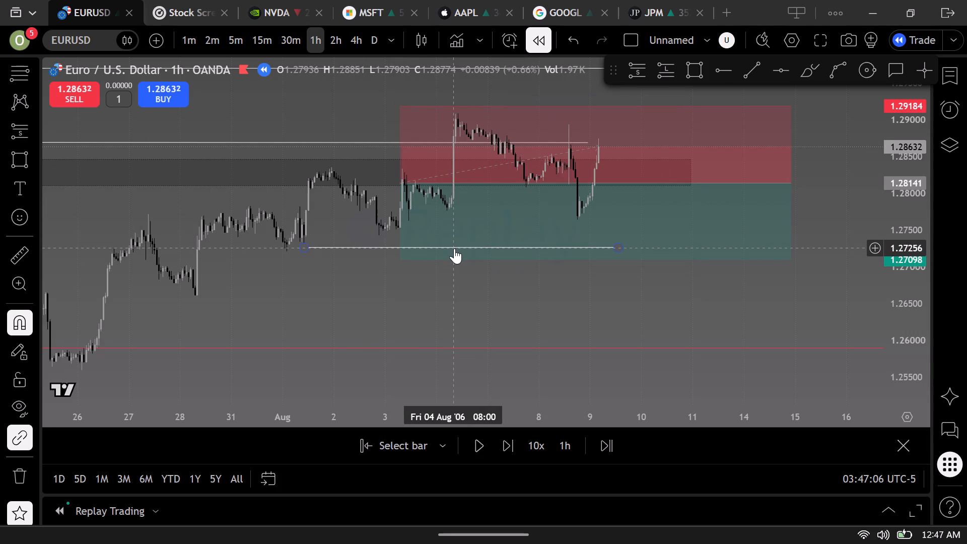
Move the trend line at the 1 August low up to the 8 August 2006 high at about 1.28945.
{"action": "left_click_drag", "start_coordinate": [454, 248], "coordinate": [680, 152]}
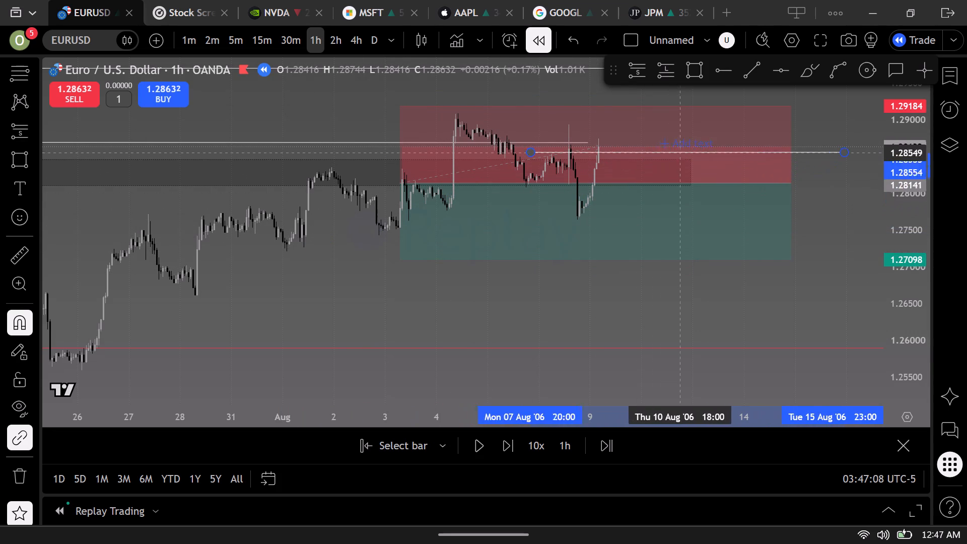
{"action": "left_click_drag", "start_coordinate": [680, 152], "coordinate": [720, 124]}
Shorten the 3 August short position so that it ends on 7 August 2006.
{"action": "left_click_drag", "start_coordinate": [789, 180], "coordinate": [747, 173]}
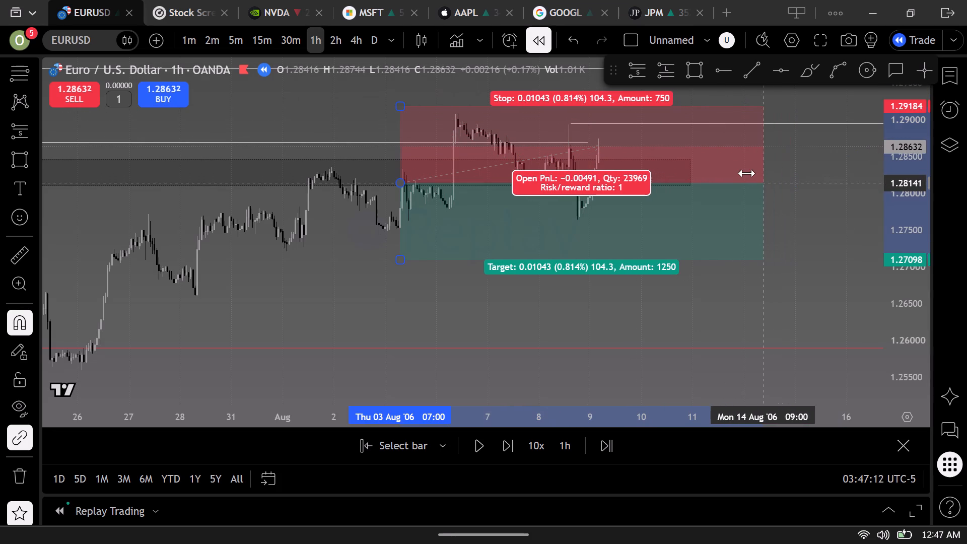
{"action": "left_click_drag", "start_coordinate": [747, 173], "coordinate": [495, 151]}
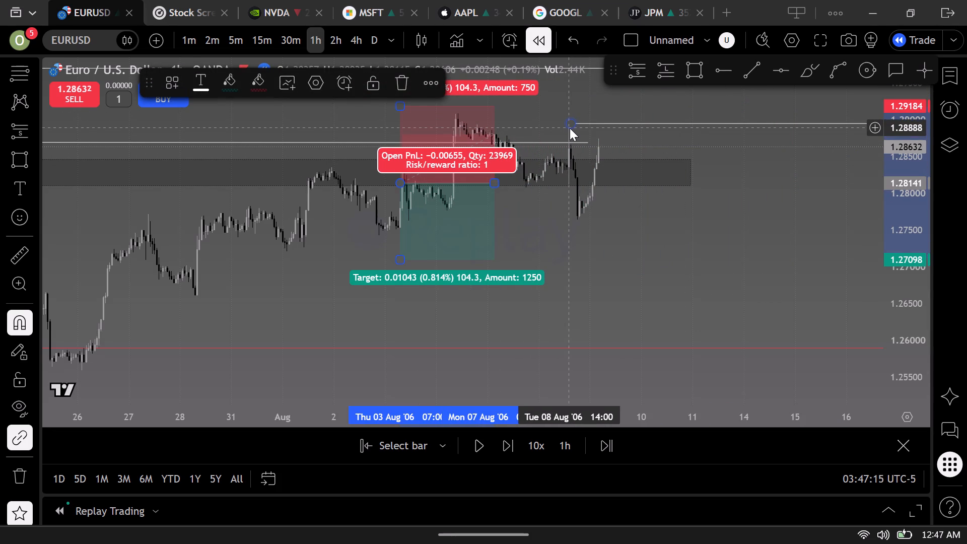
{"action": "left_click", "coordinate": [568, 125]}
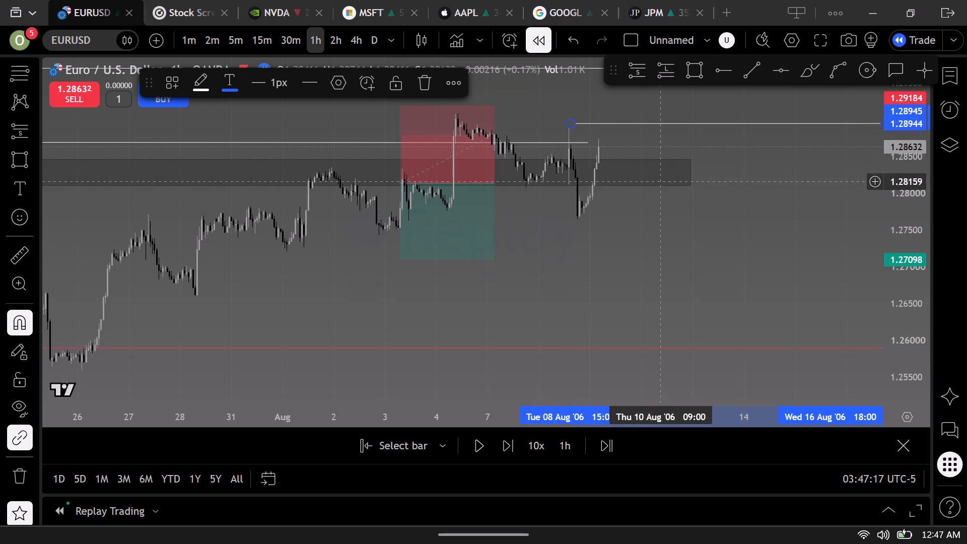
{"action": "left_click", "coordinate": [692, 223]}
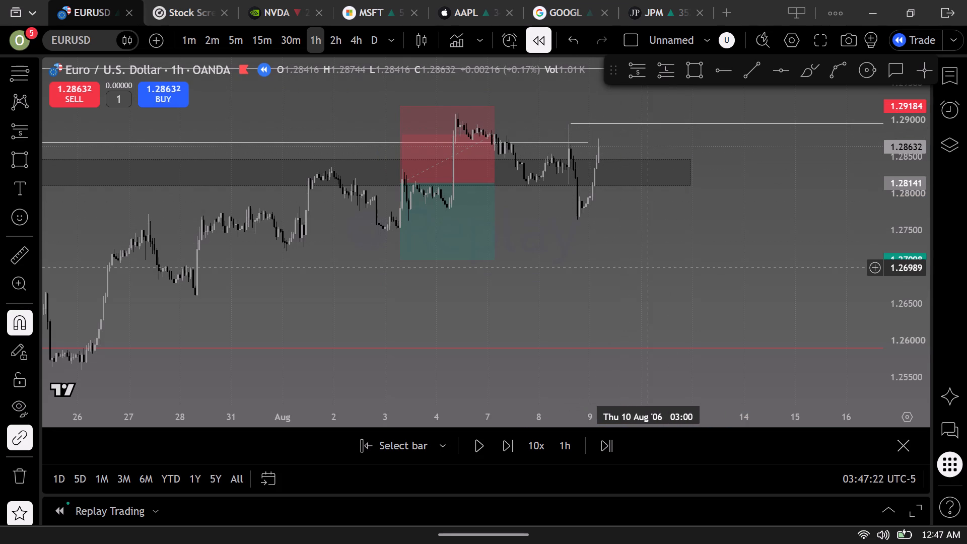
Delete the horizontal trend line drawn from the 7 July high at about 1.2869.
{"action": "scroll", "coordinate": [647, 268], "scroll_direction": "down", "scroll_amount": 4}
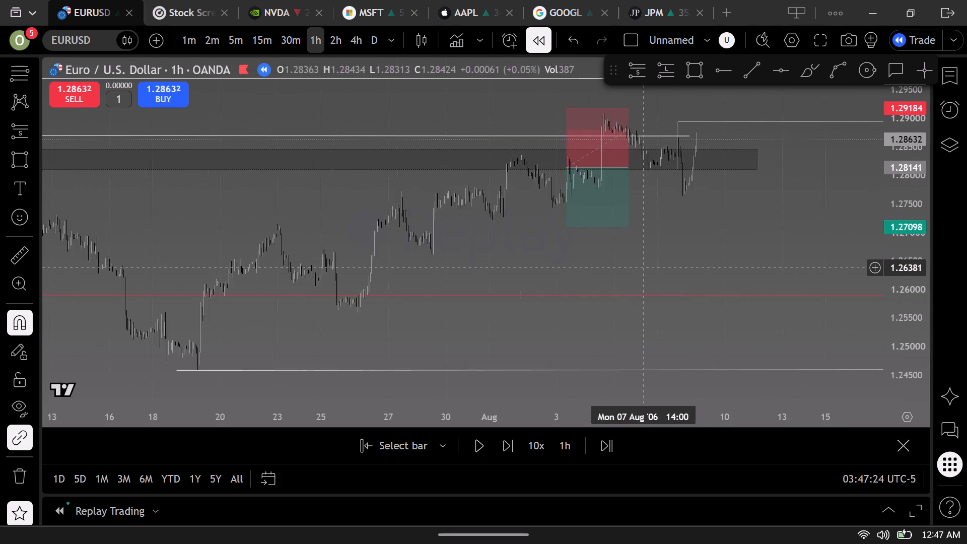
{"action": "scroll", "coordinate": [643, 267], "scroll_direction": "down", "scroll_amount": 11}
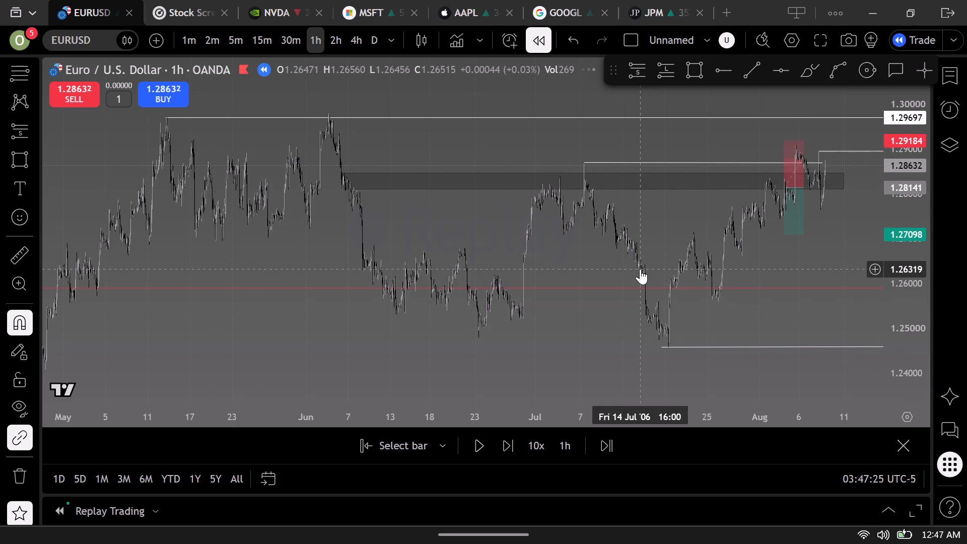
{"action": "scroll", "coordinate": [640, 268], "scroll_direction": "up", "scroll_amount": 7}
{"action": "scroll", "coordinate": [640, 268], "scroll_direction": "down", "scroll_amount": 4}
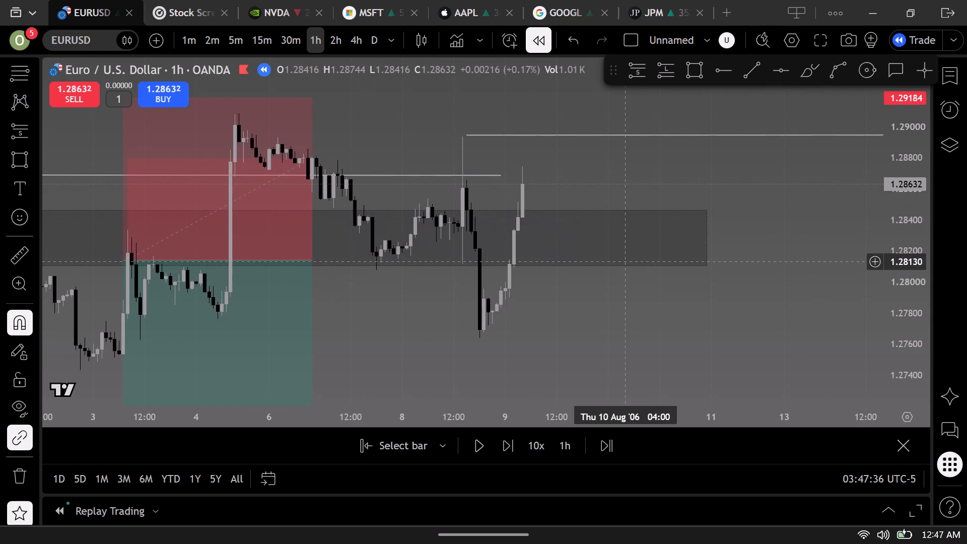
{"action": "left_click", "coordinate": [408, 174]}
{"action": "left_click", "coordinate": [421, 90]}
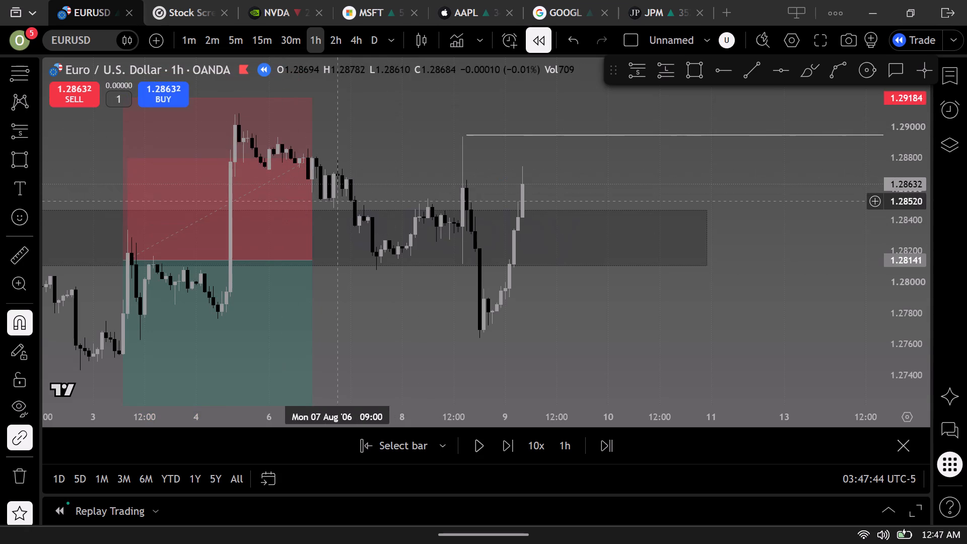
Draw a near-horizontal trend line at about 1.28787 from 7 August 2006 09:00 to 10 August 08:00.
{"action": "left_click", "coordinate": [744, 72]}
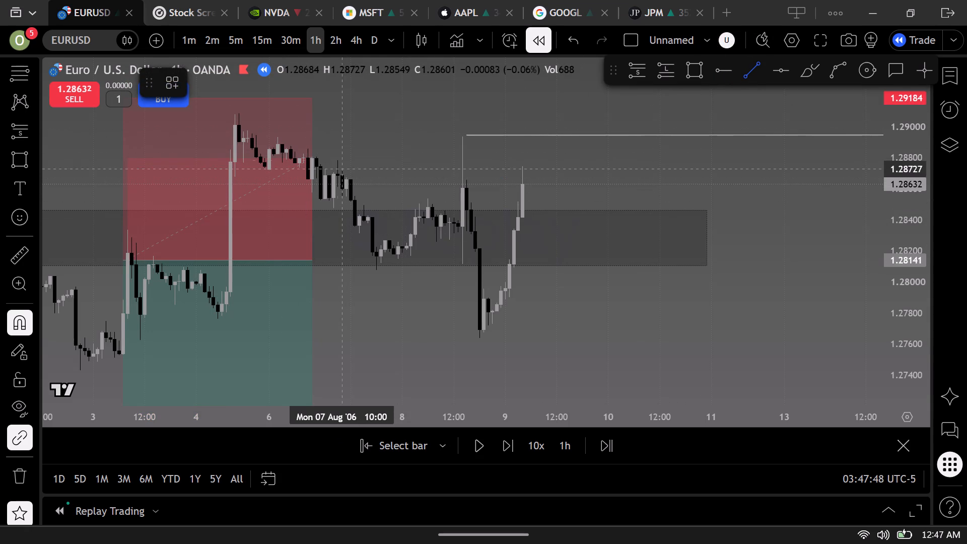
{"action": "left_click", "coordinate": [337, 152]}
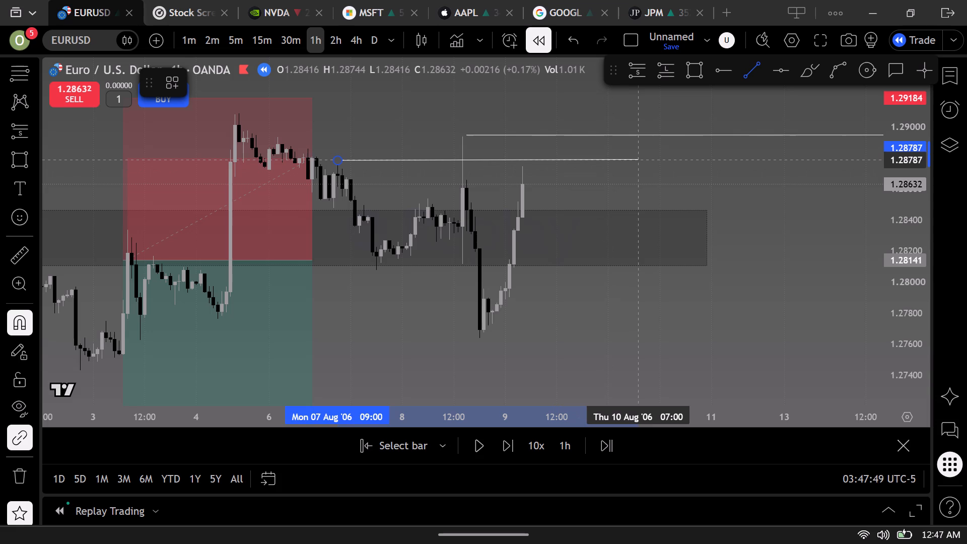
{"action": "left_click", "coordinate": [641, 160]}
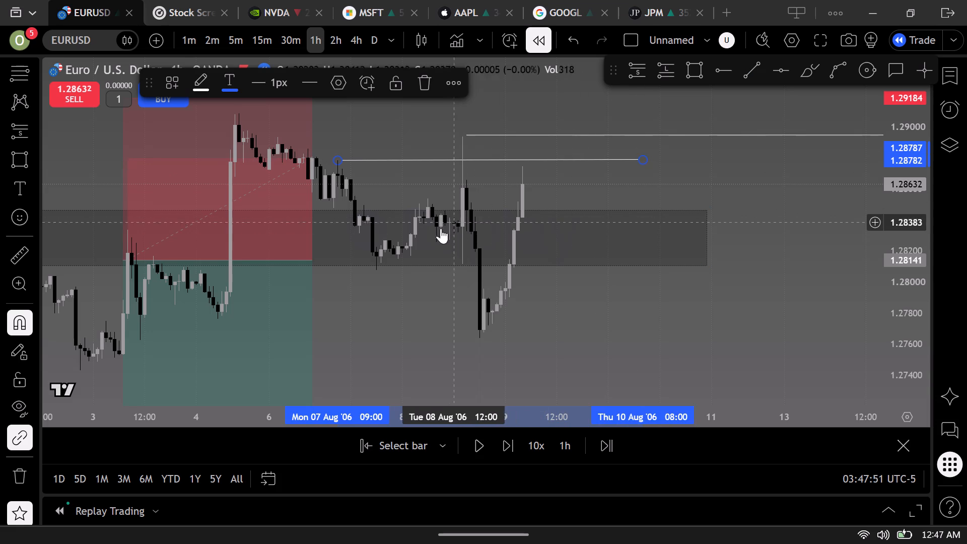
{"action": "left_click", "coordinate": [399, 291]}
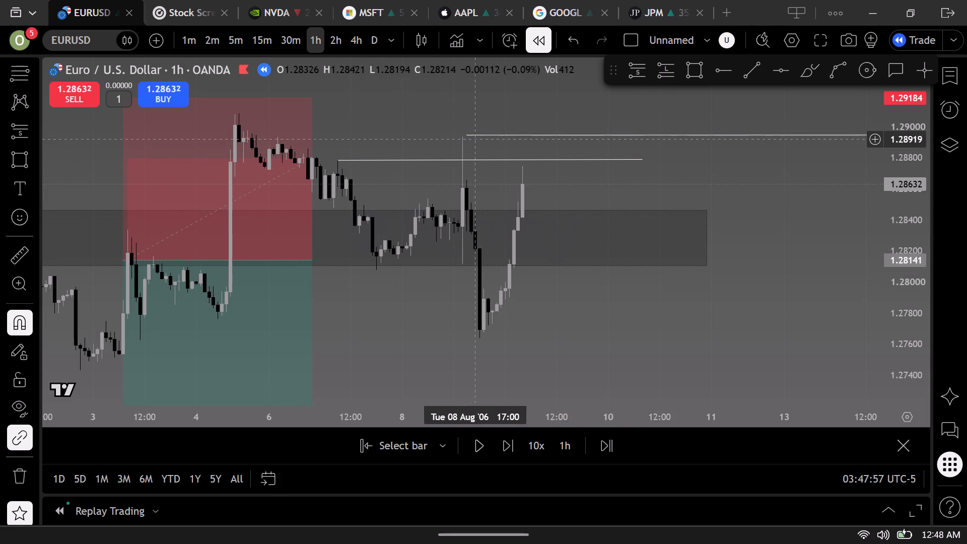
Lower the upper trend line slightly onto the 8 August wick high, at about 1.28933.
{"action": "left_click", "coordinate": [518, 135]}
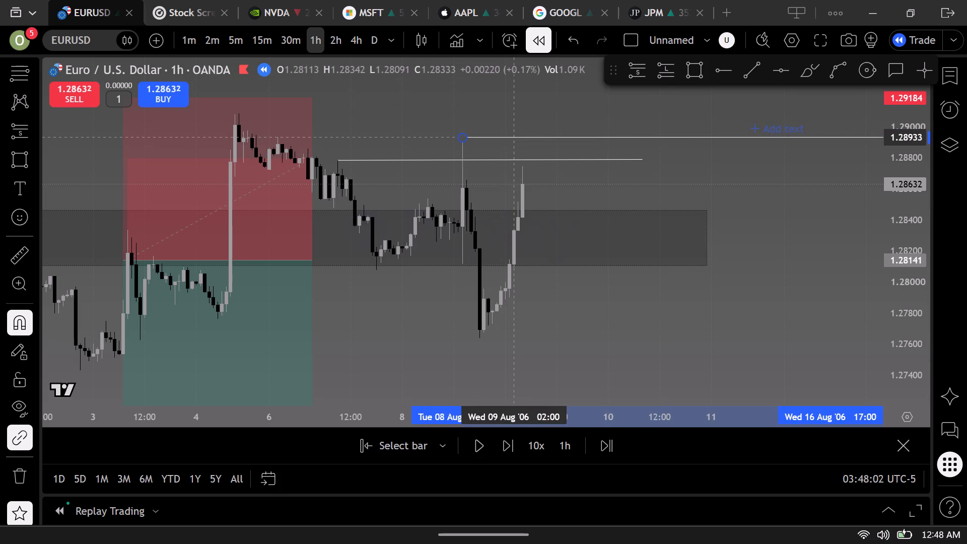
{"action": "left_click", "coordinate": [518, 126]}
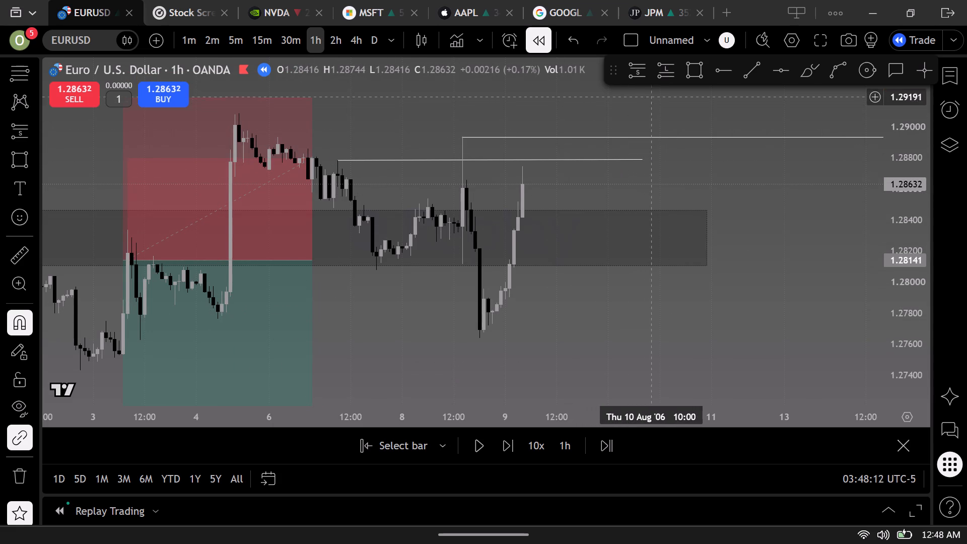
Advance the replay five hourly bars on 9 August 2006.
{"action": "left_click", "coordinate": [640, 65]}
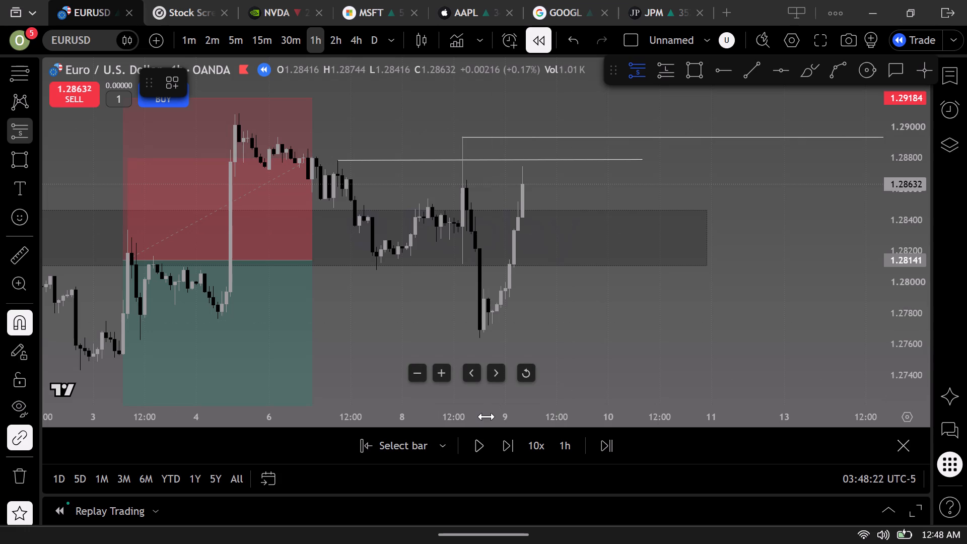
{"action": "left_click", "coordinate": [504, 443]}
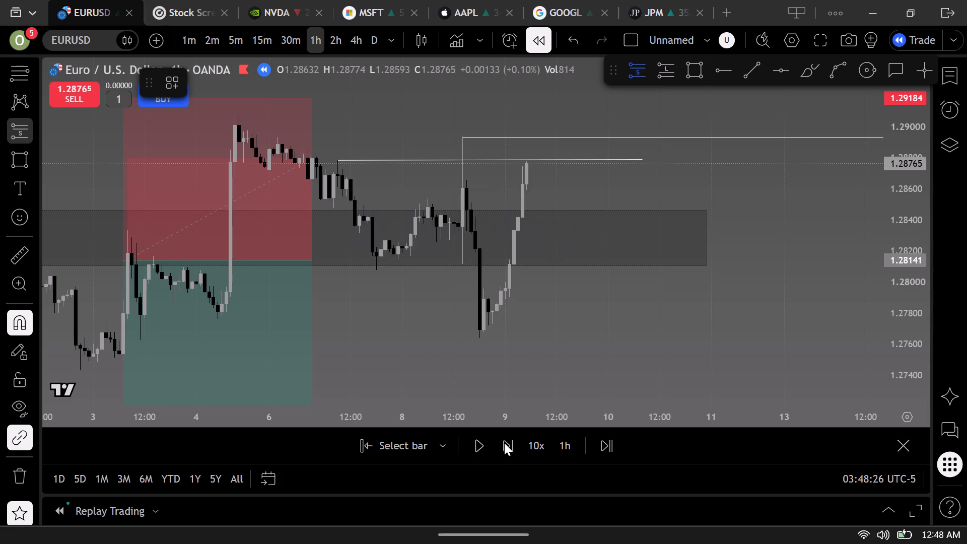
{"action": "left_click", "coordinate": [504, 443]}
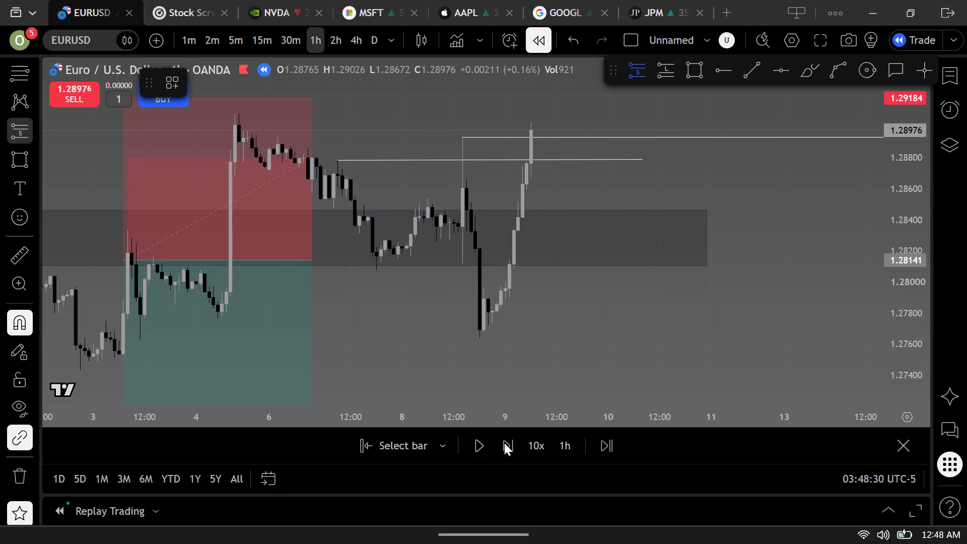
{"action": "left_click", "coordinate": [504, 443]}
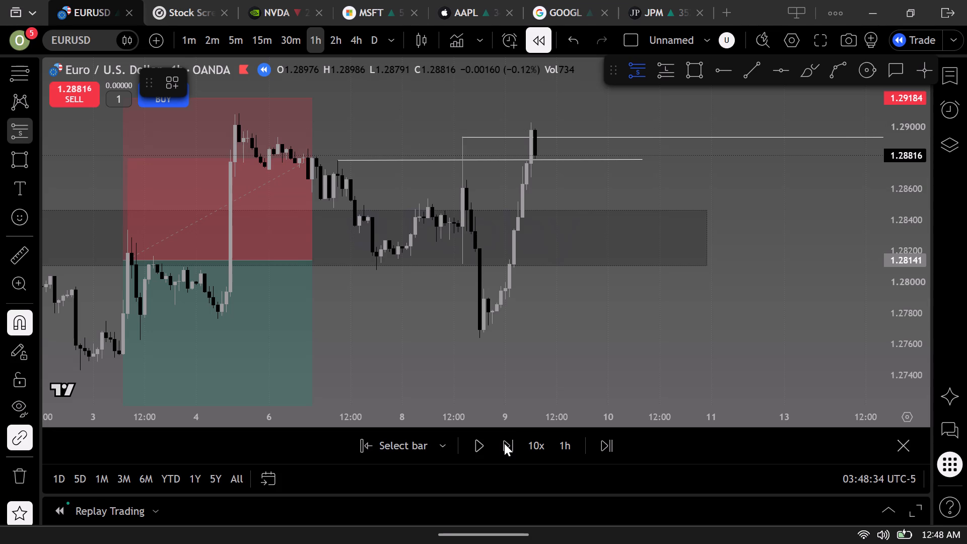
{"action": "left_click", "coordinate": [504, 443]}
{"action": "left_click", "coordinate": [504, 443]}
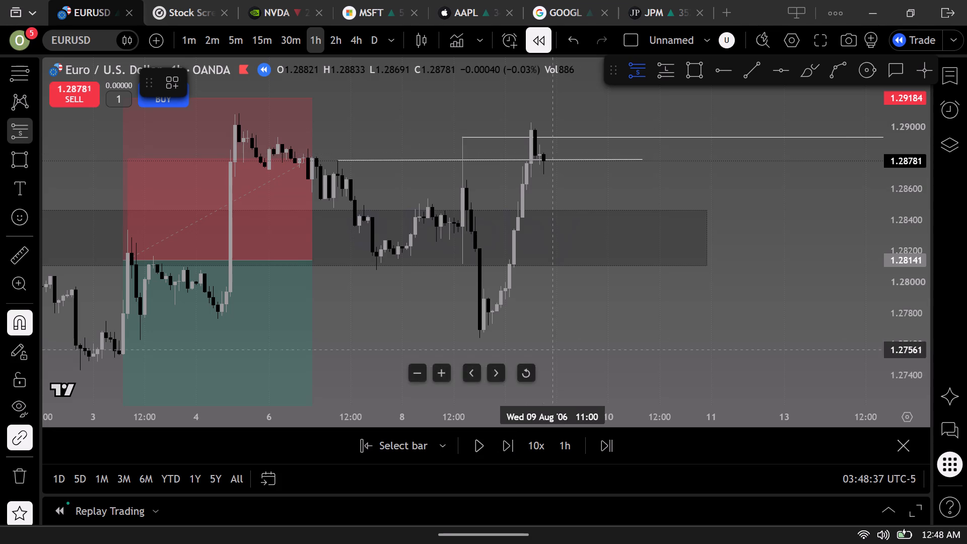
Place a short position at 9 August 2006 15:00 with entry about 1.28792, stop 1.29123 and target 1.28461.
{"action": "left_click", "coordinate": [568, 159]}
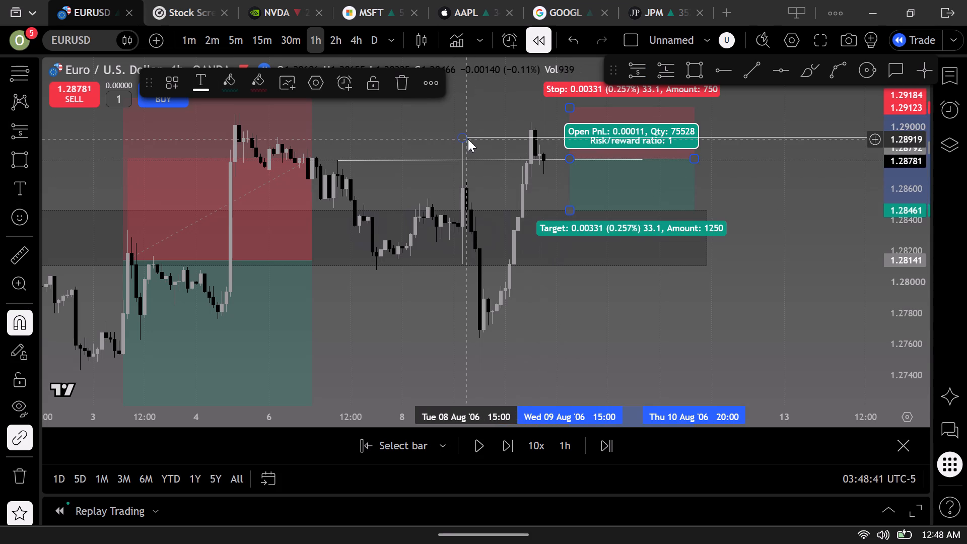
{"action": "left_click", "coordinate": [380, 147]}
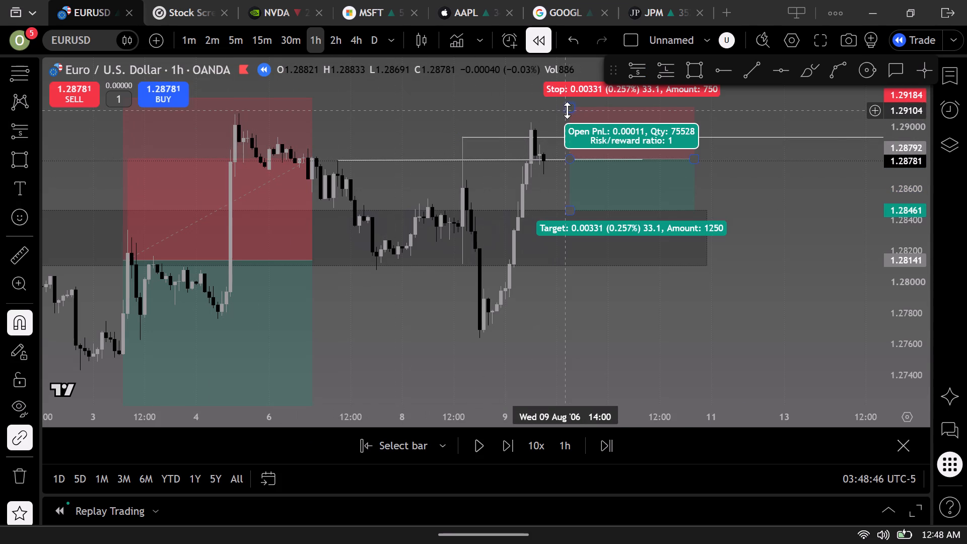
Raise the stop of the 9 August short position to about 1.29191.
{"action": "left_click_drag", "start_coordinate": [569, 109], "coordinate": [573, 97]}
Place a horizontal ray at 1.29294 from the 6 June 2006 wick high.
{"action": "scroll", "coordinate": [381, 130], "scroll_direction": "down", "scroll_amount": 11}
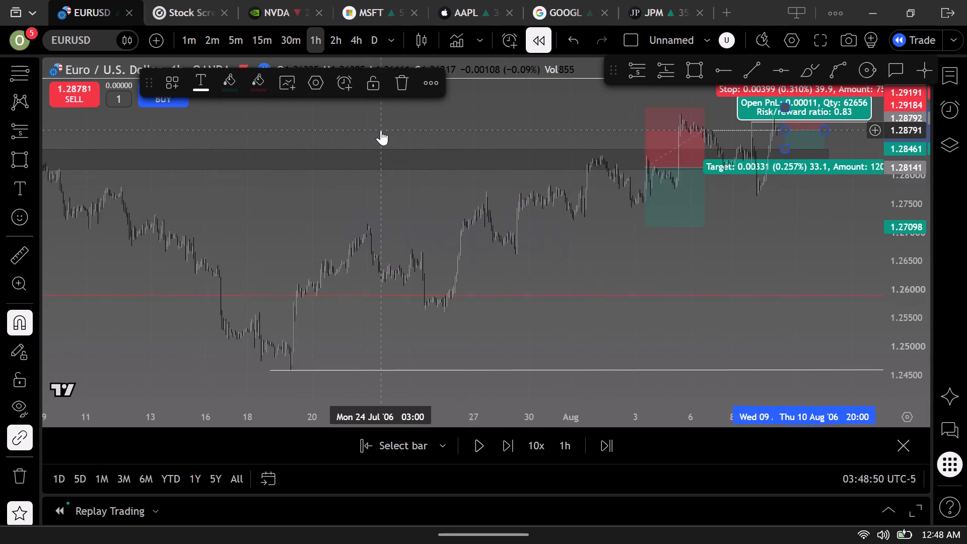
{"action": "scroll", "coordinate": [381, 130], "scroll_direction": "down", "scroll_amount": 14}
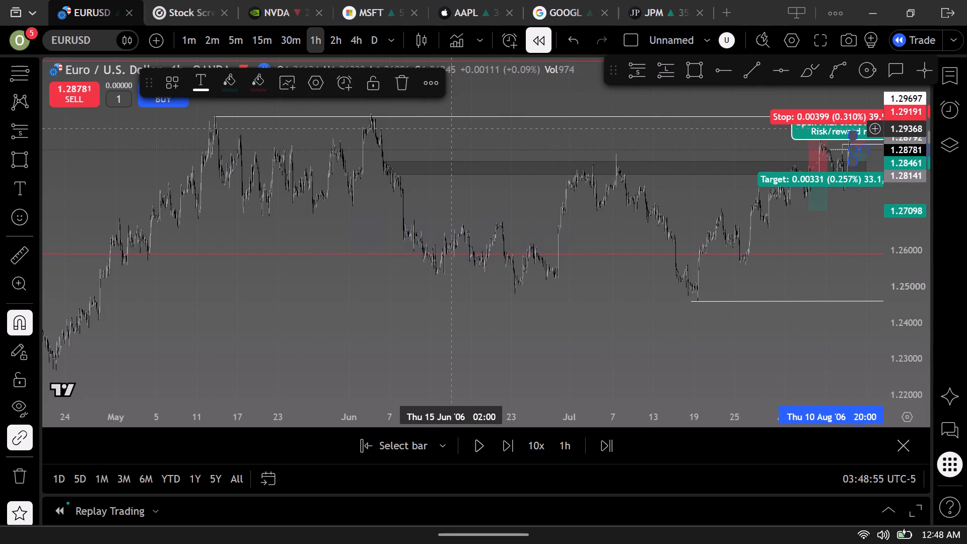
{"action": "scroll", "coordinate": [461, 140], "scroll_direction": "up", "scroll_amount": 5}
{"action": "left_click_drag", "start_coordinate": [399, 141], "coordinate": [544, 163]}
{"action": "scroll", "coordinate": [547, 164], "scroll_direction": "up", "scroll_amount": 2}
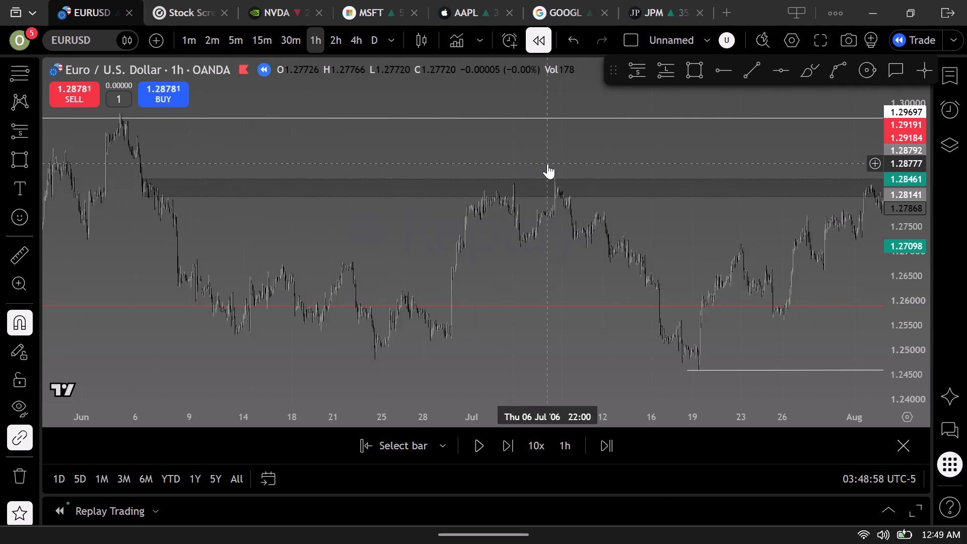
{"action": "scroll", "coordinate": [547, 164], "scroll_direction": "up", "scroll_amount": 1}
{"action": "left_click_drag", "start_coordinate": [280, 181], "coordinate": [491, 228]}
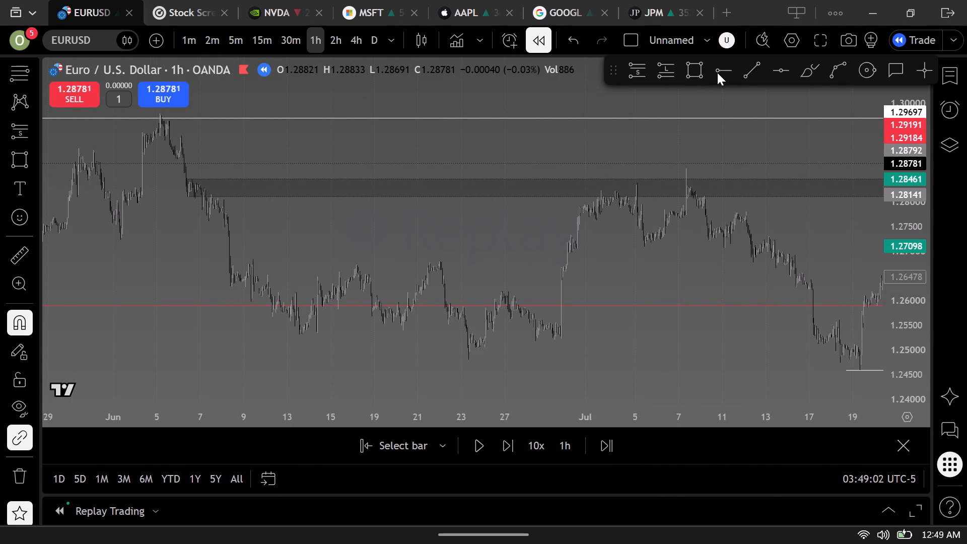
{"action": "left_click", "coordinate": [718, 70]}
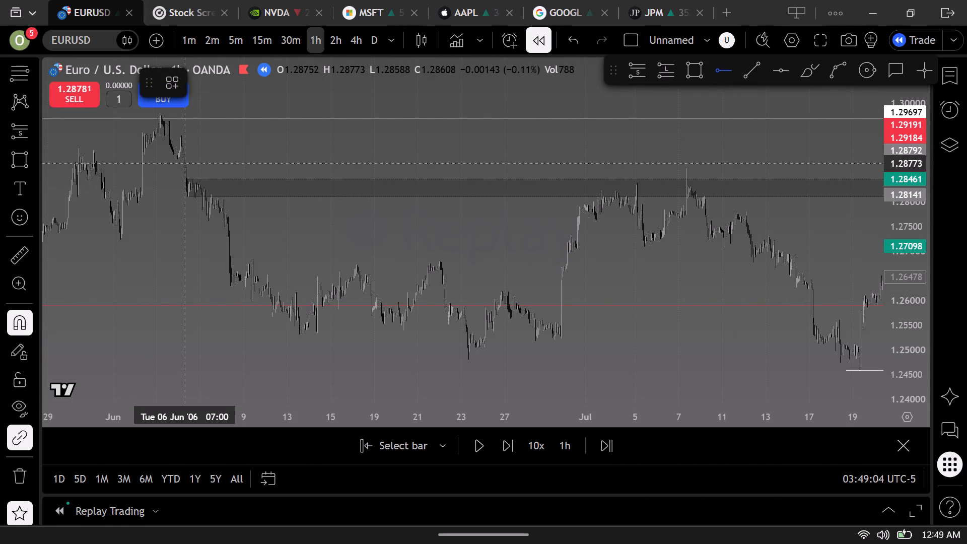
{"action": "left_click", "coordinate": [181, 131]}
Widen the 9 August short position to a stop of about 1.29295 and a target of about 1.26886.
{"action": "left_click_drag", "start_coordinate": [321, 159], "coordinate": [130, 120]}
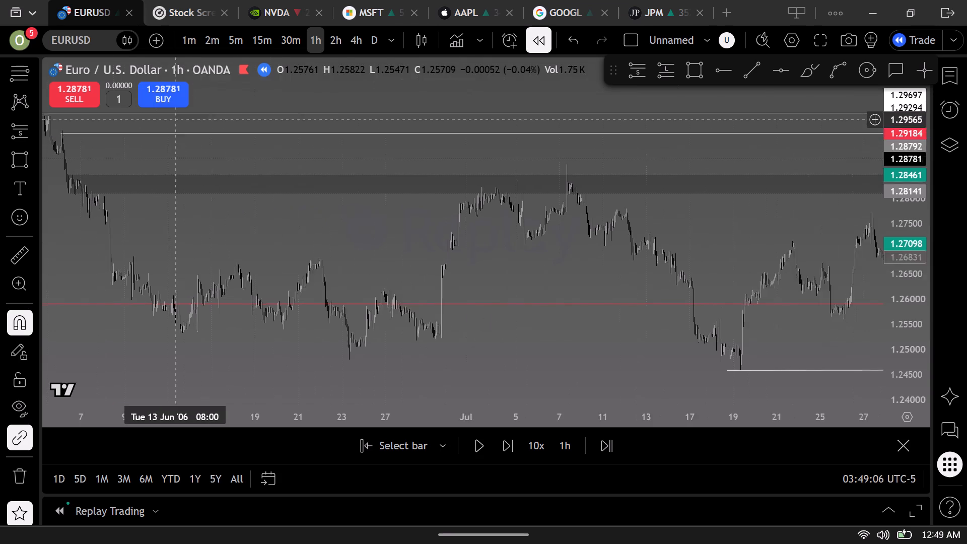
{"action": "left_click_drag", "start_coordinate": [130, 120], "coordinate": [0, 157]}
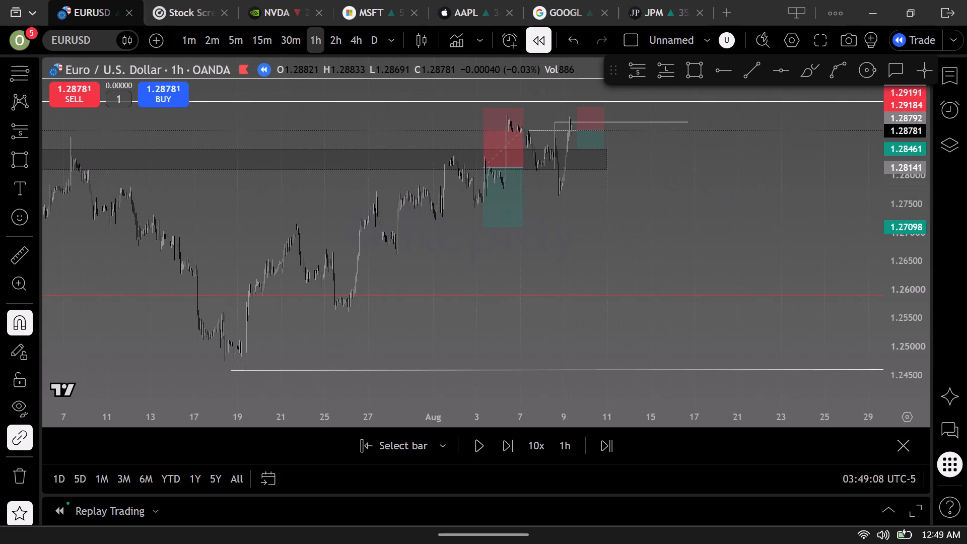
{"action": "scroll", "coordinate": [646, 162], "scroll_direction": "up", "scroll_amount": 5}
{"action": "left_click_drag", "start_coordinate": [469, 210], "coordinate": [554, 220]}
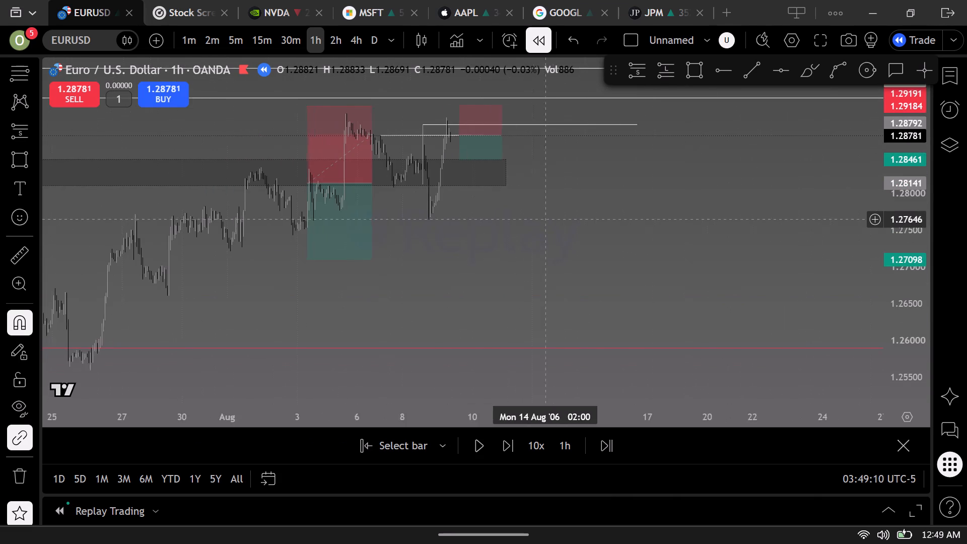
{"action": "left_click_drag", "start_coordinate": [554, 220], "coordinate": [560, 220]}
{"action": "scroll", "coordinate": [540, 226], "scroll_direction": "up", "scroll_amount": 5}
{"action": "left_click_drag", "start_coordinate": [427, 244], "coordinate": [638, 261]}
{"action": "left_click_drag", "start_coordinate": [507, 269], "coordinate": [552, 281]}
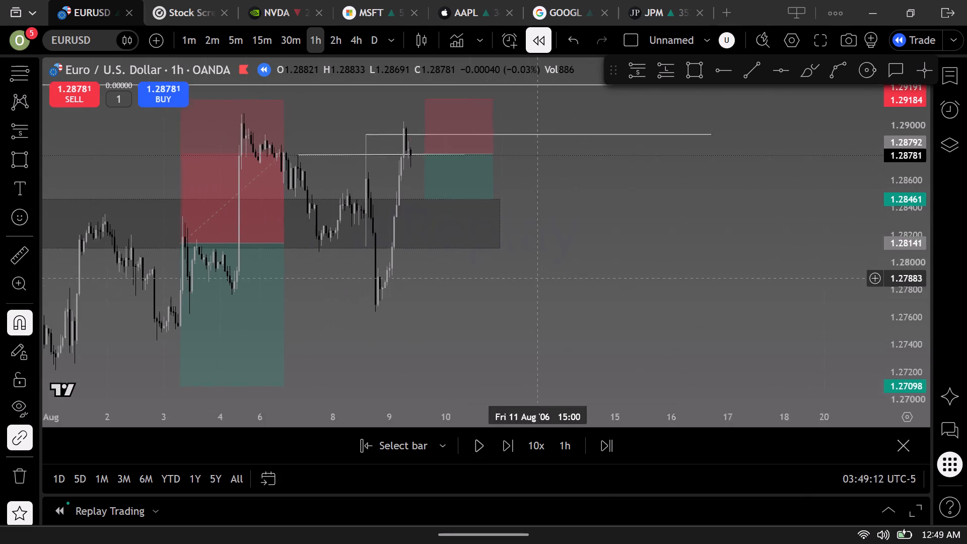
{"action": "left_click_drag", "start_coordinate": [552, 281], "coordinate": [634, 292]}
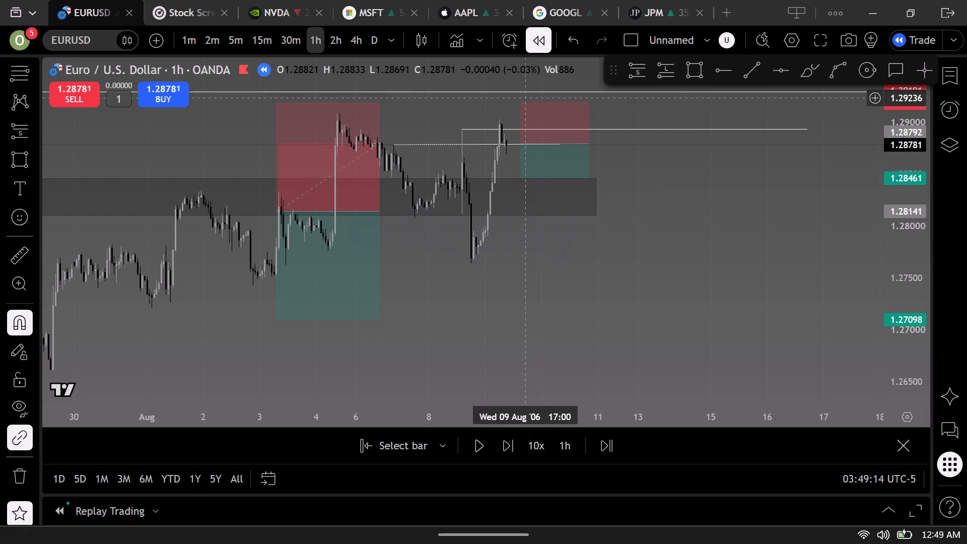
{"action": "left_click_drag", "start_coordinate": [520, 103], "coordinate": [523, 92]}
{"action": "left_click_drag", "start_coordinate": [519, 178], "coordinate": [487, 342]}
Play the replay forward to 14 August 2006 and pause it.
{"action": "left_click", "coordinate": [478, 440]}
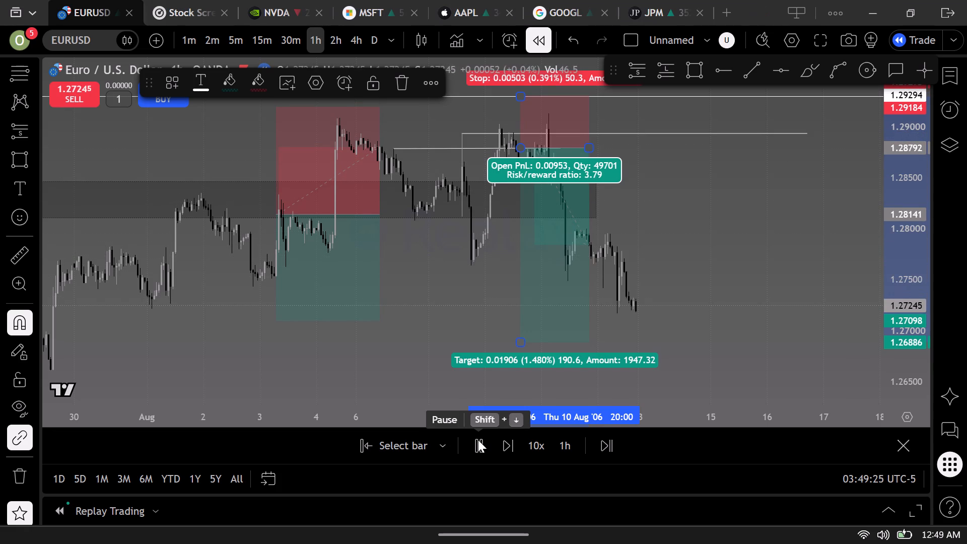
{"action": "left_click", "coordinate": [478, 440]}
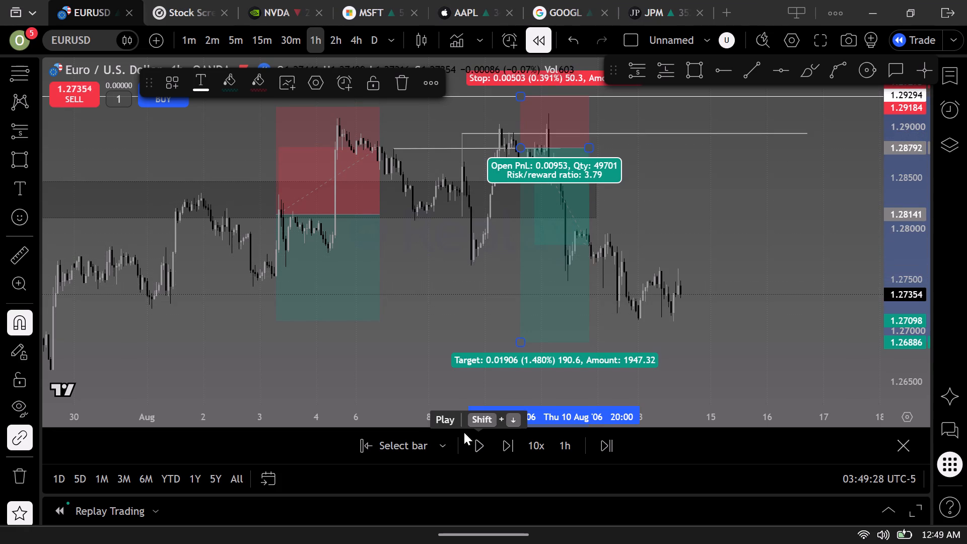
Set the end of the 3 August short position to 6 August 2006 21:00.
{"action": "left_click_drag", "start_coordinate": [377, 216], "coordinate": [629, 274]}
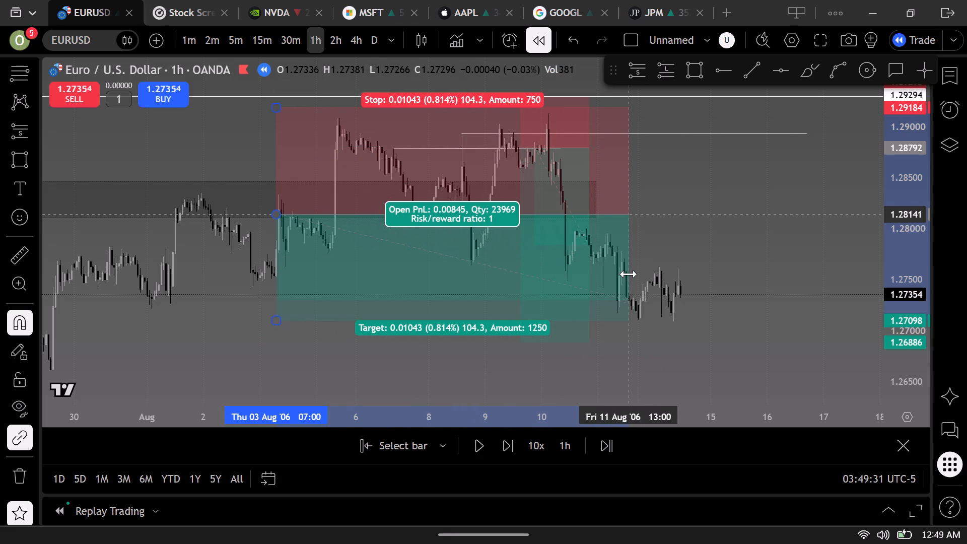
{"action": "left_click_drag", "start_coordinate": [629, 274], "coordinate": [407, 222]}
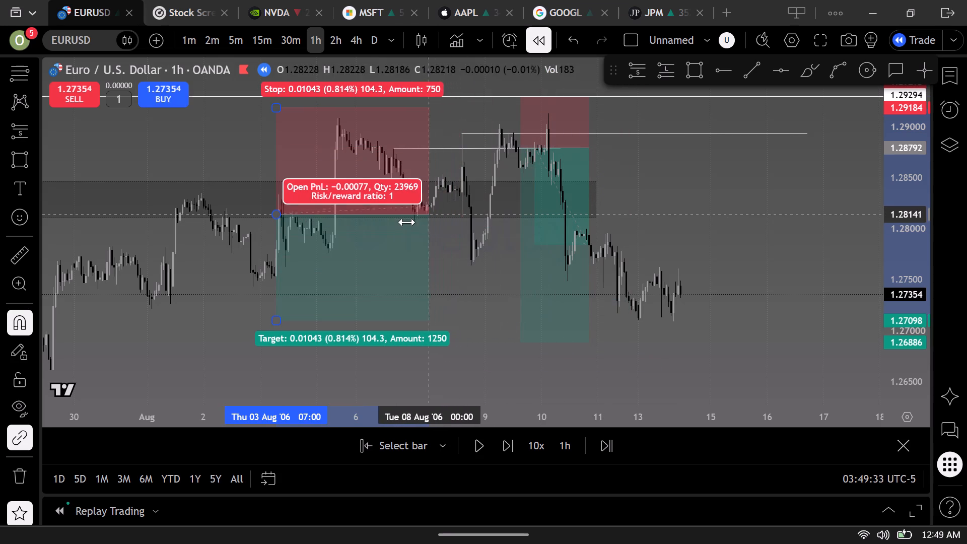
{"action": "left_click_drag", "start_coordinate": [407, 222], "coordinate": [365, 212]}
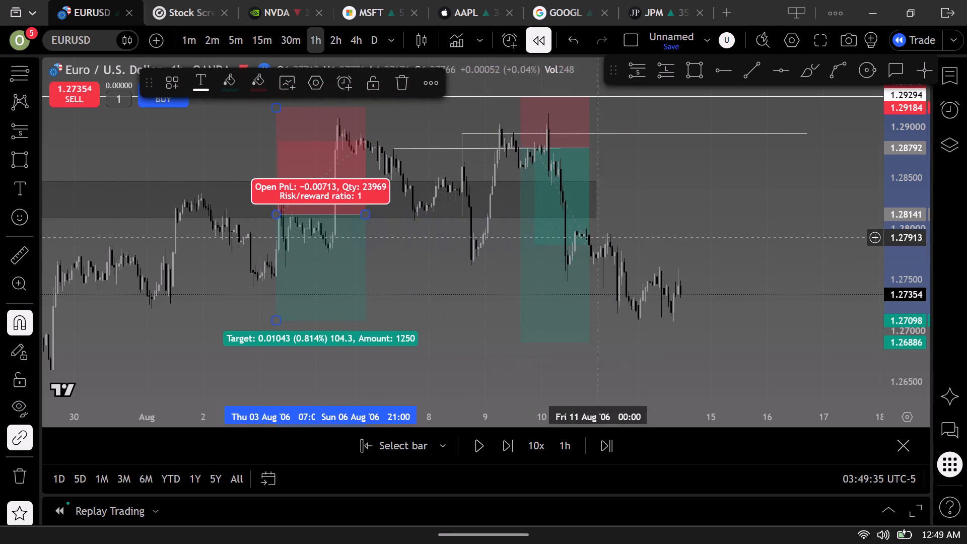
Lower the target of the 3 August short position onto the July low line, at about 1.24605.
{"action": "scroll", "coordinate": [616, 225], "scroll_direction": "down", "scroll_amount": 4}
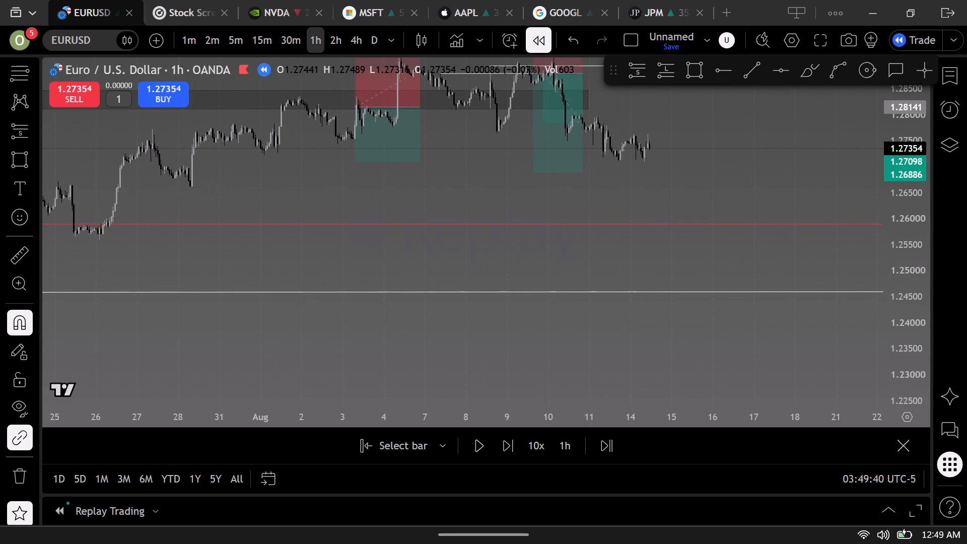
{"action": "scroll", "coordinate": [626, 233], "scroll_direction": "down", "scroll_amount": 12}
{"action": "left_click_drag", "start_coordinate": [686, 254], "coordinate": [422, 261]}
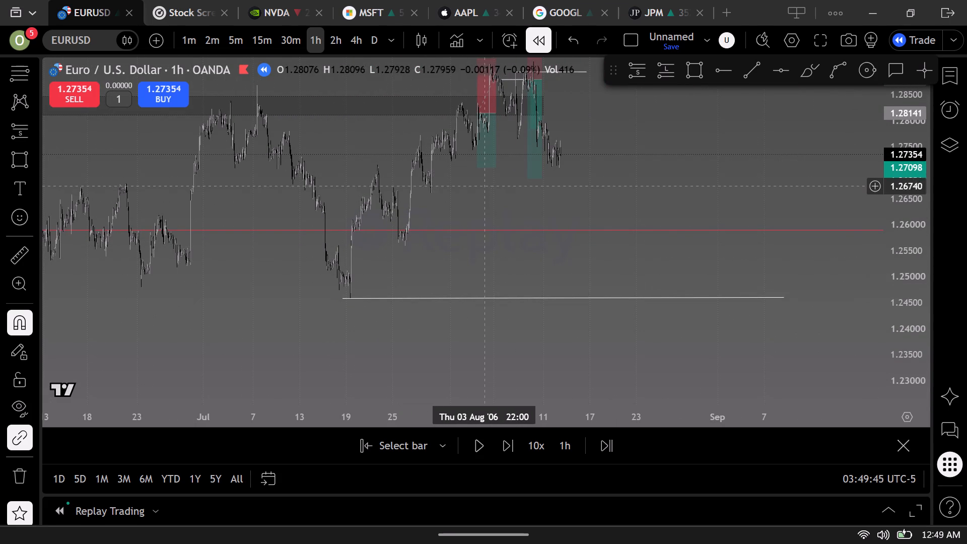
{"action": "left_click_drag", "start_coordinate": [478, 168], "coordinate": [453, 273]}
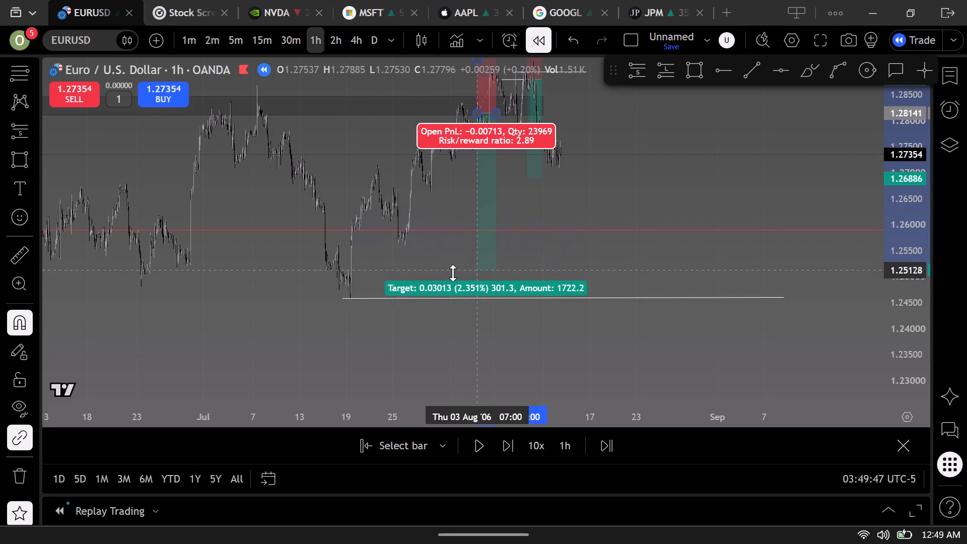
{"action": "left_click_drag", "start_coordinate": [453, 273], "coordinate": [452, 297]}
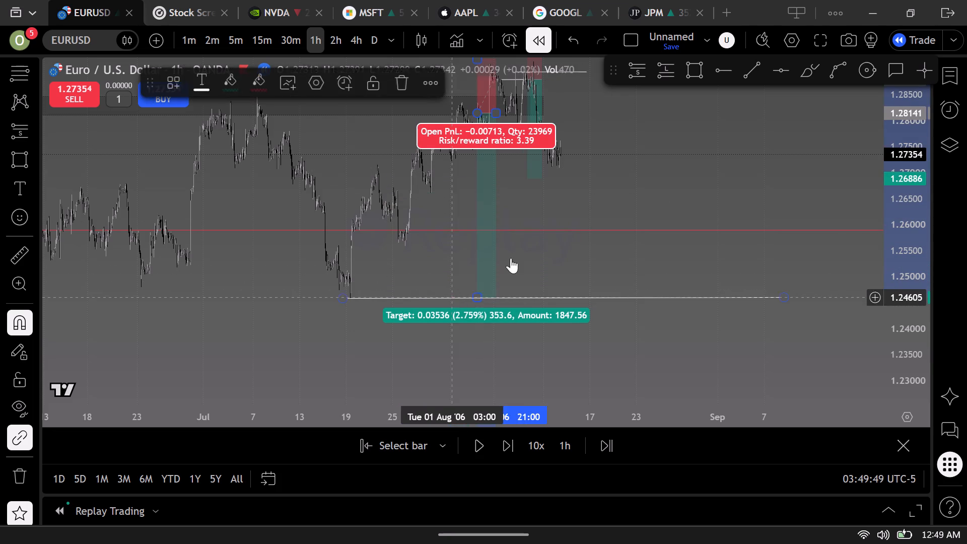
Lower the target of the 9 August short position onto the July low line, at about 1.24605.
{"action": "left_click_drag", "start_coordinate": [527, 177], "coordinate": [517, 247]}
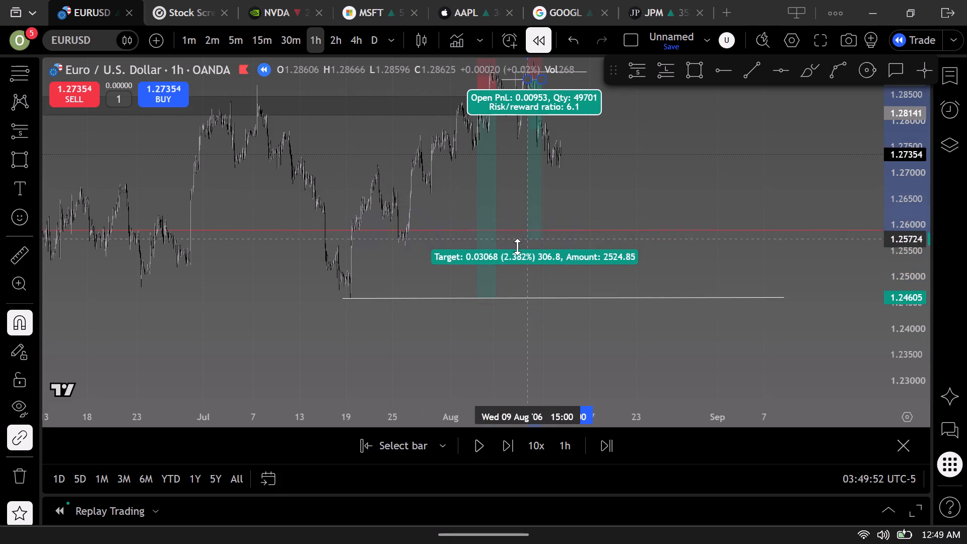
{"action": "left_click_drag", "start_coordinate": [517, 247], "coordinate": [515, 297]}
{"action": "left_click", "coordinate": [579, 205]}
Delete the two near-horizontal August trend lines above the grey zone, at about 1.28787 and 1.28933.
{"action": "scroll", "coordinate": [581, 203], "scroll_direction": "up", "scroll_amount": 6}
{"action": "left_click_drag", "start_coordinate": [487, 183], "coordinate": [597, 209]}
{"action": "left_click_drag", "start_coordinate": [521, 189], "coordinate": [655, 250]}
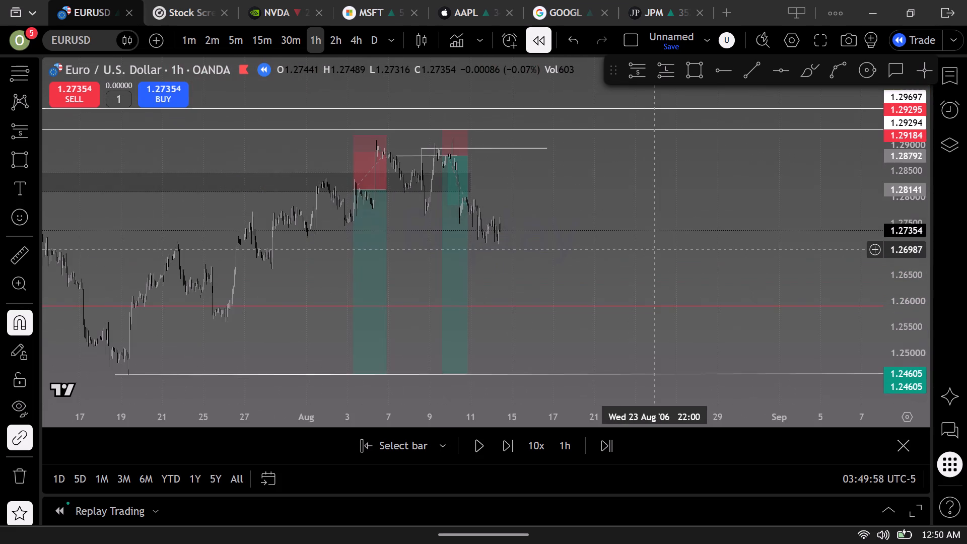
{"action": "scroll", "coordinate": [638, 242], "scroll_direction": "up", "scroll_amount": 4}
{"action": "left_click_drag", "start_coordinate": [487, 234], "coordinate": [661, 235]}
{"action": "scroll", "coordinate": [660, 235], "scroll_direction": "up", "scroll_amount": 3}
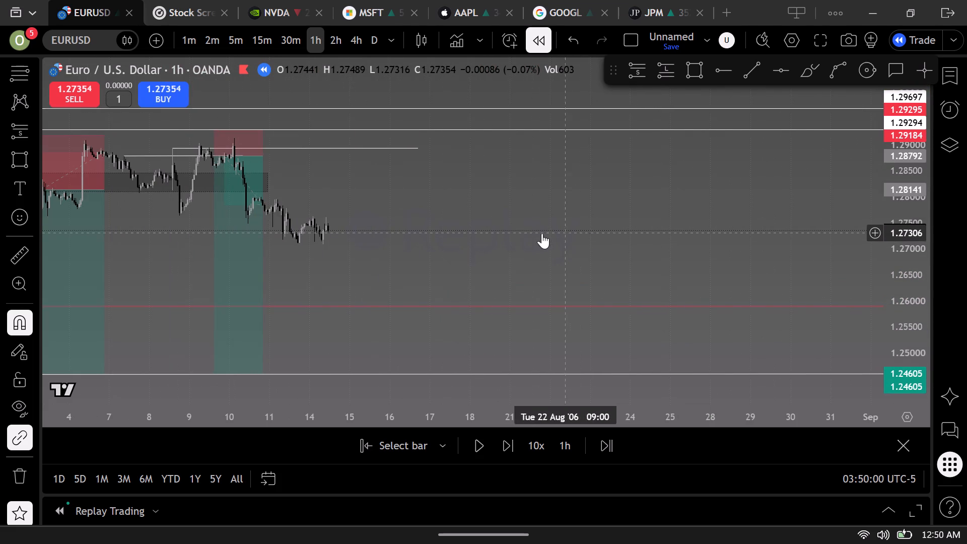
{"action": "left_click_drag", "start_coordinate": [532, 233], "coordinate": [681, 218]}
{"action": "left_click", "coordinate": [600, 206]}
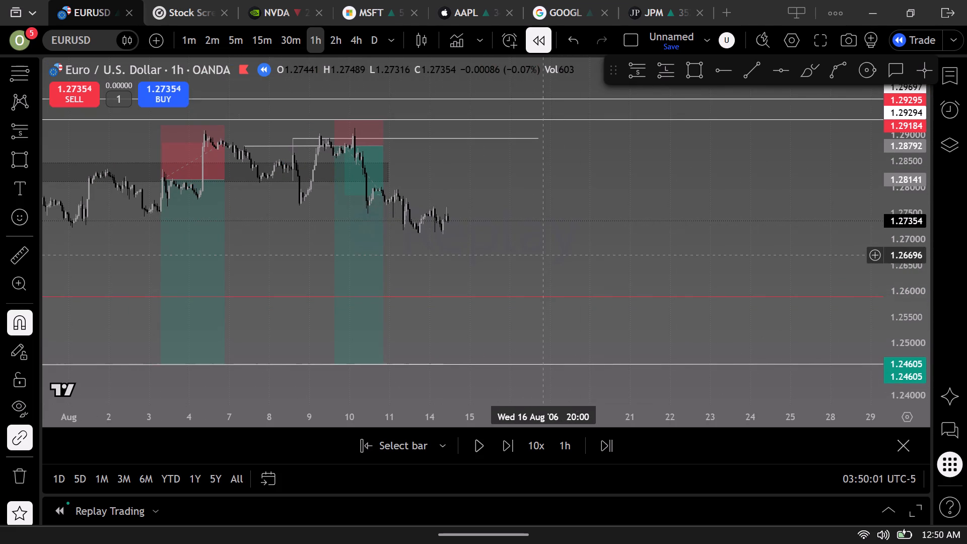
{"action": "left_click_drag", "start_coordinate": [543, 254], "coordinate": [621, 246]}
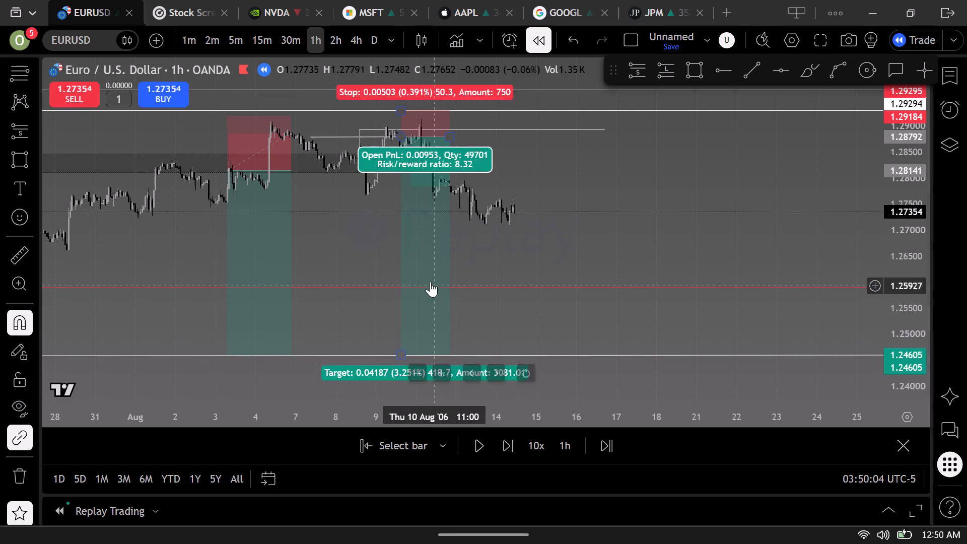
{"action": "left_click_drag", "start_coordinate": [369, 137], "coordinate": [477, 120]}
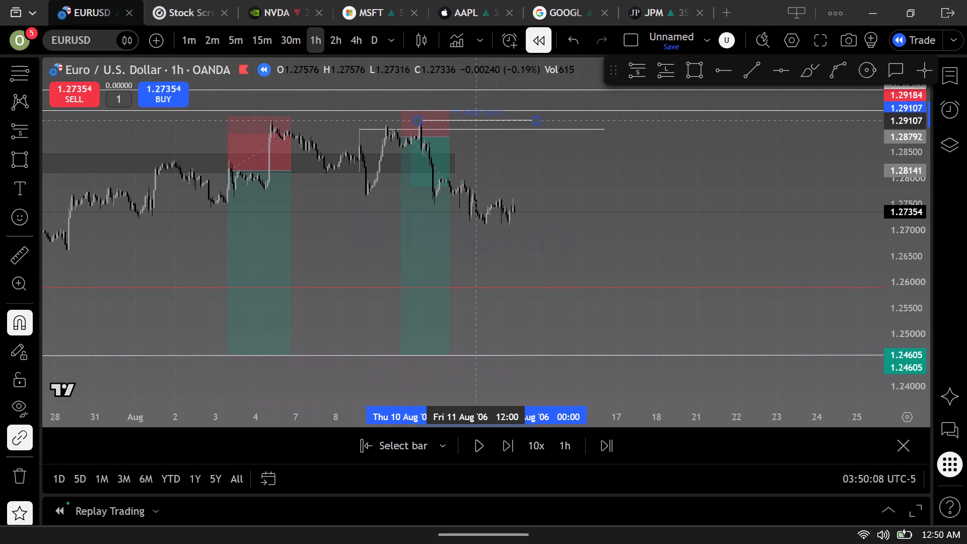
{"action": "left_click_drag", "start_coordinate": [477, 120], "coordinate": [510, 152]}
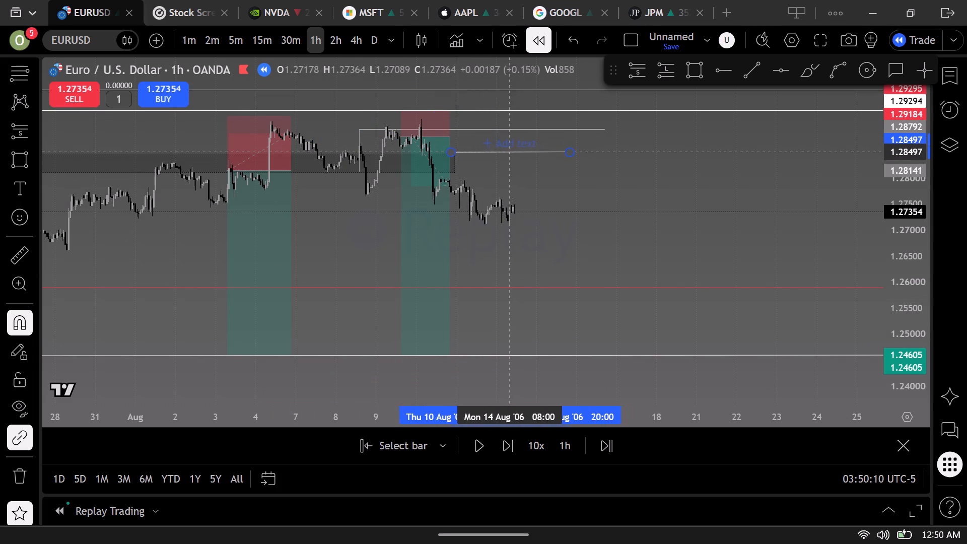
{"action": "left_click_drag", "start_coordinate": [510, 152], "coordinate": [489, 156]}
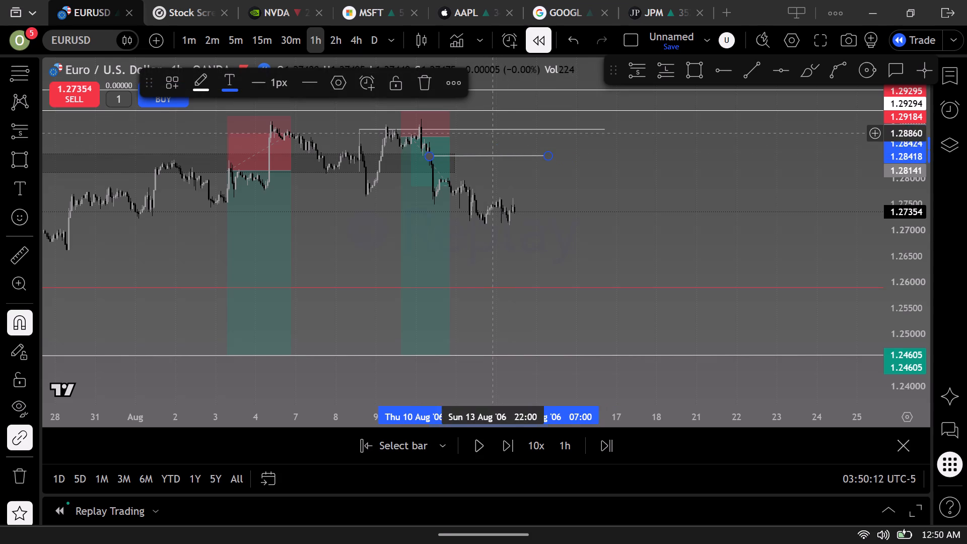
{"action": "left_click", "coordinate": [426, 84]}
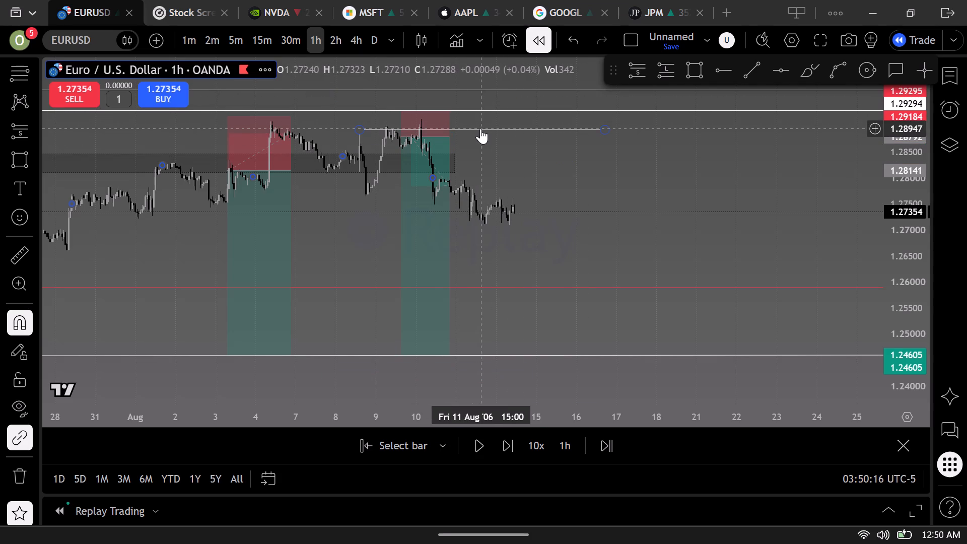
{"action": "left_click", "coordinate": [480, 128]}
{"action": "left_click", "coordinate": [425, 86]}
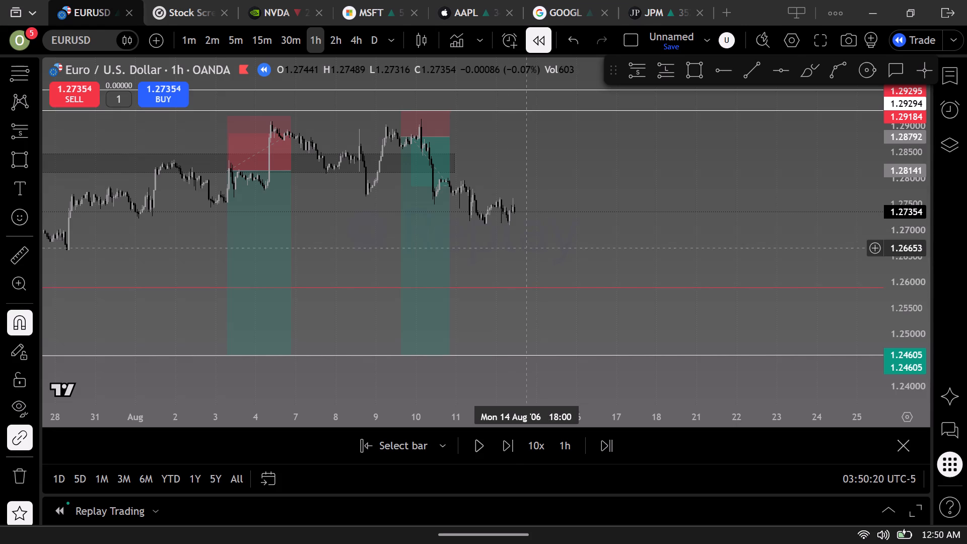
Play the replay forward to 16 August 2006 and pause it.
{"action": "left_click", "coordinate": [480, 442]}
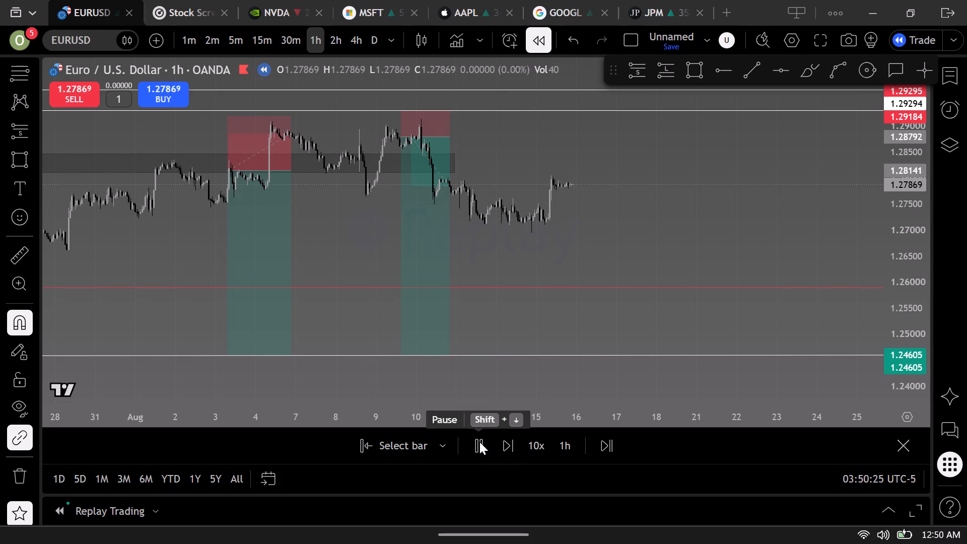
{"action": "left_click", "coordinate": [479, 442]}
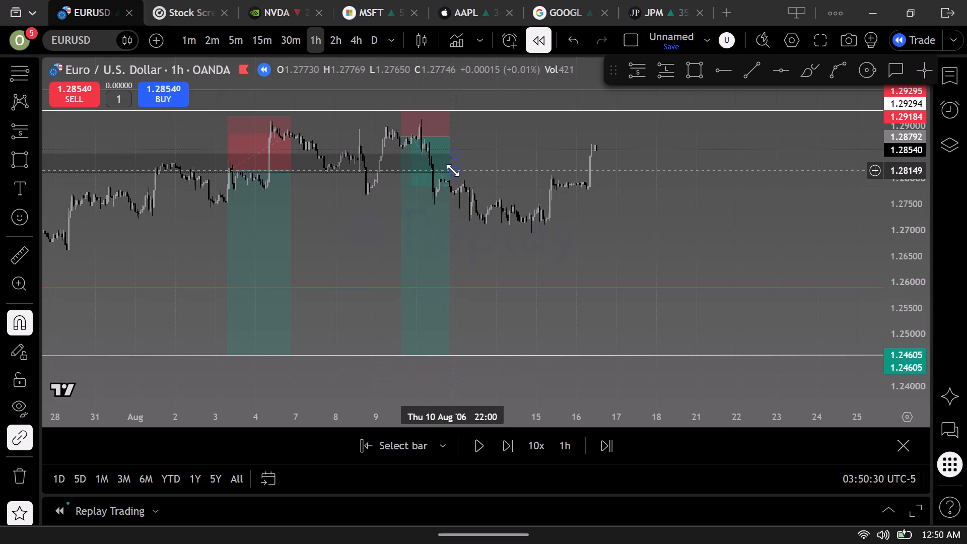
Extend the grey zone between about 1.28103 and 1.28460 forward in time to about 30 August 2006.
{"action": "left_click_drag", "start_coordinate": [453, 163], "coordinate": [747, 227]}
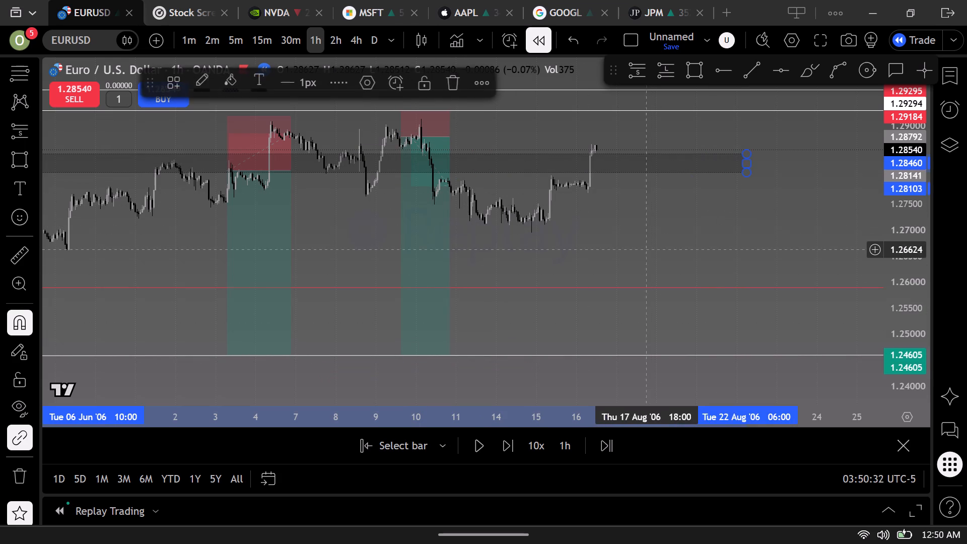
{"action": "left_click", "coordinate": [691, 228]}
{"action": "scroll", "coordinate": [691, 228], "scroll_direction": "down", "scroll_amount": 2}
{"action": "left_click_drag", "start_coordinate": [698, 230], "coordinate": [459, 239]}
{"action": "left_click_drag", "start_coordinate": [550, 175], "coordinate": [763, 224]}
{"action": "left_click", "coordinate": [618, 235]}
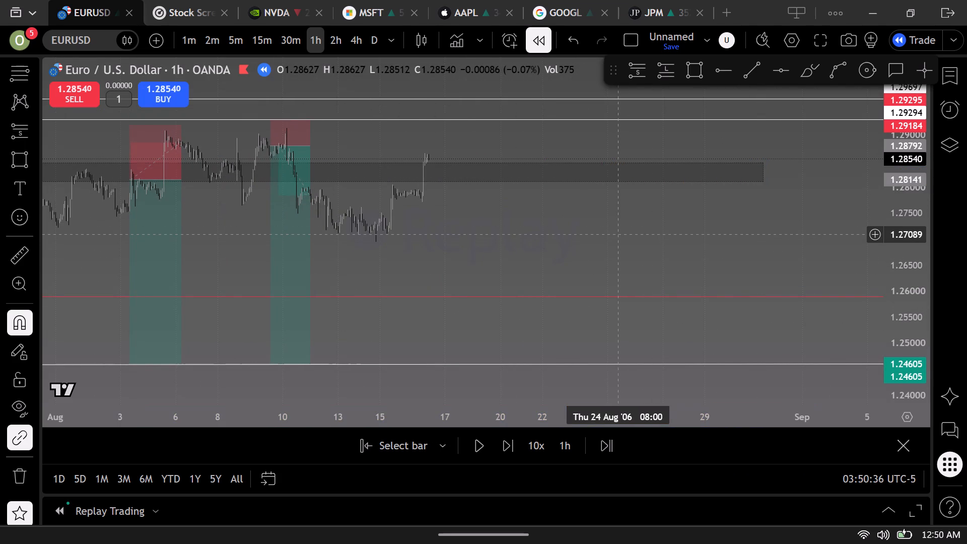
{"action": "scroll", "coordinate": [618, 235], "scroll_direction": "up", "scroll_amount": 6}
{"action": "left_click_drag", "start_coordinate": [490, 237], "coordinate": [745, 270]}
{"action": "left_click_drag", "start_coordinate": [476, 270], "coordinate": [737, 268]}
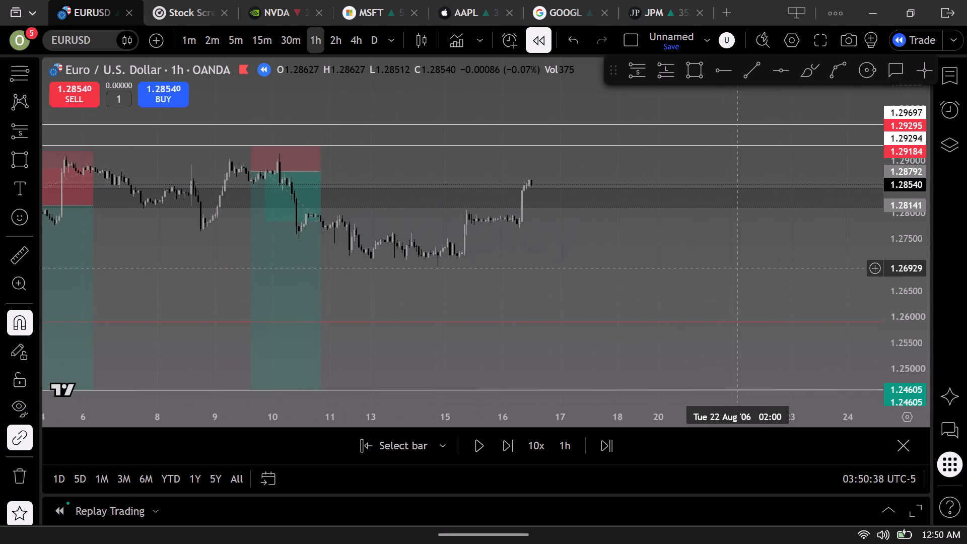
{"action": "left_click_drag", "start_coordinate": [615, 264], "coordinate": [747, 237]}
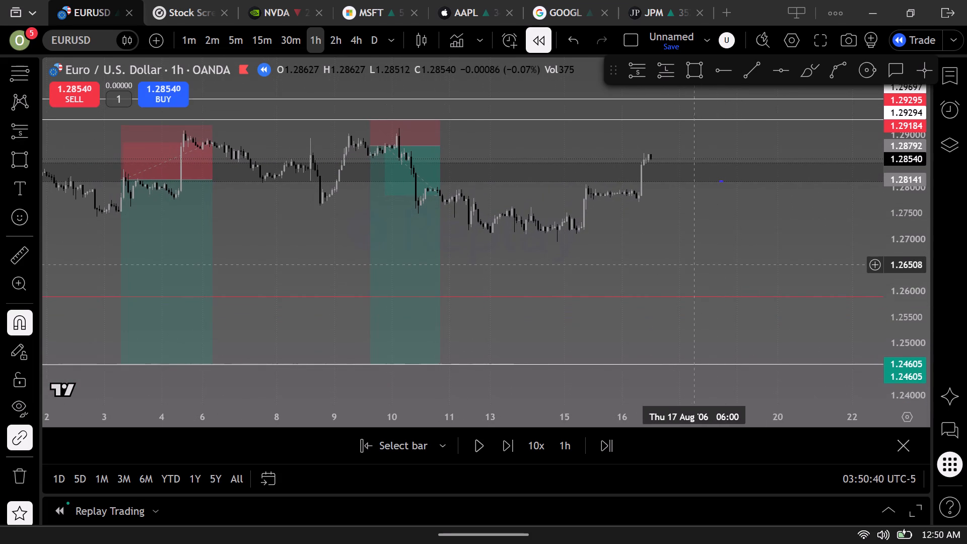
Play the replay forward to the end of 21 August 2006 and pause it.
{"action": "scroll", "coordinate": [688, 270], "scroll_direction": "down", "scroll_amount": 9}
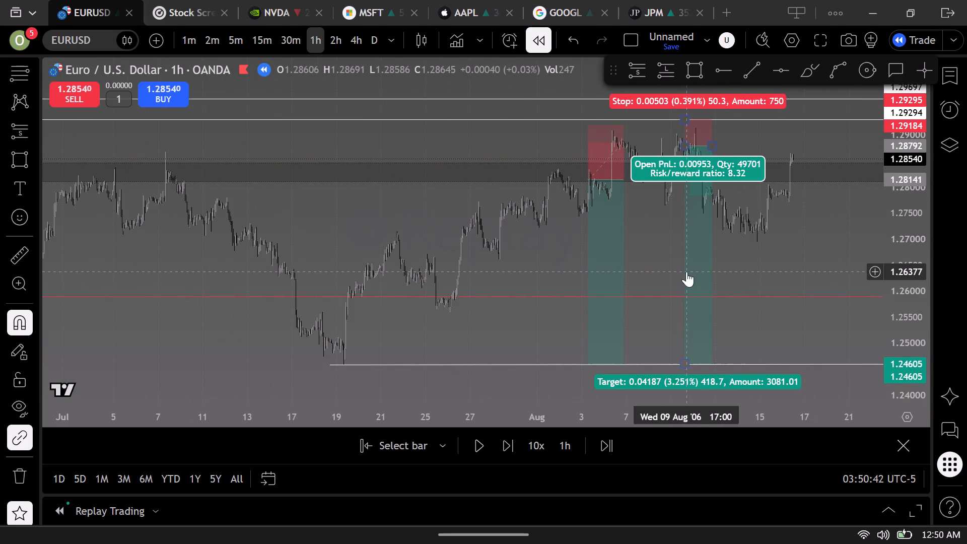
{"action": "scroll", "coordinate": [686, 271], "scroll_direction": "up", "scroll_amount": 10}
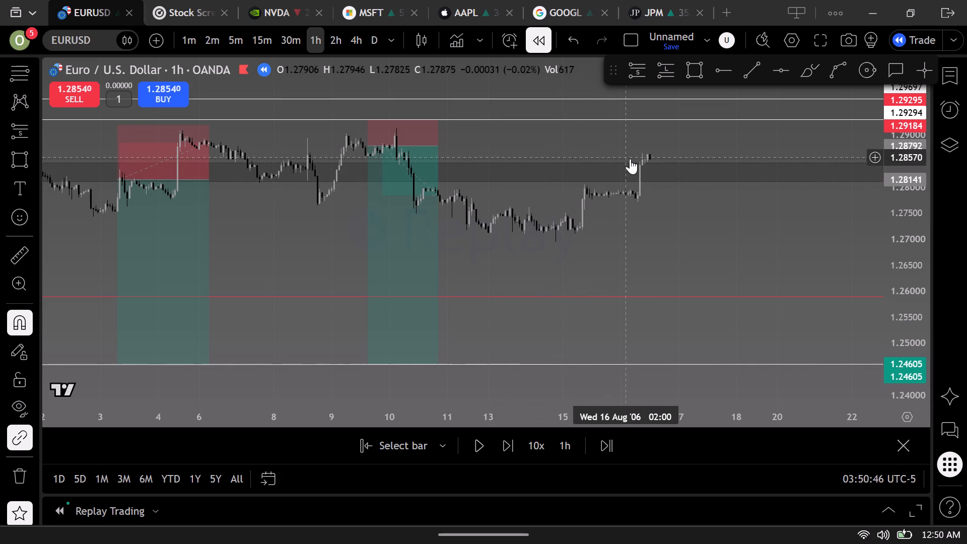
{"action": "left_click", "coordinate": [480, 442]}
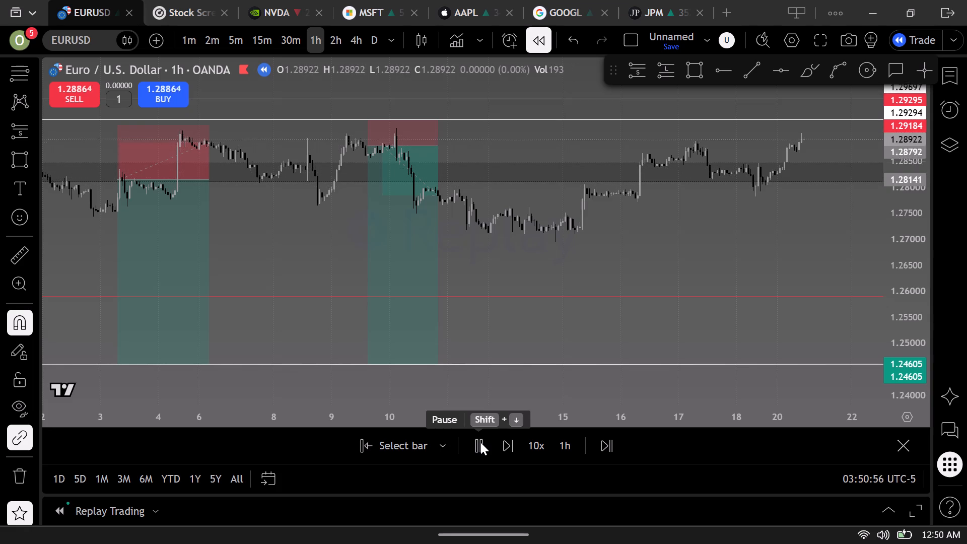
{"action": "left_click", "coordinate": [480, 442]}
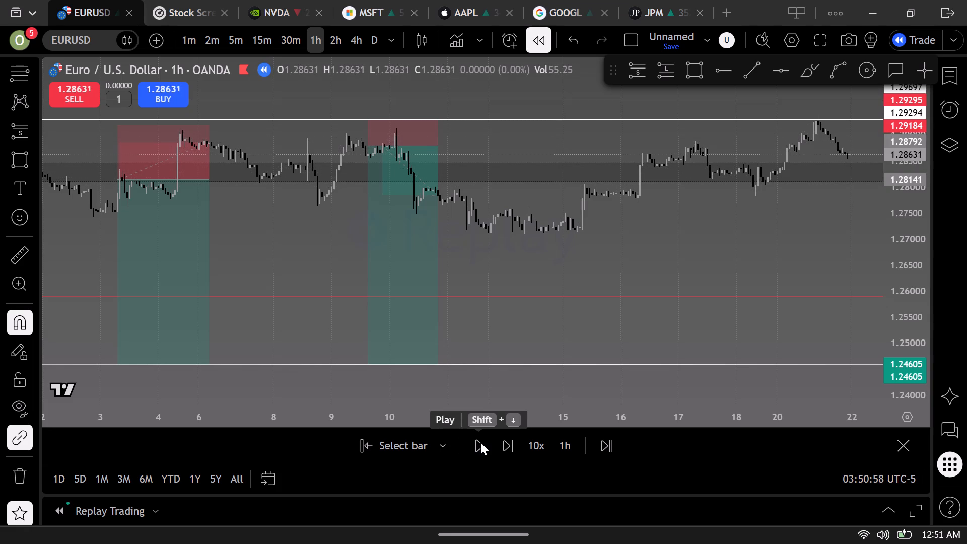
Delete the two short positions that start on 9 August and 3 August.
{"action": "left_click", "coordinate": [420, 270]}
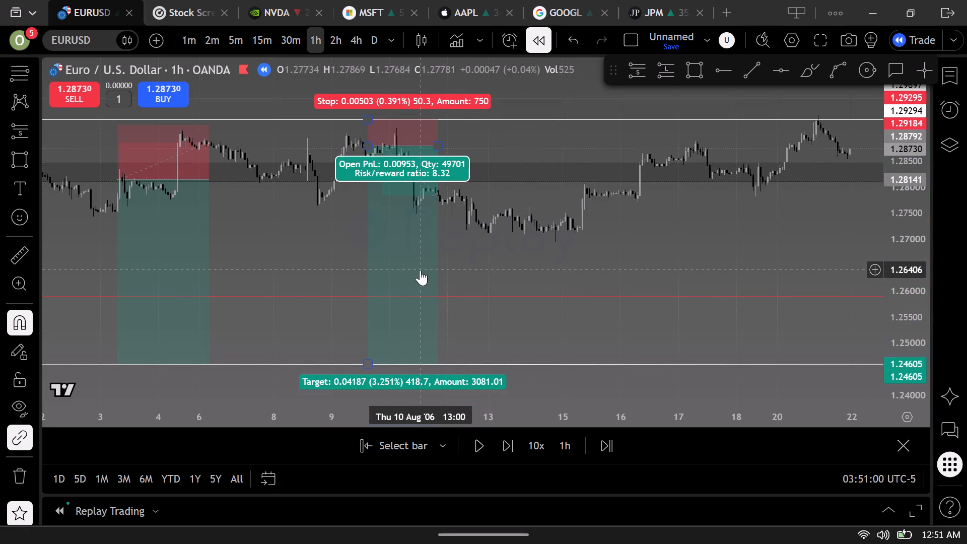
{"action": "left_click", "coordinate": [402, 88]}
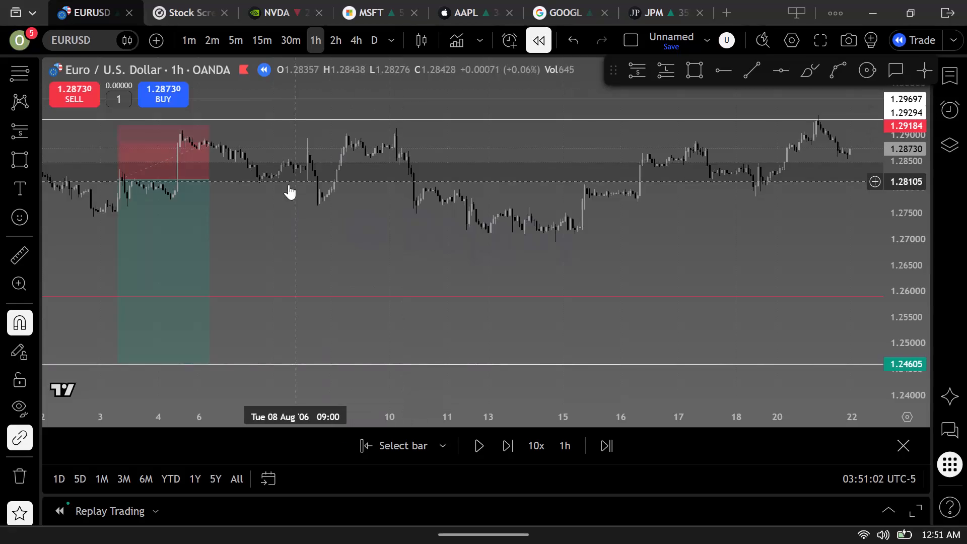
{"action": "left_click", "coordinate": [205, 187]}
{"action": "left_click", "coordinate": [394, 91]}
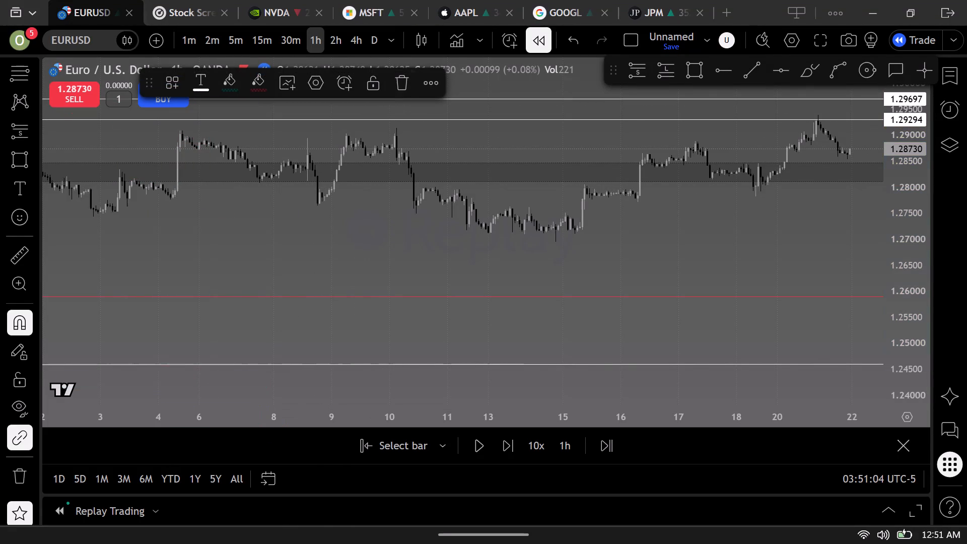
Delete the white line at 1.29294 and the grey zone between about 1.28103 and 1.28460.
{"action": "left_click", "coordinate": [598, 118]}
{"action": "left_click", "coordinate": [422, 80]}
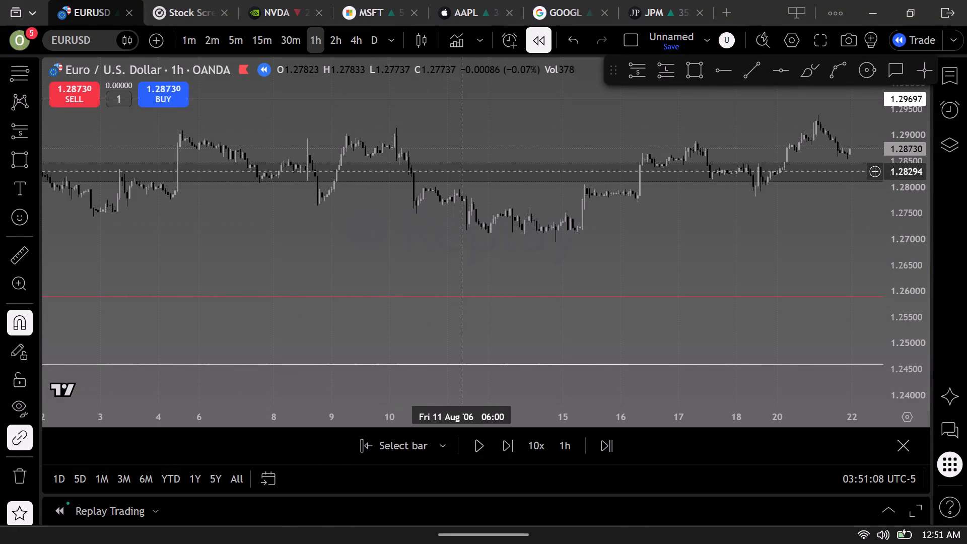
{"action": "left_click", "coordinate": [477, 163]}
{"action": "left_click", "coordinate": [455, 93]}
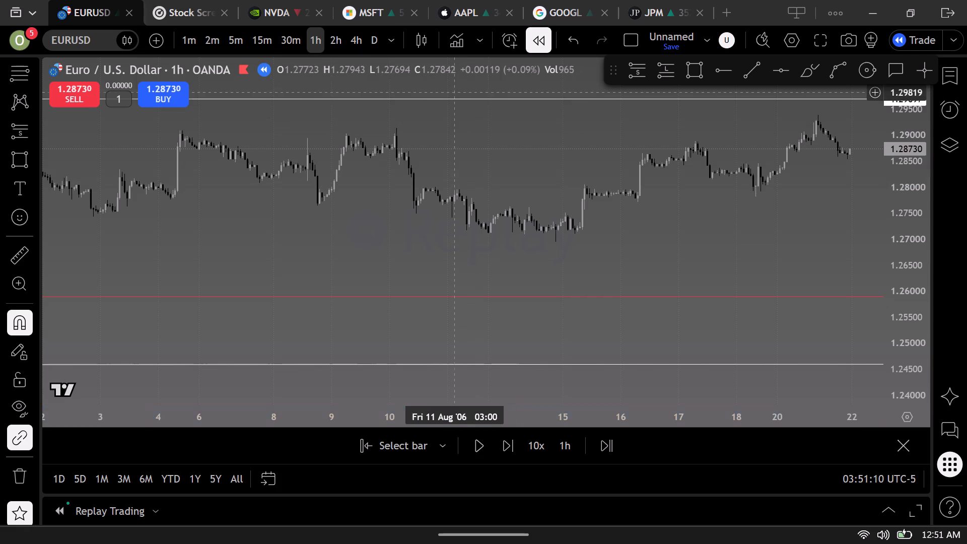
Draw a horizontal ray from the 4 August high at 1.29085.
{"action": "scroll", "coordinate": [500, 202], "scroll_direction": "down", "scroll_amount": 11}
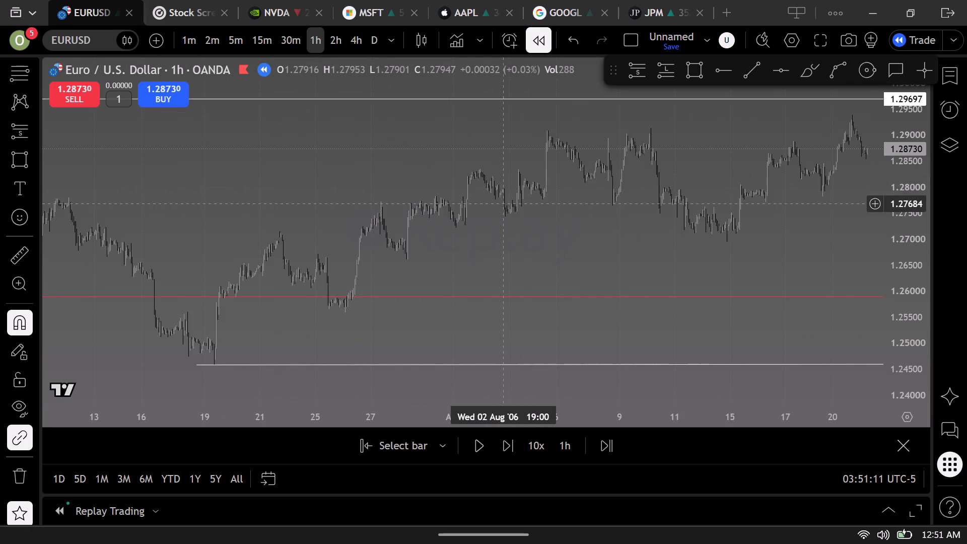
{"action": "left_click_drag", "start_coordinate": [579, 232], "coordinate": [446, 218]}
{"action": "left_click_drag", "start_coordinate": [544, 245], "coordinate": [472, 242]}
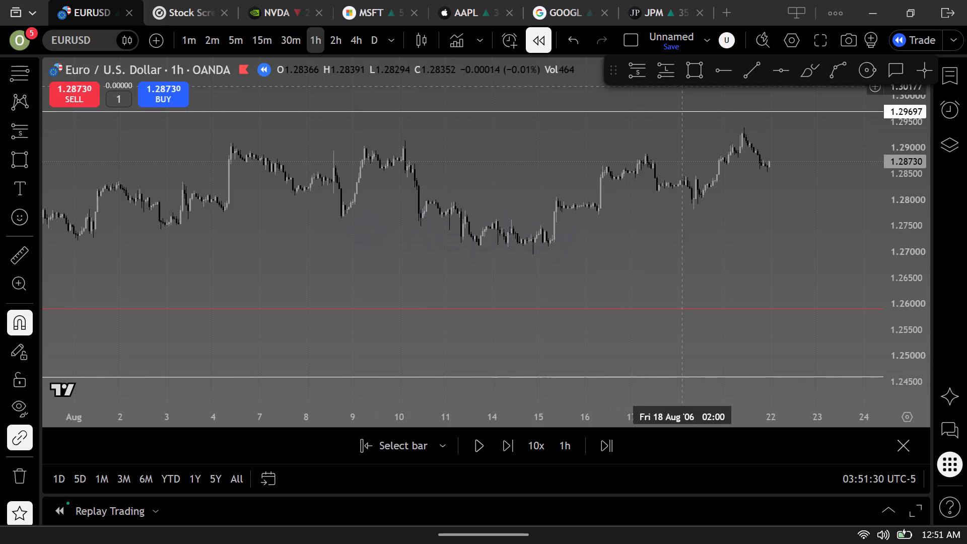
{"action": "left_click", "coordinate": [713, 68]}
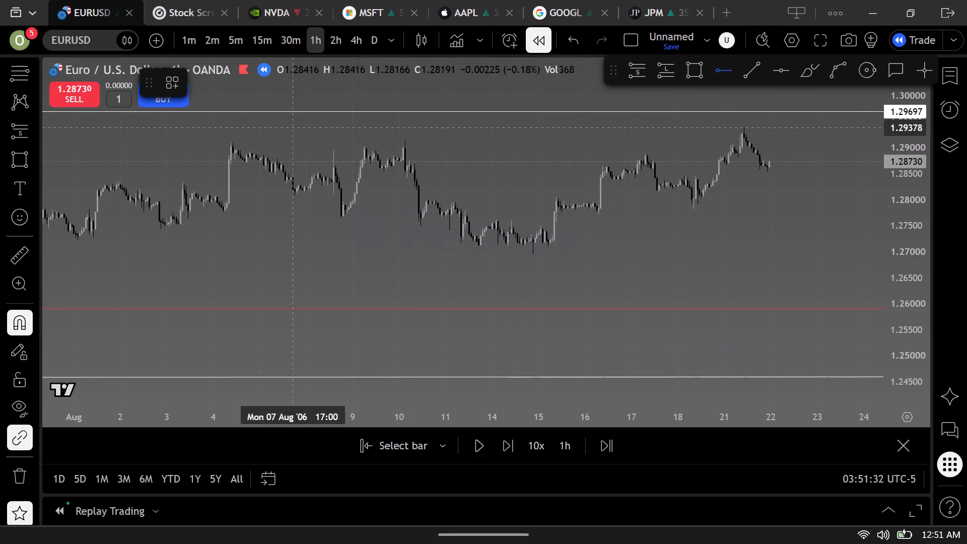
{"action": "left_click", "coordinate": [233, 132]}
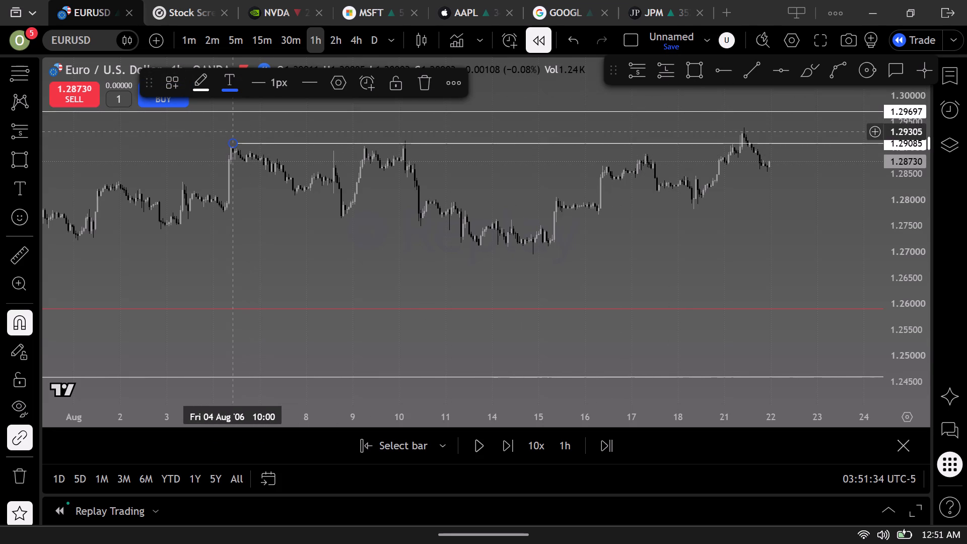
{"action": "left_click", "coordinate": [609, 229]}
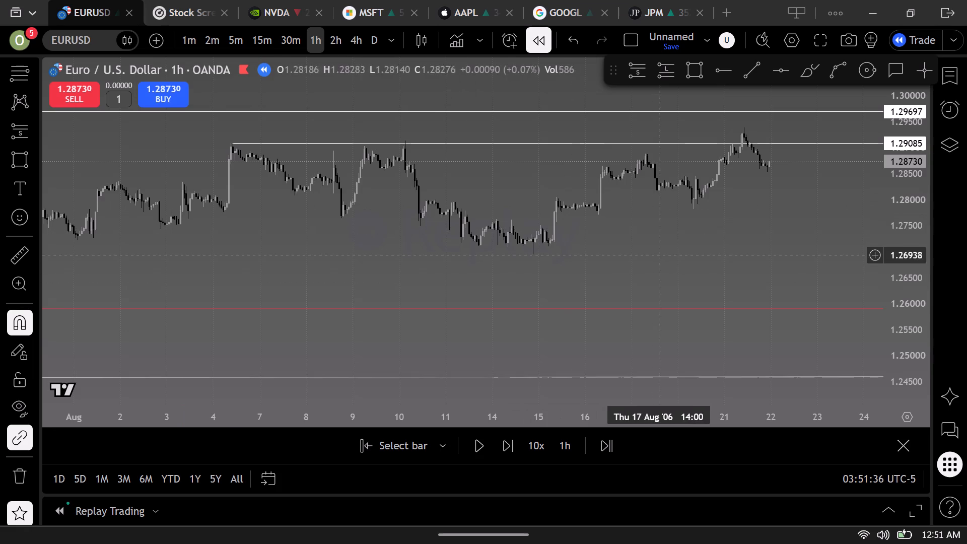
Draw a near-horizontal trend line from the 18 August low at 1.27818 to about 28 August 2006.
{"action": "left_click_drag", "start_coordinate": [663, 236], "coordinate": [420, 246]}
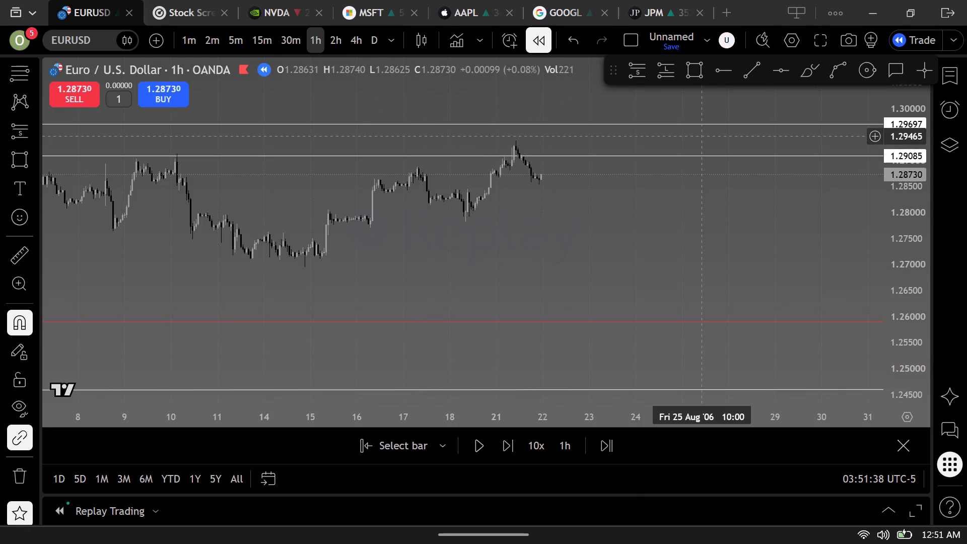
{"action": "scroll", "coordinate": [703, 161], "scroll_direction": "down", "scroll_amount": 8}
{"action": "left_click_drag", "start_coordinate": [762, 240], "coordinate": [679, 224]}
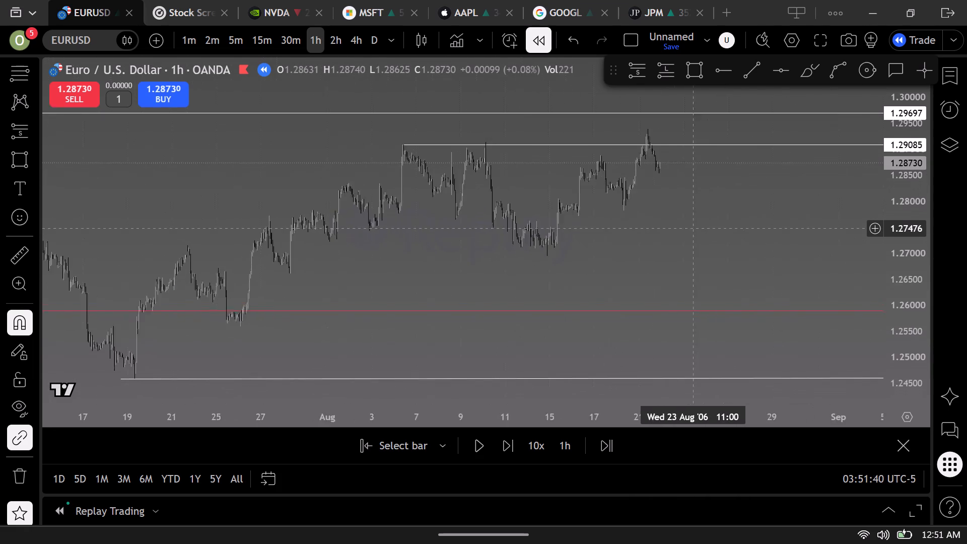
{"action": "left_click_drag", "start_coordinate": [679, 224], "coordinate": [457, 210]}
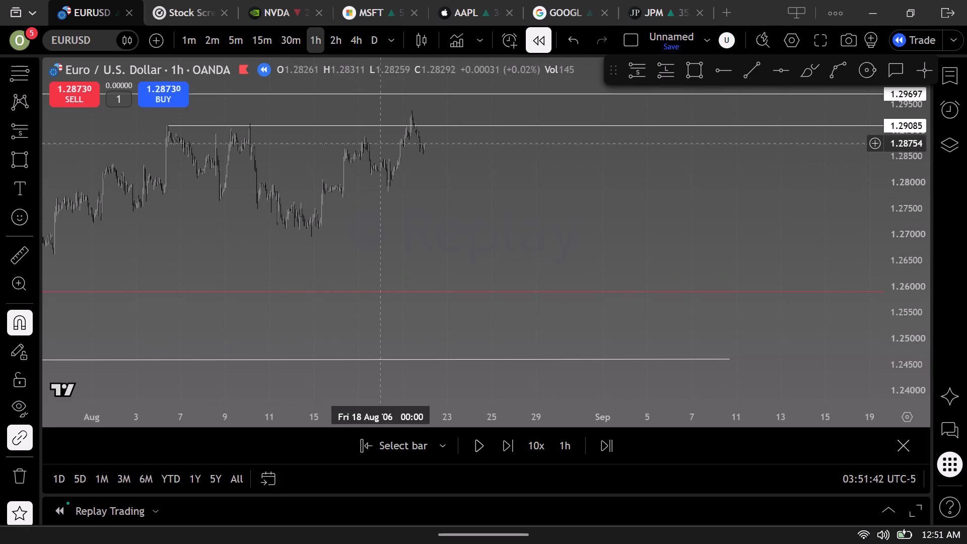
{"action": "left_click", "coordinate": [745, 70]}
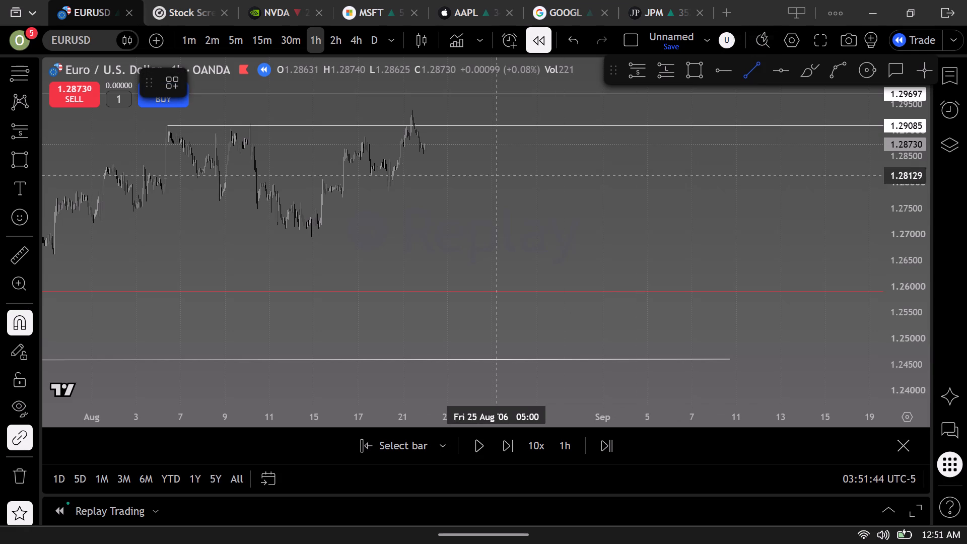
{"action": "left_click", "coordinate": [388, 205]}
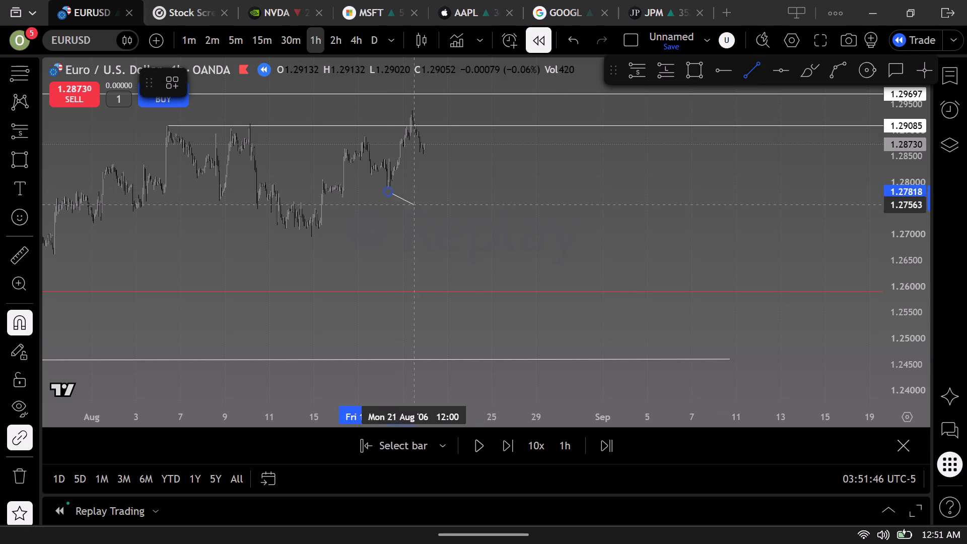
{"action": "left_click", "coordinate": [525, 192]}
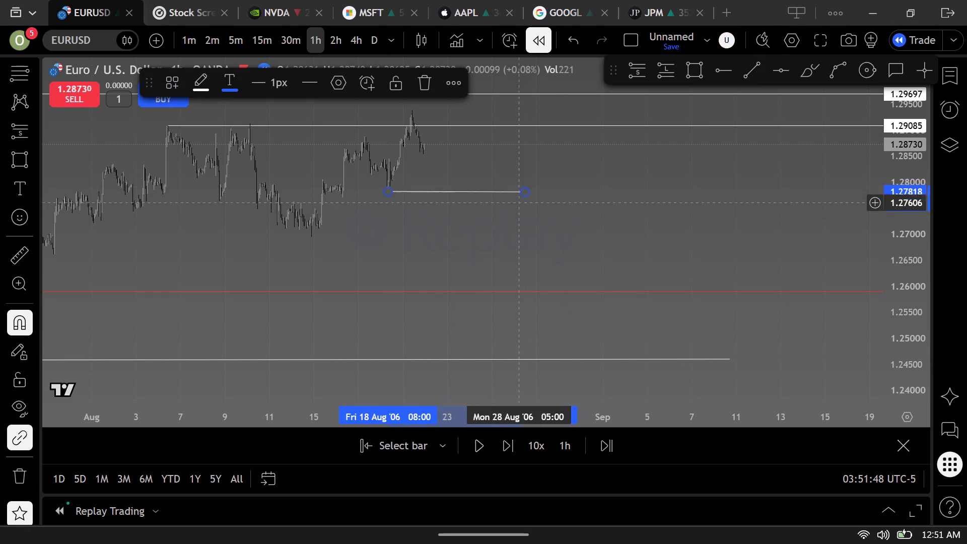
{"action": "left_click", "coordinate": [493, 238]}
Play the replay forward in two stretches to 24 August 2006 and pause it.
{"action": "scroll", "coordinate": [493, 238], "scroll_direction": "up", "scroll_amount": 6}
{"action": "left_click_drag", "start_coordinate": [473, 223], "coordinate": [884, 247]}
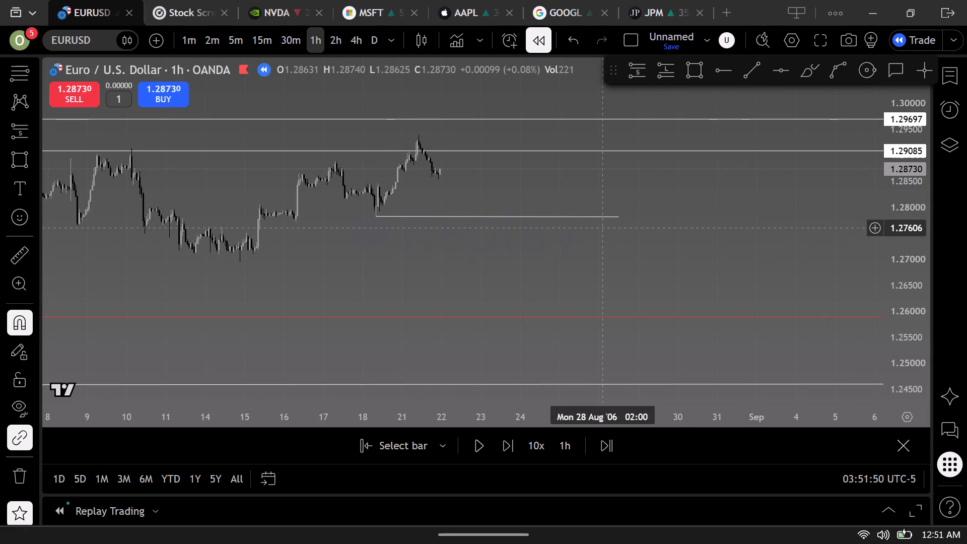
{"action": "left_click_drag", "start_coordinate": [577, 229], "coordinate": [768, 233]}
{"action": "scroll", "coordinate": [654, 242], "scroll_direction": "up", "scroll_amount": 3}
{"action": "left_click_drag", "start_coordinate": [520, 254], "coordinate": [611, 252]}
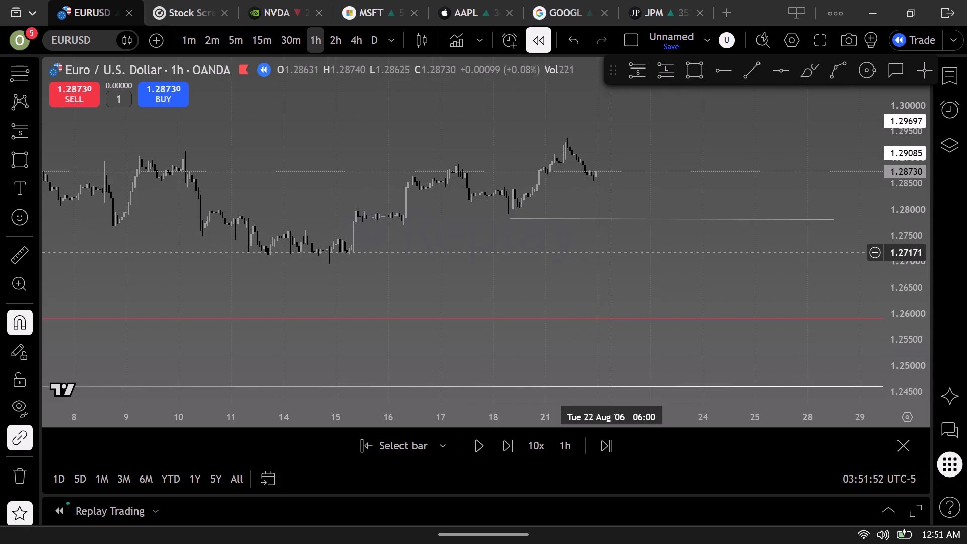
{"action": "left_click", "coordinate": [475, 445]}
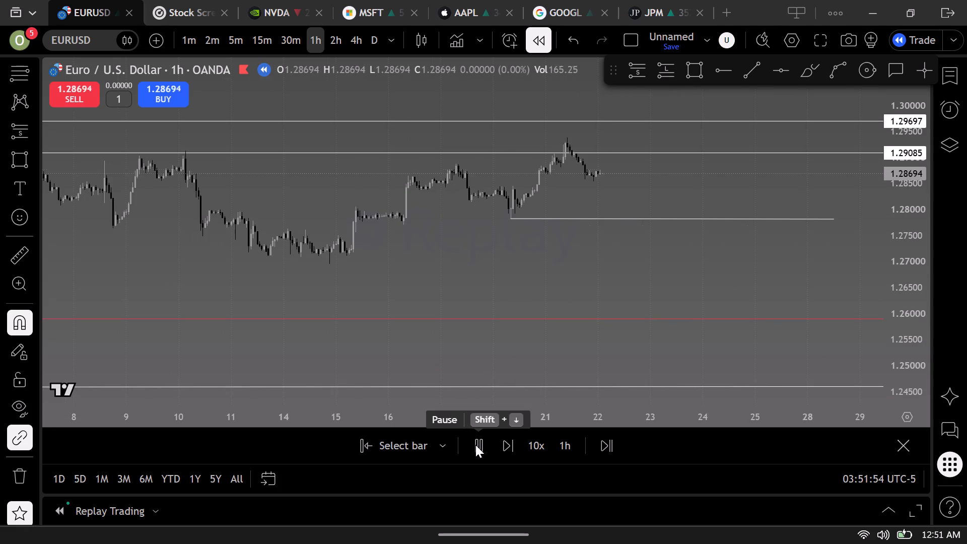
{"action": "left_click", "coordinate": [475, 445]}
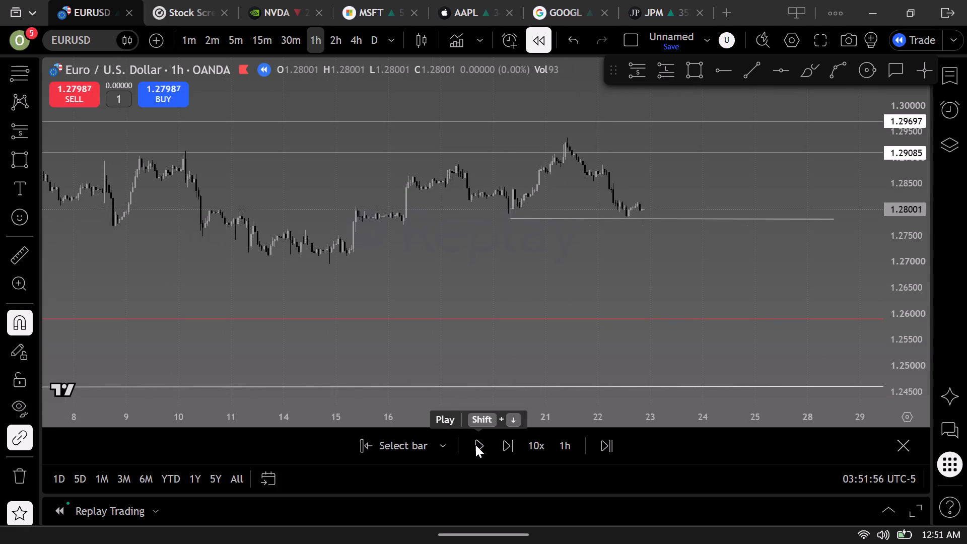
{"action": "left_click", "coordinate": [475, 445]}
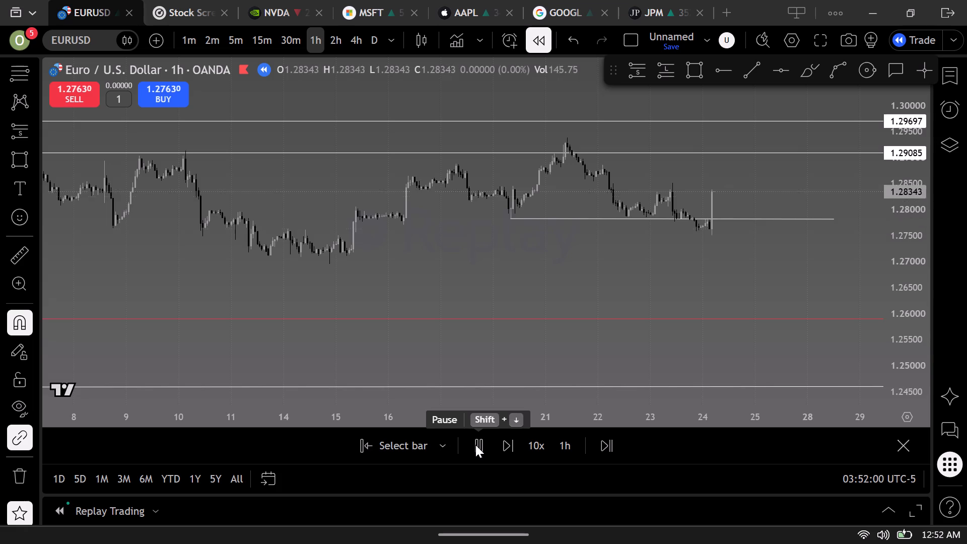
{"action": "left_click", "coordinate": [475, 445]}
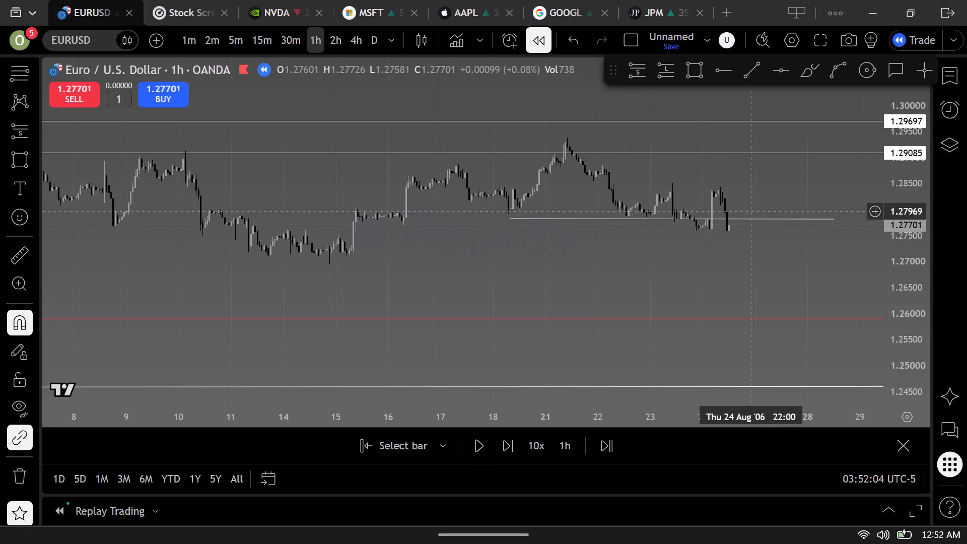
Place a short position on 24 August with entry about 1.28483, stop about 1.29465 and target about 1.24615.
{"action": "left_click", "coordinate": [637, 180]}
{"action": "left_click_drag", "start_coordinate": [762, 187], "coordinate": [683, 182]}
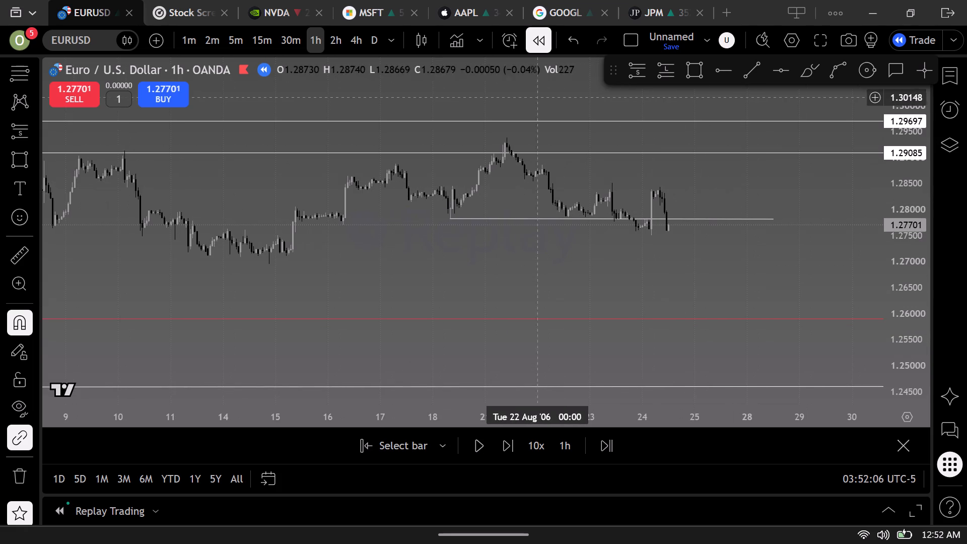
{"action": "left_click", "coordinate": [636, 68]}
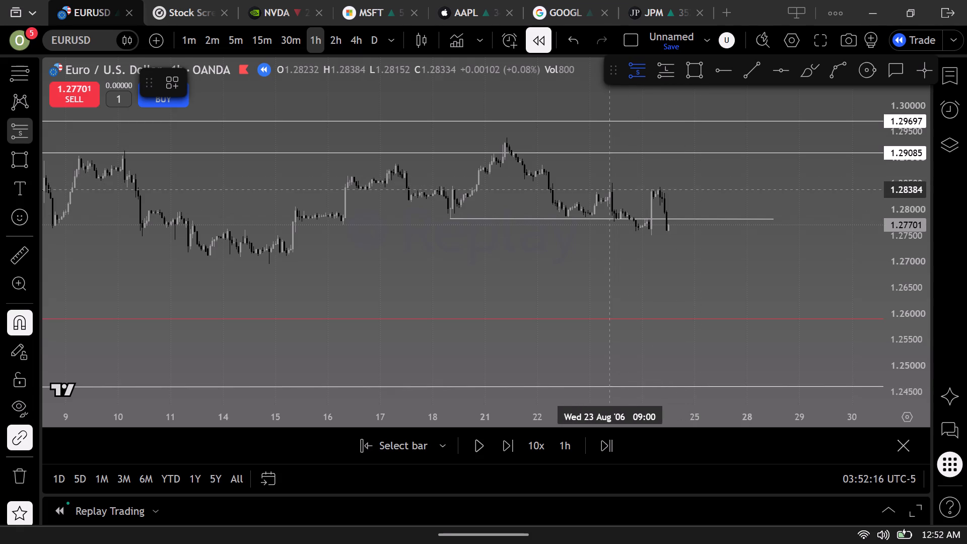
{"action": "left_click", "coordinate": [659, 186]}
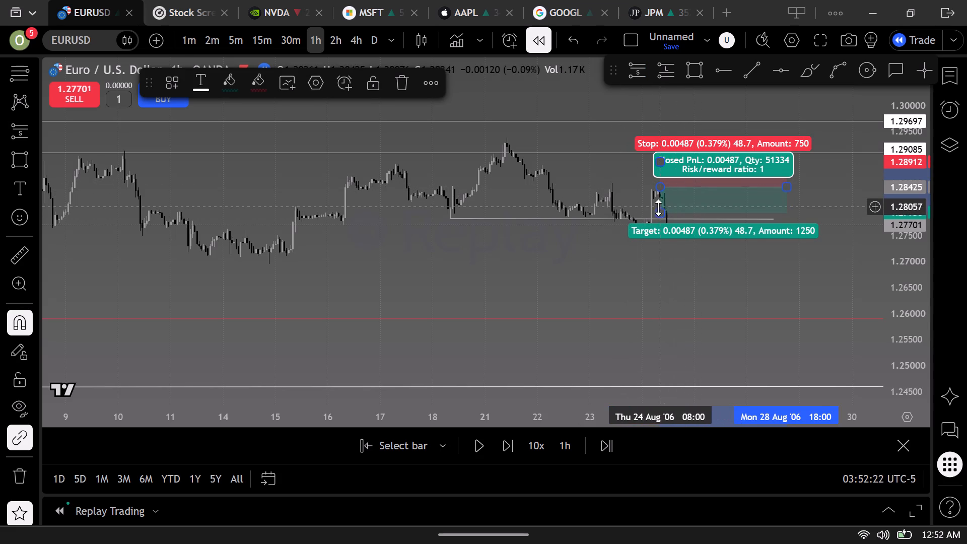
{"action": "left_click_drag", "start_coordinate": [661, 208], "coordinate": [632, 297]}
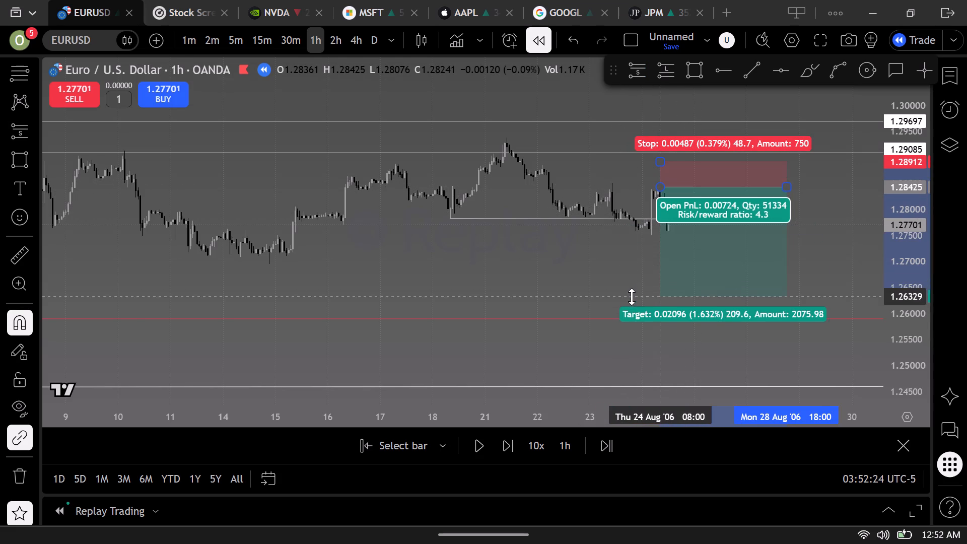
{"action": "left_click_drag", "start_coordinate": [632, 297], "coordinate": [640, 389]}
{"action": "left_click_drag", "start_coordinate": [659, 162], "coordinate": [658, 155]}
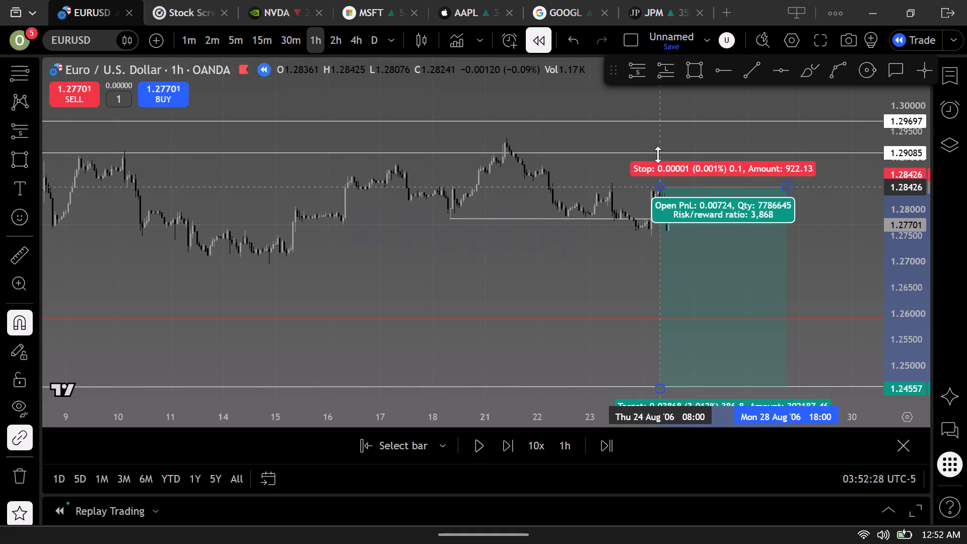
{"action": "left_click_drag", "start_coordinate": [658, 155], "coordinate": [668, 136]}
{"action": "left_click", "coordinate": [704, 177]}
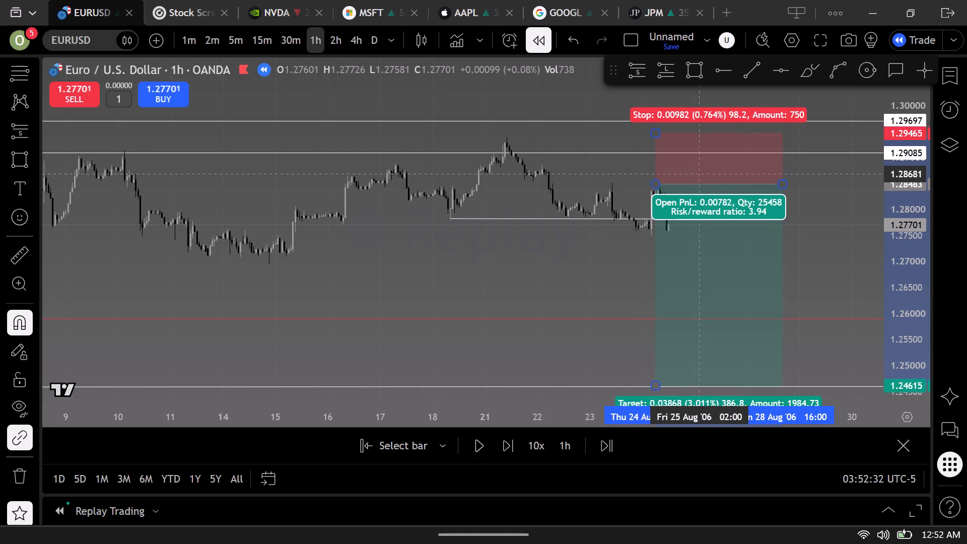
{"action": "left_click", "coordinate": [615, 250]}
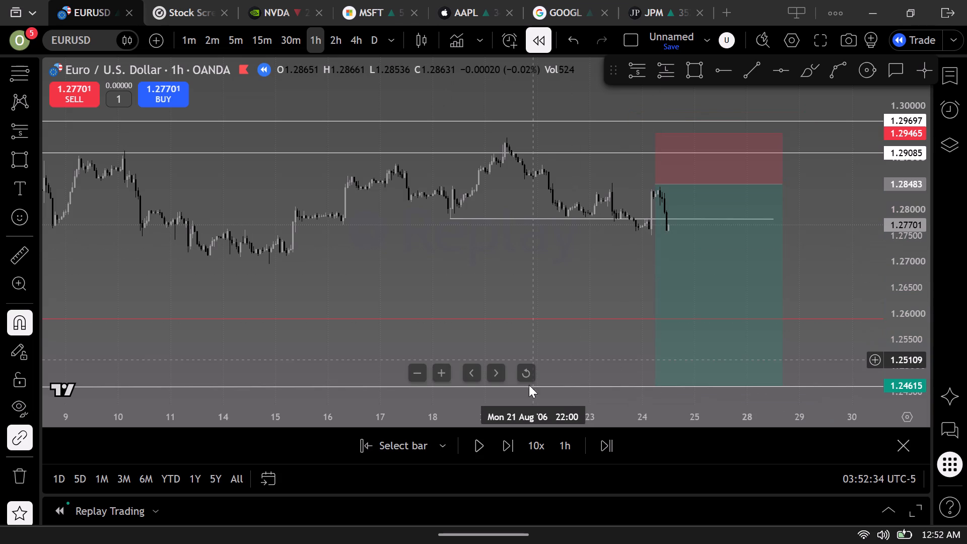
Play the replay forward to 1 September 2006 and pause it.
{"action": "left_click", "coordinate": [479, 450]}
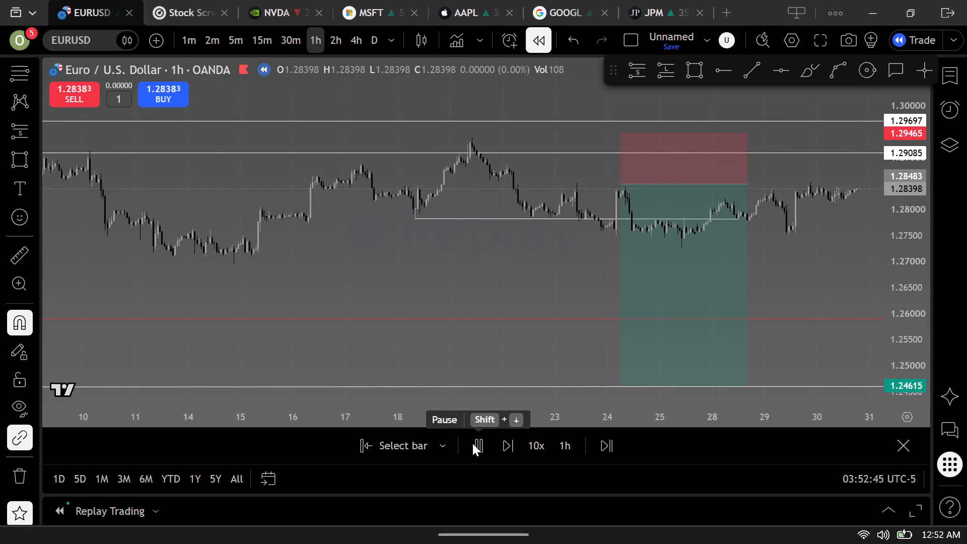
{"action": "scroll", "coordinate": [528, 318], "scroll_direction": "up", "scroll_amount": 3}
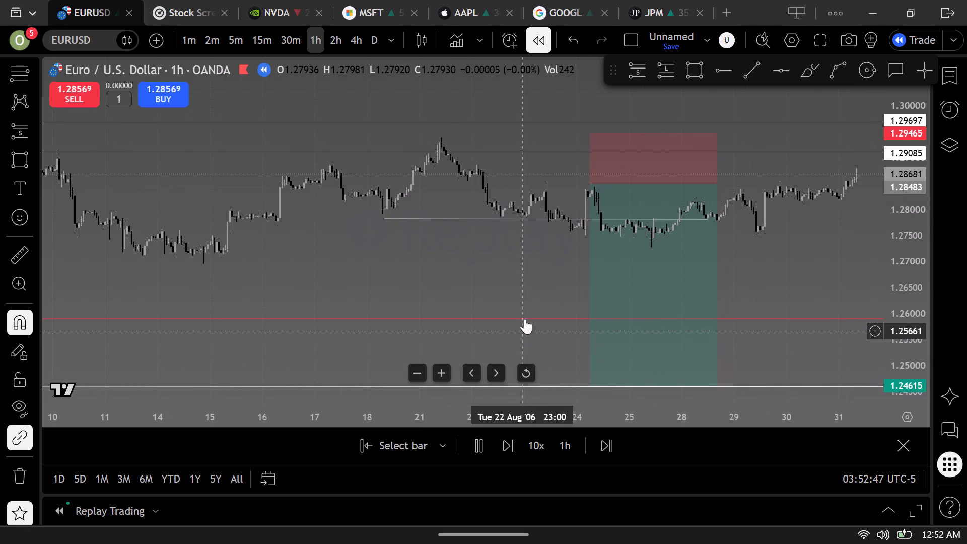
{"action": "left_click", "coordinate": [476, 443]}
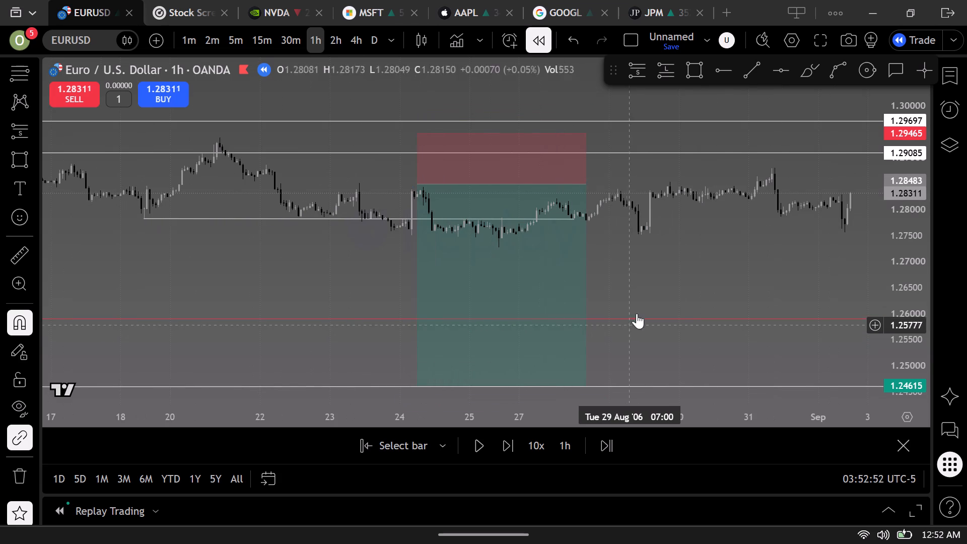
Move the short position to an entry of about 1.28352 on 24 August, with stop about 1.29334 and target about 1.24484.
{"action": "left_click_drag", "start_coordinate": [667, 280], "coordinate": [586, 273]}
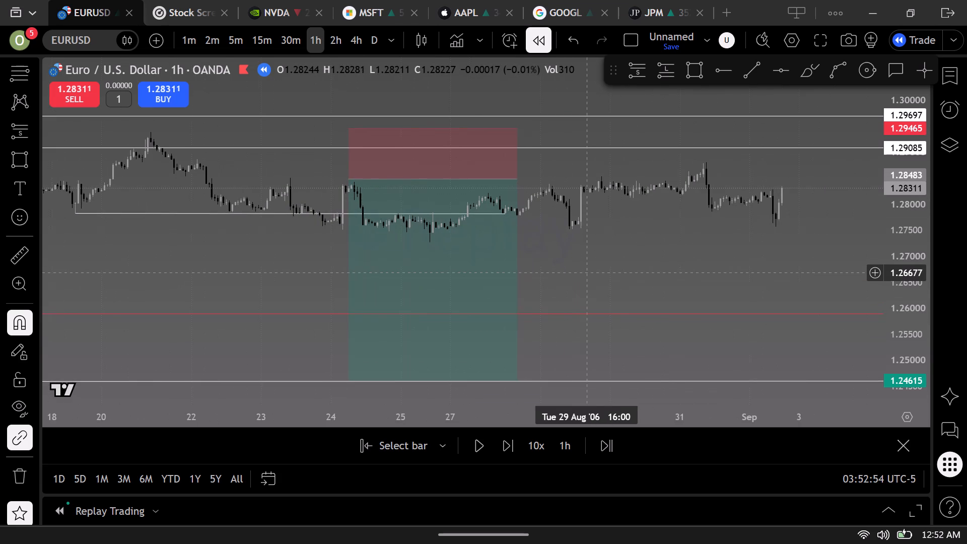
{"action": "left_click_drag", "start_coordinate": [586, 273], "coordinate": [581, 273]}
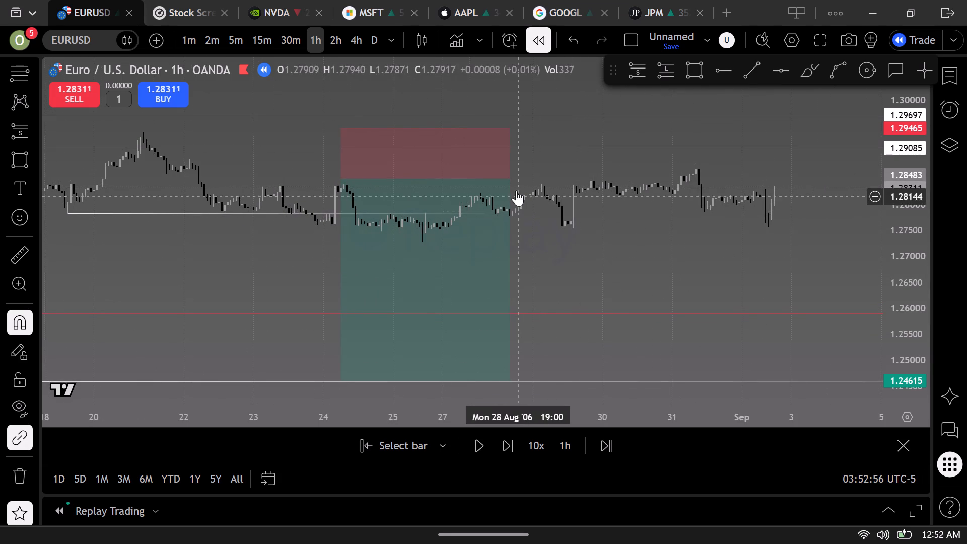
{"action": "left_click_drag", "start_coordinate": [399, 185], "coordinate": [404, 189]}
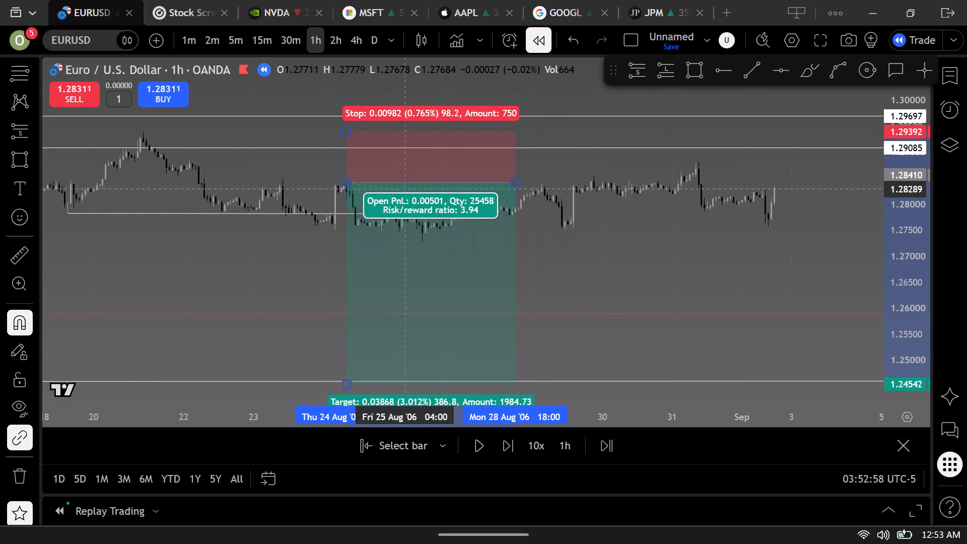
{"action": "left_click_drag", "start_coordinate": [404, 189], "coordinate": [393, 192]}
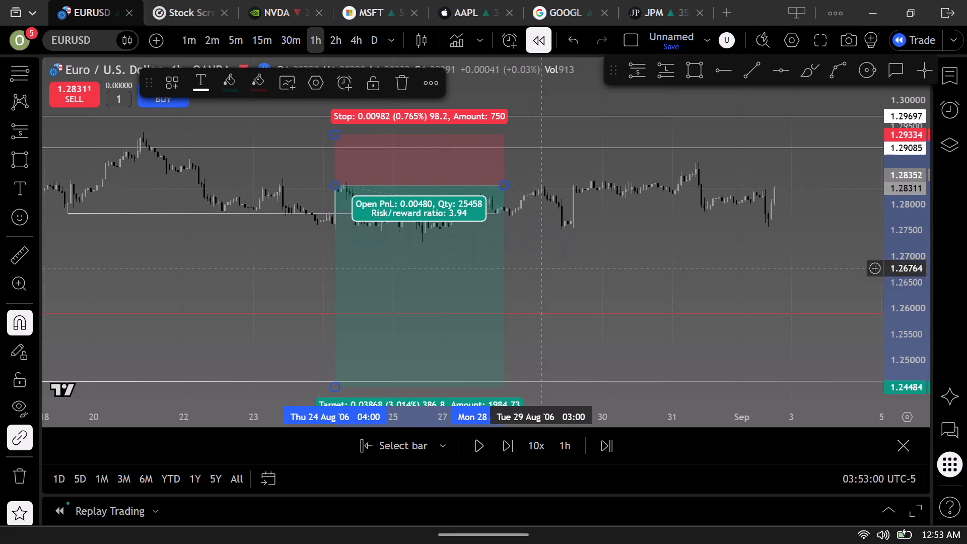
Play the replay forward to 21 September 2006 and pause it.
{"action": "scroll", "coordinate": [555, 307], "scroll_direction": "down", "scroll_amount": 3}
{"action": "left_click", "coordinate": [660, 291]}
{"action": "left_click_drag", "start_coordinate": [673, 284], "coordinate": [673, 284]}
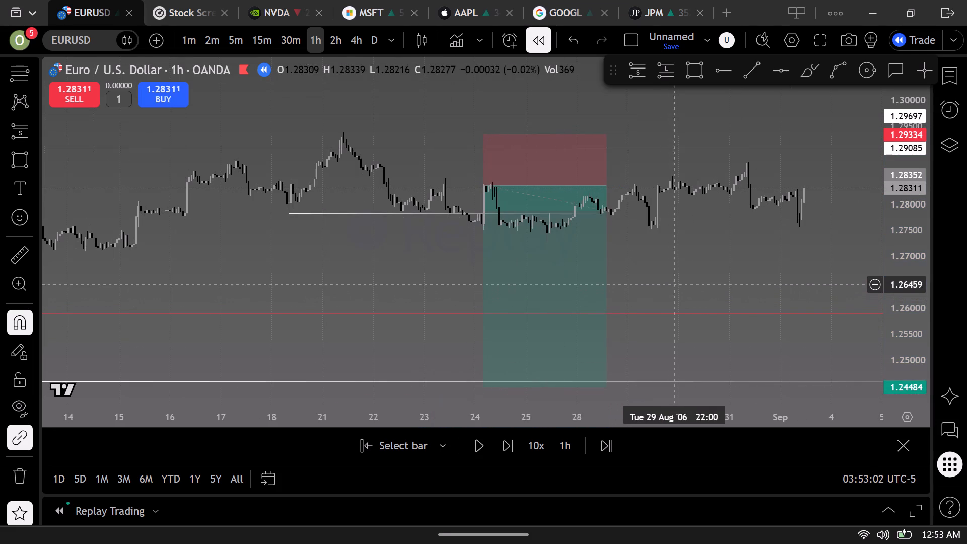
{"action": "left_click_drag", "start_coordinate": [673, 284], "coordinate": [590, 270]}
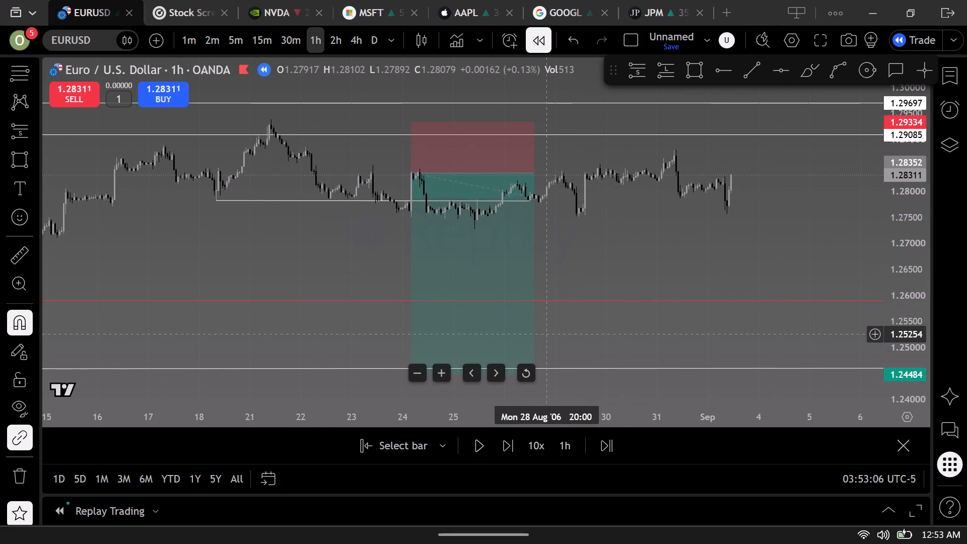
{"action": "left_click", "coordinate": [483, 443]}
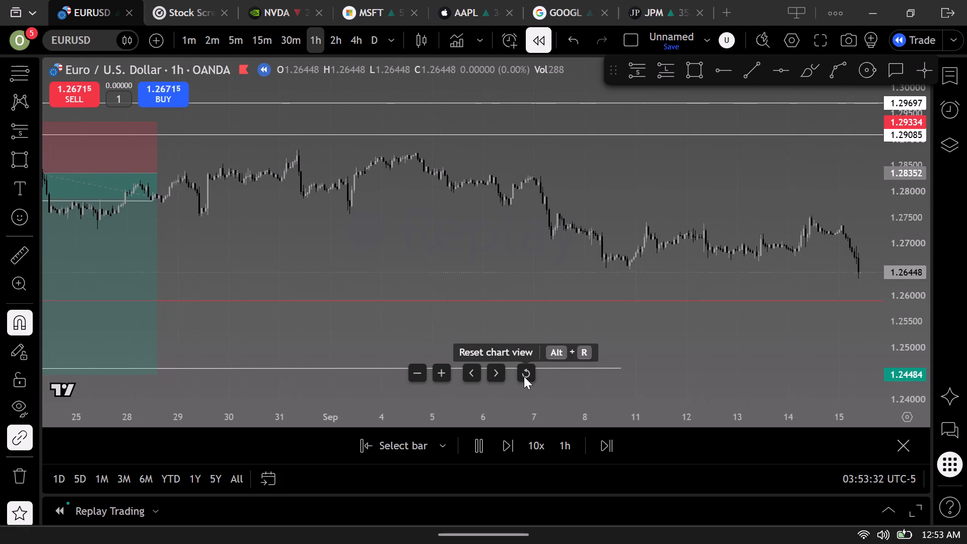
{"action": "left_click", "coordinate": [524, 376]}
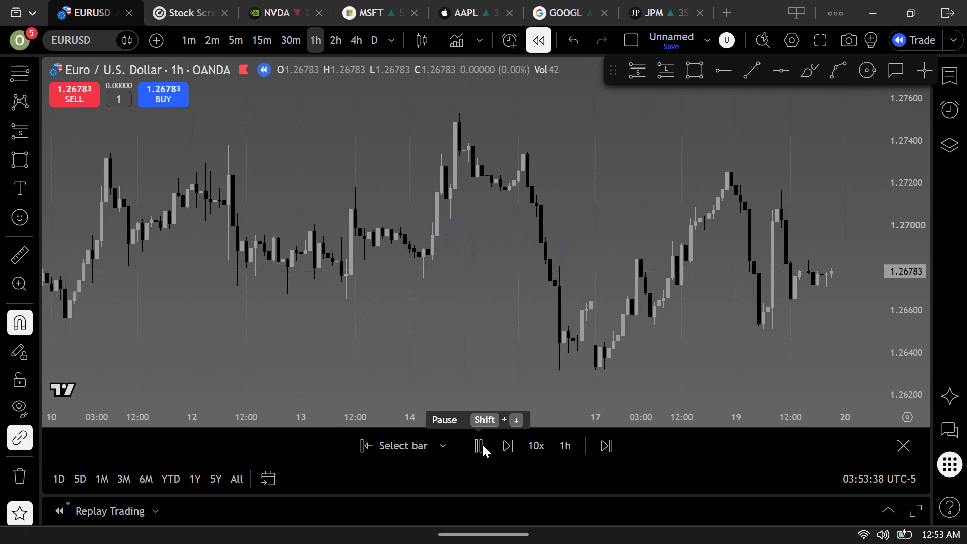
{"action": "scroll", "coordinate": [520, 363], "scroll_direction": "down", "scroll_amount": 9}
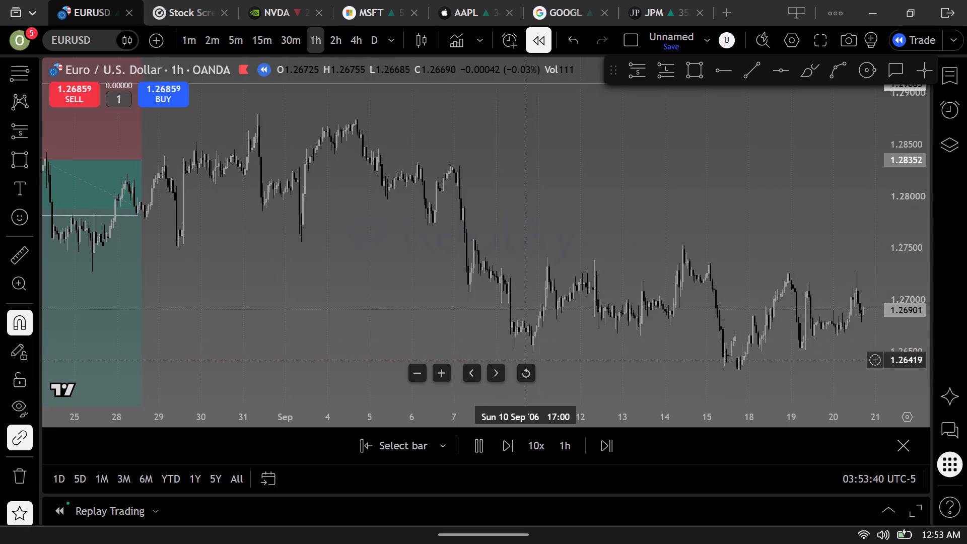
{"action": "left_click", "coordinate": [481, 444]}
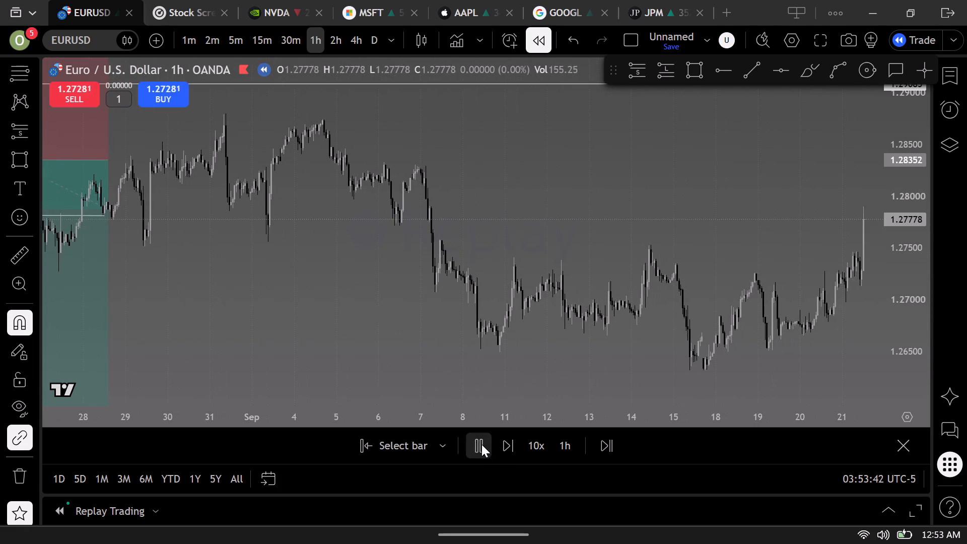
Play the replay forward to 27 September 2006 and pause it.
{"action": "scroll", "coordinate": [548, 309], "scroll_direction": "down", "scroll_amount": 6}
{"action": "left_click_drag", "start_coordinate": [727, 225], "coordinate": [652, 176]}
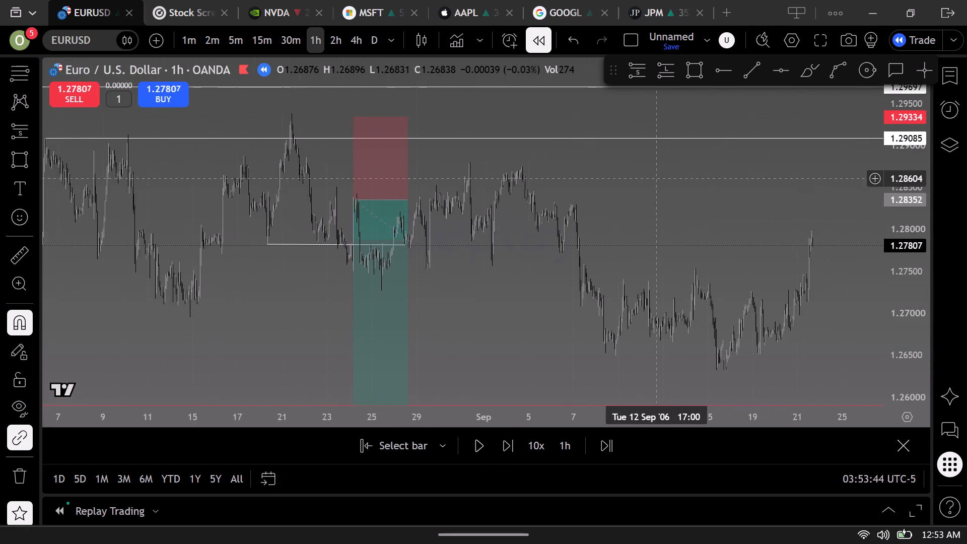
{"action": "left_click_drag", "start_coordinate": [652, 176], "coordinate": [638, 172]}
{"action": "scroll", "coordinate": [683, 279], "scroll_direction": "up", "scroll_amount": 7}
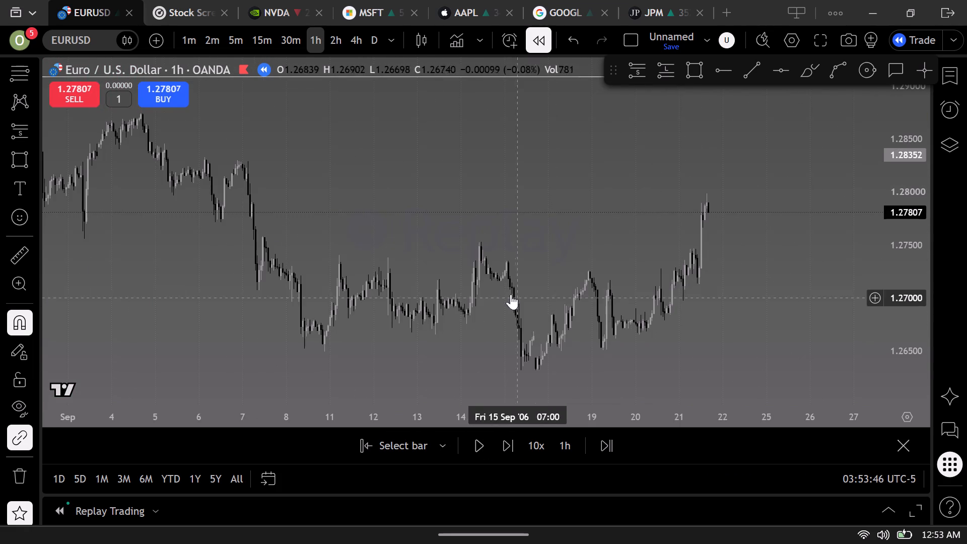
{"action": "scroll", "coordinate": [429, 228], "scroll_direction": "down", "scroll_amount": 2}
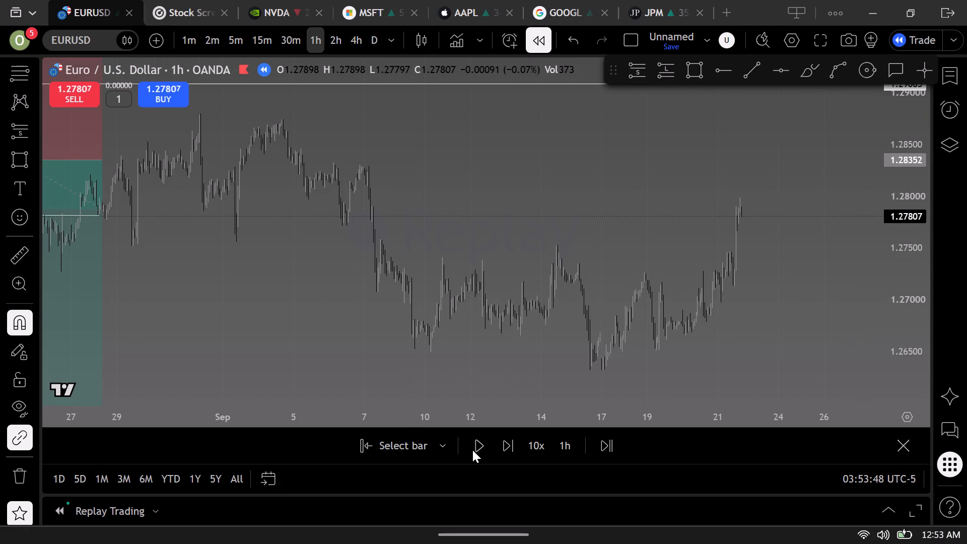
{"action": "left_click", "coordinate": [472, 450]}
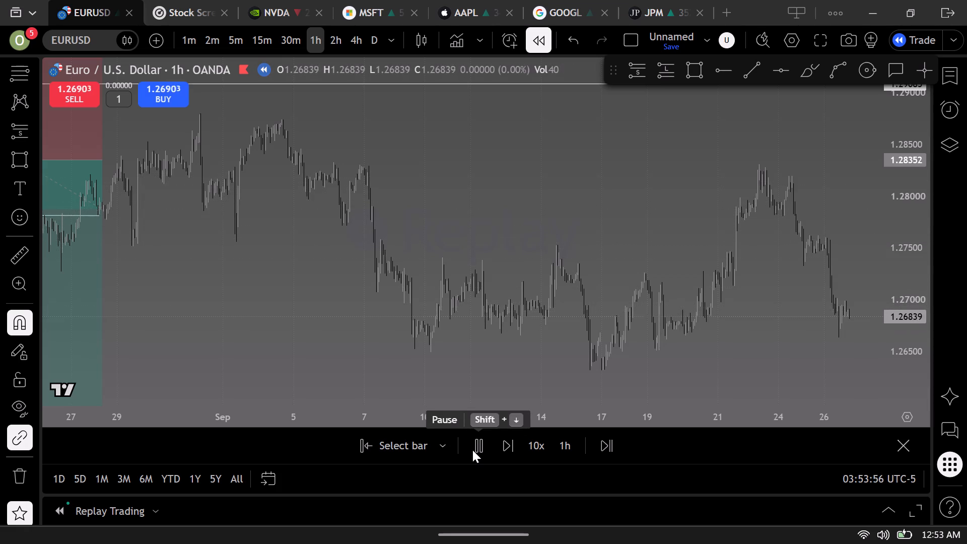
{"action": "left_click", "coordinate": [472, 450]}
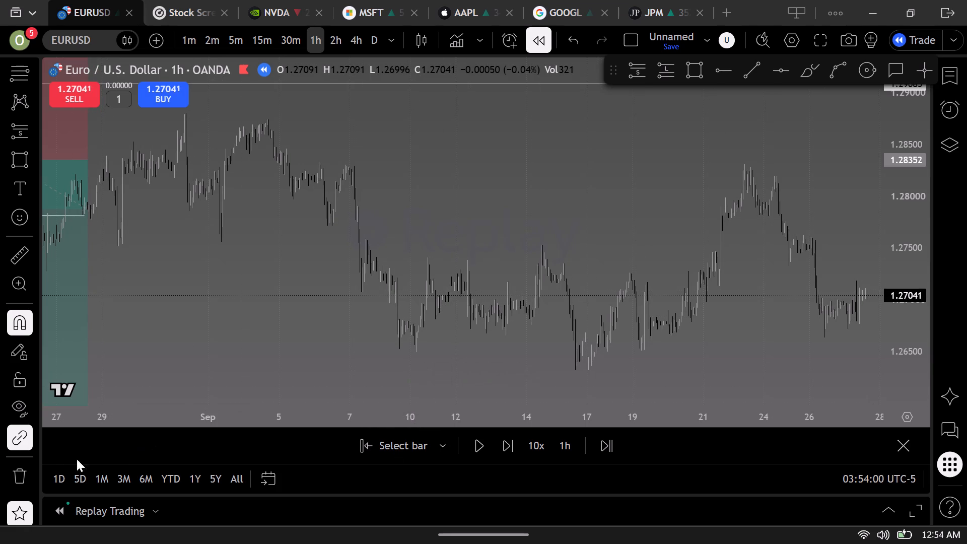
Remove all unlocked drawings from the chart and keep the locked ones.
{"action": "left_click", "coordinate": [27, 474]}
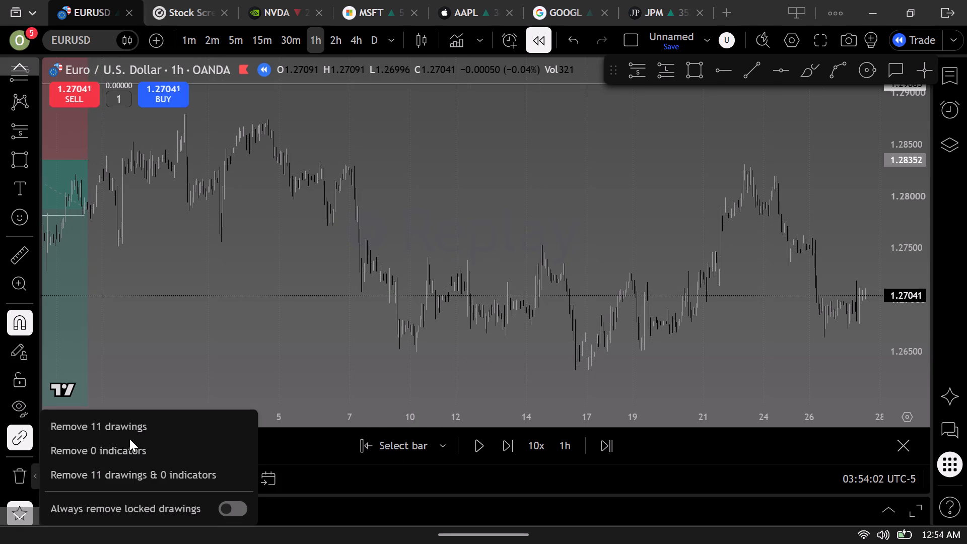
{"action": "left_click", "coordinate": [138, 429]}
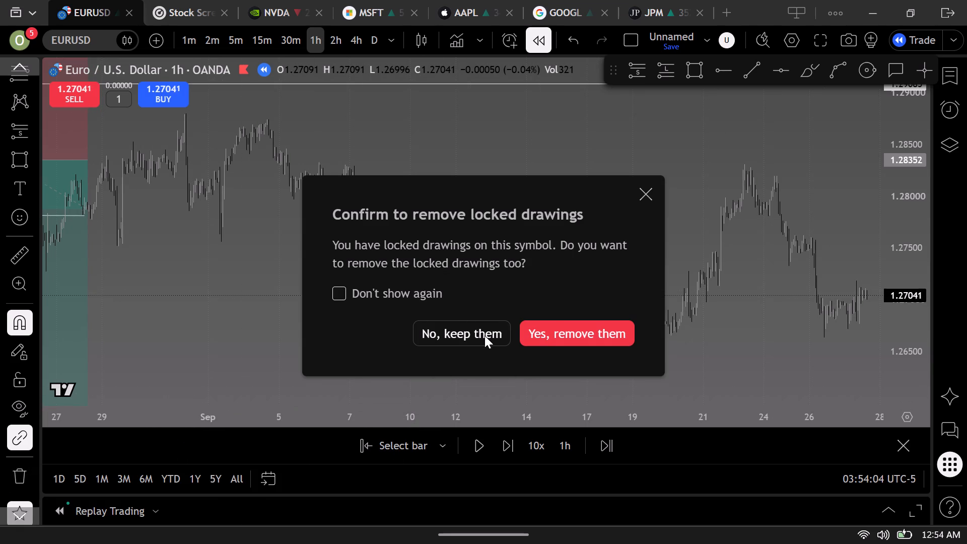
{"action": "left_click", "coordinate": [484, 334]}
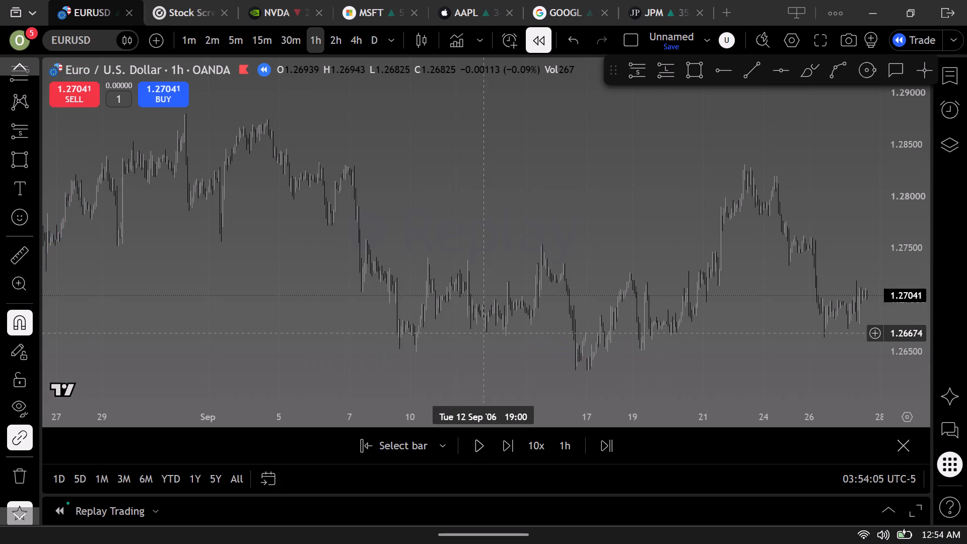
Switch to the daily timeframe and draw a horizontal ray from the 15 May 2006 high at 1.29697.
{"action": "left_click", "coordinate": [371, 40]}
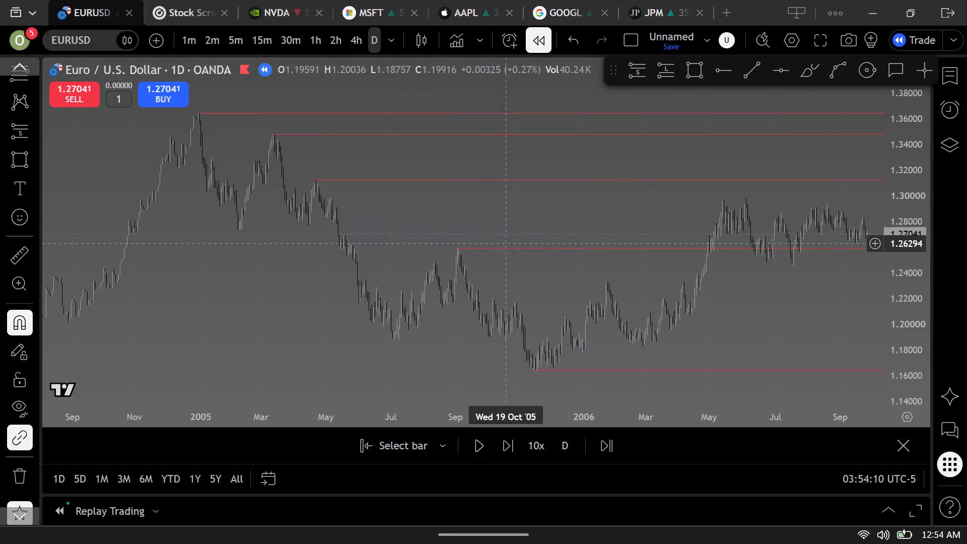
{"action": "scroll", "coordinate": [590, 273], "scroll_direction": "up", "scroll_amount": 7}
{"action": "scroll", "coordinate": [605, 279], "scroll_direction": "down", "scroll_amount": 4}
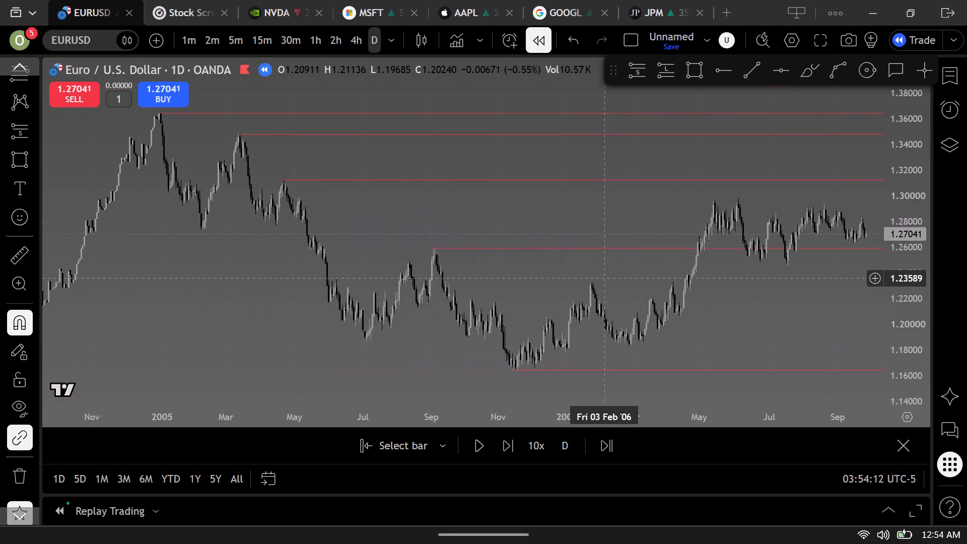
{"action": "left_click_drag", "start_coordinate": [721, 283], "coordinate": [672, 277]}
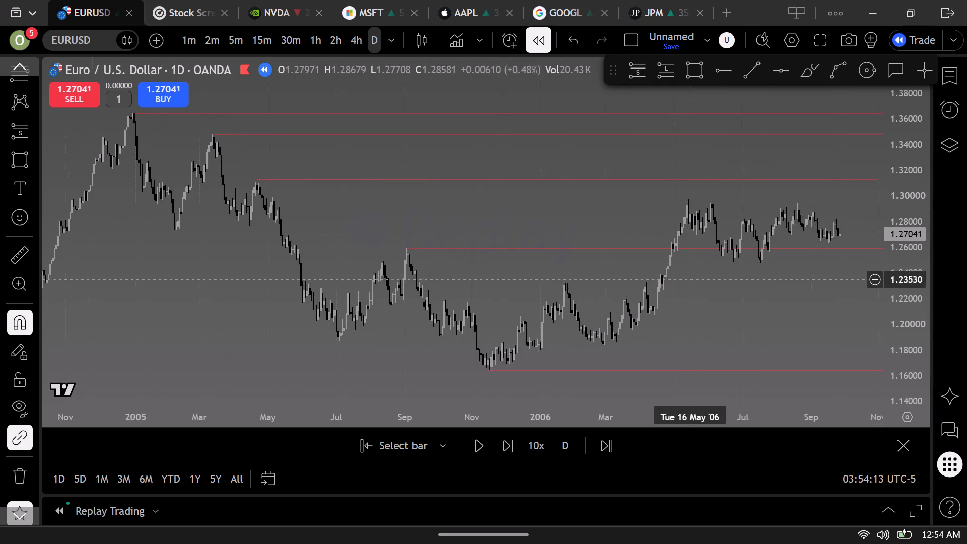
{"action": "left_click_drag", "start_coordinate": [672, 277], "coordinate": [638, 277]}
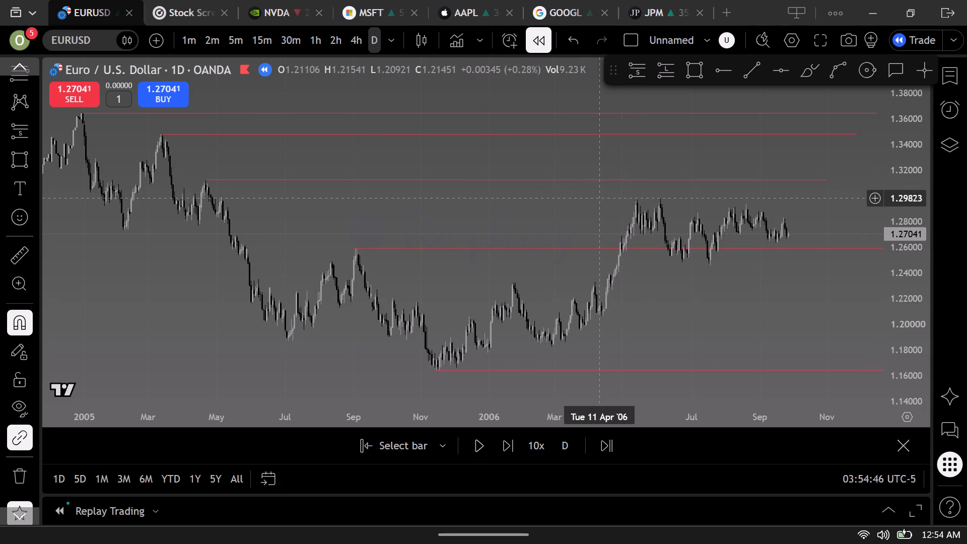
{"action": "left_click", "coordinate": [722, 66]}
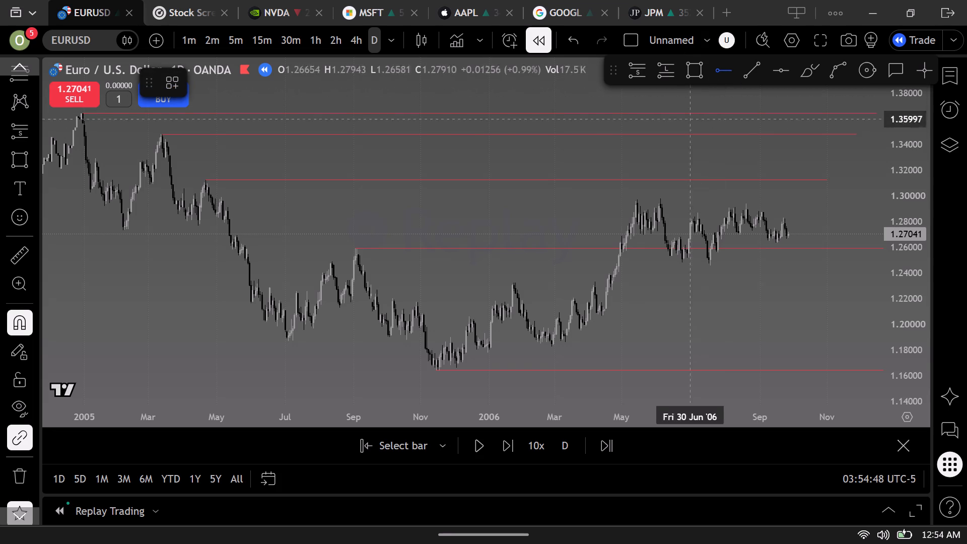
{"action": "left_click", "coordinate": [636, 181]}
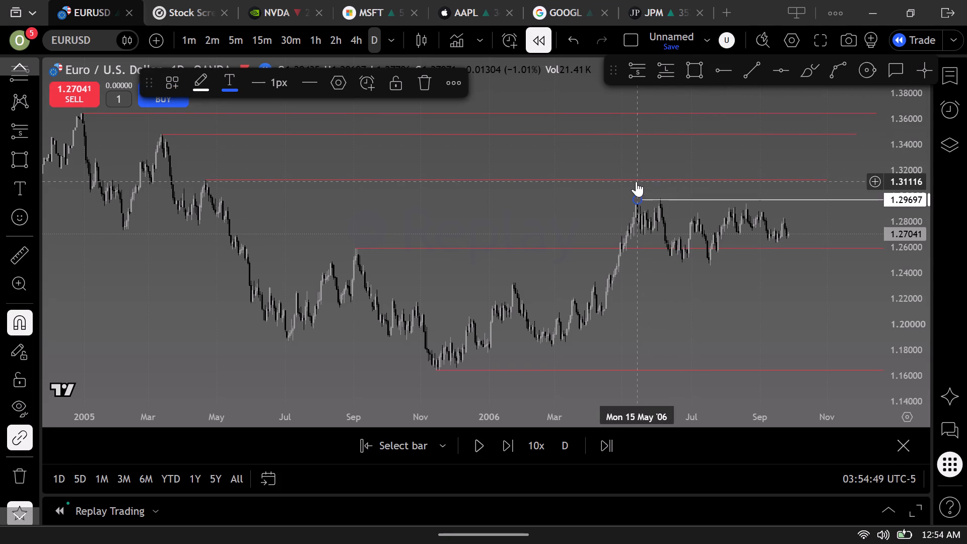
{"action": "left_click", "coordinate": [720, 277]}
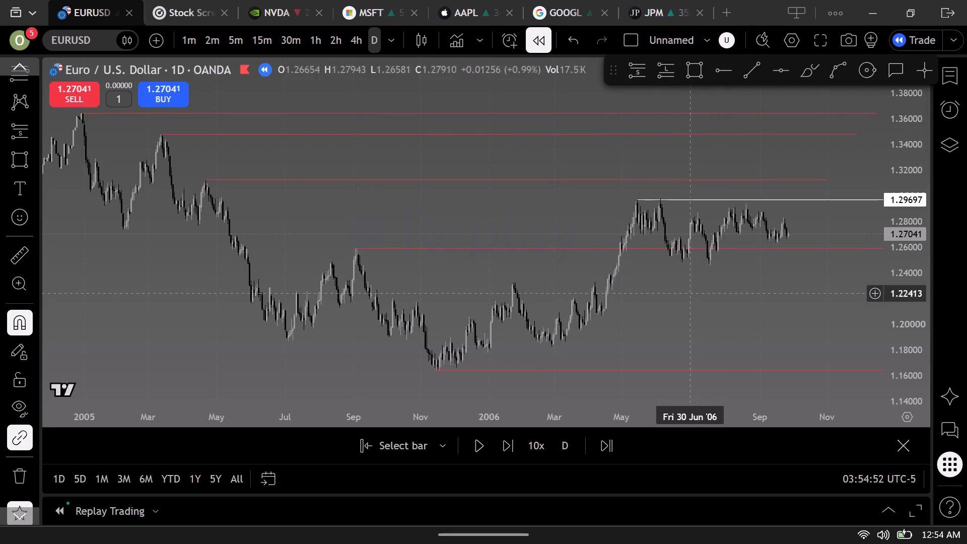
Unlock and delete the red horizontal line at 1.25893 that starts from the 2 September 2005 high.
{"action": "left_click_drag", "start_coordinate": [772, 319], "coordinate": [685, 281]}
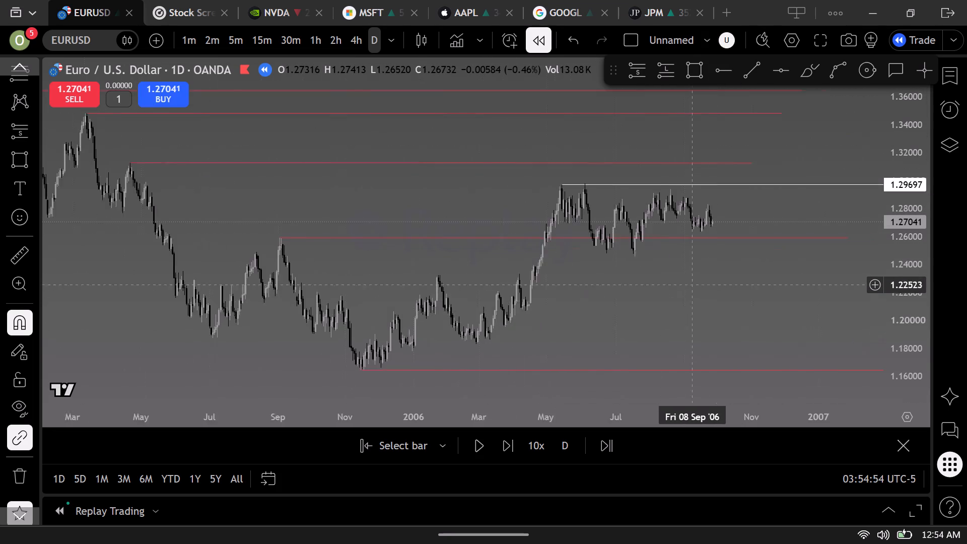
{"action": "left_click_drag", "start_coordinate": [685, 281], "coordinate": [584, 272]}
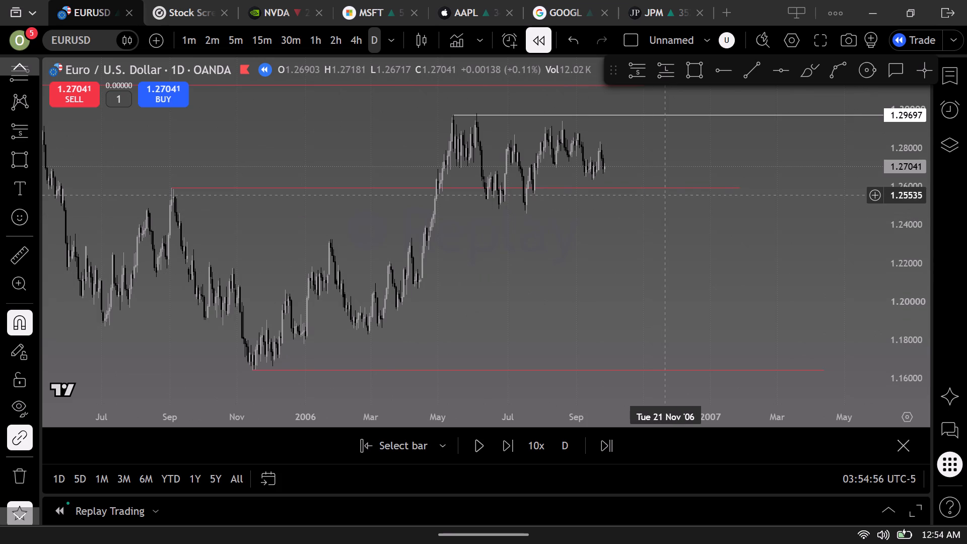
{"action": "left_click", "coordinate": [668, 187]}
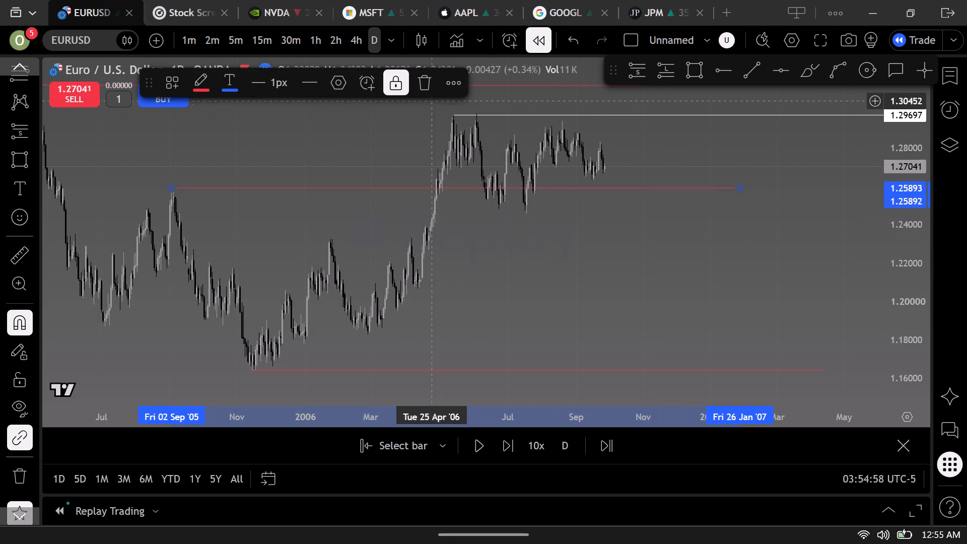
{"action": "left_click", "coordinate": [399, 80]}
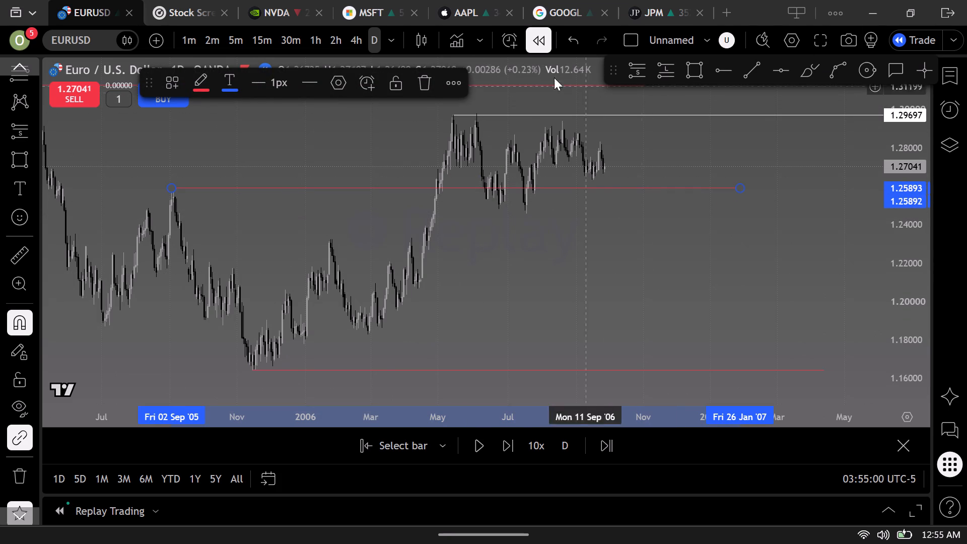
{"action": "left_click", "coordinate": [423, 75]}
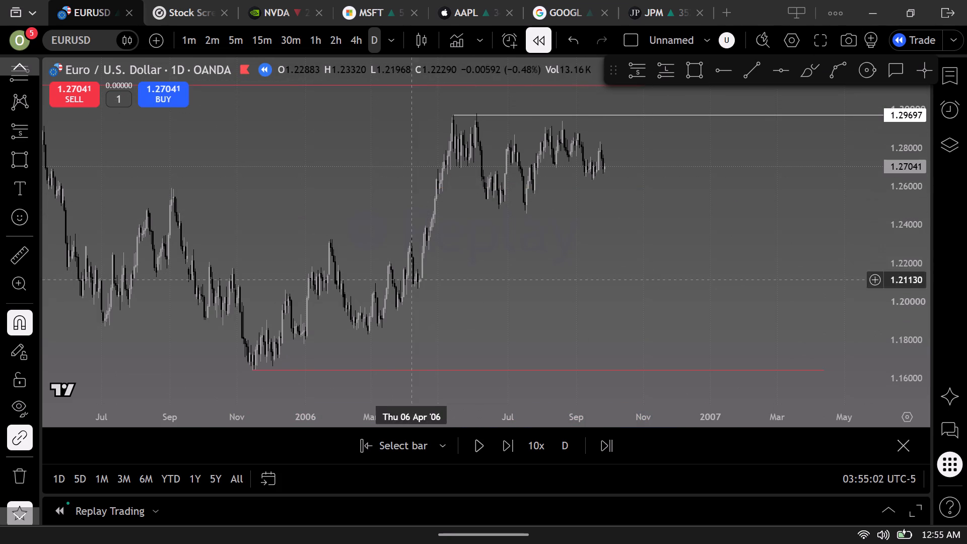
Draw a trend line from the 16 November 2005 low at 1.16469 along the March 2006 lows to about 1.27109 in late May 2007.
{"action": "left_click", "coordinate": [747, 71]}
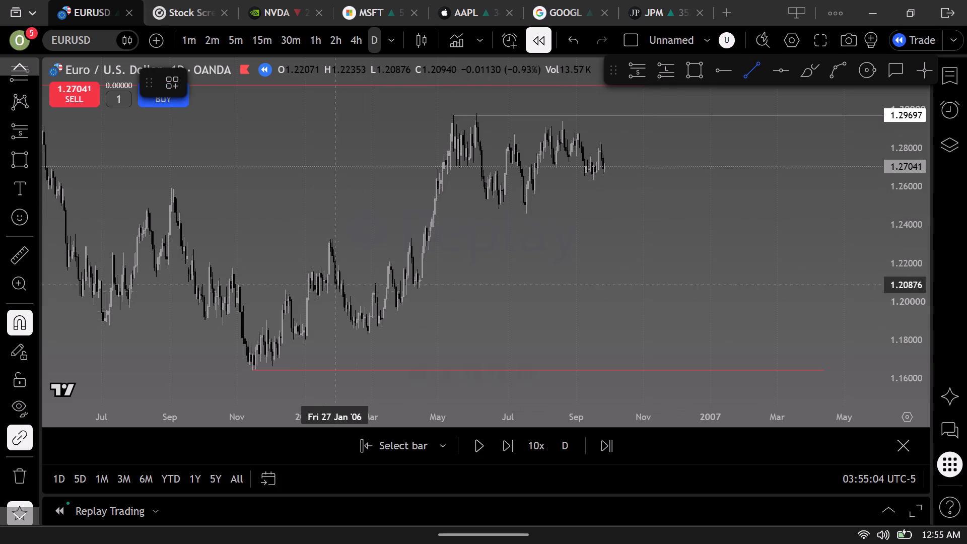
{"action": "left_click", "coordinate": [255, 368]}
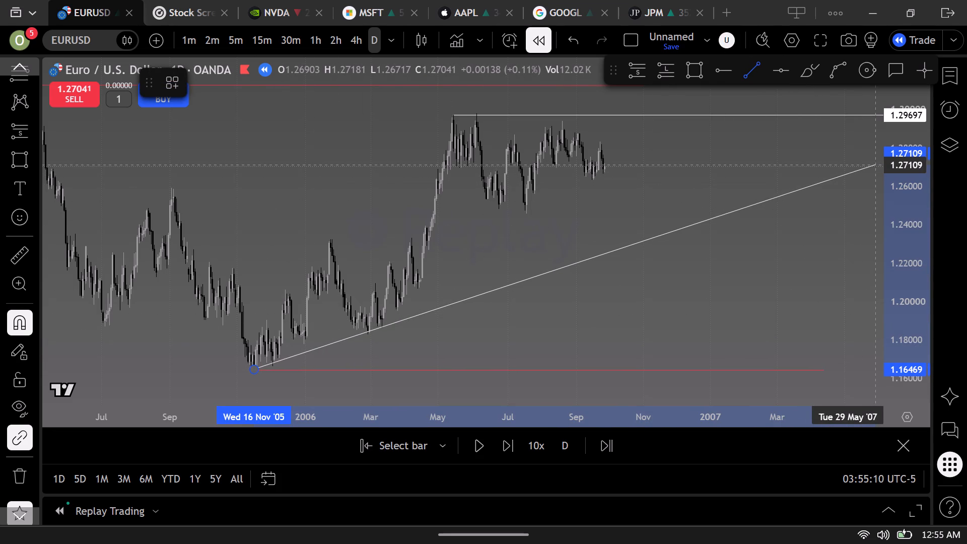
{"action": "scroll", "coordinate": [875, 165], "scroll_direction": "down", "scroll_amount": 7}
{"action": "scroll", "coordinate": [875, 165], "scroll_direction": "up", "scroll_amount": 8}
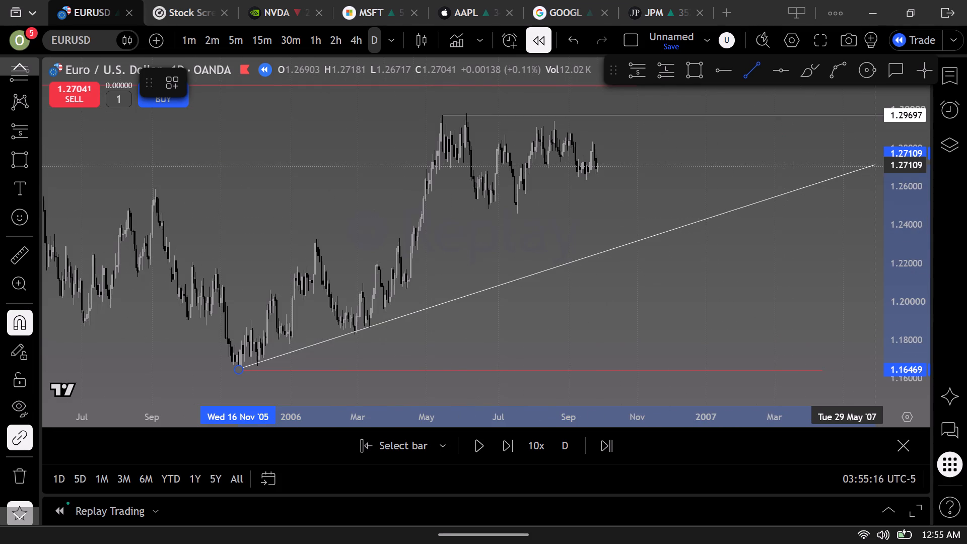
{"action": "left_click", "coordinate": [875, 165]}
Extend the rising trend line's far end to meet the white 1.29697 ray in about November 2007.
{"action": "left_click_drag", "start_coordinate": [857, 187], "coordinate": [731, 204]}
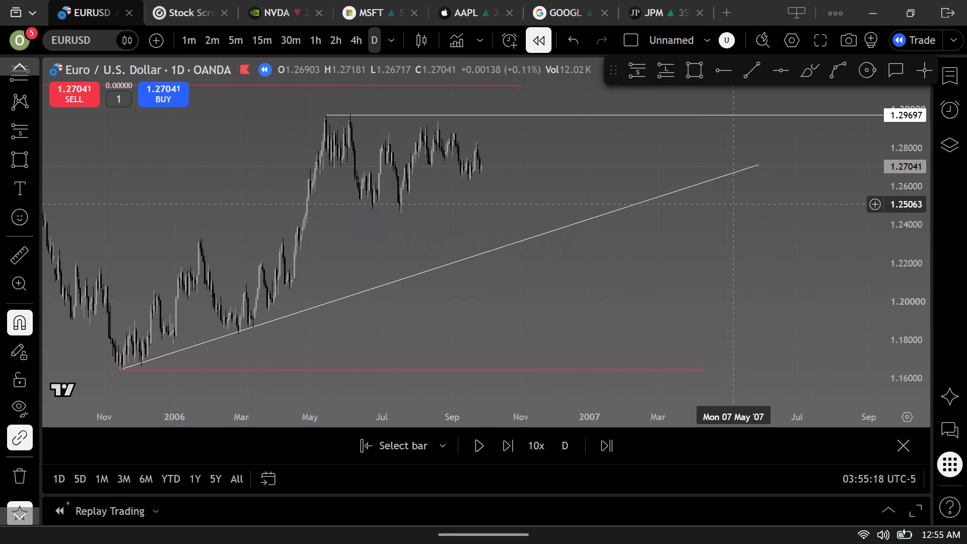
{"action": "left_click_drag", "start_coordinate": [731, 204], "coordinate": [680, 207]}
{"action": "scroll", "coordinate": [680, 207], "scroll_direction": "down", "scroll_amount": 5}
{"action": "left_click_drag", "start_coordinate": [708, 215], "coordinate": [496, 222]}
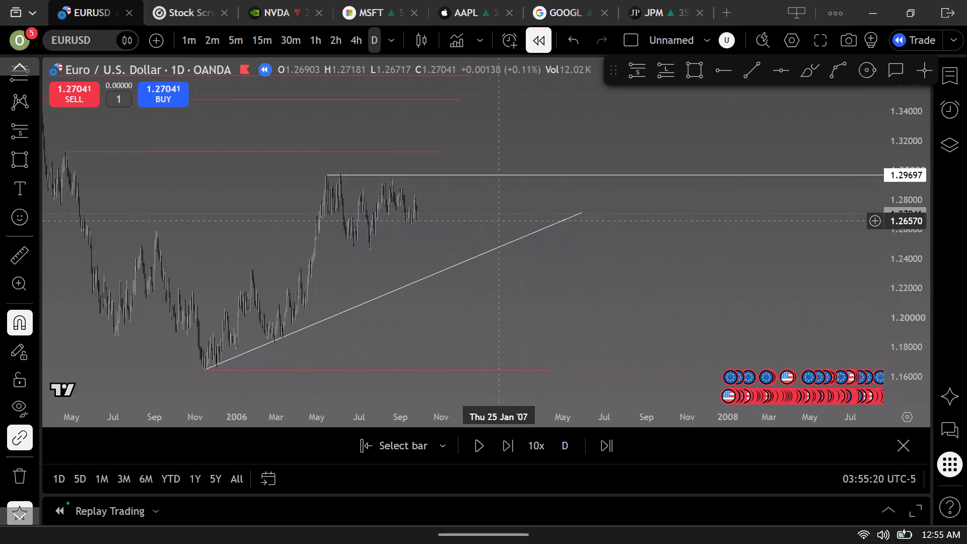
{"action": "left_click_drag", "start_coordinate": [496, 222], "coordinate": [465, 227]}
{"action": "scroll", "coordinate": [528, 229], "scroll_direction": "down", "scroll_amount": 5}
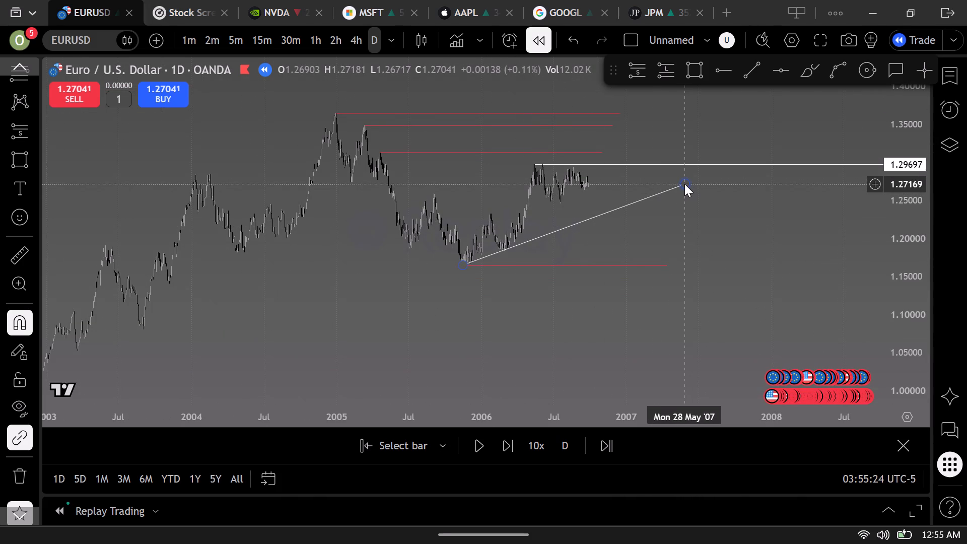
{"action": "left_click_drag", "start_coordinate": [684, 184], "coordinate": [739, 168]}
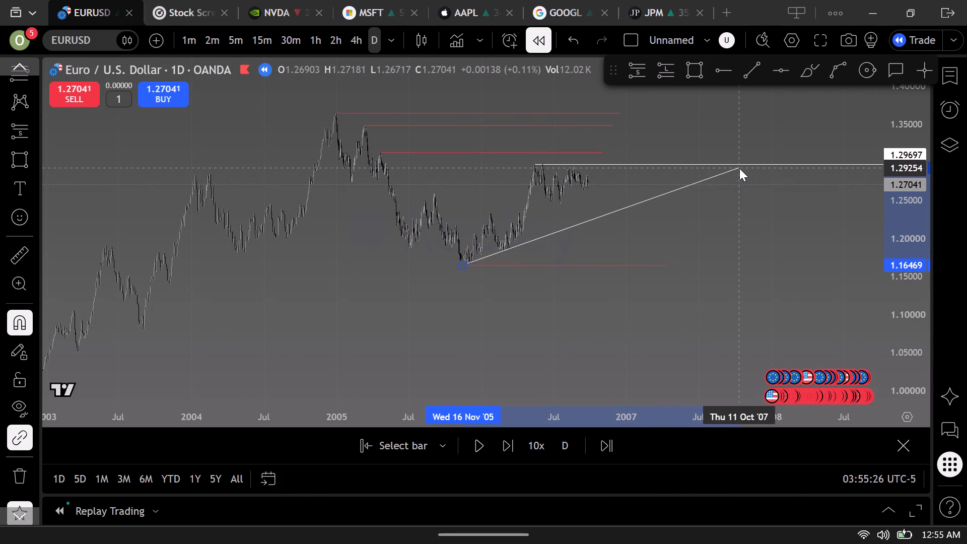
{"action": "left_click_drag", "start_coordinate": [739, 168], "coordinate": [751, 163]}
{"action": "left_click", "coordinate": [732, 183]}
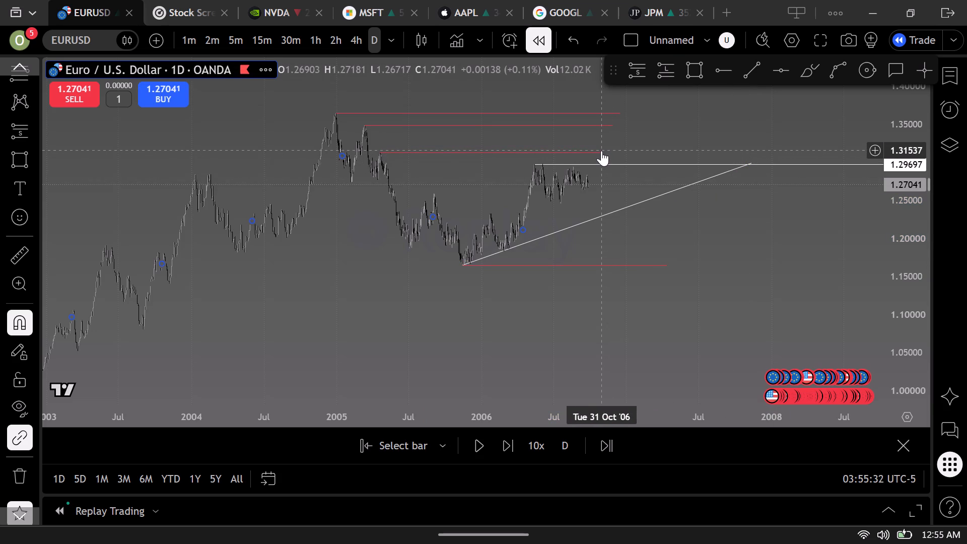
Unlock the red horizontal line from the 21 April 2005 high, extend it level to 23 June 2008, and lock it again.
{"action": "left_click", "coordinate": [602, 151]}
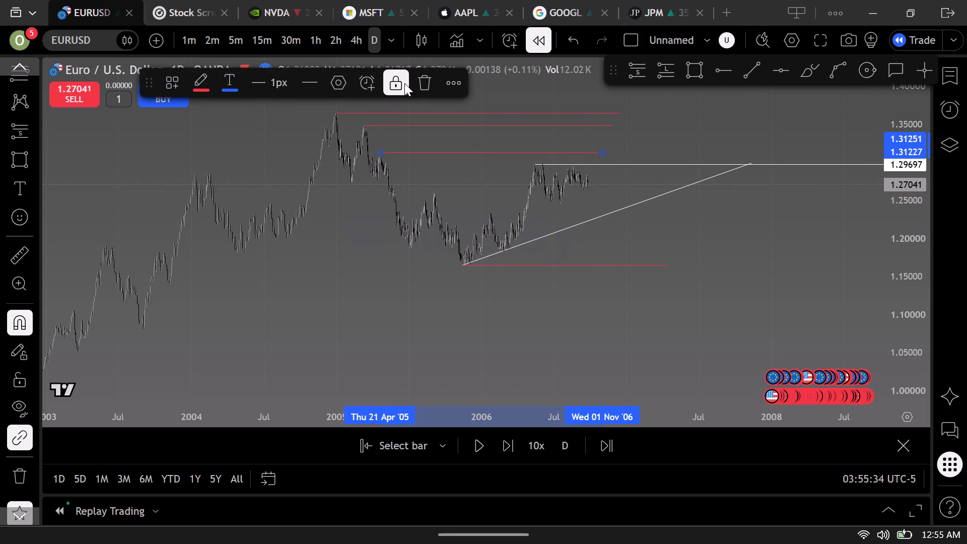
{"action": "left_click", "coordinate": [404, 83]}
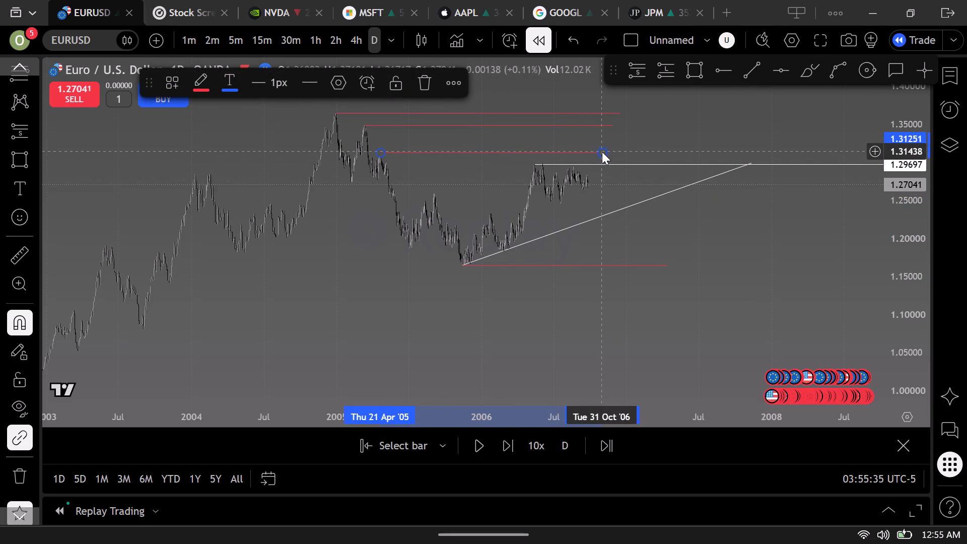
{"action": "left_click_drag", "start_coordinate": [604, 152], "coordinate": [810, 145]}
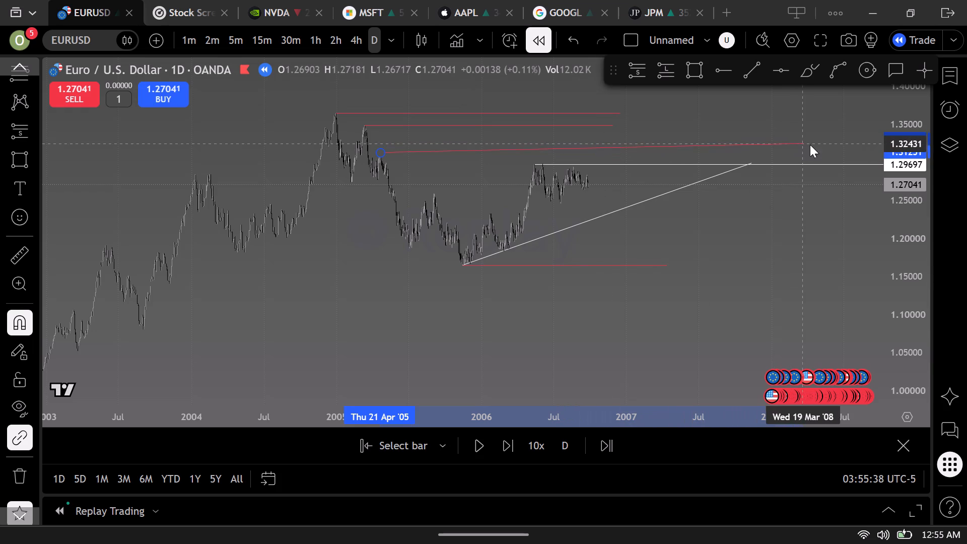
{"action": "left_click_drag", "start_coordinate": [810, 145], "coordinate": [841, 153]}
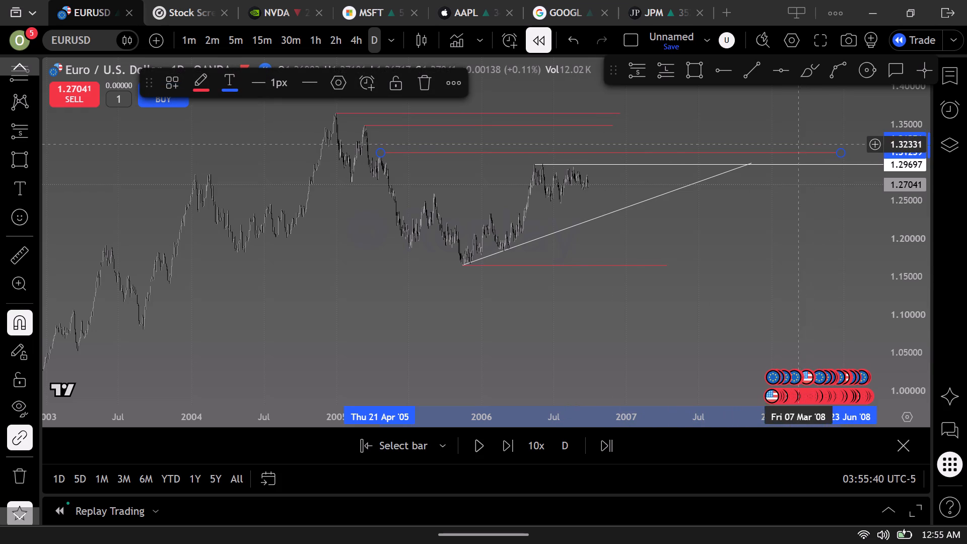
{"action": "left_click", "coordinate": [390, 76]}
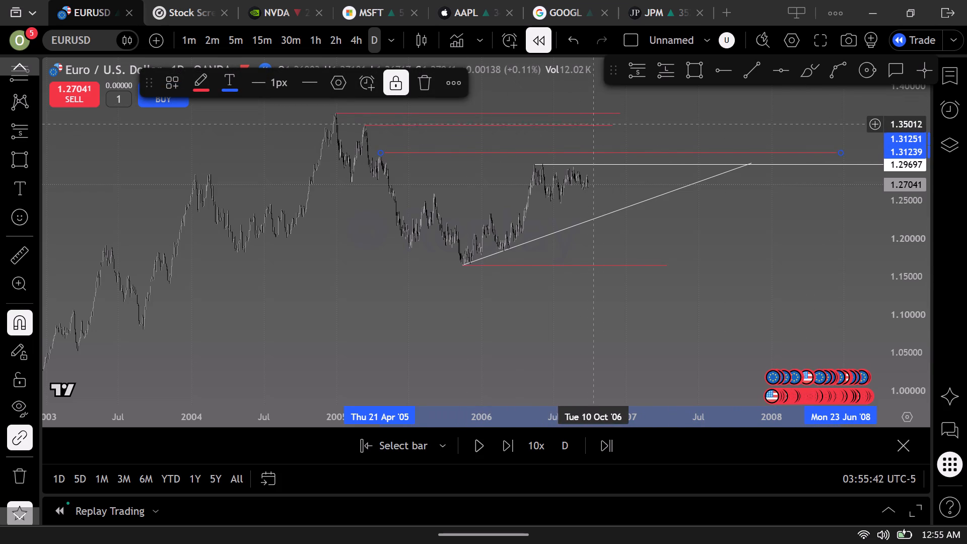
Unlock the red horizontal line from the 14 March 2005 high, extend it level to about September 2008, and lock it again.
{"action": "left_click", "coordinate": [604, 126]}
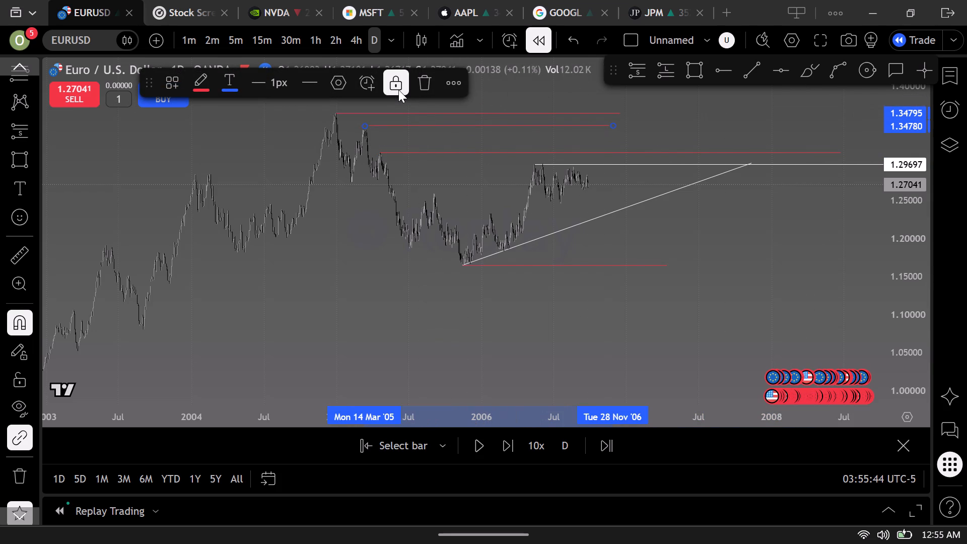
{"action": "left_click", "coordinate": [398, 89]}
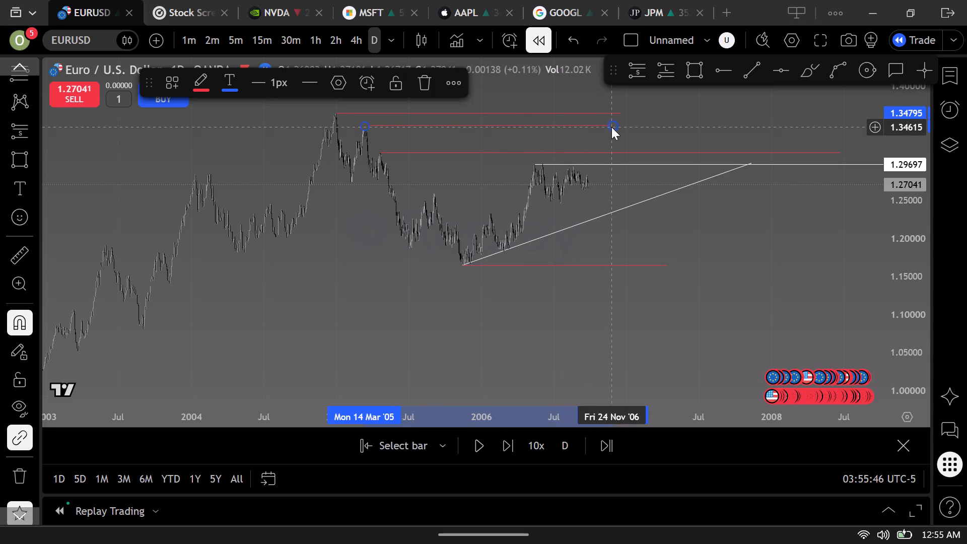
{"action": "left_click_drag", "start_coordinate": [611, 127], "coordinate": [855, 128]}
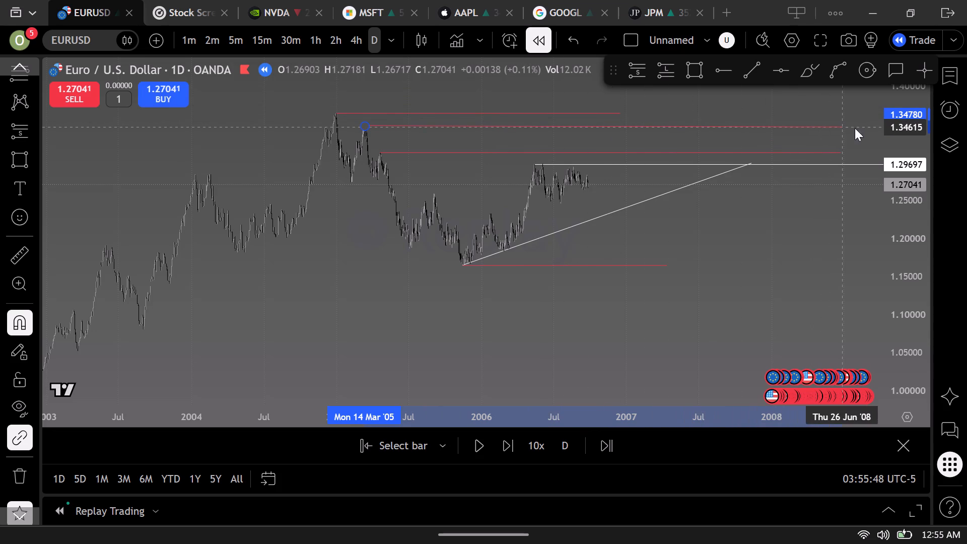
{"action": "left_click_drag", "start_coordinate": [855, 128], "coordinate": [877, 125]}
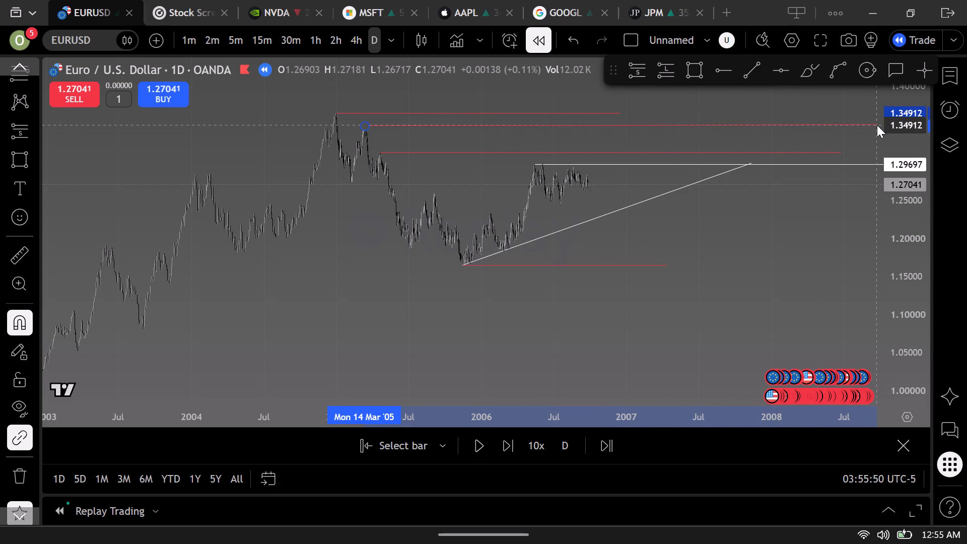
{"action": "left_click_drag", "start_coordinate": [877, 125], "coordinate": [878, 125]}
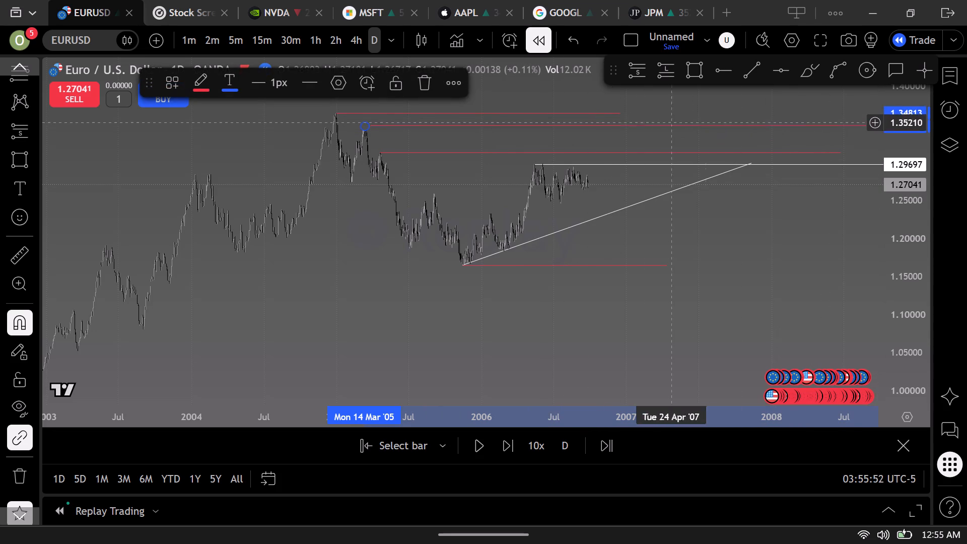
{"action": "left_click", "coordinate": [392, 83]}
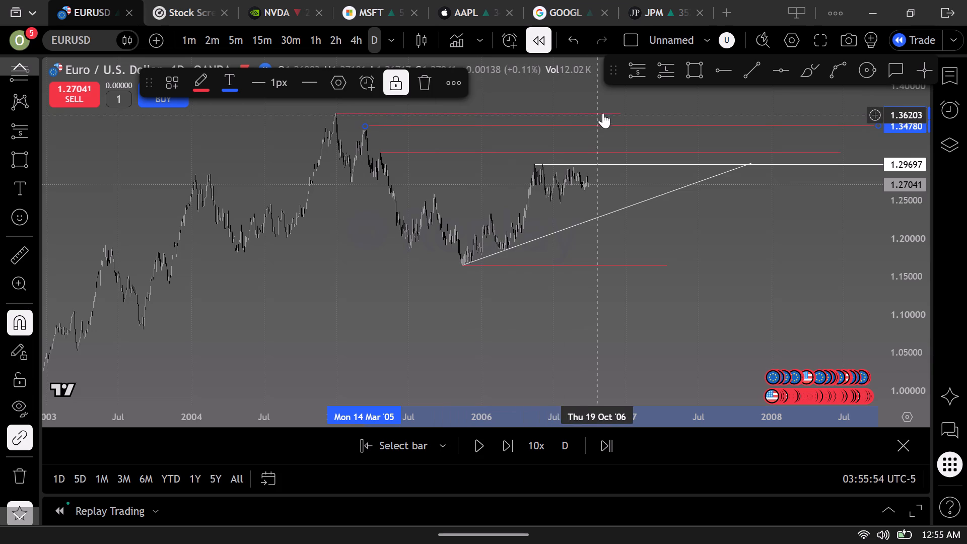
Try to extend the locked red horizontal line from the 31 December 2004 high further forward in time.
{"action": "left_click", "coordinate": [616, 114]}
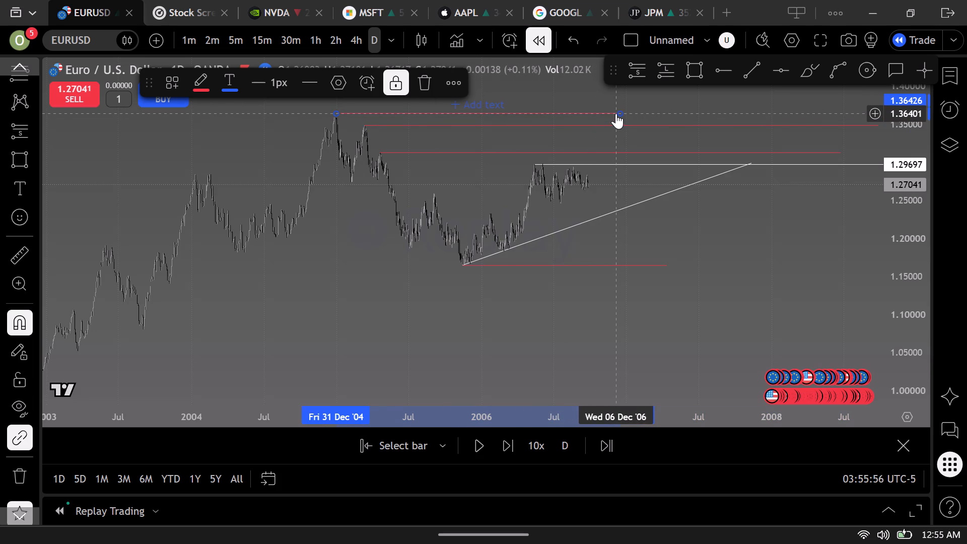
{"action": "left_click_drag", "start_coordinate": [618, 113], "coordinate": [705, 111]}
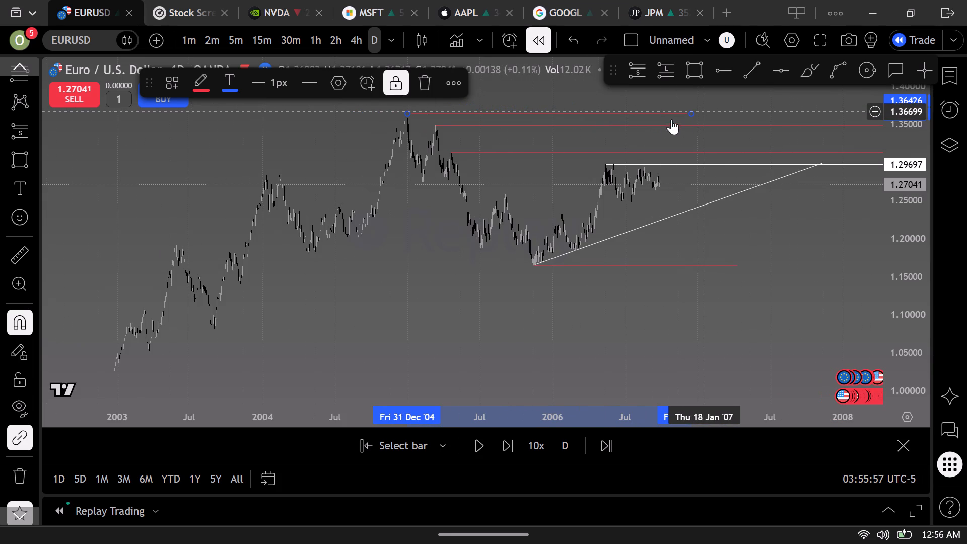
{"action": "left_click_drag", "start_coordinate": [789, 194], "coordinate": [603, 215]}
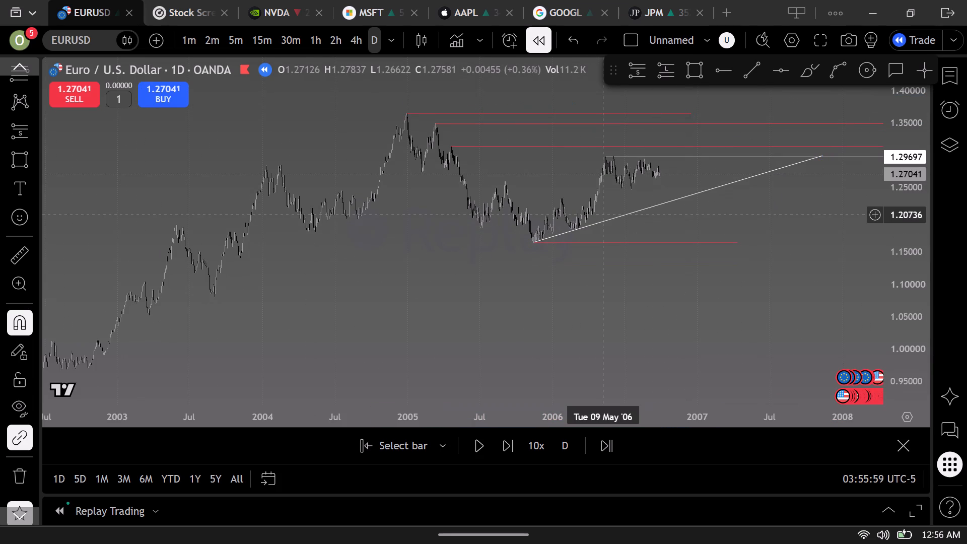
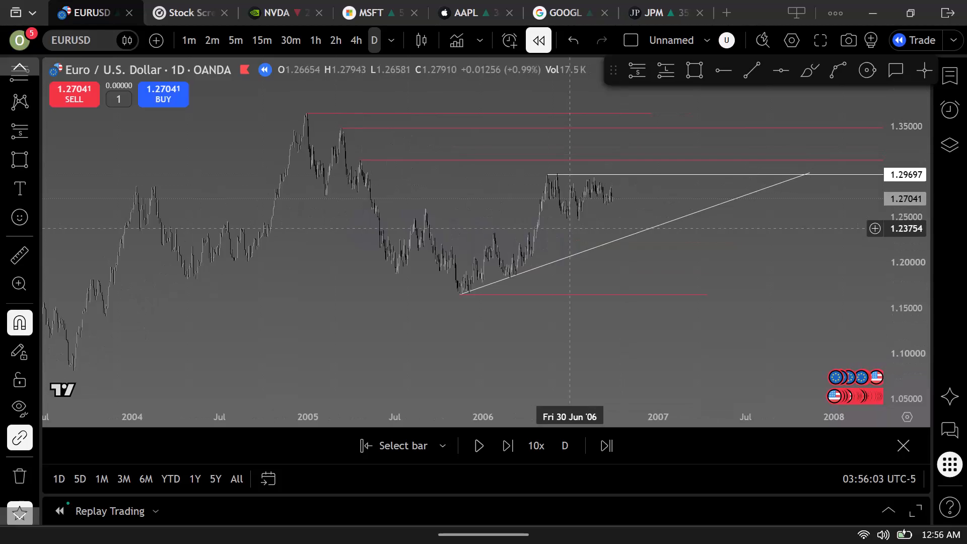
Unlock the red resistance line at the early-2005 high, extend its far end to about August 2008 near 1.3647, and relock it.
{"action": "left_click", "coordinate": [492, 111]}
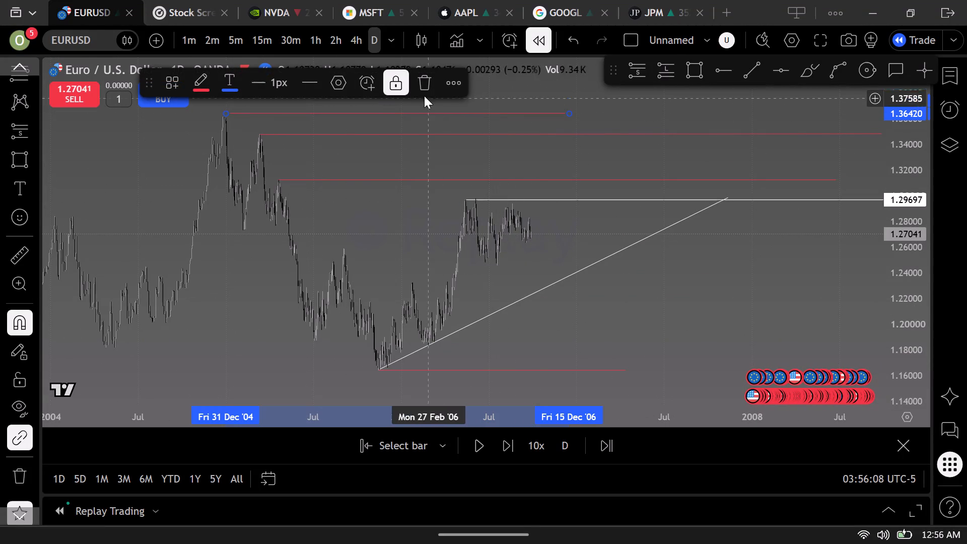
{"action": "left_click", "coordinate": [401, 85]}
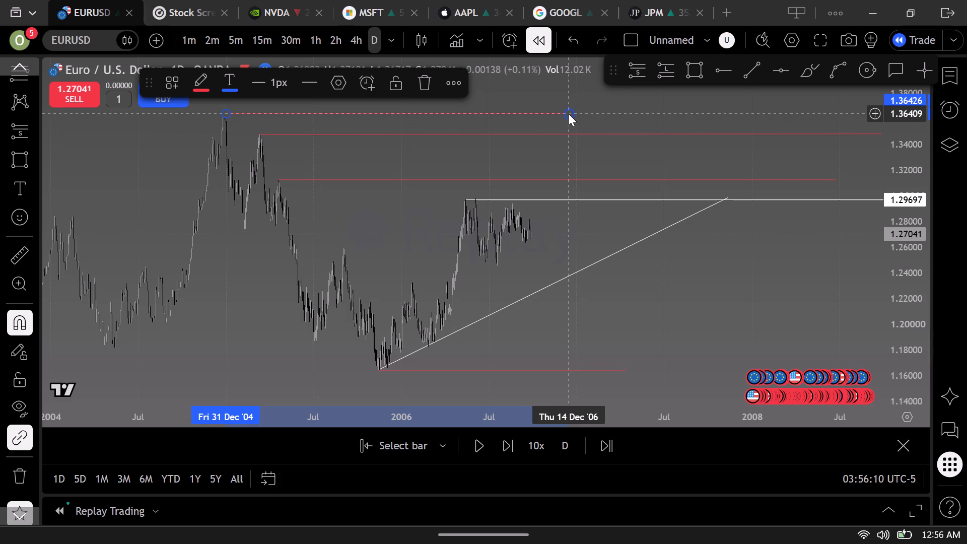
{"action": "left_click_drag", "start_coordinate": [568, 113], "coordinate": [885, 108]}
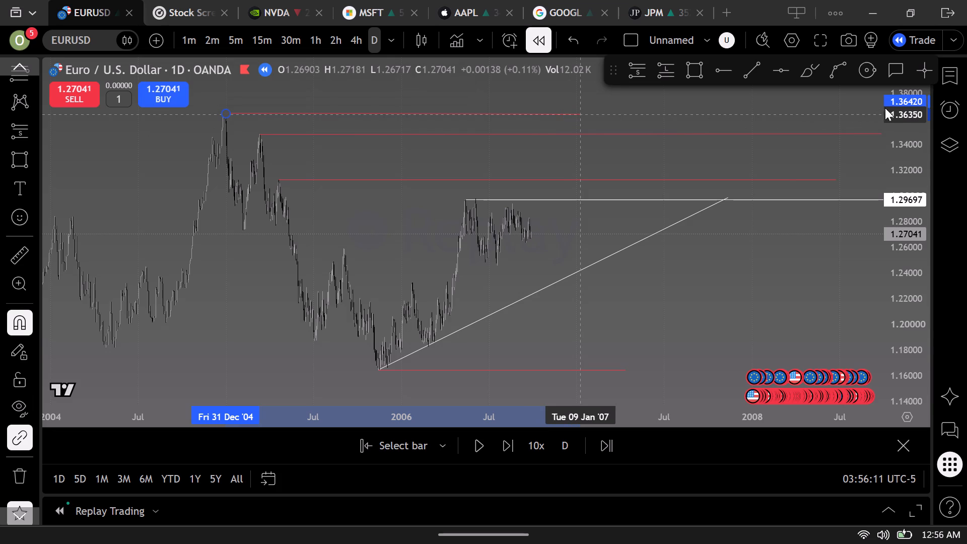
{"action": "left_click_drag", "start_coordinate": [885, 108], "coordinate": [893, 107]}
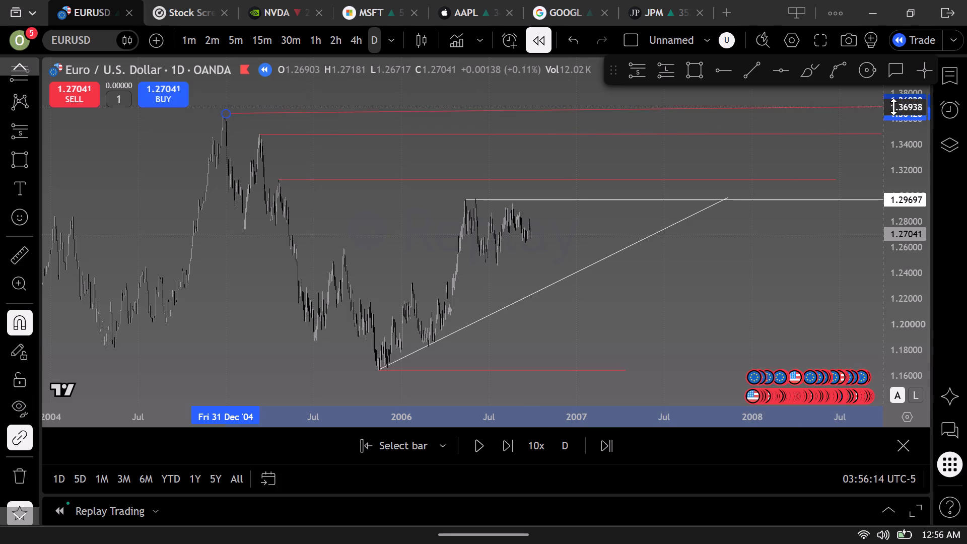
{"action": "left_click_drag", "start_coordinate": [893, 107], "coordinate": [873, 112]}
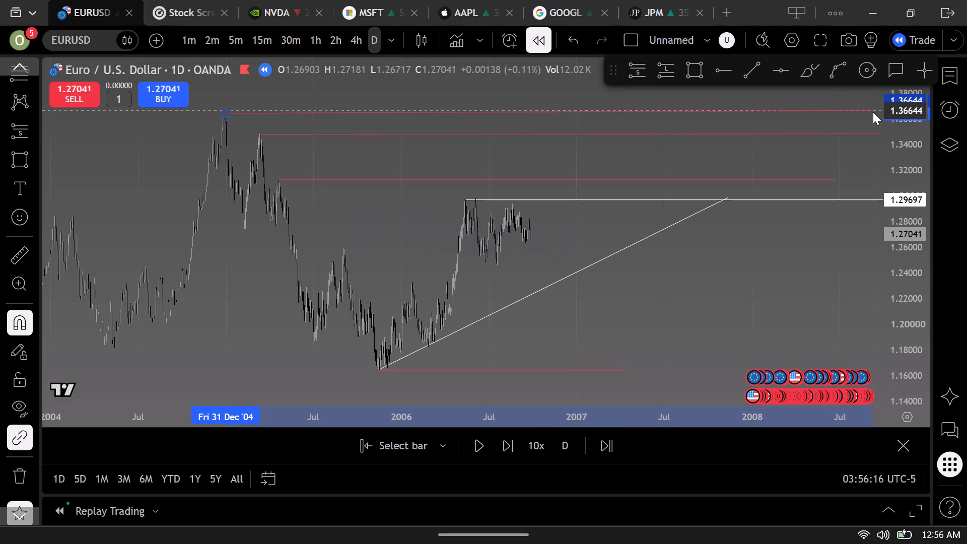
{"action": "left_click_drag", "start_coordinate": [873, 112], "coordinate": [873, 112]}
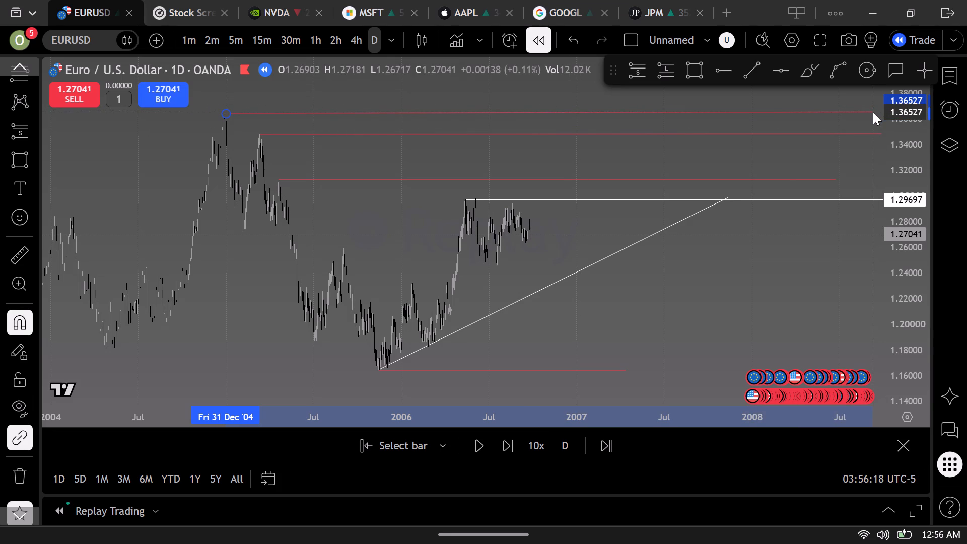
{"action": "left_click_drag", "start_coordinate": [873, 112], "coordinate": [868, 112]}
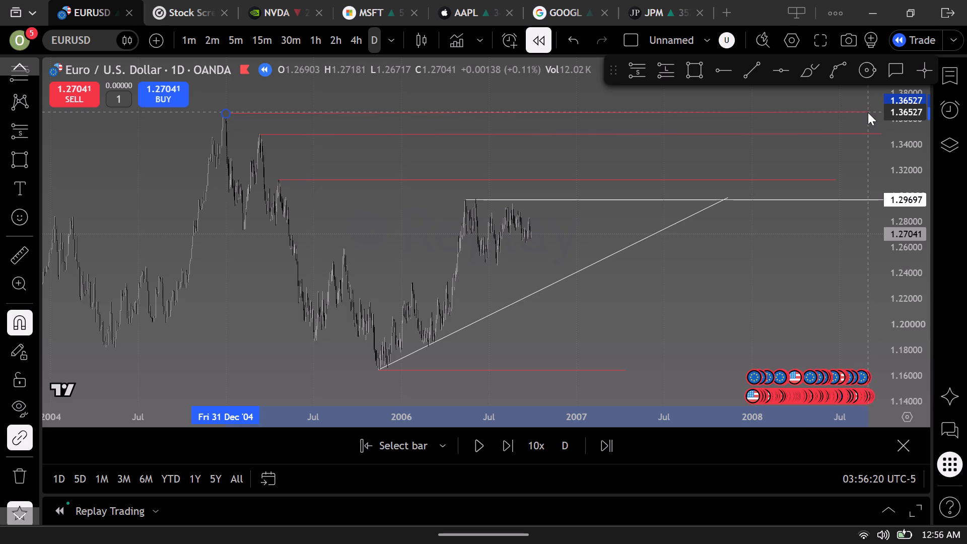
{"action": "left_click_drag", "start_coordinate": [868, 112], "coordinate": [867, 113]}
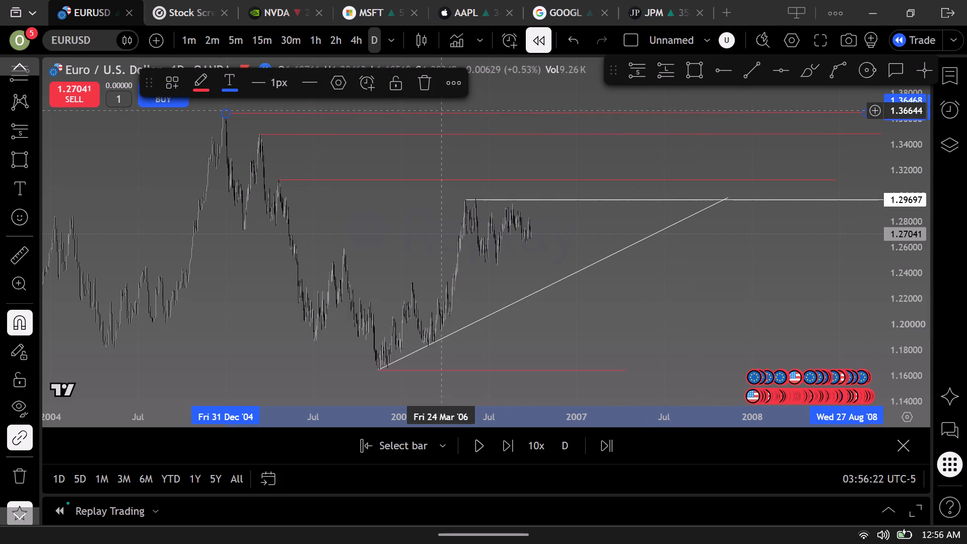
{"action": "left_click", "coordinate": [400, 88]}
{"action": "left_click", "coordinate": [704, 283]}
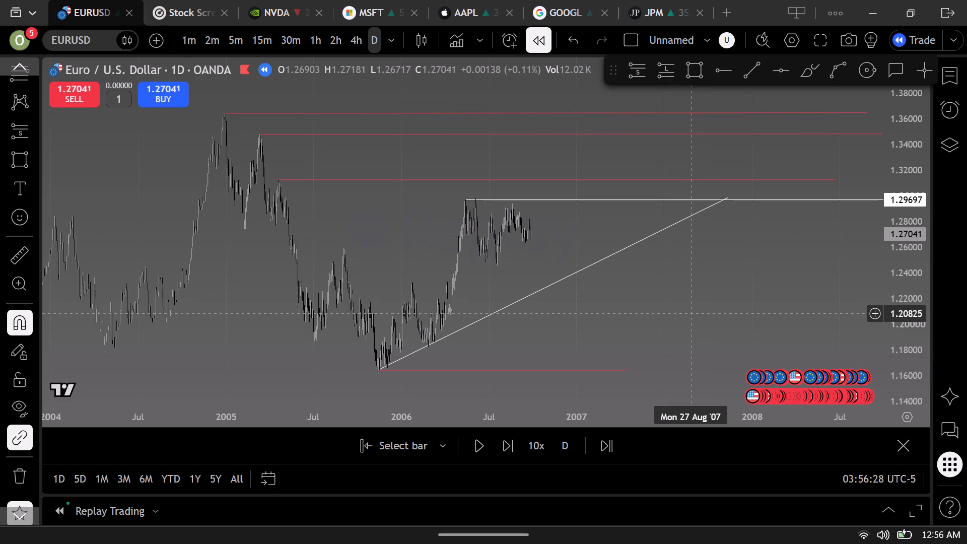
Advance the EURUSD daily replay by one bar at the latest September 2006 candles.
{"action": "scroll", "coordinate": [690, 314], "scroll_direction": "up", "scroll_amount": 6}
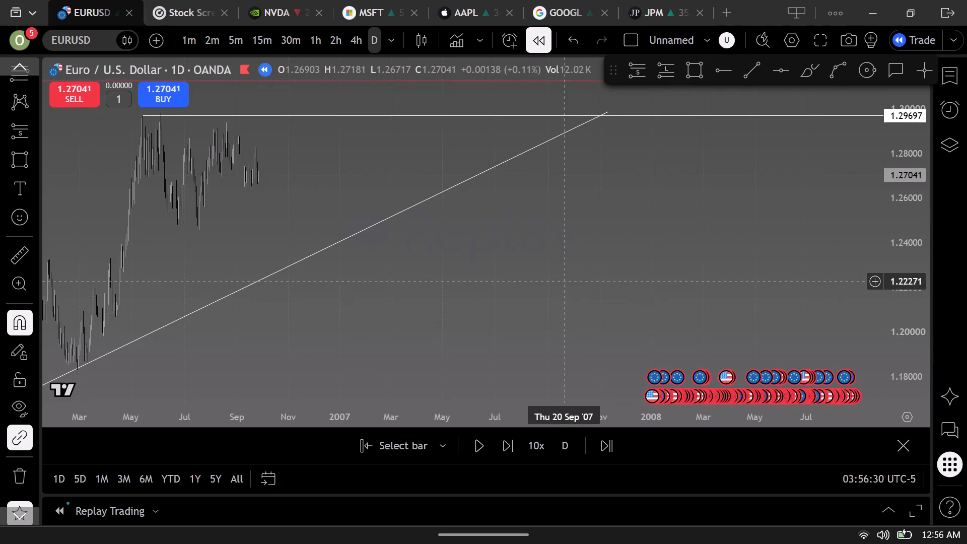
{"action": "left_click_drag", "start_coordinate": [579, 257], "coordinate": [708, 241]}
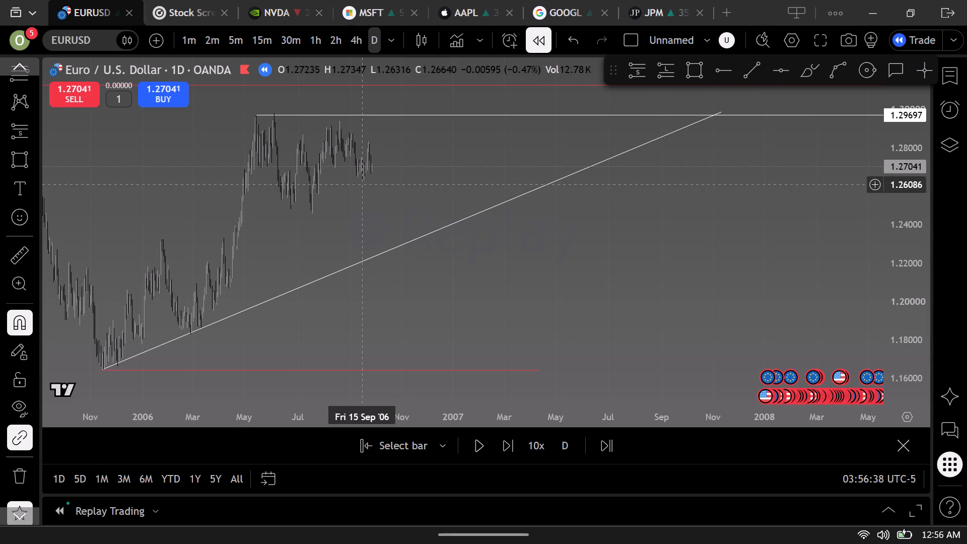
{"action": "scroll", "coordinate": [447, 213], "scroll_direction": "up", "scroll_amount": 7}
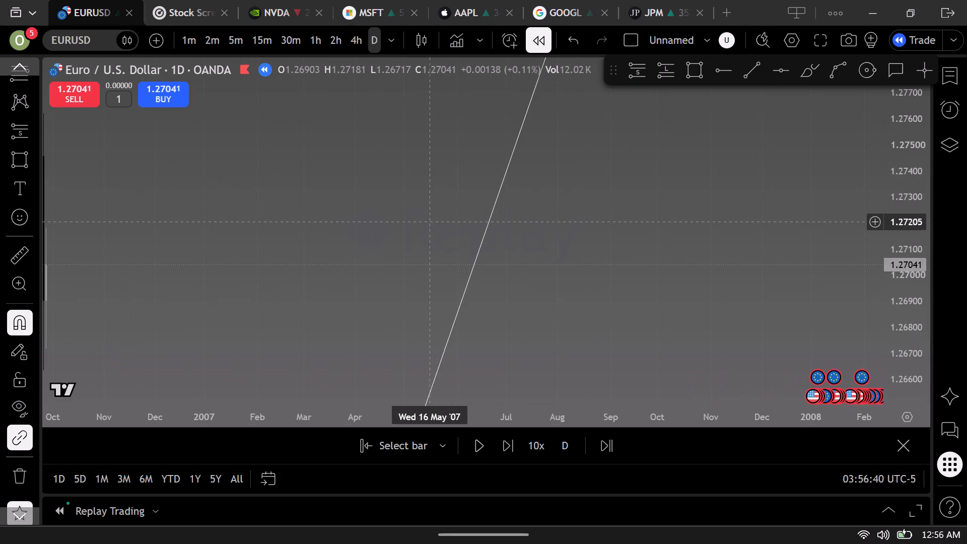
{"action": "left_click_drag", "start_coordinate": [428, 222], "coordinate": [937, 185]}
{"action": "left_click_drag", "start_coordinate": [560, 226], "coordinate": [716, 222]}
{"action": "scroll", "coordinate": [664, 236], "scroll_direction": "up", "scroll_amount": 4}
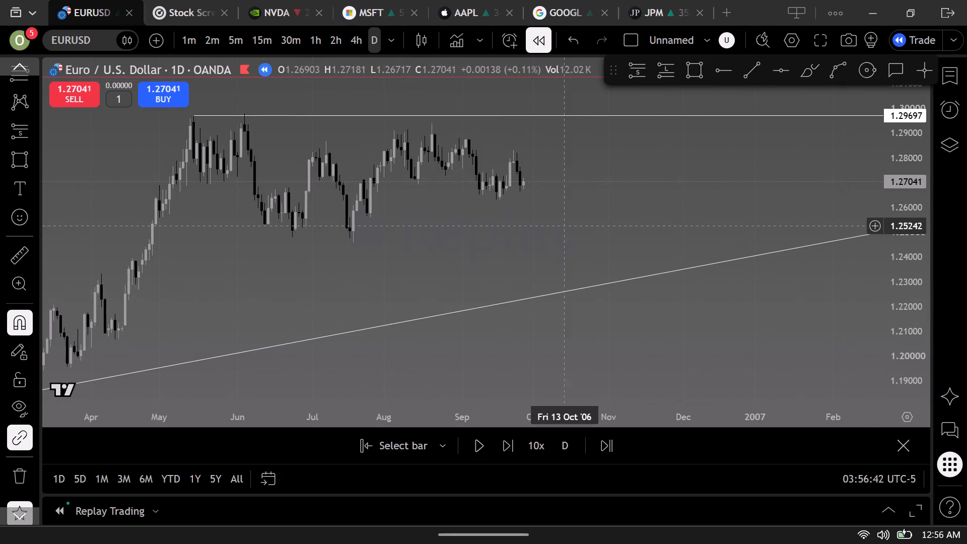
{"action": "left_click_drag", "start_coordinate": [536, 234], "coordinate": [694, 228]}
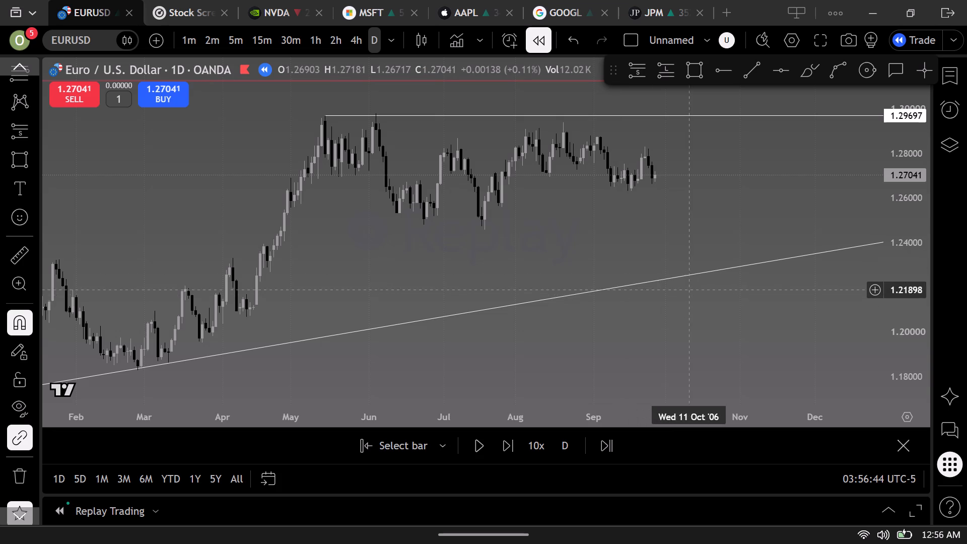
{"action": "scroll", "coordinate": [706, 270], "scroll_direction": "up", "scroll_amount": 5}
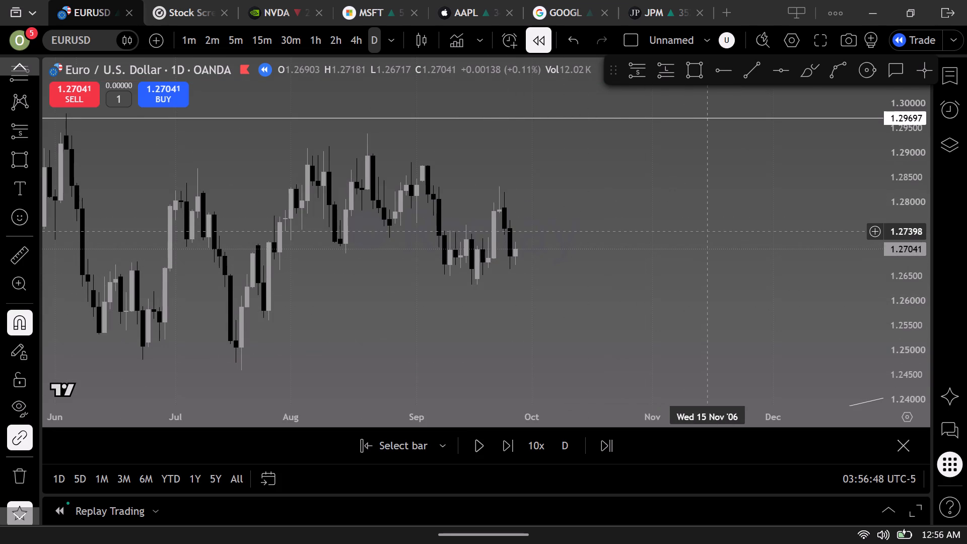
{"action": "left_click", "coordinate": [509, 442]}
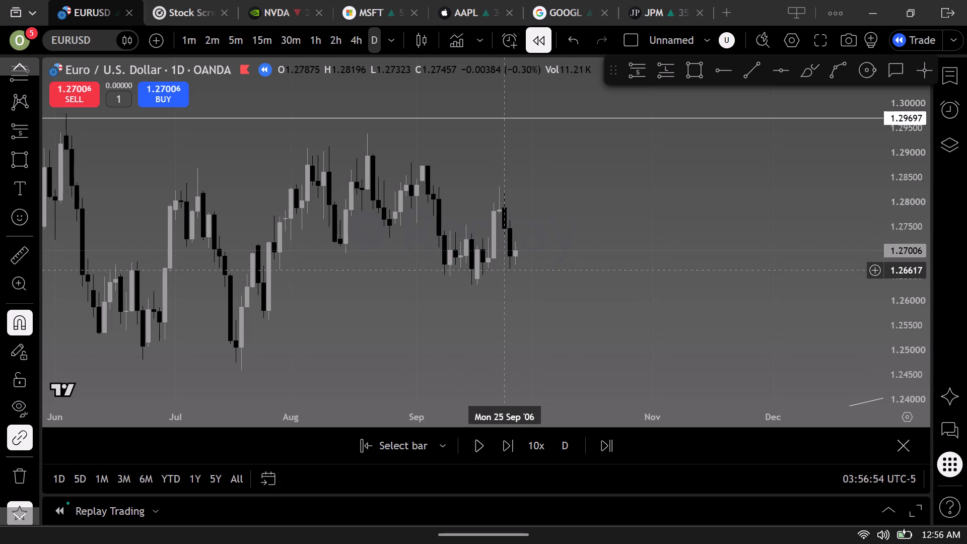
Draw a near-horizontal trend line from the 26 Sep '06 candle low at 1.26634 to about 27 Oct '06.
{"action": "left_click", "coordinate": [746, 72]}
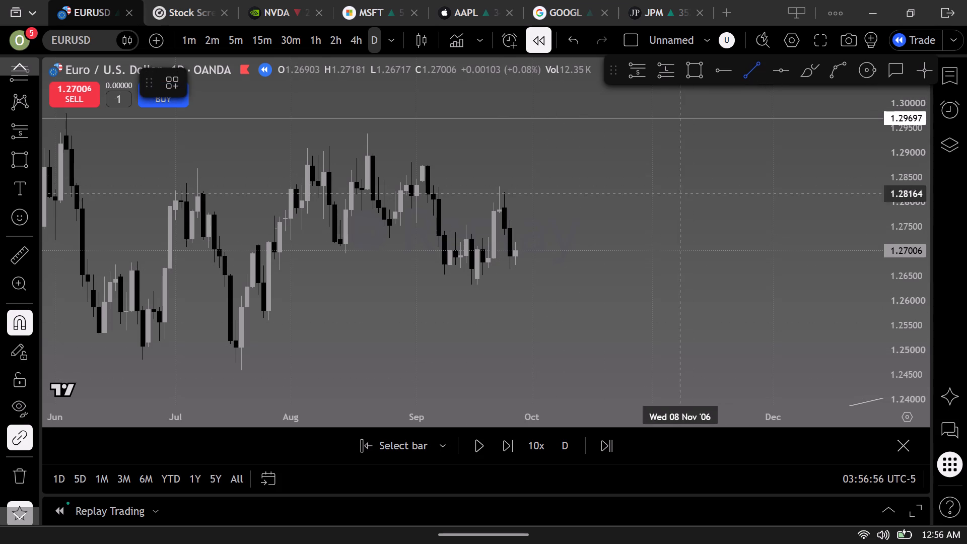
{"action": "left_click", "coordinate": [508, 283]}
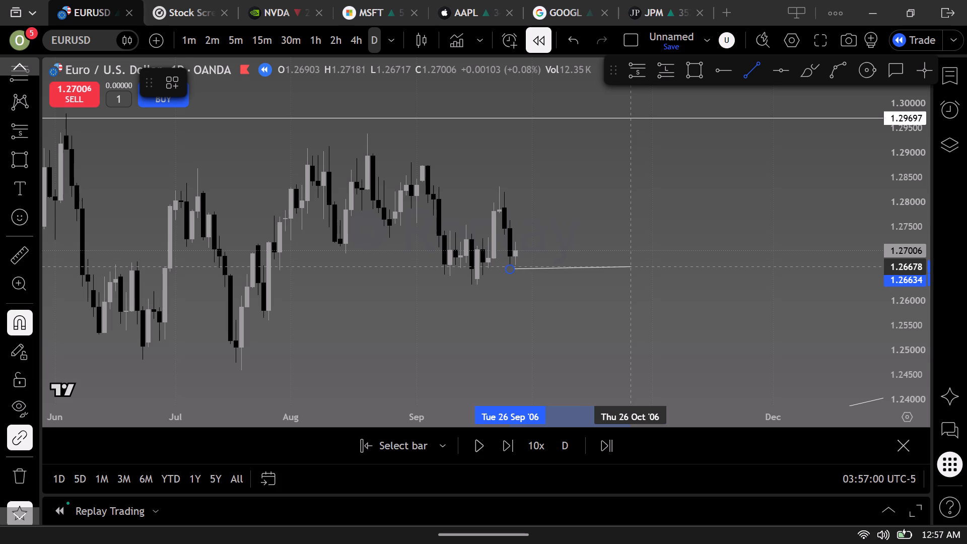
{"action": "left_click", "coordinate": [634, 269]}
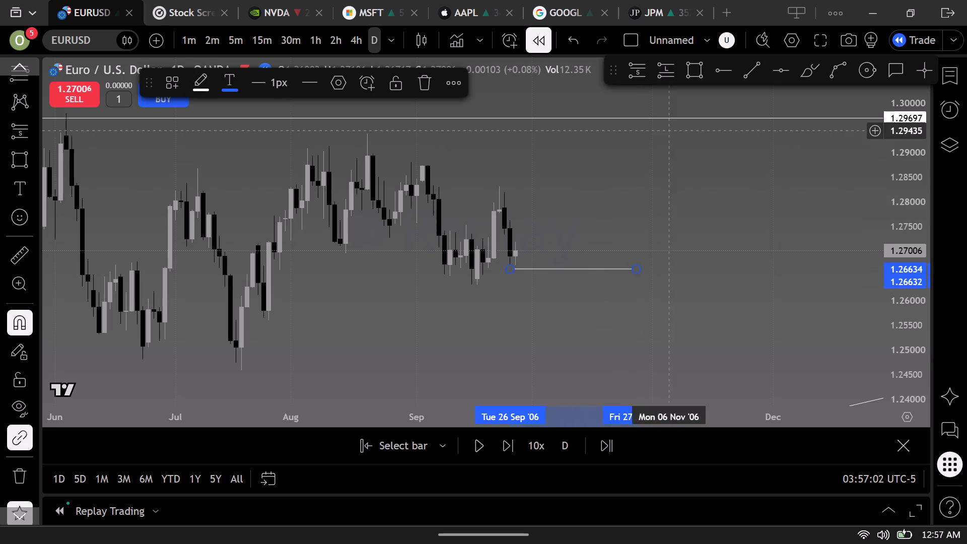
Draw a near-horizontal trend line from the 26 Sep '06 candle high at 1.27621 to about mid-October 2006.
{"action": "left_click", "coordinate": [748, 68]}
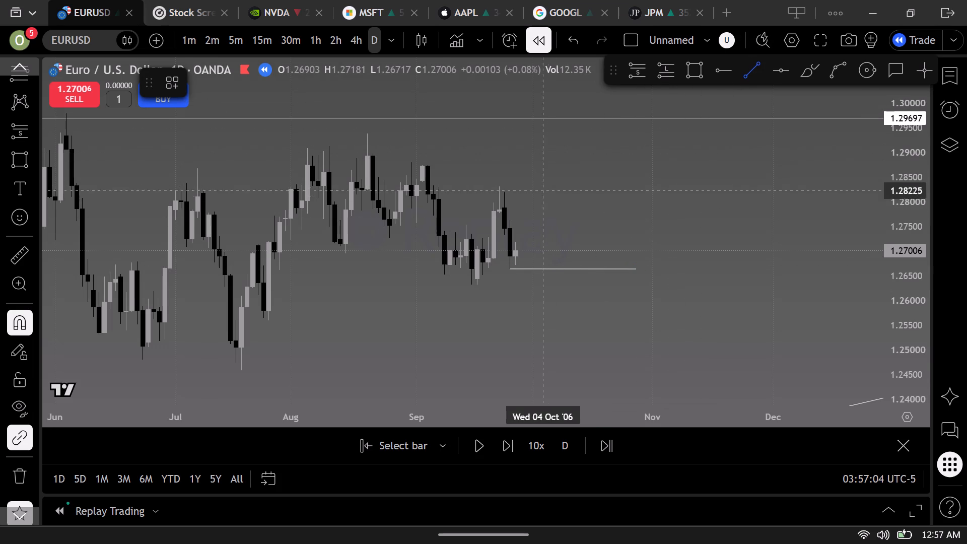
{"action": "left_click", "coordinate": [511, 215]}
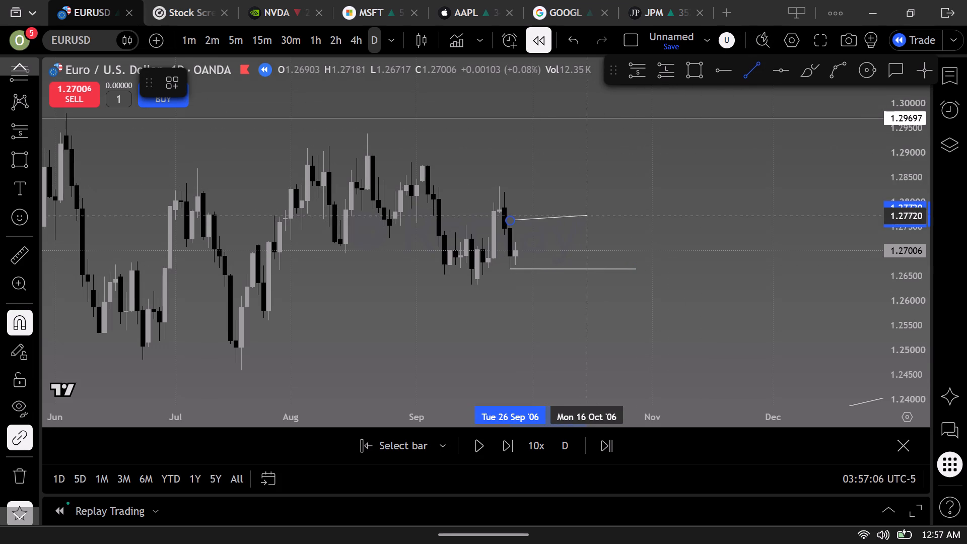
{"action": "left_click", "coordinate": [600, 221]}
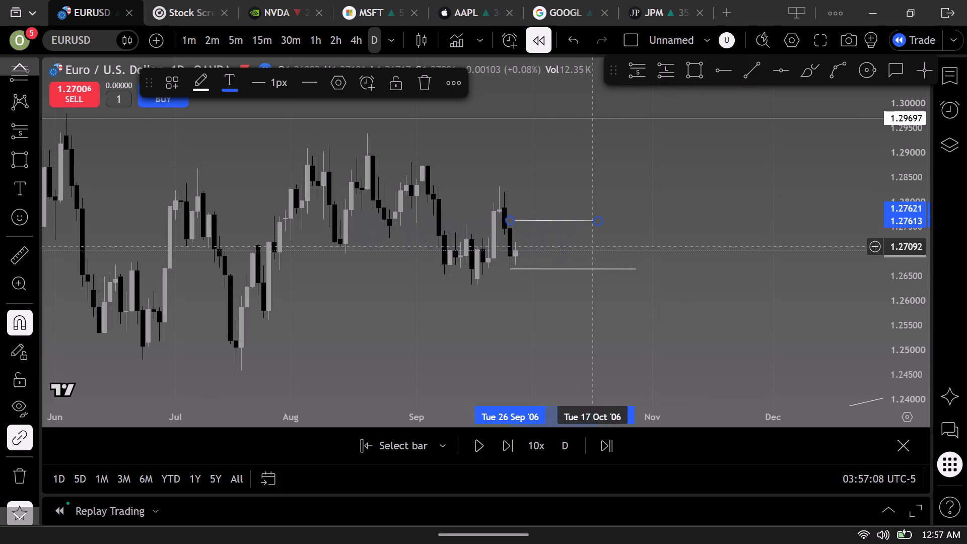
{"action": "left_click", "coordinate": [686, 207]}
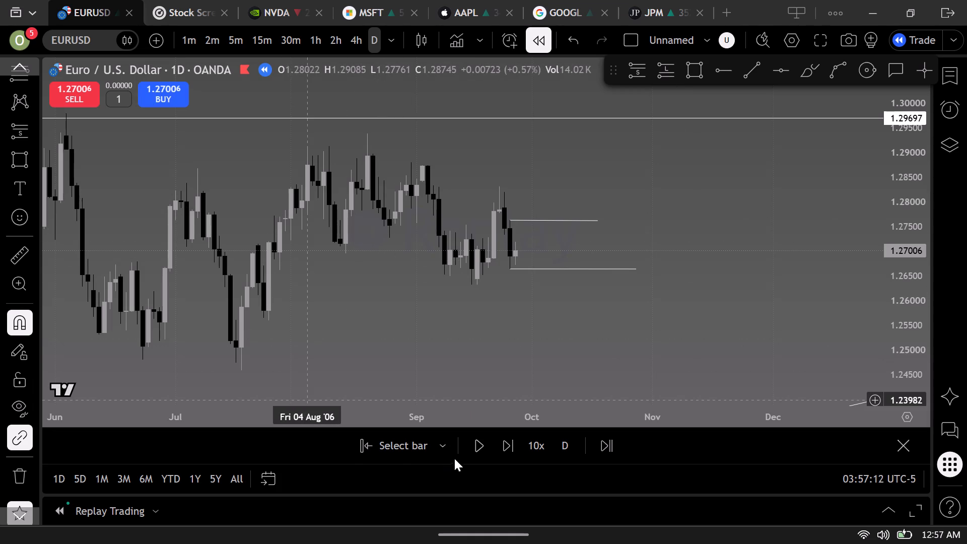
Switch the chart to the 1-hour timeframe and advance the replay bar by bar to 28 September 2006.
{"action": "left_click", "coordinate": [320, 37]}
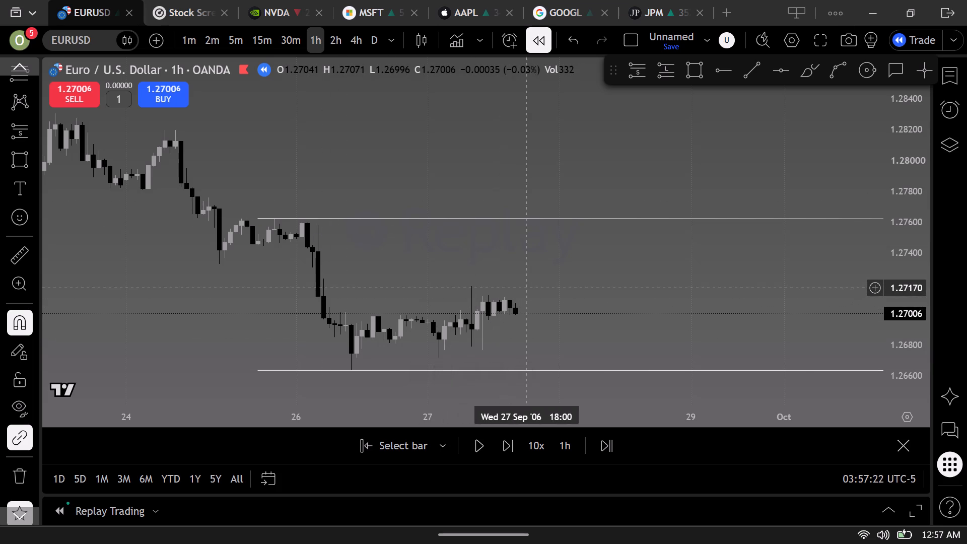
{"action": "left_click_drag", "start_coordinate": [560, 284], "coordinate": [630, 283]}
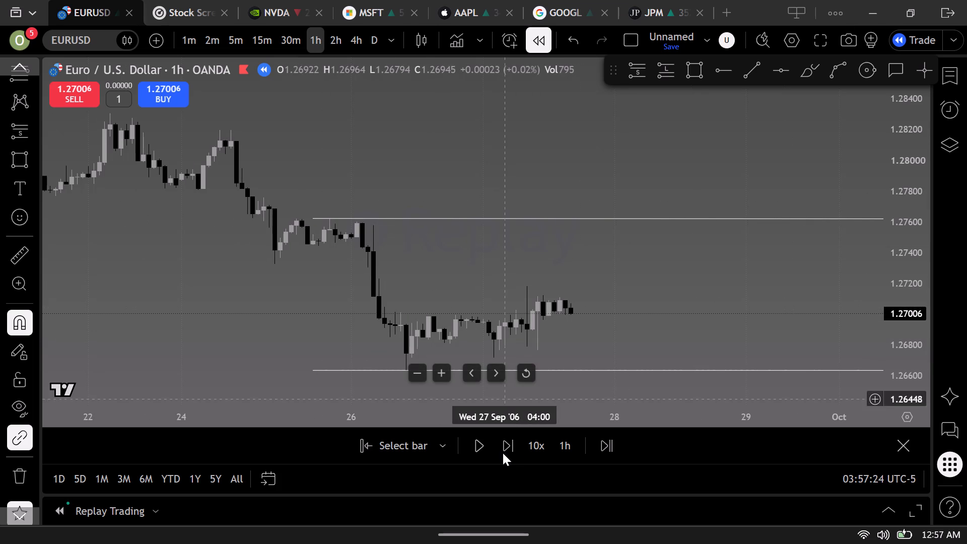
{"action": "left_click", "coordinate": [509, 448]}
{"action": "left_click", "coordinate": [509, 448]}
{"action": "triple_click", "coordinate": [509, 448]}
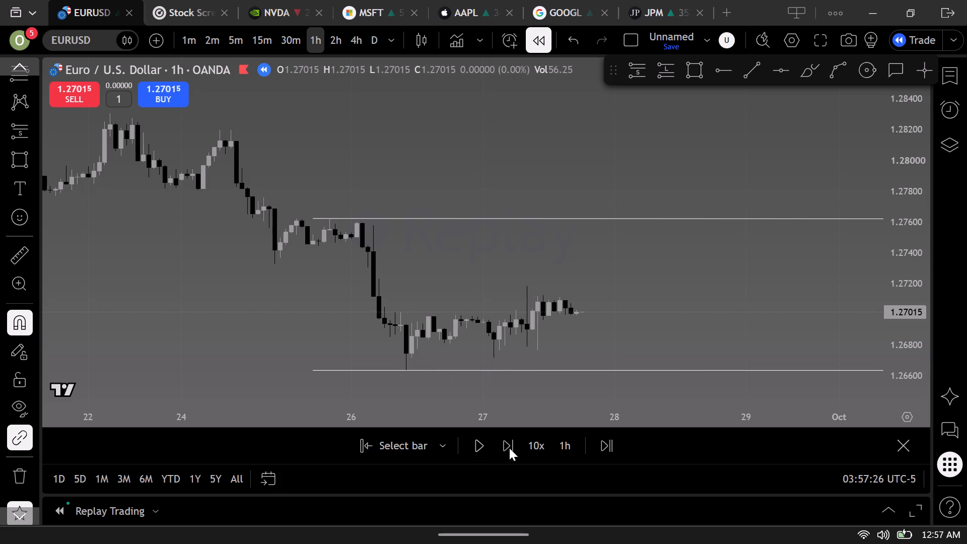
{"action": "triple_click", "coordinate": [509, 448]}
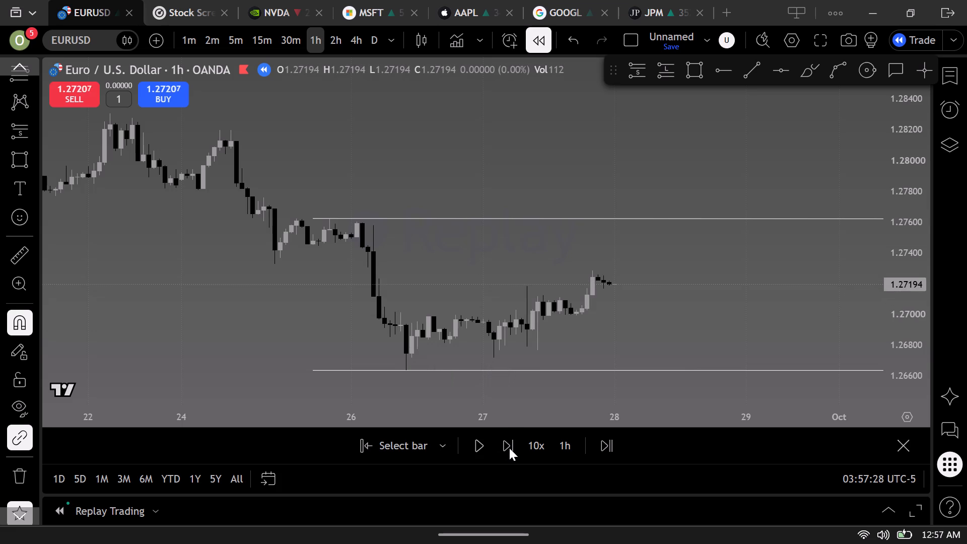
{"action": "double_click", "coordinate": [509, 448]}
Examine the hourly price swings from June to late September 2006 against the 1.29697 line and the two September lines.
{"action": "scroll", "coordinate": [516, 399], "scroll_direction": "down", "scroll_amount": 5}
{"action": "scroll", "coordinate": [535, 362], "scroll_direction": "down", "scroll_amount": 5}
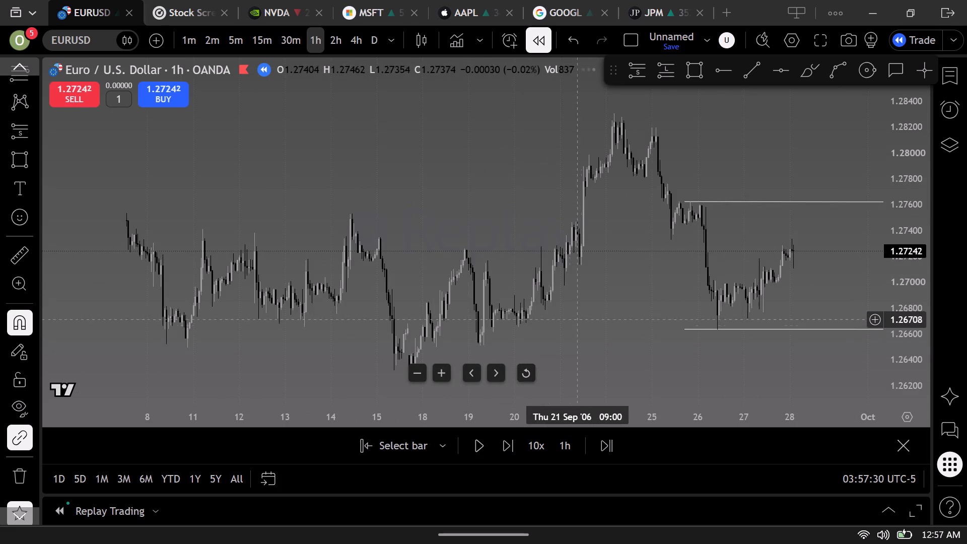
{"action": "scroll", "coordinate": [617, 308], "scroll_direction": "down", "scroll_amount": 11}
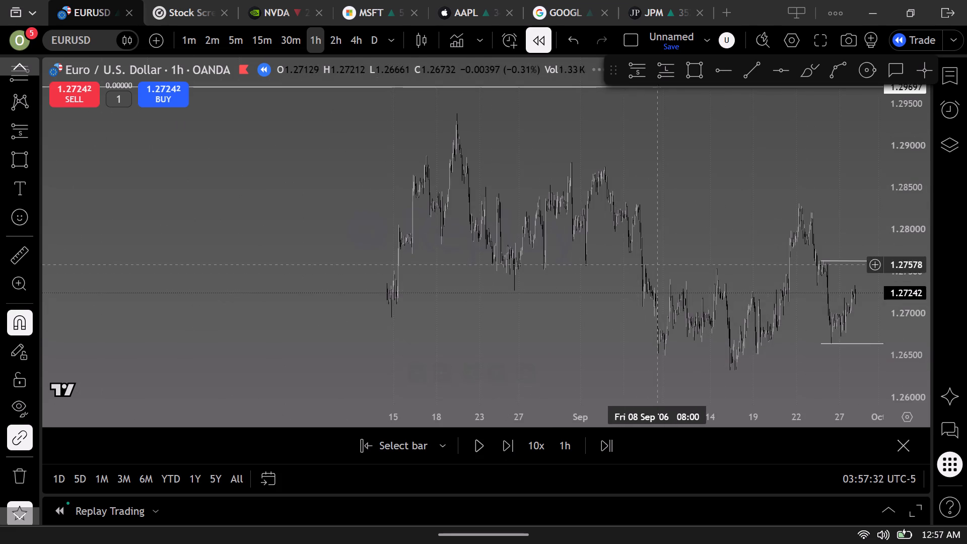
{"action": "scroll", "coordinate": [631, 303], "scroll_direction": "down", "scroll_amount": 7}
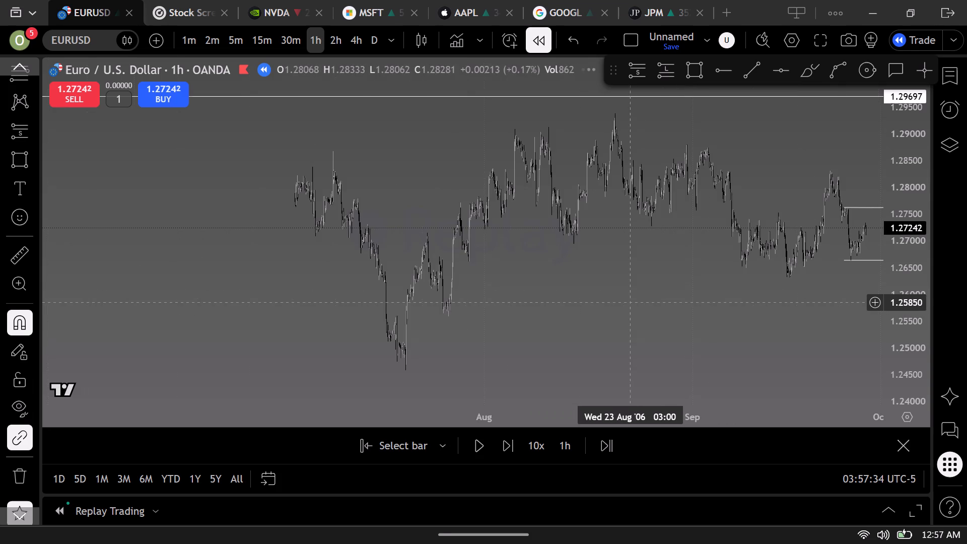
{"action": "scroll", "coordinate": [630, 304], "scroll_direction": "down", "scroll_amount": 6}
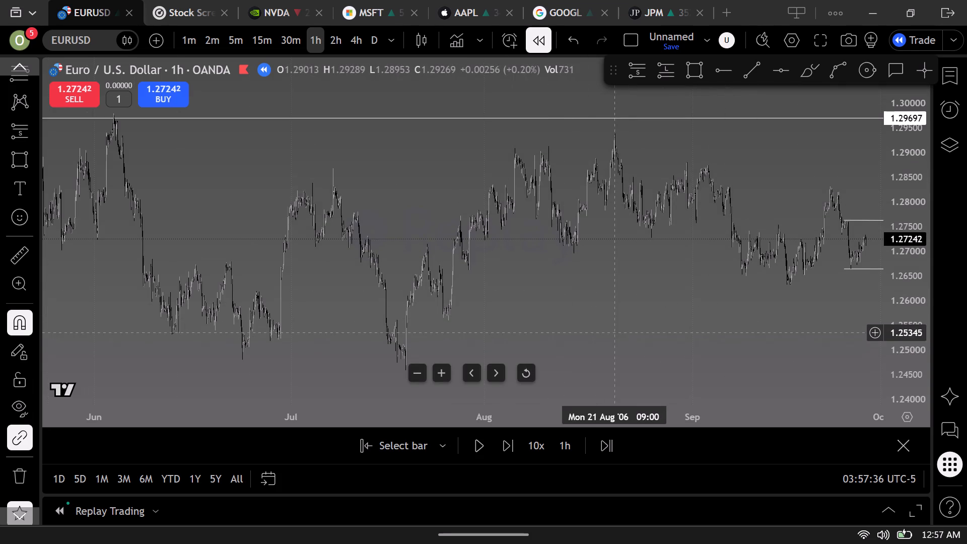
{"action": "left_click_drag", "start_coordinate": [614, 332], "coordinate": [810, 265]}
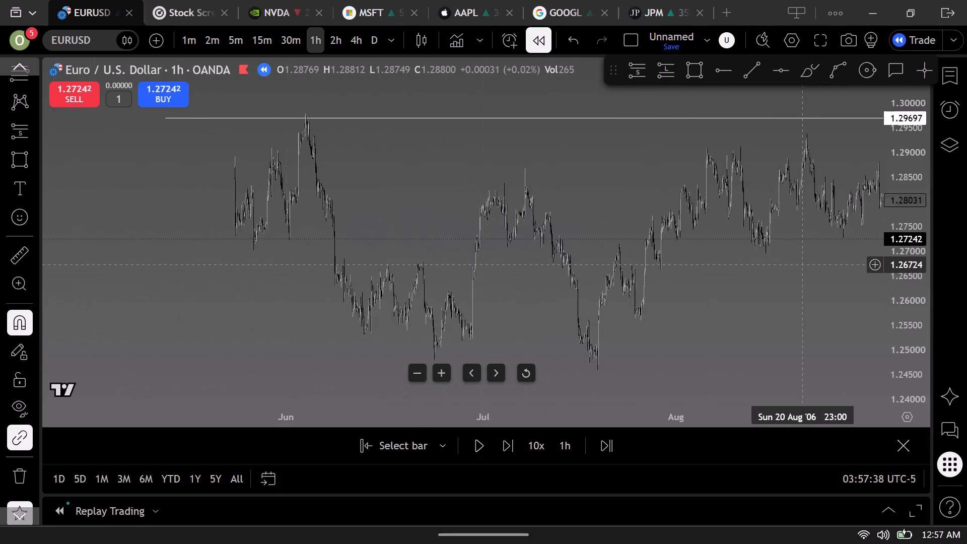
{"action": "left_click_drag", "start_coordinate": [810, 265], "coordinate": [357, 330]}
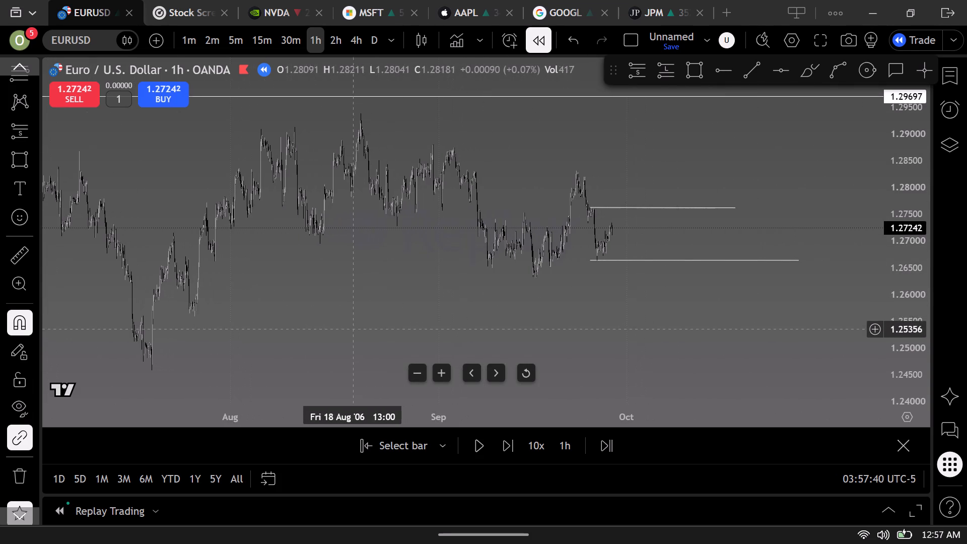
{"action": "scroll", "coordinate": [291, 320], "scroll_direction": "up", "scroll_amount": 1}
{"action": "left_click_drag", "start_coordinate": [280, 325], "coordinate": [498, 281]}
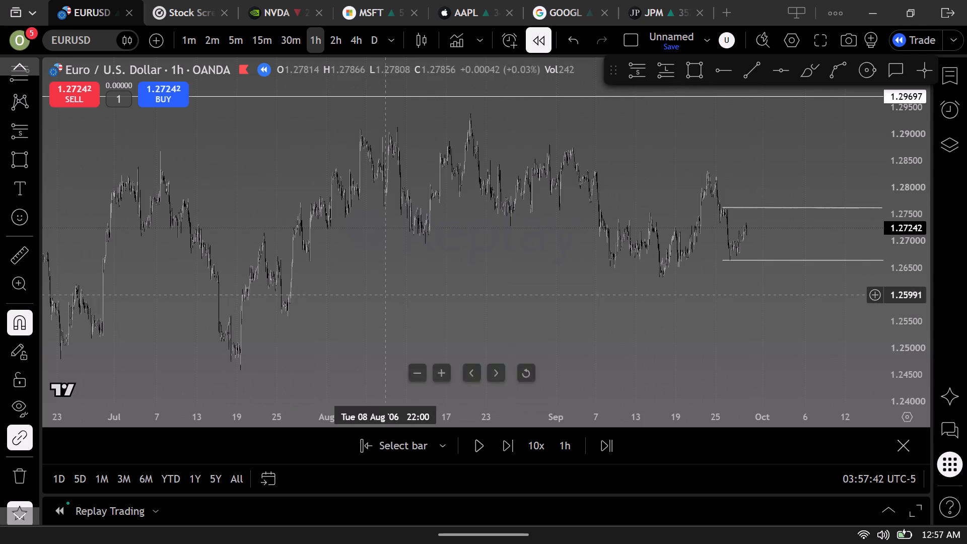
Draw a rectangle zone from 19 Jul '06 to 12 Oct '06, spanning about 1.24354 to 1.25906.
{"action": "left_click", "coordinate": [696, 70]}
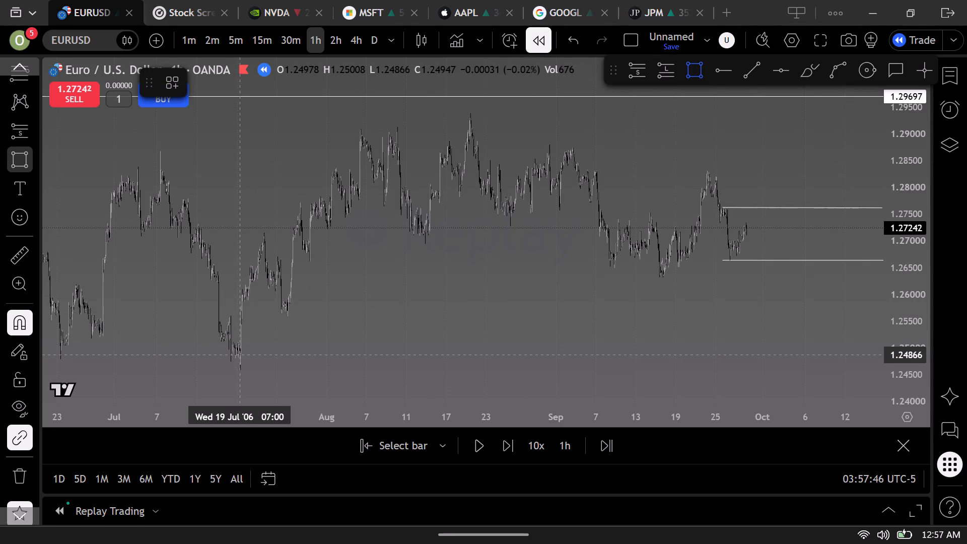
{"action": "left_click", "coordinate": [241, 382]}
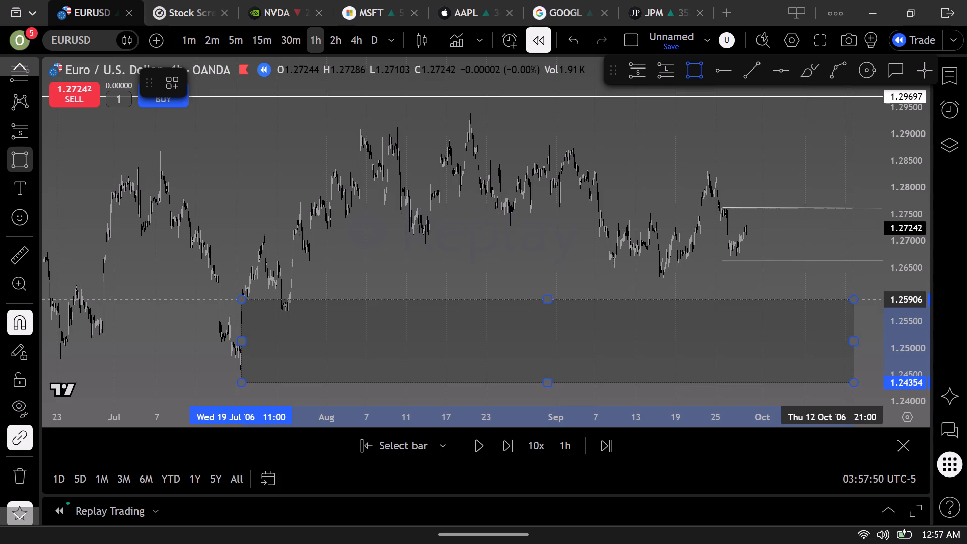
{"action": "left_click", "coordinate": [854, 299]}
{"action": "left_click", "coordinate": [419, 272]}
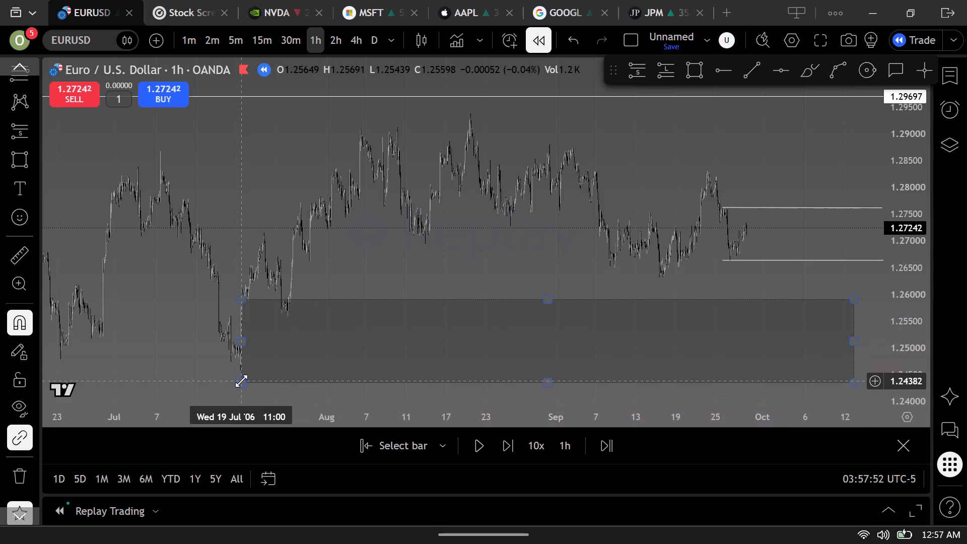
Adjust the rectangle's lower starting corner so its bottom edge sits on the 19 Jul '06 candle low, about 1.2458.
{"action": "left_click", "coordinate": [241, 381]}
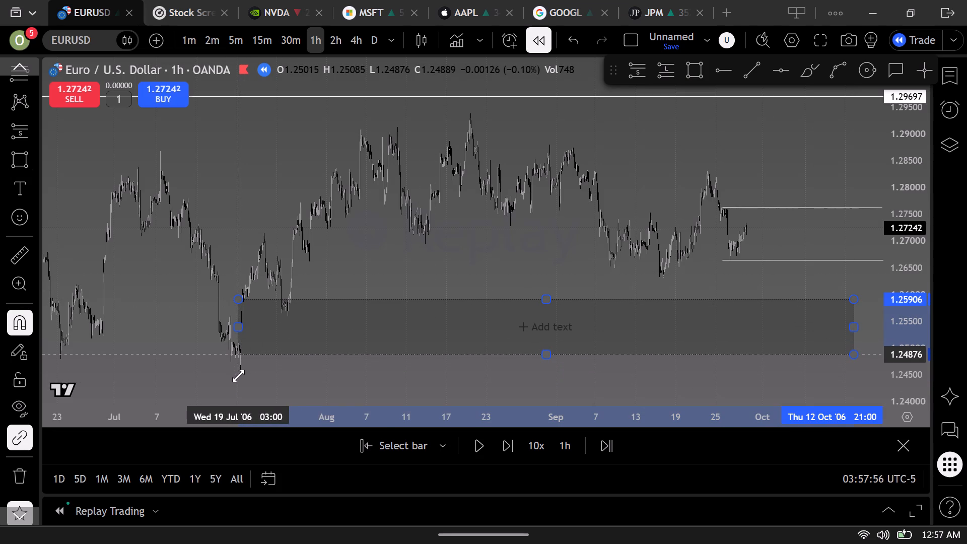
{"action": "scroll", "coordinate": [257, 365], "scroll_direction": "up", "scroll_amount": 4}
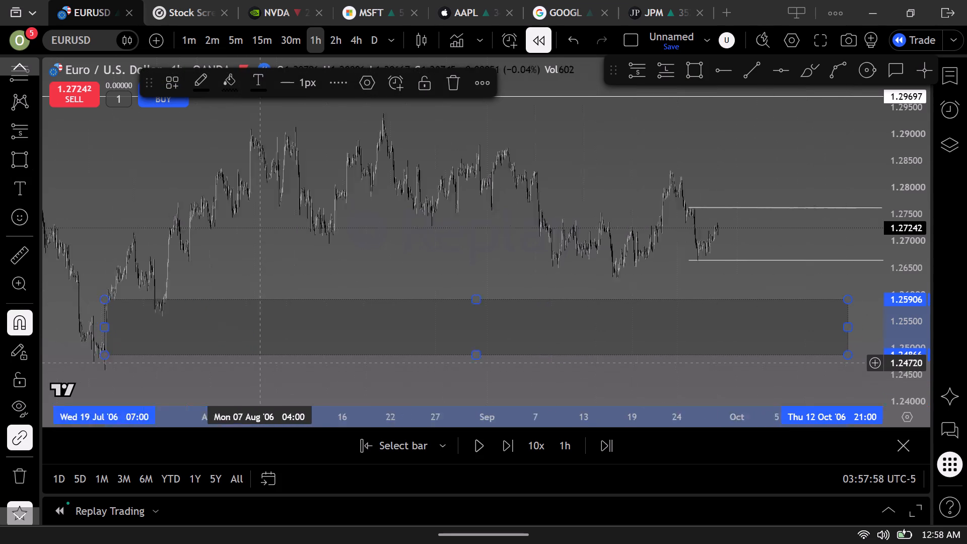
{"action": "scroll", "coordinate": [260, 363], "scroll_direction": "up", "scroll_amount": 5}
{"action": "left_click_drag", "start_coordinate": [238, 333], "coordinate": [497, 263]}
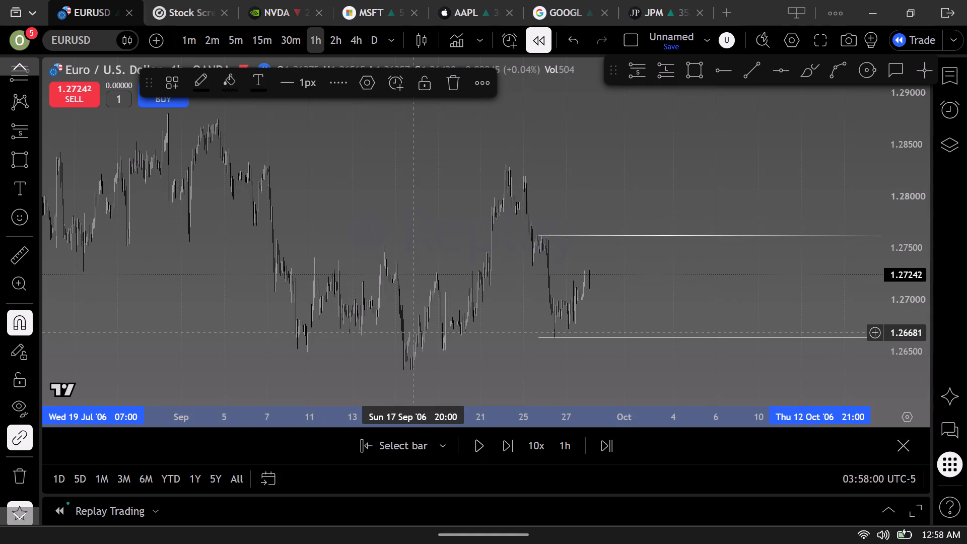
{"action": "left_click_drag", "start_coordinate": [497, 263], "coordinate": [540, 252]}
{"action": "left_click", "coordinate": [376, 250]}
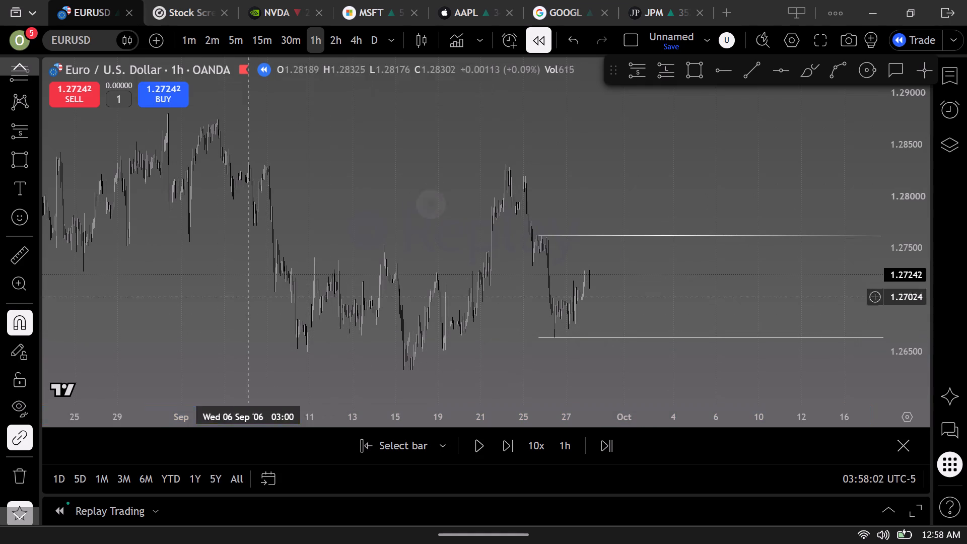
{"action": "left_click_drag", "start_coordinate": [165, 328], "coordinate": [406, 275]}
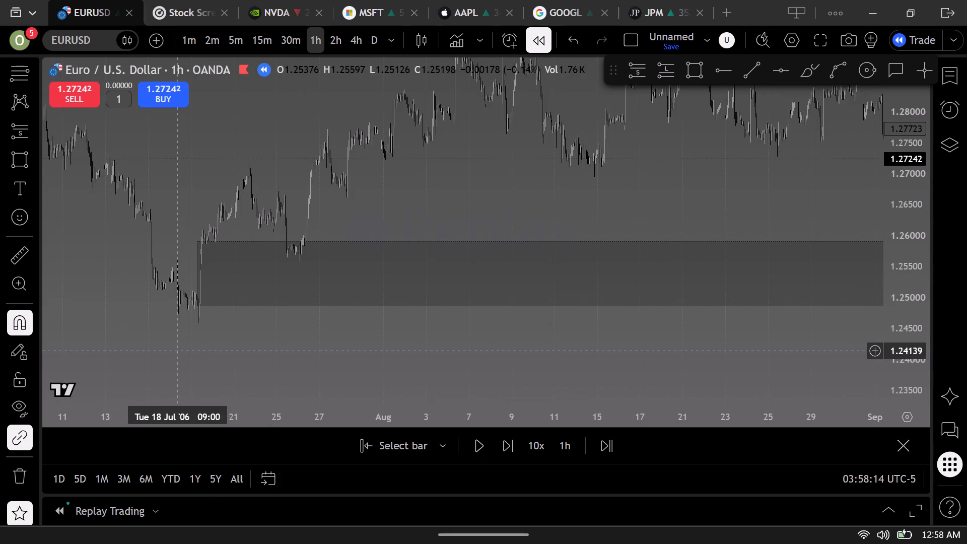
{"action": "left_click_drag", "start_coordinate": [196, 306], "coordinate": [191, 328]}
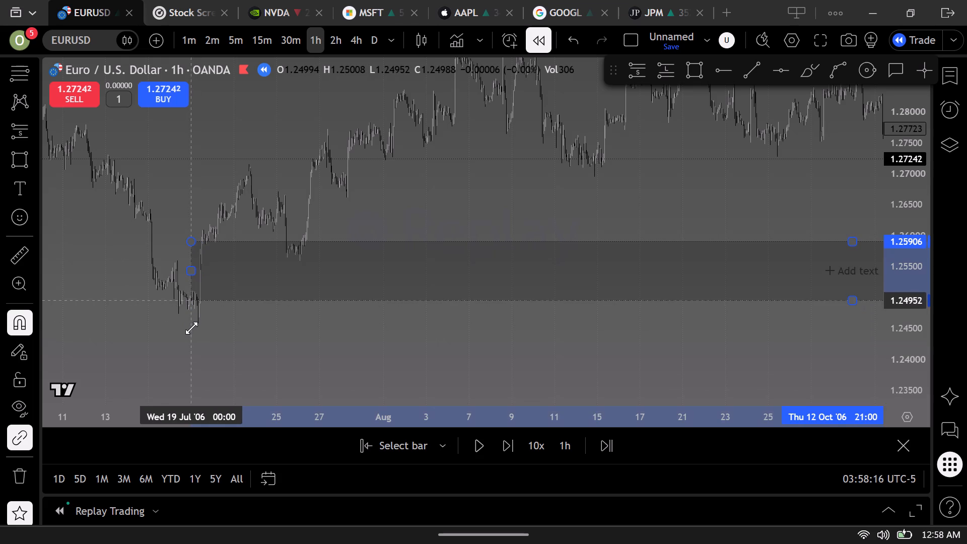
{"action": "left_click_drag", "start_coordinate": [191, 328], "coordinate": [197, 333]}
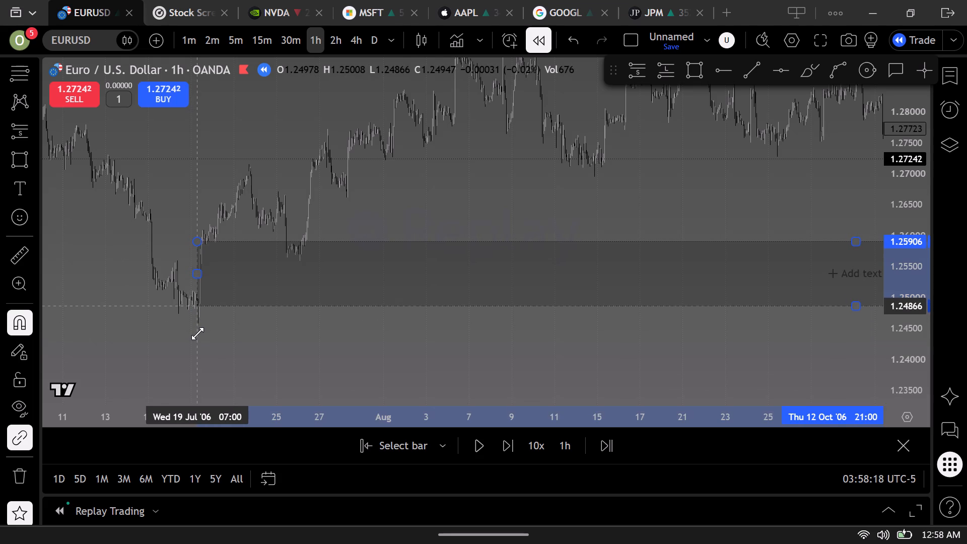
{"action": "left_click_drag", "start_coordinate": [197, 333], "coordinate": [198, 334]}
{"action": "left_click", "coordinate": [244, 361]}
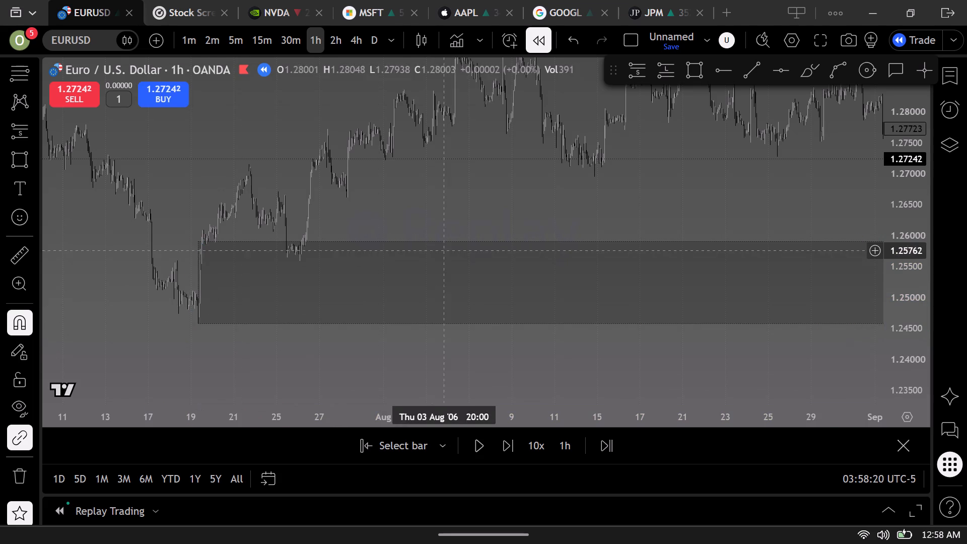
Delete the two near-horizontal September trend lines at 1.27621 and 1.26634.
{"action": "scroll", "coordinate": [452, 247], "scroll_direction": "up", "scroll_amount": 6}
{"action": "scroll", "coordinate": [451, 248], "scroll_direction": "down", "scroll_amount": 3}
{"action": "left_click_drag", "start_coordinate": [500, 206], "coordinate": [504, 249]}
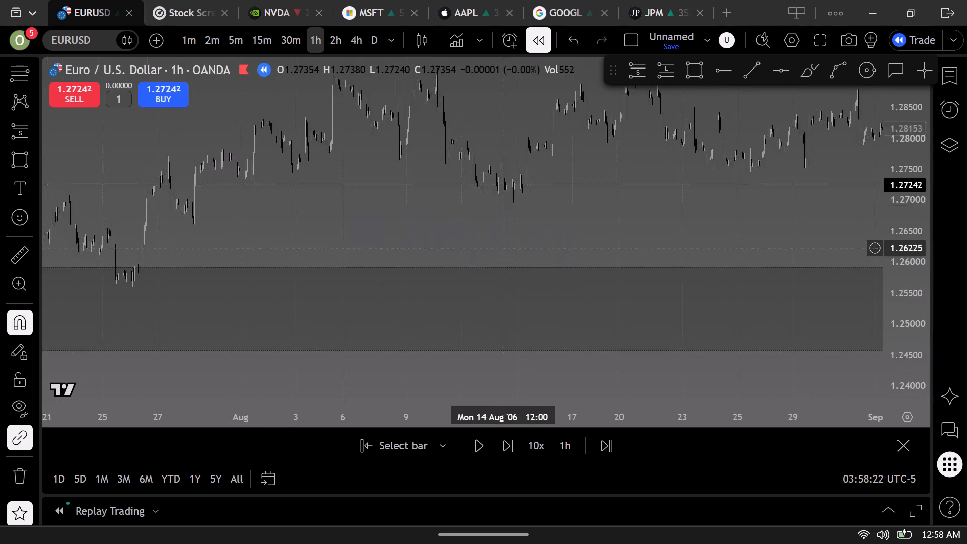
{"action": "left_click_drag", "start_coordinate": [504, 249], "coordinate": [523, 314]}
{"action": "scroll", "coordinate": [404, 305], "scroll_direction": "down", "scroll_amount": 5}
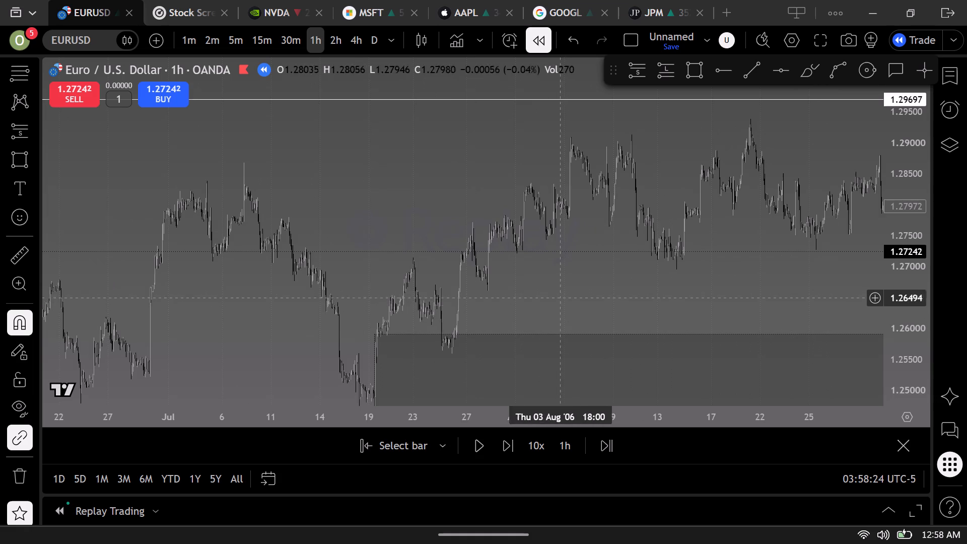
{"action": "left_click_drag", "start_coordinate": [570, 294], "coordinate": [216, 278]}
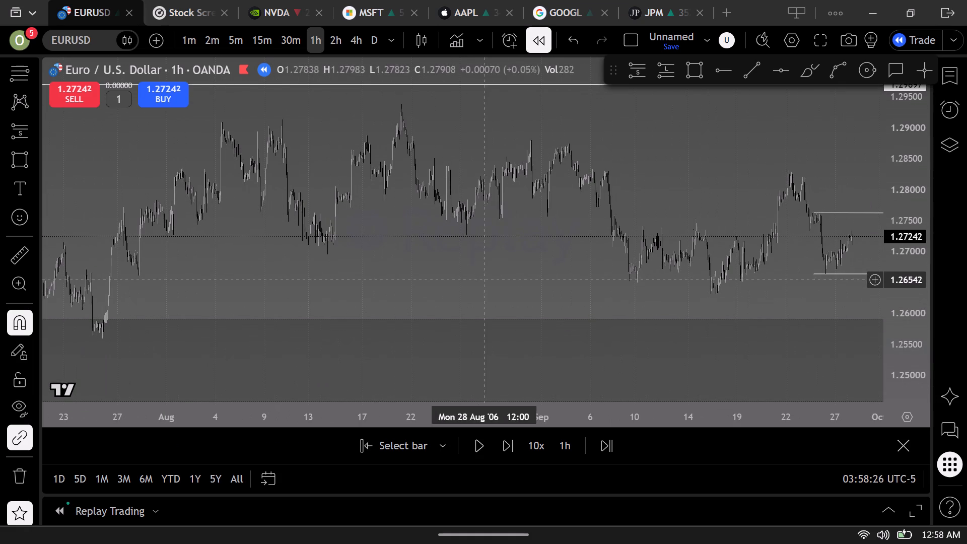
{"action": "left_click_drag", "start_coordinate": [449, 285], "coordinate": [168, 279]}
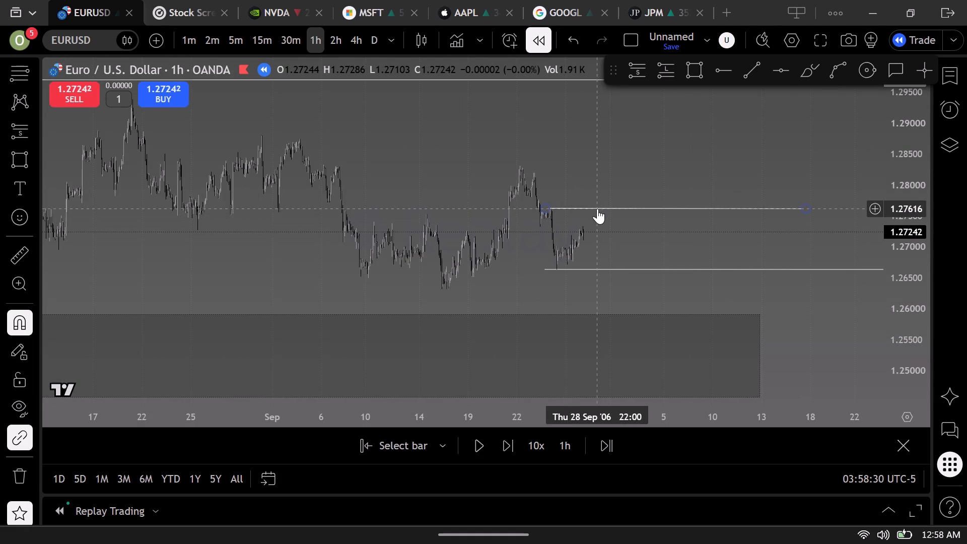
{"action": "left_click", "coordinate": [597, 207]}
{"action": "left_click", "coordinate": [433, 78]}
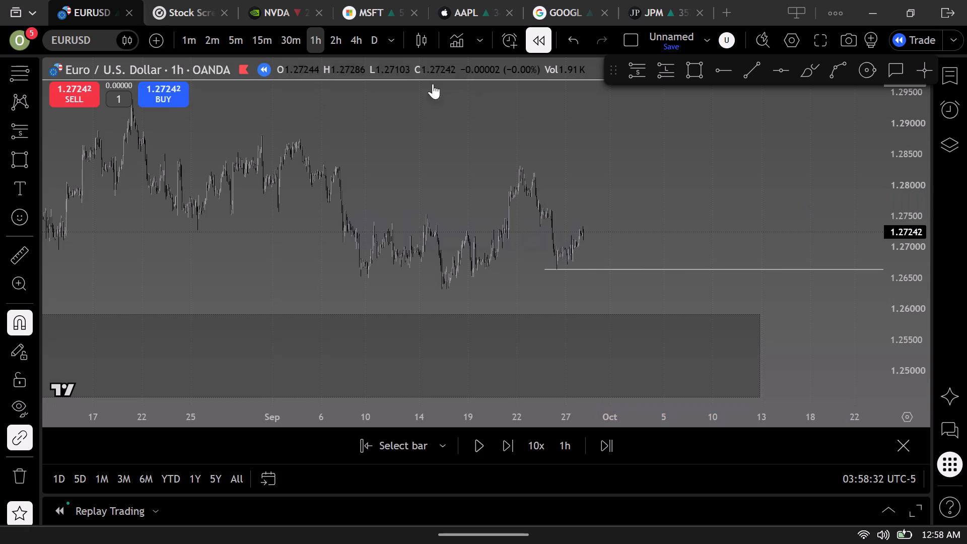
{"action": "left_click", "coordinate": [619, 269]}
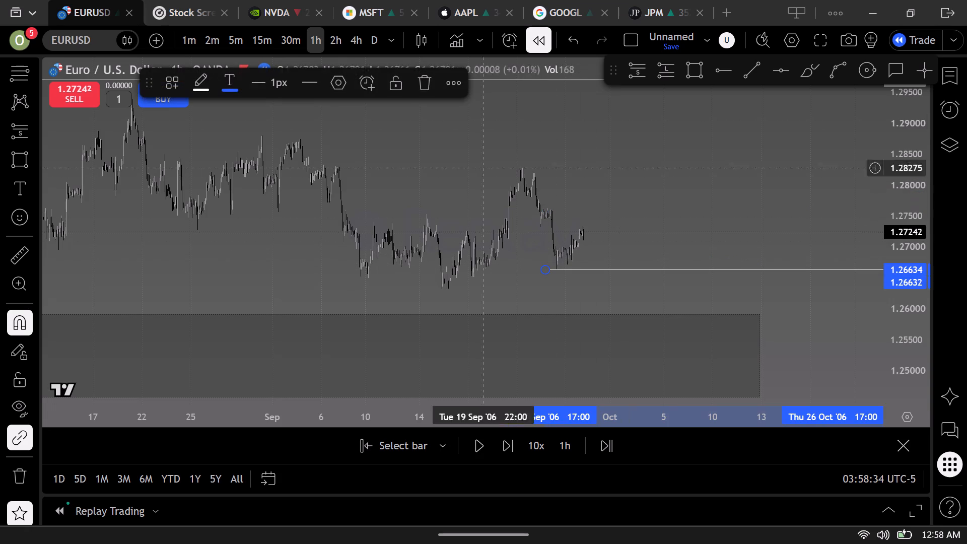
{"action": "left_click", "coordinate": [430, 80]}
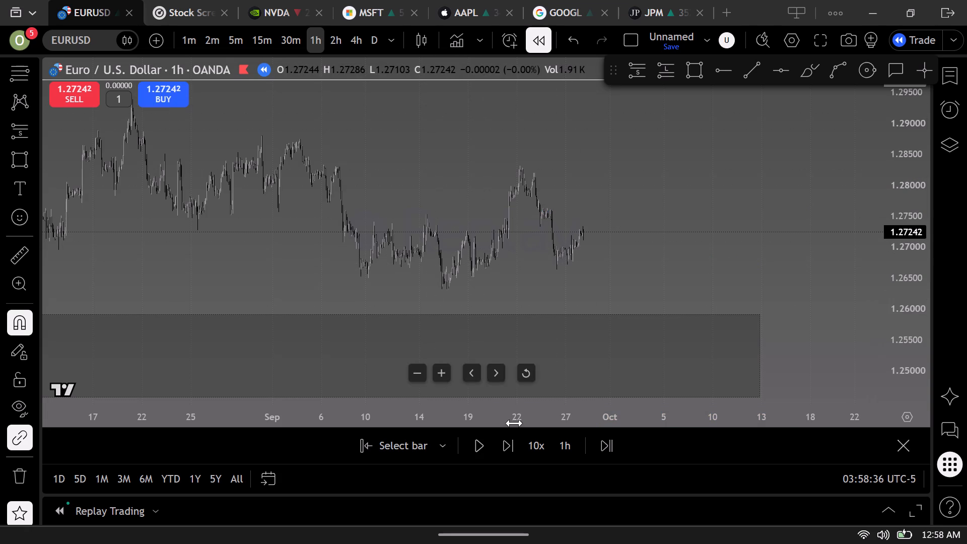
Play the hourly replay forward to about 8 October 2006 and pause it.
{"action": "left_click", "coordinate": [480, 445]}
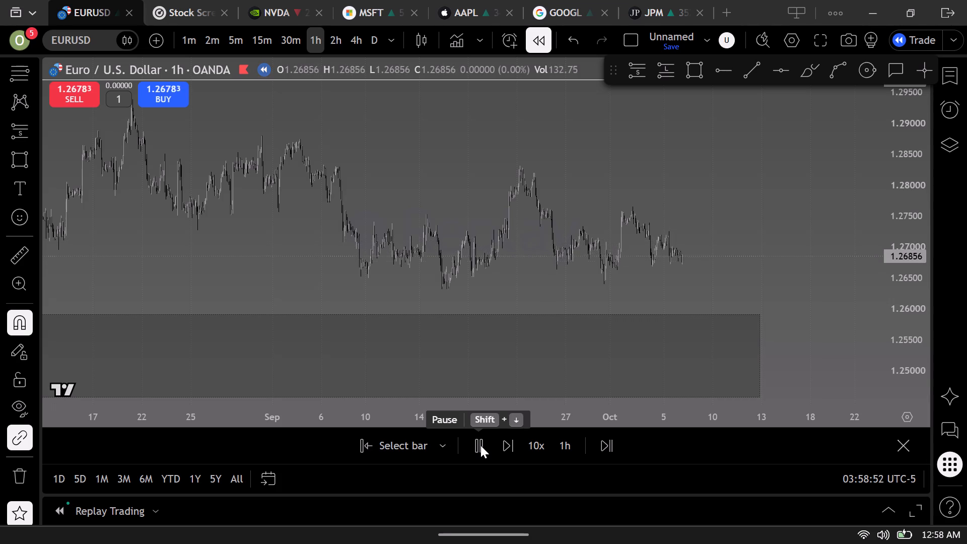
{"action": "left_click", "coordinate": [480, 445]}
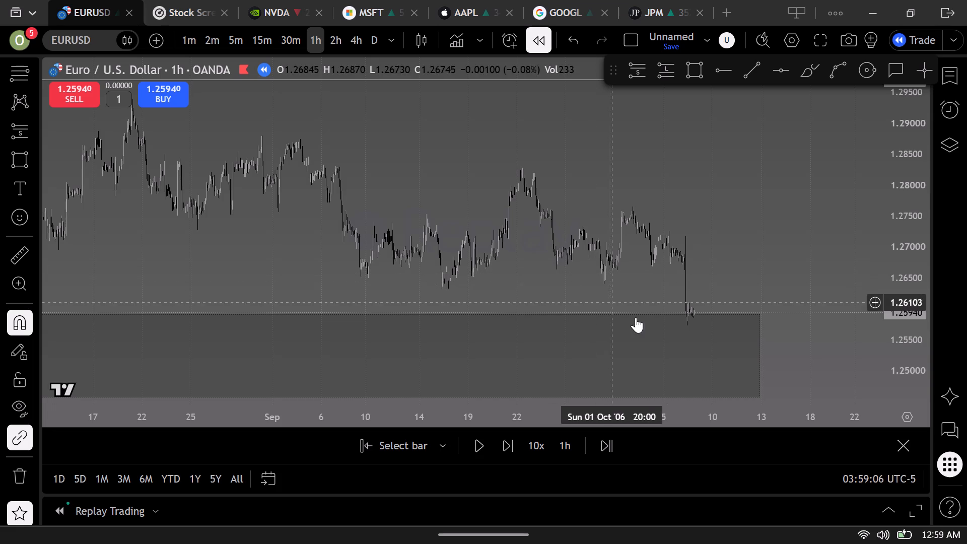
Examine the early October 2006 hourly drop against the upper edge of the rectangle zone.
{"action": "scroll", "coordinate": [733, 258], "scroll_direction": "up", "scroll_amount": 10}
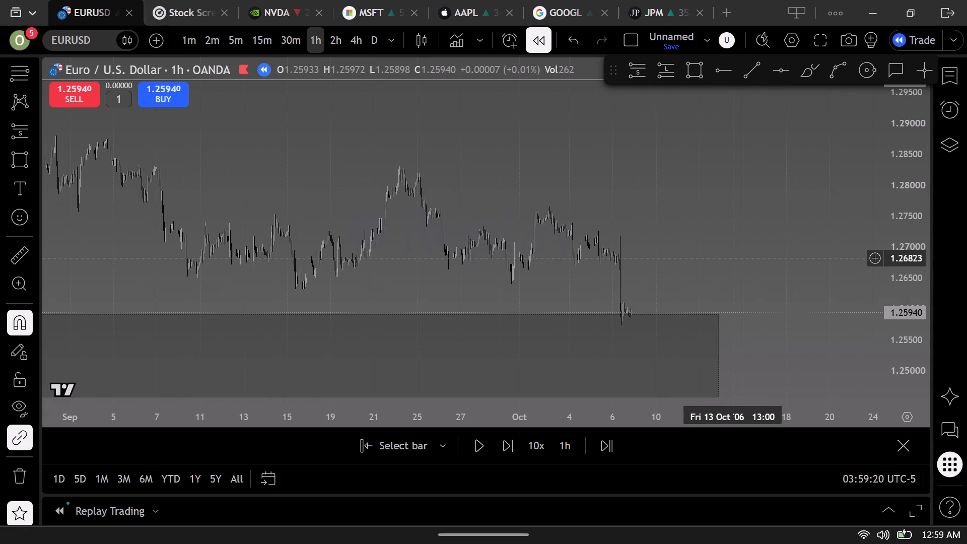
{"action": "scroll", "coordinate": [679, 290], "scroll_direction": "up", "scroll_amount": 2}
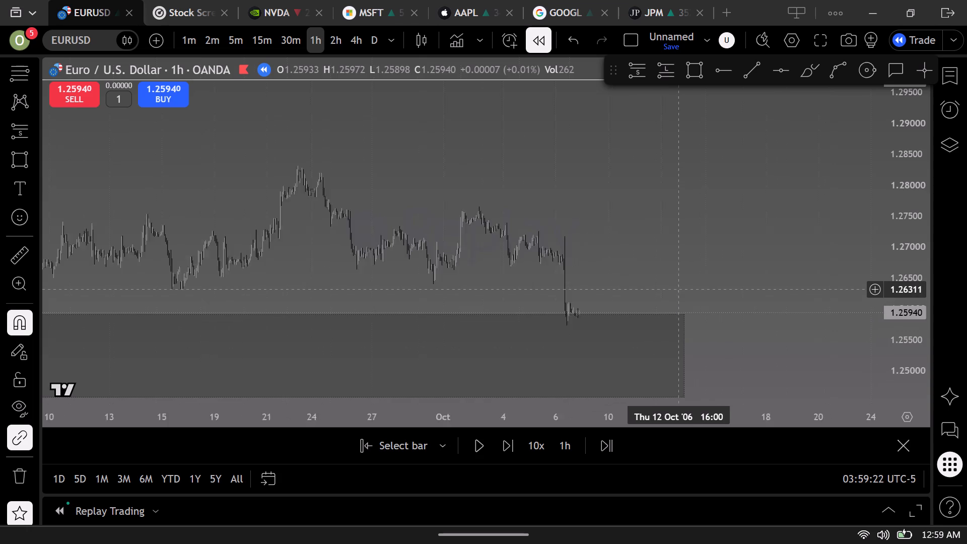
{"action": "scroll", "coordinate": [679, 290], "scroll_direction": "up", "scroll_amount": 8}
{"action": "left_click_drag", "start_coordinate": [533, 276], "coordinate": [733, 243]}
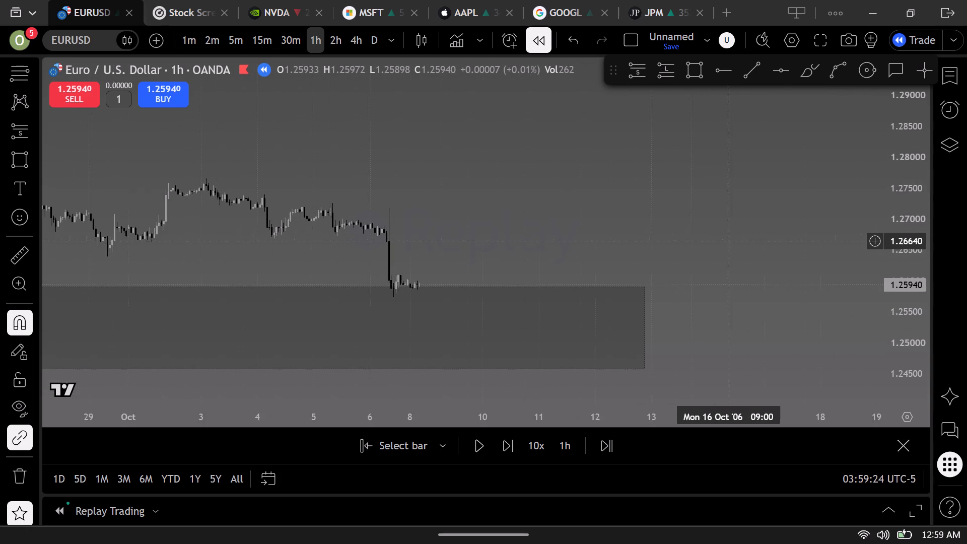
{"action": "left_click_drag", "start_coordinate": [733, 243], "coordinate": [733, 243]}
{"action": "left_click_drag", "start_coordinate": [718, 242], "coordinate": [822, 212]}
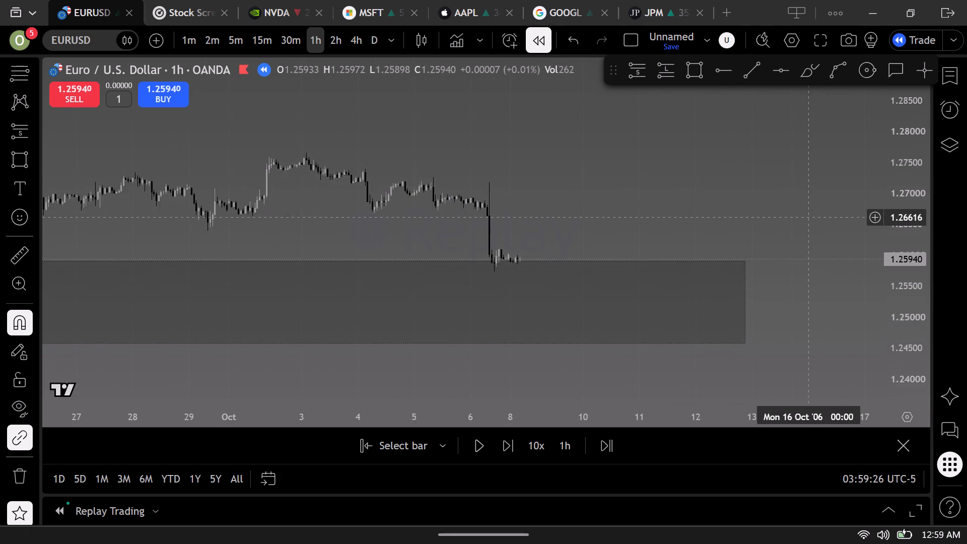
Lower the rectangle's top edge to about 1.257 by adjusting its upper starting corner at 19 Jul '06.
{"action": "scroll", "coordinate": [808, 219], "scroll_direction": "down", "scroll_amount": 17}
{"action": "scroll", "coordinate": [772, 264], "scroll_direction": "up", "scroll_amount": 10}
{"action": "scroll", "coordinate": [774, 266], "scroll_direction": "down", "scroll_amount": 16}
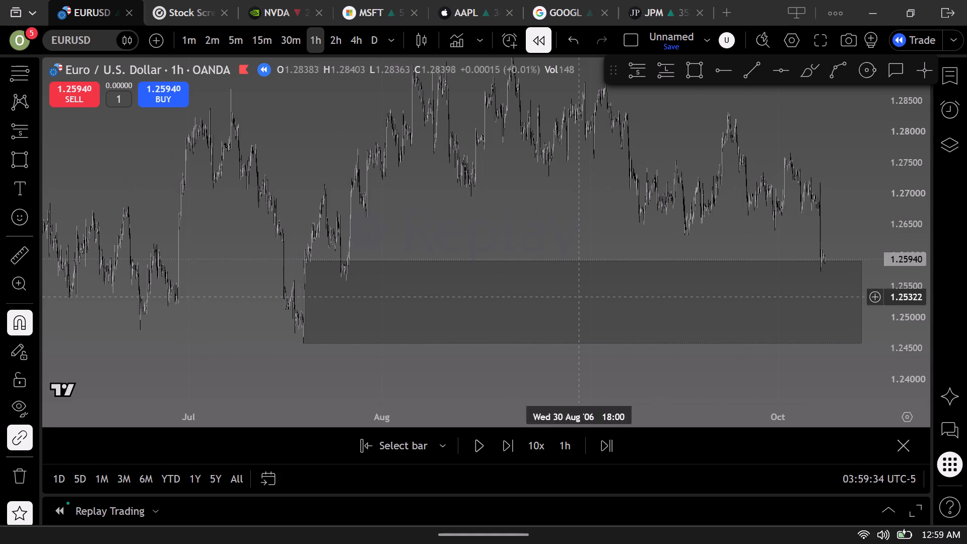
{"action": "scroll", "coordinate": [322, 308], "scroll_direction": "up", "scroll_amount": 1}
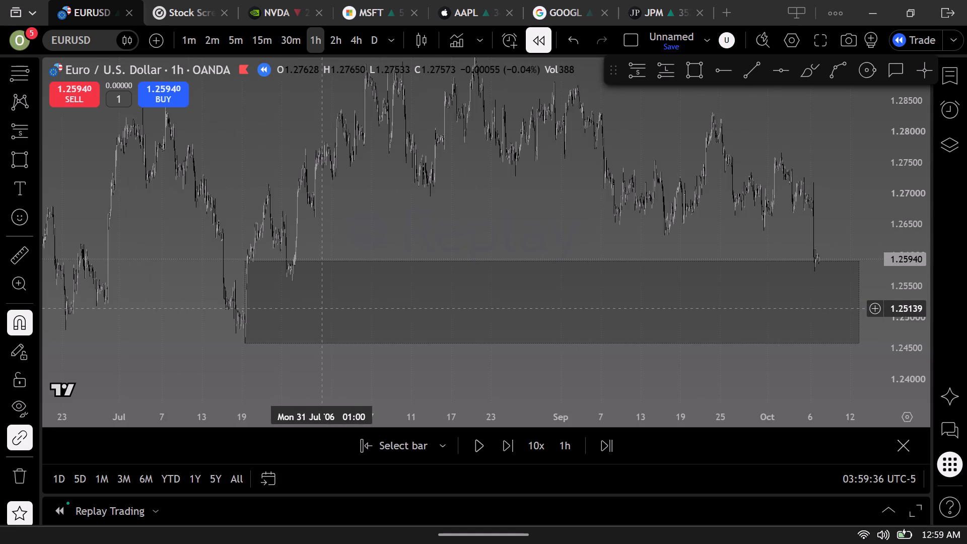
{"action": "scroll", "coordinate": [309, 307], "scroll_direction": "up", "scroll_amount": 4}
{"action": "left_click_drag", "start_coordinate": [297, 243], "coordinate": [670, 246]}
{"action": "scroll", "coordinate": [641, 257], "scroll_direction": "up", "scroll_amount": 6}
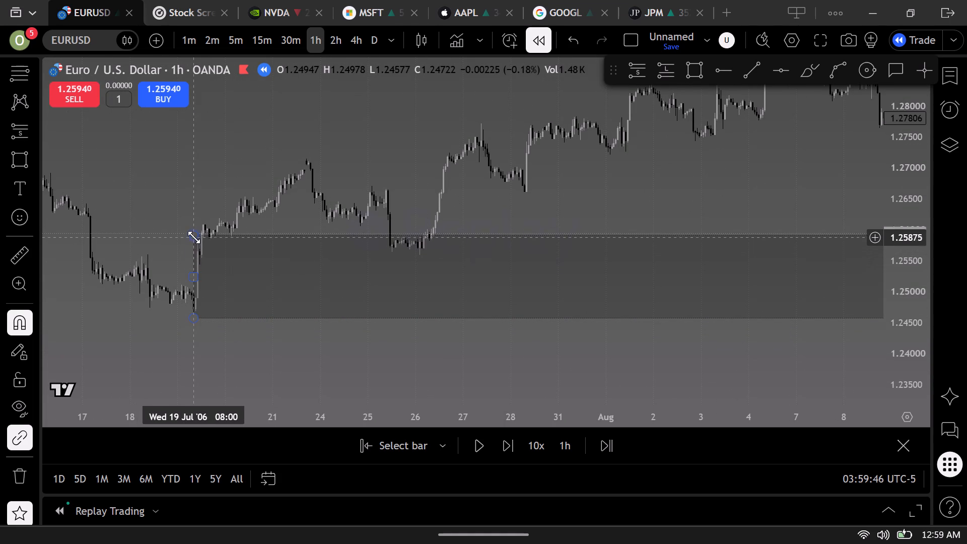
{"action": "left_click_drag", "start_coordinate": [193, 237], "coordinate": [189, 250]}
{"action": "left_click", "coordinate": [234, 184]}
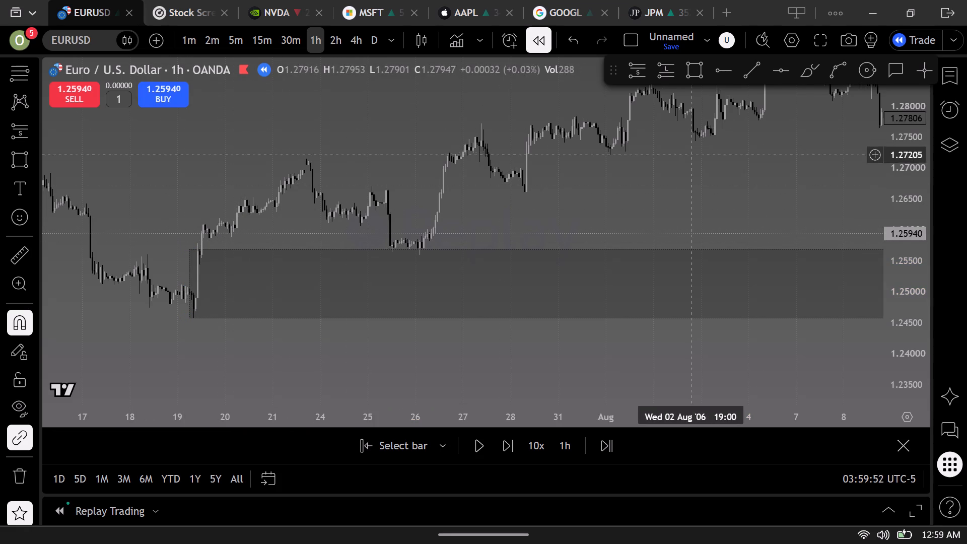
Return to the latest bars in October 2006, play the replay forward to 12 October and pause it.
{"action": "scroll", "coordinate": [690, 156], "scroll_direction": "down", "scroll_amount": 5}
{"action": "left_click_drag", "start_coordinate": [769, 175], "coordinate": [66, 214]}
{"action": "left_click_drag", "start_coordinate": [725, 225], "coordinate": [265, 217]}
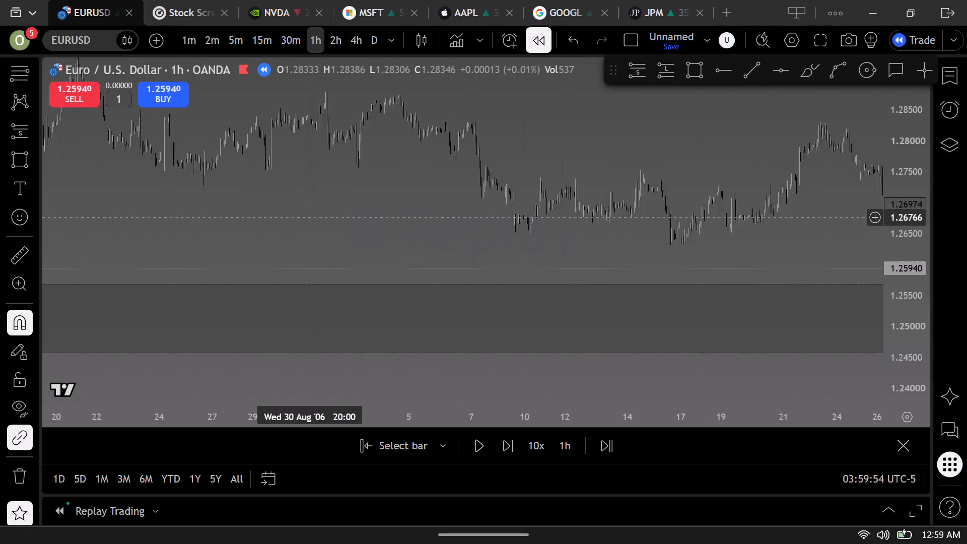
{"action": "left_click_drag", "start_coordinate": [265, 217], "coordinate": [50, 218]}
{"action": "left_click_drag", "start_coordinate": [846, 210], "coordinate": [154, 243]}
{"action": "left_click", "coordinate": [574, 230]}
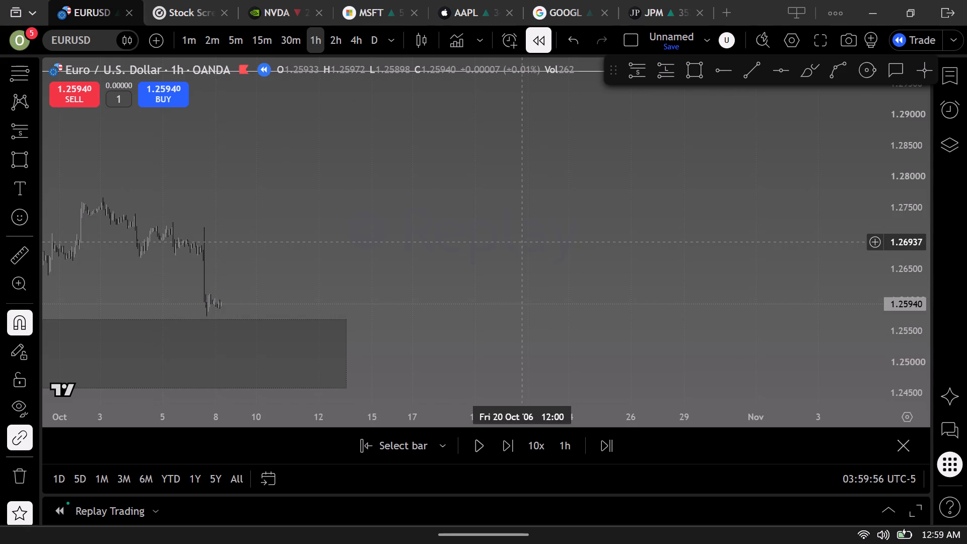
{"action": "scroll", "coordinate": [518, 242], "scroll_direction": "up", "scroll_amount": 6}
{"action": "left_click_drag", "start_coordinate": [425, 232], "coordinate": [774, 173]}
{"action": "left_click_drag", "start_coordinate": [573, 196], "coordinate": [845, 159]}
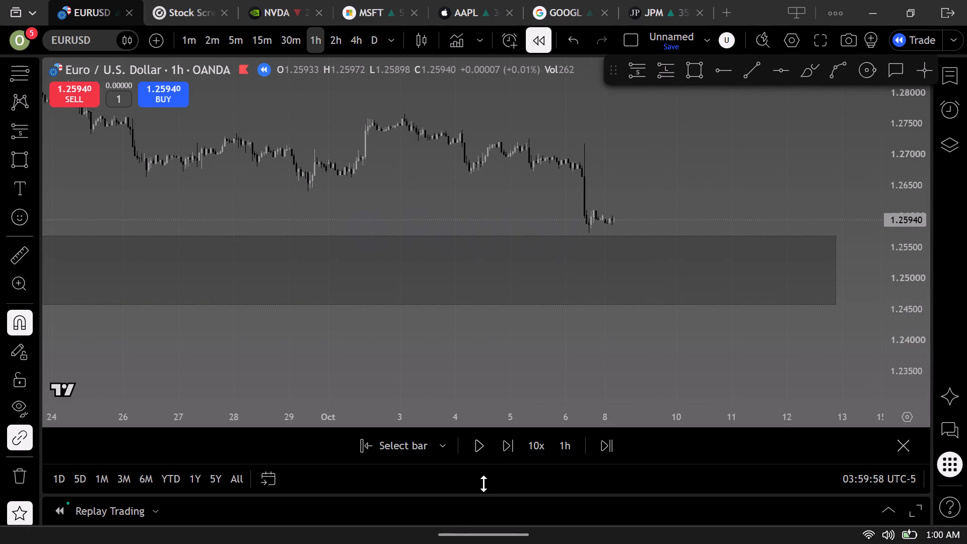
{"action": "left_click", "coordinate": [475, 450]}
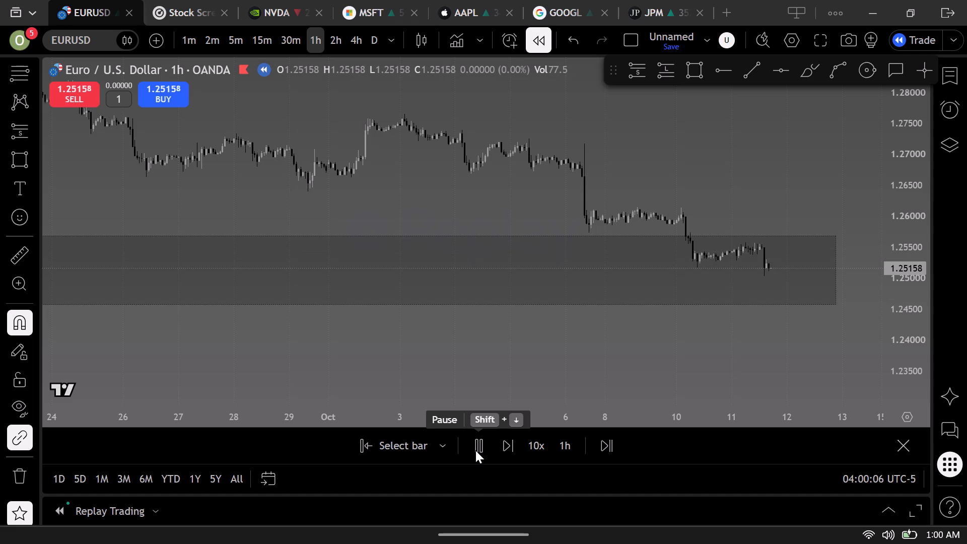
{"action": "left_click", "coordinate": [475, 450]}
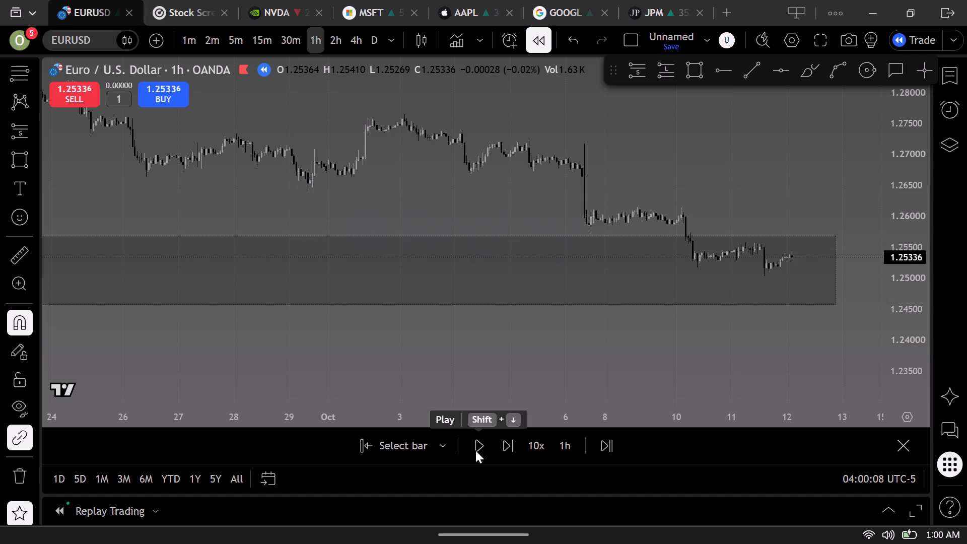
Advance the replay bar by bar through the hourly candles of 12 October 2006.
{"action": "triple_click", "coordinate": [505, 445]}
{"action": "triple_click", "coordinate": [505, 445]}
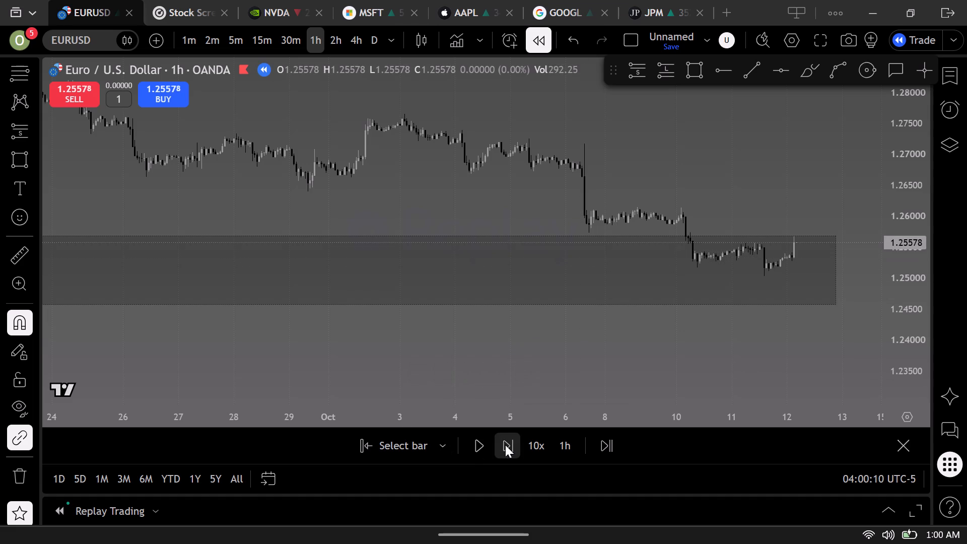
{"action": "triple_click", "coordinate": [505, 445]}
{"action": "left_click", "coordinate": [505, 445]}
{"action": "left_click", "coordinate": [505, 445]}
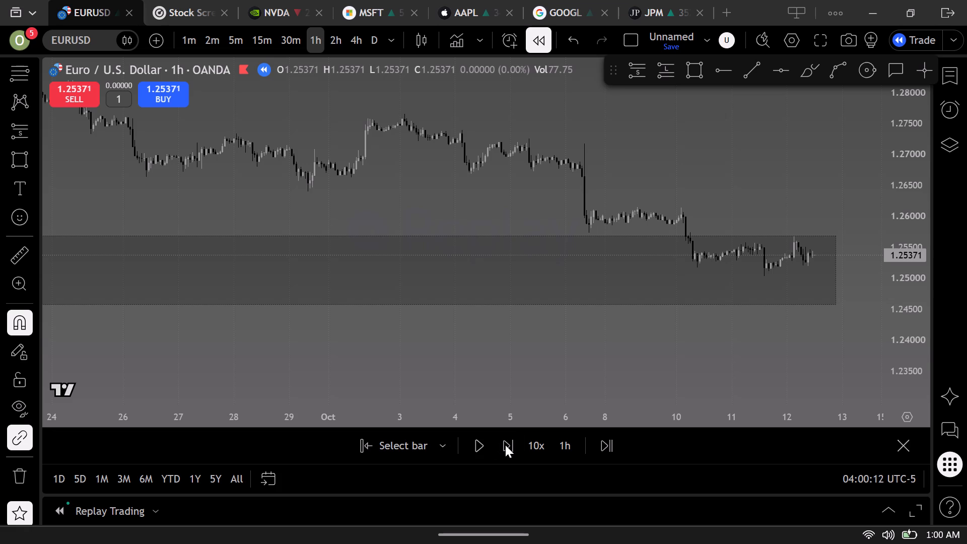
Advance the replay bar by bar from 12 October into the hourly candles of 13 October 2006.
{"action": "triple_click", "coordinate": [505, 445]}
{"action": "double_click", "coordinate": [505, 445]}
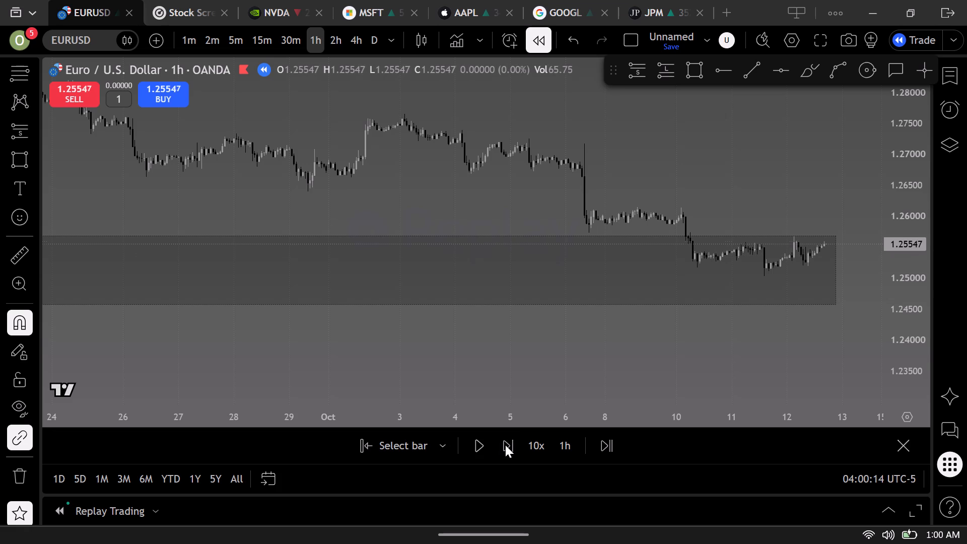
{"action": "triple_click", "coordinate": [505, 445]}
{"action": "double_click", "coordinate": [505, 445]}
{"action": "triple_click", "coordinate": [505, 445]}
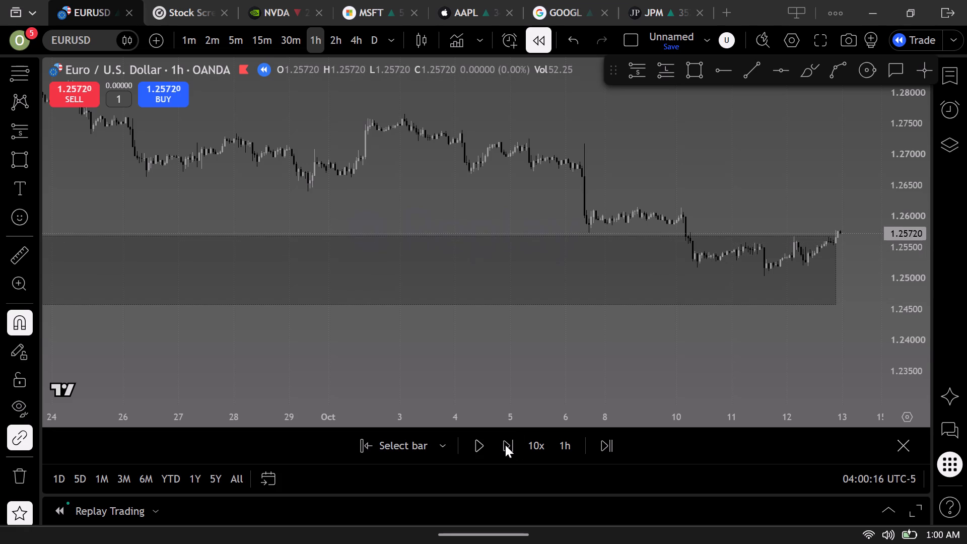
{"action": "triple_click", "coordinate": [505, 445]}
{"action": "triple_click", "coordinate": [505, 445]}
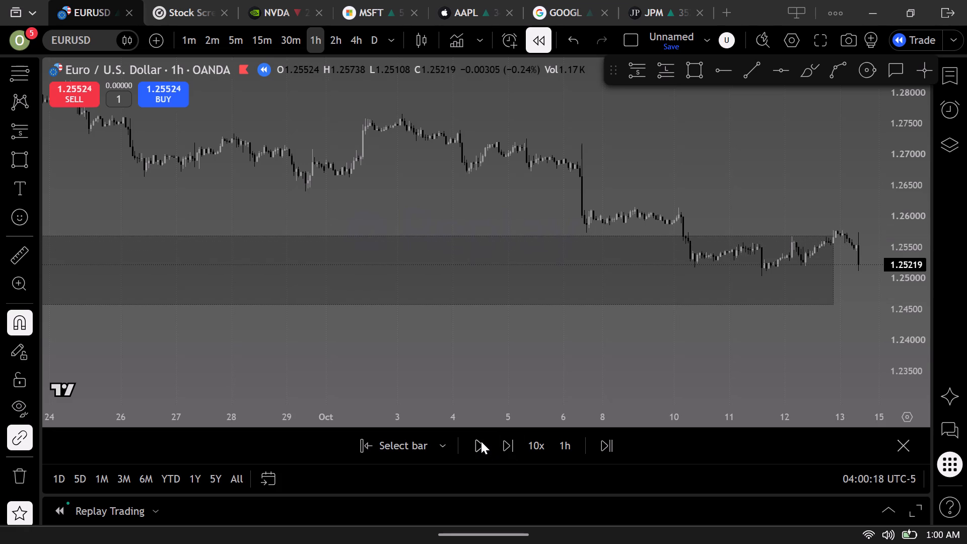
Run the replay on from 13 October and extend the rectangle zone's right edge to 31 October 2006, 02:00.
{"action": "left_click", "coordinate": [481, 441]}
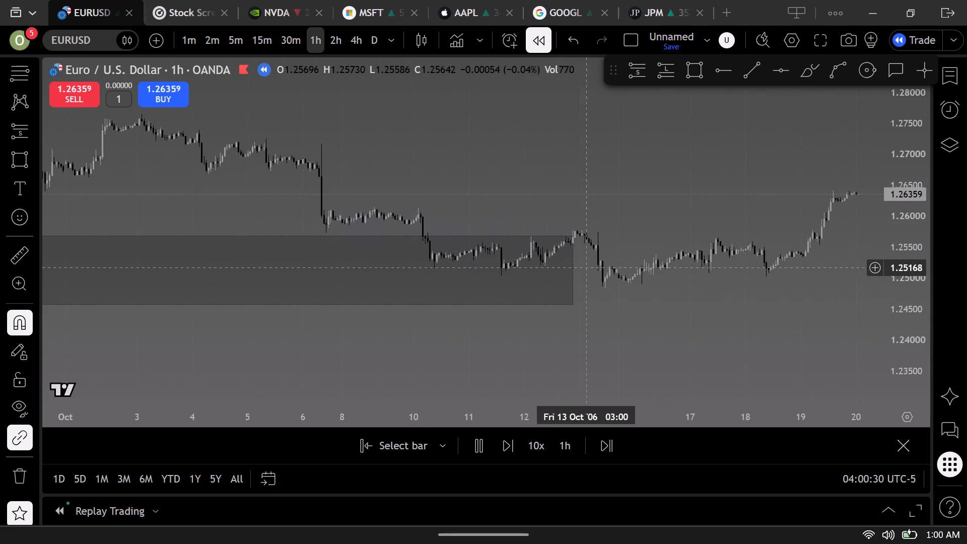
{"action": "left_click_drag", "start_coordinate": [560, 267], "coordinate": [875, 248]}
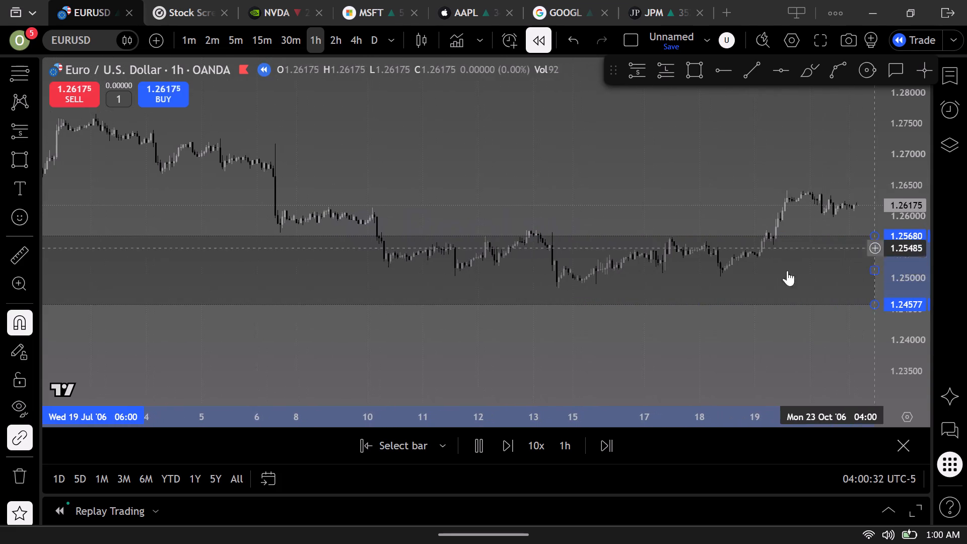
{"action": "left_click", "coordinate": [664, 329]}
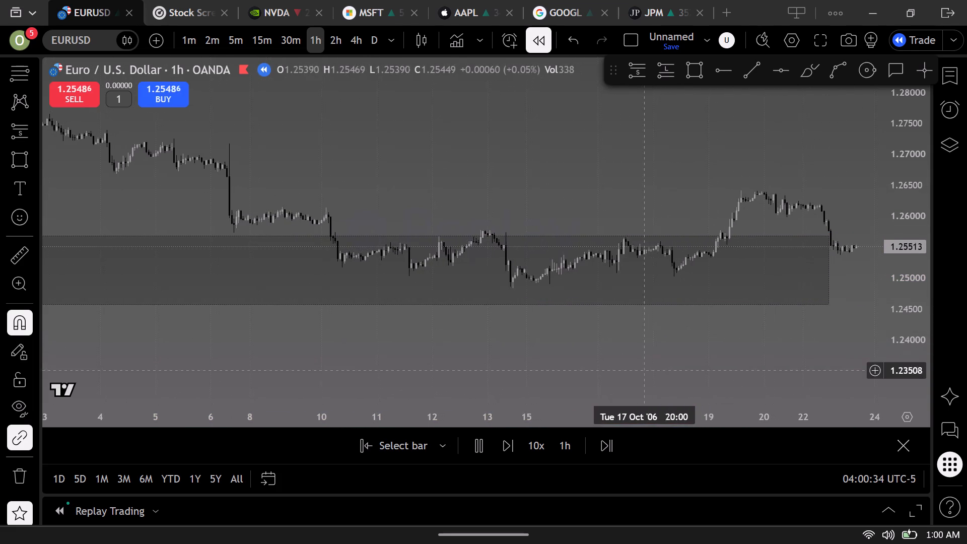
{"action": "scroll", "coordinate": [725, 351], "scroll_direction": "down", "scroll_amount": 2}
{"action": "left_click_drag", "start_coordinate": [742, 334], "coordinate": [696, 338]}
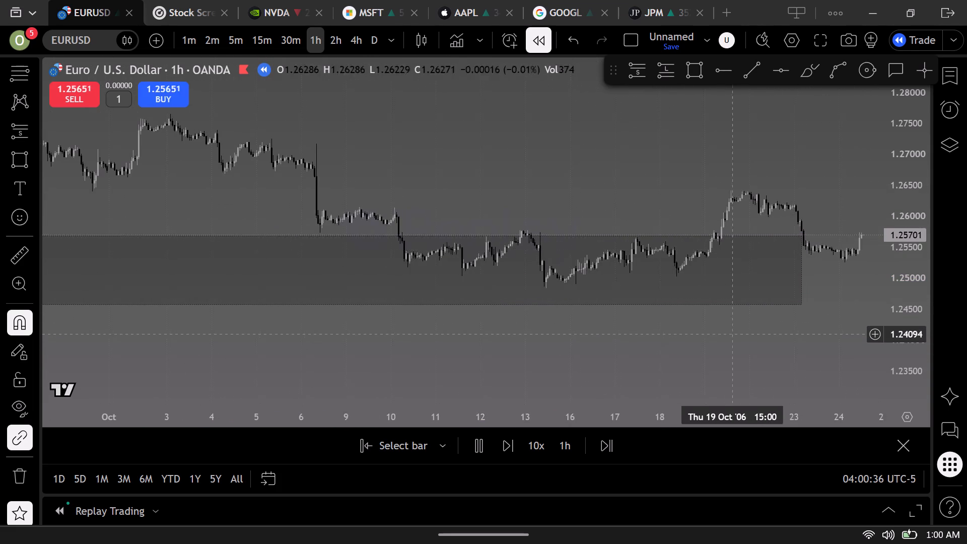
{"action": "left_click_drag", "start_coordinate": [696, 338], "coordinate": [525, 368]}
{"action": "left_click_drag", "start_coordinate": [594, 299], "coordinate": [814, 277]}
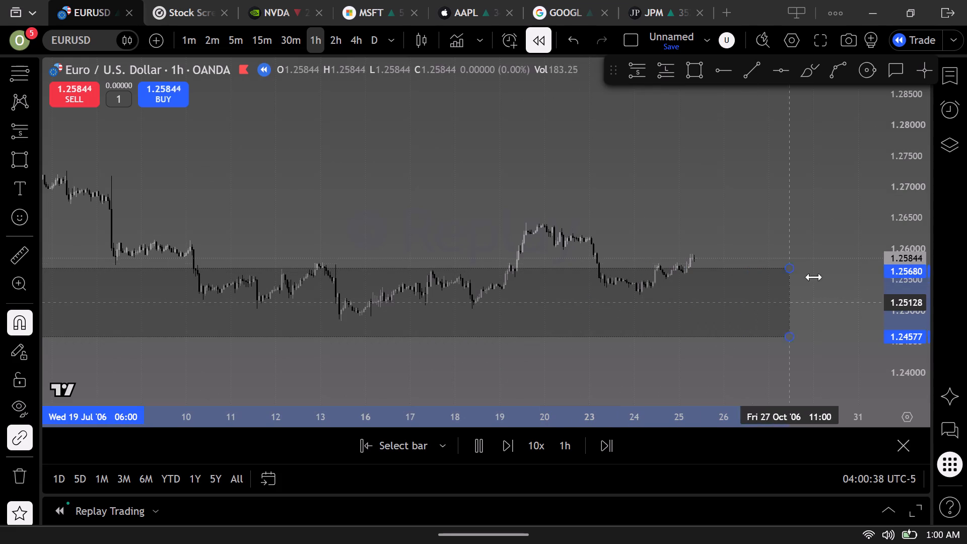
{"action": "left_click_drag", "start_coordinate": [814, 277], "coordinate": [861, 274]}
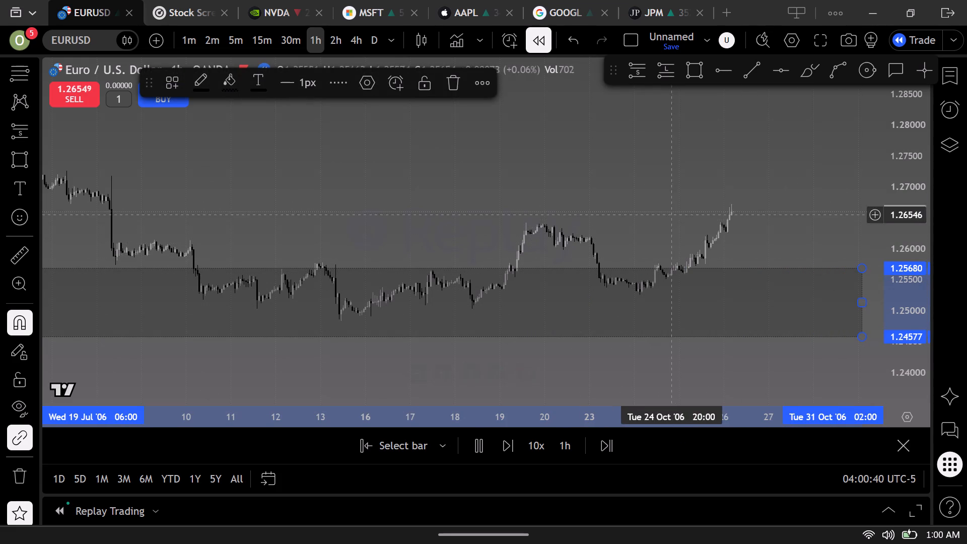
{"action": "left_click", "coordinate": [762, 232]}
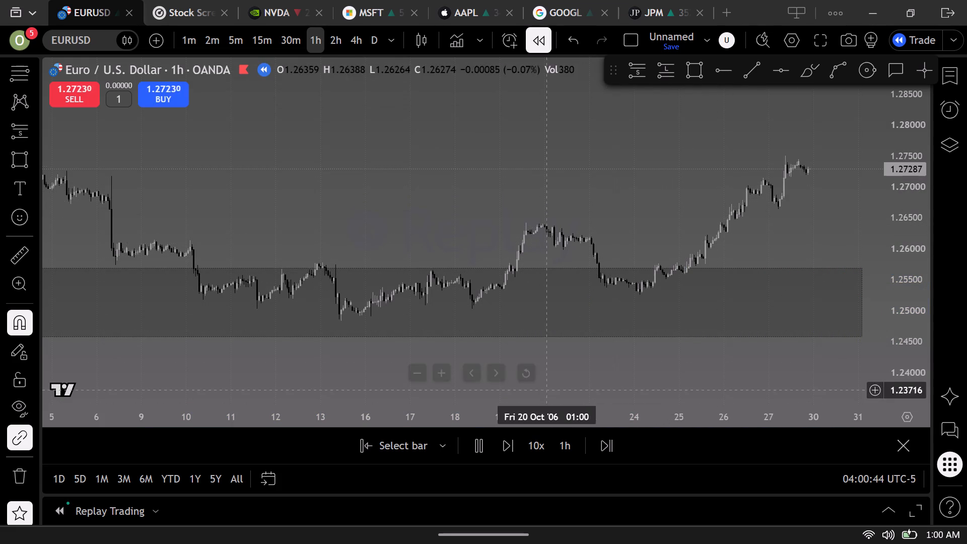
Let the replay run on to about 2 November 2006 and pause it.
{"action": "left_click", "coordinate": [524, 368]}
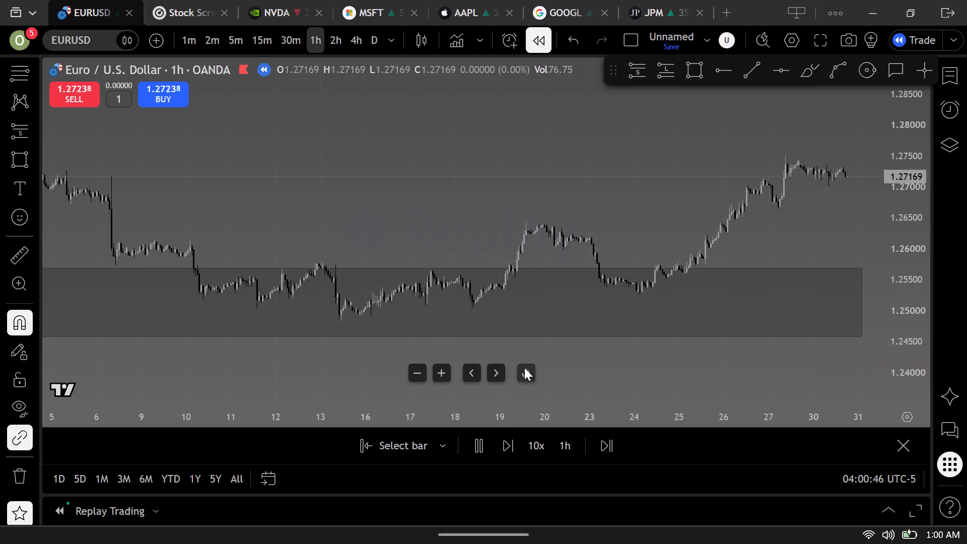
{"action": "scroll", "coordinate": [610, 308], "scroll_direction": "down", "scroll_amount": 19}
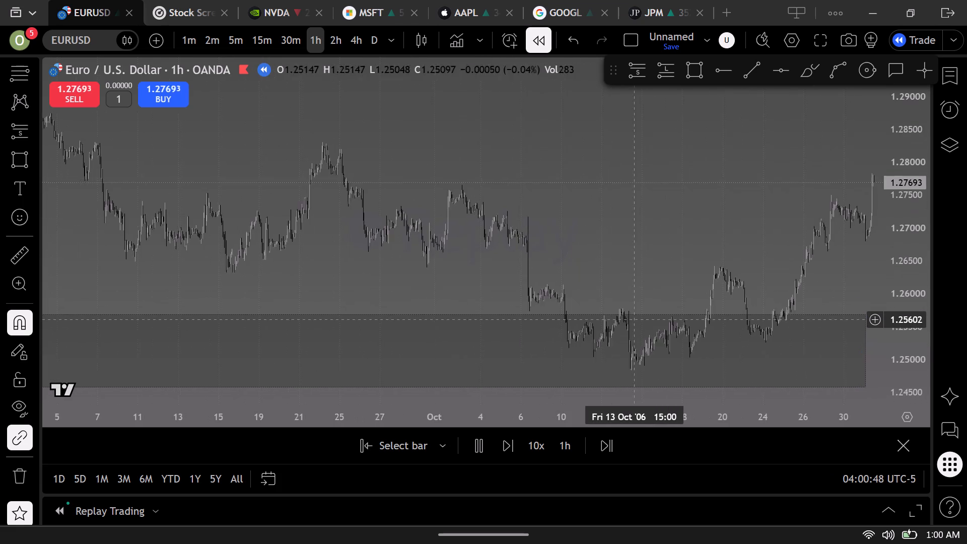
{"action": "scroll", "coordinate": [691, 294], "scroll_direction": "up", "scroll_amount": 4}
{"action": "scroll", "coordinate": [669, 292], "scroll_direction": "down", "scroll_amount": 4}
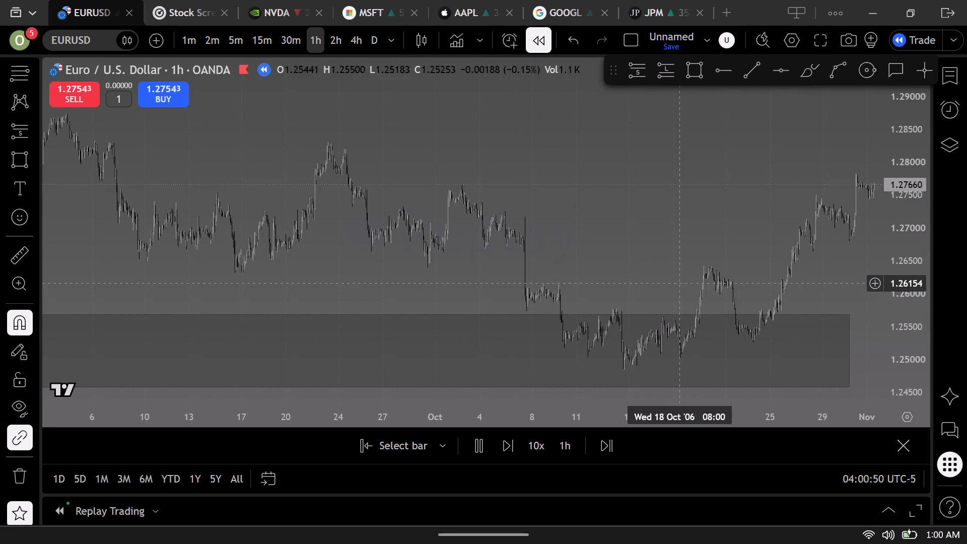
{"action": "left_click", "coordinate": [479, 444]}
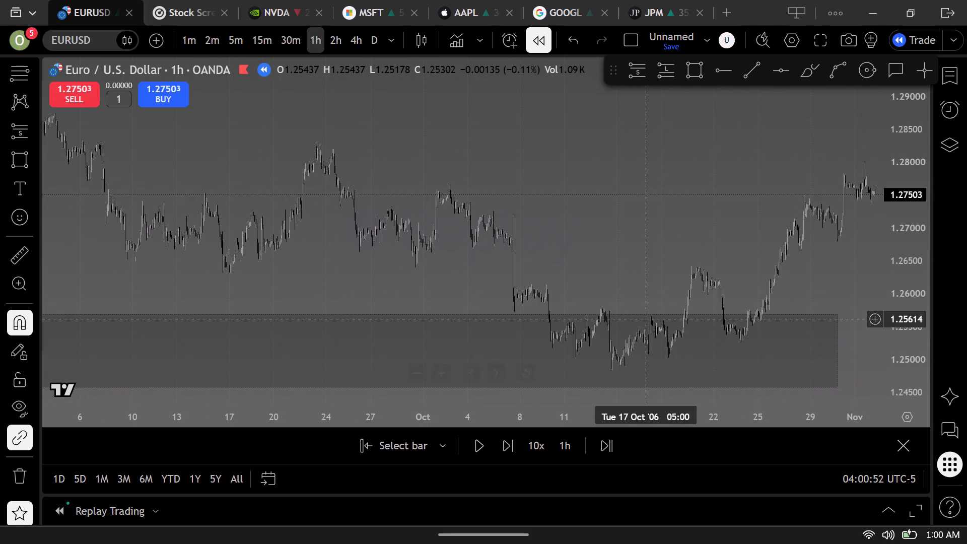
Examine the late October price reaction at the rectangle zone against the August to October swings.
{"action": "scroll", "coordinate": [645, 318], "scroll_direction": "up", "scroll_amount": 8}
{"action": "scroll", "coordinate": [602, 309], "scroll_direction": "up", "scroll_amount": 3}
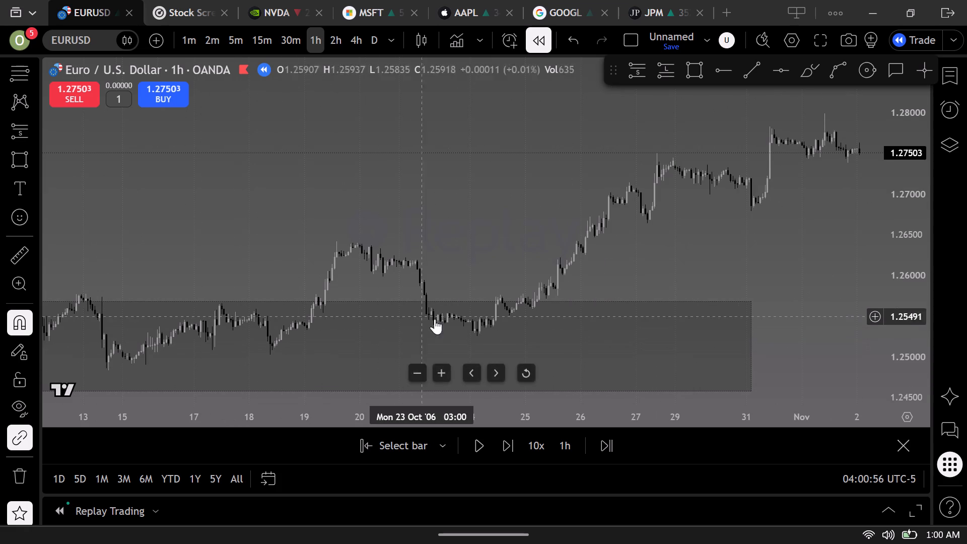
{"action": "scroll", "coordinate": [450, 241], "scroll_direction": "down", "scroll_amount": 11}
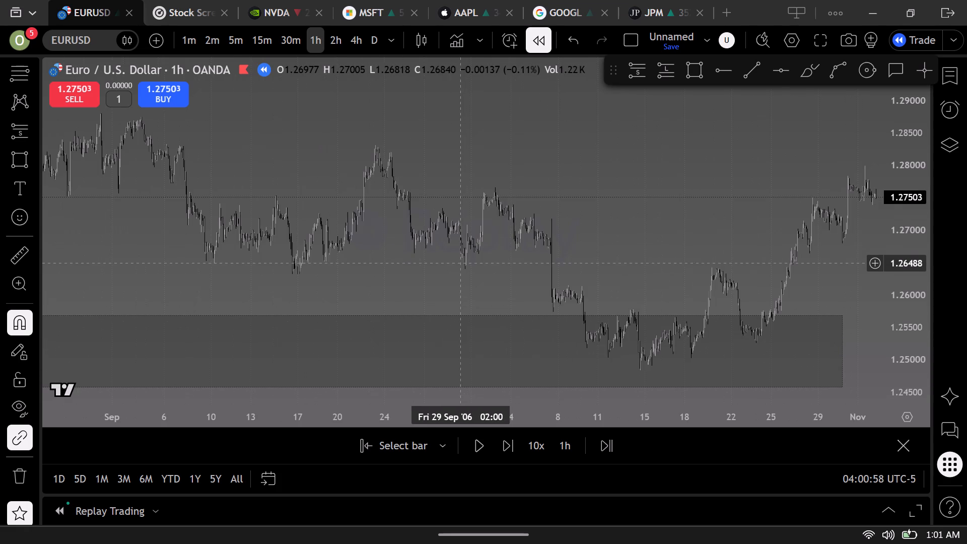
{"action": "left_click_drag", "start_coordinate": [459, 140], "coordinate": [675, 207]}
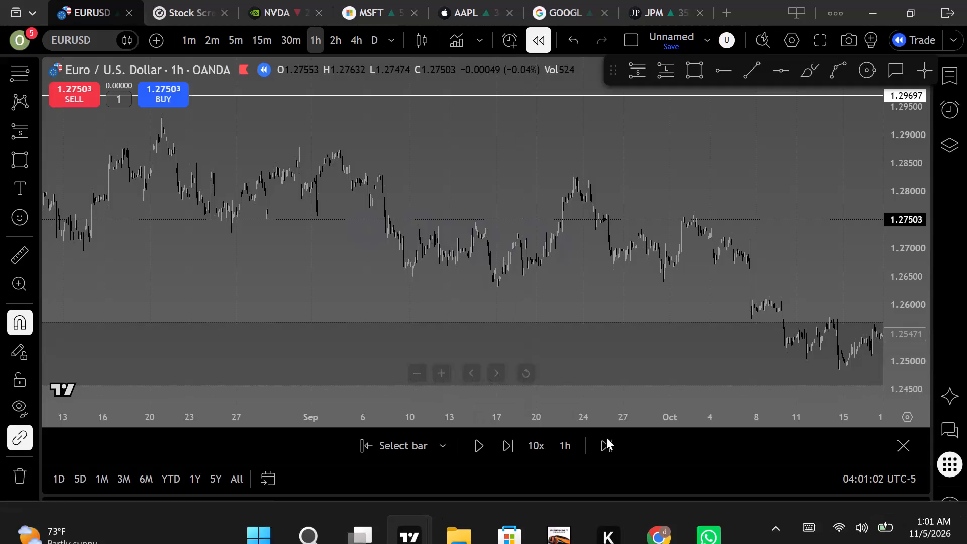
{"action": "left_click_drag", "start_coordinate": [688, 288], "coordinate": [520, 298]}
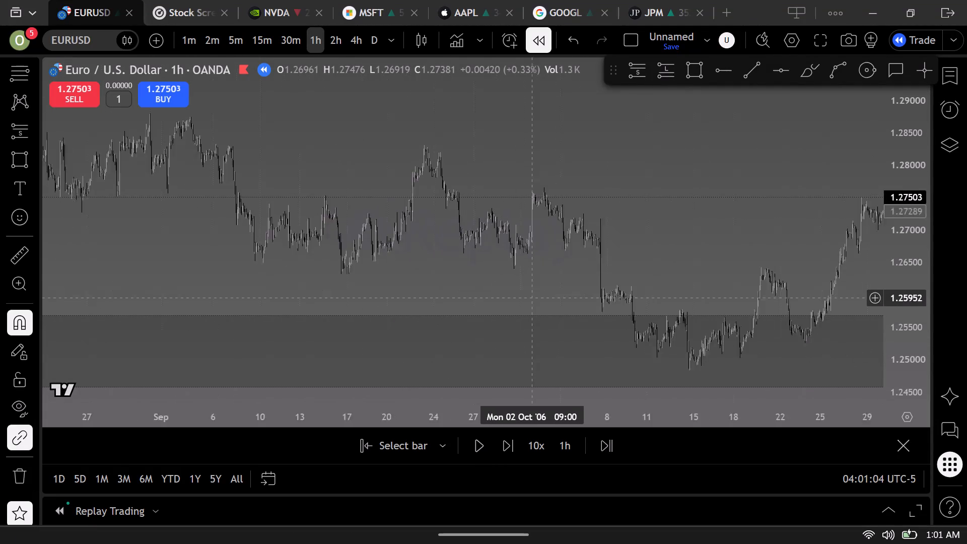
{"action": "left_click_drag", "start_coordinate": [520, 298], "coordinate": [405, 312]}
Play the replay forward to about 6 November 2006 and pause it.
{"action": "left_click", "coordinate": [473, 444]}
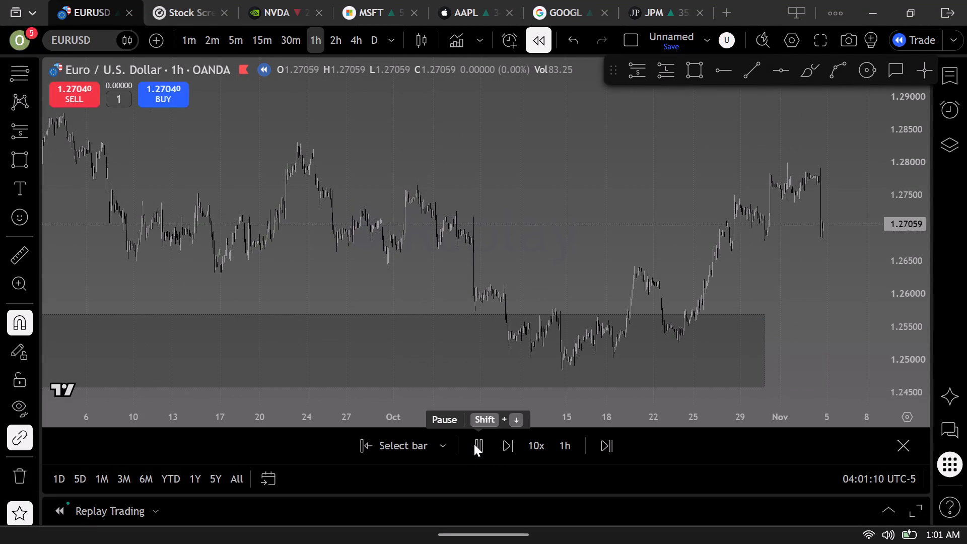
{"action": "left_click", "coordinate": [474, 444]}
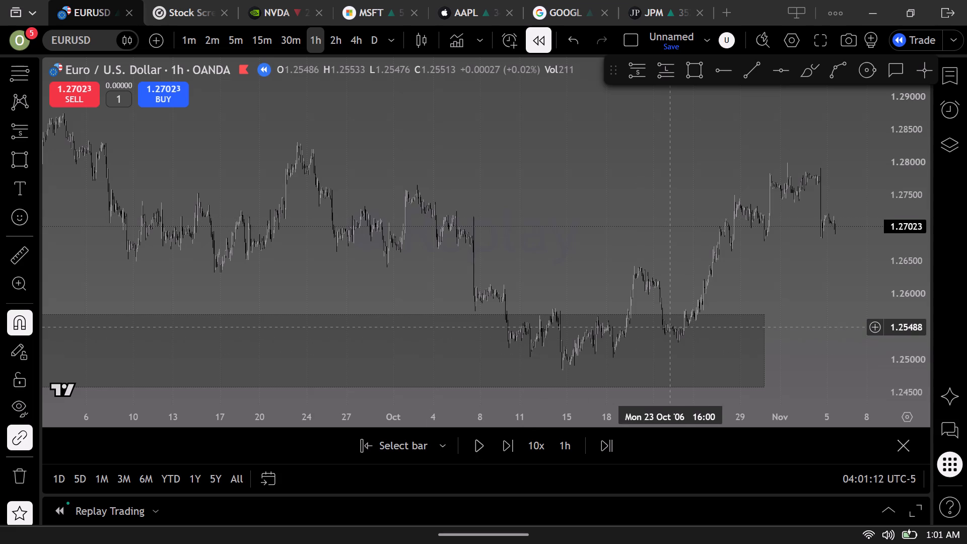
Inspect the 3 November candles up close, and run the replay on until 15 November 2006.
{"action": "scroll", "coordinate": [771, 242], "scroll_direction": "up", "scroll_amount": 10}
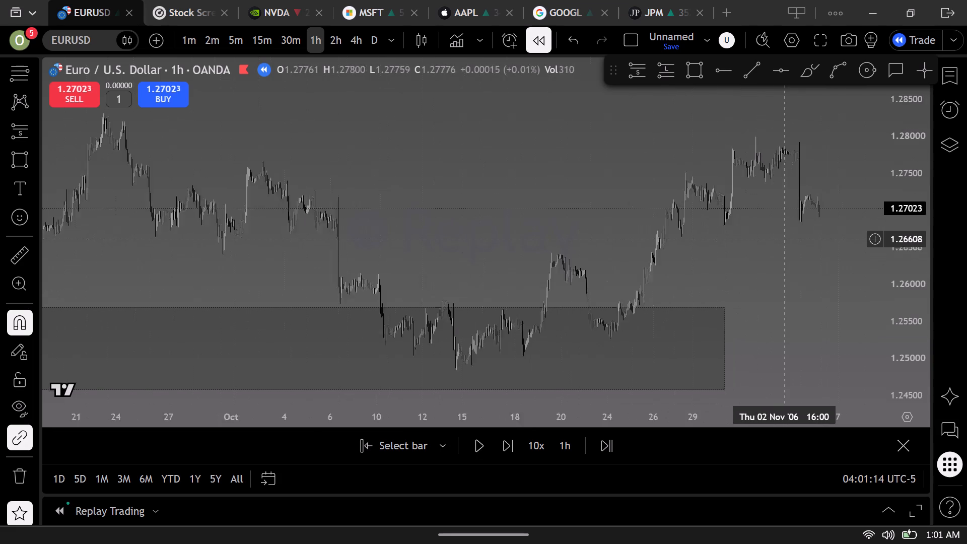
{"action": "scroll", "coordinate": [785, 239], "scroll_direction": "up", "scroll_amount": 10}
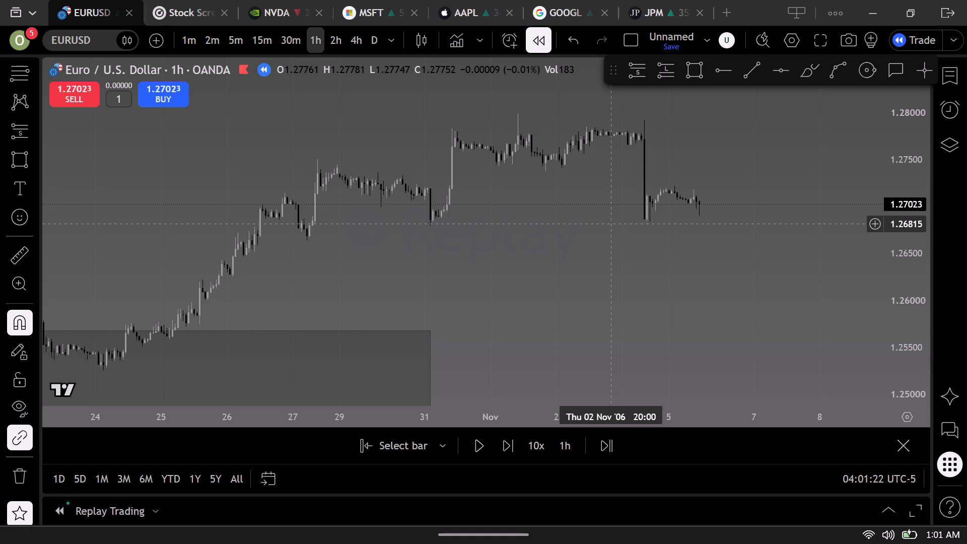
{"action": "left_click", "coordinate": [480, 445]}
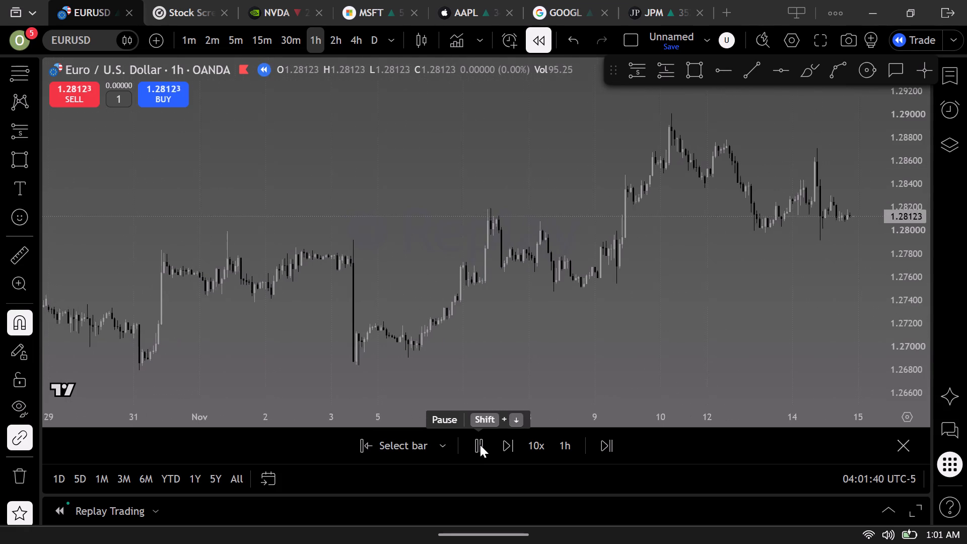
{"action": "left_click", "coordinate": [480, 445]}
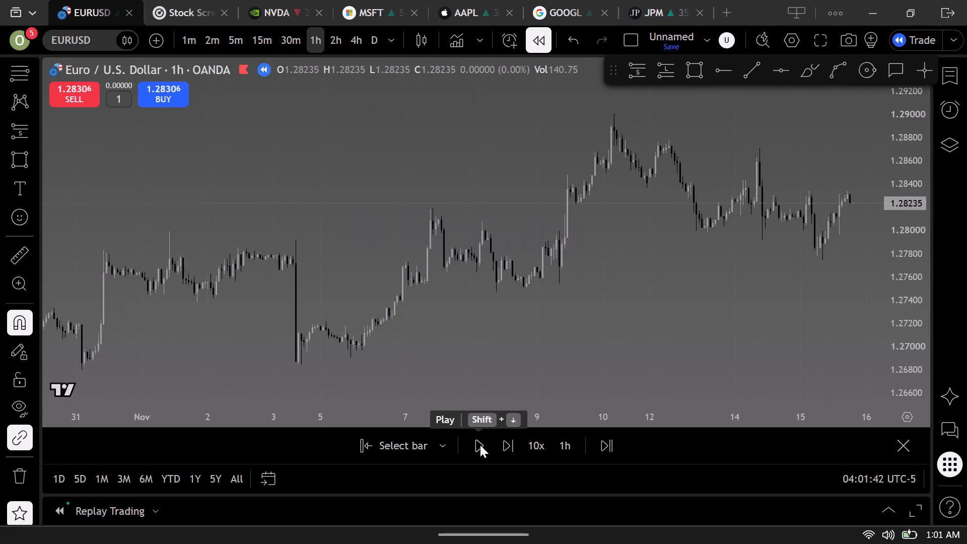
Extend the rectangle zone's right edge well past the start of December 2006, beyond the latest bars.
{"action": "scroll", "coordinate": [571, 286], "scroll_direction": "down", "scroll_amount": 19}
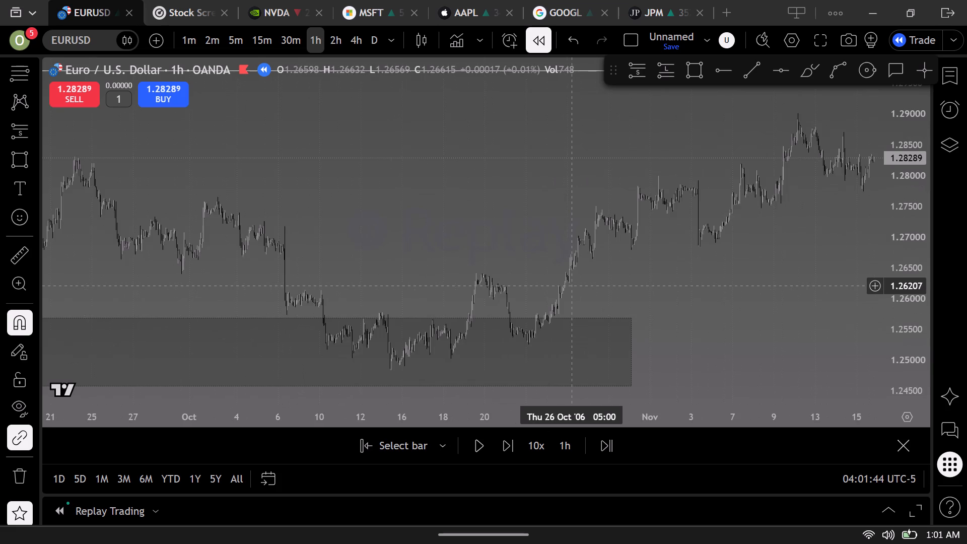
{"action": "scroll", "coordinate": [571, 286], "scroll_direction": "down", "scroll_amount": 11}
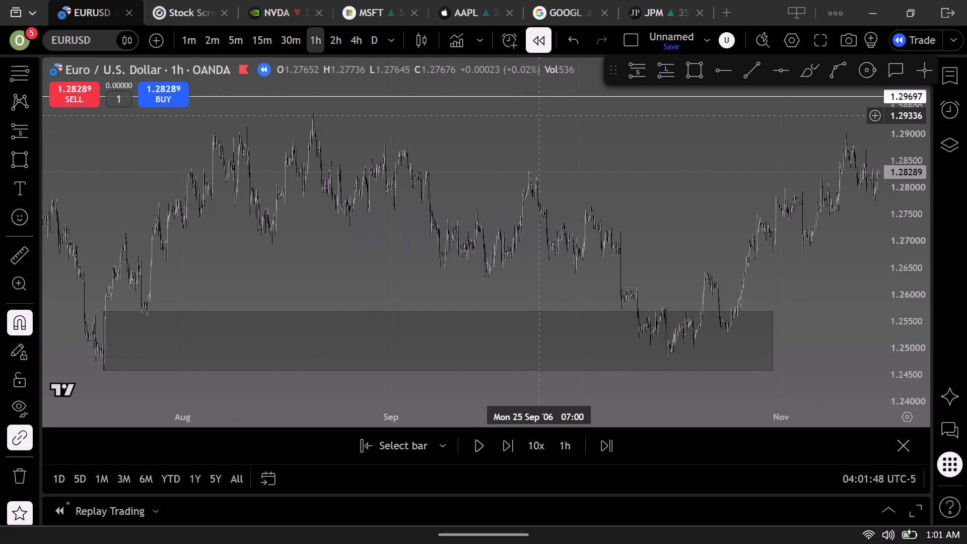
{"action": "left_click_drag", "start_coordinate": [539, 116], "coordinate": [504, 122]}
{"action": "left_click_drag", "start_coordinate": [524, 132], "coordinate": [521, 131]}
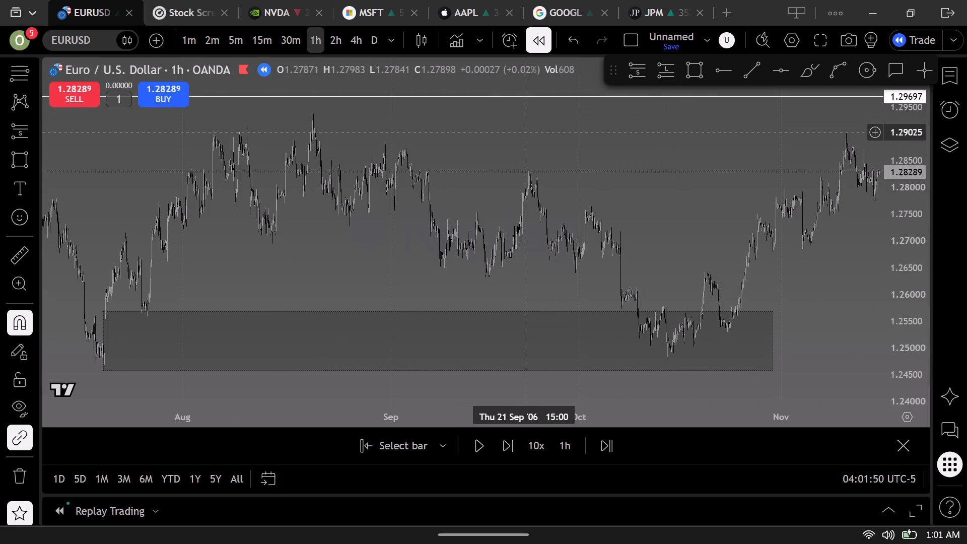
{"action": "left_click_drag", "start_coordinate": [521, 131], "coordinate": [426, 143]}
{"action": "left_click_drag", "start_coordinate": [745, 275], "coordinate": [624, 256]}
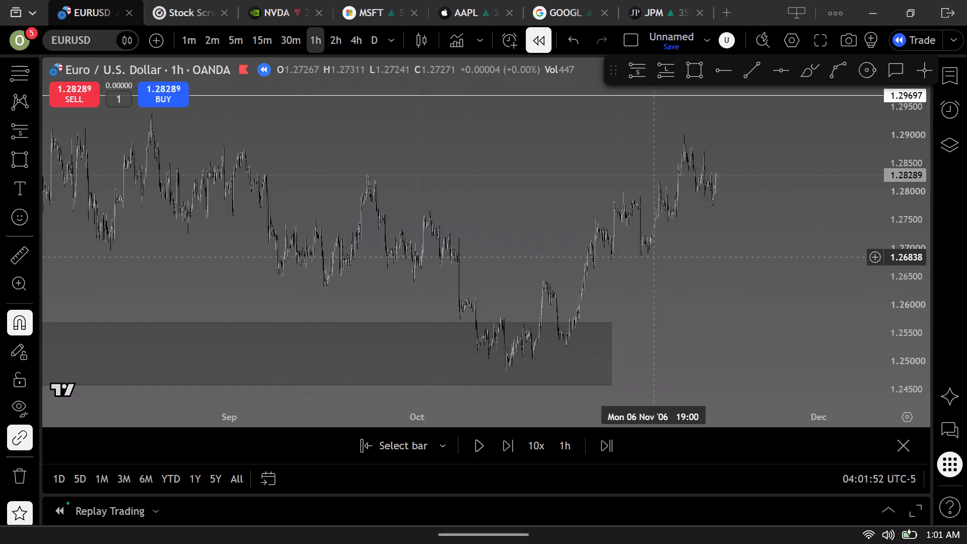
{"action": "left_click_drag", "start_coordinate": [624, 256], "coordinate": [435, 280]}
{"action": "left_click_drag", "start_coordinate": [391, 351], "coordinate": [786, 283]}
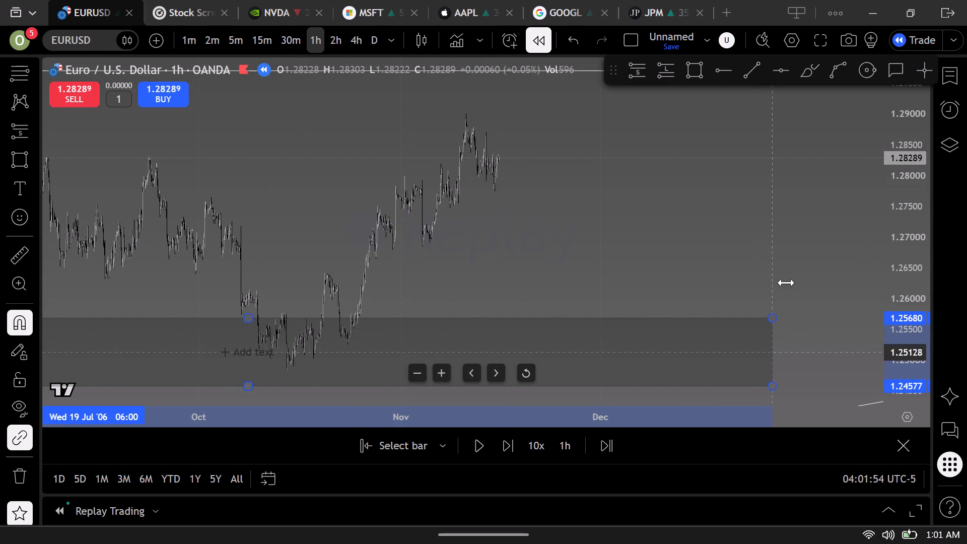
{"action": "left_click_drag", "start_coordinate": [786, 283], "coordinate": [897, 254]}
{"action": "left_click", "coordinate": [548, 242]}
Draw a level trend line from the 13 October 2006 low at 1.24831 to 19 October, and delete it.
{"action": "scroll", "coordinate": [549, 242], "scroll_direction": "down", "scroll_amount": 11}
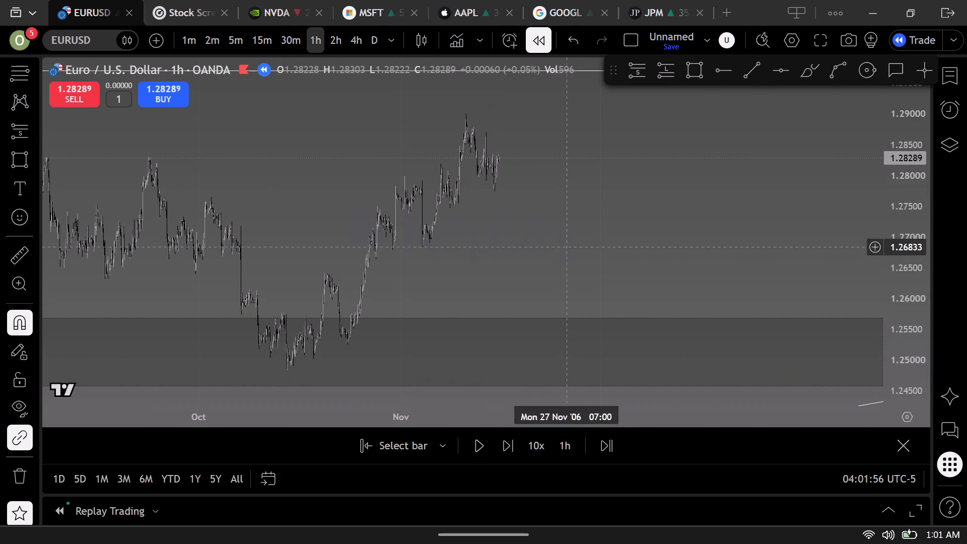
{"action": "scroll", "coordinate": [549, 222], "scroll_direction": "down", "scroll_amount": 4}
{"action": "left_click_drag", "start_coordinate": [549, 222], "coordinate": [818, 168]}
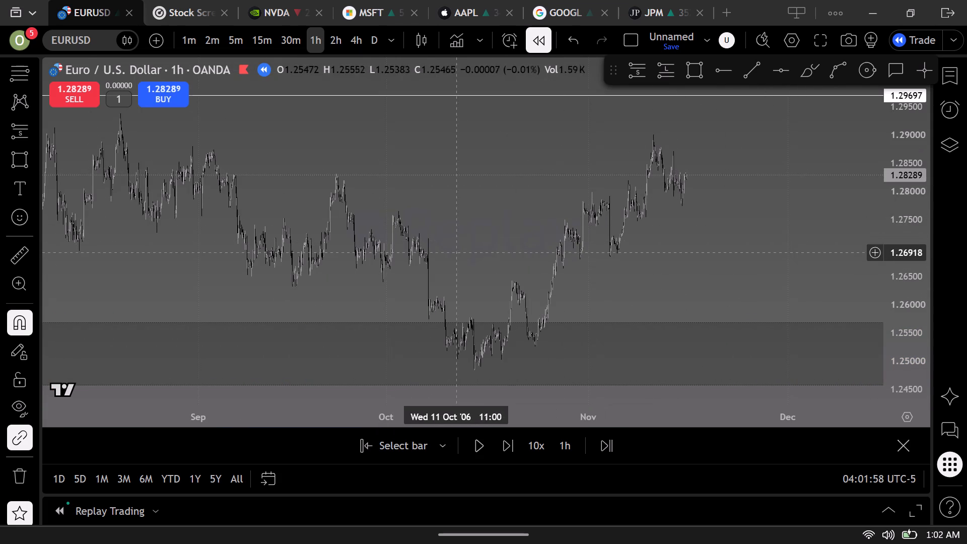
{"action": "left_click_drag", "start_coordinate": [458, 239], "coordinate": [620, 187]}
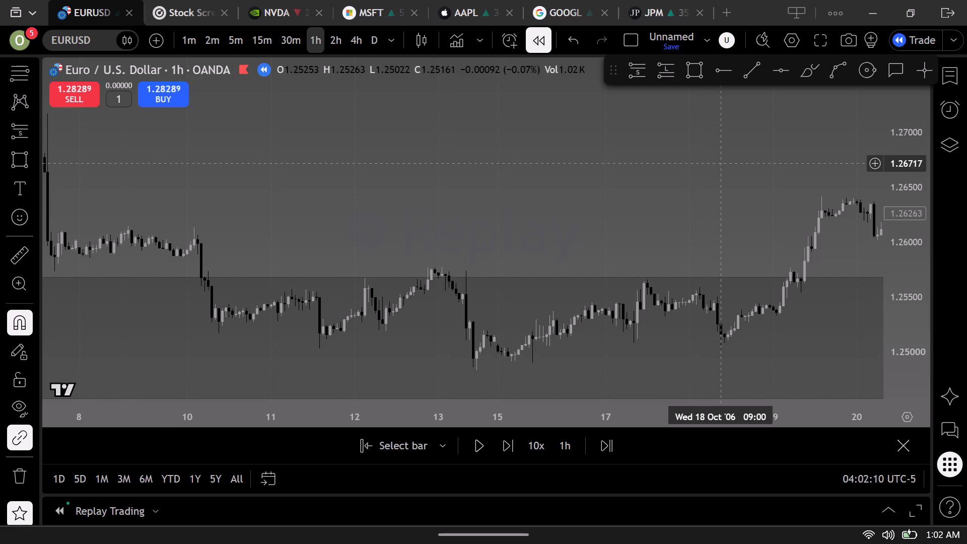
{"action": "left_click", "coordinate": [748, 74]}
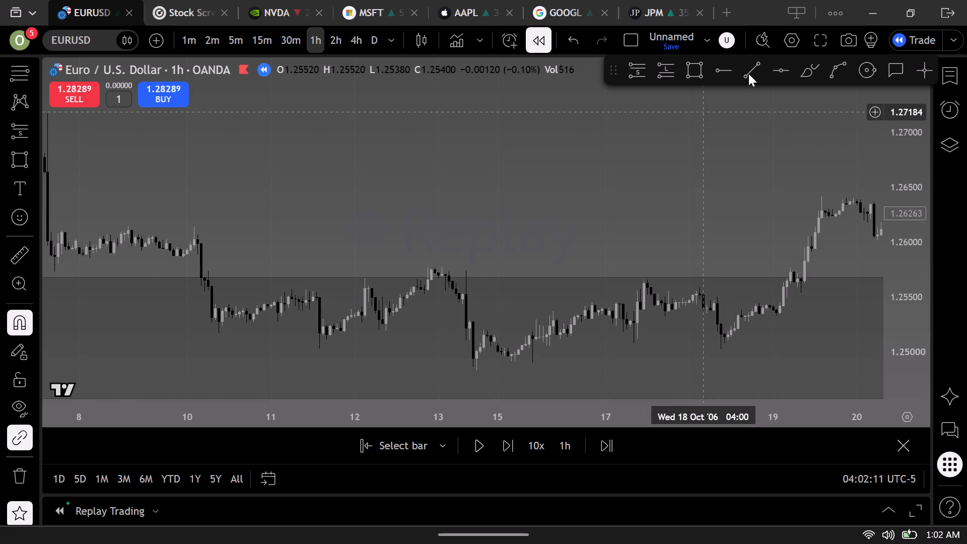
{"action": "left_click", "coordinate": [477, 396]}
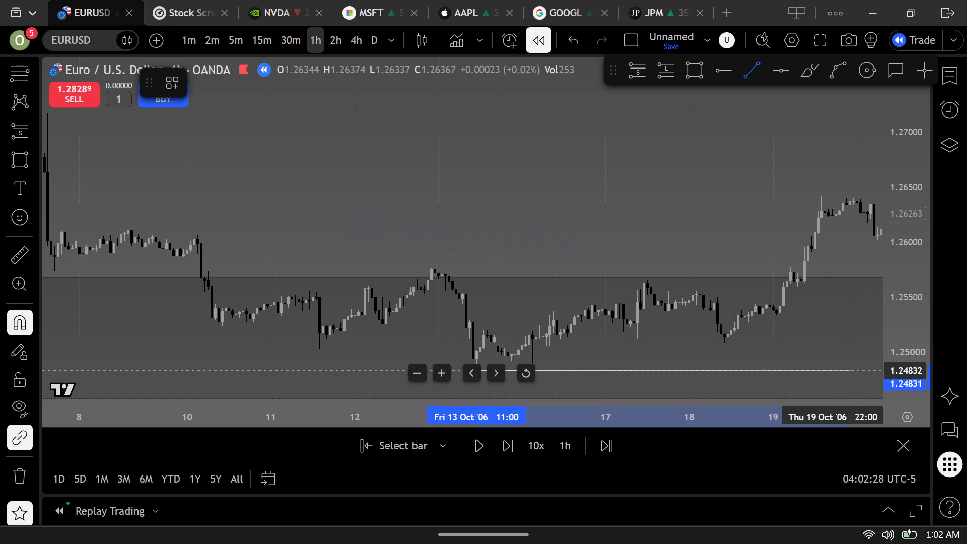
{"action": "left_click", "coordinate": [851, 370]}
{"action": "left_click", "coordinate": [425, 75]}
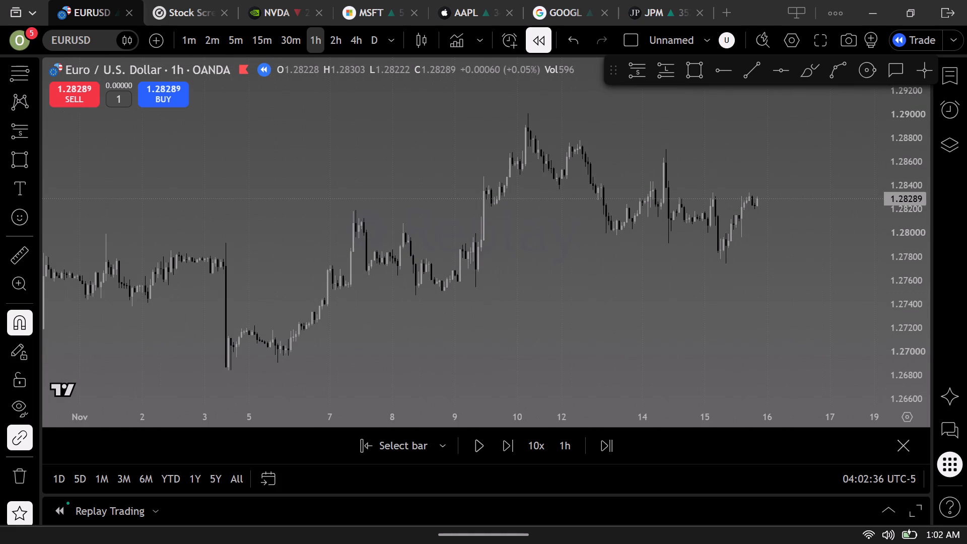
Run the replay forward to 23 November 2006 and pause it.
{"action": "left_click", "coordinate": [472, 447]}
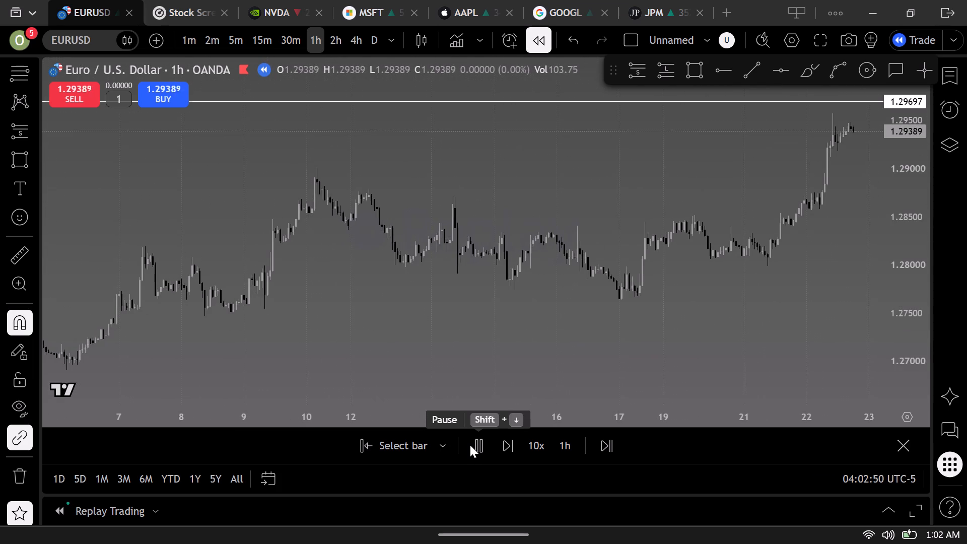
{"action": "left_click", "coordinate": [470, 445]}
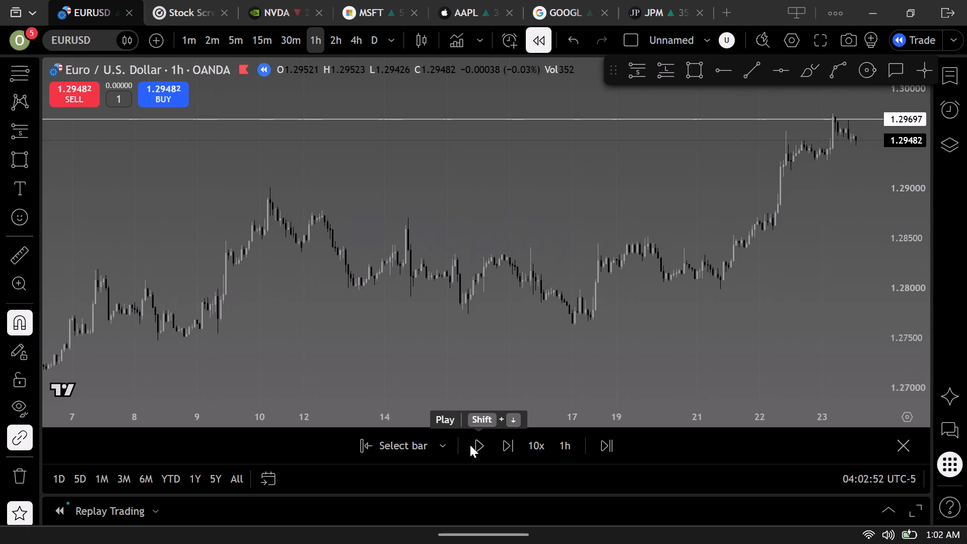
On the daily chart, move the white horizontal ray from the 15 May high to the 5 June 2006 high at 1.29791.
{"action": "scroll", "coordinate": [551, 235], "scroll_direction": "down", "scroll_amount": 20}
{"action": "scroll", "coordinate": [551, 235], "scroll_direction": "down", "scroll_amount": 5}
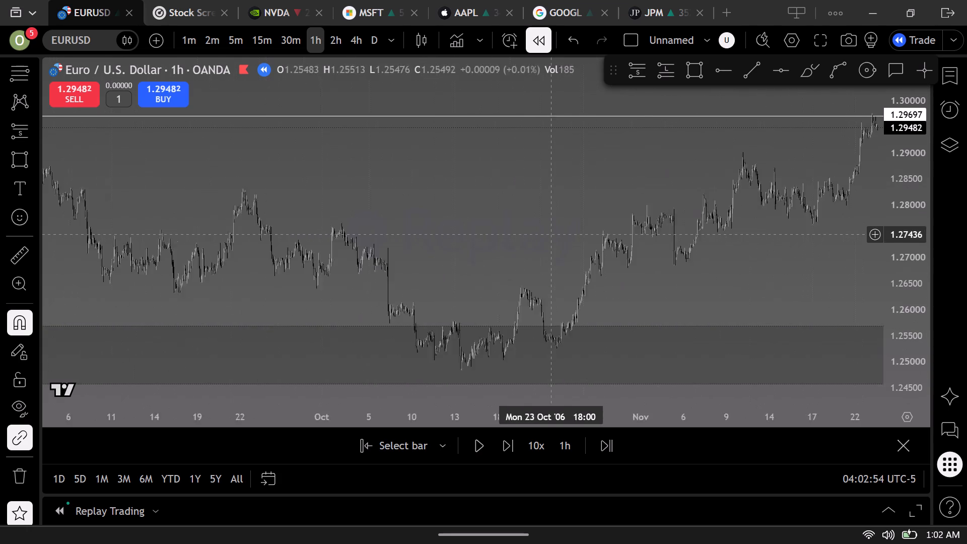
{"action": "scroll", "coordinate": [551, 235], "scroll_direction": "down", "scroll_amount": 18}
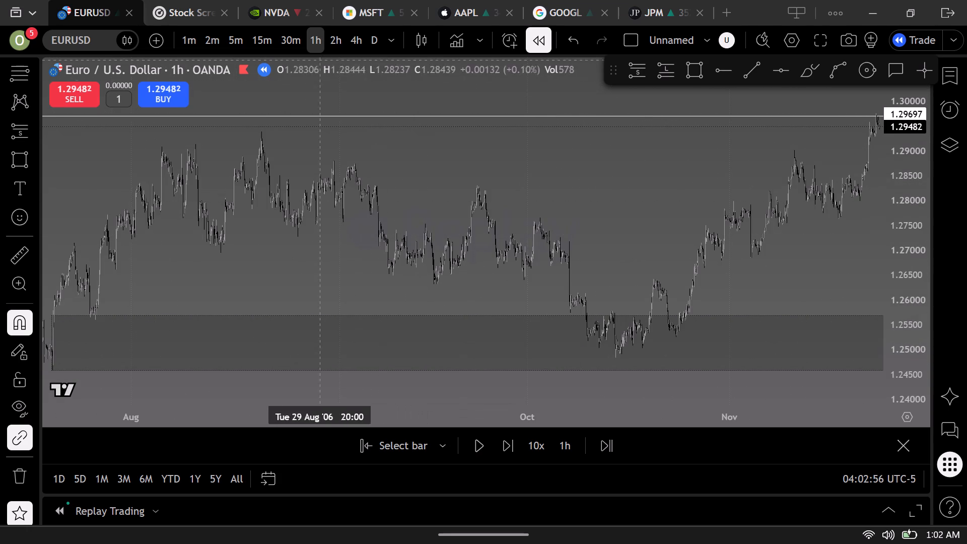
{"action": "left_click", "coordinate": [374, 36]}
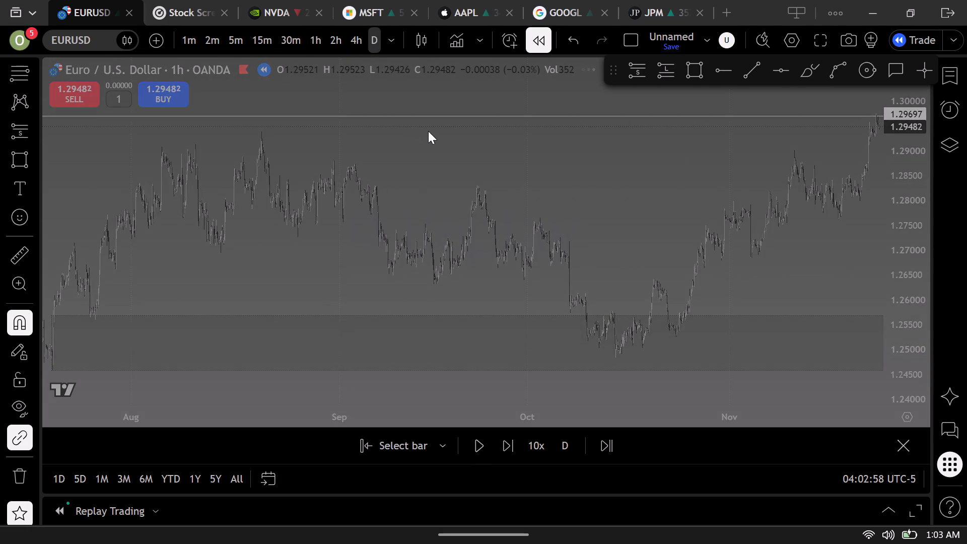
{"action": "scroll", "coordinate": [716, 229], "scroll_direction": "up", "scroll_amount": 19}
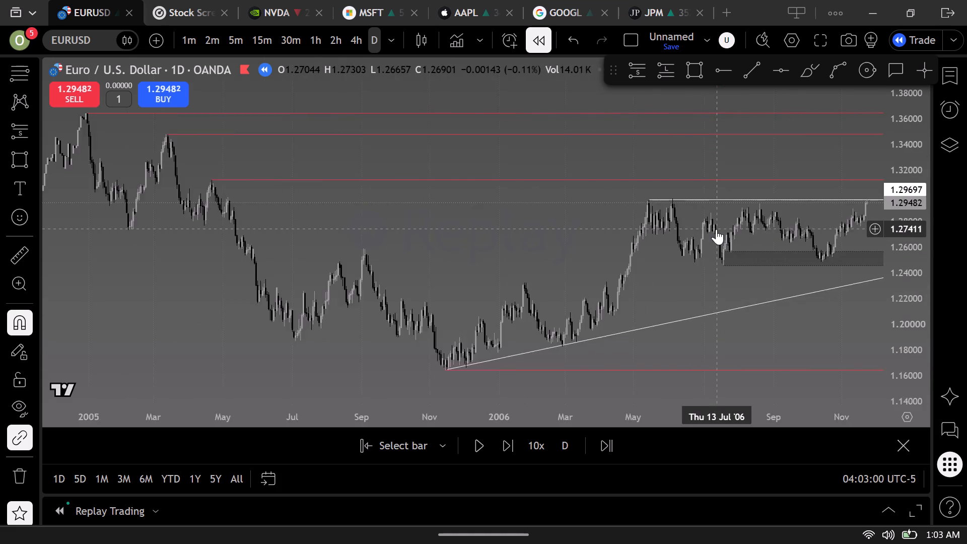
{"action": "scroll", "coordinate": [716, 229], "scroll_direction": "up", "scroll_amount": 8}
{"action": "scroll", "coordinate": [799, 199], "scroll_direction": "up", "scroll_amount": 2}
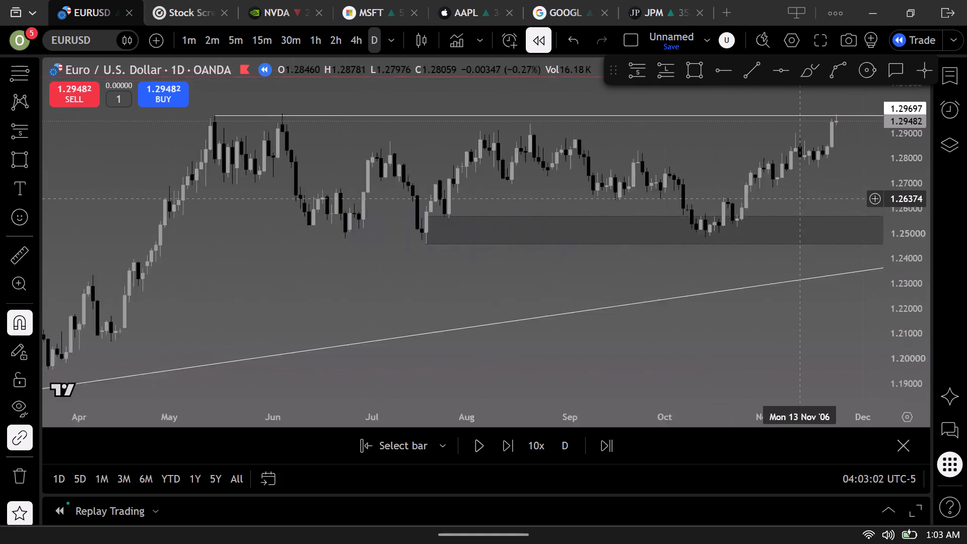
{"action": "scroll", "coordinate": [799, 199], "scroll_direction": "up", "scroll_amount": 4}
{"action": "scroll", "coordinate": [645, 172], "scroll_direction": "down", "scroll_amount": 5}
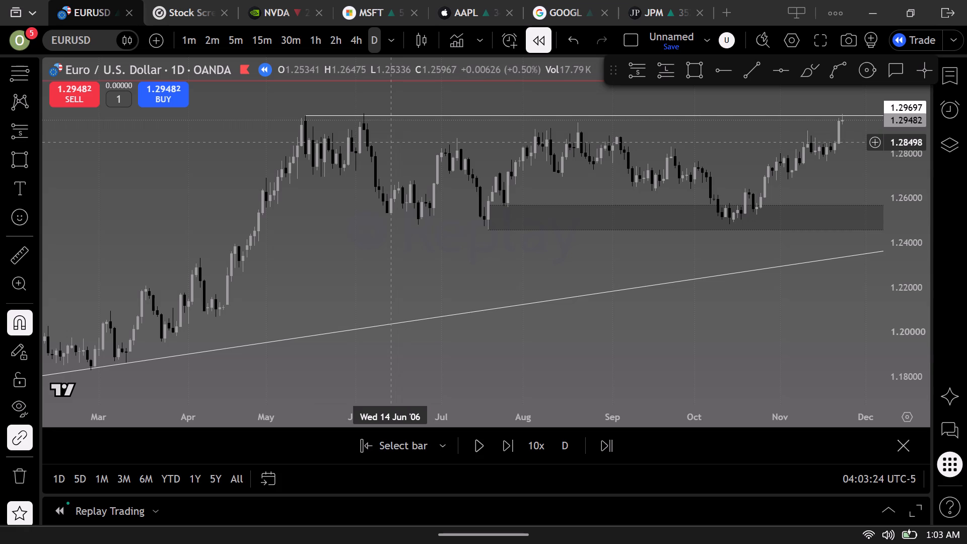
{"action": "left_click", "coordinate": [396, 131]}
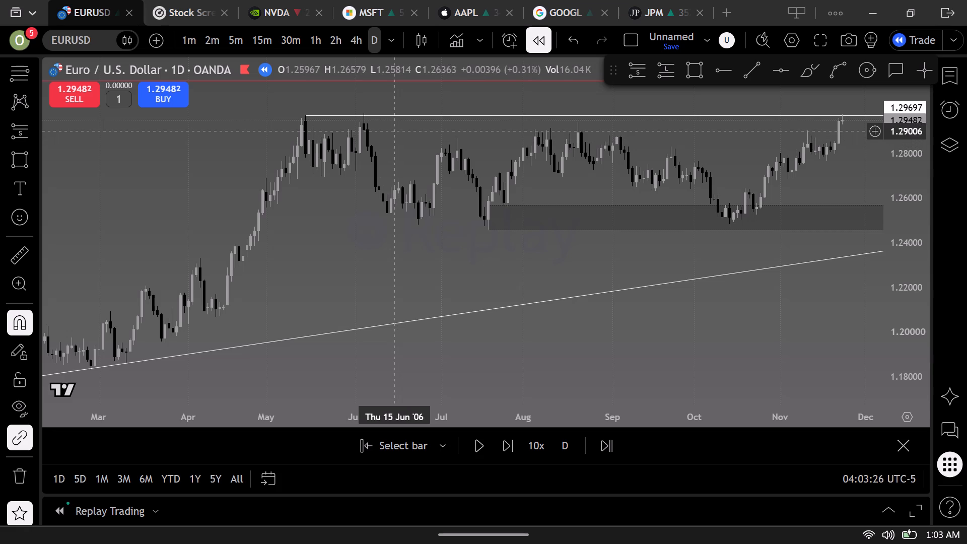
{"action": "left_click_drag", "start_coordinate": [397, 114], "coordinate": [404, 114]}
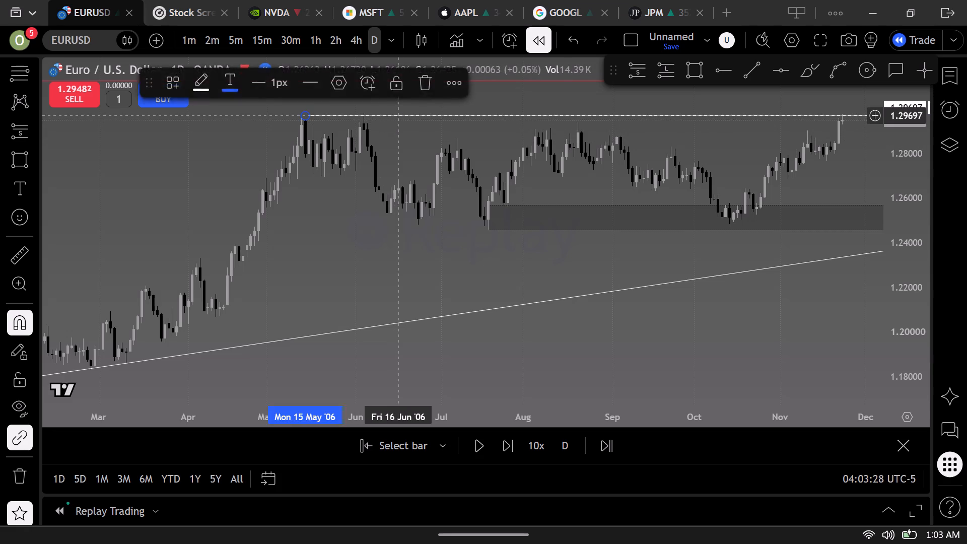
{"action": "left_click_drag", "start_coordinate": [404, 114], "coordinate": [460, 113]}
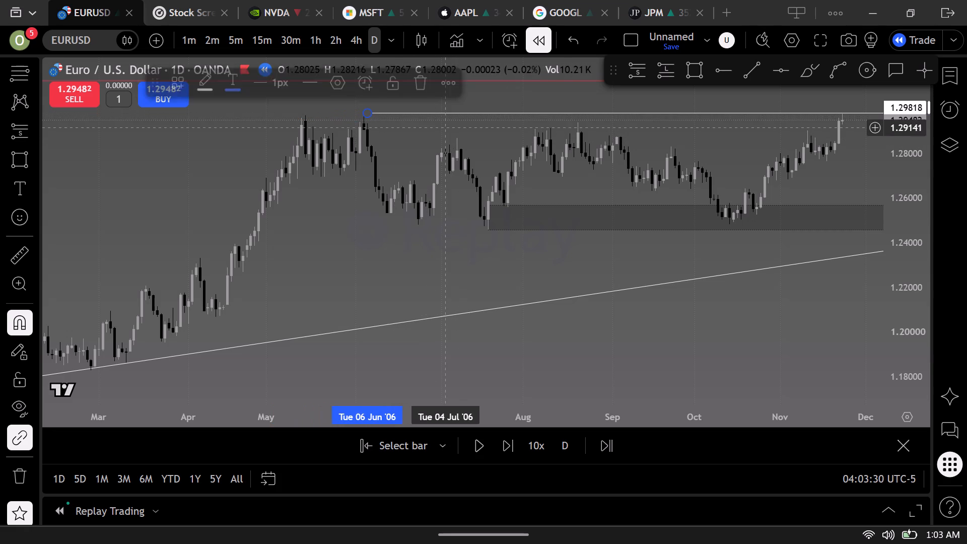
{"action": "left_click", "coordinate": [445, 130]}
{"action": "left_click", "coordinate": [366, 111]}
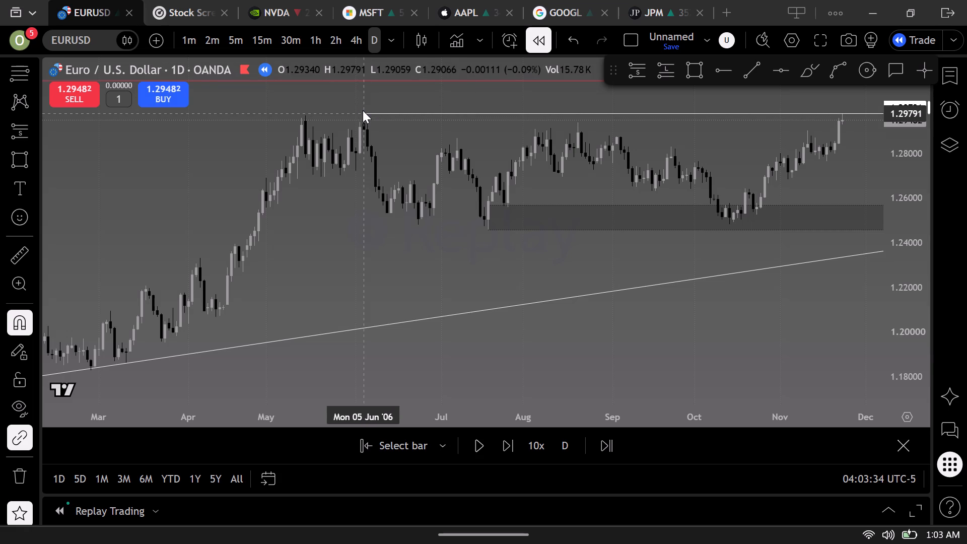
{"action": "left_click", "coordinate": [387, 124]}
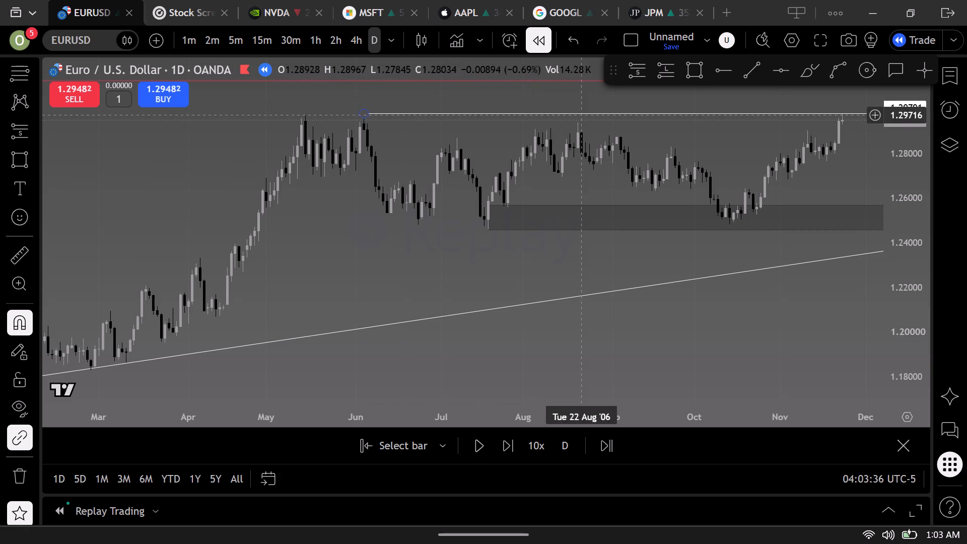
Examine how the horizontal rays, rising trend line and demand zone sit around daily price from 2005 to beyond the latest bar.
{"action": "left_click_drag", "start_coordinate": [660, 135], "coordinate": [295, 152]}
{"action": "scroll", "coordinate": [529, 130], "scroll_direction": "down", "scroll_amount": 3}
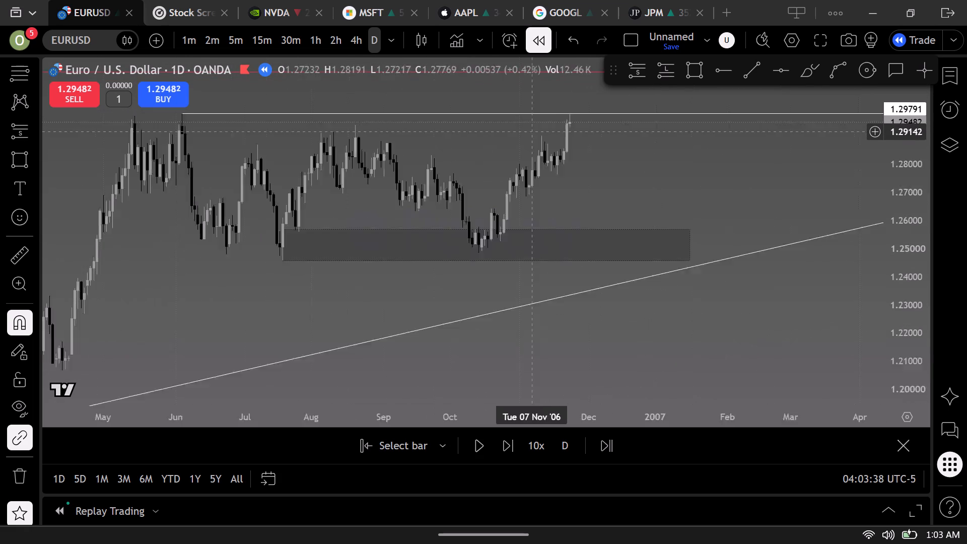
{"action": "scroll", "coordinate": [531, 132], "scroll_direction": "down", "scroll_amount": 2}
{"action": "left_click_drag", "start_coordinate": [686, 149], "coordinate": [314, 157]}
{"action": "scroll", "coordinate": [435, 173], "scroll_direction": "down", "scroll_amount": 5}
{"action": "scroll", "coordinate": [476, 170], "scroll_direction": "down", "scroll_amount": 3}
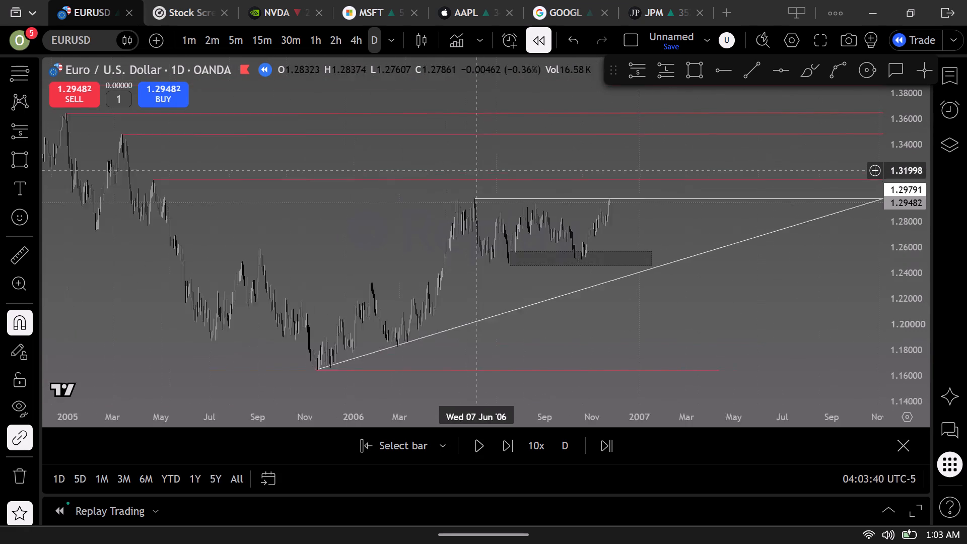
{"action": "scroll", "coordinate": [478, 170], "scroll_direction": "down", "scroll_amount": 2}
{"action": "left_click_drag", "start_coordinate": [754, 205], "coordinate": [440, 220]}
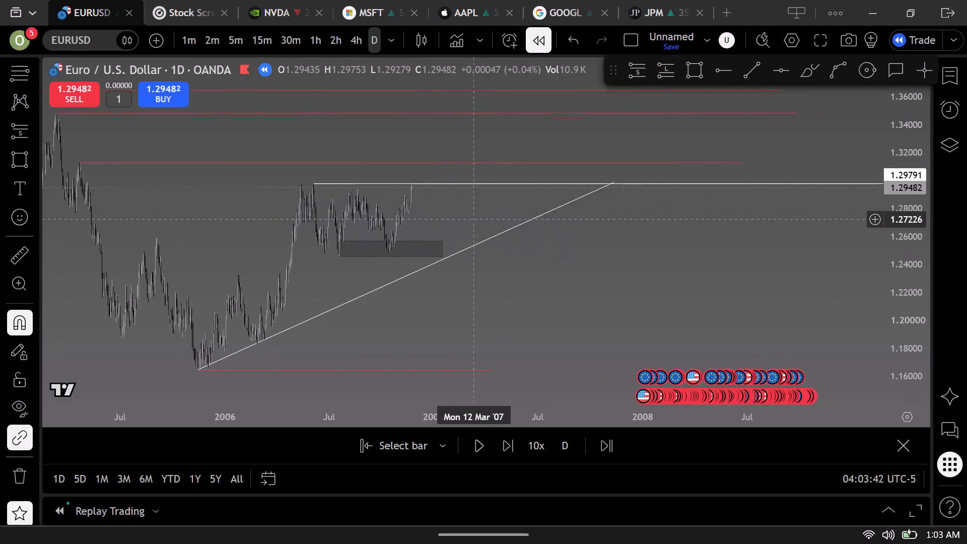
{"action": "left_click_drag", "start_coordinate": [440, 220], "coordinate": [323, 220]}
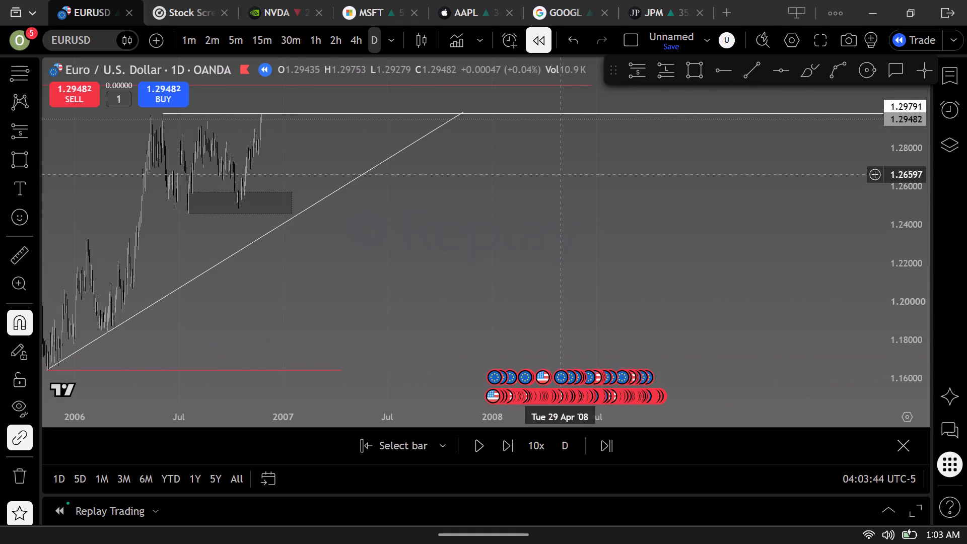
{"action": "scroll", "coordinate": [545, 168], "scroll_direction": "up", "scroll_amount": 4}
{"action": "left_click_drag", "start_coordinate": [395, 157], "coordinate": [766, 124]}
{"action": "left_click_drag", "start_coordinate": [404, 146], "coordinate": [692, 112]}
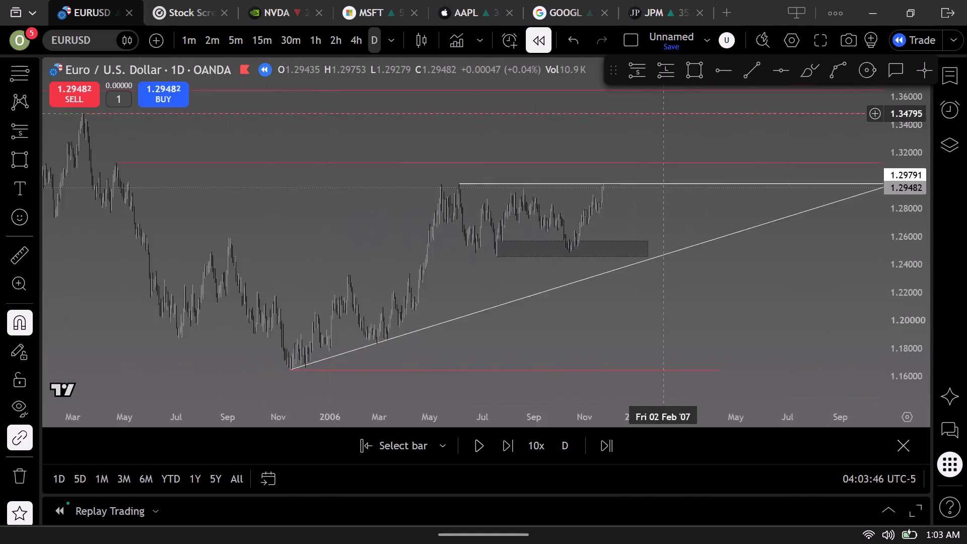
{"action": "left_click_drag", "start_coordinate": [692, 112], "coordinate": [736, 113]}
{"action": "left_click", "coordinate": [521, 374]}
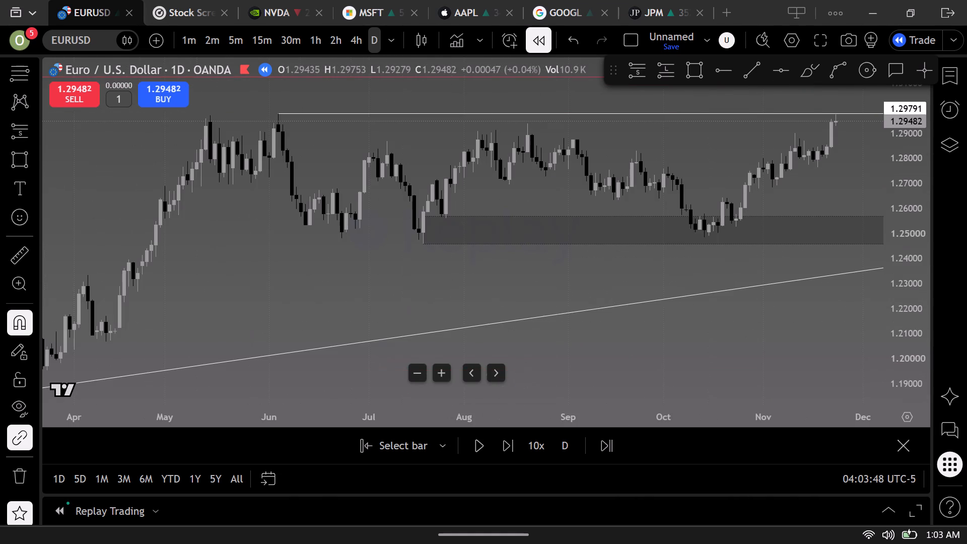
Switch the chart back to the 1-hour timeframe.
{"action": "left_click", "coordinate": [317, 36]}
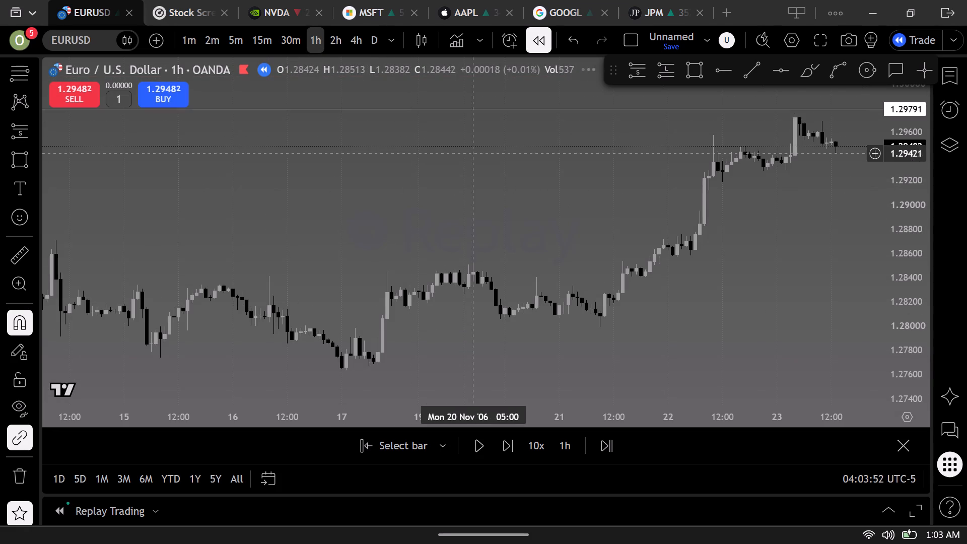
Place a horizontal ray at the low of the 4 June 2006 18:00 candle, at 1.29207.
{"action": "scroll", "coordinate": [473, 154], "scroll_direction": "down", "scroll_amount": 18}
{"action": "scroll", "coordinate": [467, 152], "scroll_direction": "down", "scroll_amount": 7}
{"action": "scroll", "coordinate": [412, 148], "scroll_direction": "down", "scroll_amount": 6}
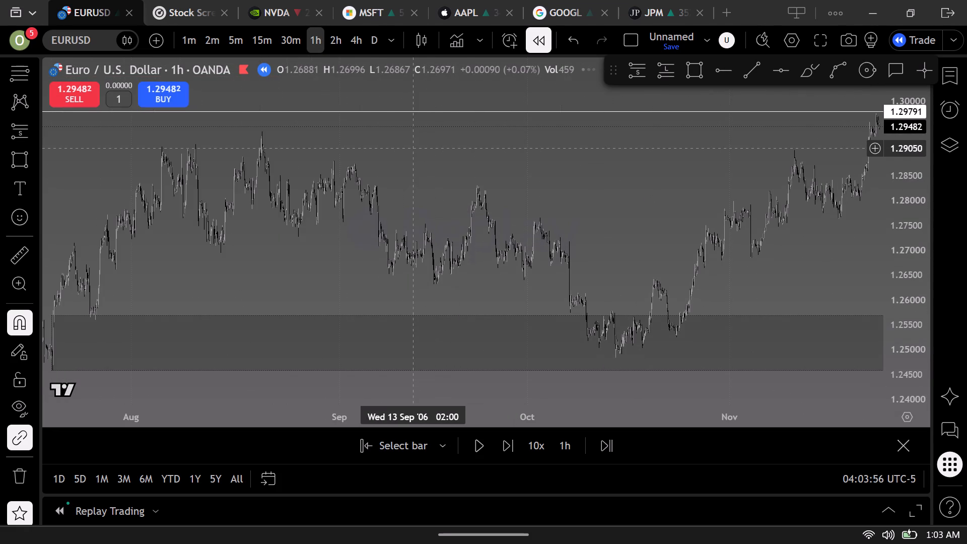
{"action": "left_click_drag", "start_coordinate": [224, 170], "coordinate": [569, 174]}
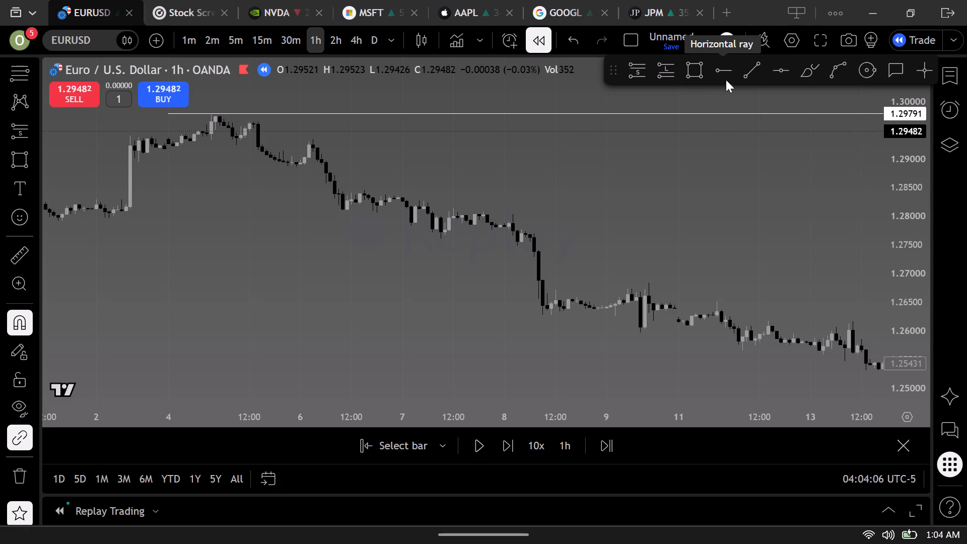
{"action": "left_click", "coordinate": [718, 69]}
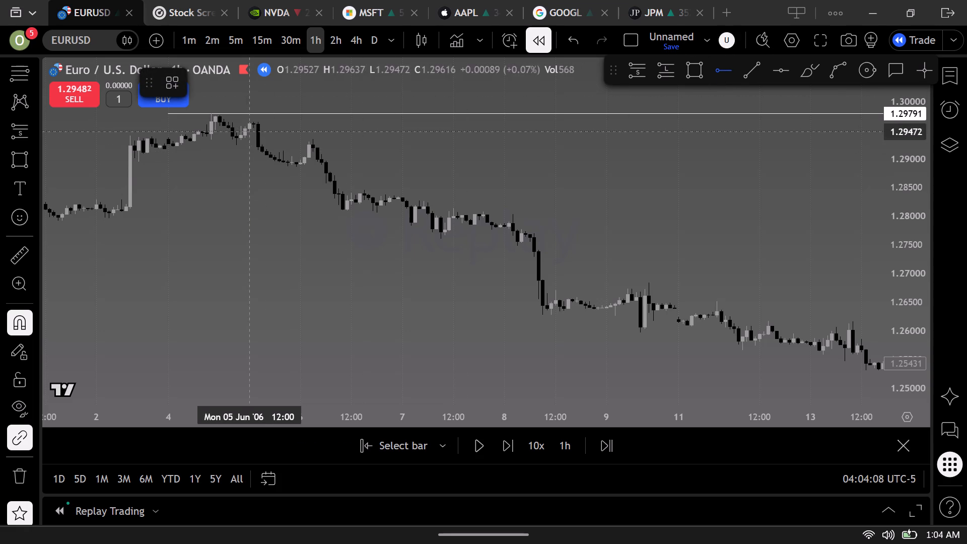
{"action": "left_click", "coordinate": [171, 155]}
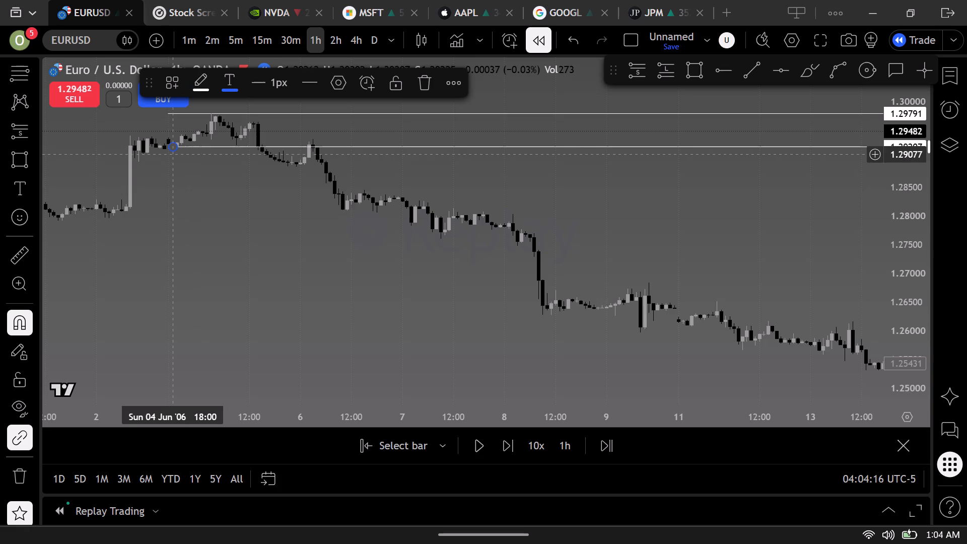
Advance the replay bar by bar from 23 November into 24 November 2006.
{"action": "scroll", "coordinate": [538, 173], "scroll_direction": "down", "scroll_amount": 7}
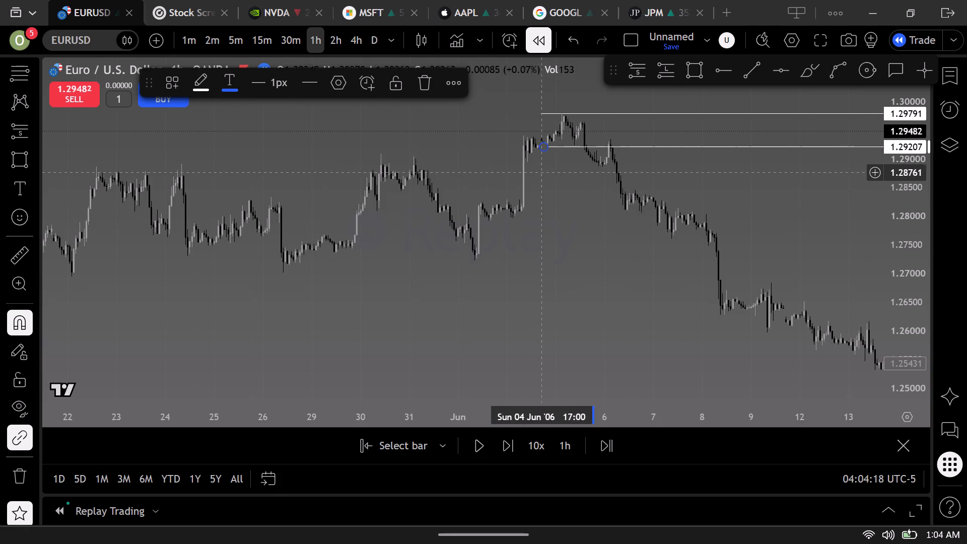
{"action": "left_click_drag", "start_coordinate": [696, 165], "coordinate": [266, 169]}
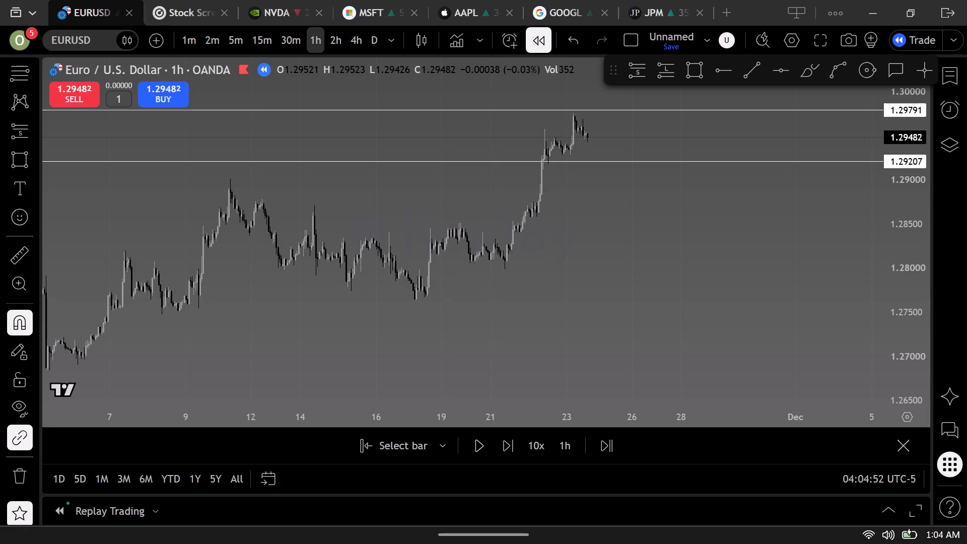
{"action": "scroll", "coordinate": [486, 117], "scroll_direction": "up", "scroll_amount": 2}
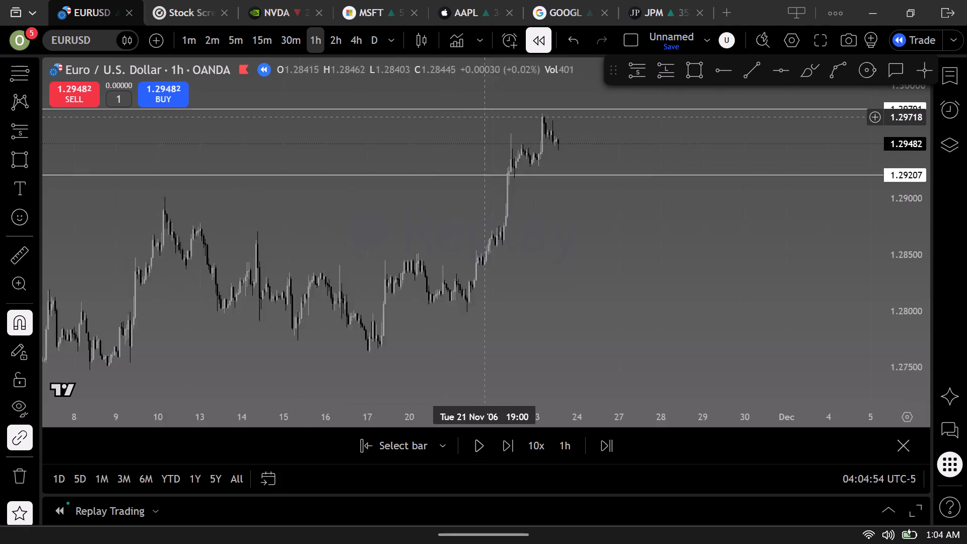
{"action": "scroll", "coordinate": [486, 117], "scroll_direction": "up", "scroll_amount": 6}
{"action": "left_click_drag", "start_coordinate": [398, 123], "coordinate": [617, 169]}
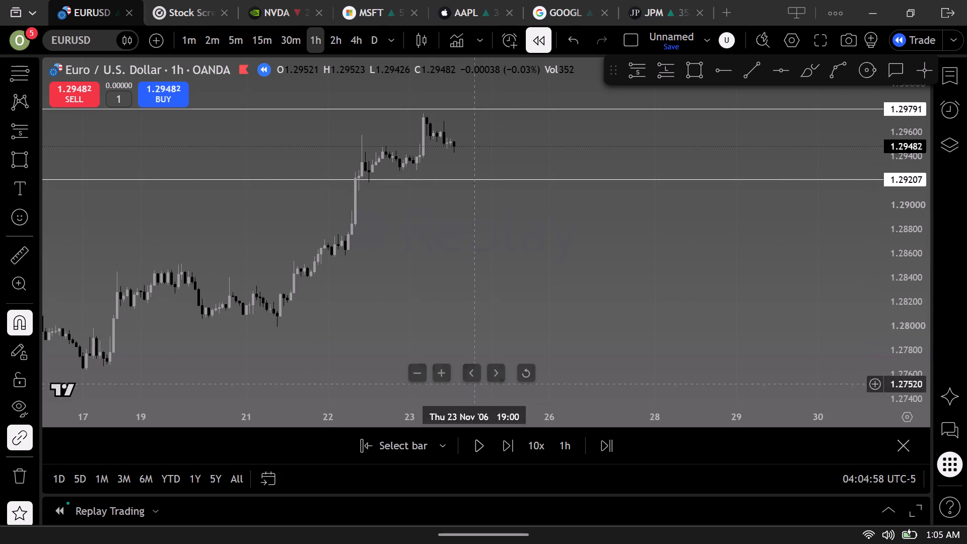
{"action": "triple_click", "coordinate": [507, 445]}
{"action": "triple_click", "coordinate": [508, 444]}
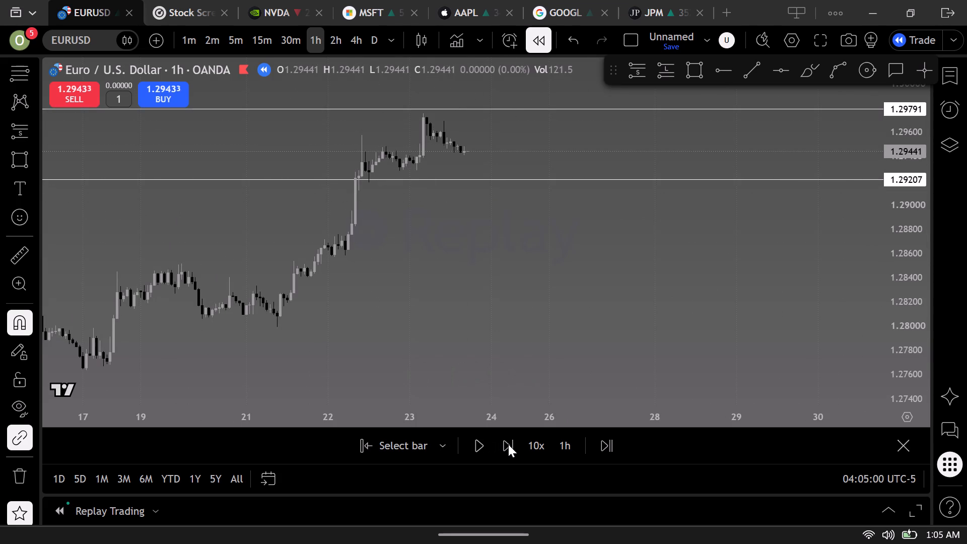
{"action": "triple_click", "coordinate": [508, 444]}
{"action": "triple_click", "coordinate": [507, 444]}
{"action": "triple_click", "coordinate": [507, 443]}
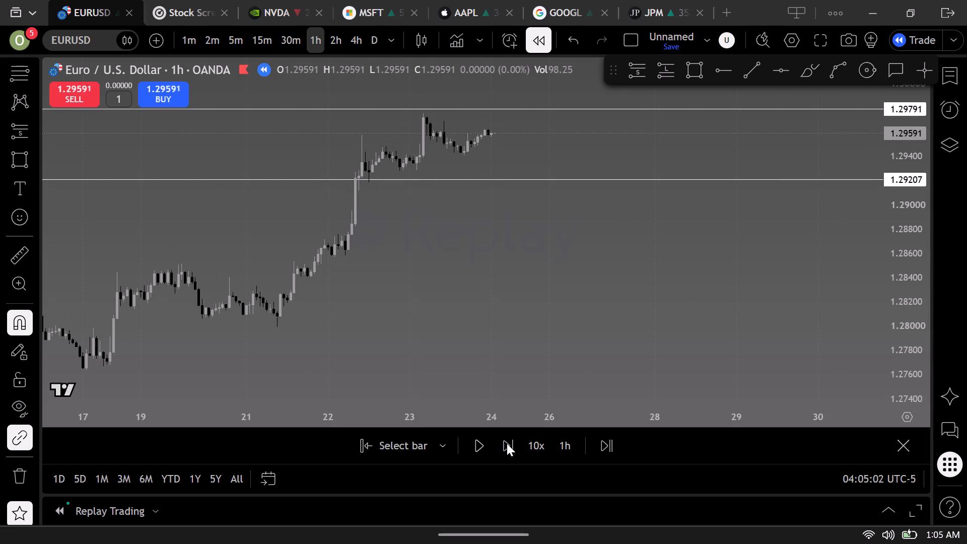
{"action": "triple_click", "coordinate": [507, 443]}
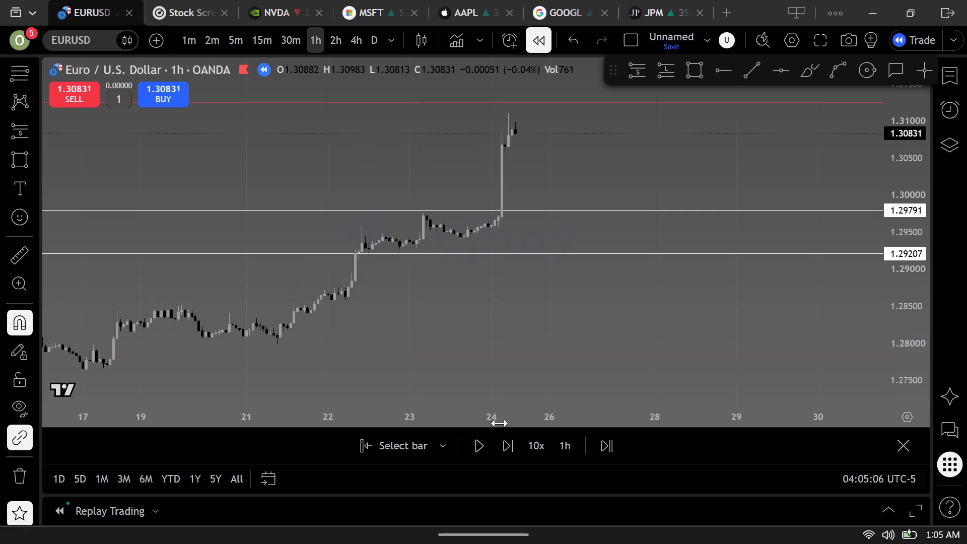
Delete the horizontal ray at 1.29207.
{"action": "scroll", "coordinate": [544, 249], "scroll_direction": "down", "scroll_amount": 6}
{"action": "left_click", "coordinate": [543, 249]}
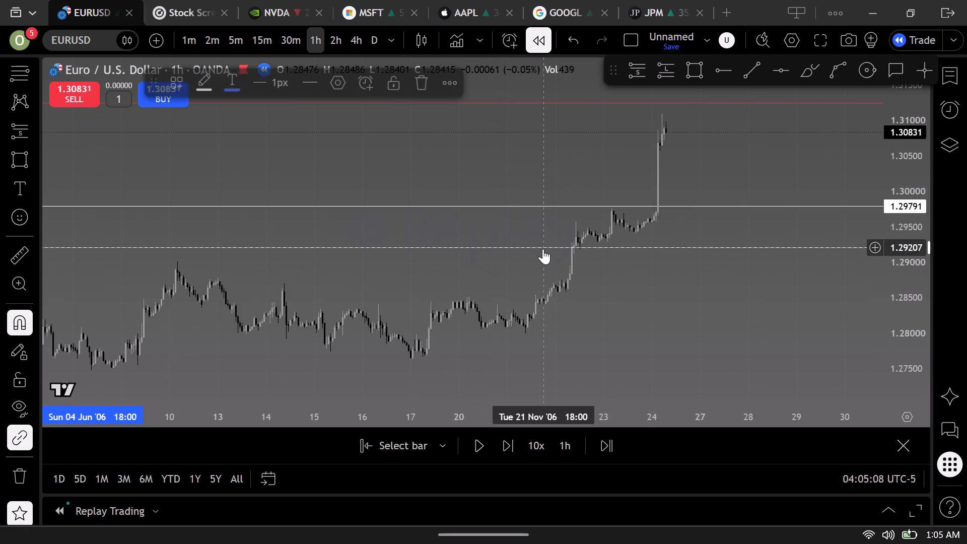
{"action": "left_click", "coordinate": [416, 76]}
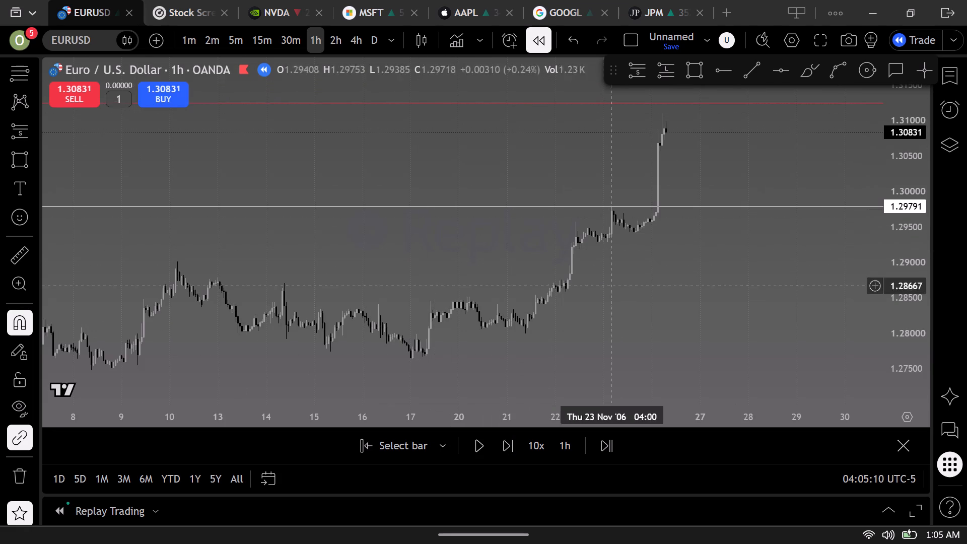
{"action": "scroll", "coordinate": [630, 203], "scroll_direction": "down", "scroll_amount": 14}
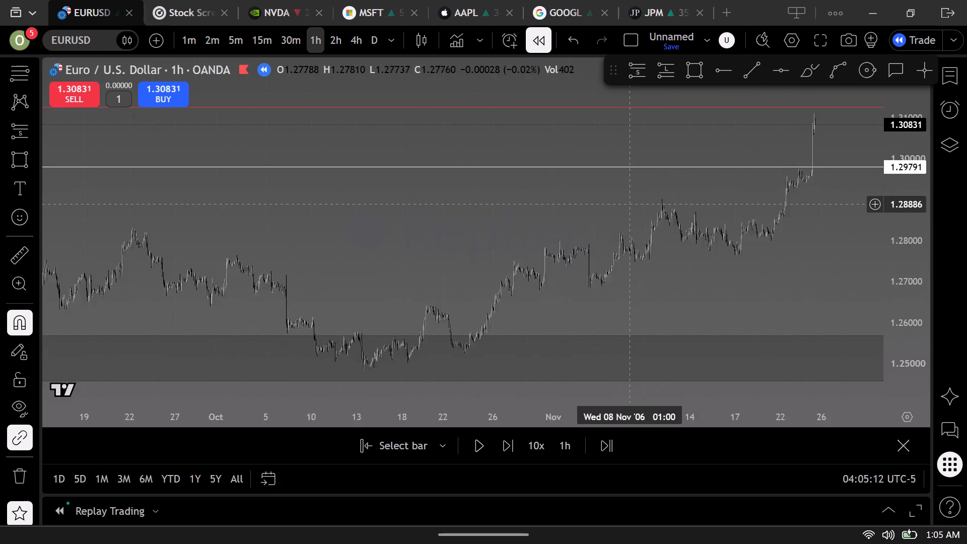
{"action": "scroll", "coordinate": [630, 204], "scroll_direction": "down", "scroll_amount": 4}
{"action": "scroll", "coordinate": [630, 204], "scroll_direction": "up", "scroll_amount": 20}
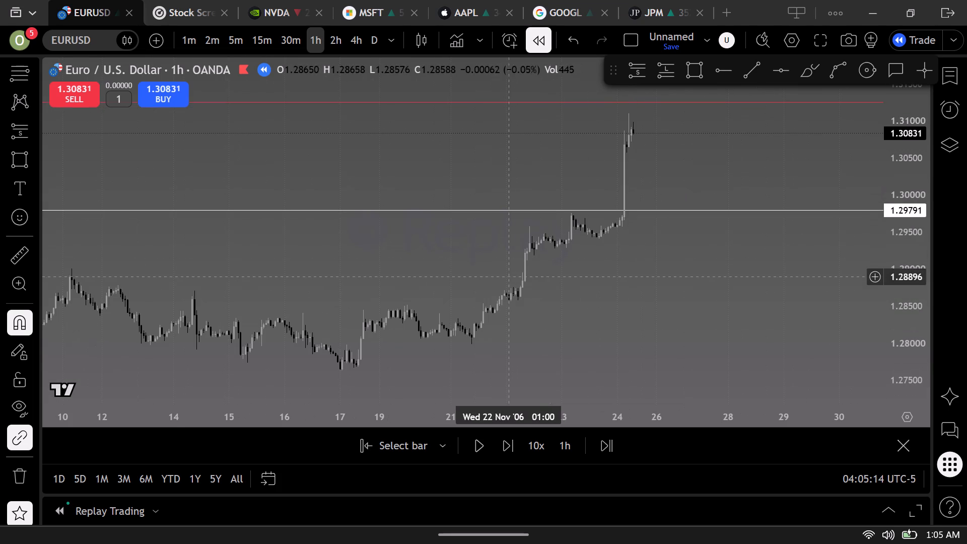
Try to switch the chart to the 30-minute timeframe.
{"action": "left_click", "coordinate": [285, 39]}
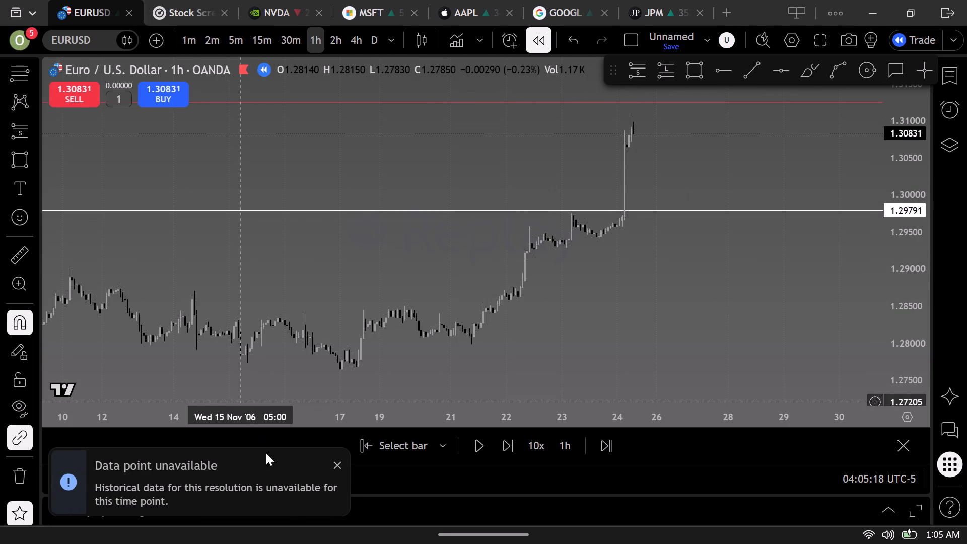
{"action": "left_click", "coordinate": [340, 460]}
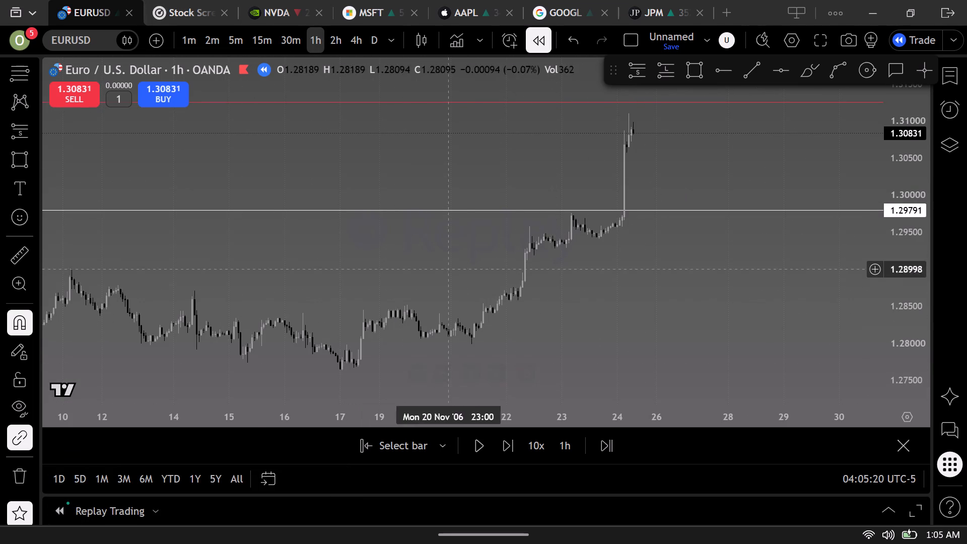
Switch the EURUSD chart to the daily timeframe.
{"action": "scroll", "coordinate": [521, 232], "scroll_direction": "up", "scroll_amount": 7}
{"action": "left_click_drag", "start_coordinate": [436, 180], "coordinate": [540, 185]}
{"action": "scroll", "coordinate": [528, 194], "scroll_direction": "down", "scroll_amount": 20}
{"action": "scroll", "coordinate": [528, 194], "scroll_direction": "down", "scroll_amount": 20}
{"action": "scroll", "coordinate": [528, 194], "scroll_direction": "down", "scroll_amount": 7}
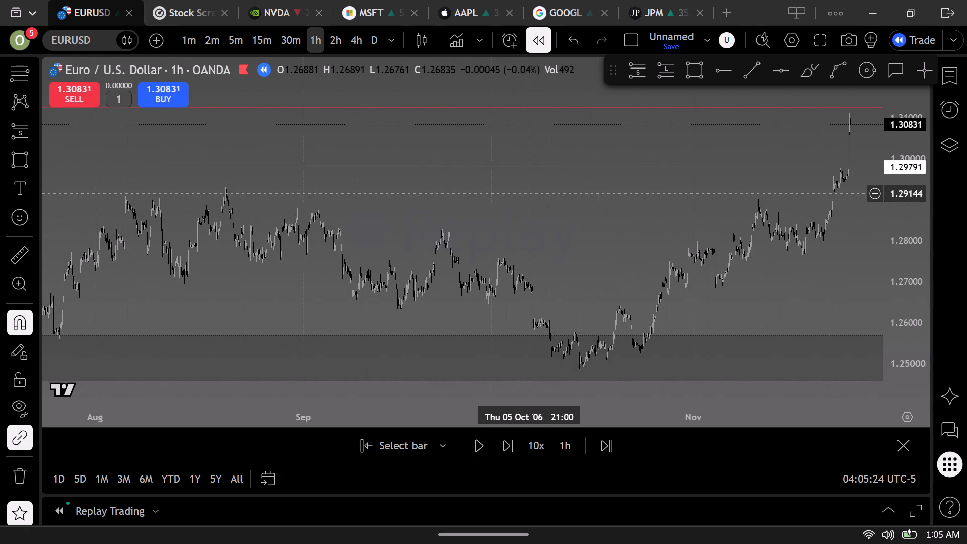
{"action": "scroll", "coordinate": [529, 194], "scroll_direction": "down", "scroll_amount": 3}
{"action": "left_click", "coordinate": [374, 37]}
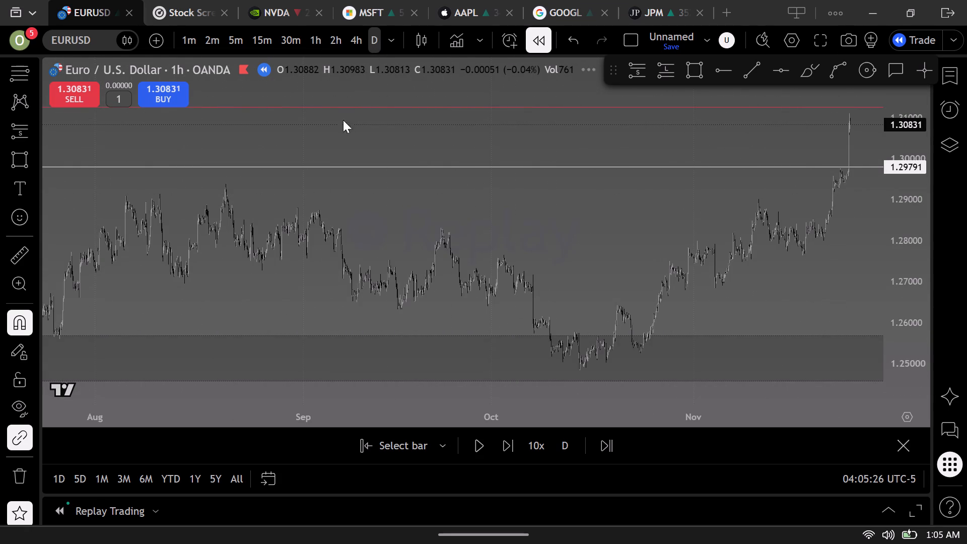
Examine the daily candles up to 24 November 2006 against the red levels, the 1.29791 ray, the demand zone and the rising trendline.
{"action": "scroll", "coordinate": [451, 300], "scroll_direction": "up", "scroll_amount": 16}
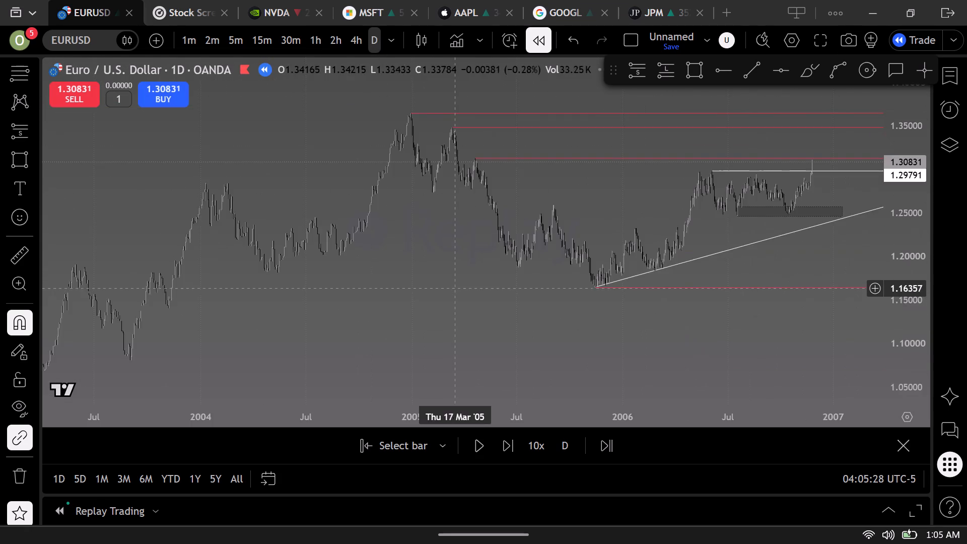
{"action": "scroll", "coordinate": [455, 288], "scroll_direction": "up", "scroll_amount": 8}
{"action": "scroll", "coordinate": [446, 270], "scroll_direction": "down", "scroll_amount": 2}
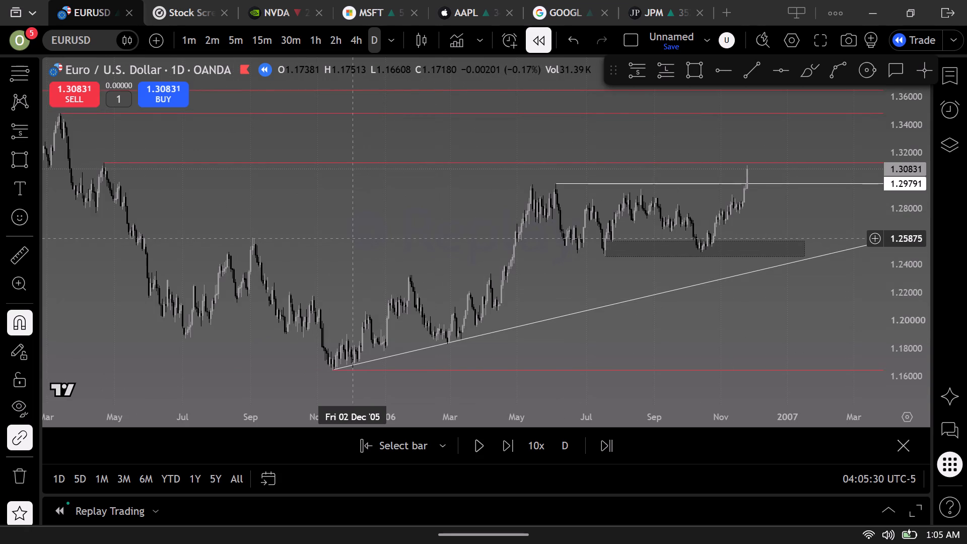
{"action": "left_click_drag", "start_coordinate": [335, 233], "coordinate": [402, 247]}
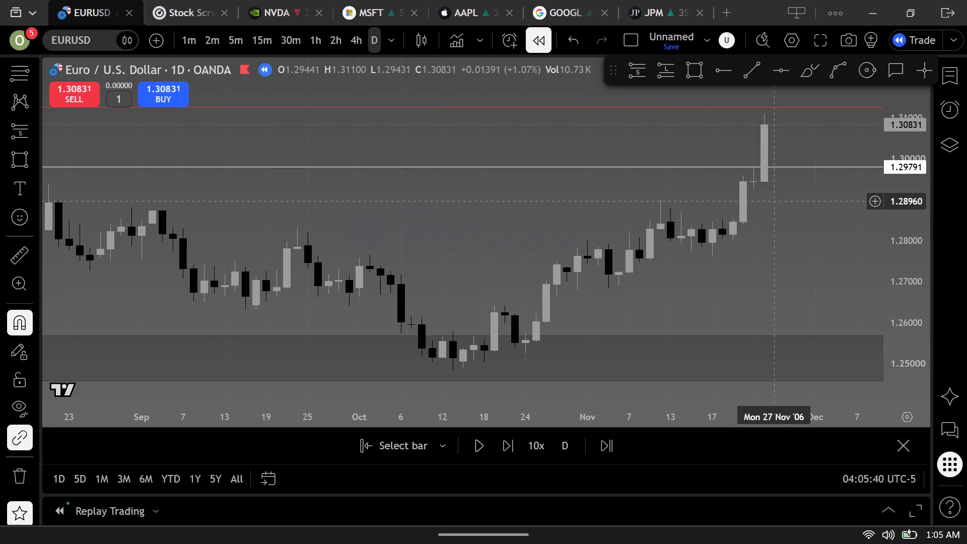
{"action": "scroll", "coordinate": [773, 201], "scroll_direction": "down", "scroll_amount": 3}
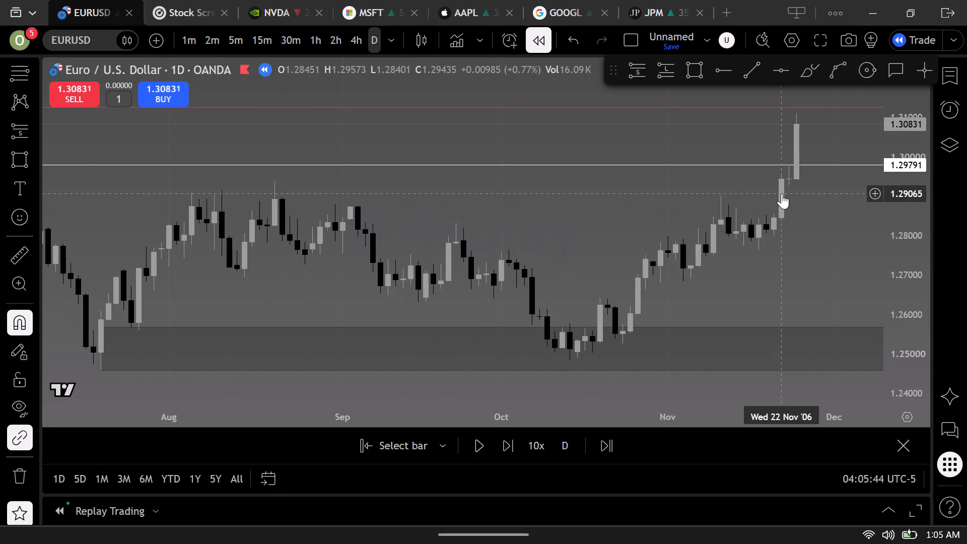
{"action": "double_click", "coordinate": [782, 193]}
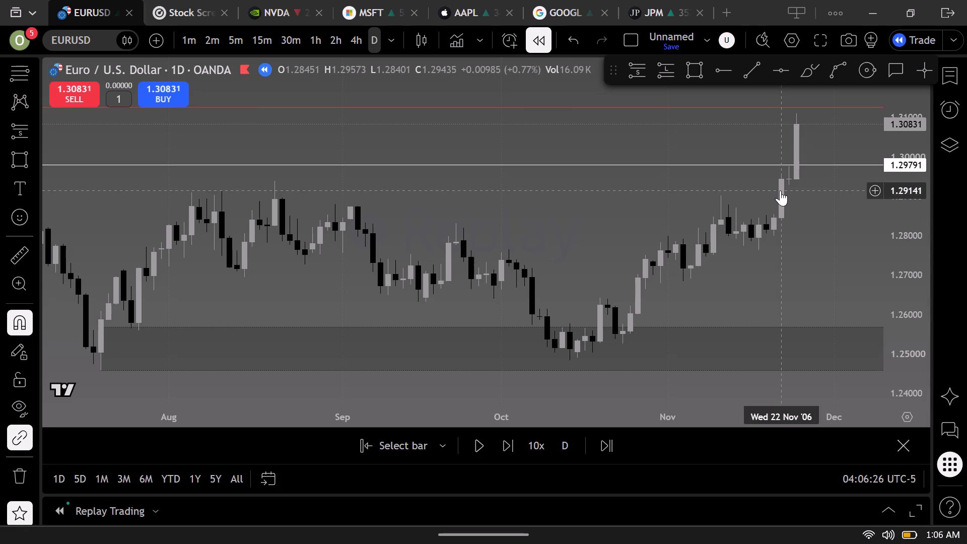
{"action": "left_click", "coordinate": [802, 198]}
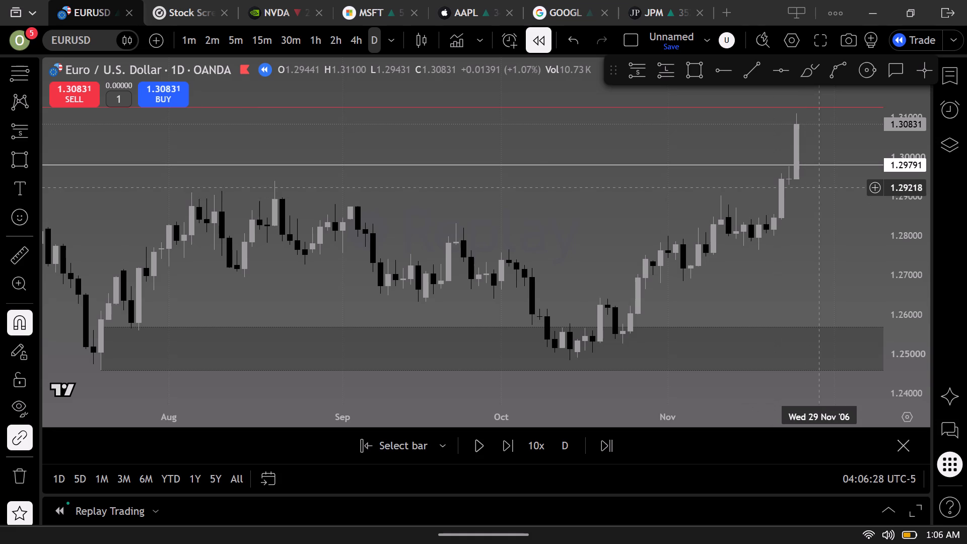
{"action": "scroll", "coordinate": [816, 190], "scroll_direction": "down", "scroll_amount": 2}
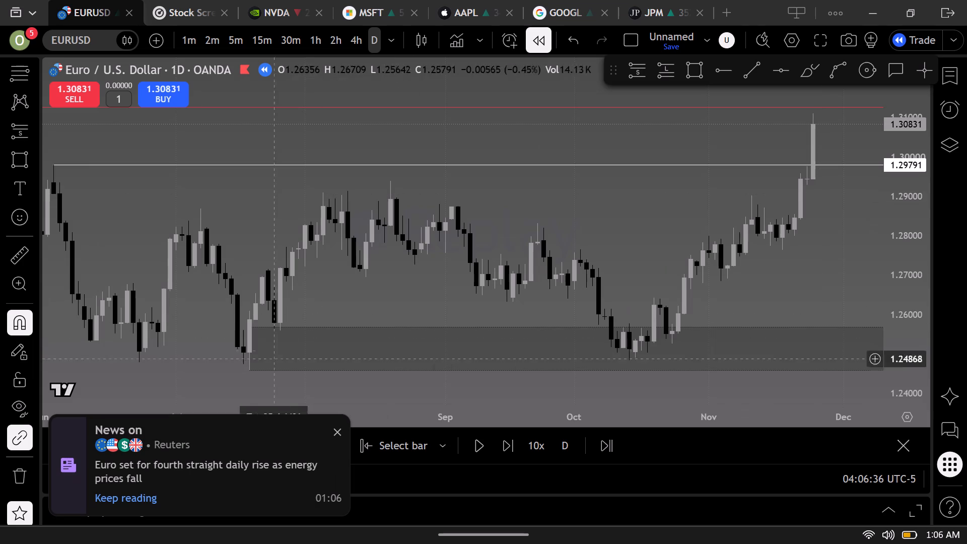
{"action": "left_click", "coordinate": [336, 429]}
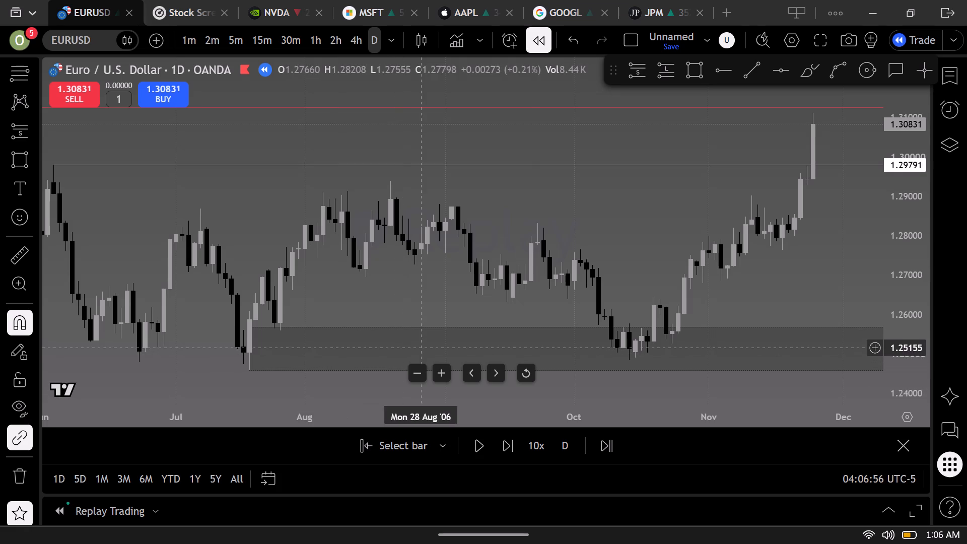
{"action": "left_click_drag", "start_coordinate": [631, 247], "coordinate": [566, 253]}
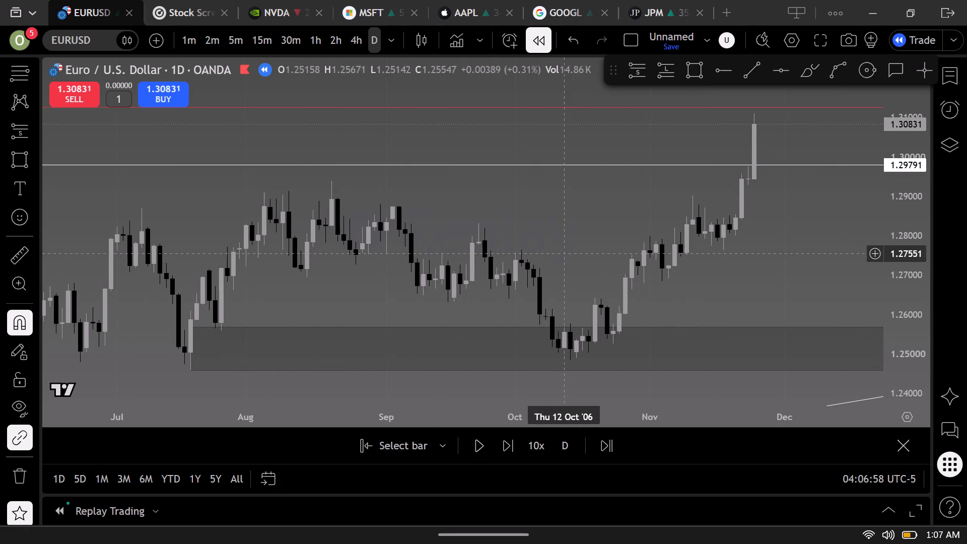
{"action": "scroll", "coordinate": [576, 257], "scroll_direction": "down", "scroll_amount": 3}
{"action": "scroll", "coordinate": [615, 229], "scroll_direction": "down", "scroll_amount": 3}
{"action": "left_click_drag", "start_coordinate": [584, 267], "coordinate": [568, 267]}
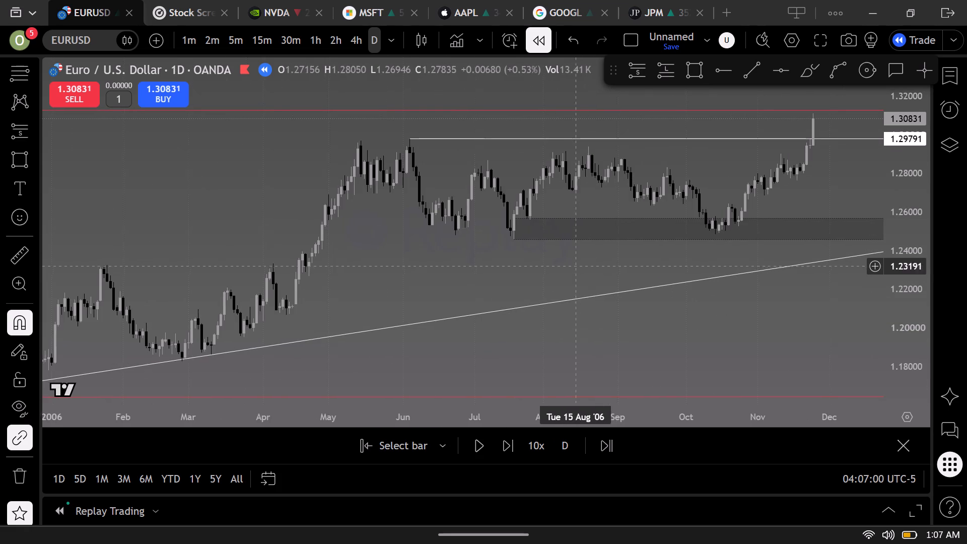
{"action": "left_click_drag", "start_coordinate": [568, 267], "coordinate": [413, 303]}
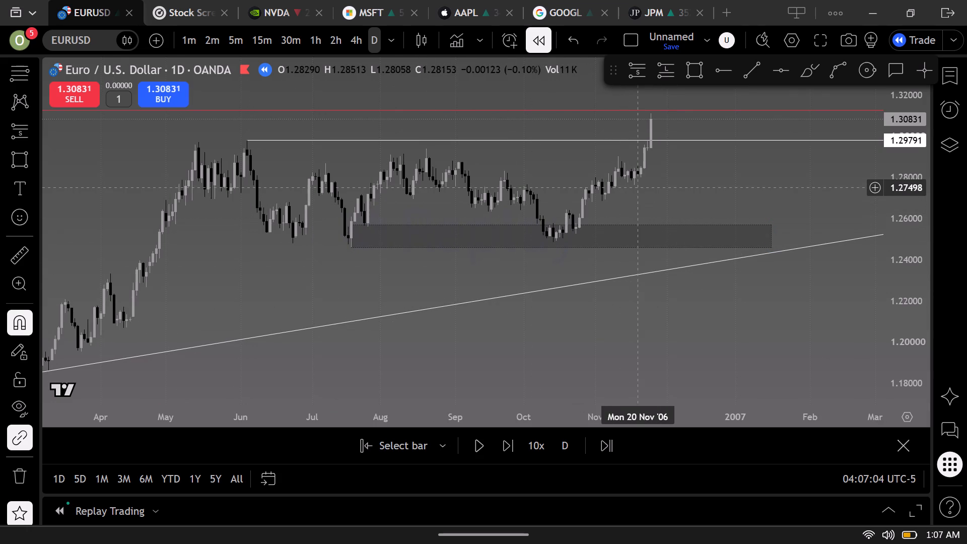
{"action": "left_click_drag", "start_coordinate": [638, 187], "coordinate": [609, 187]}
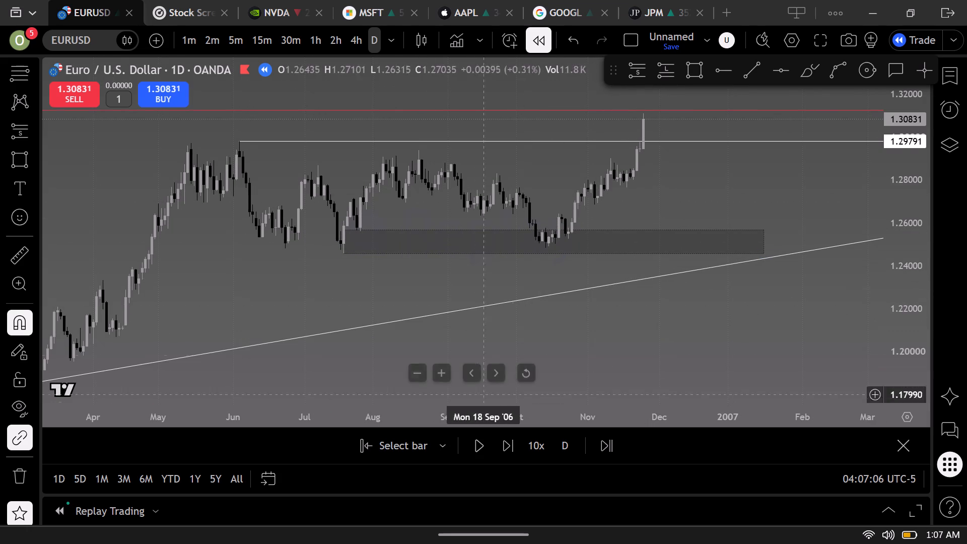
Advance the daily replay two steps past the partial 24 November 2006 candle.
{"action": "left_click", "coordinate": [500, 445]}
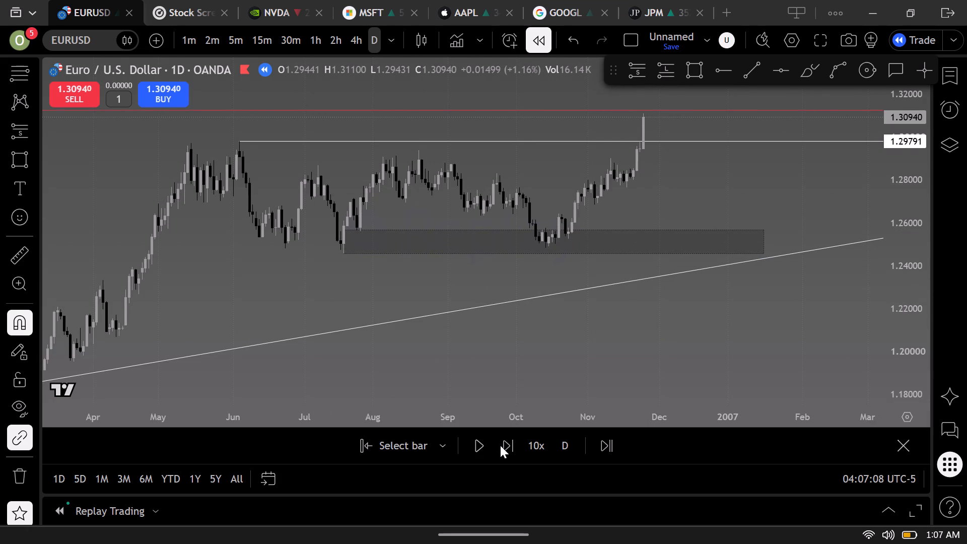
{"action": "left_click", "coordinate": [500, 445]}
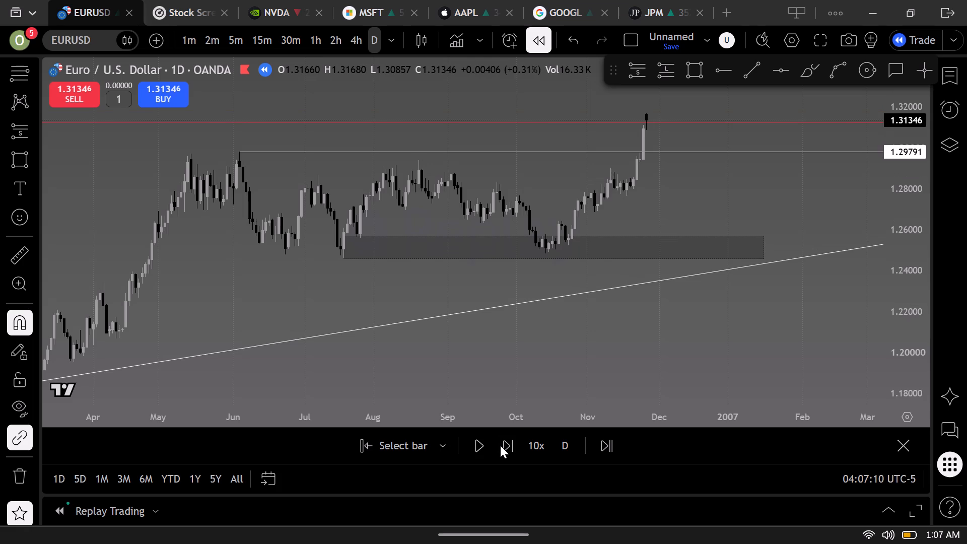
Switch the chart back to the 1-hour timeframe.
{"action": "scroll", "coordinate": [316, 235], "scroll_direction": "down", "scroll_amount": 11}
{"action": "scroll", "coordinate": [333, 237], "scroll_direction": "up", "scroll_amount": 4}
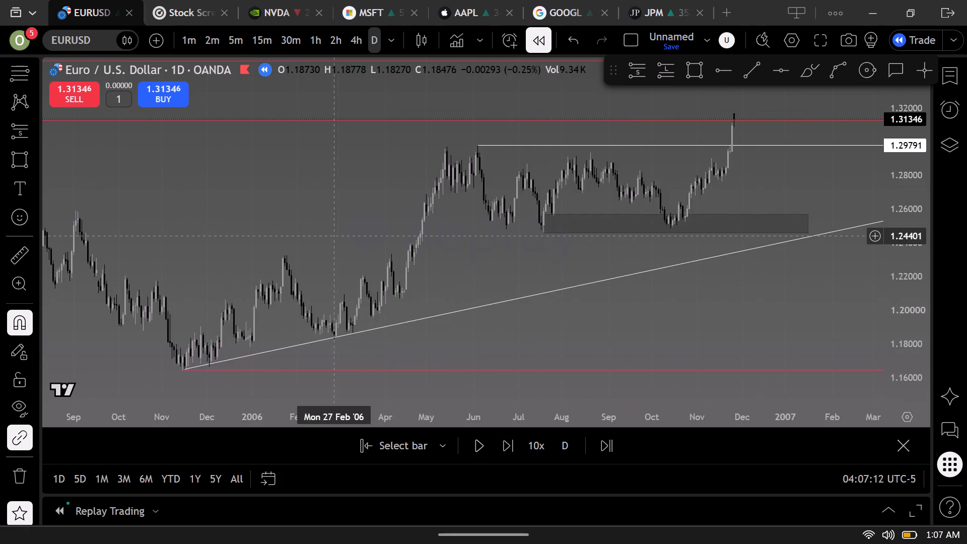
{"action": "scroll", "coordinate": [333, 235], "scroll_direction": "up", "scroll_amount": 3}
{"action": "scroll", "coordinate": [270, 260], "scroll_direction": "up", "scroll_amount": 1}
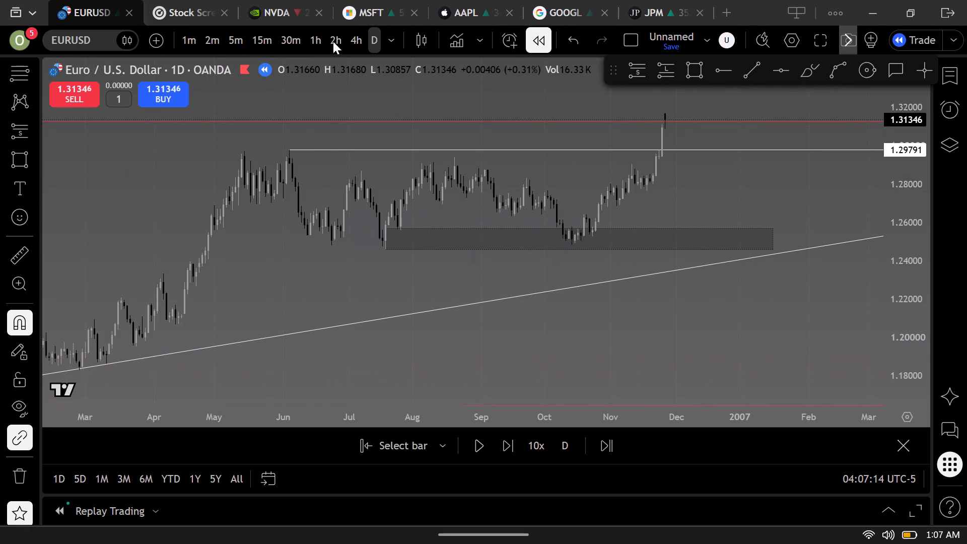
{"action": "left_click", "coordinate": [313, 37]}
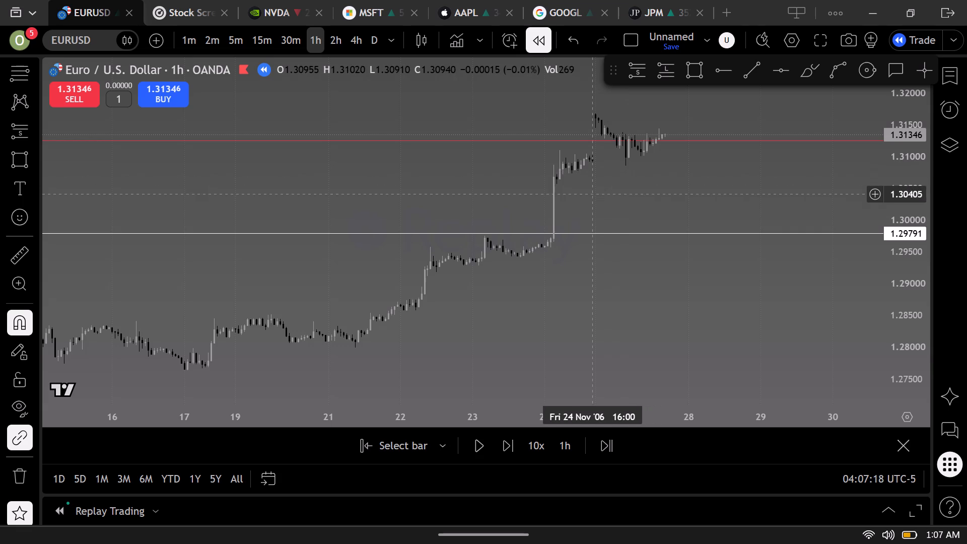
Advance the hourly replay bar by bar from 27 November to late 28 November 2006.
{"action": "left_click", "coordinate": [505, 446]}
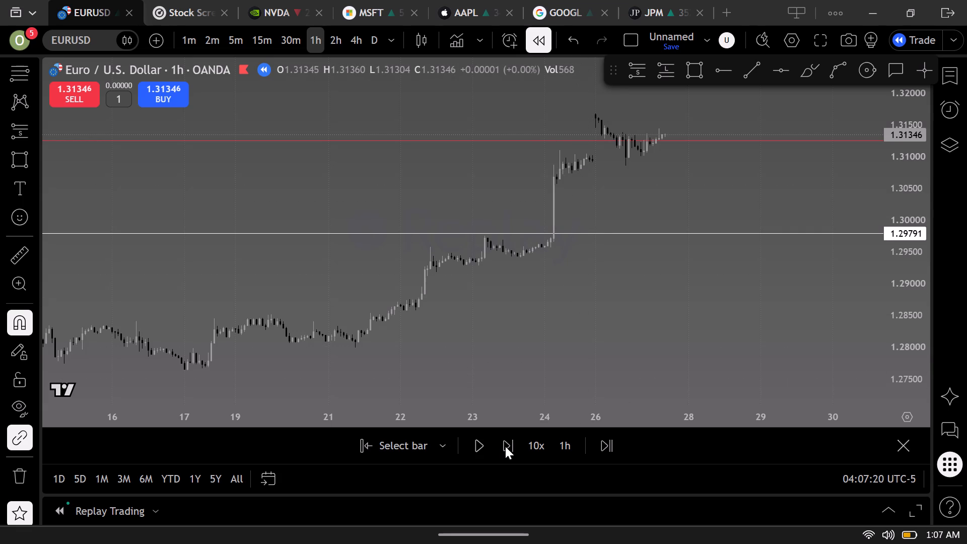
{"action": "triple_click", "coordinate": [505, 446]}
{"action": "triple_click", "coordinate": [505, 446]}
{"action": "triple_click", "coordinate": [505, 446]}
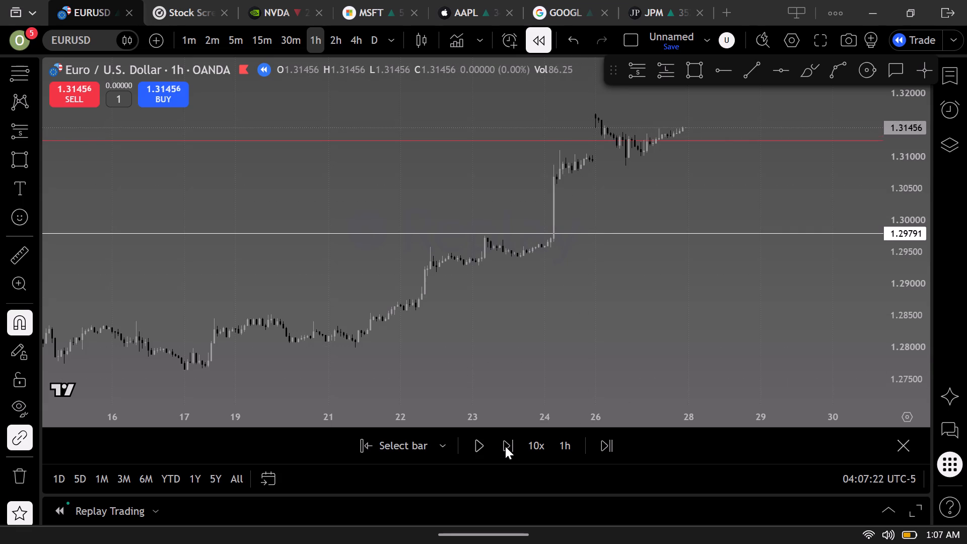
{"action": "triple_click", "coordinate": [505, 446]}
{"action": "triple_click", "coordinate": [505, 446]}
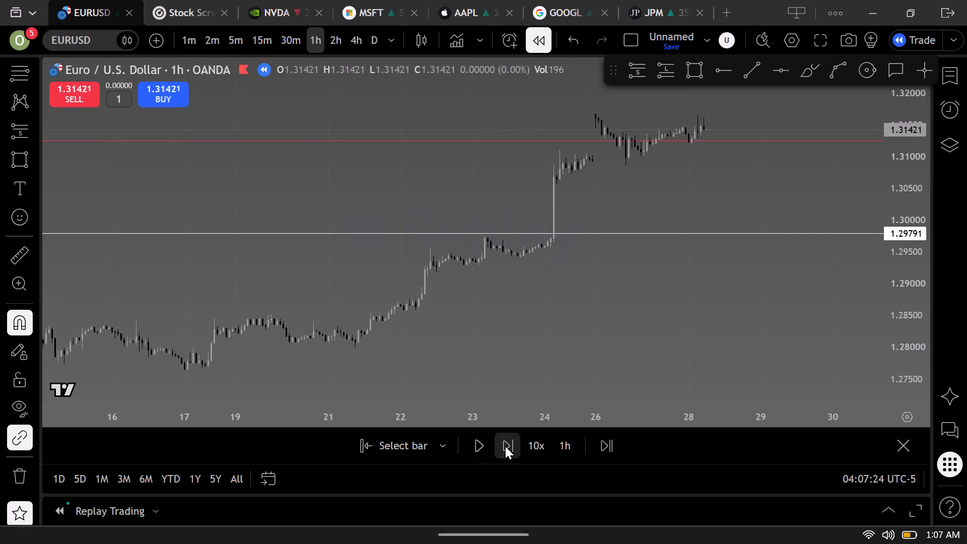
{"action": "triple_click", "coordinate": [505, 446]}
{"action": "triple_click", "coordinate": [505, 446]}
{"action": "triple_click", "coordinate": [505, 446]}
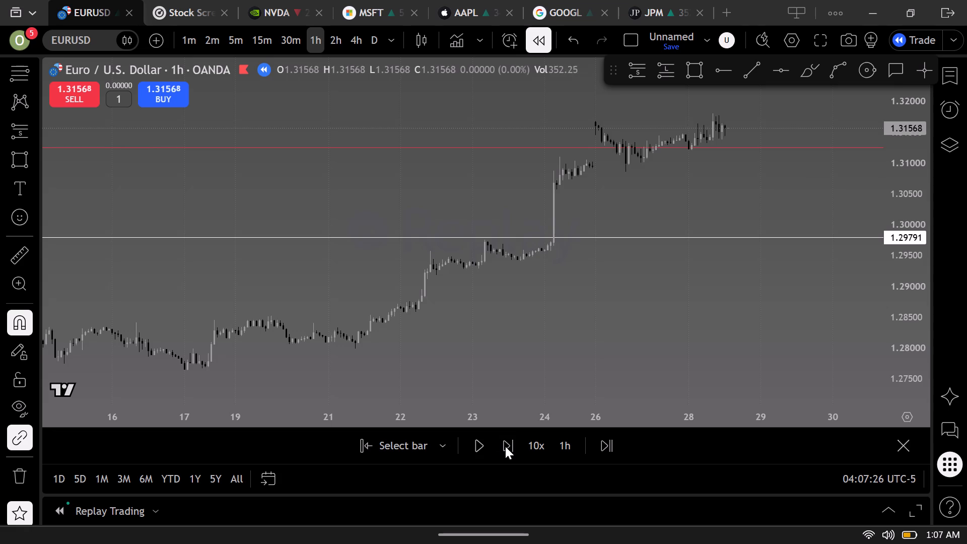
{"action": "triple_click", "coordinate": [505, 446]}
{"action": "left_click", "coordinate": [505, 446]}
{"action": "triple_click", "coordinate": [505, 446]}
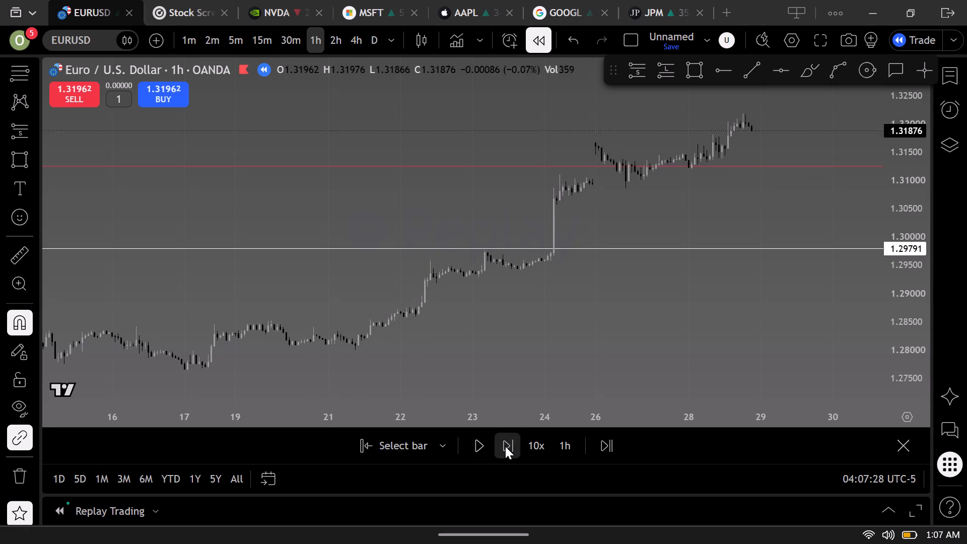
Continue advancing the hourly replay bar by bar through 29 November into 30 November 2006.
{"action": "triple_click", "coordinate": [505, 446]}
{"action": "triple_click", "coordinate": [505, 446]}
{"action": "triple_click", "coordinate": [505, 446]}
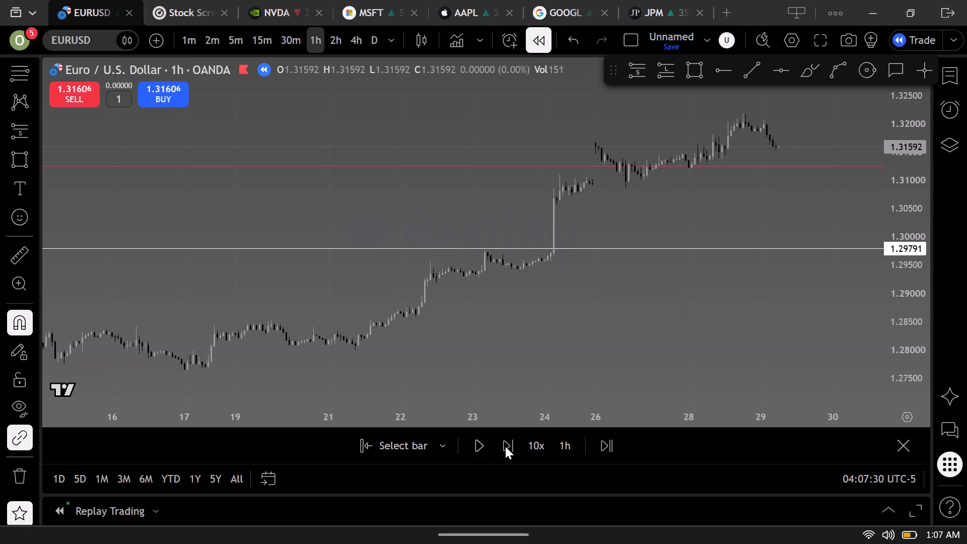
{"action": "triple_click", "coordinate": [505, 446]}
{"action": "triple_click", "coordinate": [505, 446]}
{"action": "triple_click", "coordinate": [505, 446]}
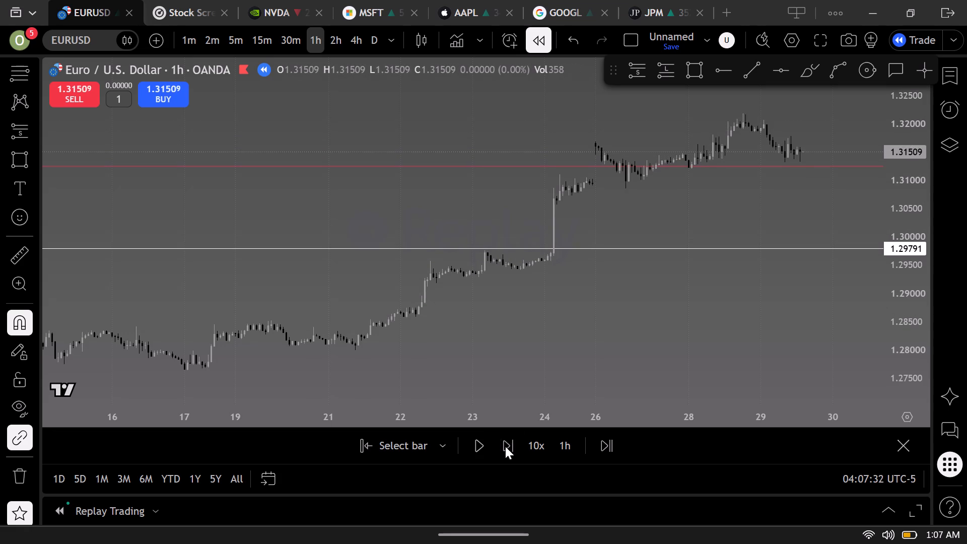
{"action": "triple_click", "coordinate": [505, 446]}
{"action": "triple_click", "coordinate": [505, 446]}
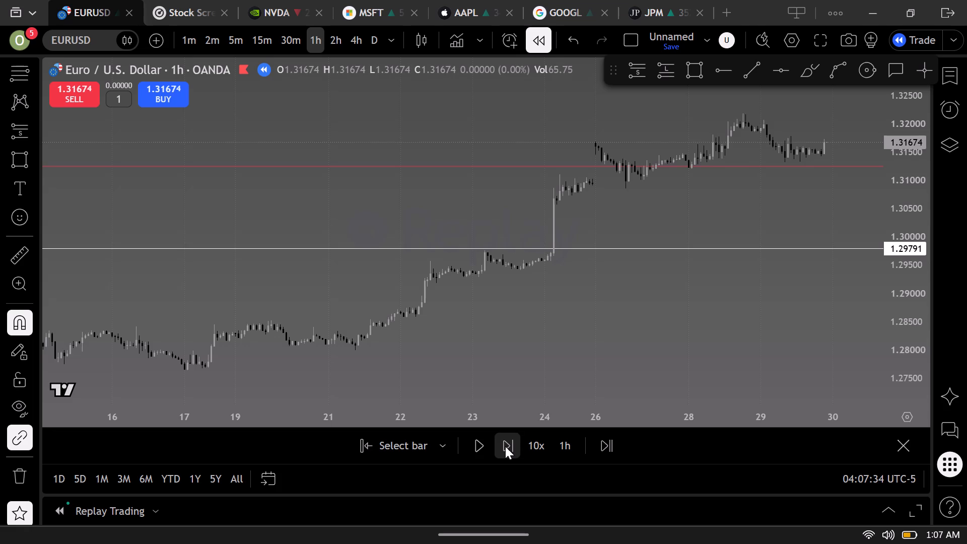
{"action": "triple_click", "coordinate": [505, 446]}
{"action": "triple_click", "coordinate": [505, 446]}
{"action": "triple_click", "coordinate": [505, 446]}
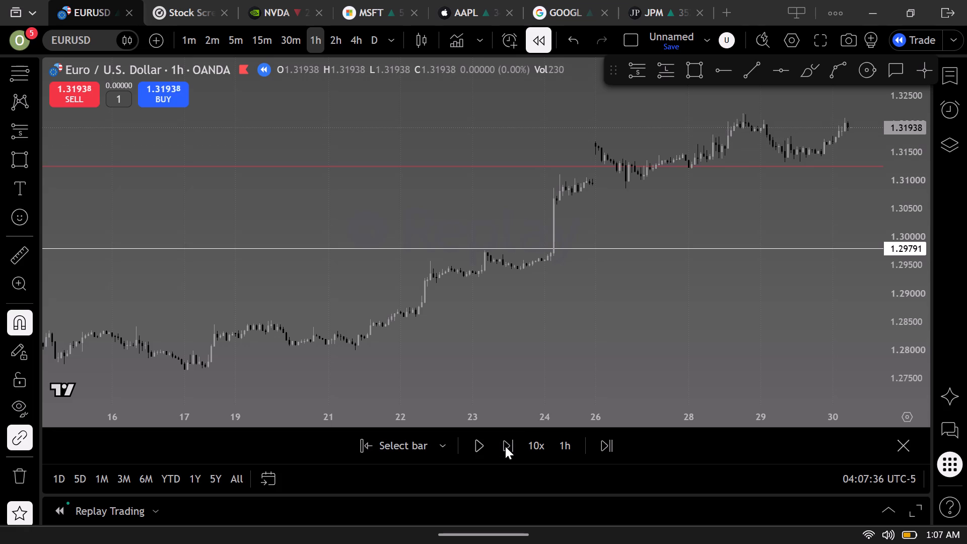
{"action": "triple_click", "coordinate": [505, 446]}
{"action": "double_click", "coordinate": [505, 446]}
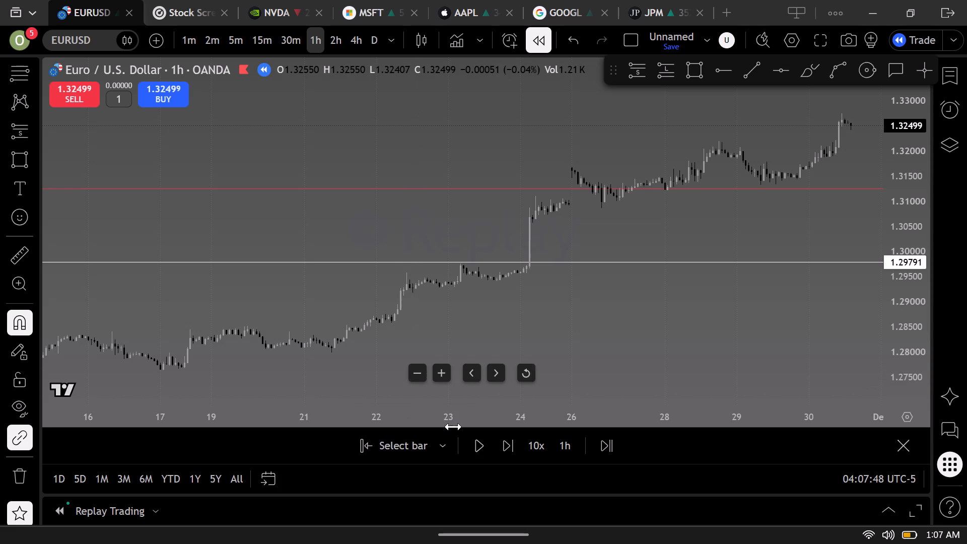
Run the hourly replay automatically from 30 November and pause it on 7 December 2006.
{"action": "left_click", "coordinate": [475, 442]}
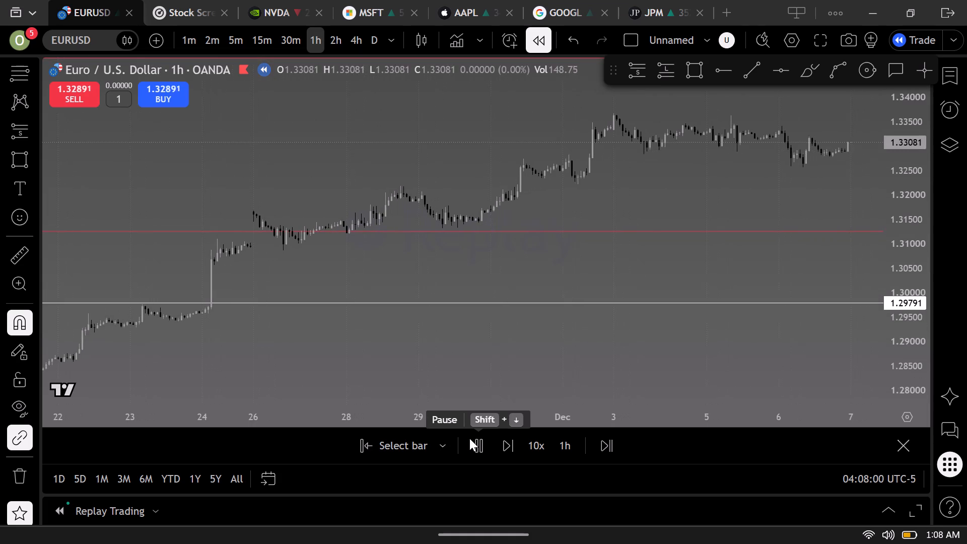
{"action": "left_click", "coordinate": [469, 438]}
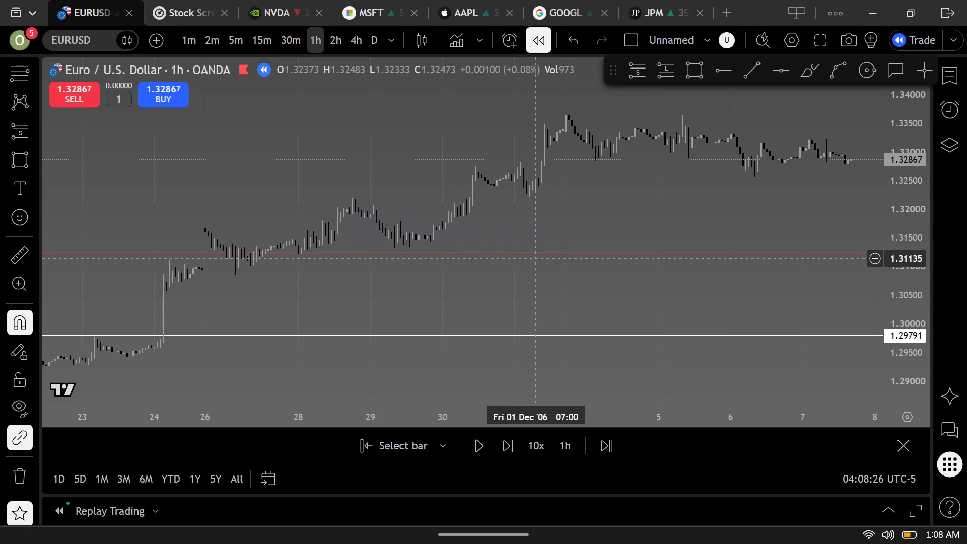
Examine the hourly rally from early November to 7 December 2006 against the 1.29791 line and the red levels.
{"action": "left_click_drag", "start_coordinate": [592, 220], "coordinate": [575, 223]}
{"action": "scroll", "coordinate": [575, 223], "scroll_direction": "down", "scroll_amount": 13}
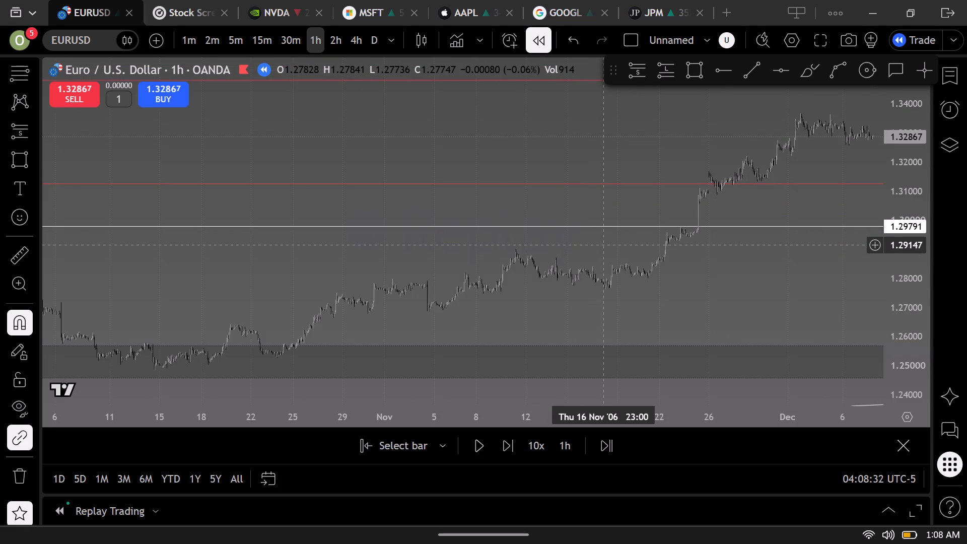
{"action": "left_click_drag", "start_coordinate": [680, 270], "coordinate": [597, 292]}
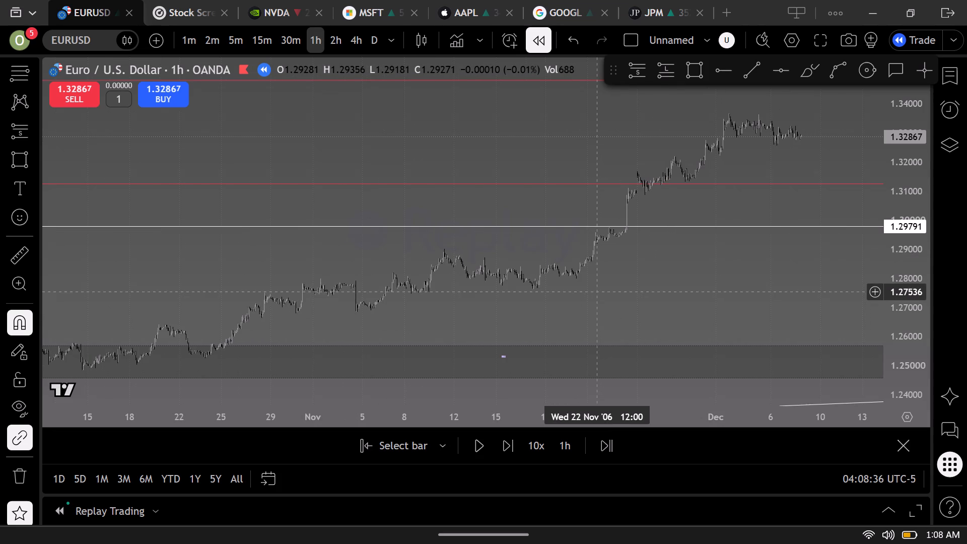
{"action": "scroll", "coordinate": [597, 292], "scroll_direction": "up", "scroll_amount": 5}
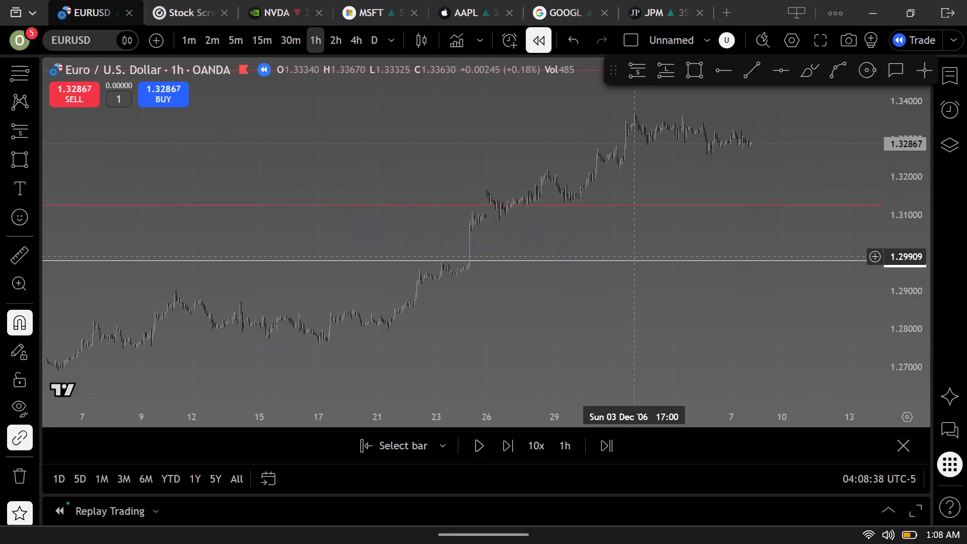
{"action": "left_click_drag", "start_coordinate": [656, 237], "coordinate": [600, 246]}
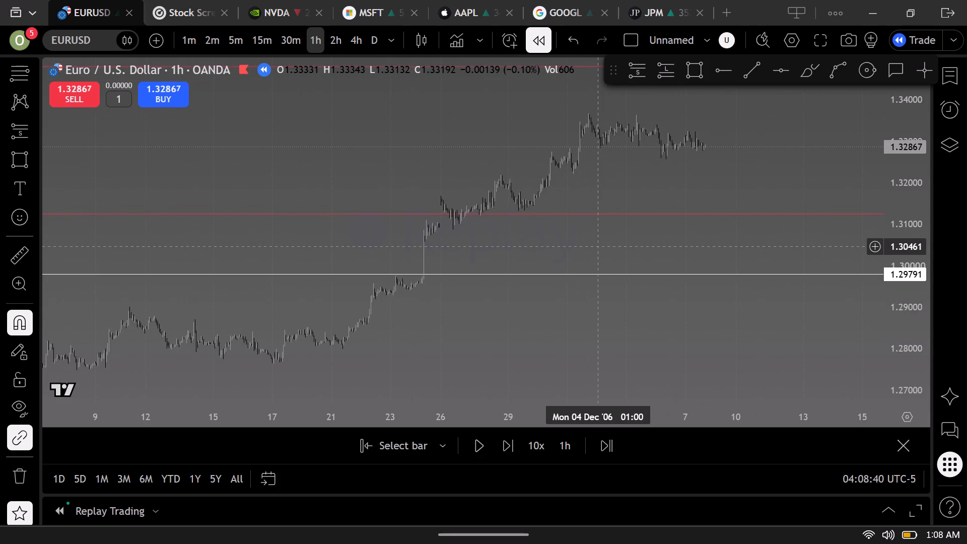
{"action": "scroll", "coordinate": [599, 246], "scroll_direction": "up", "scroll_amount": 4}
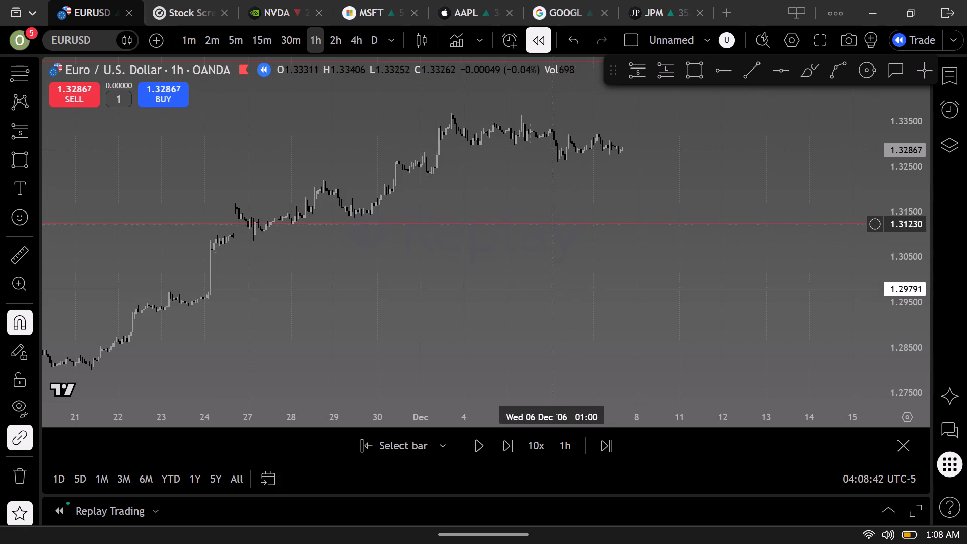
Run the hourly replay automatically from 7 December and pause it on 11 December 2006.
{"action": "left_click", "coordinate": [472, 452]}
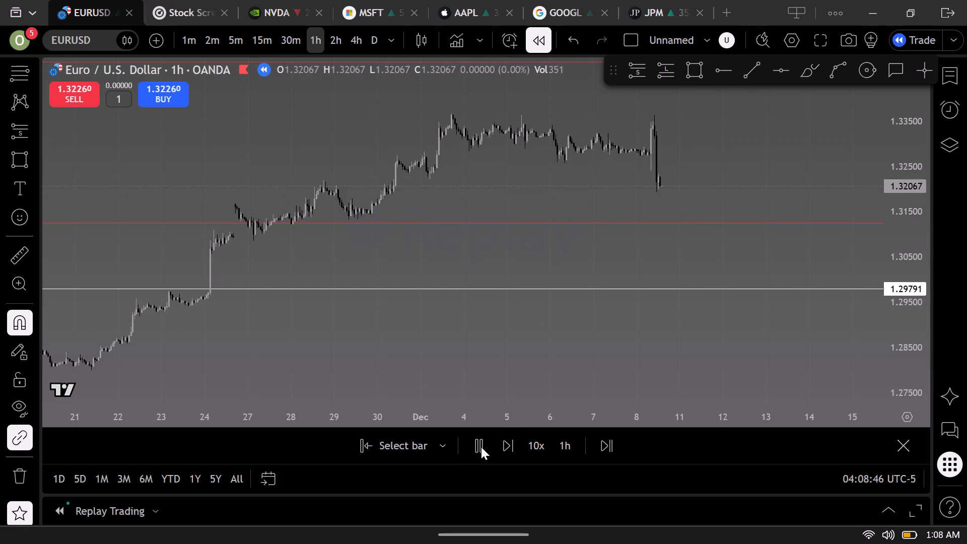
{"action": "left_click", "coordinate": [476, 444]}
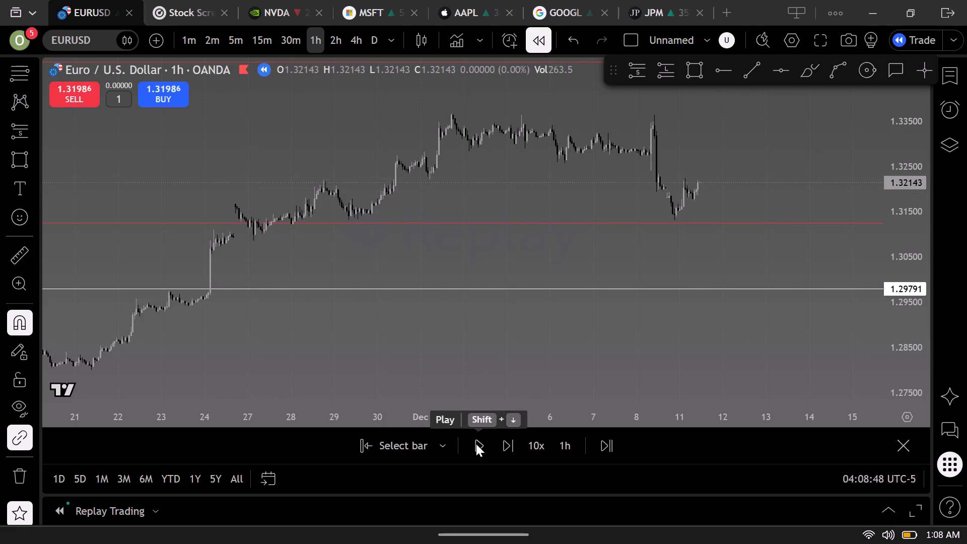
Resume the automatic hourly replay from 11 December and pause it late on 14 December 2006.
{"action": "scroll", "coordinate": [610, 248], "scroll_direction": "up", "scroll_amount": 8}
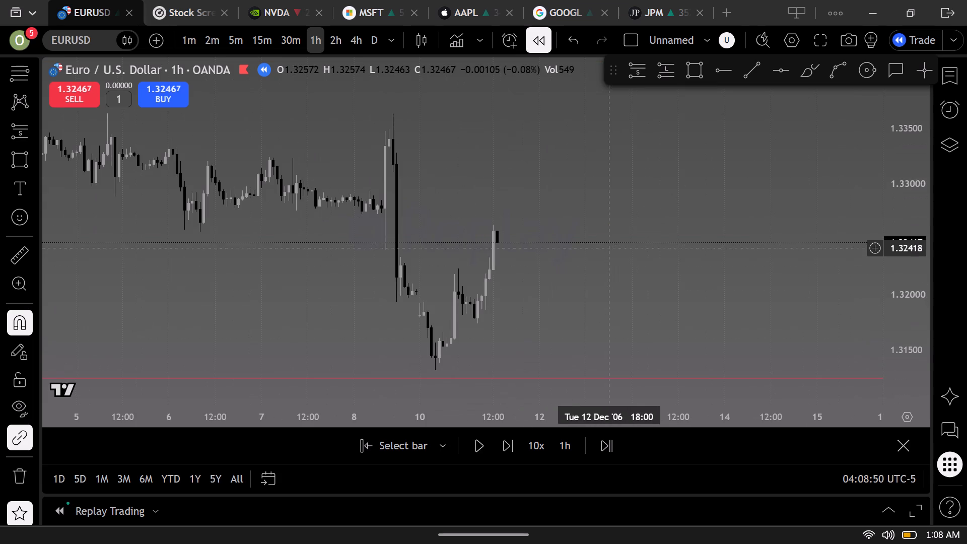
{"action": "left_click_drag", "start_coordinate": [528, 310], "coordinate": [634, 278]}
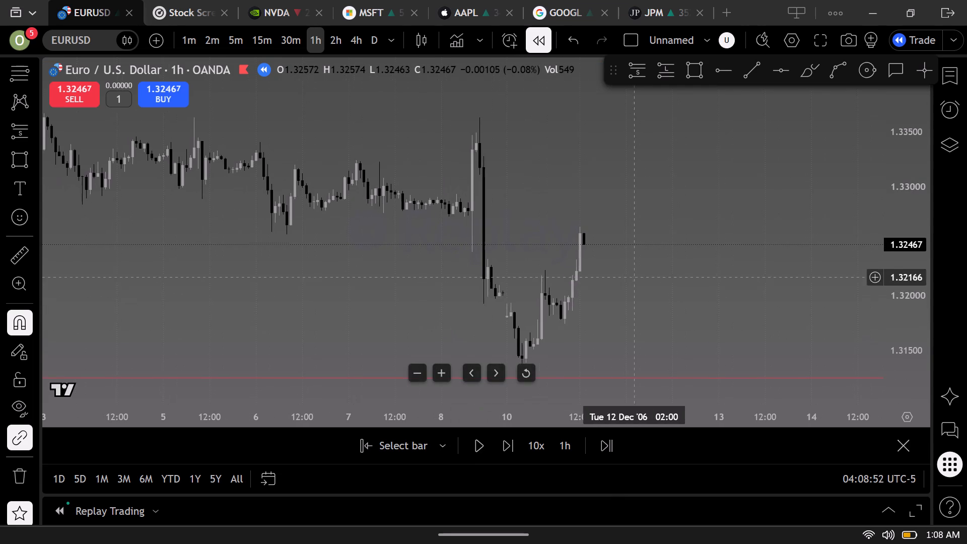
{"action": "scroll", "coordinate": [586, 312], "scroll_direction": "down", "scroll_amount": 2}
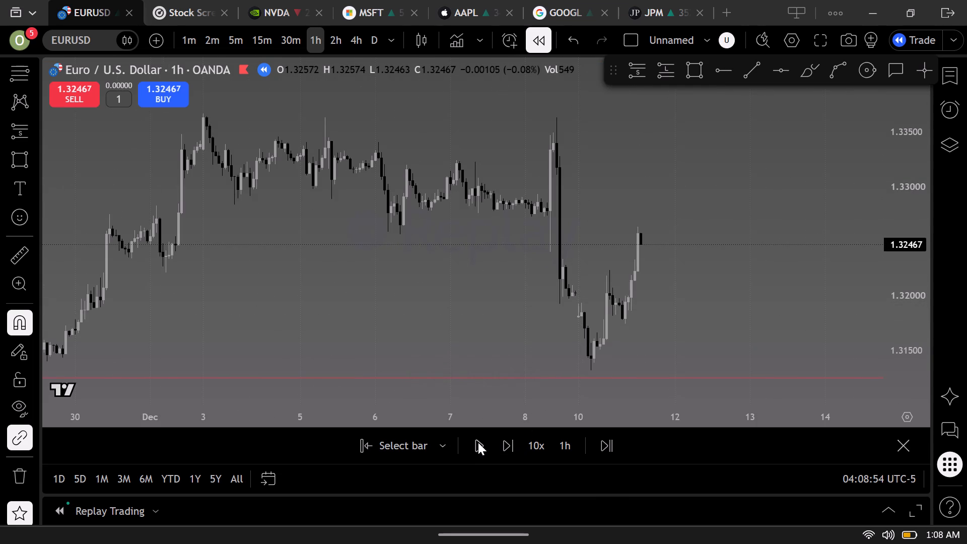
{"action": "left_click", "coordinate": [478, 442]}
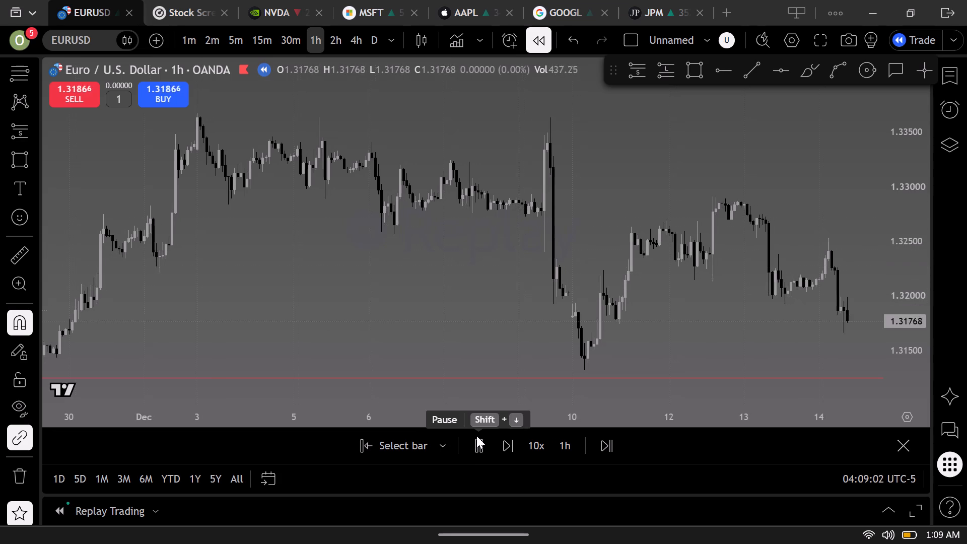
{"action": "left_click", "coordinate": [476, 436]}
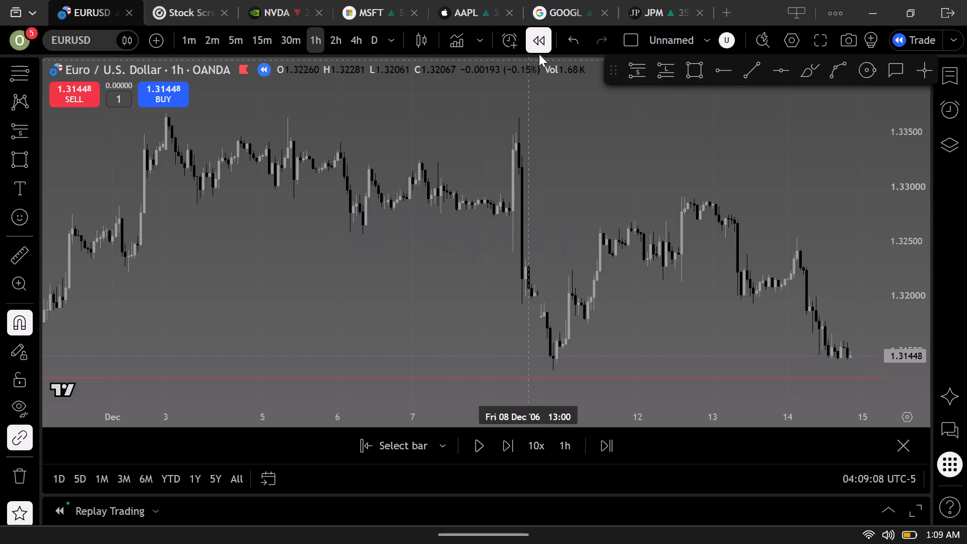
Draw a horizontal ray at 1.33630 starting from the 3 December 2006 swing high.
{"action": "left_click", "coordinate": [717, 66]}
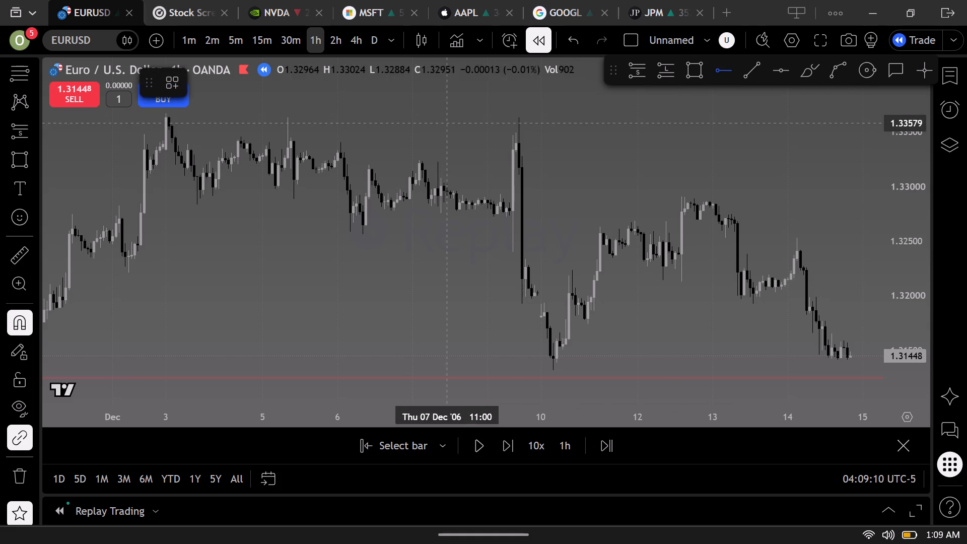
{"action": "left_click", "coordinate": [165, 128]}
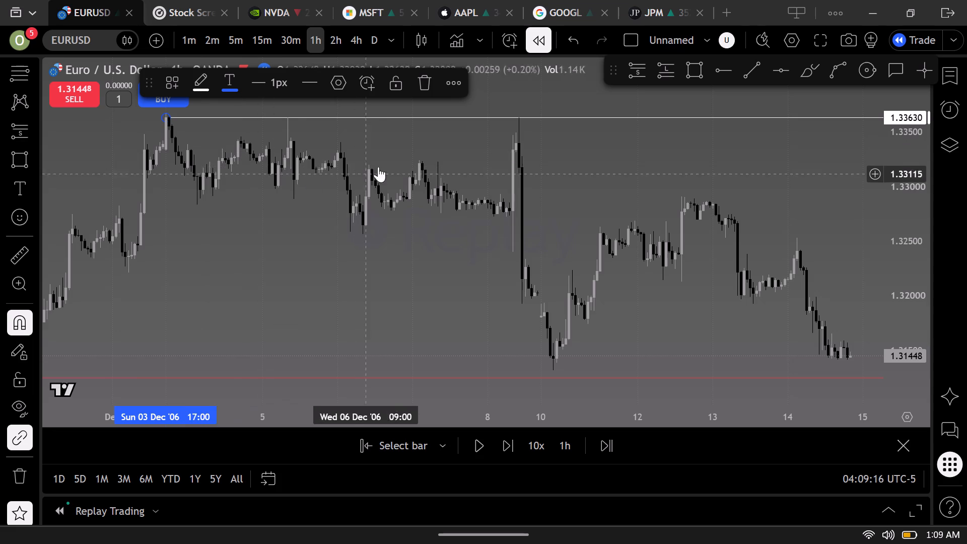
Examine the November and December 2006 hourly price action relative to the 1.33630 ray, the red level beneath it and the 1.29791 line.
{"action": "left_click_drag", "start_coordinate": [561, 133], "coordinate": [542, 140]}
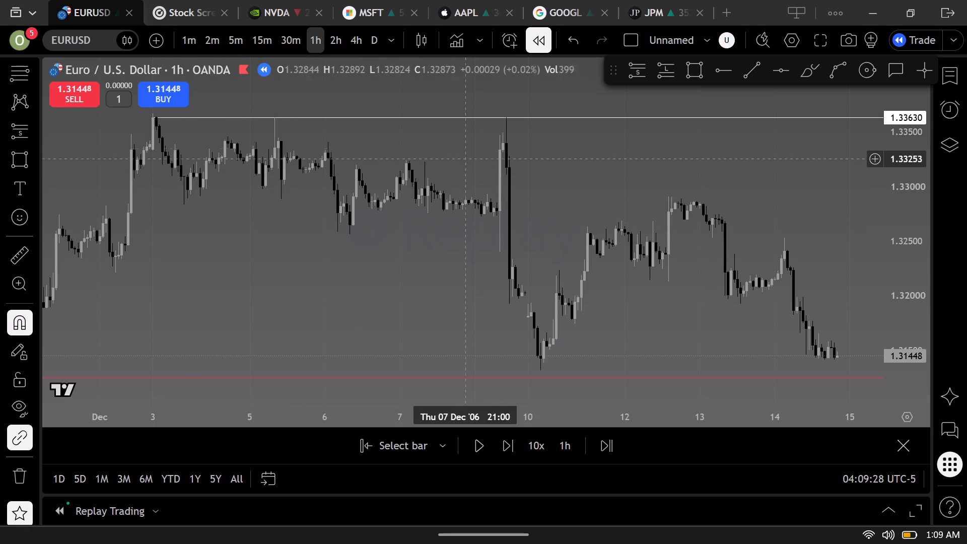
{"action": "scroll", "coordinate": [215, 153], "scroll_direction": "down", "scroll_amount": 9}
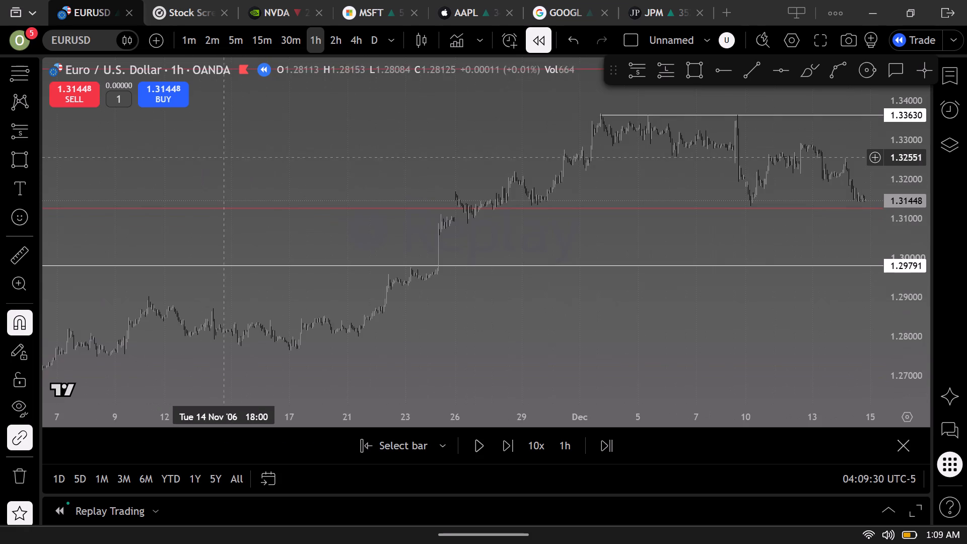
{"action": "scroll", "coordinate": [545, 155], "scroll_direction": "up", "scroll_amount": 2}
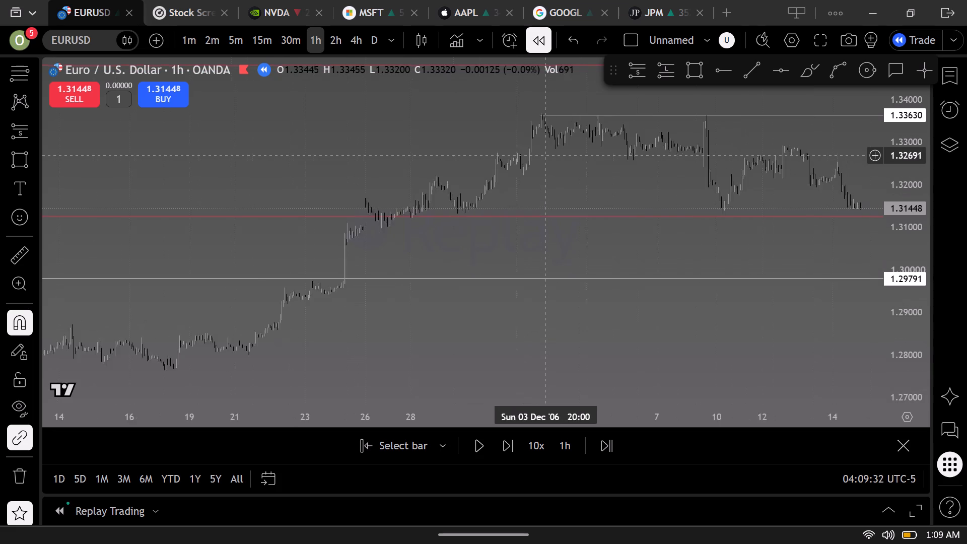
{"action": "scroll", "coordinate": [545, 155], "scroll_direction": "up", "scroll_amount": 3}
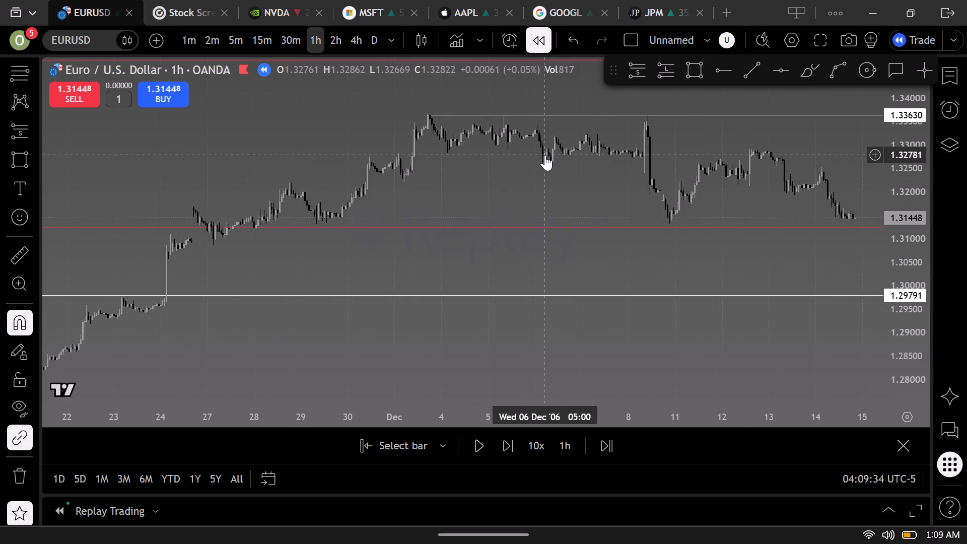
{"action": "scroll", "coordinate": [545, 155], "scroll_direction": "up", "scroll_amount": 1}
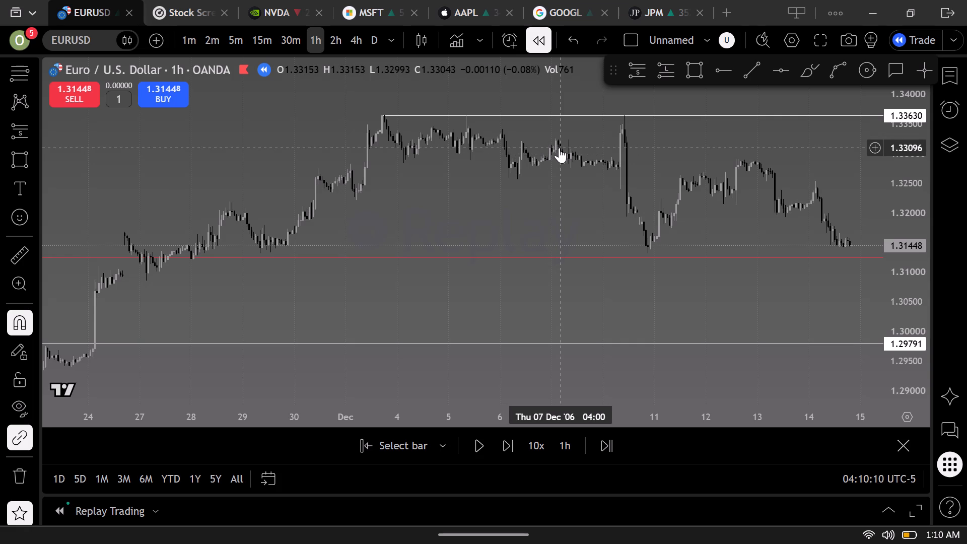
{"action": "scroll", "coordinate": [576, 155], "scroll_direction": "up", "scroll_amount": 5}
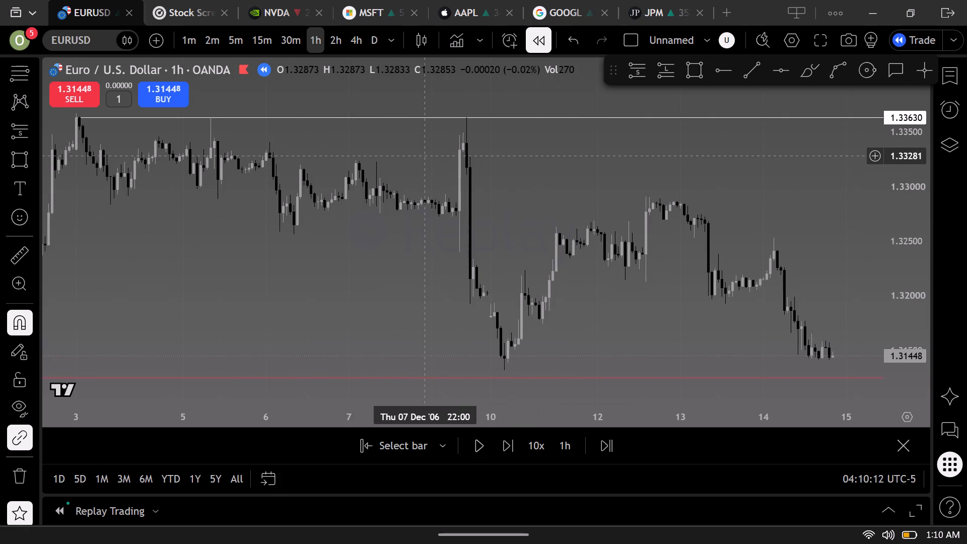
{"action": "left_click_drag", "start_coordinate": [424, 155], "coordinate": [449, 163]}
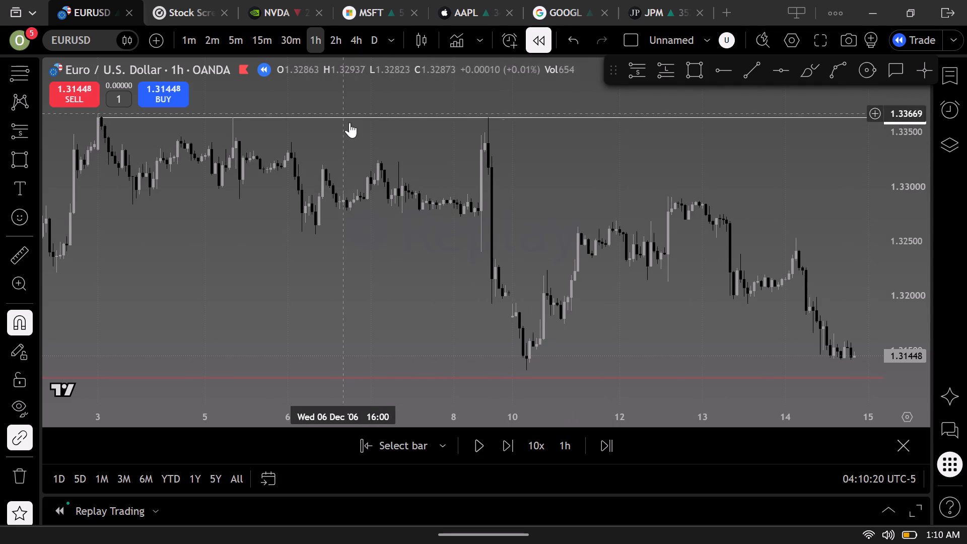
{"action": "left_click", "coordinate": [391, 149]}
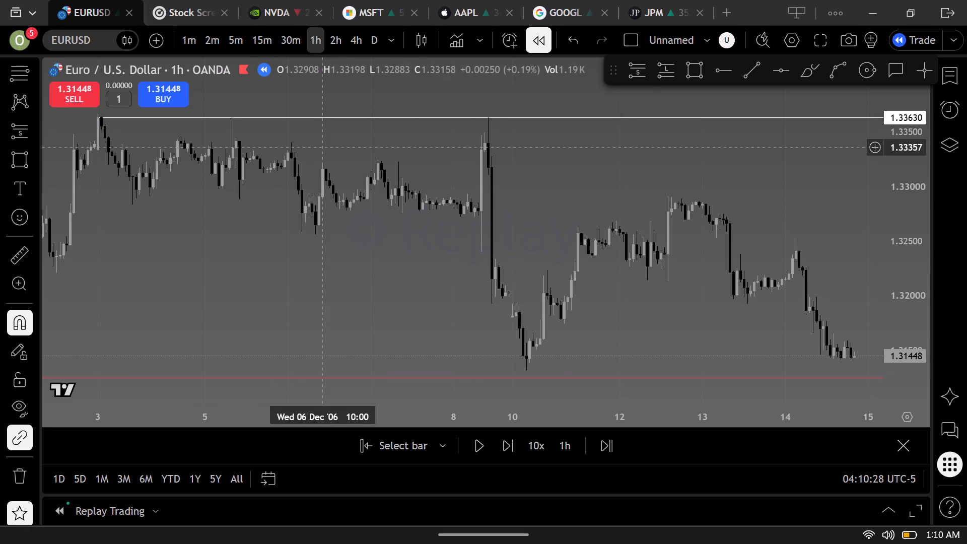
{"action": "scroll", "coordinate": [291, 281], "scroll_direction": "down", "scroll_amount": 5}
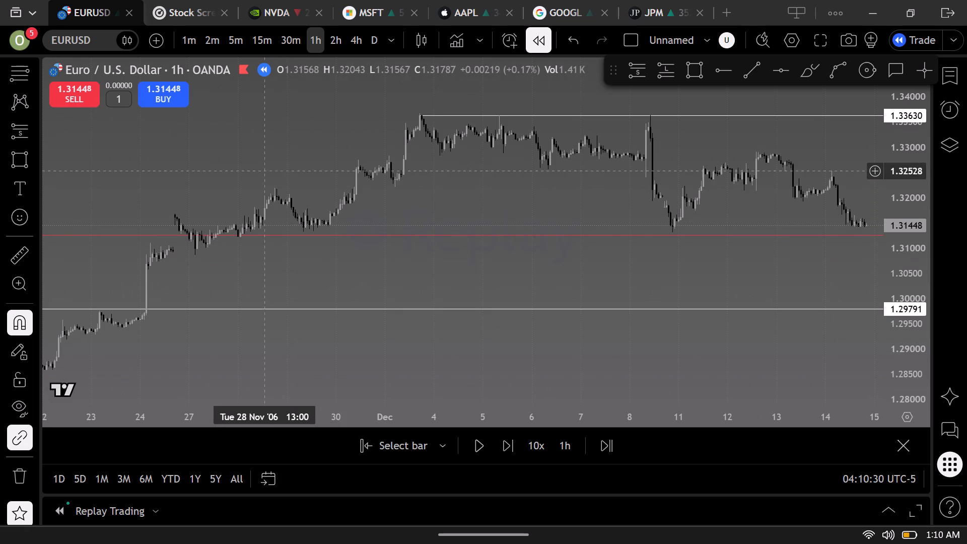
{"action": "scroll", "coordinate": [341, 175], "scroll_direction": "up", "scroll_amount": 6}
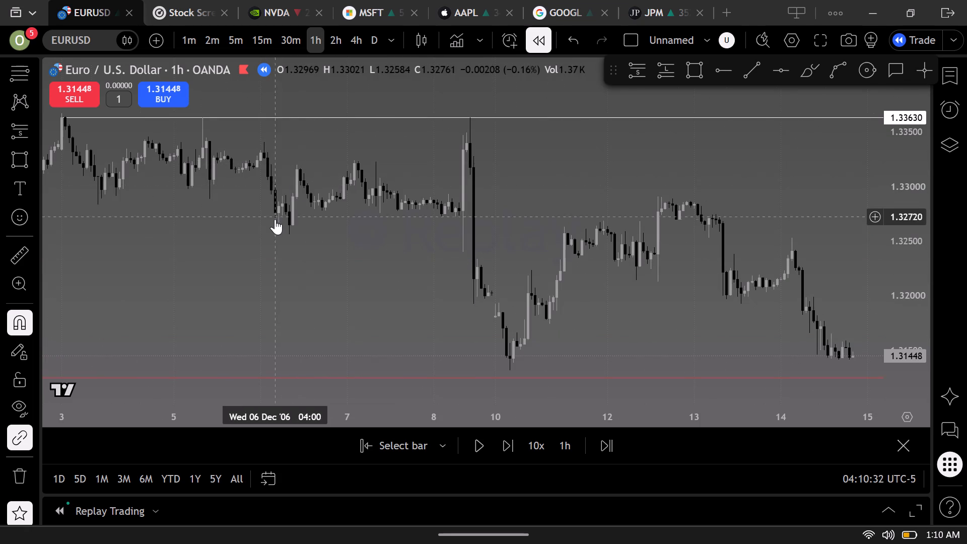
{"action": "left_click_drag", "start_coordinate": [266, 226], "coordinate": [396, 252]}
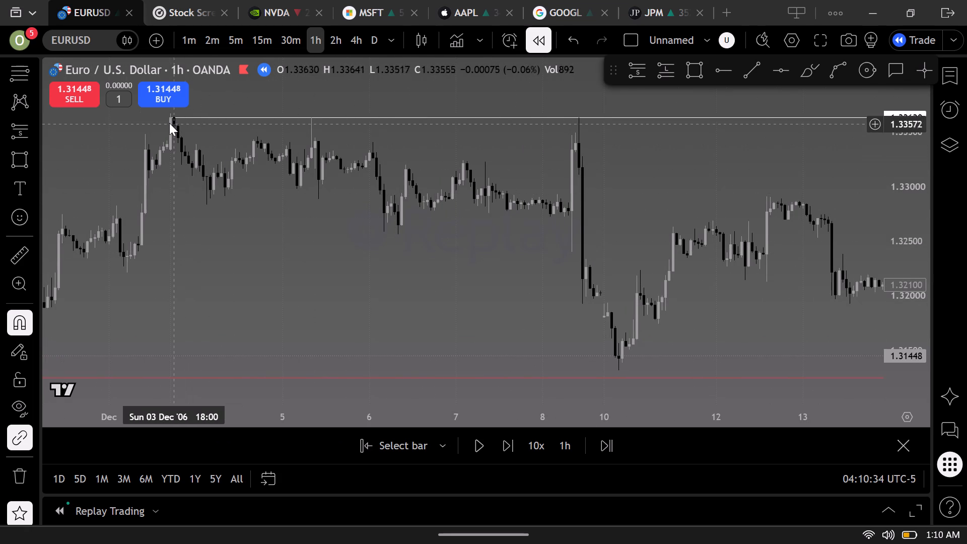
{"action": "scroll", "coordinate": [223, 180], "scroll_direction": "down", "scroll_amount": 2}
{"action": "left_click_drag", "start_coordinate": [375, 211], "coordinate": [337, 219]}
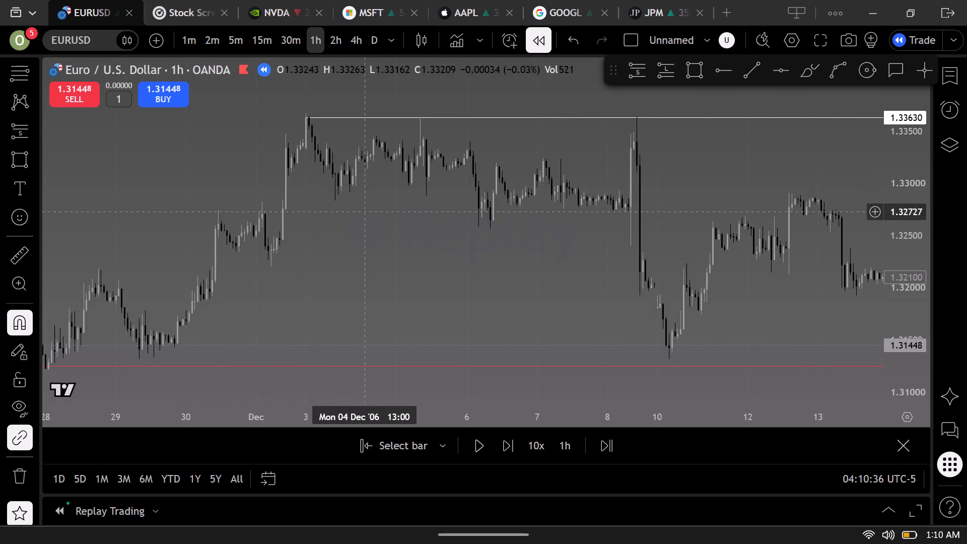
{"action": "left_click_drag", "start_coordinate": [337, 219], "coordinate": [139, 250]}
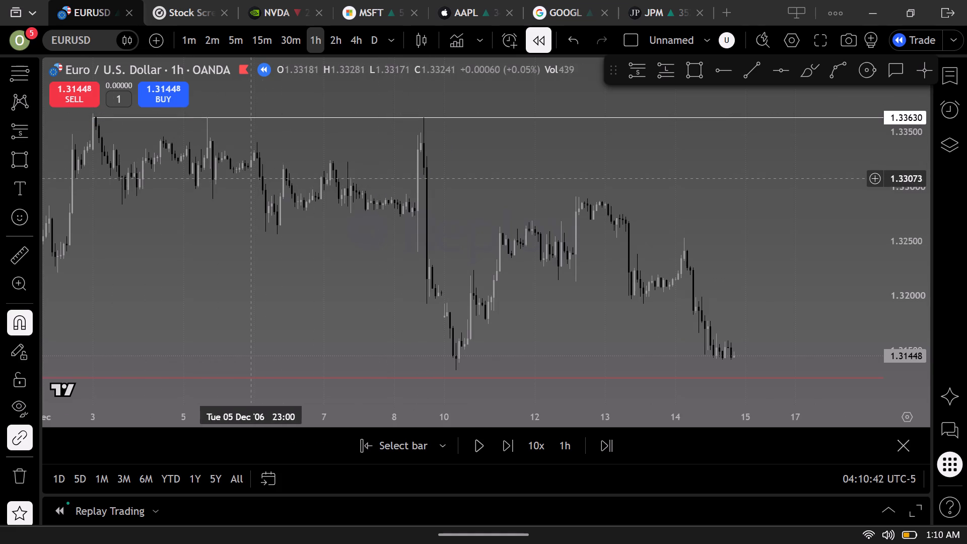
{"action": "scroll", "coordinate": [488, 237], "scroll_direction": "up", "scroll_amount": 1}
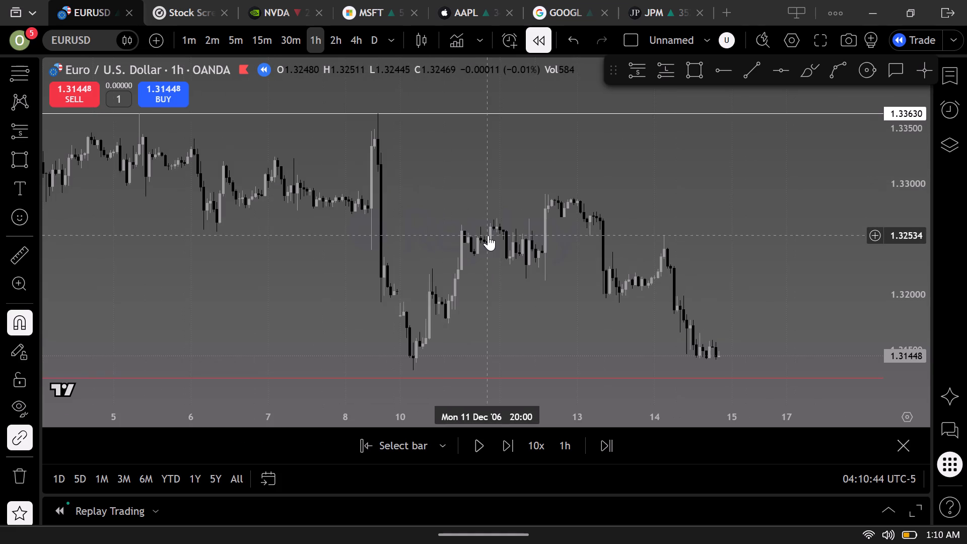
{"action": "scroll", "coordinate": [488, 235], "scroll_direction": "down", "scroll_amount": 10}
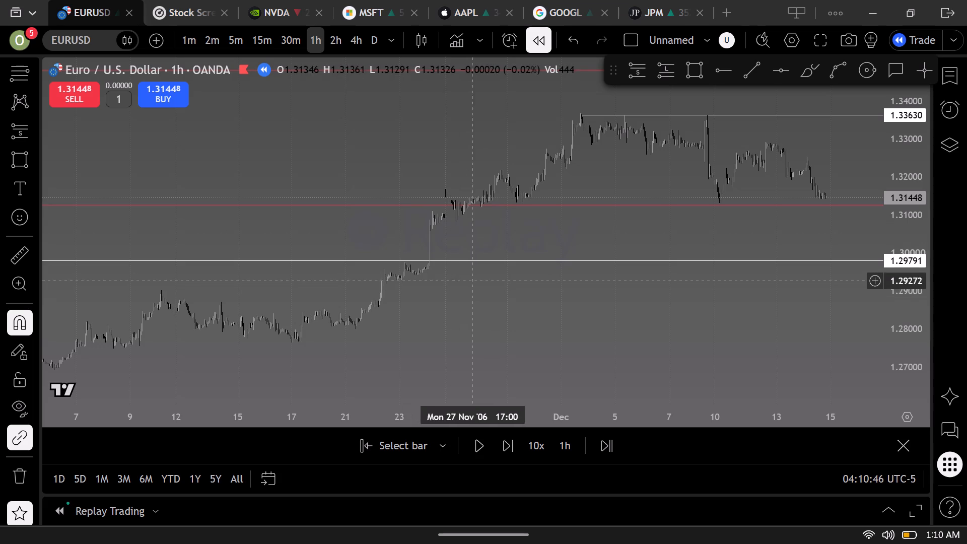
{"action": "scroll", "coordinate": [477, 285], "scroll_direction": "up", "scroll_amount": 6}
{"action": "scroll", "coordinate": [552, 281], "scroll_direction": "up", "scroll_amount": 1}
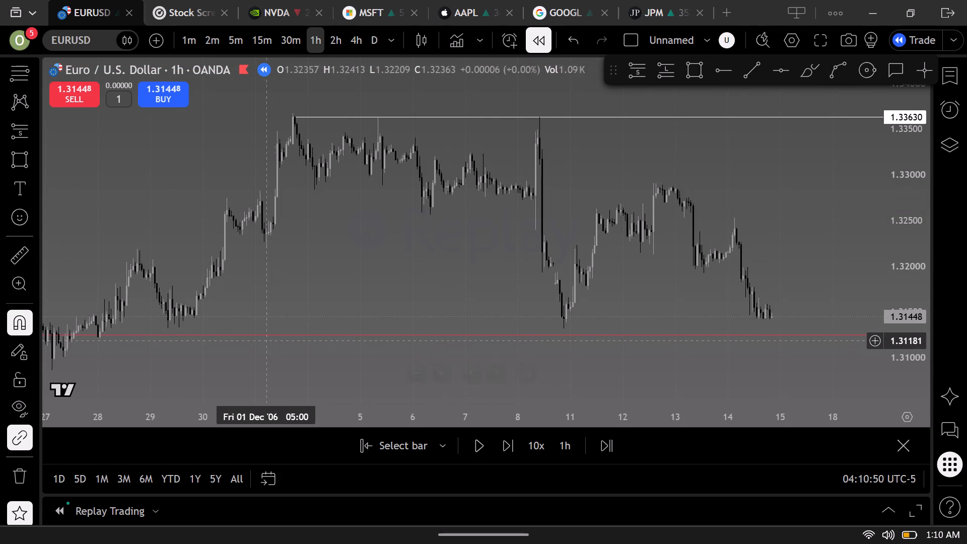
{"action": "scroll", "coordinate": [217, 331], "scroll_direction": "up", "scroll_amount": 1}
{"action": "scroll", "coordinate": [217, 331], "scroll_direction": "down", "scroll_amount": 2}
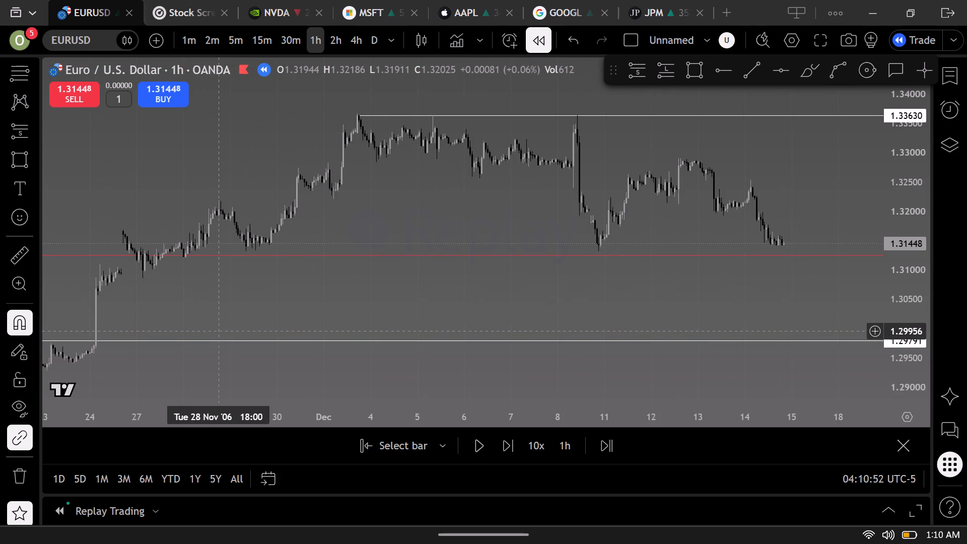
{"action": "scroll", "coordinate": [218, 331], "scroll_direction": "up", "scroll_amount": 4}
{"action": "scroll", "coordinate": [241, 315], "scroll_direction": "down", "scroll_amount": 1}
{"action": "left_click_drag", "start_coordinate": [249, 306], "coordinate": [306, 275]}
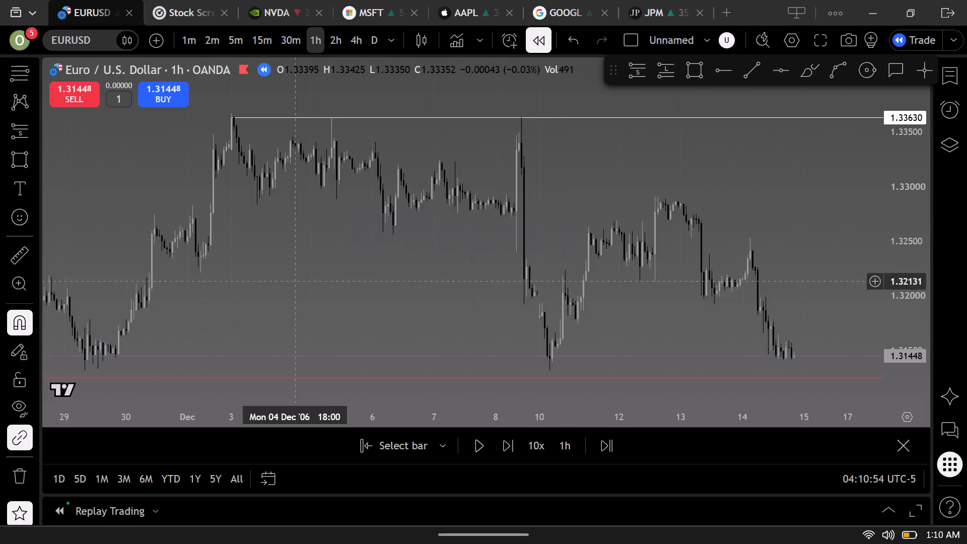
{"action": "left_click_drag", "start_coordinate": [306, 275], "coordinate": [343, 254]}
{"action": "scroll", "coordinate": [259, 312], "scroll_direction": "down", "scroll_amount": 3}
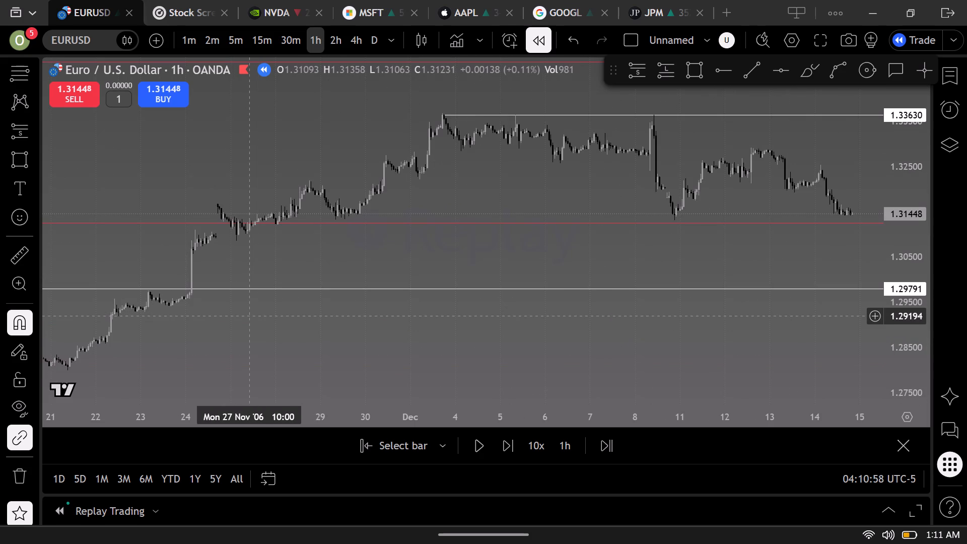
{"action": "scroll", "coordinate": [249, 316], "scroll_direction": "up", "scroll_amount": 2}
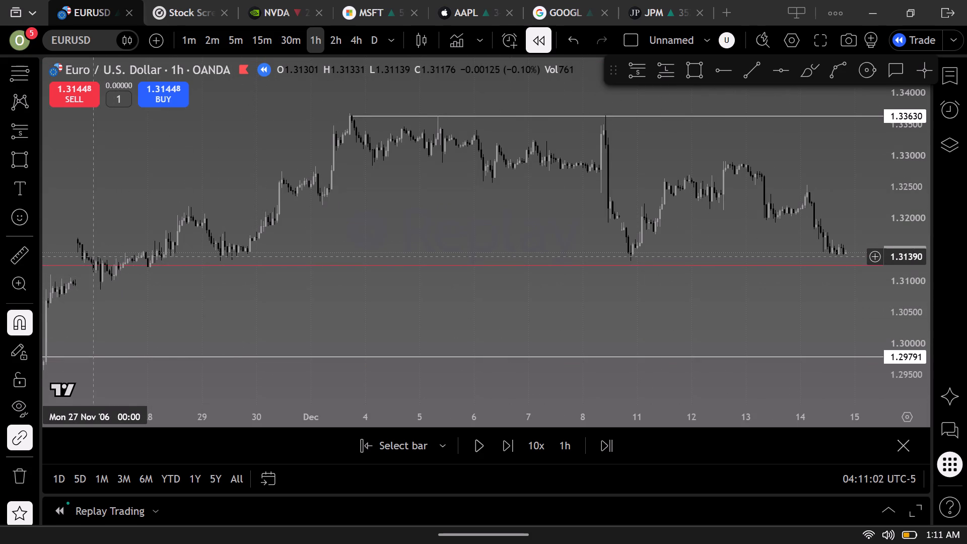
{"action": "scroll", "coordinate": [128, 249], "scroll_direction": "down", "scroll_amount": 2}
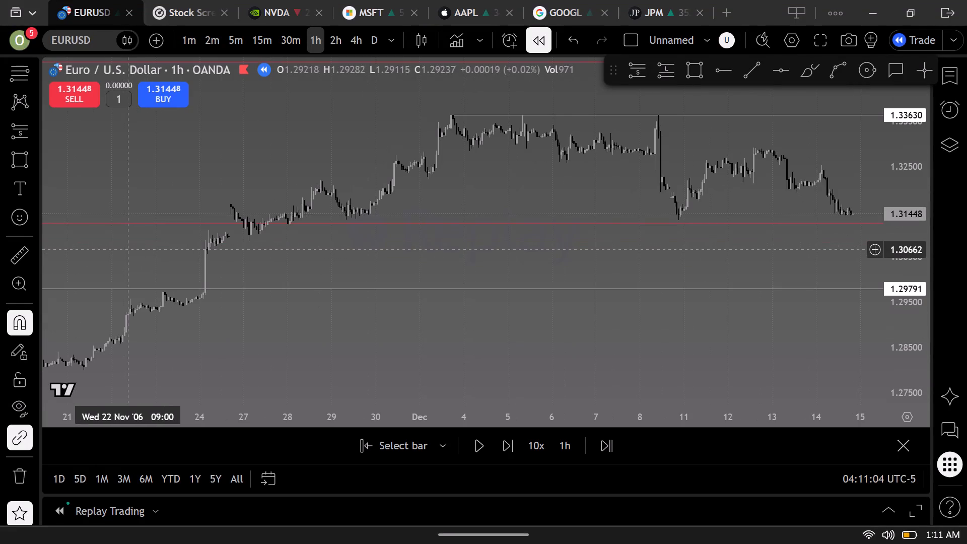
Advance the hourly replay bar by bar from late 14 December into 15 December 2006.
{"action": "scroll", "coordinate": [209, 257], "scroll_direction": "up", "scroll_amount": 4}
{"action": "left_click_drag", "start_coordinate": [433, 302], "coordinate": [286, 255]}
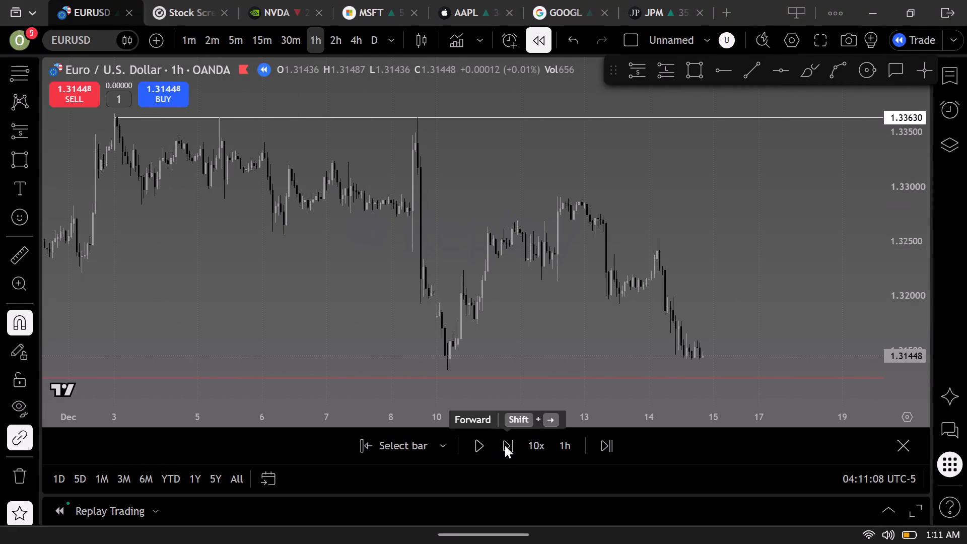
{"action": "triple_click", "coordinate": [506, 446]}
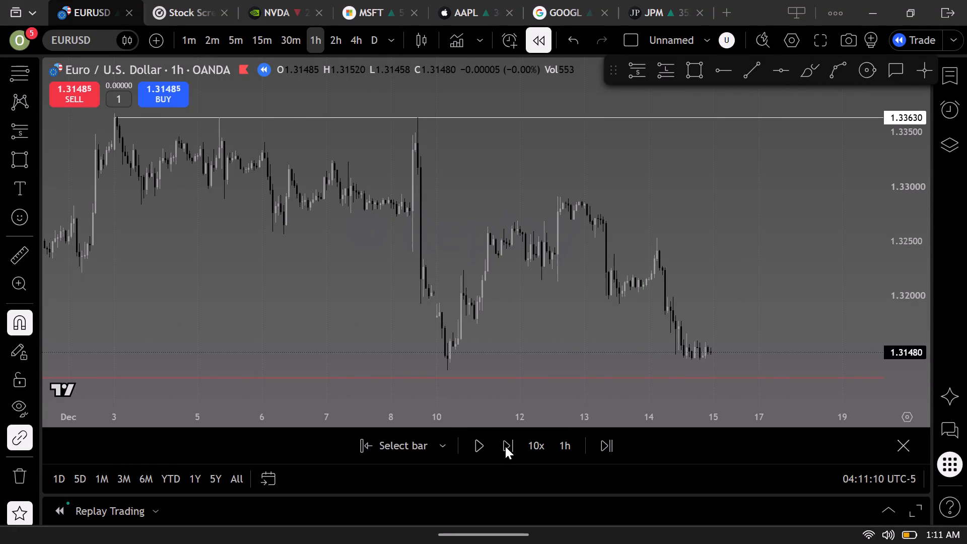
{"action": "triple_click", "coordinate": [505, 446]}
{"action": "triple_click", "coordinate": [505, 446]}
{"action": "left_click", "coordinate": [505, 446]}
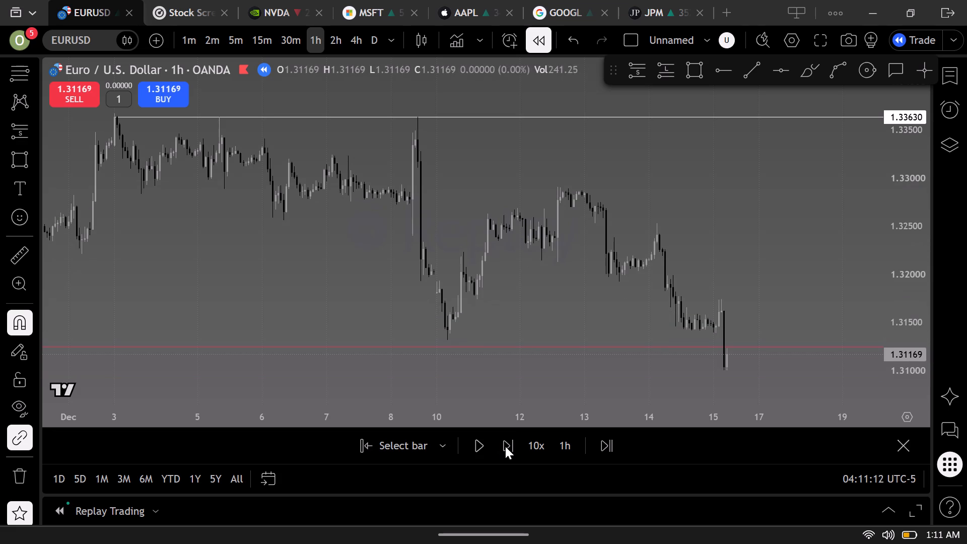
Examine the November and December hourly price action up to 15 December against the red level, the 1.33630 ray and the 1.29791 line.
{"action": "scroll", "coordinate": [724, 361], "scroll_direction": "down", "scroll_amount": 2}
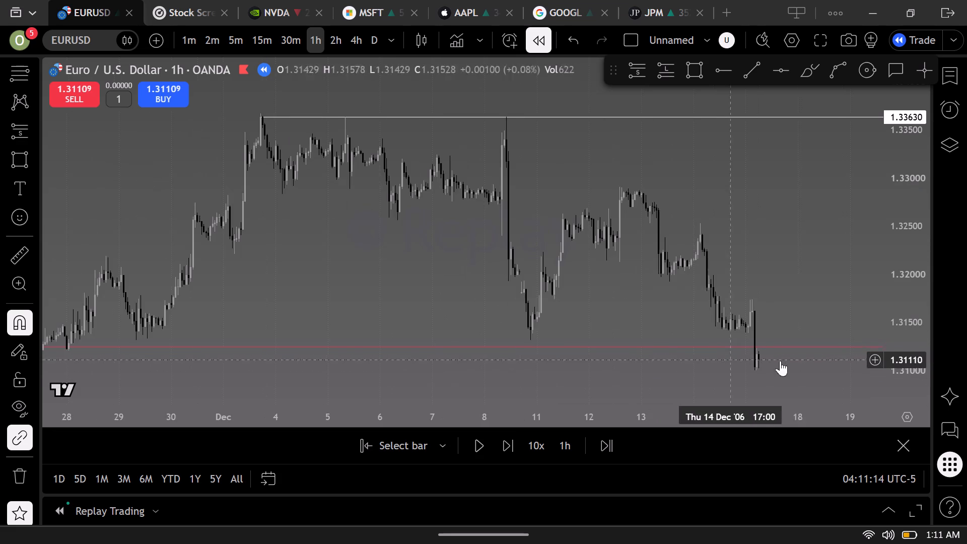
{"action": "scroll", "coordinate": [870, 325], "scroll_direction": "down", "scroll_amount": 6}
{"action": "left_click_drag", "start_coordinate": [707, 365], "coordinate": [618, 365]}
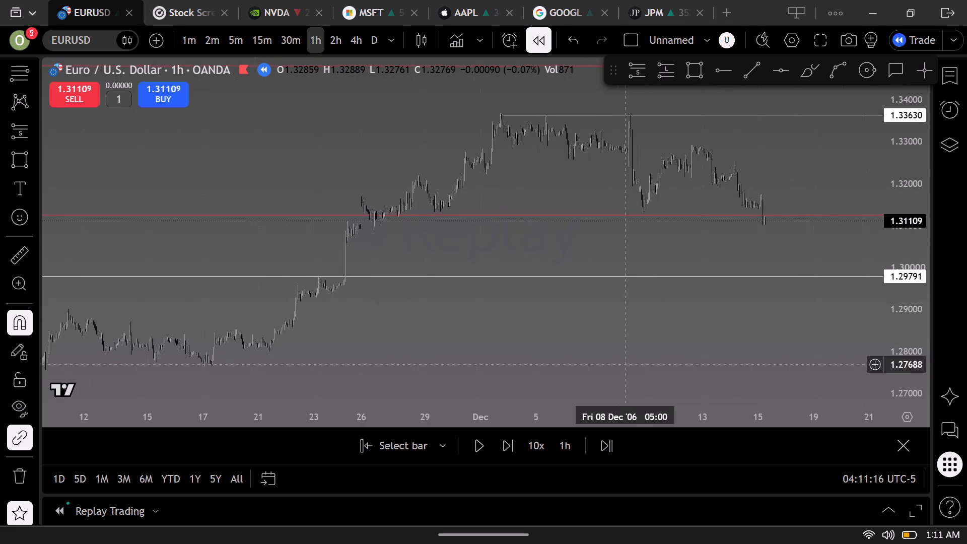
{"action": "left_click_drag", "start_coordinate": [618, 365], "coordinate": [446, 365]}
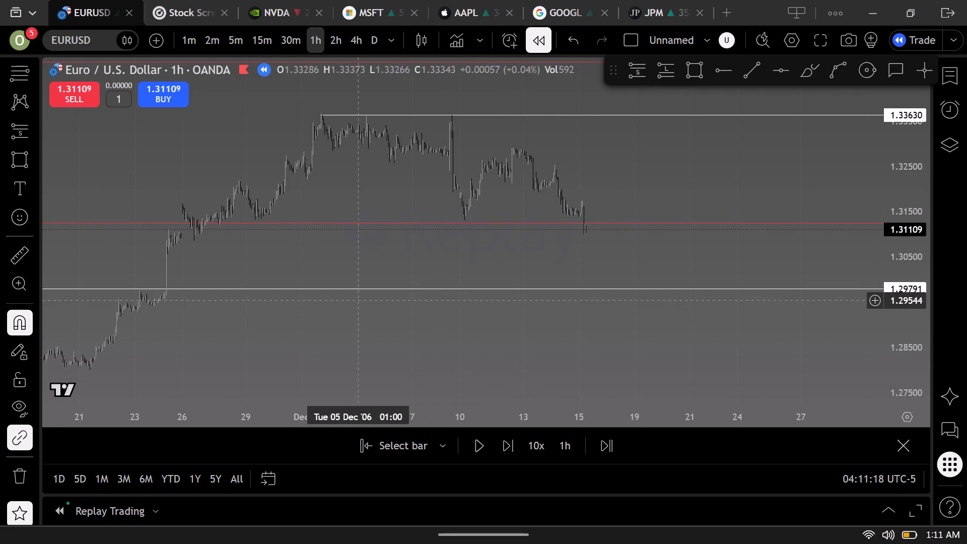
{"action": "scroll", "coordinate": [458, 249], "scroll_direction": "up", "scroll_amount": 3}
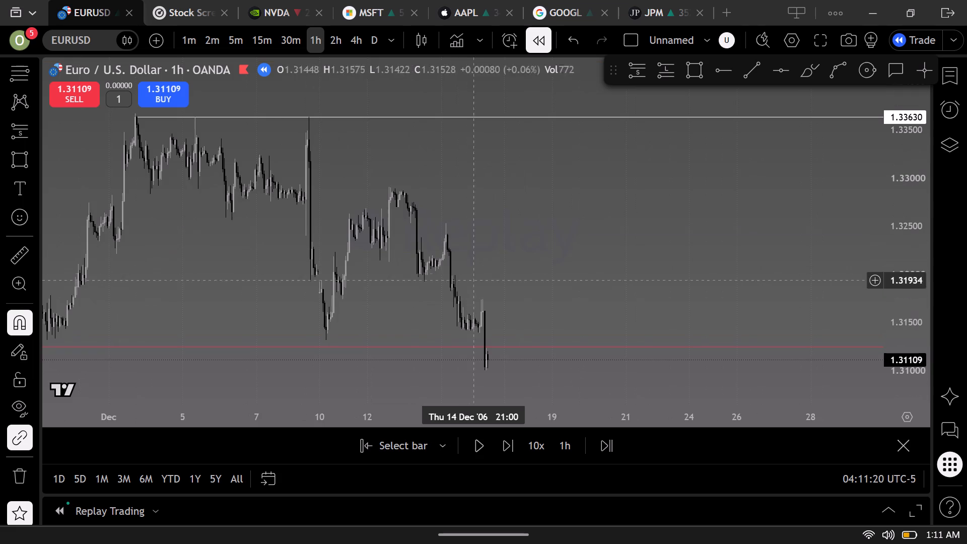
{"action": "scroll", "coordinate": [546, 323], "scroll_direction": "up", "scroll_amount": 4}
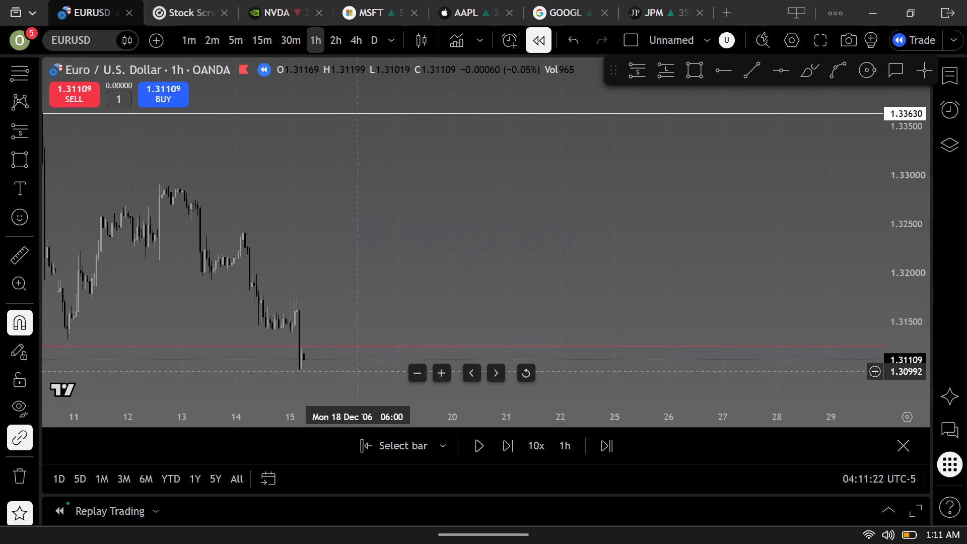
{"action": "scroll", "coordinate": [356, 372], "scroll_direction": "up", "scroll_amount": 2}
{"action": "left_click_drag", "start_coordinate": [329, 355], "coordinate": [426, 284]}
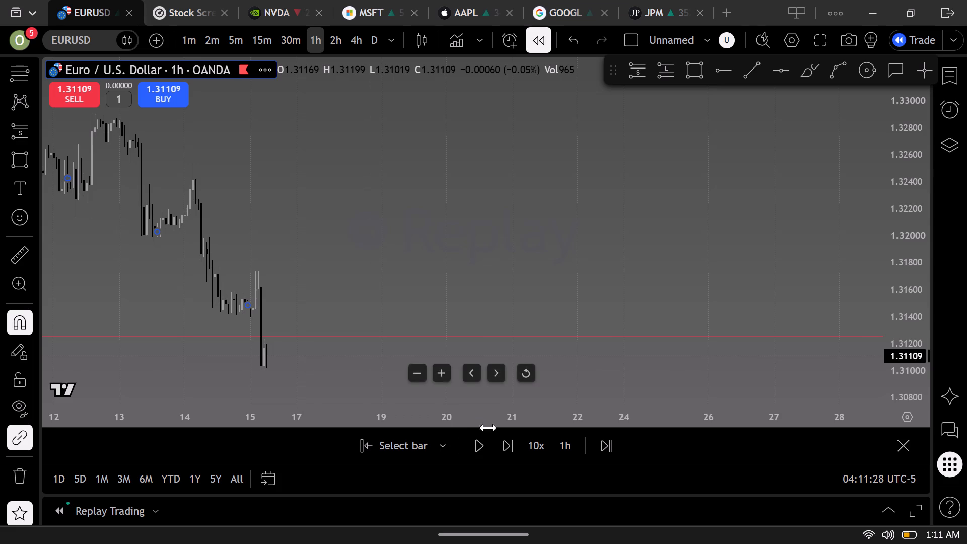
Advance the hourly replay a few more bars through the morning of 15 December 2006.
{"action": "left_click", "coordinate": [505, 439]}
{"action": "left_click", "coordinate": [502, 439]}
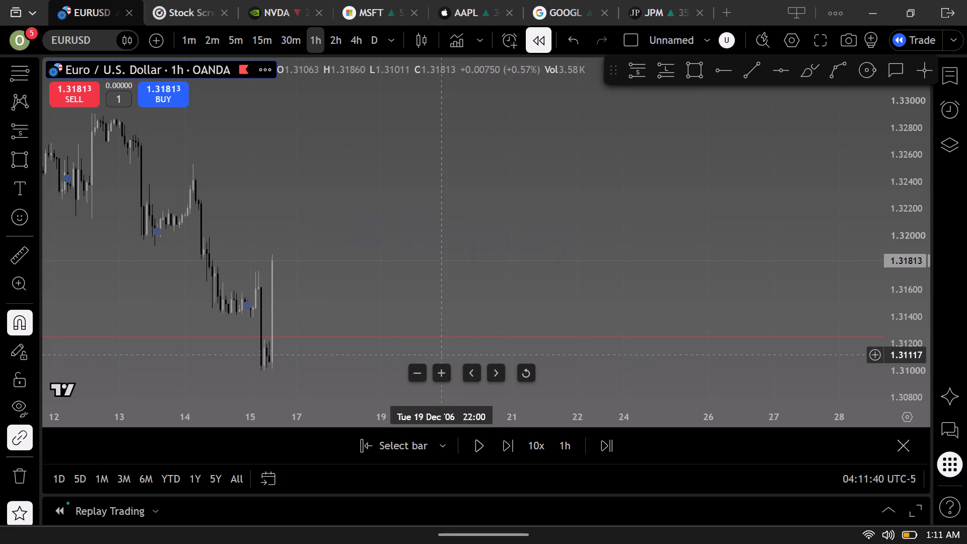
{"action": "left_click", "coordinate": [508, 444]}
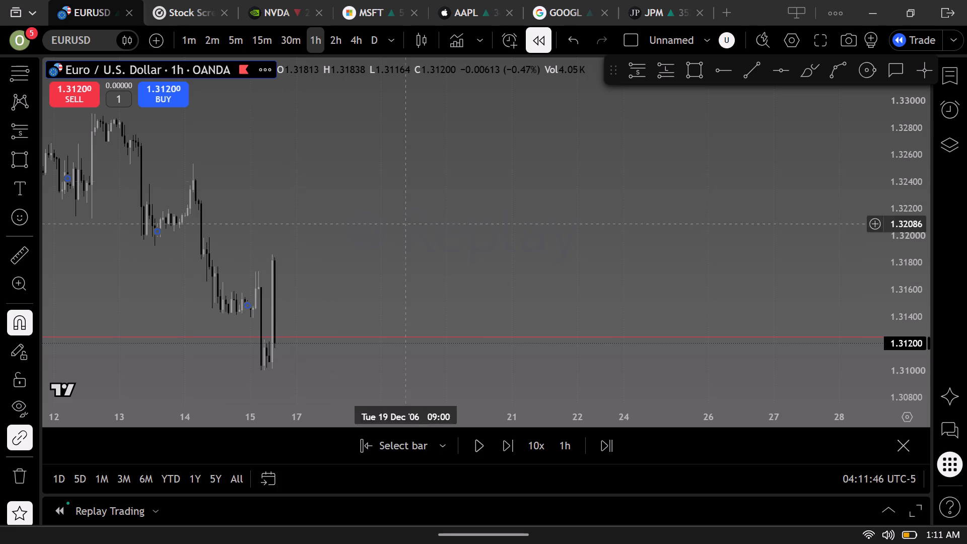
Place a short position starting 15 December 10:00 with entry at about 1.31823 and stop at about 1.32411.
{"action": "left_click", "coordinate": [632, 72]}
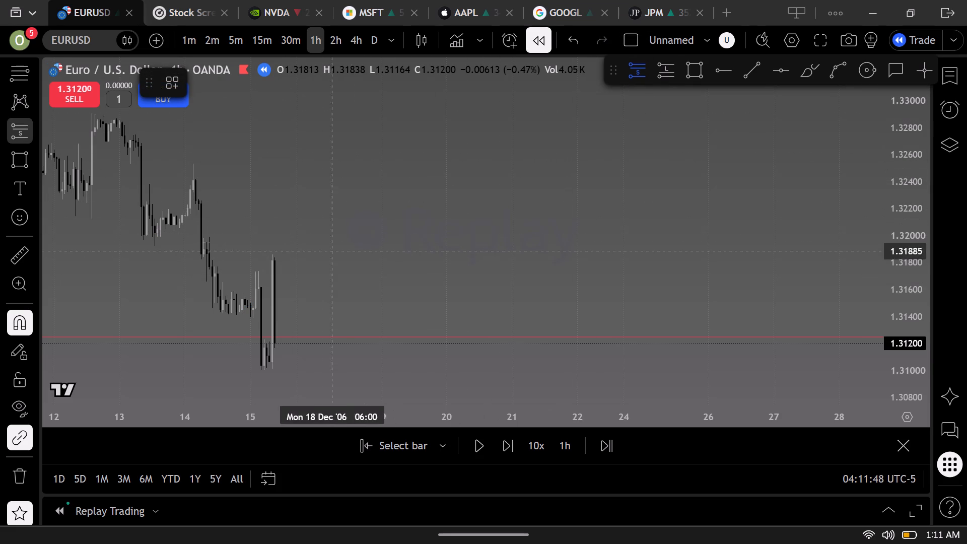
{"action": "left_click", "coordinate": [296, 258]}
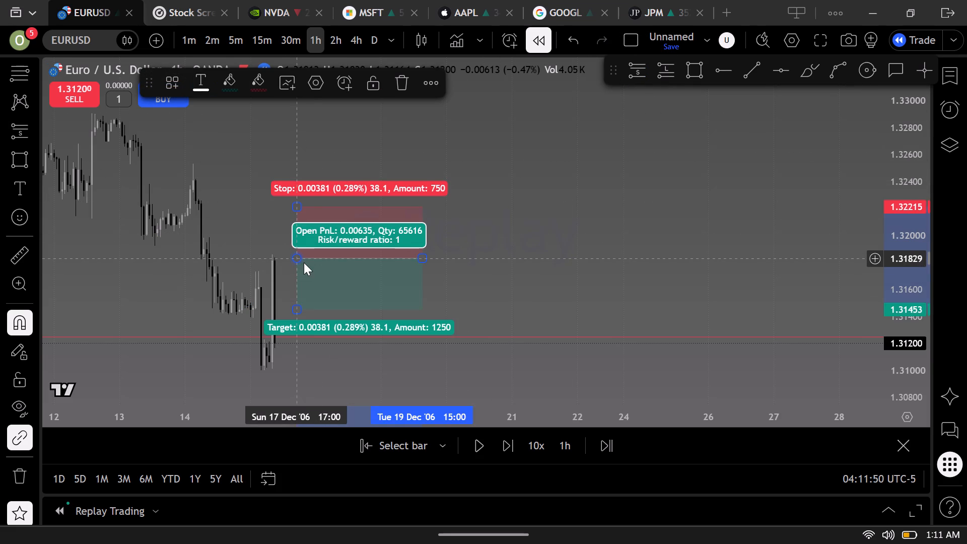
{"action": "left_click_drag", "start_coordinate": [315, 257], "coordinate": [296, 259]}
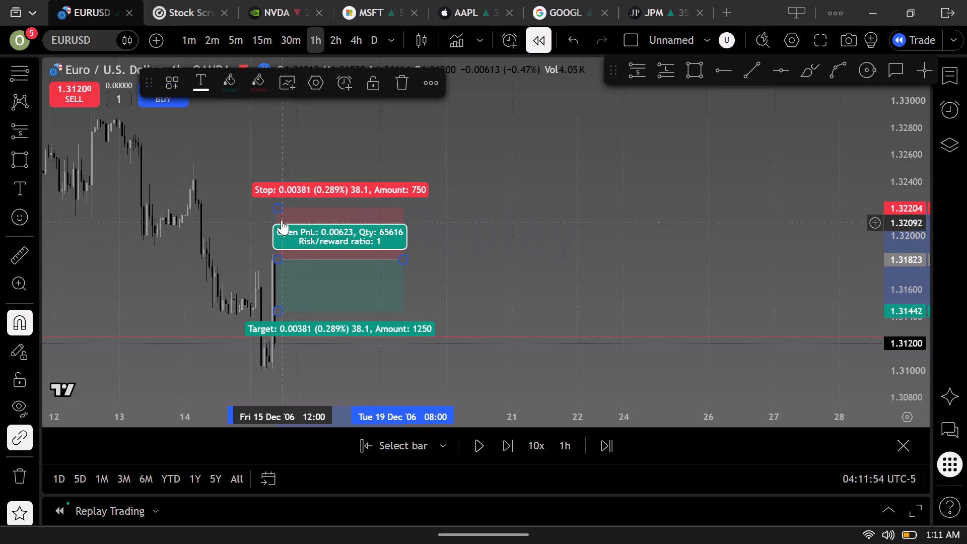
{"action": "left_click_drag", "start_coordinate": [277, 207], "coordinate": [278, 169]}
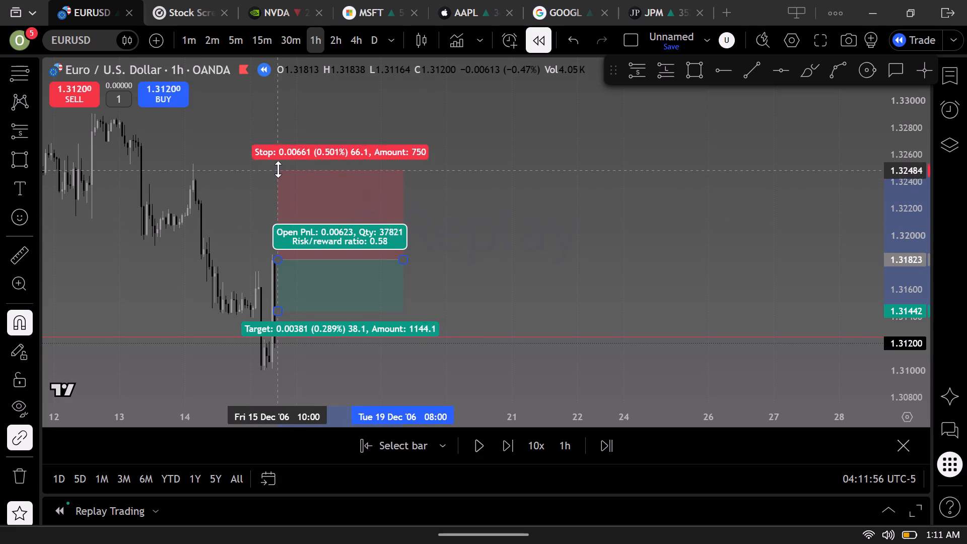
{"action": "left_click_drag", "start_coordinate": [278, 169], "coordinate": [284, 180]}
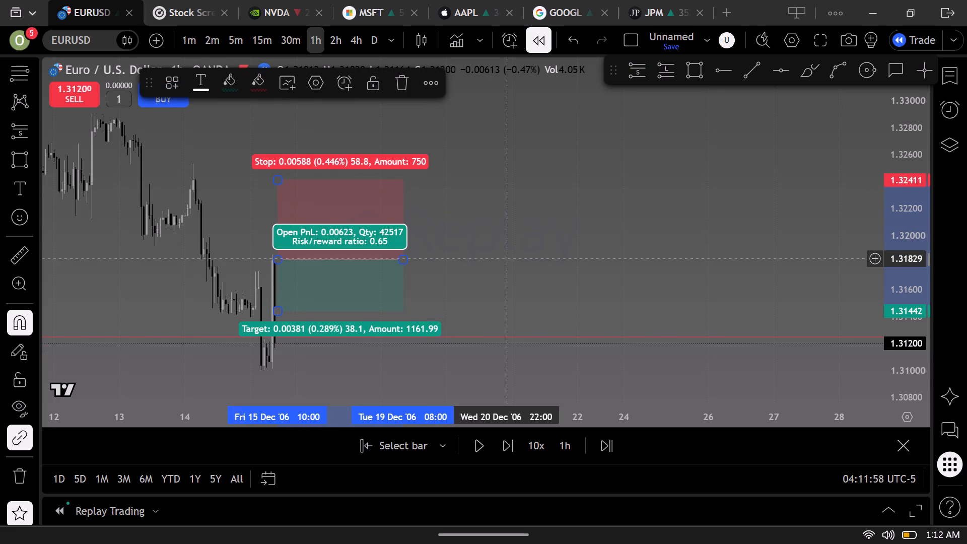
Extend the short position's target down to about 1.29819, just above the 1.29791 line.
{"action": "scroll", "coordinate": [506, 258], "scroll_direction": "down", "scroll_amount": 4}
{"action": "scroll", "coordinate": [662, 274], "scroll_direction": "down", "scroll_amount": 2}
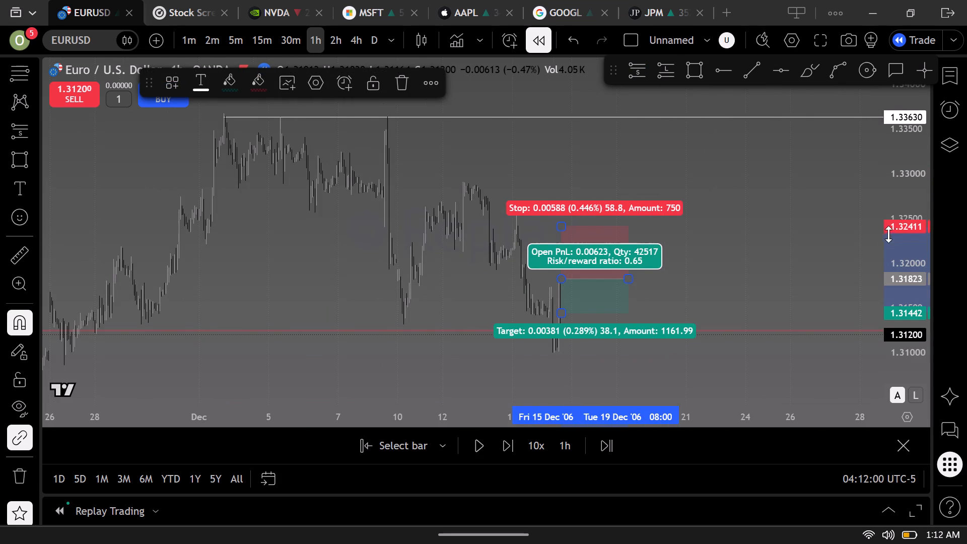
{"action": "scroll", "coordinate": [910, 228], "scroll_direction": "down", "scroll_amount": 9}
{"action": "left_click_drag", "start_coordinate": [727, 352], "coordinate": [584, 351]}
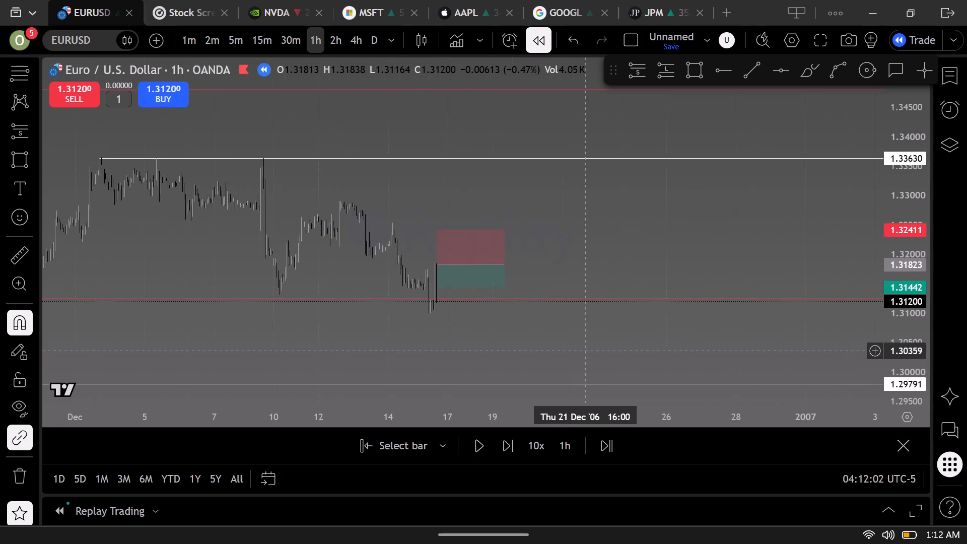
{"action": "left_click_drag", "start_coordinate": [584, 351], "coordinate": [582, 350]}
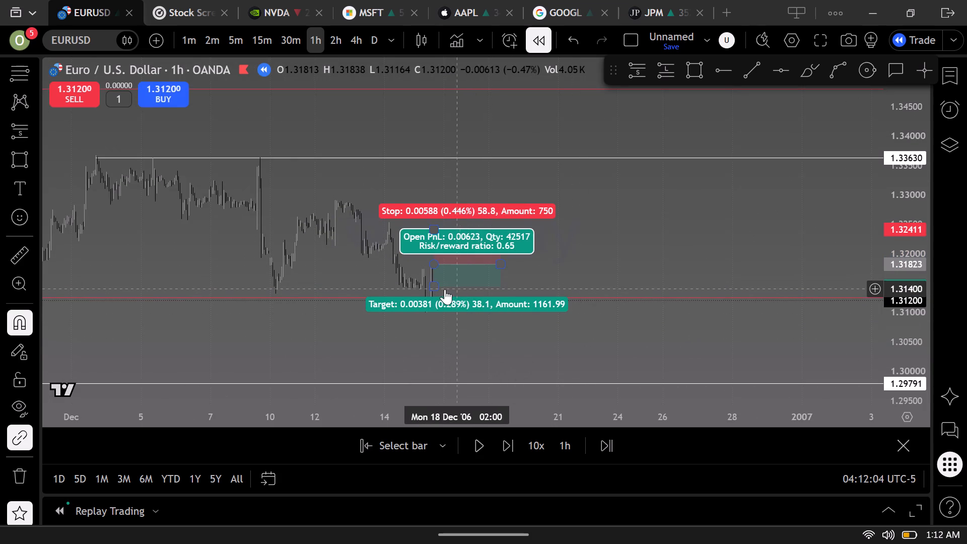
{"action": "left_click_drag", "start_coordinate": [436, 288], "coordinate": [442, 377]}
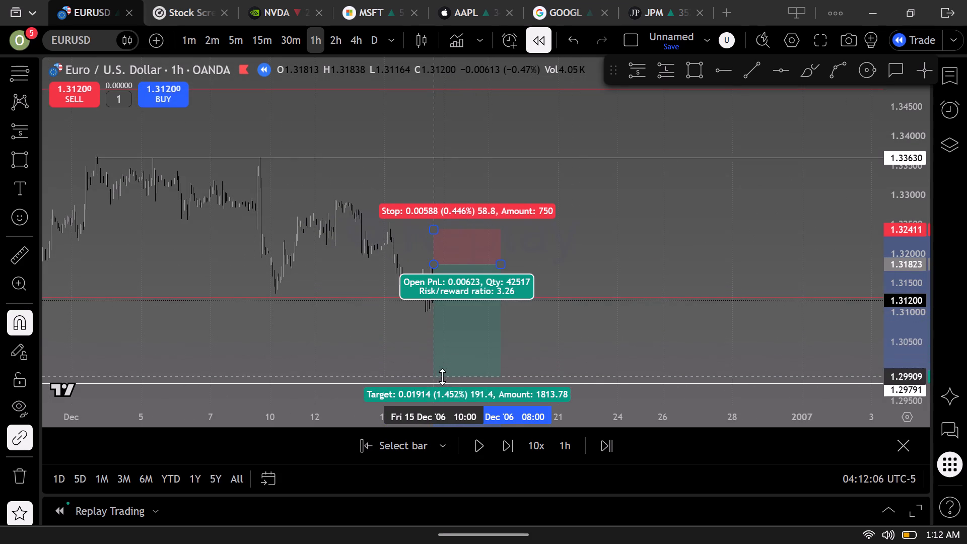
{"action": "left_click_drag", "start_coordinate": [442, 377], "coordinate": [444, 382]}
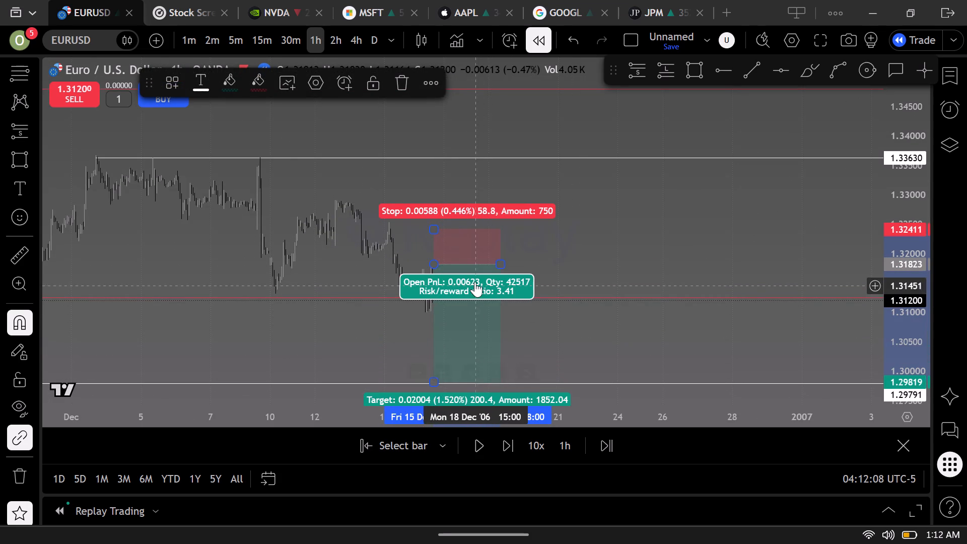
Move the short position forward to about 20 December with entry near 1.31695, and advance the replay one hourly bar.
{"action": "left_click_drag", "start_coordinate": [472, 266], "coordinate": [523, 265]}
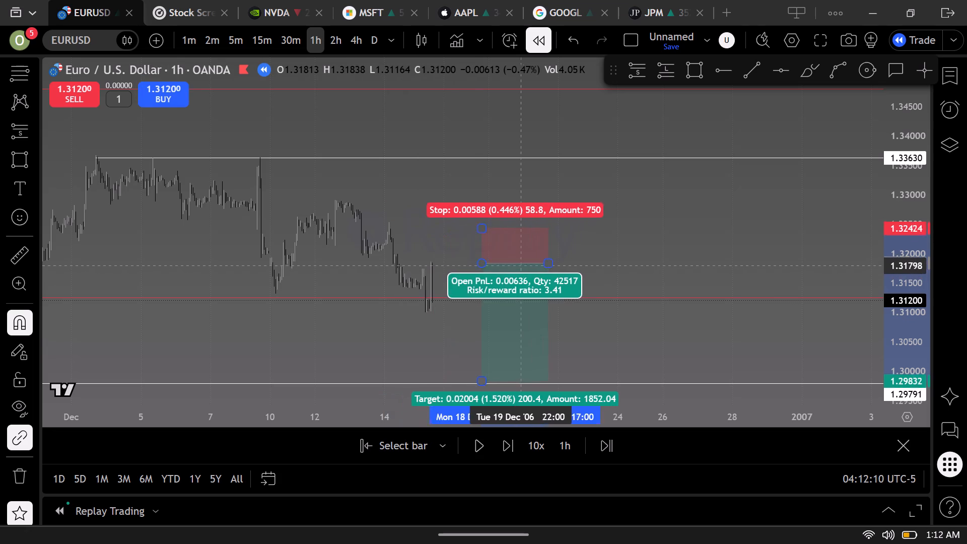
{"action": "left_click_drag", "start_coordinate": [523, 265], "coordinate": [570, 274]}
{"action": "scroll", "coordinate": [458, 313], "scroll_direction": "up", "scroll_amount": 2}
{"action": "left_click", "coordinate": [510, 442]}
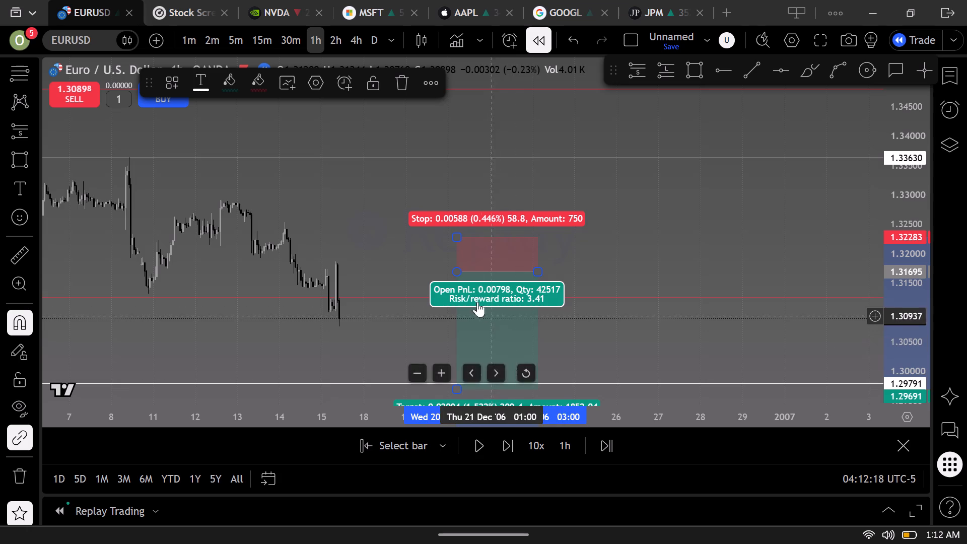
Anchor the short position's entry at 1.31813 on the 15 December 08:00 bar, keeping the stop at 1.32283 and target at 1.29691.
{"action": "left_click_drag", "start_coordinate": [458, 270], "coordinate": [338, 274]}
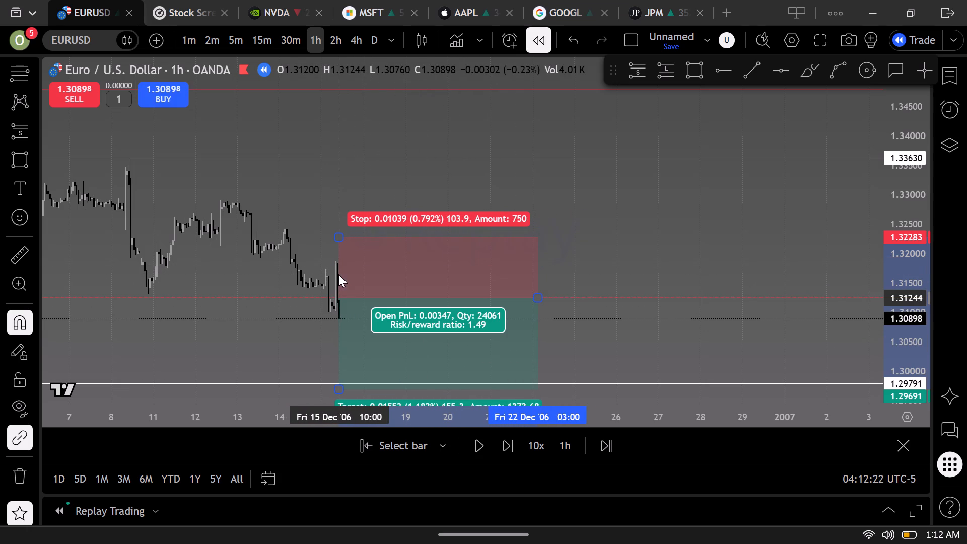
{"action": "left_click_drag", "start_coordinate": [338, 274], "coordinate": [323, 270]}
{"action": "left_click_drag", "start_coordinate": [323, 270], "coordinate": [335, 271]}
{"action": "left_click", "coordinate": [337, 271]}
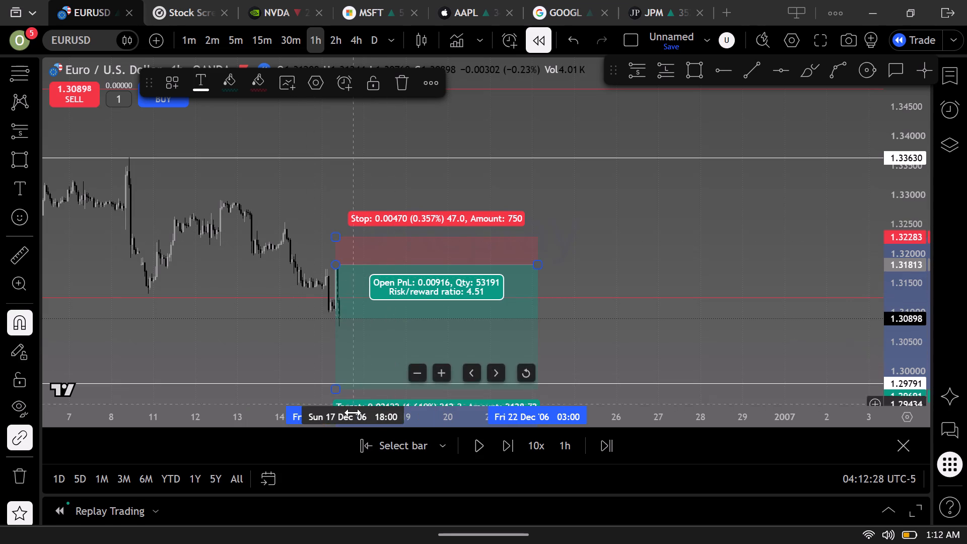
Advance the hourly replay bar by bar from 15 December to 20 December 2006 to play out the short position, then deselect it.
{"action": "triple_click", "coordinate": [505, 445]}
{"action": "triple_click", "coordinate": [505, 445]}
{"action": "triple_click", "coordinate": [505, 445]}
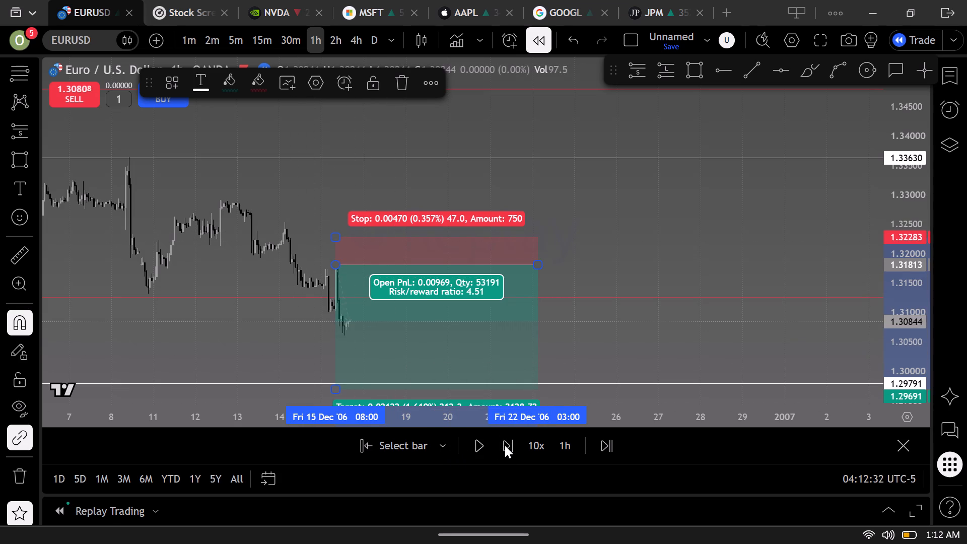
{"action": "triple_click", "coordinate": [505, 445]}
{"action": "triple_click", "coordinate": [504, 445]}
{"action": "triple_click", "coordinate": [504, 445]}
{"action": "triple_click", "coordinate": [503, 445]}
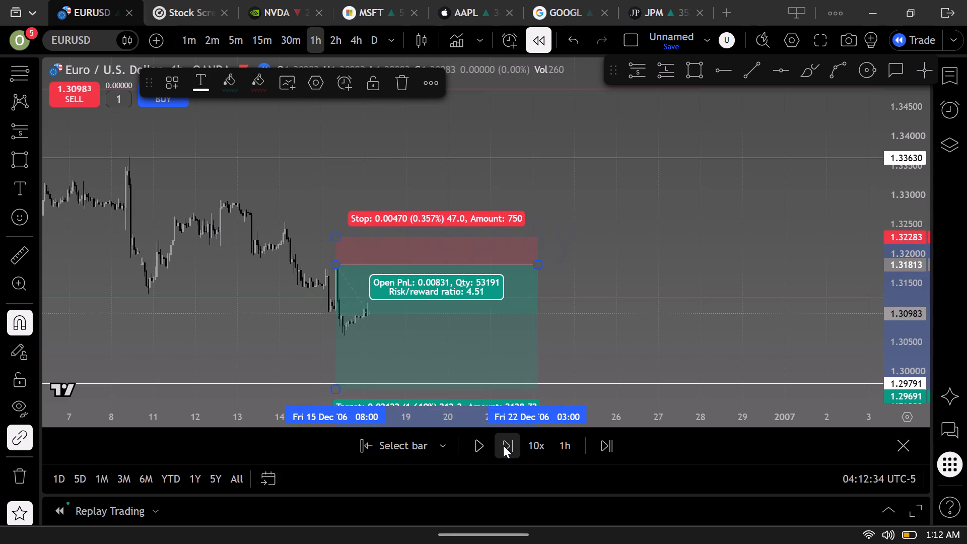
{"action": "triple_click", "coordinate": [503, 445]}
{"action": "double_click", "coordinate": [503, 445]}
{"action": "triple_click", "coordinate": [503, 445]}
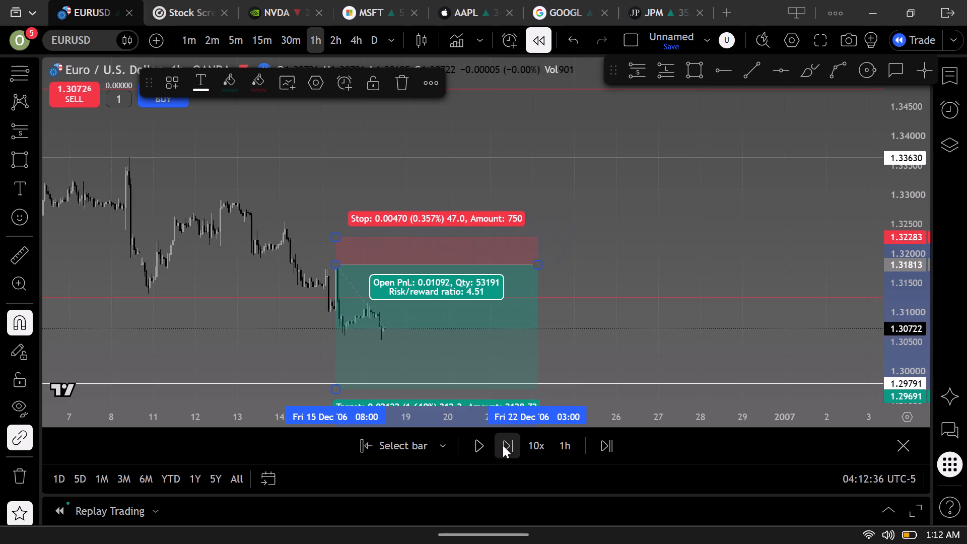
{"action": "triple_click", "coordinate": [503, 445]}
{"action": "triple_click", "coordinate": [503, 445]}
{"action": "triple_click", "coordinate": [503, 445]}
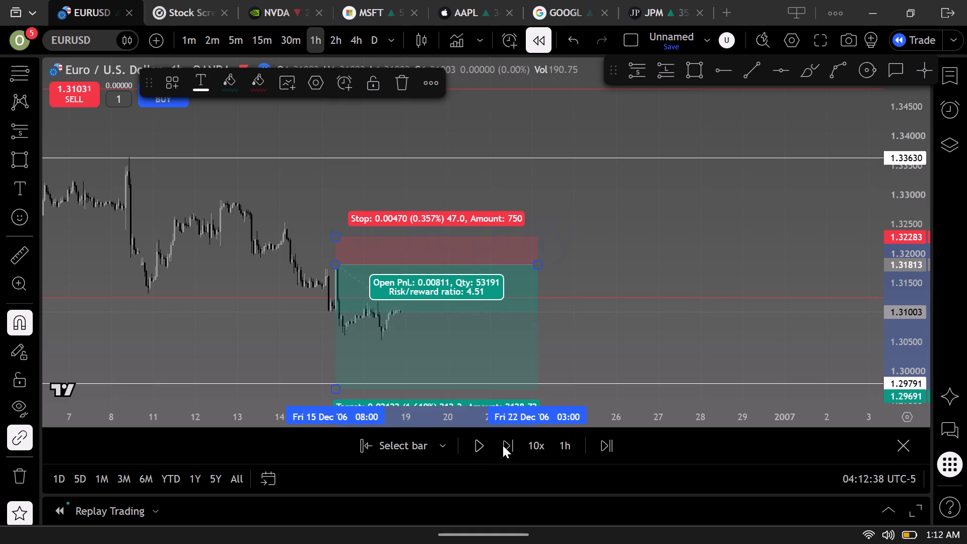
{"action": "triple_click", "coordinate": [503, 445]}
{"action": "triple_click", "coordinate": [503, 445]}
{"action": "triple_click", "coordinate": [503, 445]}
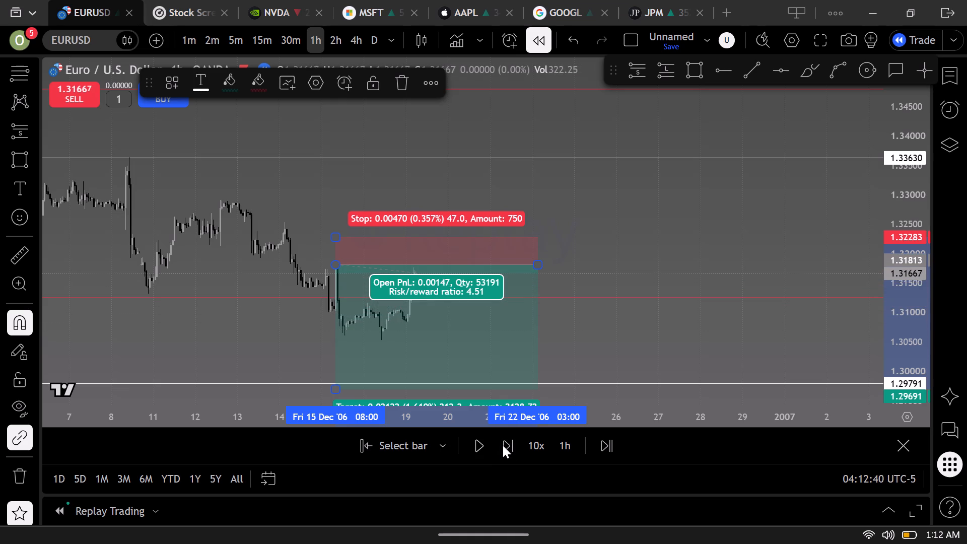
{"action": "triple_click", "coordinate": [503, 445]}
{"action": "triple_click", "coordinate": [503, 445]}
{"action": "triple_click", "coordinate": [503, 445]}
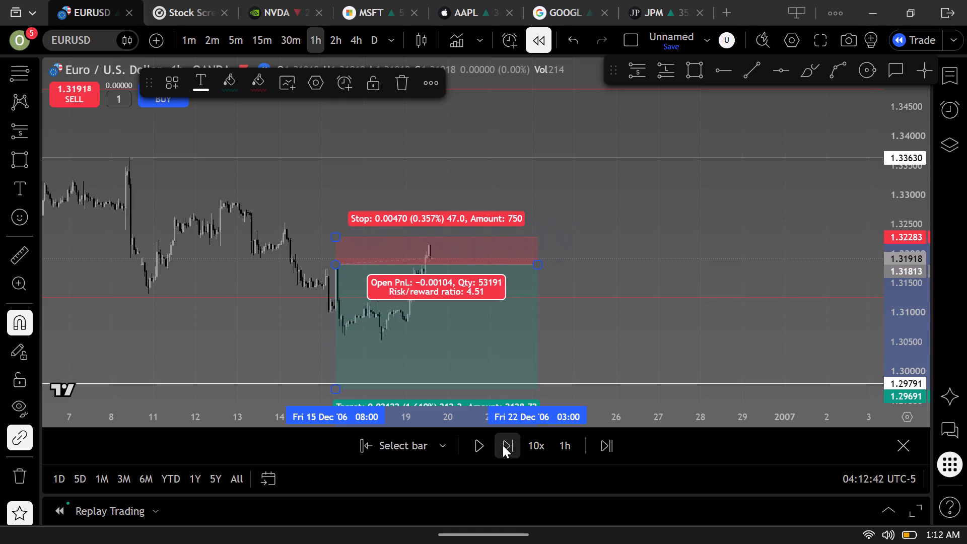
{"action": "left_click", "coordinate": [503, 445]}
{"action": "triple_click", "coordinate": [503, 445]}
{"action": "triple_click", "coordinate": [503, 445]}
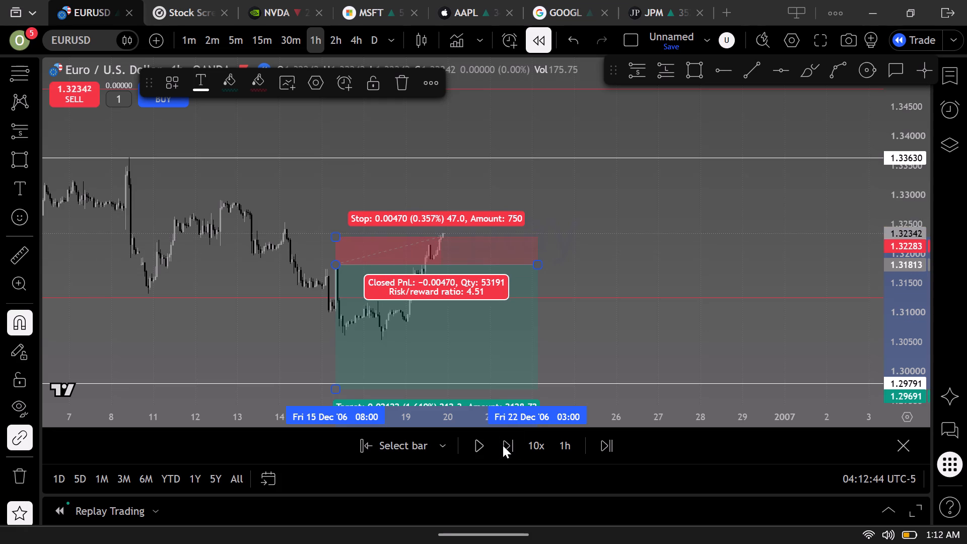
{"action": "left_click", "coordinate": [504, 445]}
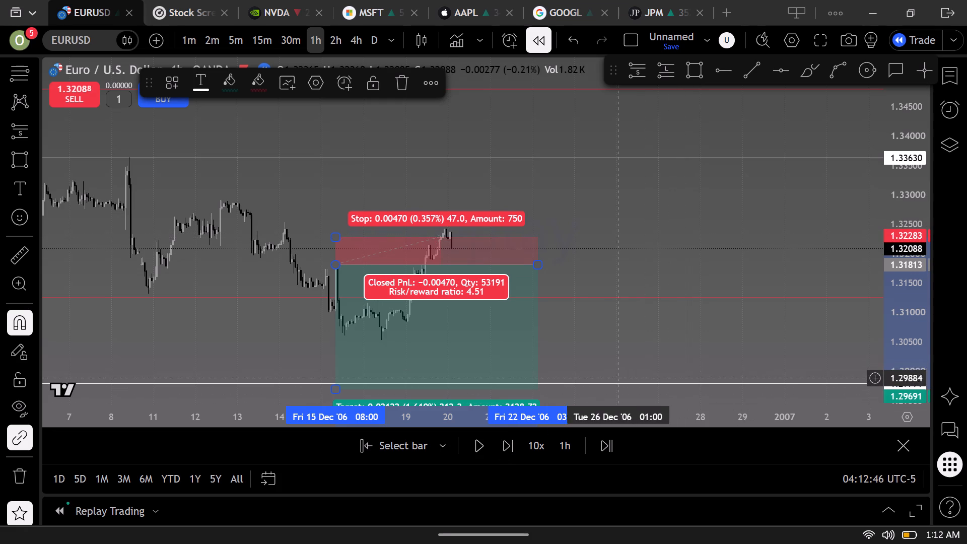
{"action": "left_click", "coordinate": [684, 304]}
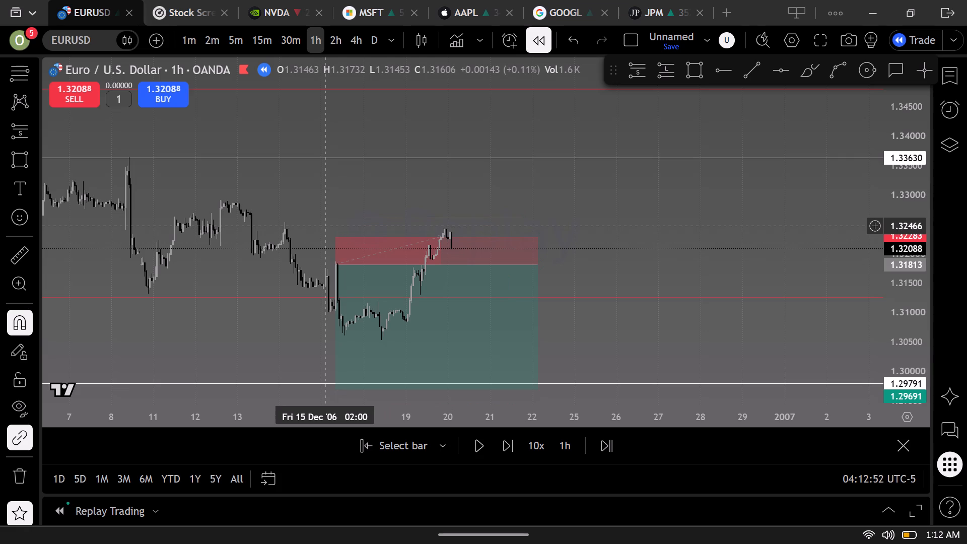
Delete the short position anchored at the 15 December 08:00 bar from the EURUSD chart.
{"action": "left_click", "coordinate": [613, 279]}
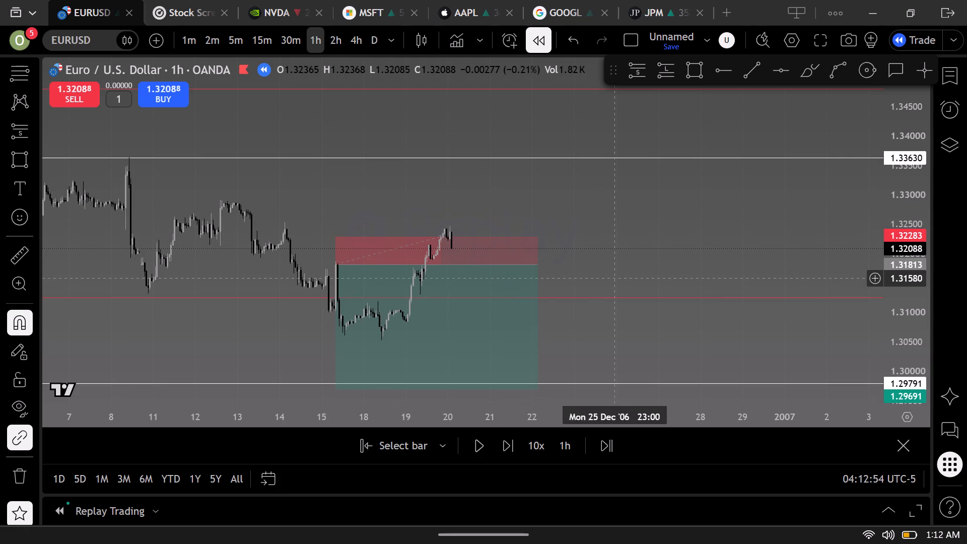
{"action": "left_click", "coordinate": [534, 315]}
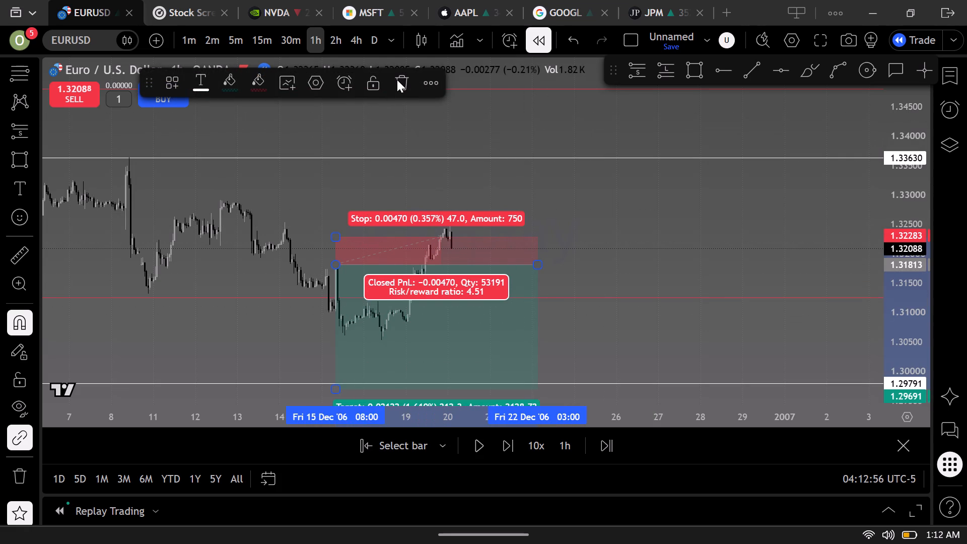
{"action": "left_click", "coordinate": [397, 80]}
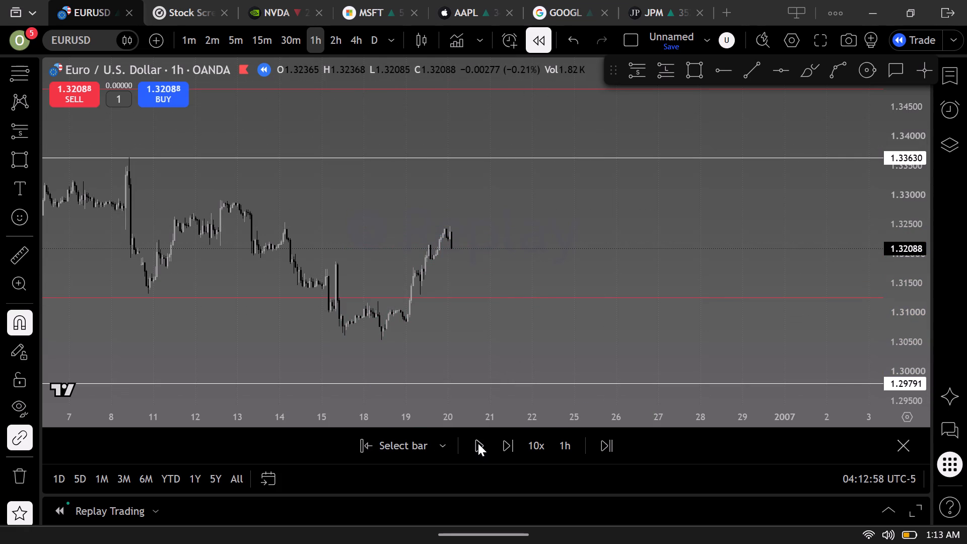
Play the hourly replay from 20 December and pause around 25 December 2006, stepping the last few bars forward individually.
{"action": "left_click", "coordinate": [478, 443]}
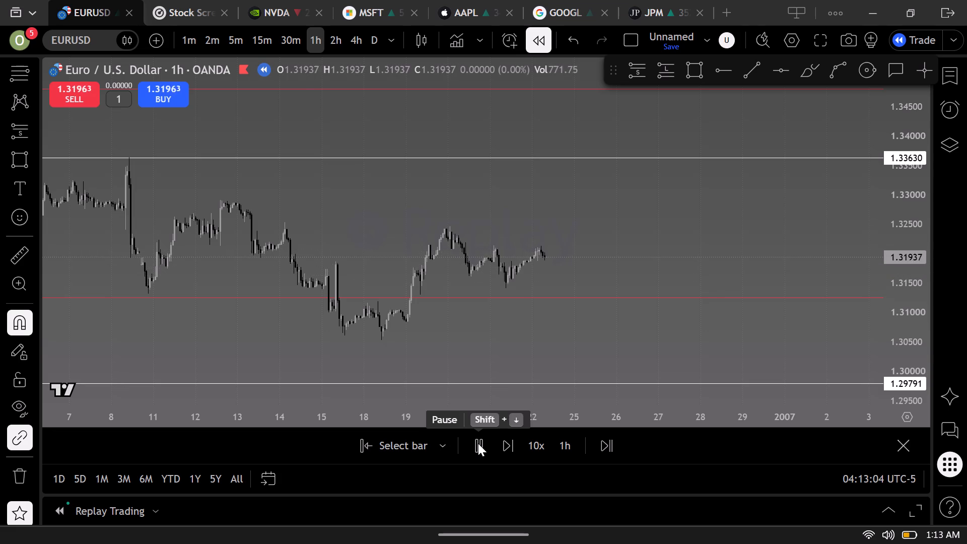
{"action": "left_click", "coordinate": [478, 443]}
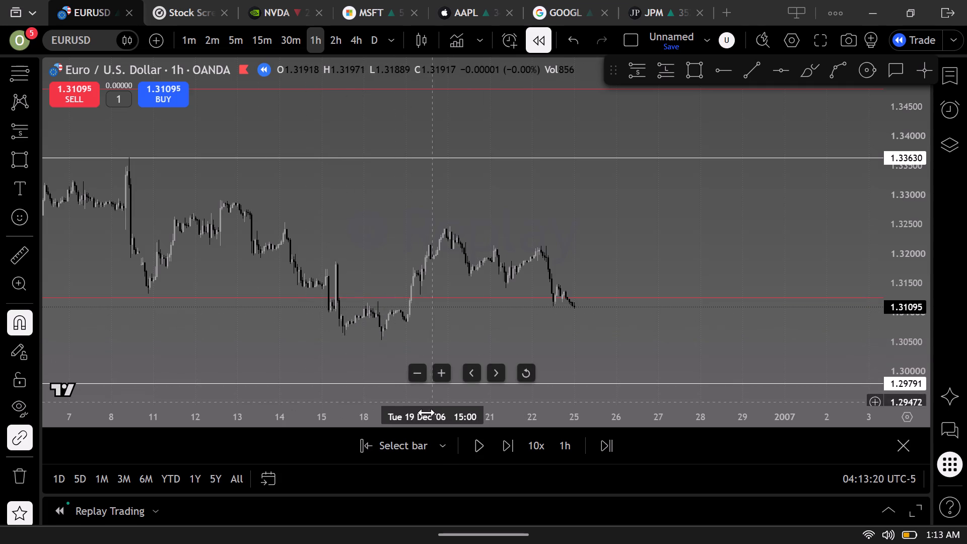
{"action": "triple_click", "coordinate": [509, 448]}
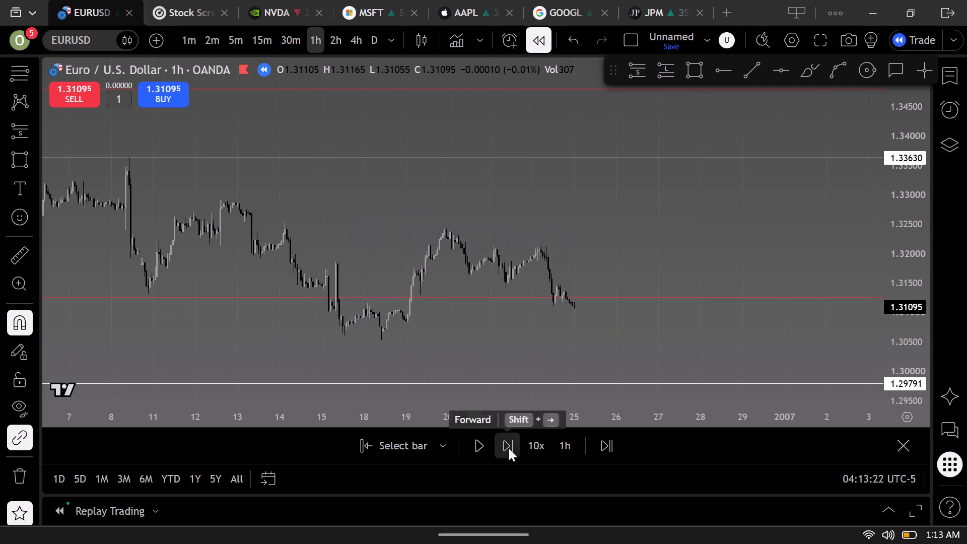
{"action": "left_click", "coordinate": [509, 448]}
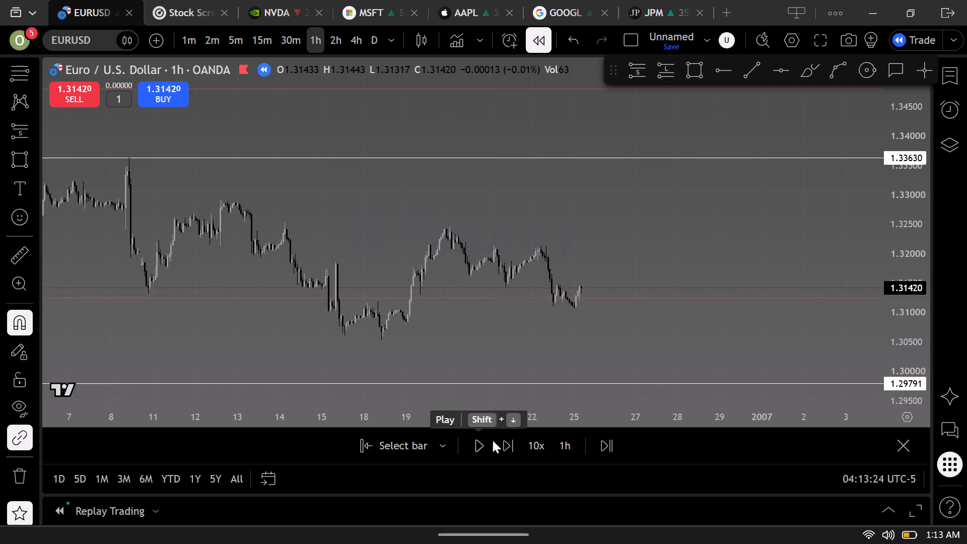
Play the hourly replay in short bursts from 25 December to 28 December 2006, pausing to check price around the lower red line.
{"action": "scroll", "coordinate": [488, 388], "scroll_direction": "up", "scroll_amount": 2}
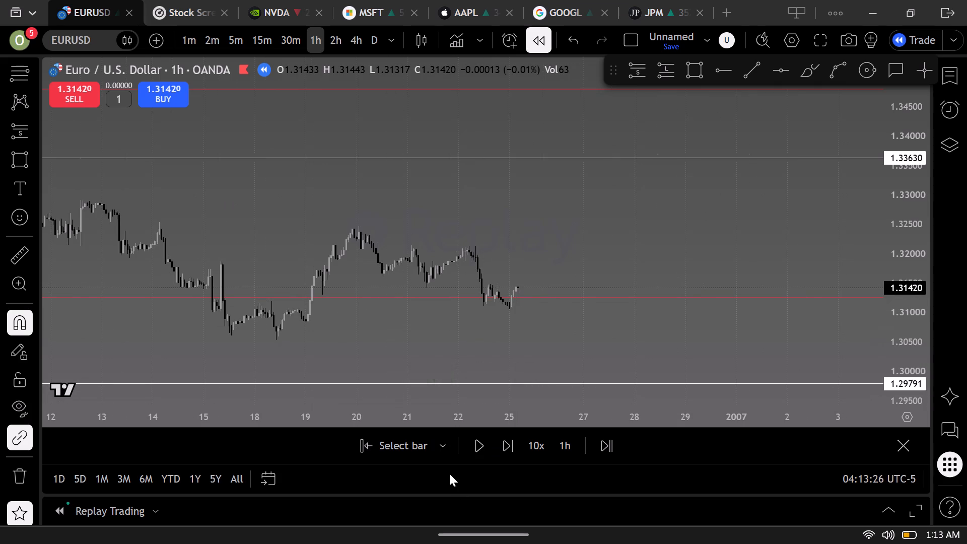
{"action": "left_click", "coordinate": [478, 446]}
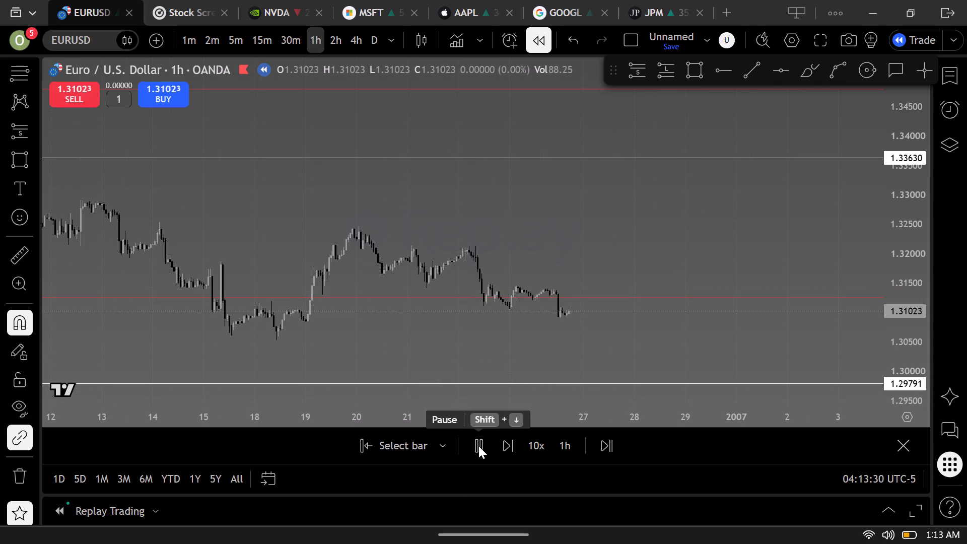
{"action": "left_click", "coordinate": [478, 446]}
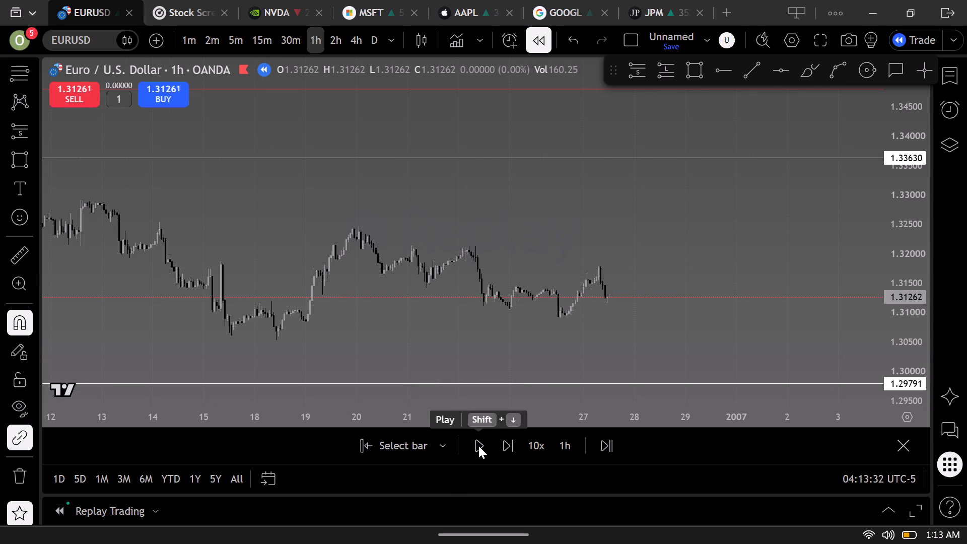
{"action": "left_click", "coordinate": [478, 446]}
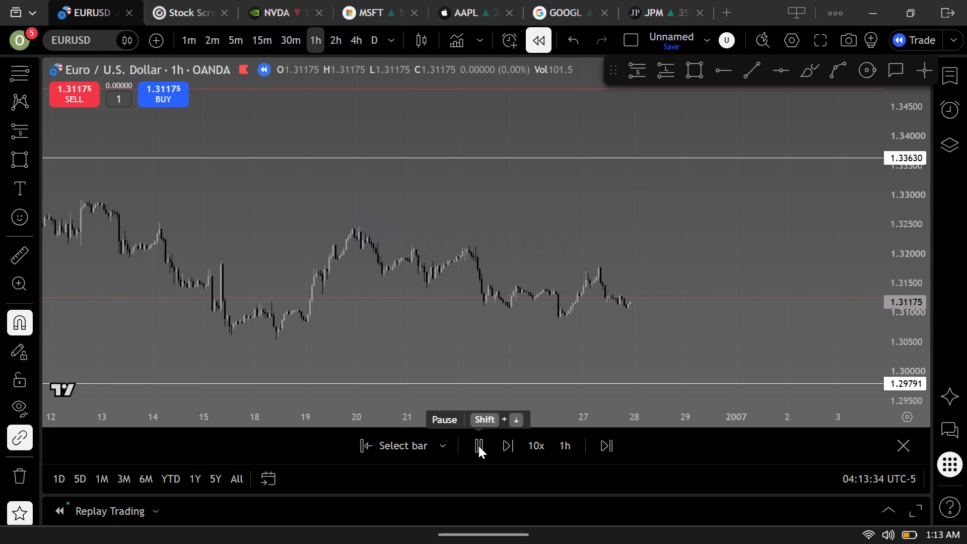
{"action": "left_click", "coordinate": [478, 446]}
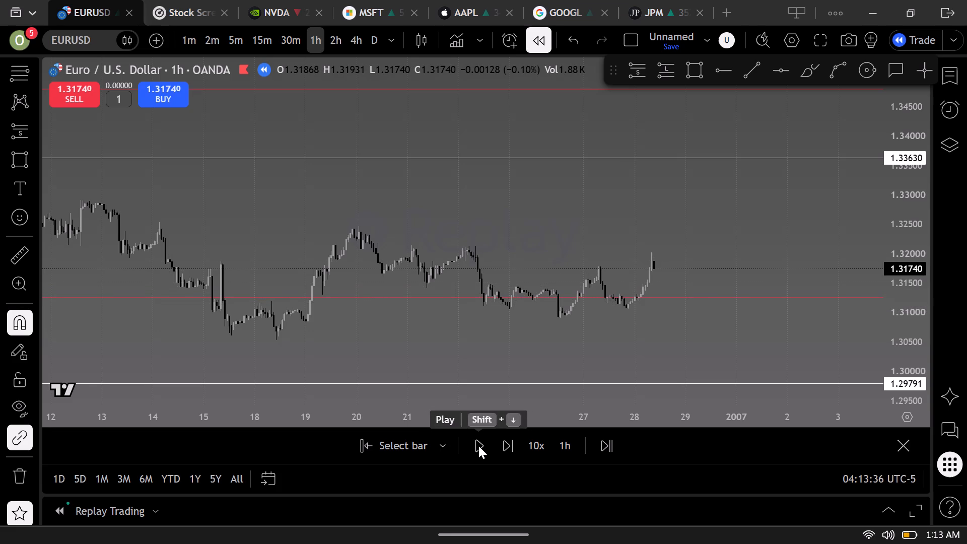
{"action": "left_click", "coordinate": [478, 446]}
{"action": "left_click", "coordinate": [478, 446]}
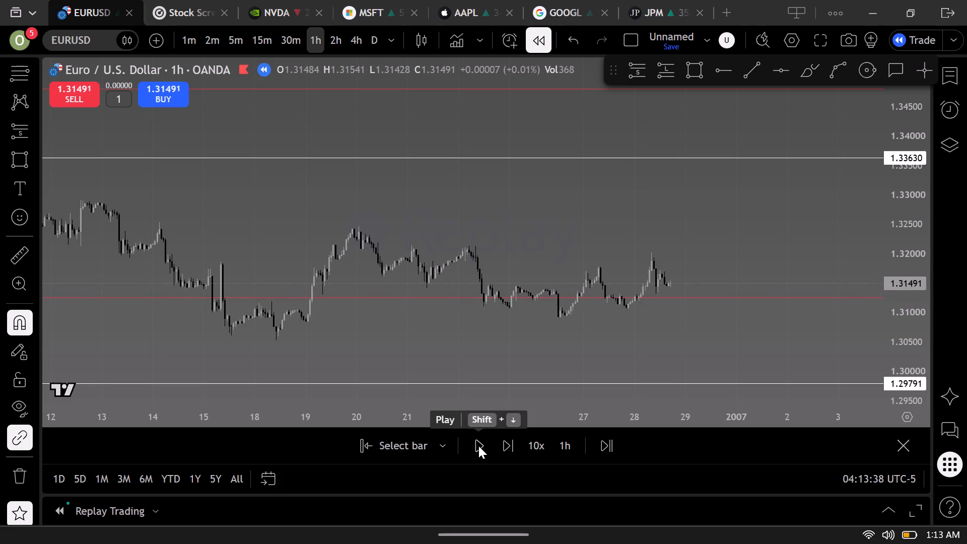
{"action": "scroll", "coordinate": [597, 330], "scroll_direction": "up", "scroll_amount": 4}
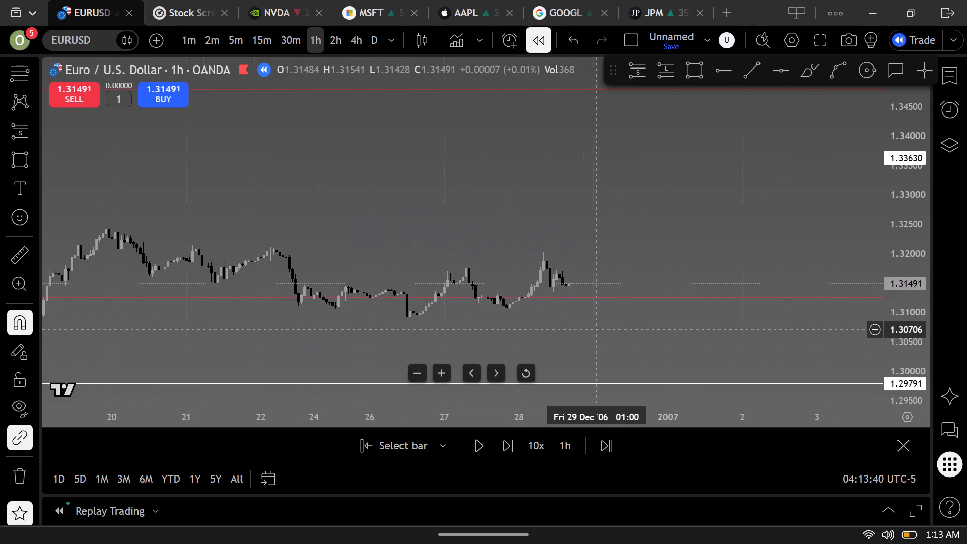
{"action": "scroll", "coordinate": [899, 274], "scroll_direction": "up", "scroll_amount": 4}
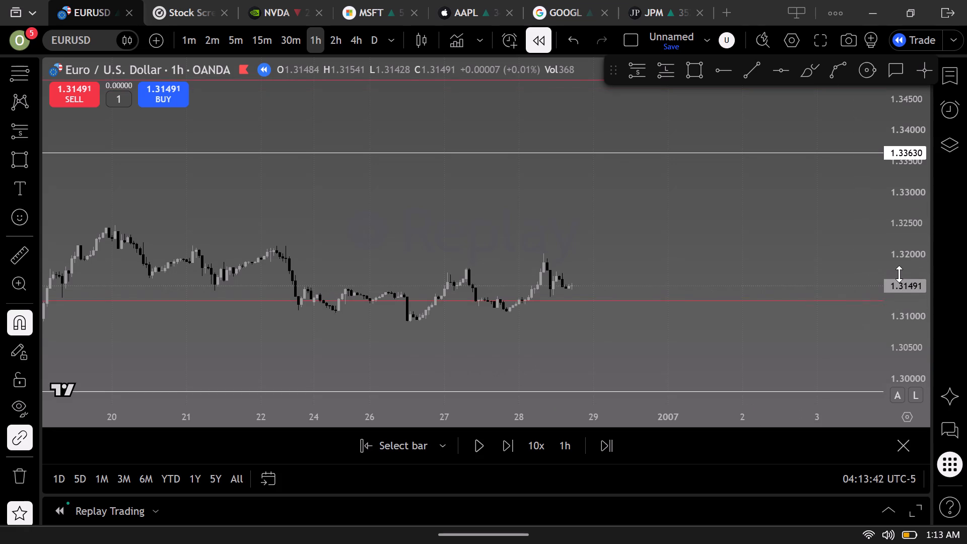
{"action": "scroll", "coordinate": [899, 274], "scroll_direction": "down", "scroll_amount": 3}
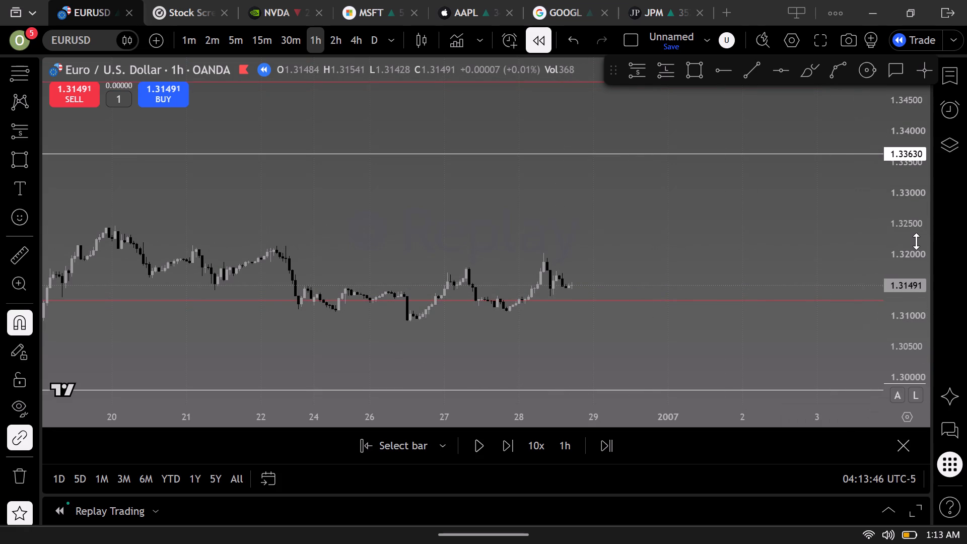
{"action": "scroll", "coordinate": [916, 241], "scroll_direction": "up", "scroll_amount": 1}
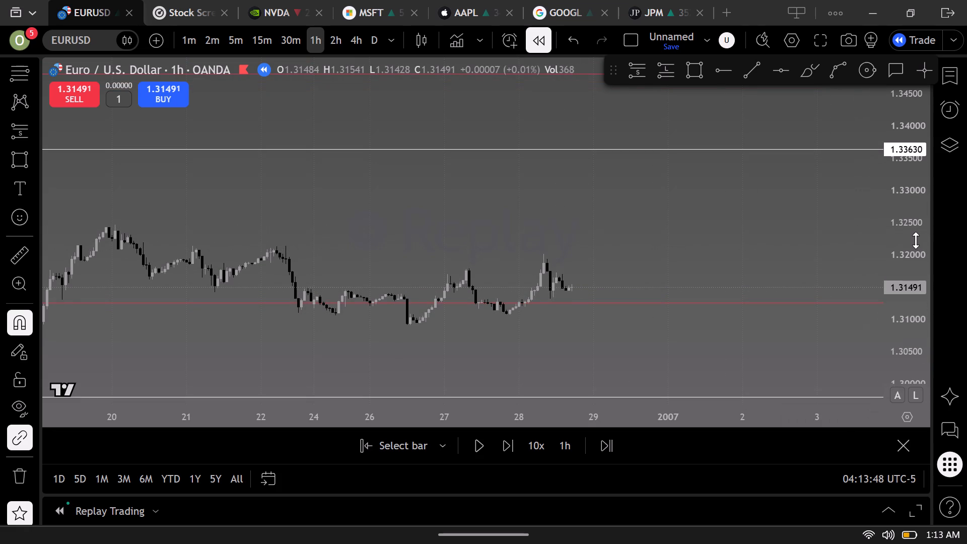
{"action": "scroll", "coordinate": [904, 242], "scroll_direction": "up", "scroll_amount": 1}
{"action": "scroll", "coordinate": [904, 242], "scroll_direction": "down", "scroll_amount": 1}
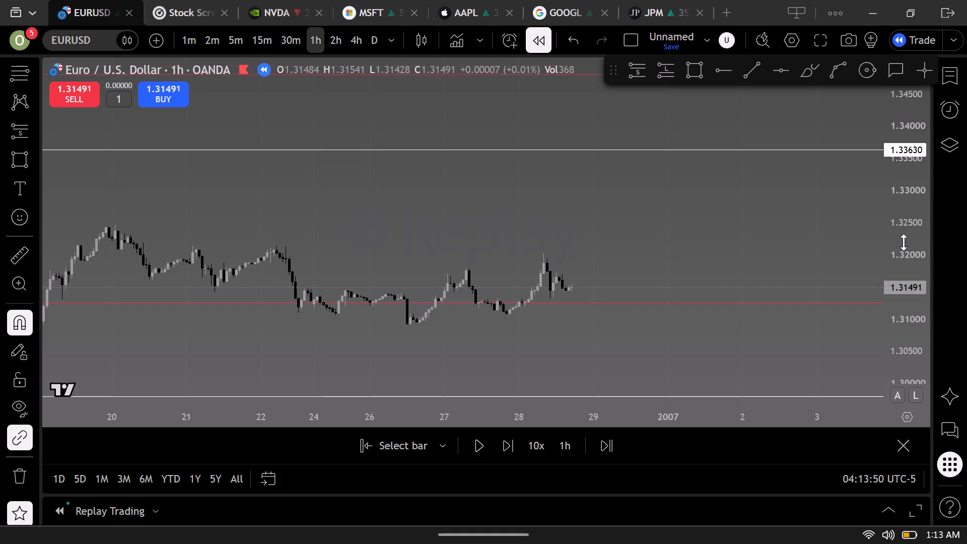
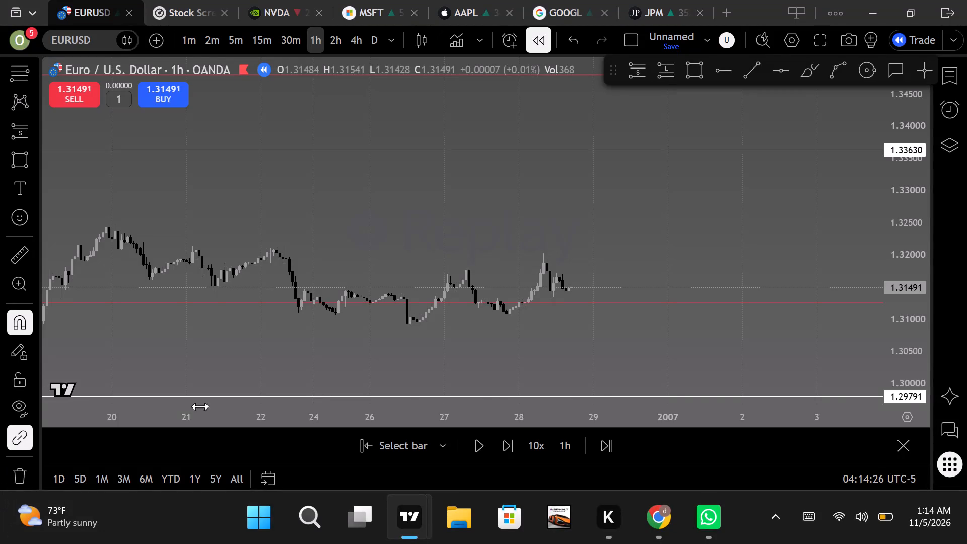
Advance the hourly replay bar by bar from 28 December to 29 December 2006.
{"action": "scroll", "coordinate": [281, 263], "scroll_direction": "down", "scroll_amount": 2}
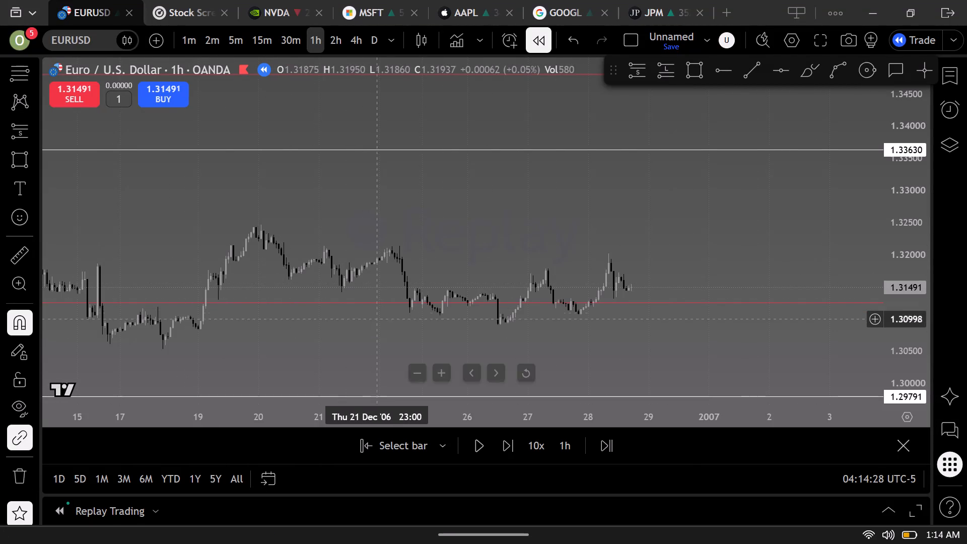
{"action": "left_click_drag", "start_coordinate": [369, 332], "coordinate": [238, 355]}
{"action": "left_click_drag", "start_coordinate": [238, 355], "coordinate": [217, 296]}
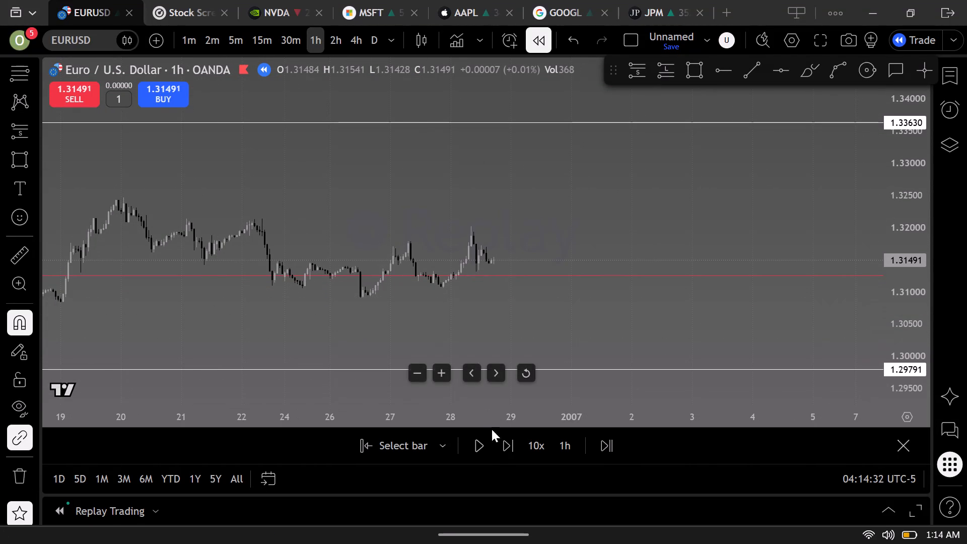
{"action": "triple_click", "coordinate": [503, 444]}
{"action": "triple_click", "coordinate": [503, 444]}
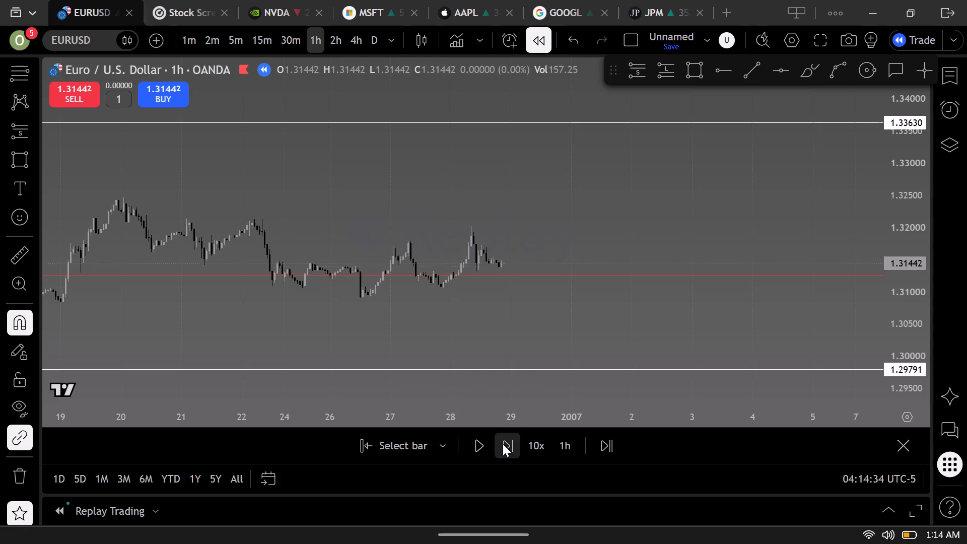
{"action": "triple_click", "coordinate": [503, 444]}
{"action": "triple_click", "coordinate": [503, 444]}
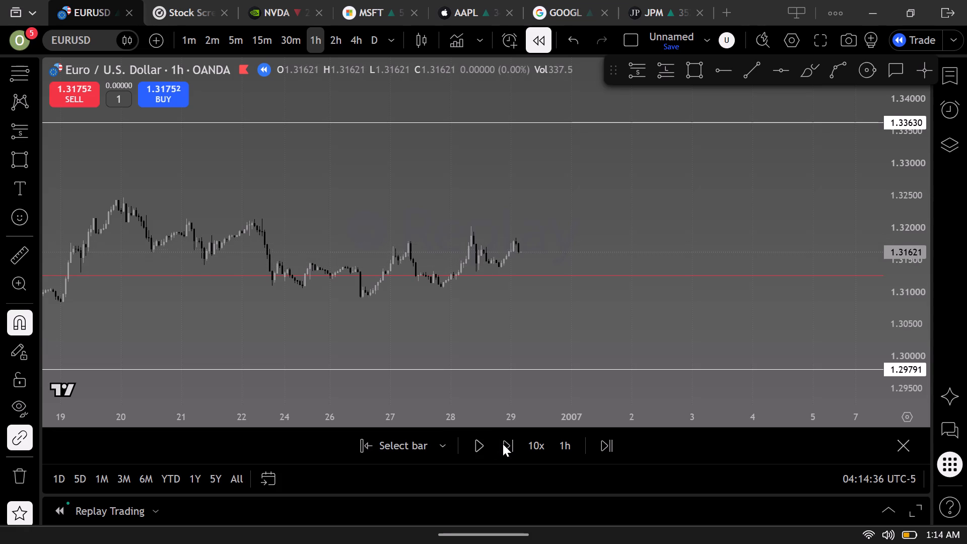
{"action": "triple_click", "coordinate": [503, 444]}
{"action": "left_click", "coordinate": [503, 444]}
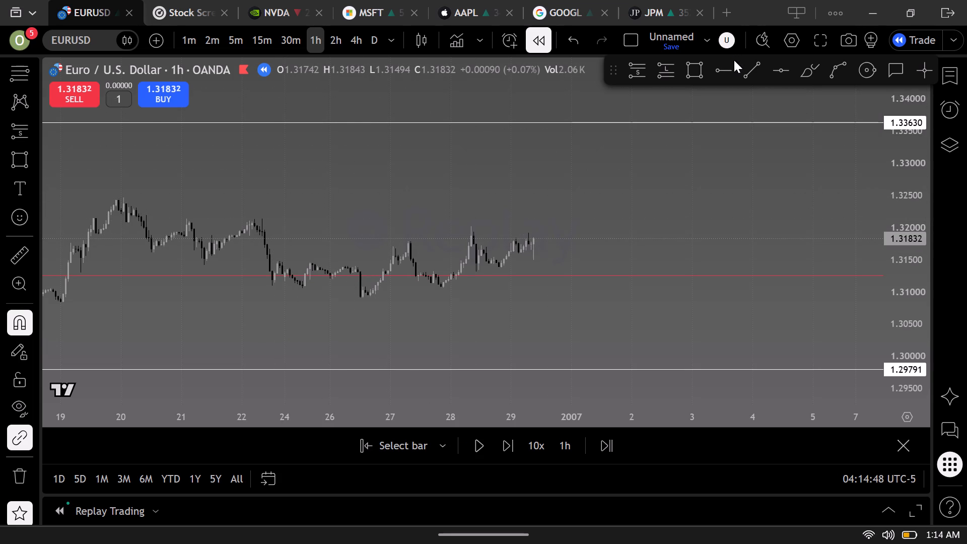
Draw a near-horizontal trendline from the 22 December 08:00 high to about 3 January 2007 21:00, near 1.3216.
{"action": "left_click", "coordinate": [749, 71]}
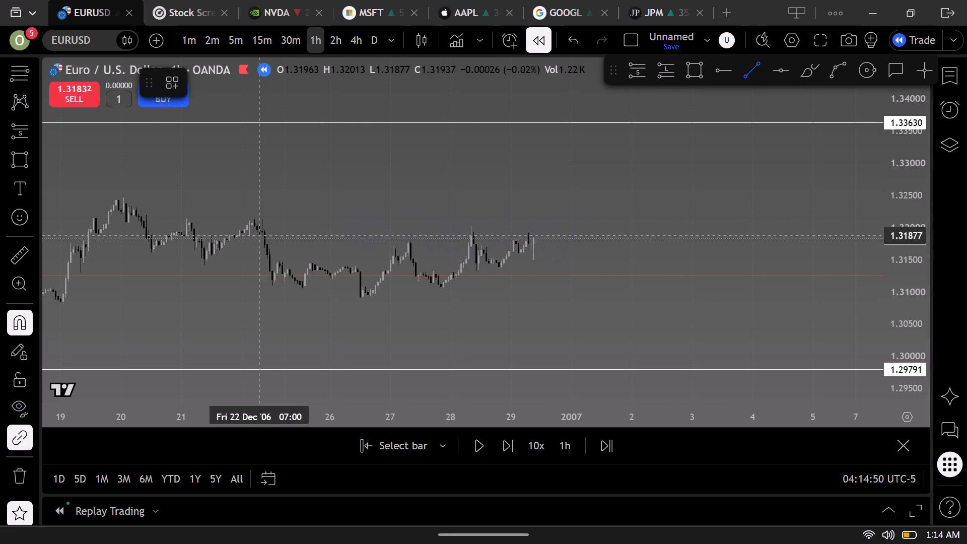
{"action": "left_click", "coordinate": [263, 222]}
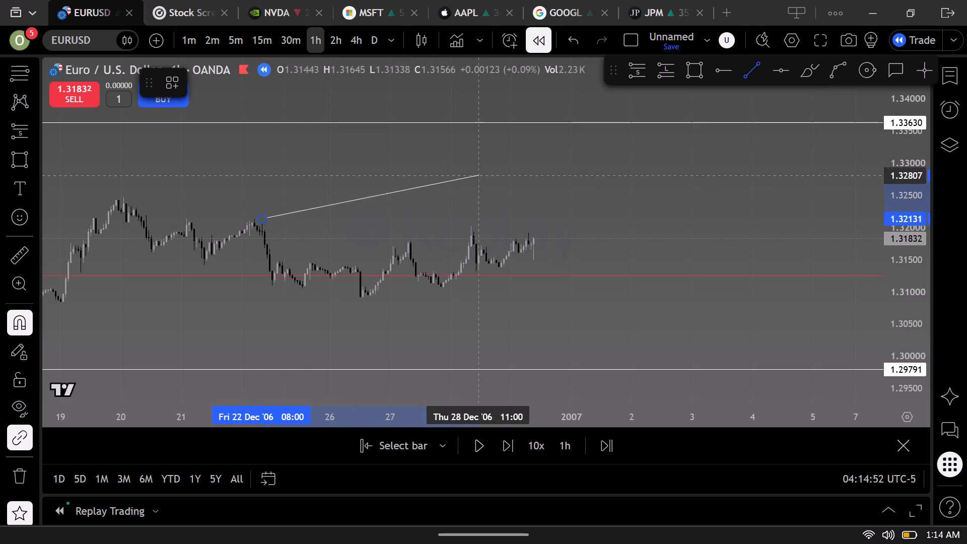
{"action": "left_click", "coordinate": [746, 219]}
{"action": "left_click", "coordinate": [693, 202]}
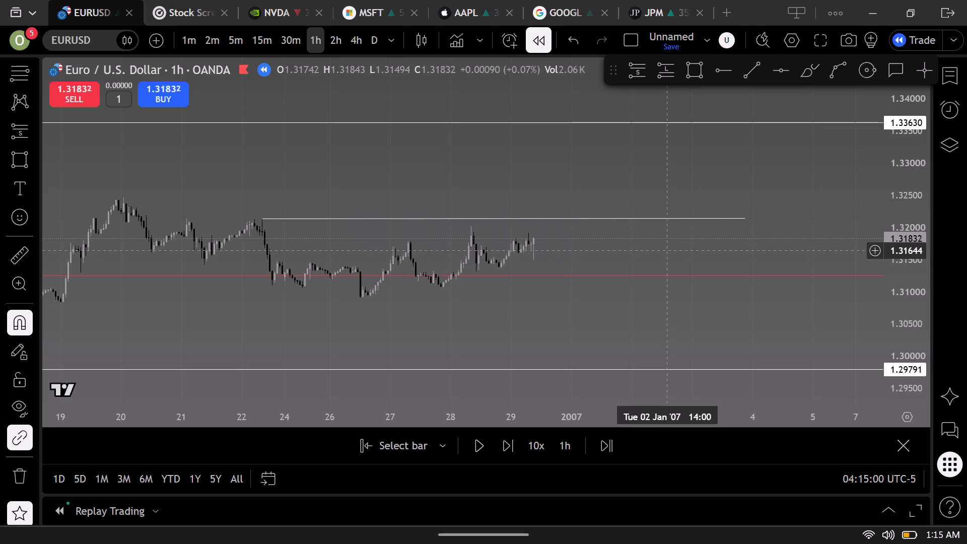
Advance the hourly replay bar by bar from 29 December 2006 into 2 January 2007, past the new trendline.
{"action": "scroll", "coordinate": [669, 247], "scroll_direction": "up", "scroll_amount": 1}
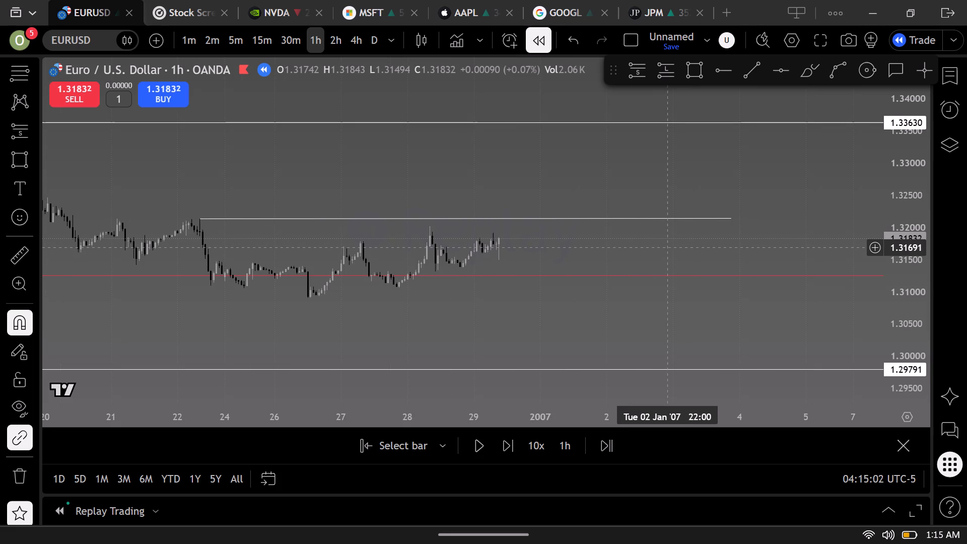
{"action": "scroll", "coordinate": [669, 247], "scroll_direction": "up", "scroll_amount": 3}
{"action": "scroll", "coordinate": [668, 248], "scroll_direction": "down", "scroll_amount": 2}
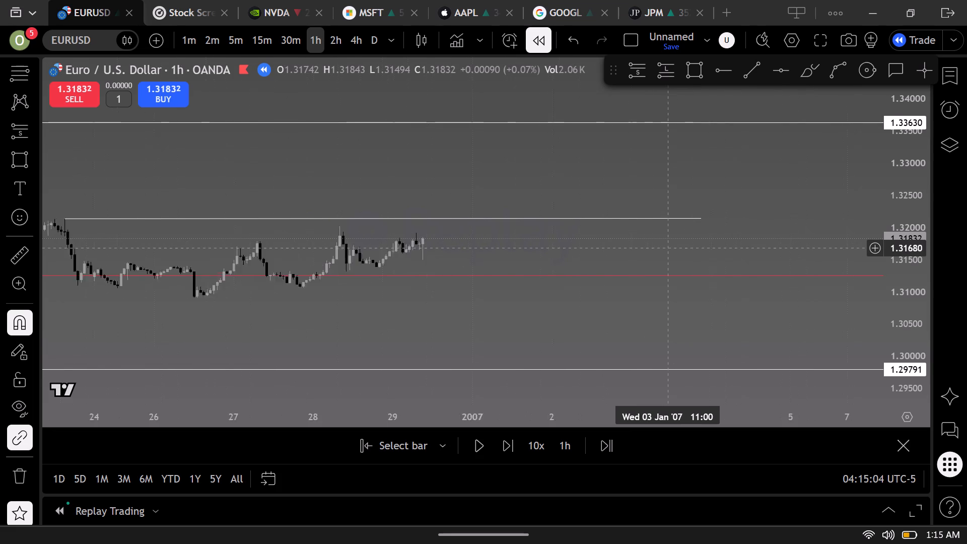
{"action": "scroll", "coordinate": [668, 248], "scroll_direction": "down", "scroll_amount": 4}
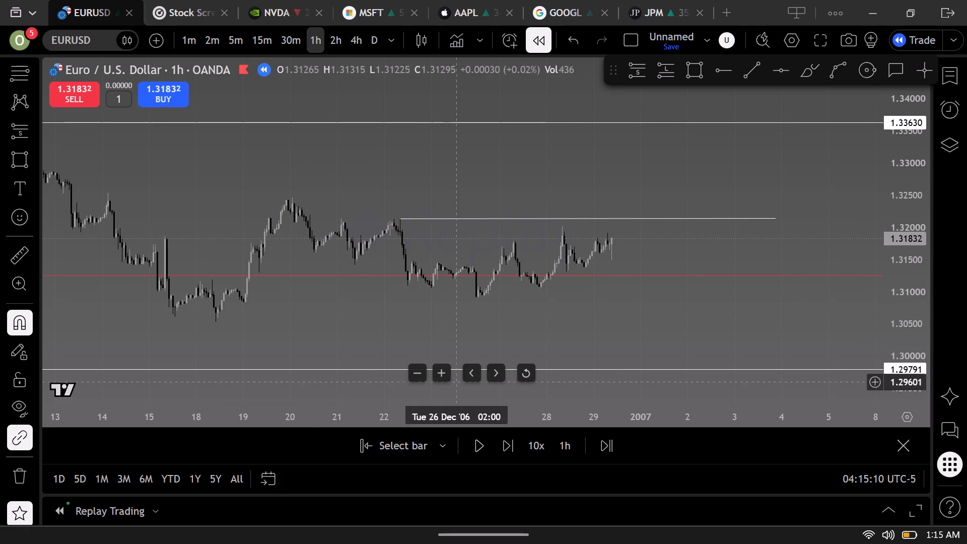
{"action": "triple_click", "coordinate": [508, 448]}
{"action": "triple_click", "coordinate": [507, 447]}
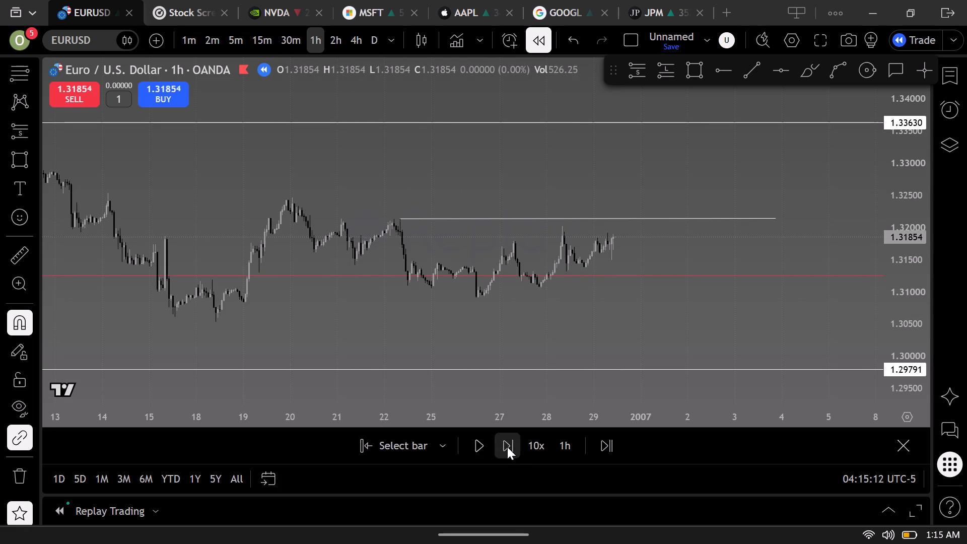
{"action": "double_click", "coordinate": [507, 447]}
{"action": "triple_click", "coordinate": [507, 447]}
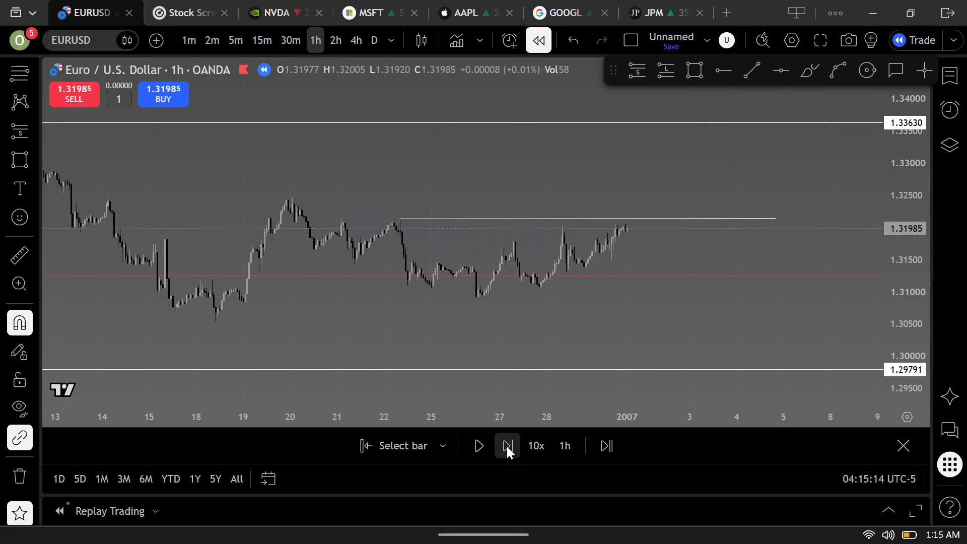
{"action": "left_click", "coordinate": [507, 446]}
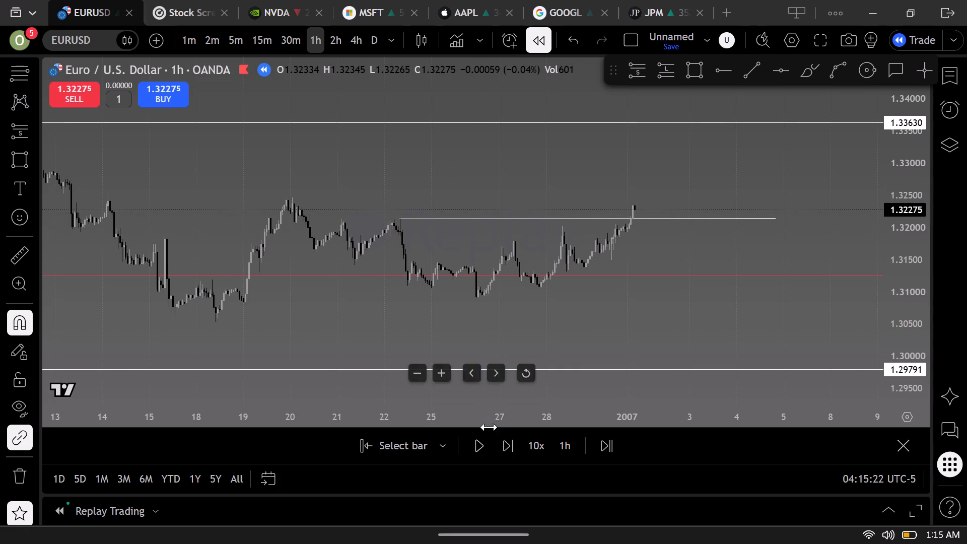
{"action": "left_click", "coordinate": [503, 444]}
{"action": "double_click", "coordinate": [503, 444]}
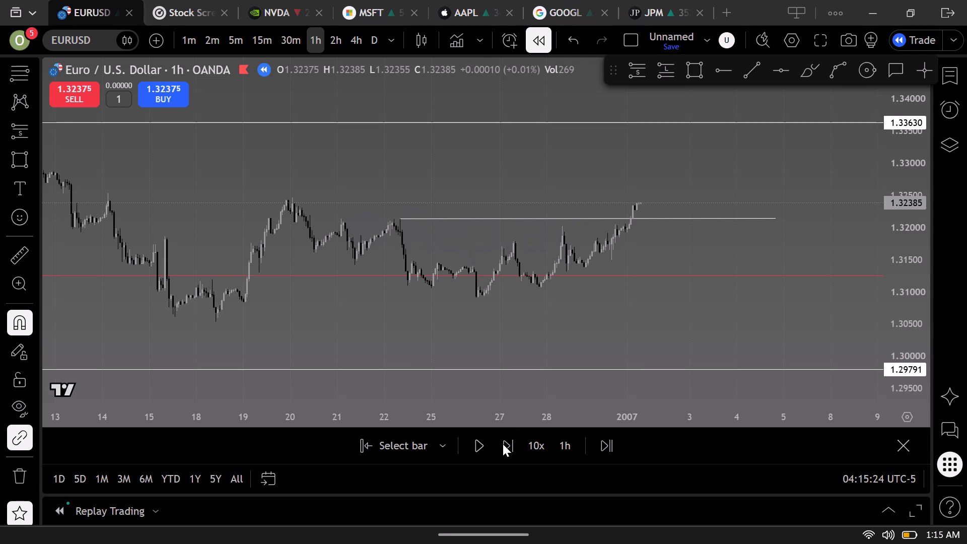
{"action": "double_click", "coordinate": [503, 444]}
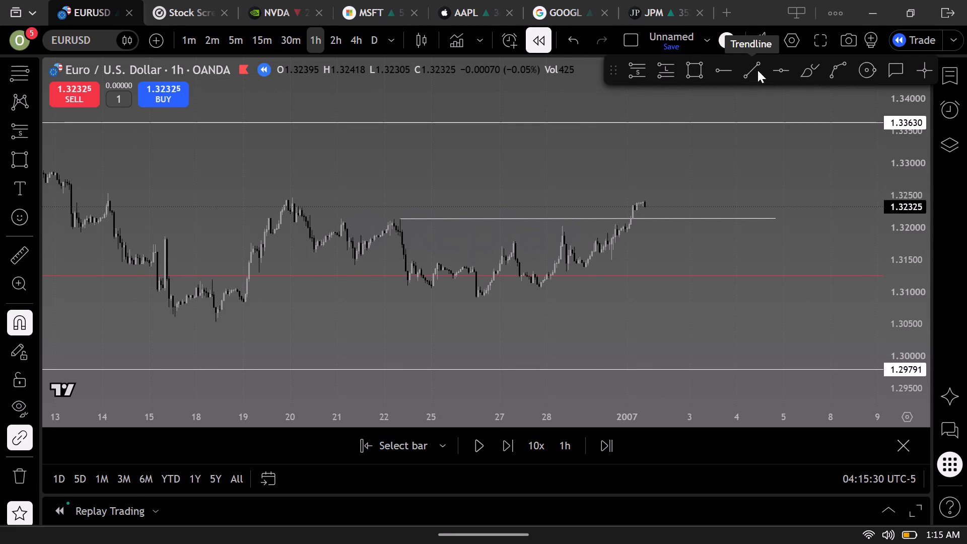
Place a horizontal ray at 1.32531 from the 14 December 03:00 high.
{"action": "left_click", "coordinate": [723, 72]}
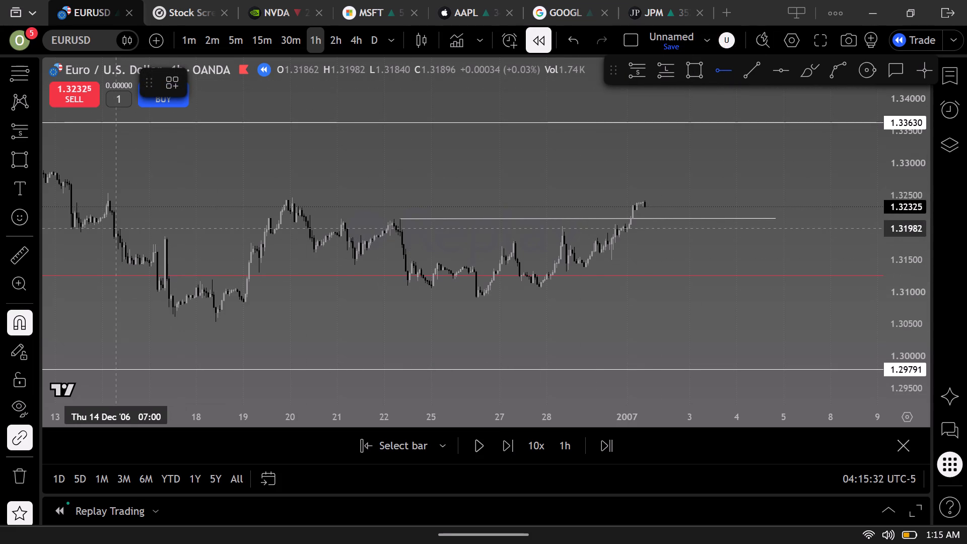
{"action": "left_click", "coordinate": [107, 195]}
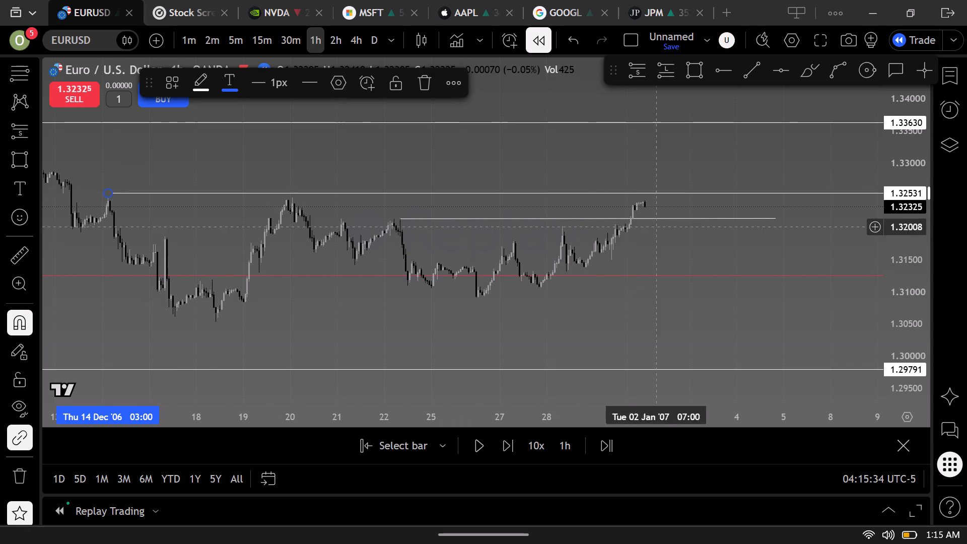
Examine the latest price action against the new 1.32531 ray and the earlier December swings and levels.
{"action": "scroll", "coordinate": [623, 240], "scroll_direction": "up", "scroll_amount": 2}
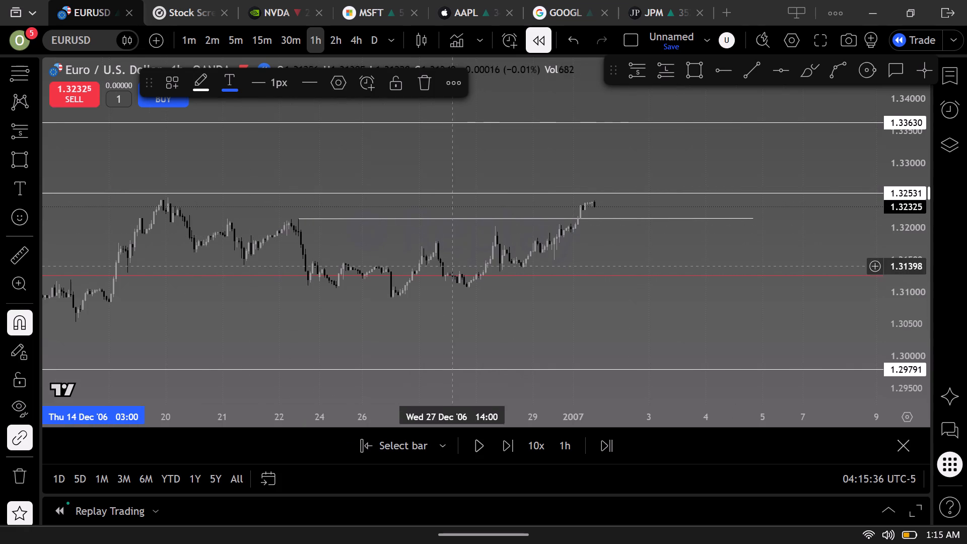
{"action": "scroll", "coordinate": [620, 262], "scroll_direction": "up", "scroll_amount": 5}
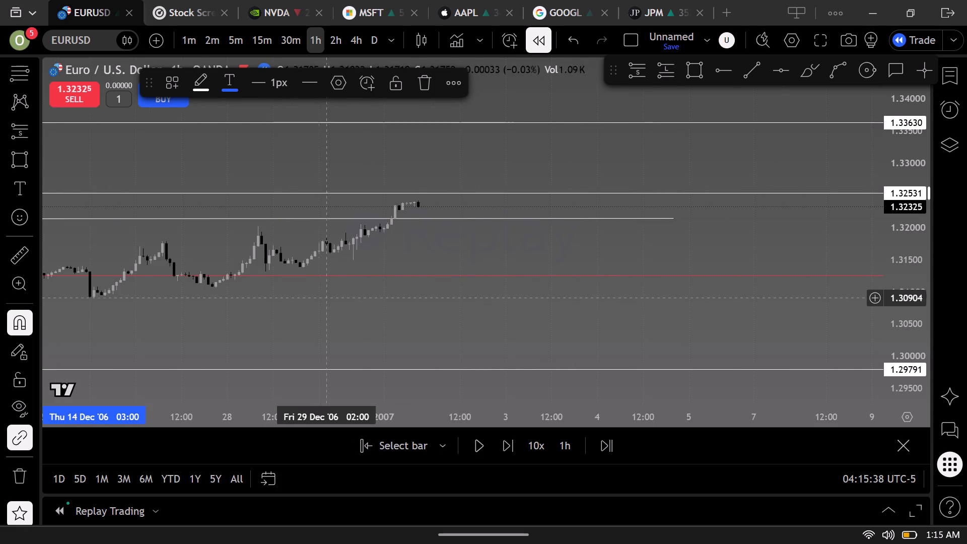
{"action": "scroll", "coordinate": [348, 267], "scroll_direction": "up", "scroll_amount": 5}
{"action": "scroll", "coordinate": [399, 276], "scroll_direction": "up", "scroll_amount": 1}
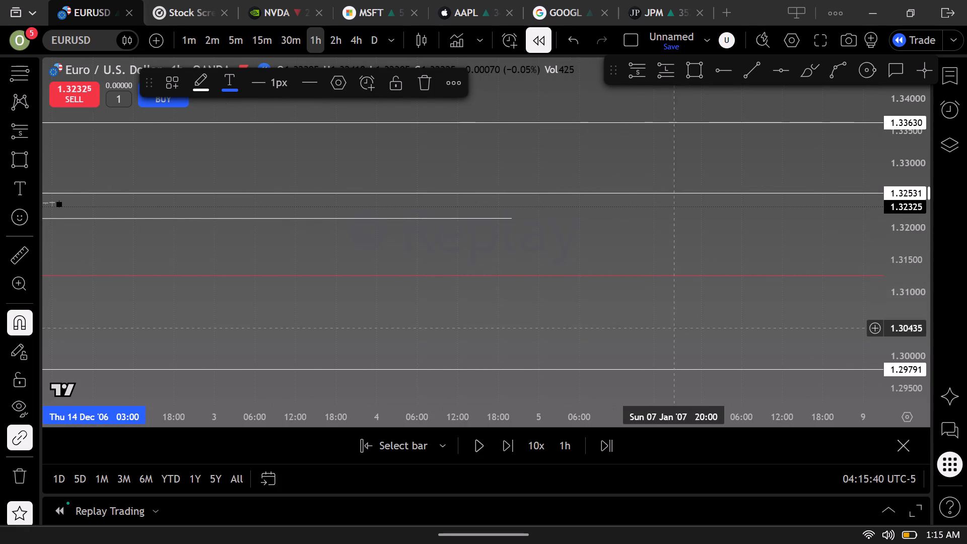
{"action": "left_click", "coordinate": [524, 372]}
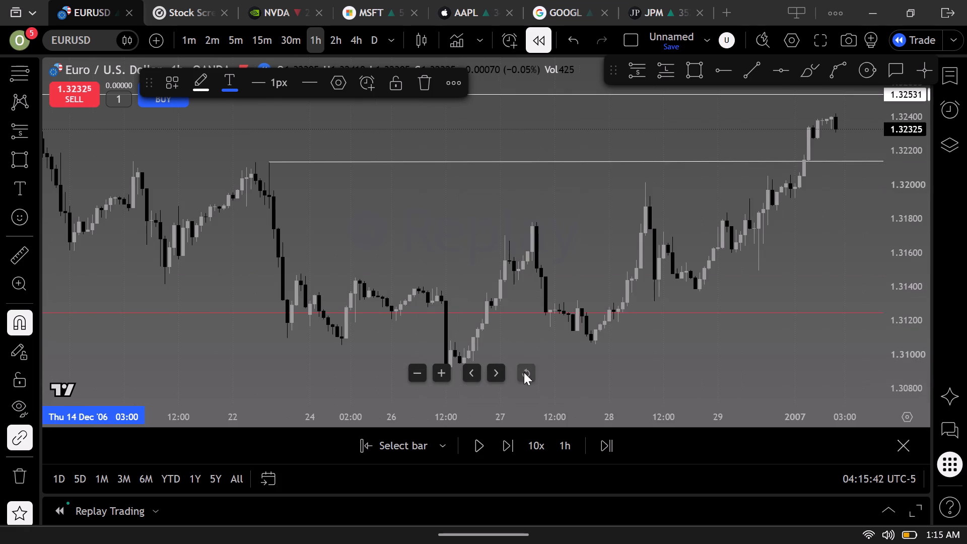
{"action": "left_click_drag", "start_coordinate": [528, 212], "coordinate": [379, 247]}
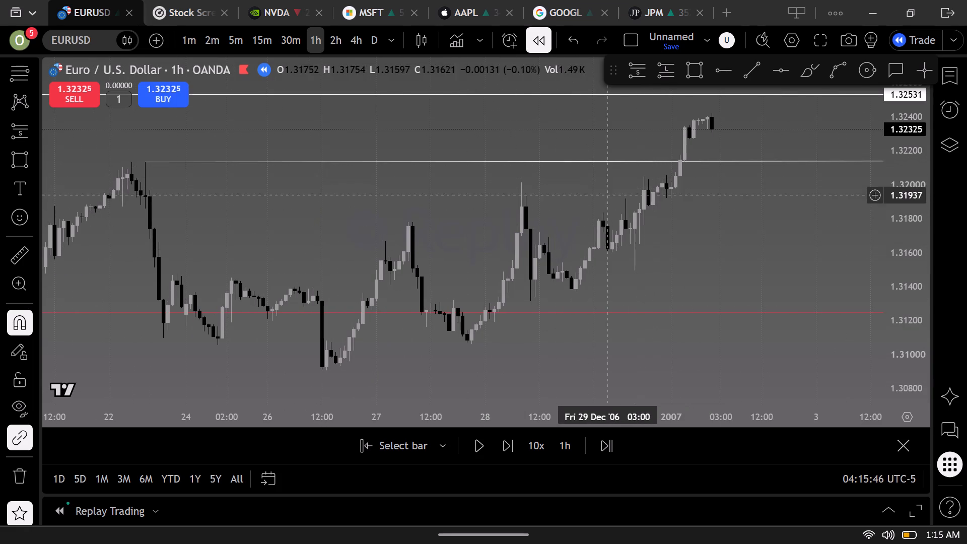
{"action": "scroll", "coordinate": [463, 224], "scroll_direction": "down", "scroll_amount": 4}
{"action": "scroll", "coordinate": [495, 253], "scroll_direction": "down", "scroll_amount": 8}
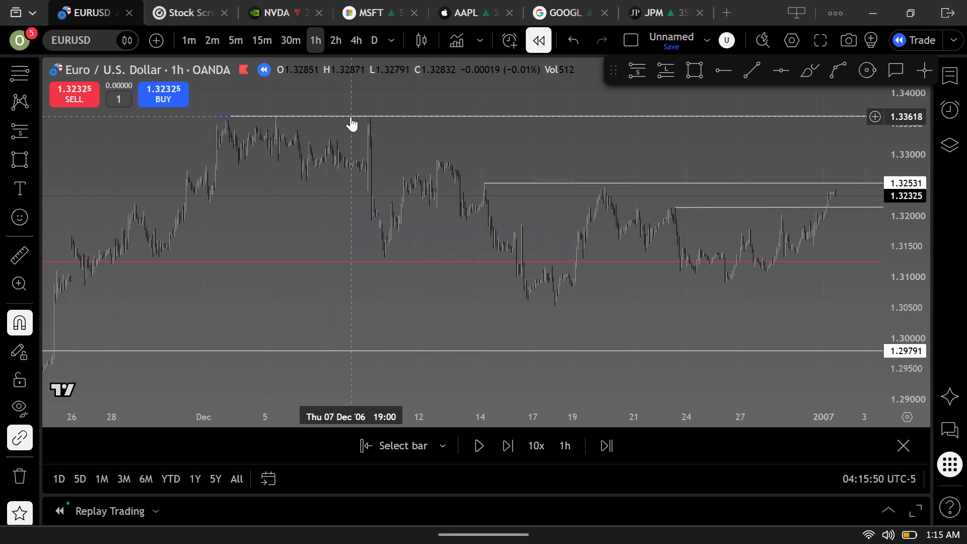
{"action": "left_click_drag", "start_coordinate": [452, 141], "coordinate": [128, 120]}
{"action": "left_click_drag", "start_coordinate": [373, 175], "coordinate": [270, 165]}
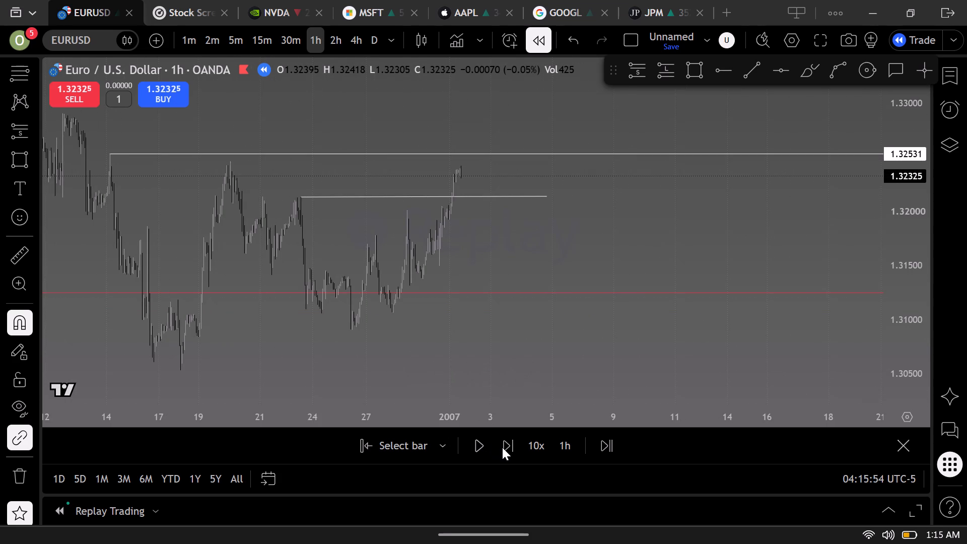
Step the hourly replay forward individually through the next few bars of 2 January 2007 around the 1.32531 ray.
{"action": "left_click", "coordinate": [509, 442]}
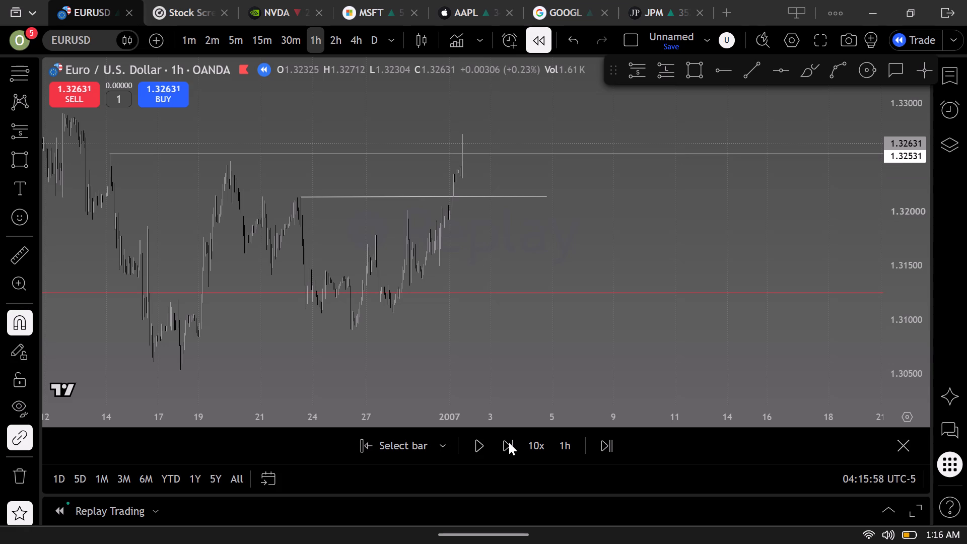
{"action": "scroll", "coordinate": [514, 335], "scroll_direction": "up", "scroll_amount": 3}
{"action": "left_click_drag", "start_coordinate": [409, 262], "coordinate": [434, 315]}
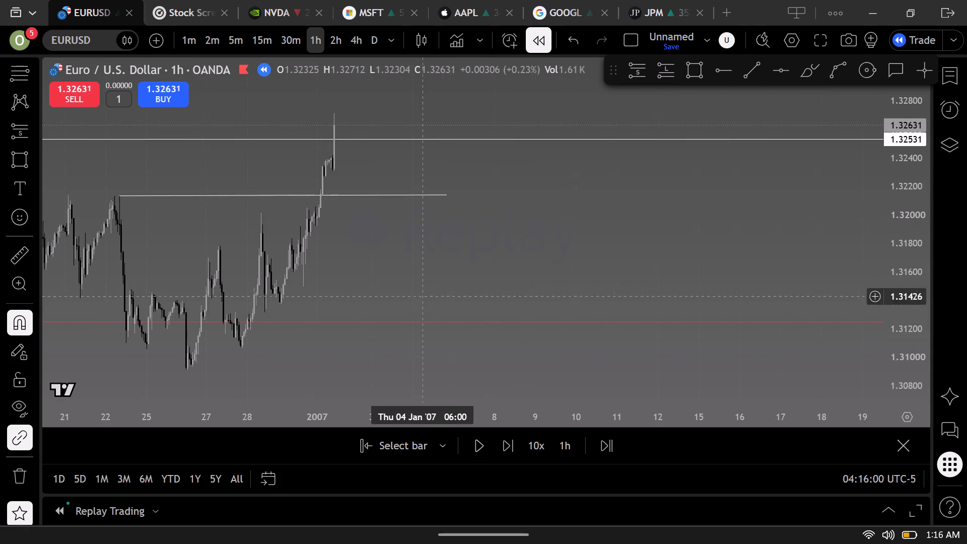
{"action": "left_click_drag", "start_coordinate": [434, 315], "coordinate": [438, 323]}
{"action": "scroll", "coordinate": [437, 309], "scroll_direction": "up", "scroll_amount": 3}
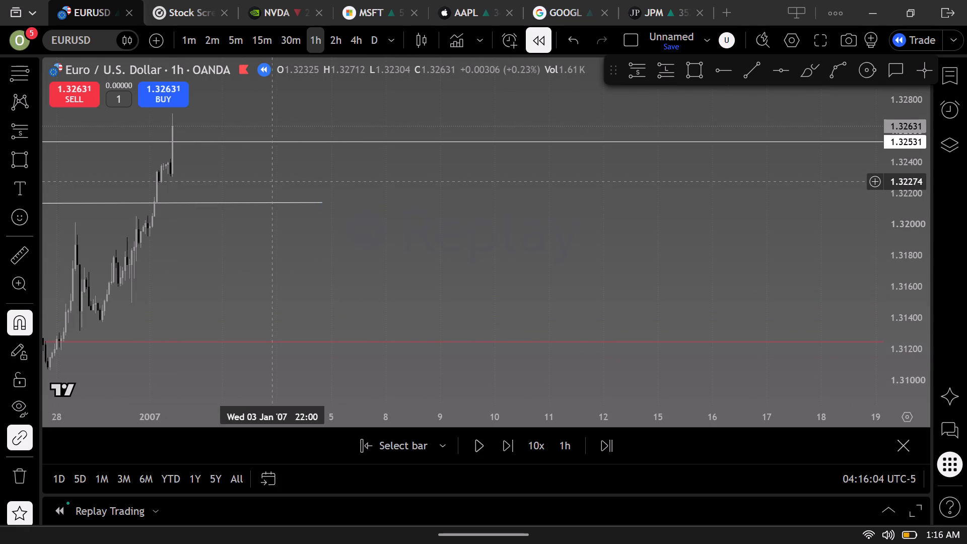
{"action": "left_click", "coordinate": [505, 445]}
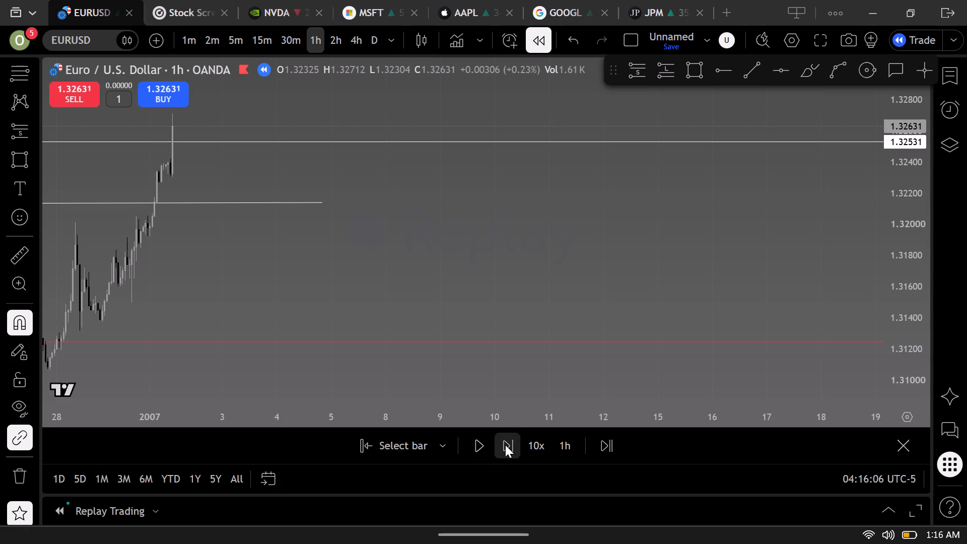
{"action": "left_click", "coordinate": [503, 443]}
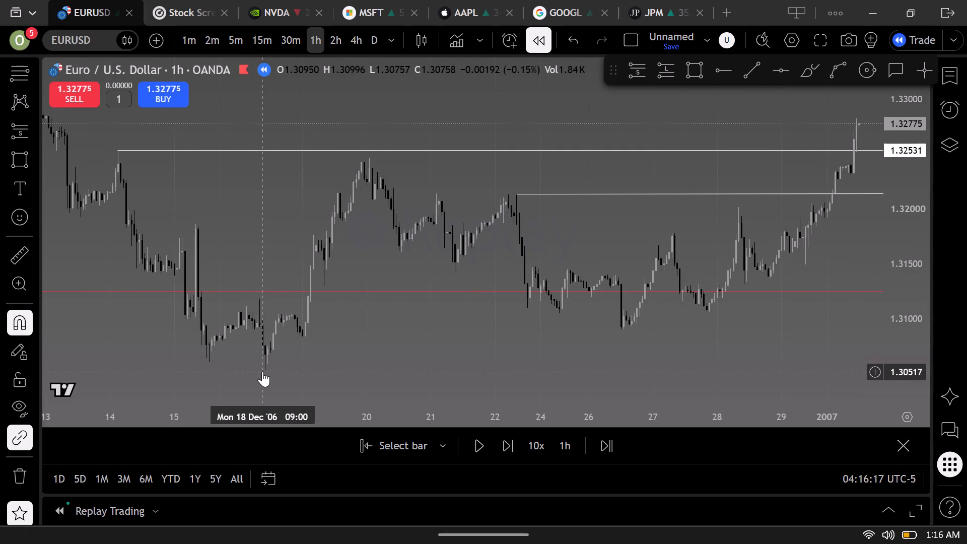
Draw a rectangle zone from 1.30530 to 1.31183 starting at 18 December 08:00 and extend it to 2 January 2007.
{"action": "left_click", "coordinate": [692, 75]}
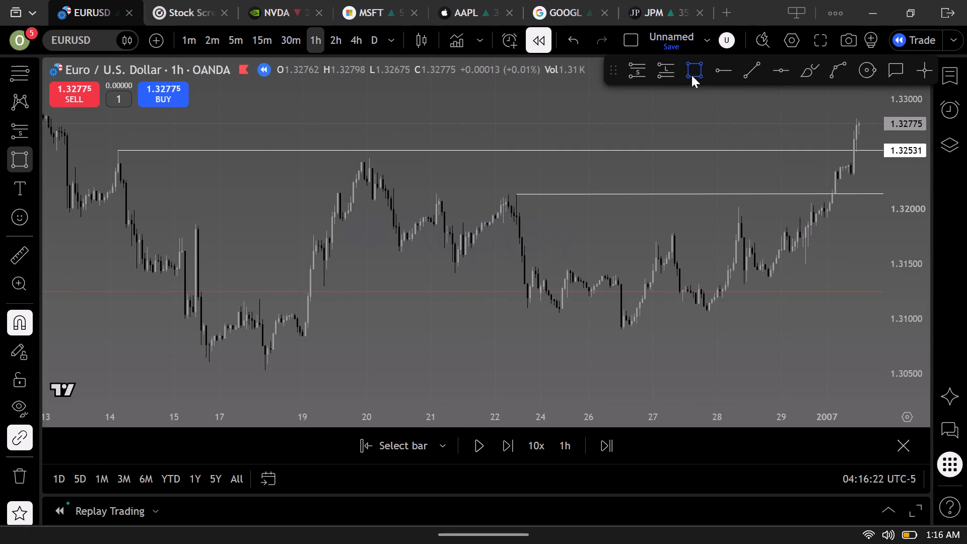
{"action": "left_click", "coordinate": [265, 377]}
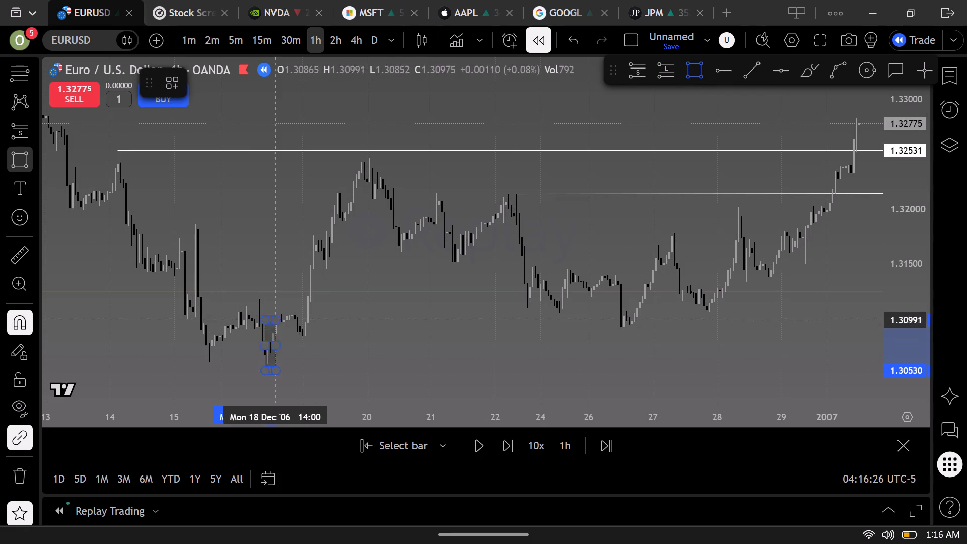
{"action": "left_click", "coordinate": [259, 289]}
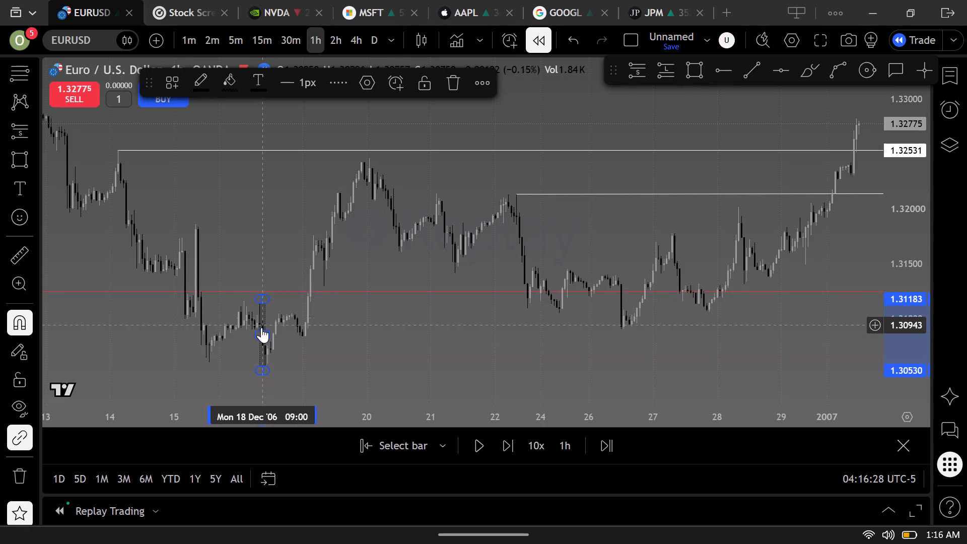
{"action": "left_click_drag", "start_coordinate": [263, 333], "coordinate": [920, 511]}
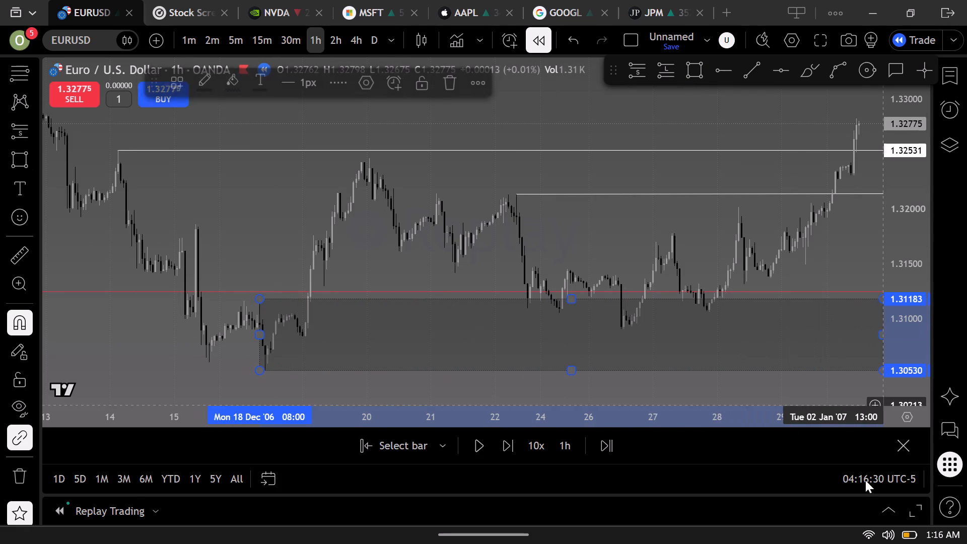
{"action": "left_click", "coordinate": [710, 262]}
{"action": "scroll", "coordinate": [710, 262], "scroll_direction": "down", "scroll_amount": 4}
{"action": "left_click_drag", "start_coordinate": [732, 261], "coordinate": [682, 260]}
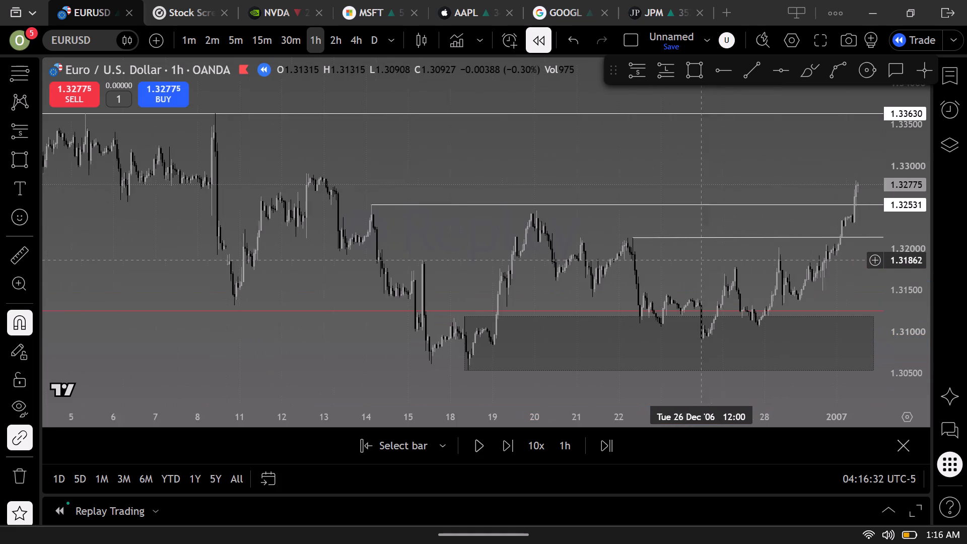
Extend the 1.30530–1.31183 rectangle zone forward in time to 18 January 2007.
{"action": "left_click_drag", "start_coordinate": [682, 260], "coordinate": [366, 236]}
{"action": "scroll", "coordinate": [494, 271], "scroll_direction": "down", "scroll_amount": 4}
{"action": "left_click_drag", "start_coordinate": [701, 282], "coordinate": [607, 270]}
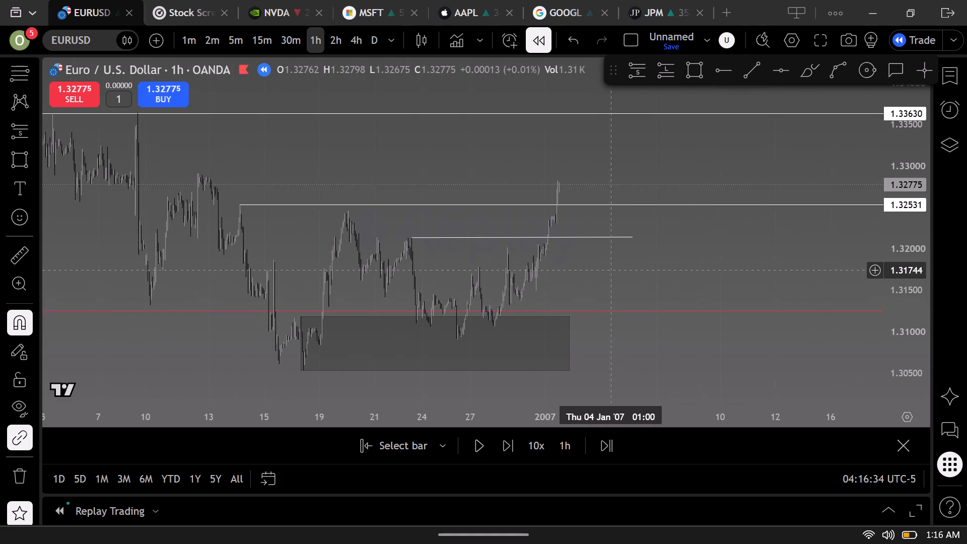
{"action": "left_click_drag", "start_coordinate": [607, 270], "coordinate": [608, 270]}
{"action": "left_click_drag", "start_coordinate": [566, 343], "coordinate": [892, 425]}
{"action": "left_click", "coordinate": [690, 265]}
Delete the white line at about 1.32138 that starts at the 22 December 08:00 high.
{"action": "scroll", "coordinate": [690, 264], "scroll_direction": "up", "scroll_amount": 6}
{"action": "left_click_drag", "start_coordinate": [593, 238], "coordinate": [804, 235]}
{"action": "left_click_drag", "start_coordinate": [690, 228], "coordinate": [851, 239]}
{"action": "scroll", "coordinate": [843, 239], "scroll_direction": "up", "scroll_amount": 3}
{"action": "left_click_drag", "start_coordinate": [670, 215], "coordinate": [684, 220]}
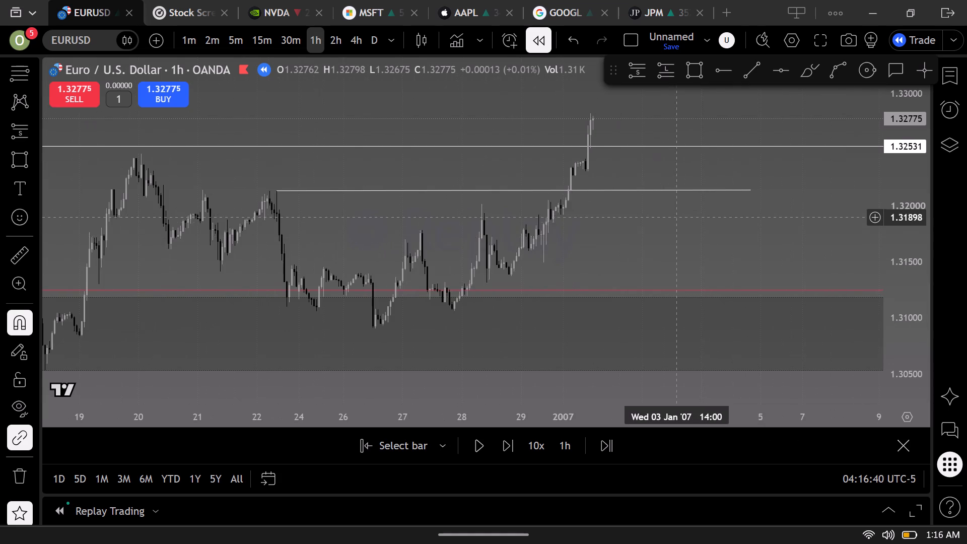
{"action": "left_click_drag", "start_coordinate": [684, 220], "coordinate": [803, 222]}
{"action": "scroll", "coordinate": [752, 234], "scroll_direction": "up", "scroll_amount": 2}
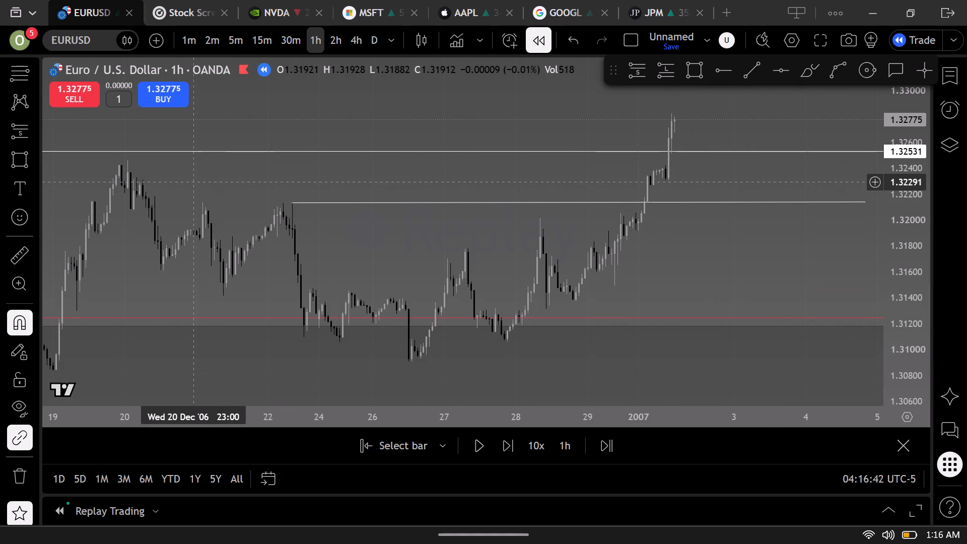
{"action": "scroll", "coordinate": [201, 191], "scroll_direction": "down", "scroll_amount": 8}
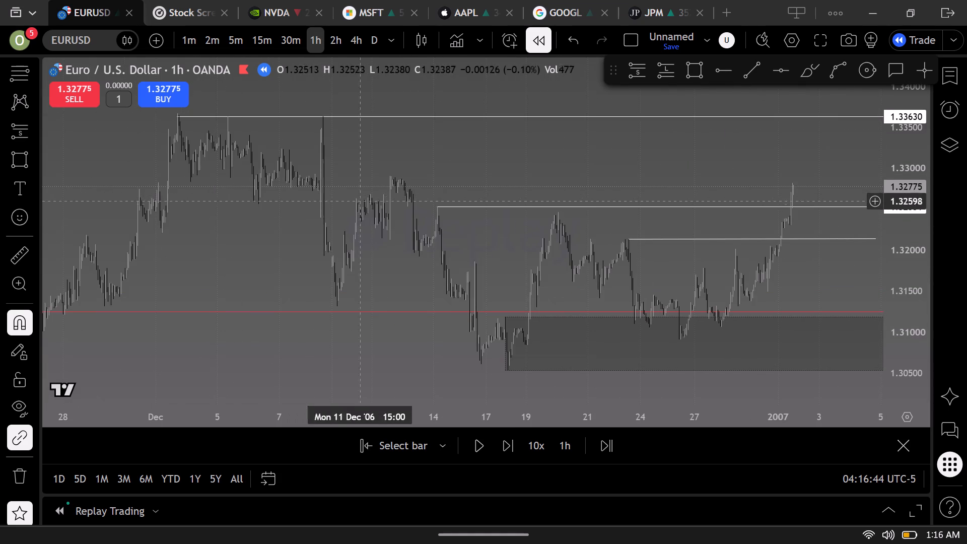
{"action": "scroll", "coordinate": [541, 243], "scroll_direction": "up", "scroll_amount": 8}
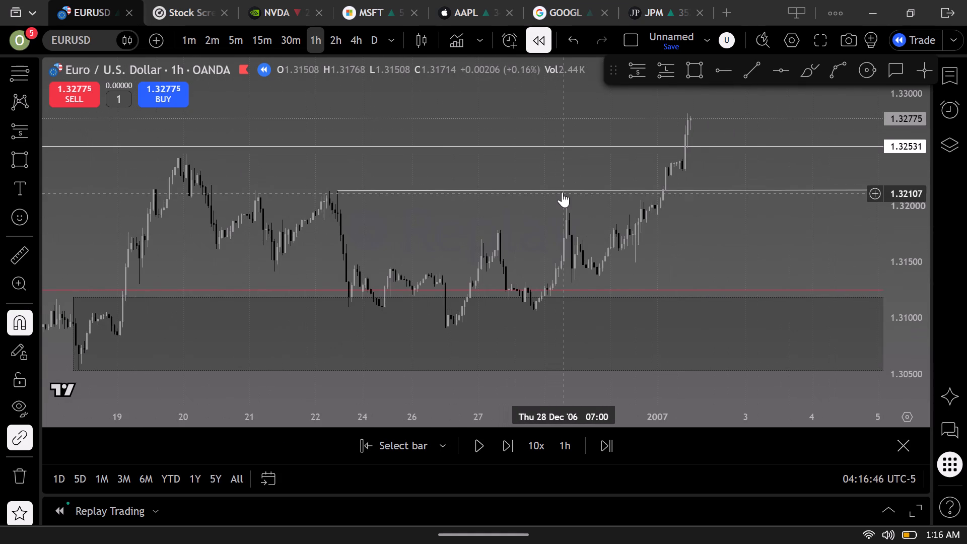
{"action": "left_click", "coordinate": [562, 191]}
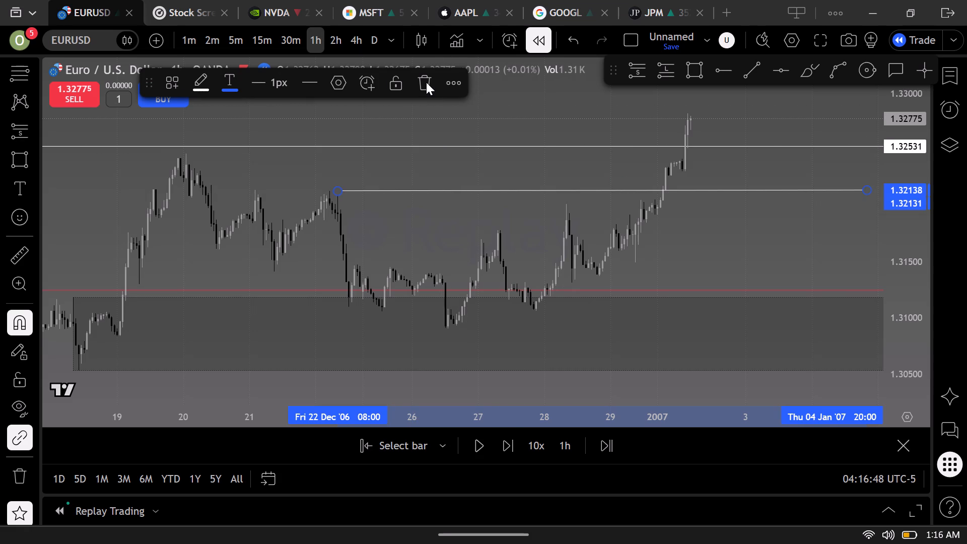
{"action": "left_click", "coordinate": [426, 82]}
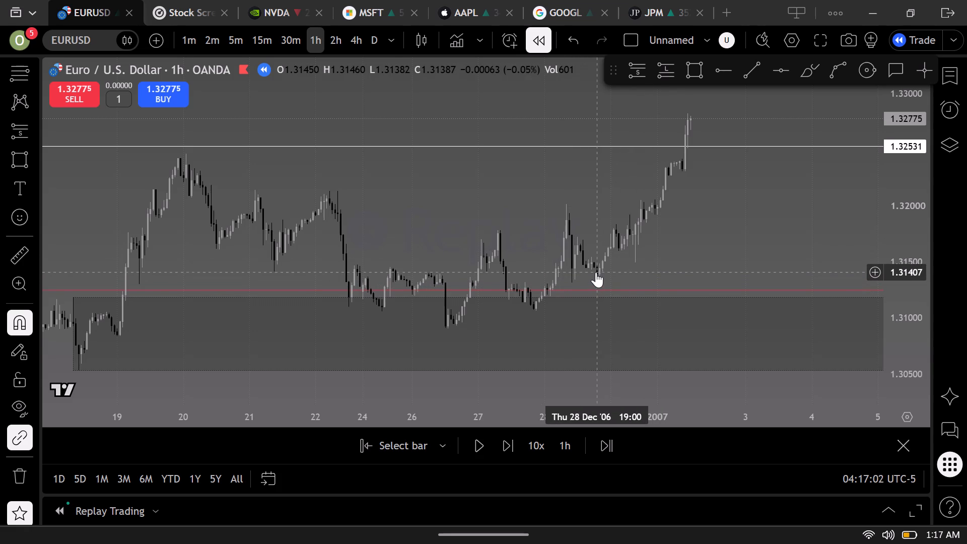
Delete the rectangle zone between 1.30530 and 1.31183 that starts on 18 December.
{"action": "left_click_drag", "start_coordinate": [685, 241], "coordinate": [615, 230]}
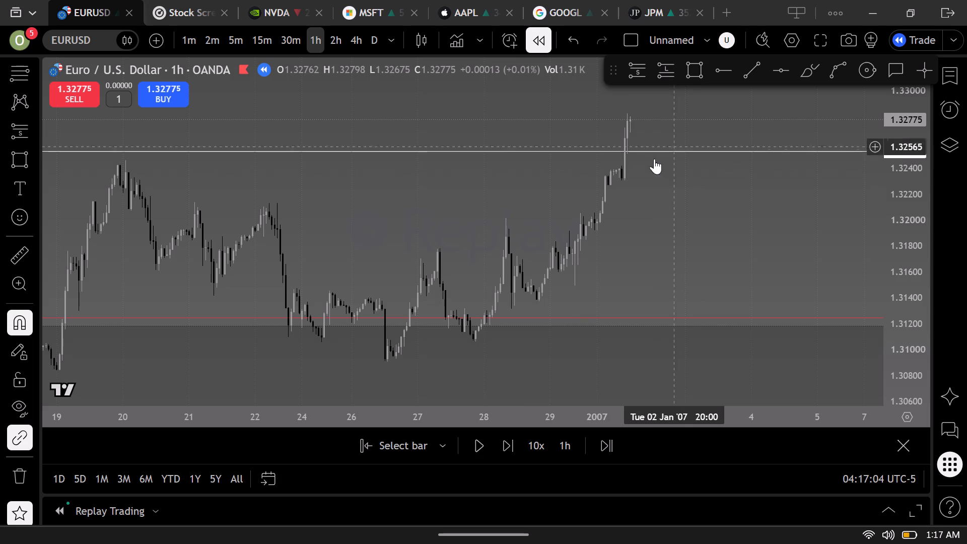
{"action": "left_click", "coordinate": [571, 324]}
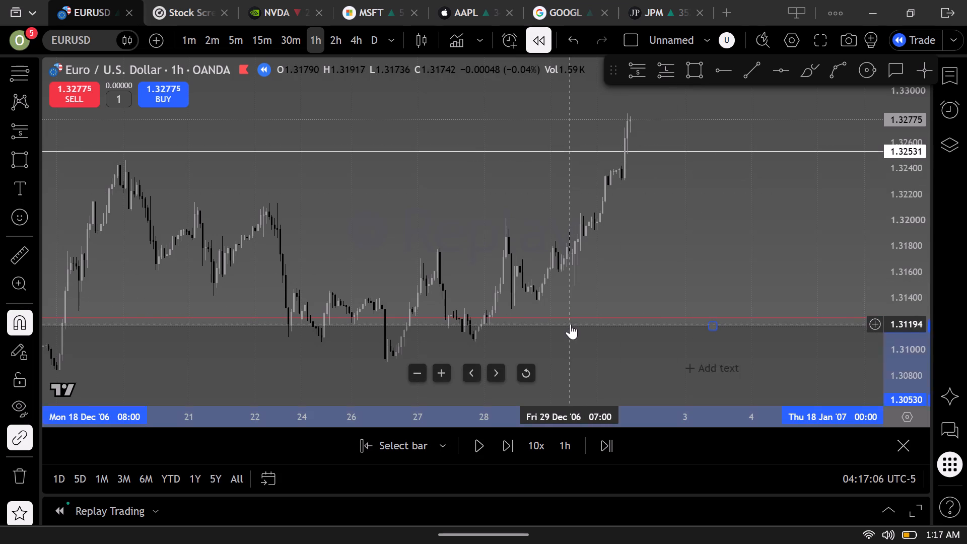
{"action": "left_click", "coordinate": [453, 80]}
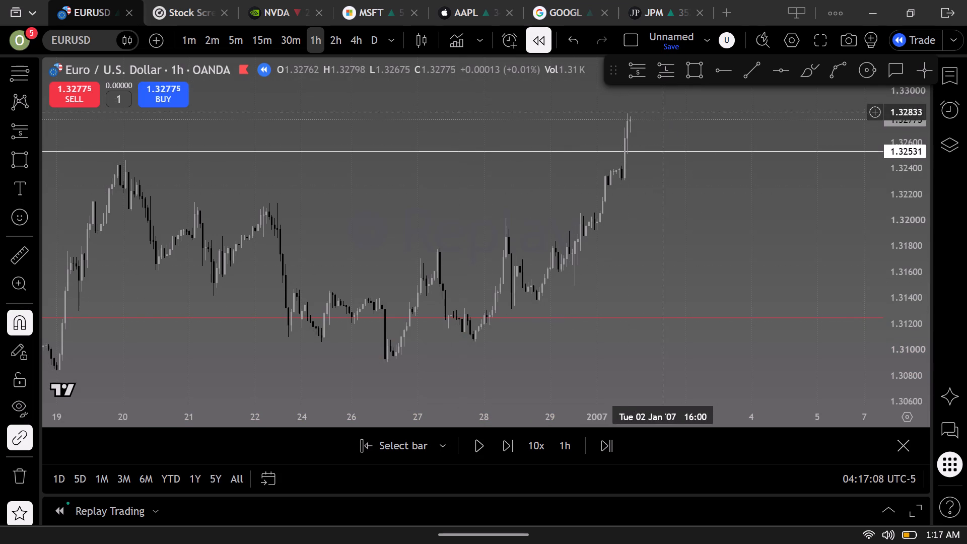
Draw a rectangle zone from 1.31313 to 1.31608 starting at 28 December 10:00 and extend it well beyond the latest bar.
{"action": "left_click", "coordinate": [696, 69]}
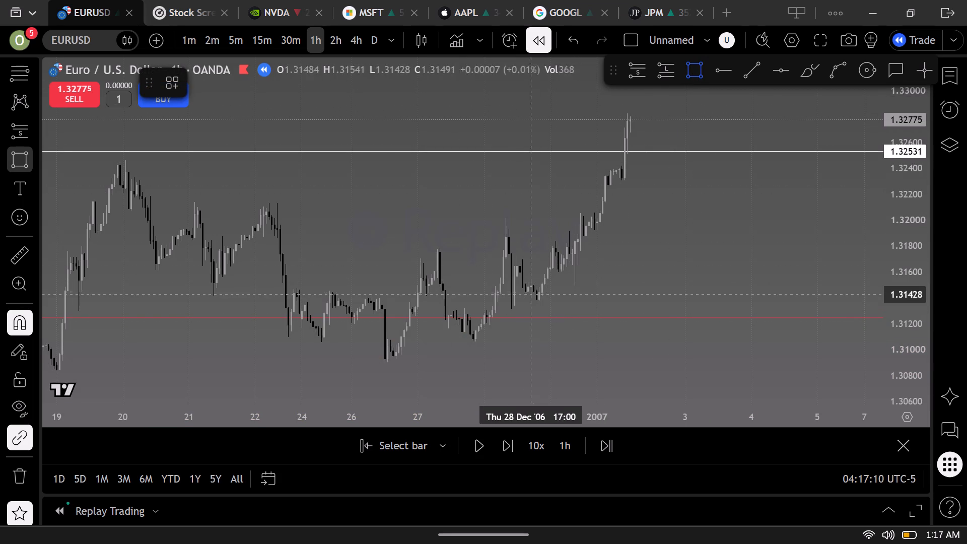
{"action": "left_click", "coordinate": [512, 311]}
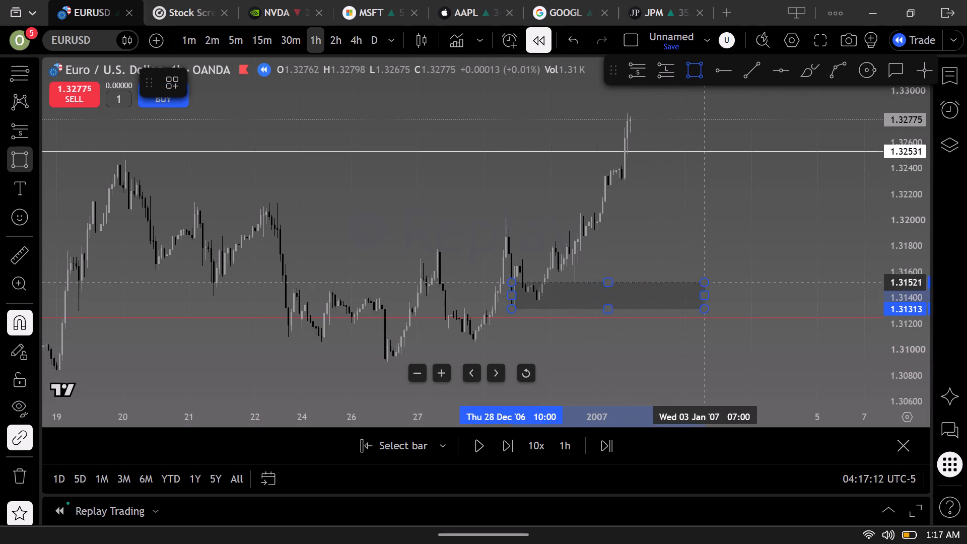
{"action": "left_click", "coordinate": [793, 270]}
{"action": "left_click_drag", "start_coordinate": [783, 240], "coordinate": [783, 239]}
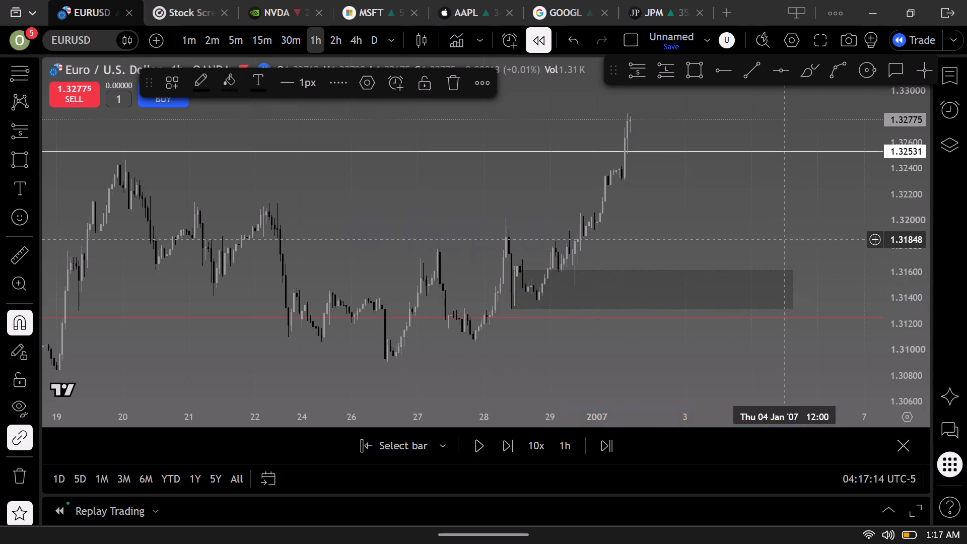
{"action": "left_click_drag", "start_coordinate": [783, 239], "coordinate": [467, 178]}
{"action": "left_click_drag", "start_coordinate": [479, 296], "coordinate": [511, 307]}
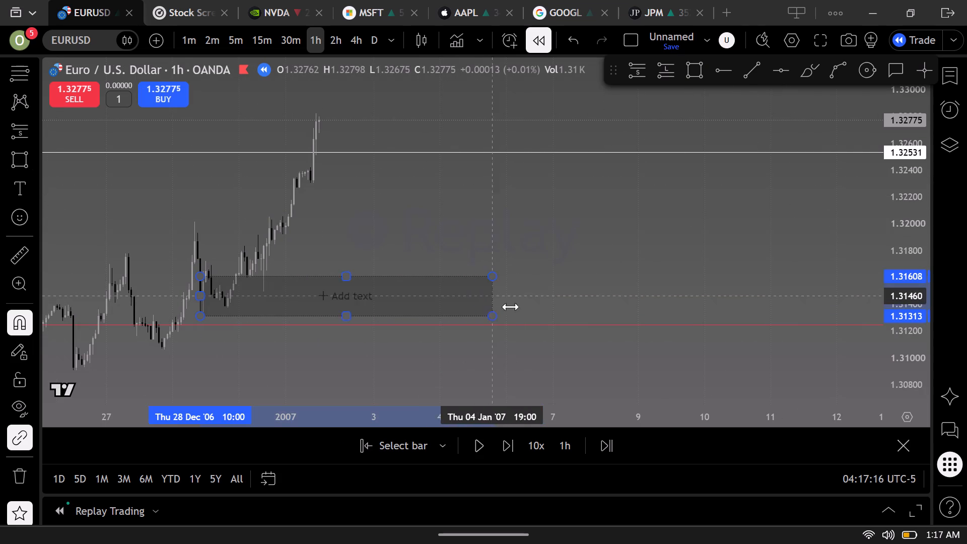
{"action": "left_click_drag", "start_coordinate": [511, 307], "coordinate": [895, 386]}
{"action": "left_click", "coordinate": [778, 217]}
Play the hourly replay forward through 3 January 2007 and pause it as price reaches the 1.31313–1.31608 zone.
{"action": "scroll", "coordinate": [729, 200], "scroll_direction": "down", "scroll_amount": 4}
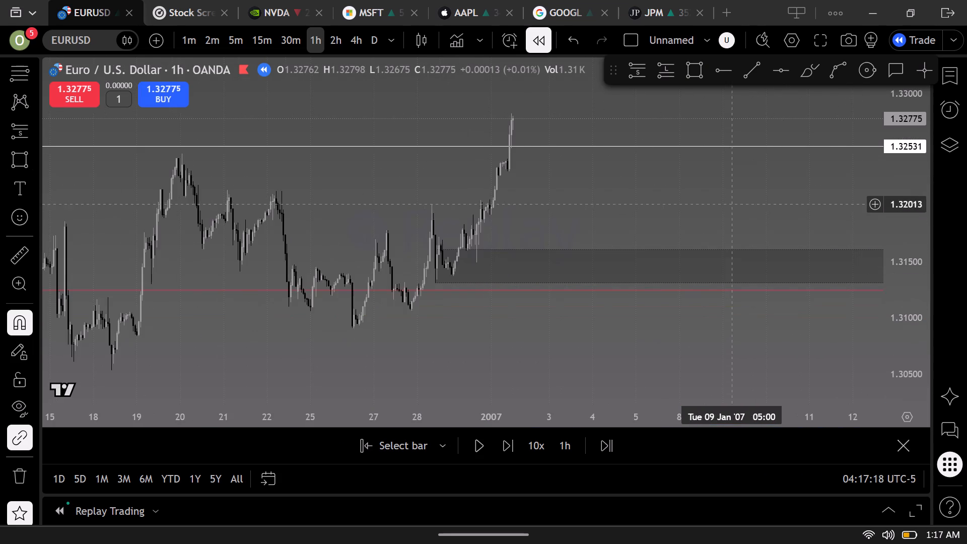
{"action": "left_click_drag", "start_coordinate": [641, 185], "coordinate": [806, 244]}
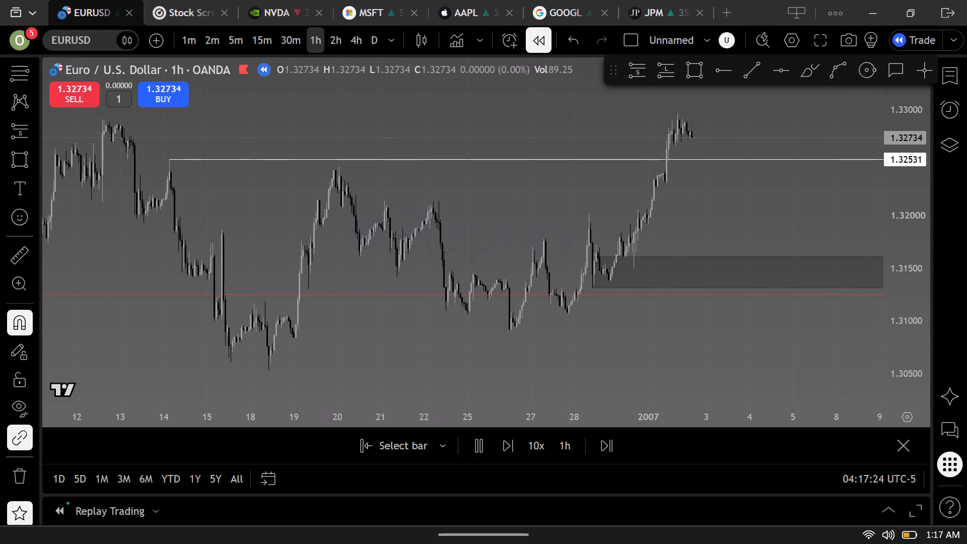
{"action": "left_click", "coordinate": [477, 448]}
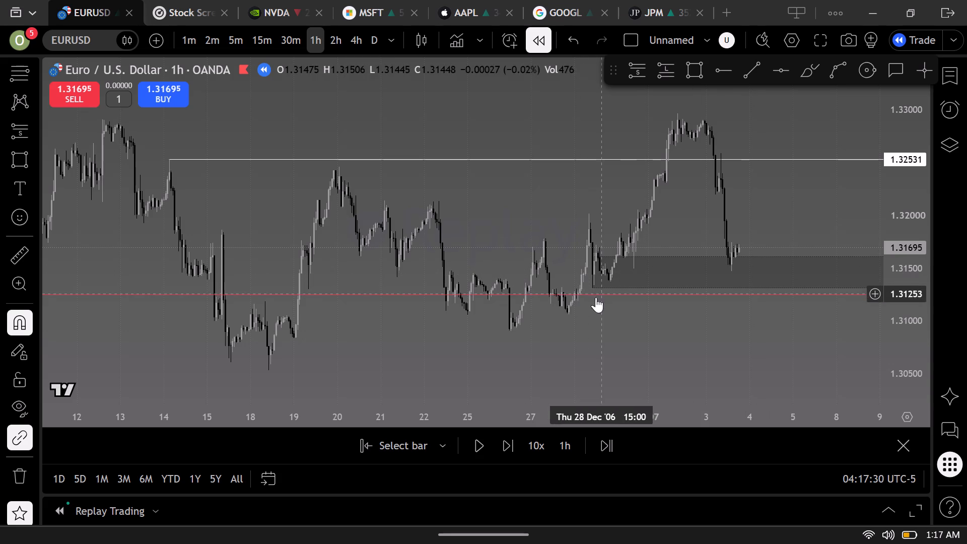
Place a long position at 3 January 15:00 with entry 1.31641, target 1.32128 and stop 1.31154.
{"action": "scroll", "coordinate": [752, 242], "scroll_direction": "up", "scroll_amount": 3}
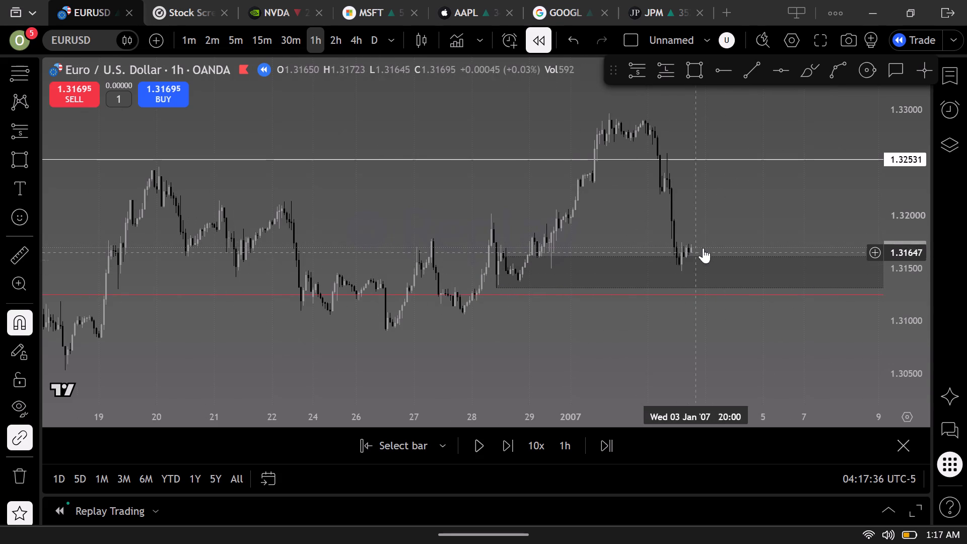
{"action": "left_click", "coordinate": [660, 67]}
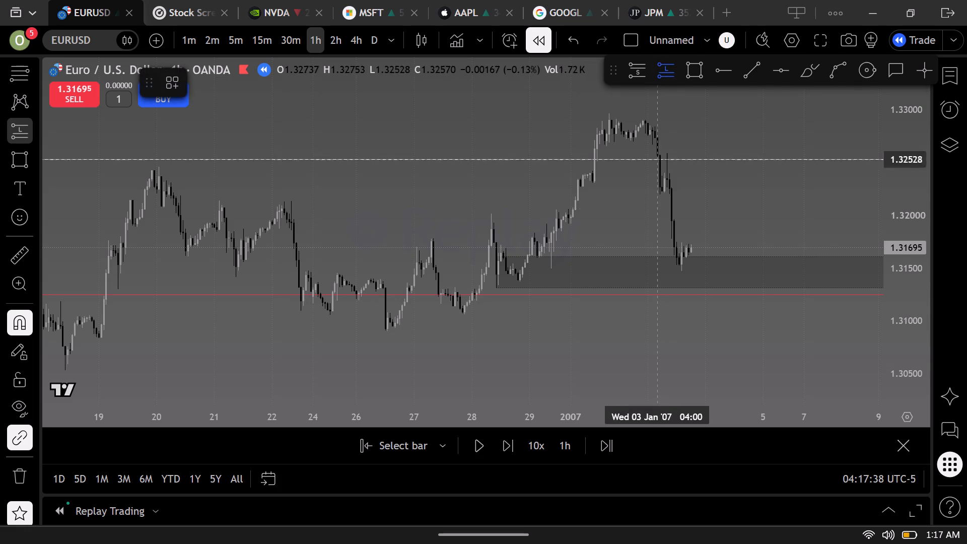
{"action": "left_click", "coordinate": [680, 274]}
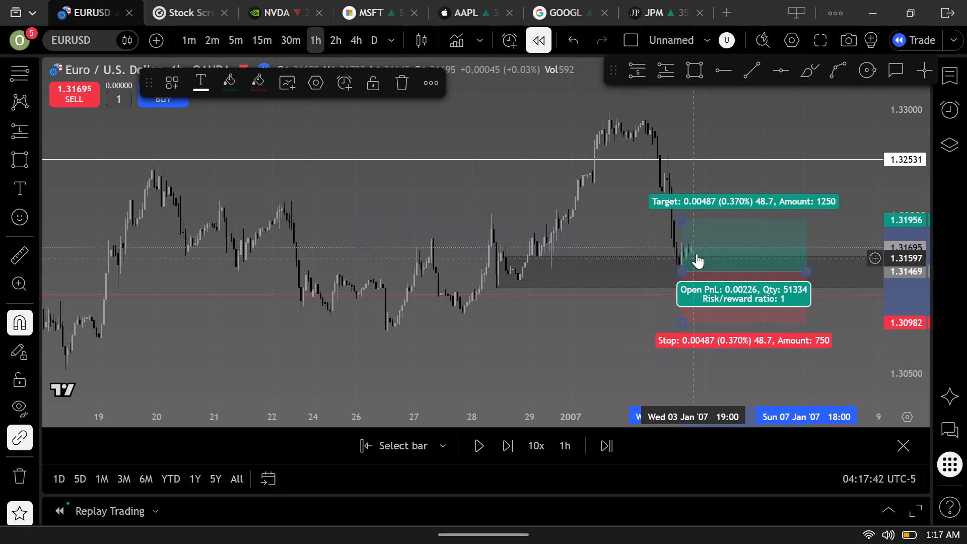
{"action": "left_click_drag", "start_coordinate": [697, 253], "coordinate": [706, 235]}
{"action": "triple_click", "coordinate": [705, 235]}
{"action": "left_click", "coordinate": [704, 234]}
{"action": "left_click_drag", "start_coordinate": [704, 234], "coordinate": [698, 233]}
{"action": "triple_click", "coordinate": [698, 233]}
{"action": "left_click", "coordinate": [697, 233]}
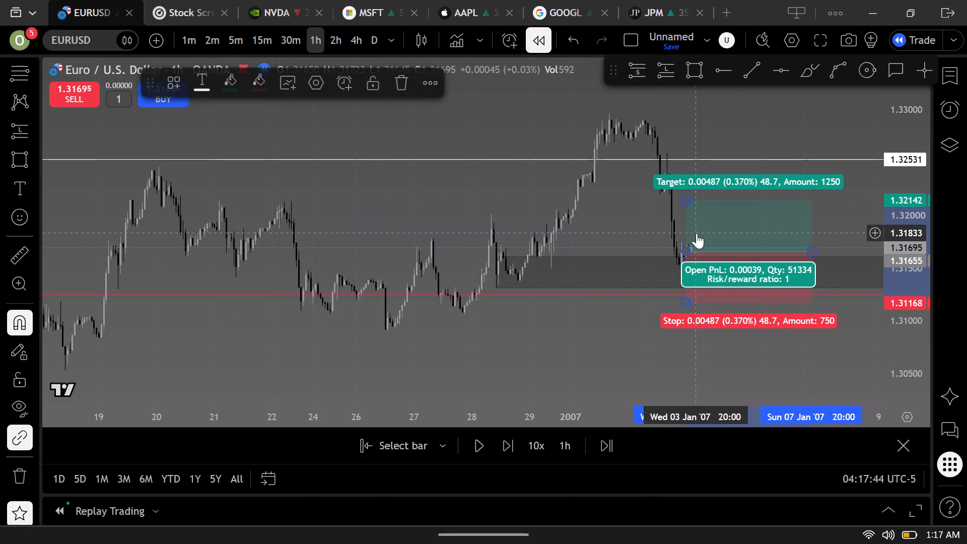
{"action": "triple_click", "coordinate": [696, 233]}
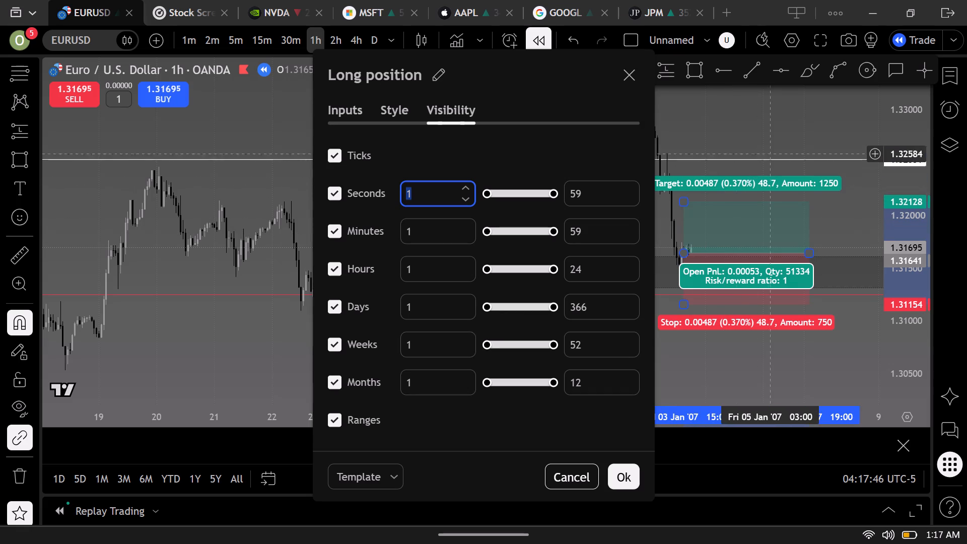
{"action": "left_click", "coordinate": [773, 147]}
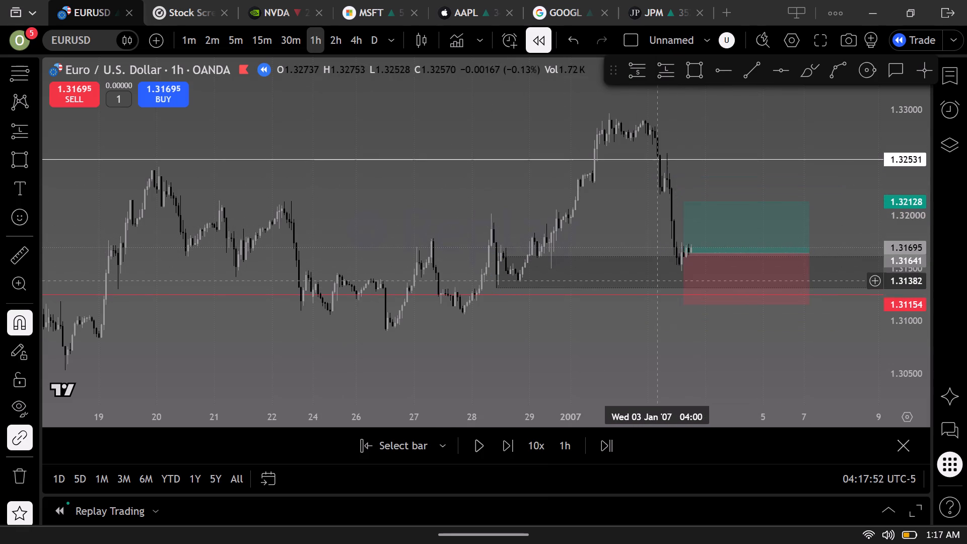
Lower the long position's stop to 1.31053, below the red line.
{"action": "left_click_drag", "start_coordinate": [683, 303], "coordinate": [684, 303]}
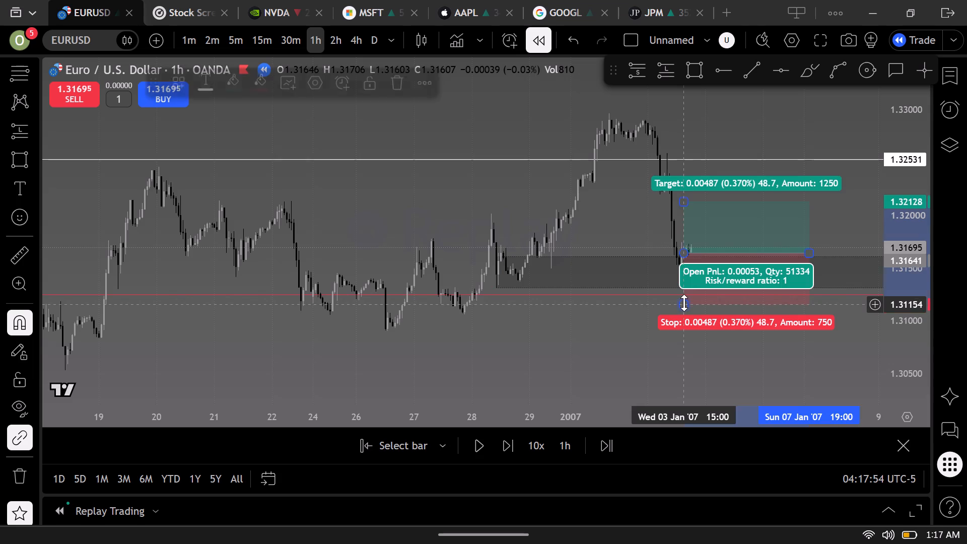
{"action": "left_click_drag", "start_coordinate": [684, 303], "coordinate": [693, 315]}
{"action": "scroll", "coordinate": [592, 319], "scroll_direction": "down", "scroll_amount": 3}
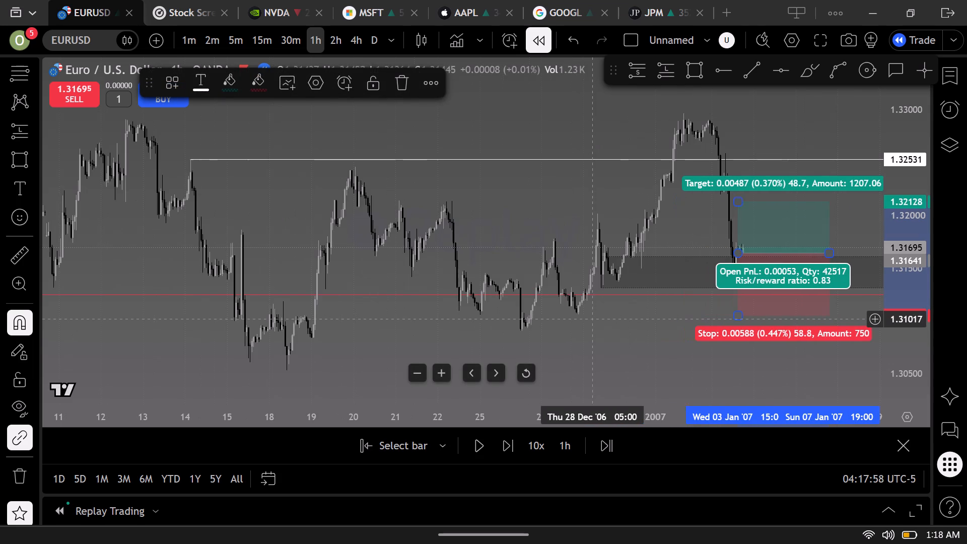
{"action": "left_click", "coordinate": [584, 188]}
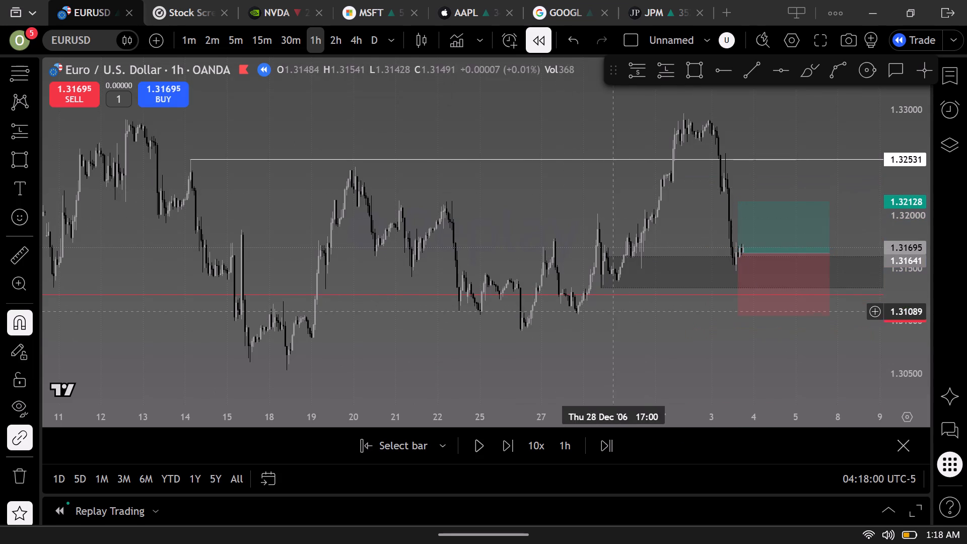
Place a horizontal ray at 1.30606 from the 15 December low.
{"action": "left_click_drag", "start_coordinate": [640, 341], "coordinate": [592, 283]}
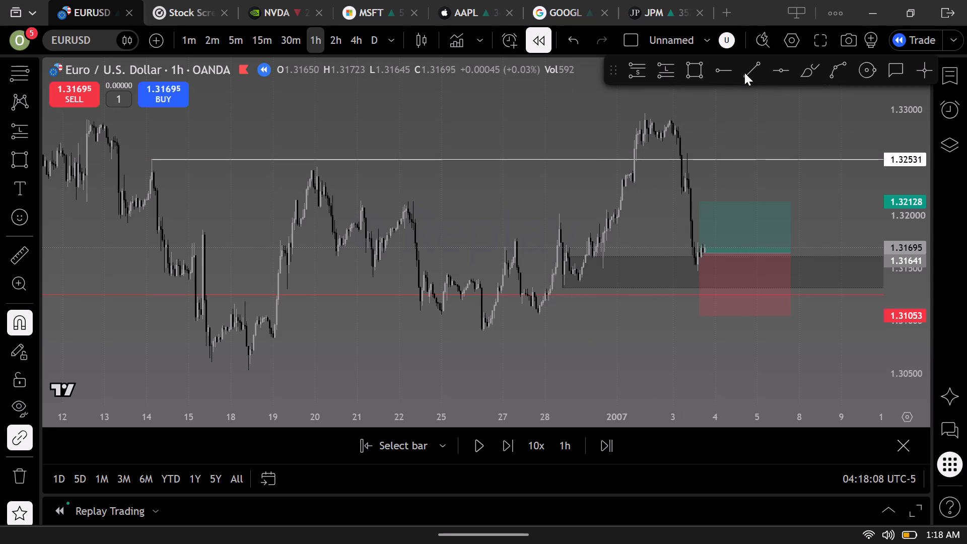
{"action": "left_click", "coordinate": [725, 65]}
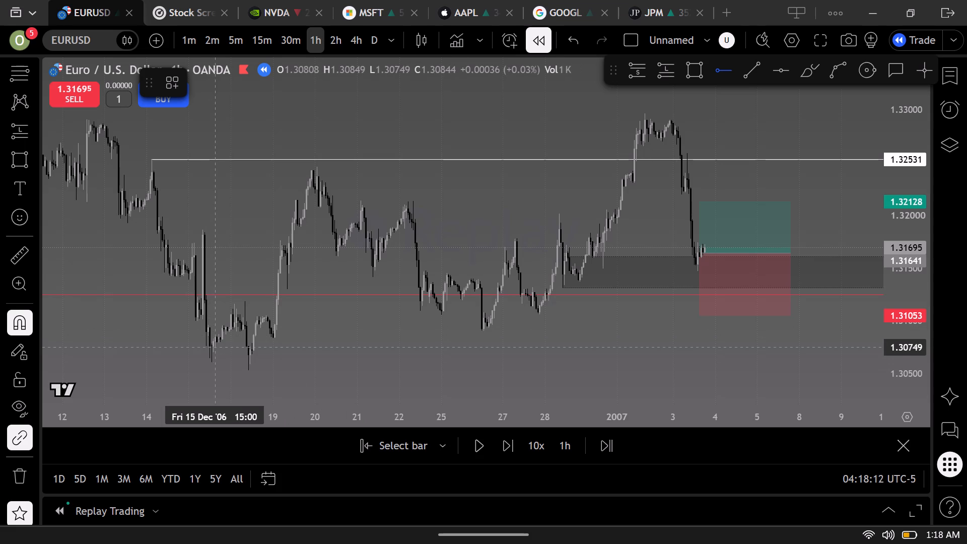
{"action": "left_click", "coordinate": [212, 369]}
{"action": "left_click", "coordinate": [381, 330]}
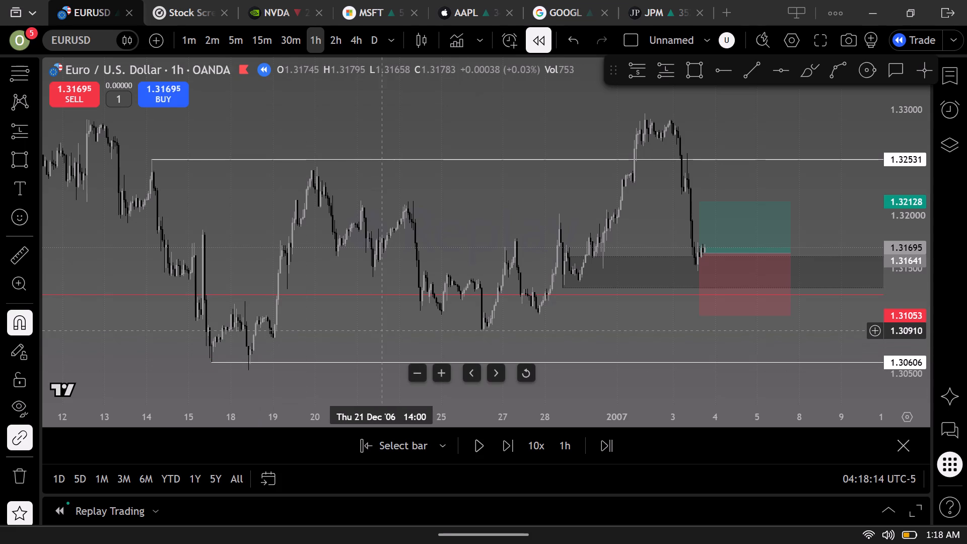
Play the hourly replay forward through 4 January 2007 to test the long position, and pause it above the 1.30606 ray.
{"action": "left_click_drag", "start_coordinate": [589, 338], "coordinate": [536, 305]}
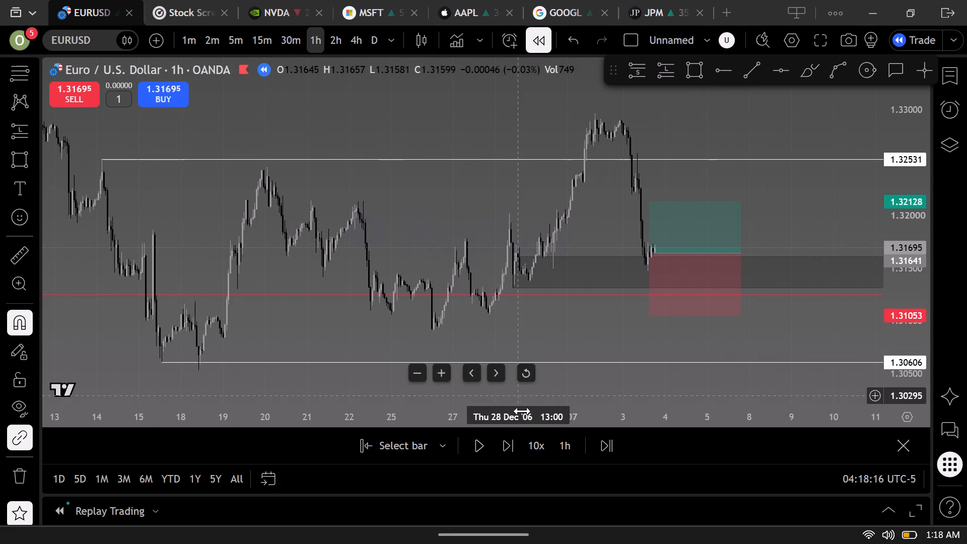
{"action": "left_click", "coordinate": [481, 444]}
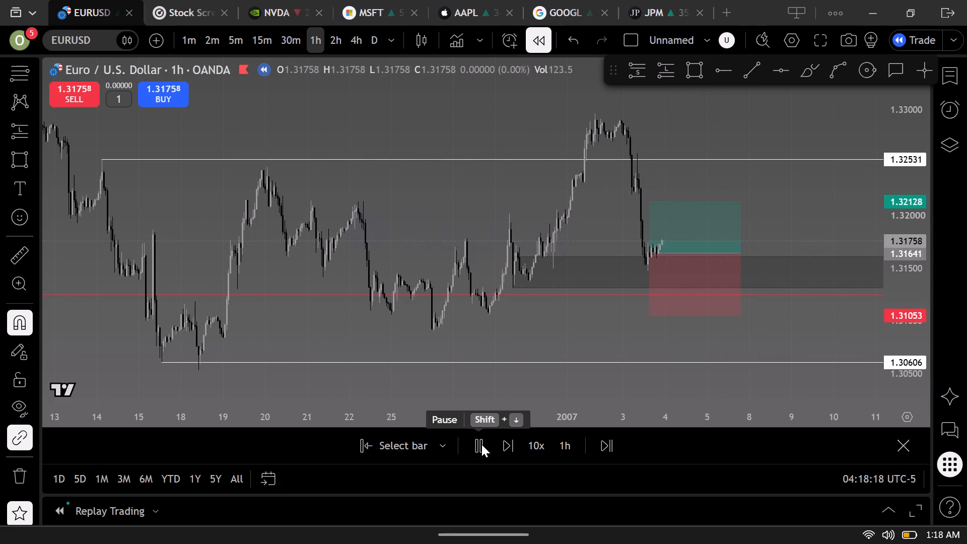
{"action": "left_click", "coordinate": [481, 444]}
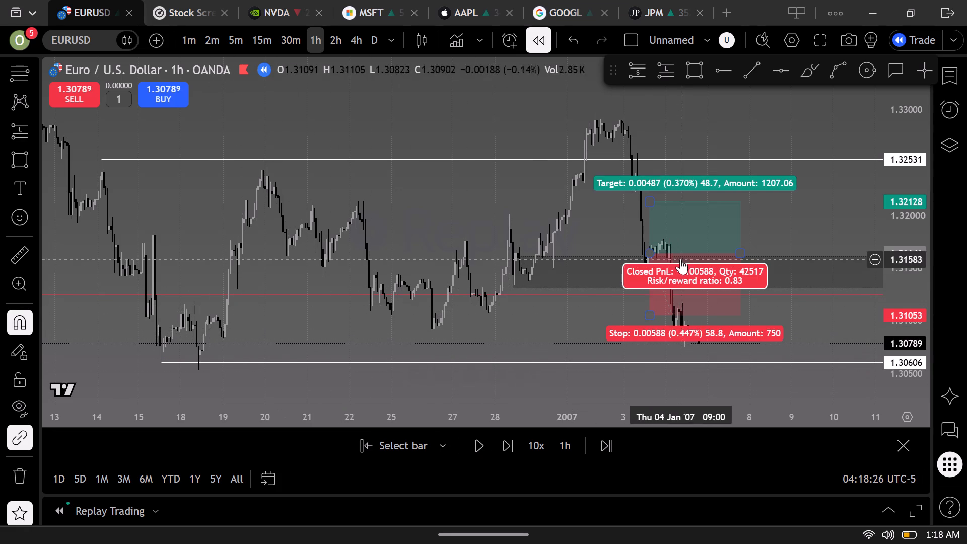
Move the long position off the latest bars onto the late December bars, with its entry at 1.32070.
{"action": "left_click_drag", "start_coordinate": [682, 245], "coordinate": [455, 200]}
Step the hourly replay forward bar by bar to 5 January 2007 near the 1.30606 ray.
{"action": "left_click_drag", "start_coordinate": [699, 235], "coordinate": [687, 225]}
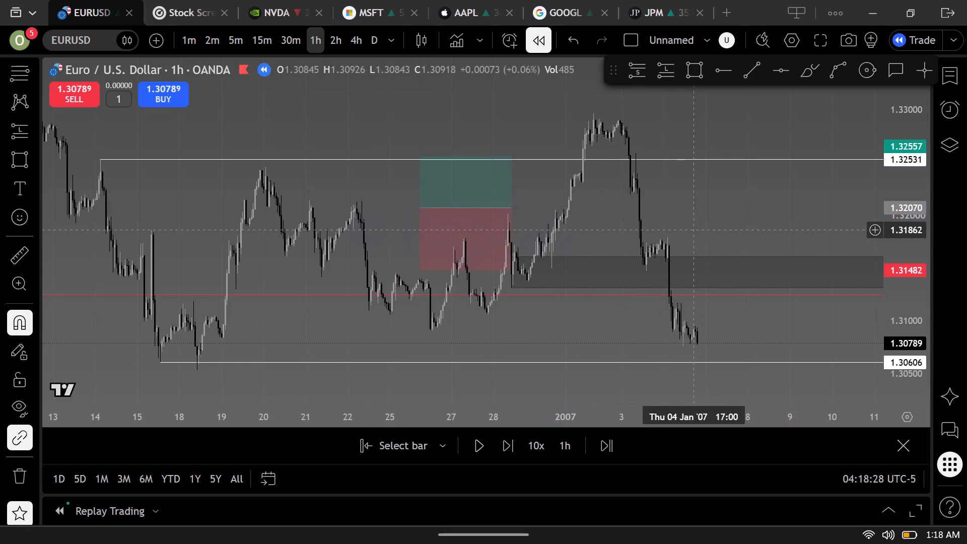
{"action": "left_click_drag", "start_coordinate": [687, 225], "coordinate": [642, 166]}
{"action": "triple_click", "coordinate": [504, 439]}
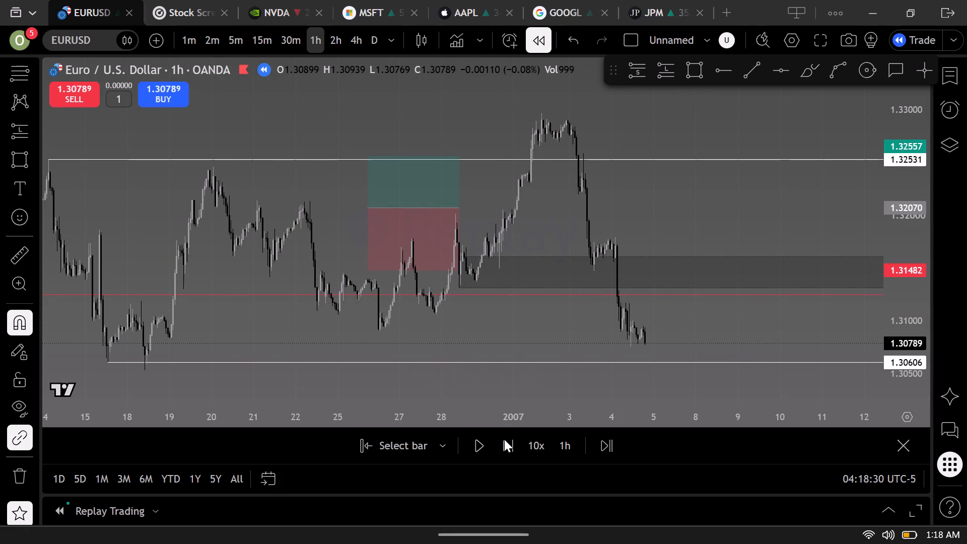
{"action": "triple_click", "coordinate": [504, 439]}
{"action": "left_click", "coordinate": [504, 439]}
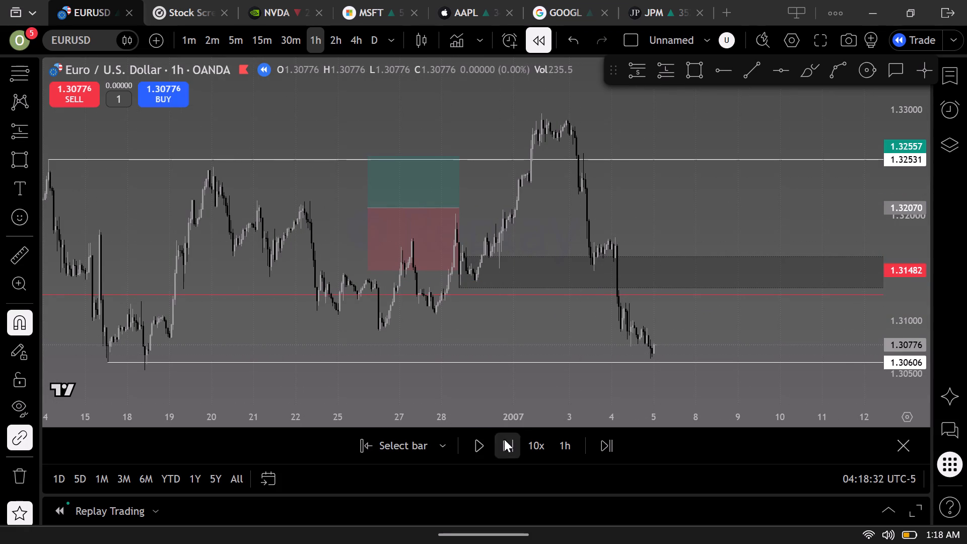
Step the hourly replay forward on 5 January 2007 until price breaks below the 1.30606 ray.
{"action": "triple_click", "coordinate": [504, 439]}
{"action": "double_click", "coordinate": [504, 439]}
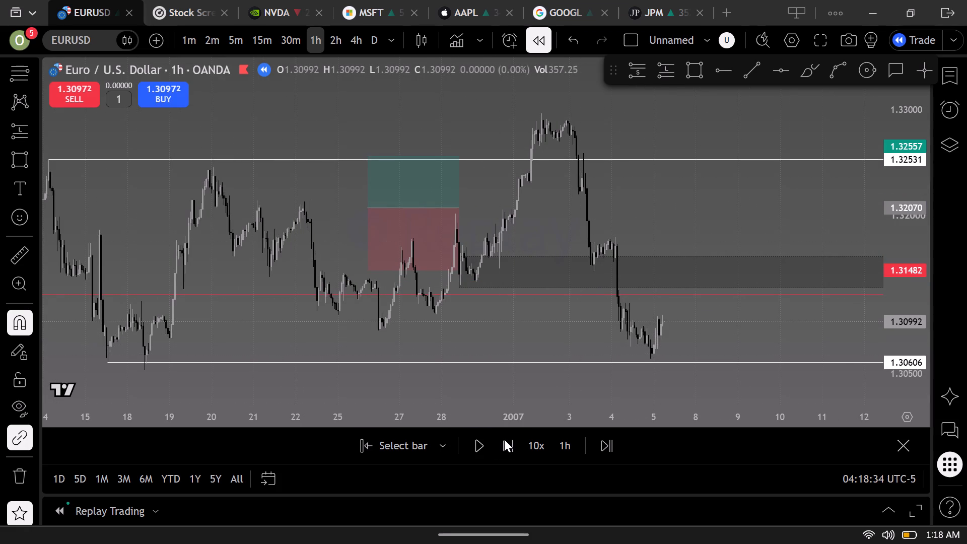
{"action": "left_click", "coordinate": [504, 439]}
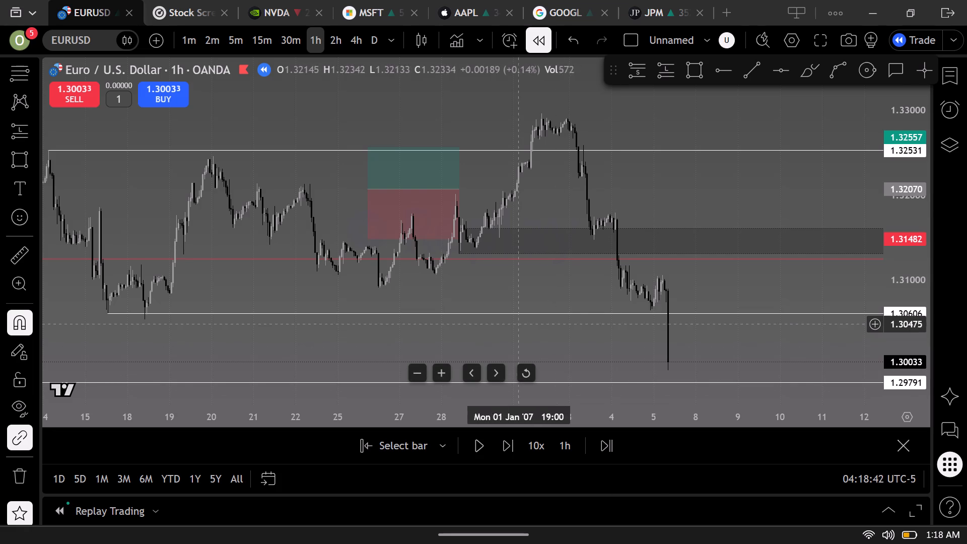
{"action": "scroll", "coordinate": [517, 324], "scroll_direction": "down", "scroll_amount": 11}
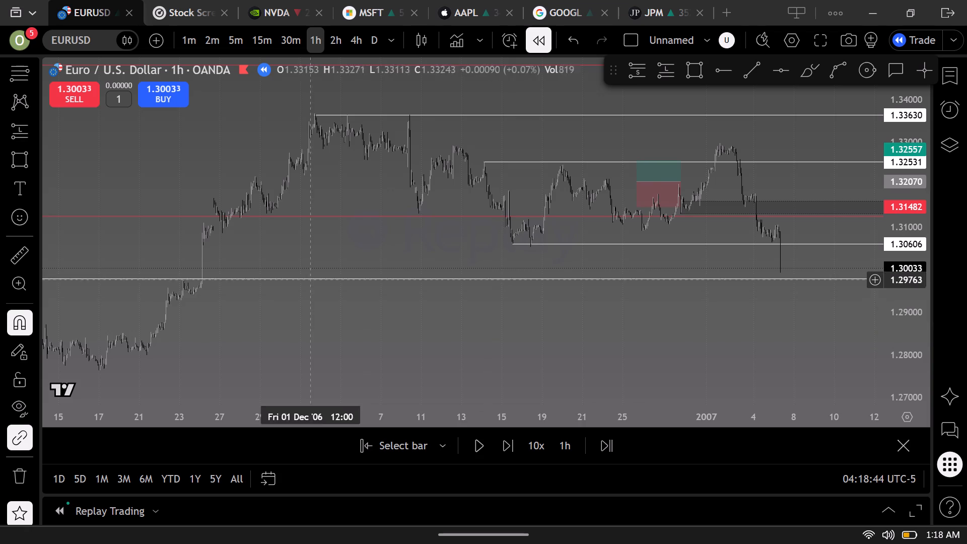
{"action": "left_click", "coordinate": [509, 445]}
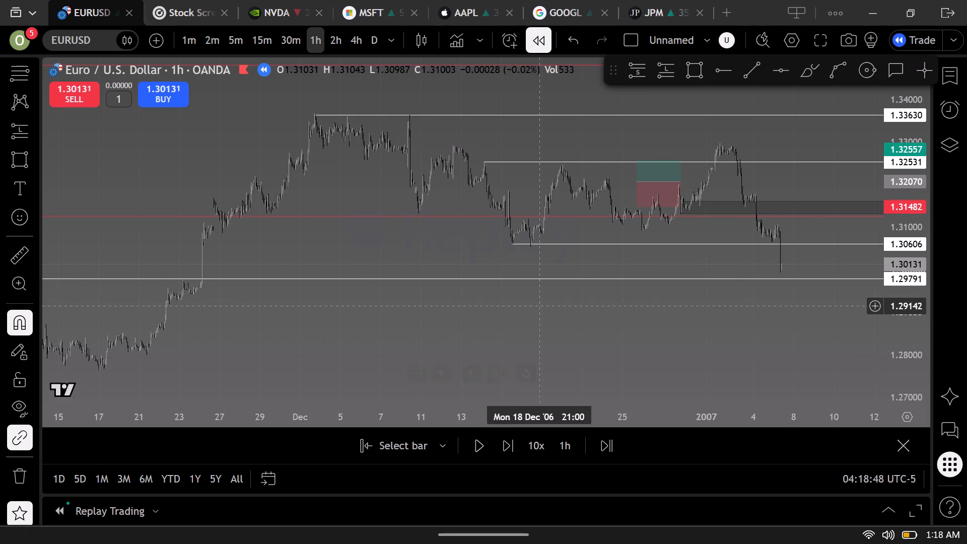
Step the hourly replay forward bar by bar through 8 January 2007 until price tests the 1.29791 level.
{"action": "scroll", "coordinate": [541, 305], "scroll_direction": "up", "scroll_amount": 3}
{"action": "scroll", "coordinate": [541, 305], "scroll_direction": "down", "scroll_amount": 3}
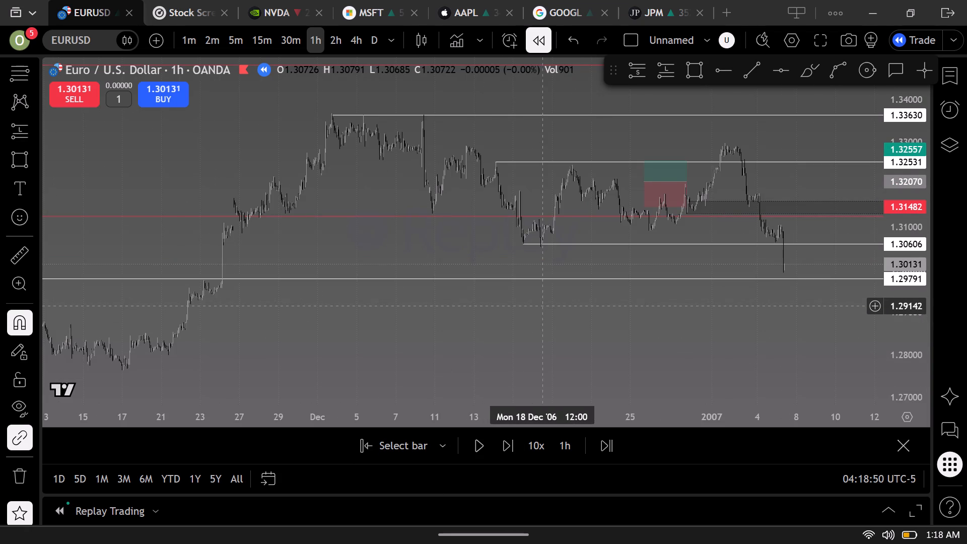
{"action": "scroll", "coordinate": [542, 306], "scroll_direction": "up", "scroll_amount": 12}
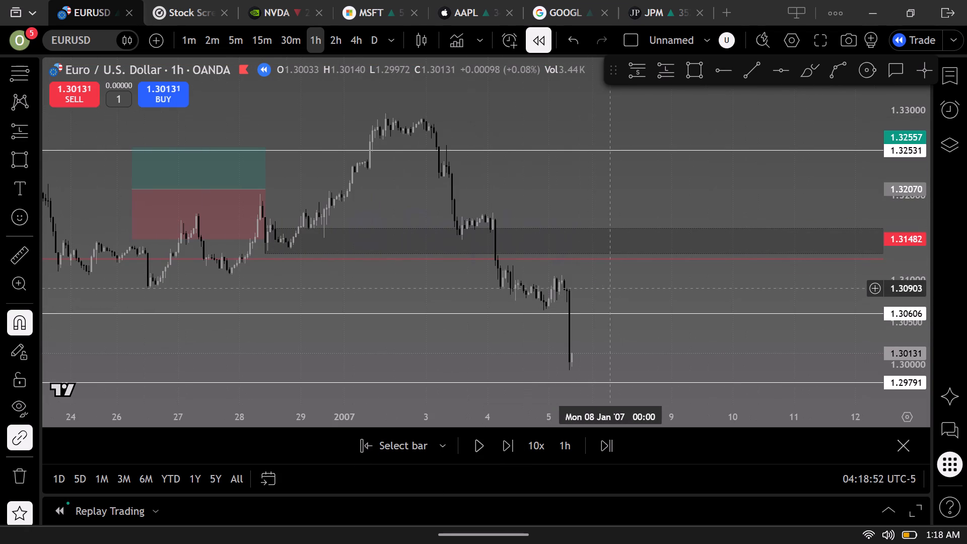
{"action": "left_click_drag", "start_coordinate": [613, 289], "coordinate": [696, 268]}
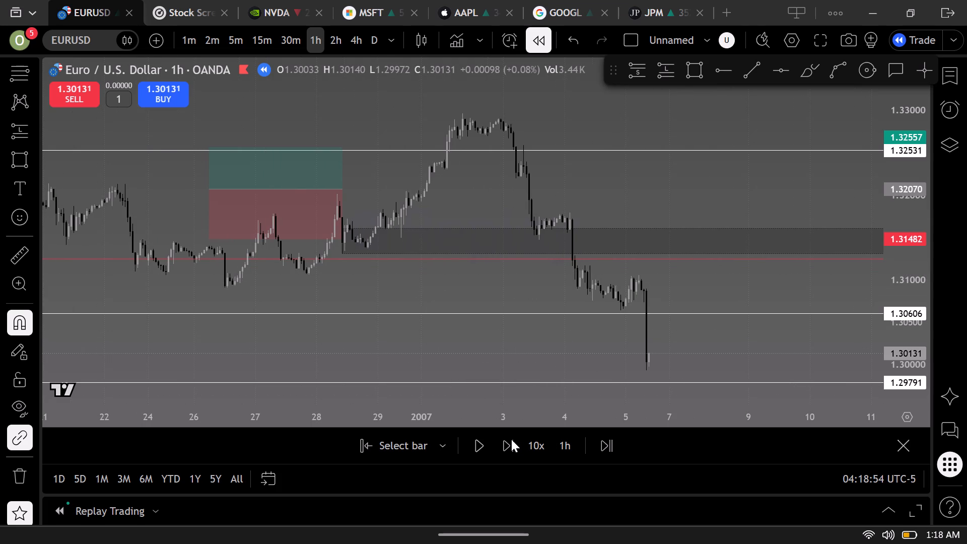
{"action": "scroll", "coordinate": [554, 320], "scroll_direction": "down", "scroll_amount": 4}
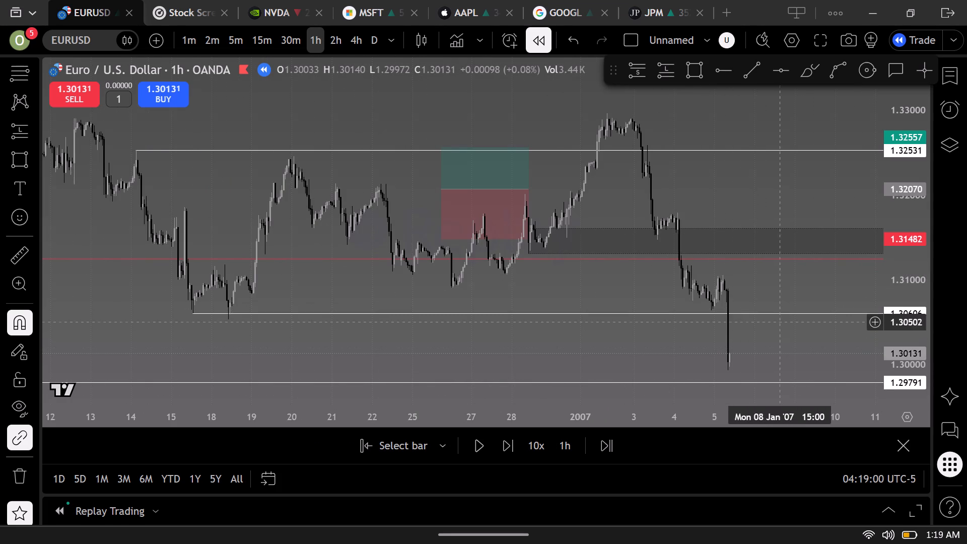
{"action": "left_click", "coordinate": [510, 442]}
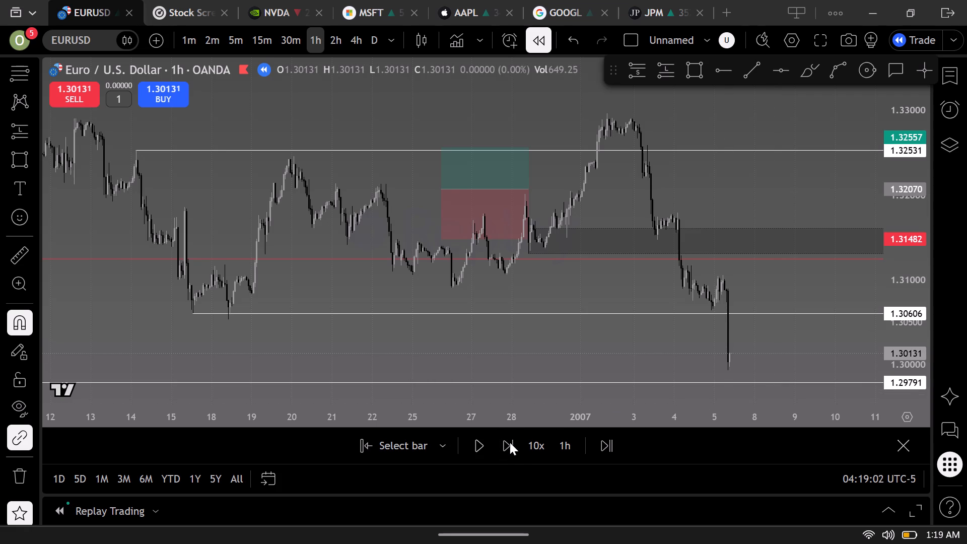
{"action": "left_click", "coordinate": [510, 442]}
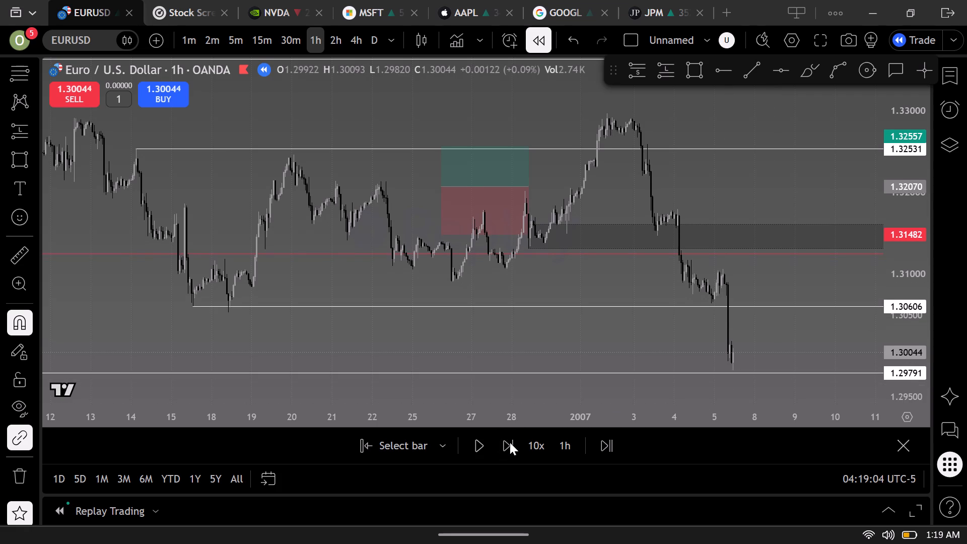
{"action": "left_click", "coordinate": [510, 442]}
{"action": "left_click", "coordinate": [510, 442]}
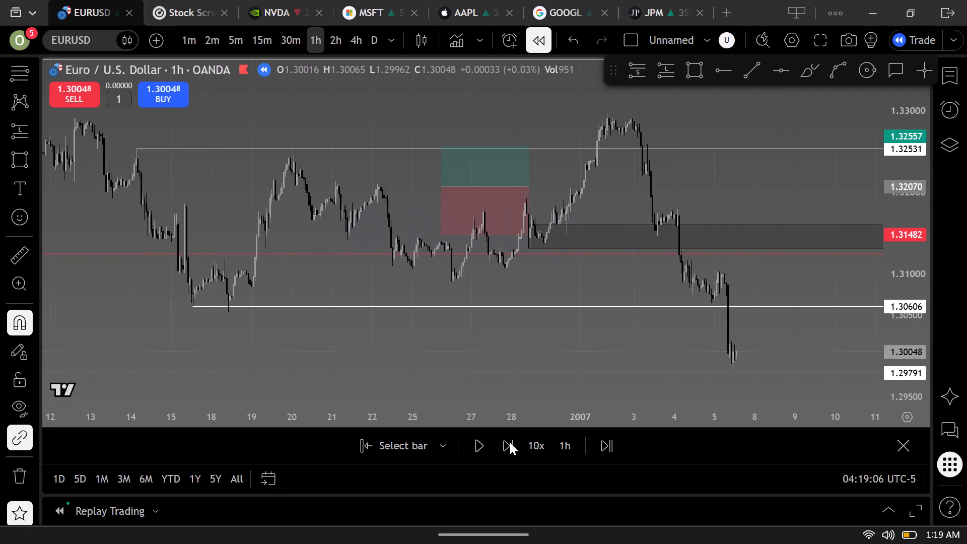
{"action": "left_click", "coordinate": [510, 442]}
{"action": "left_click", "coordinate": [510, 442]}
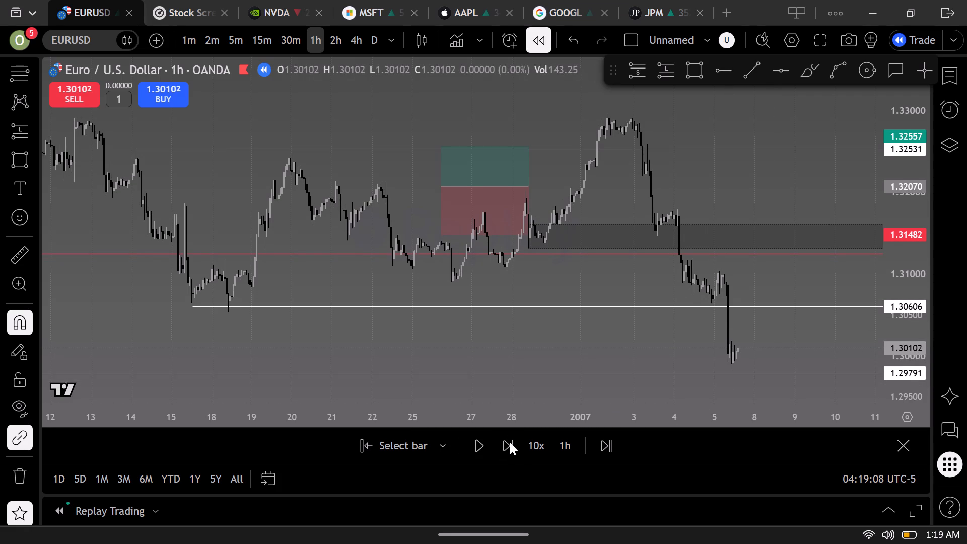
{"action": "left_click", "coordinate": [510, 442]}
{"action": "left_click", "coordinate": [510, 442]}
{"action": "double_click", "coordinate": [510, 442]}
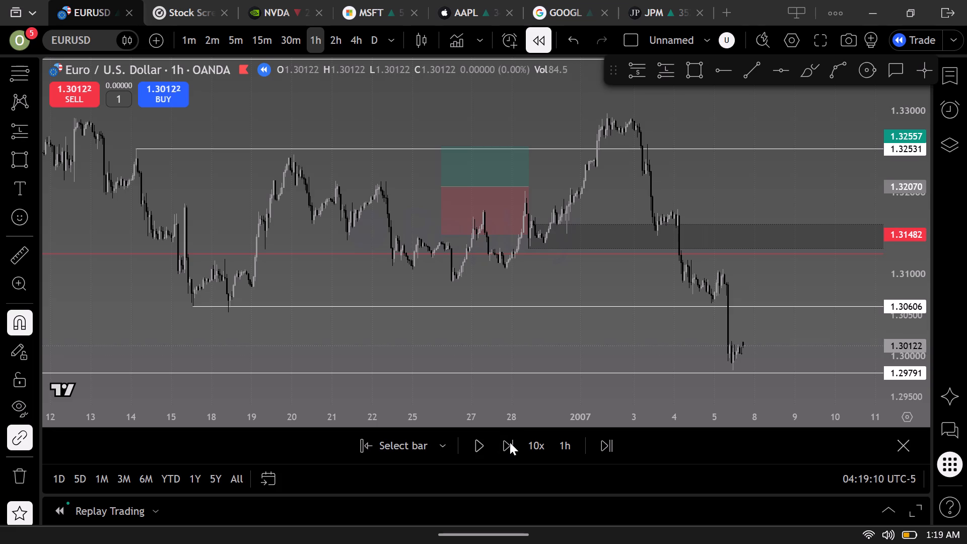
{"action": "double_click", "coordinate": [510, 442]}
{"action": "triple_click", "coordinate": [510, 442]}
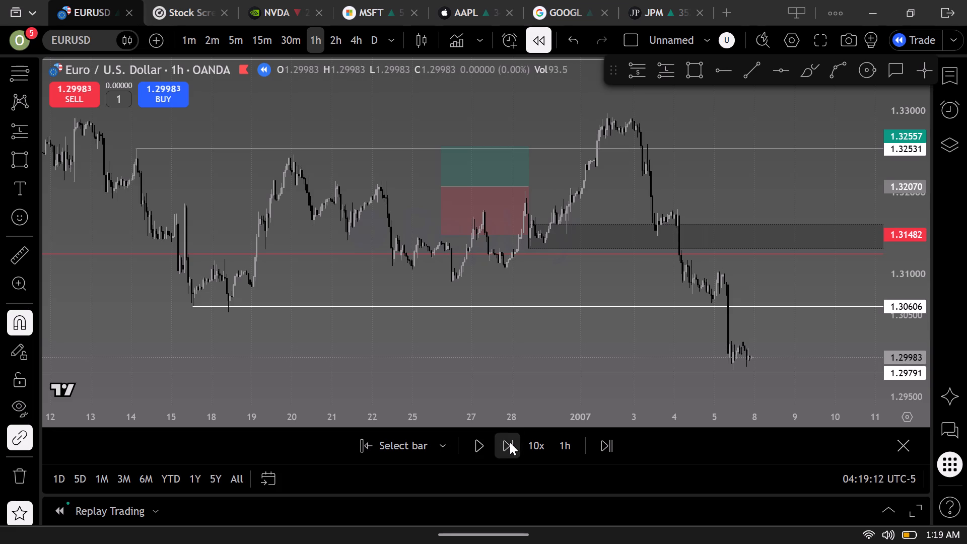
{"action": "triple_click", "coordinate": [510, 442]}
{"action": "triple_click", "coordinate": [510, 442]}
{"action": "triple_click", "coordinate": [510, 442]}
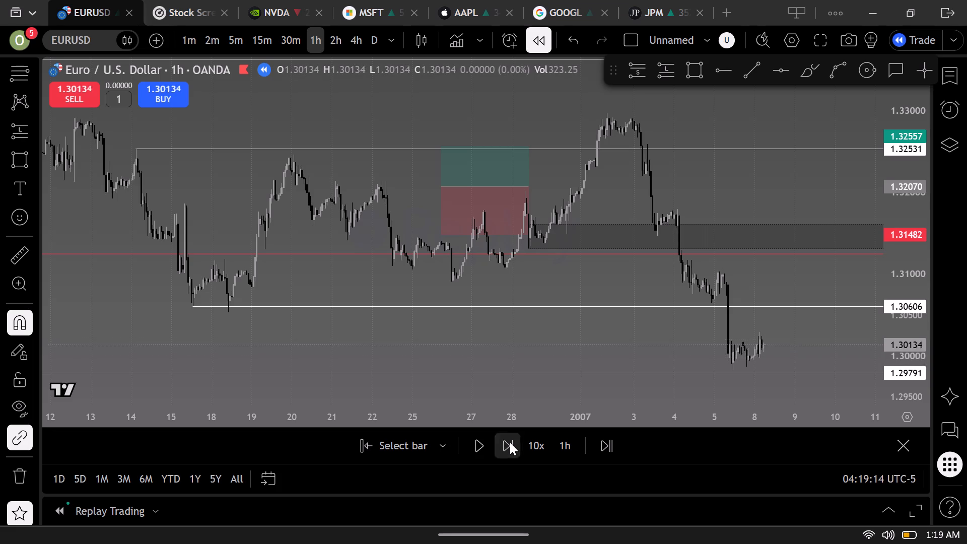
{"action": "double_click", "coordinate": [510, 442]}
{"action": "left_click", "coordinate": [510, 442]}
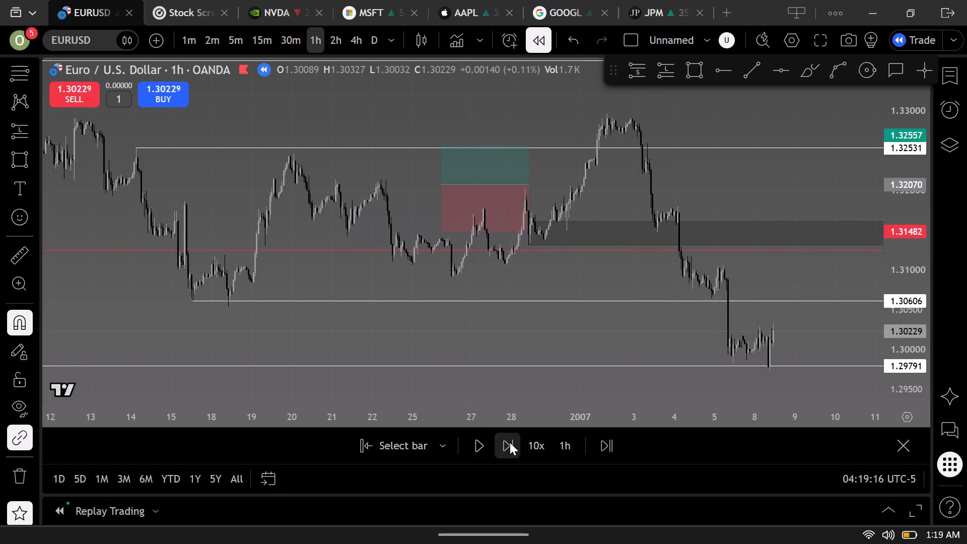
Step the hourly replay forward to 9 January 2007 until price trades below the 1.29791 level.
{"action": "left_click", "coordinate": [510, 442]}
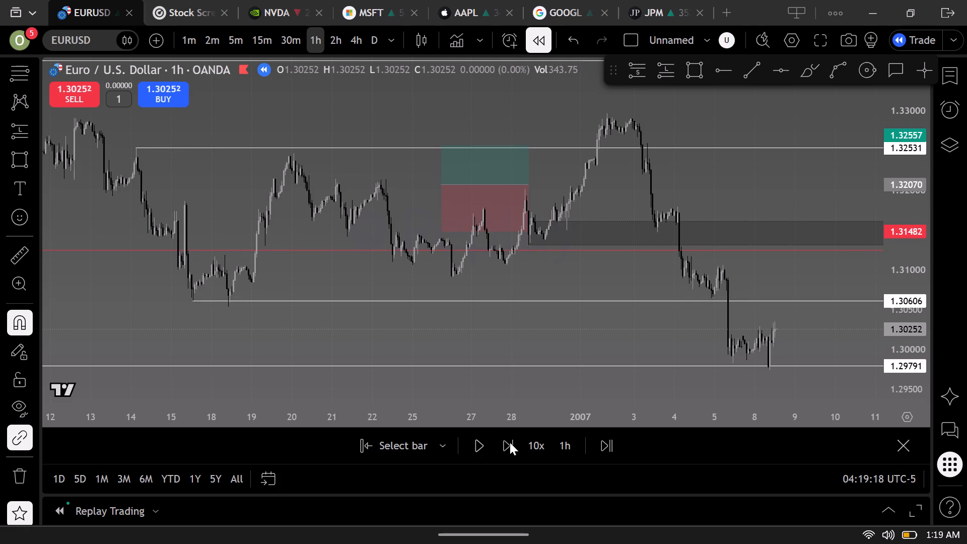
{"action": "double_click", "coordinate": [510, 442]}
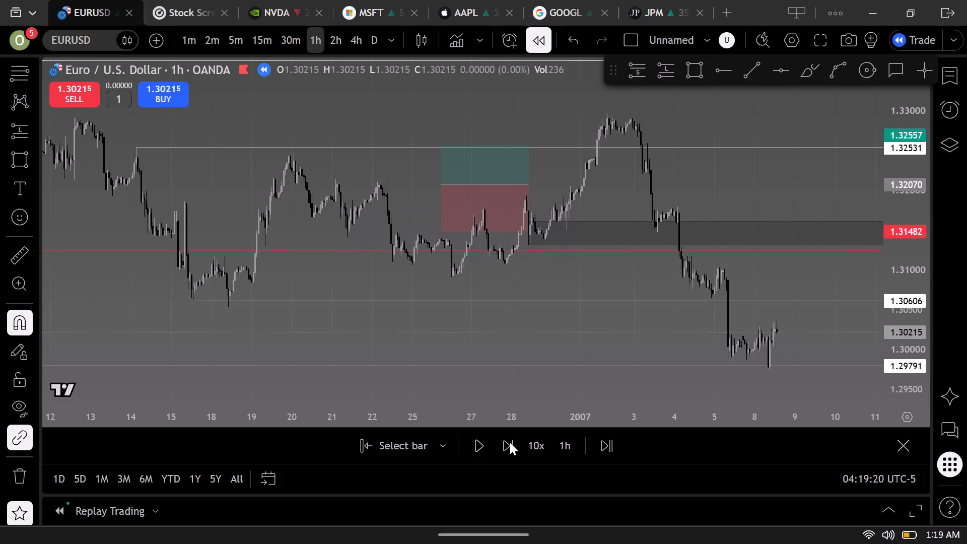
{"action": "left_click", "coordinate": [510, 442]}
{"action": "left_click", "coordinate": [510, 442]}
{"action": "double_click", "coordinate": [510, 442]}
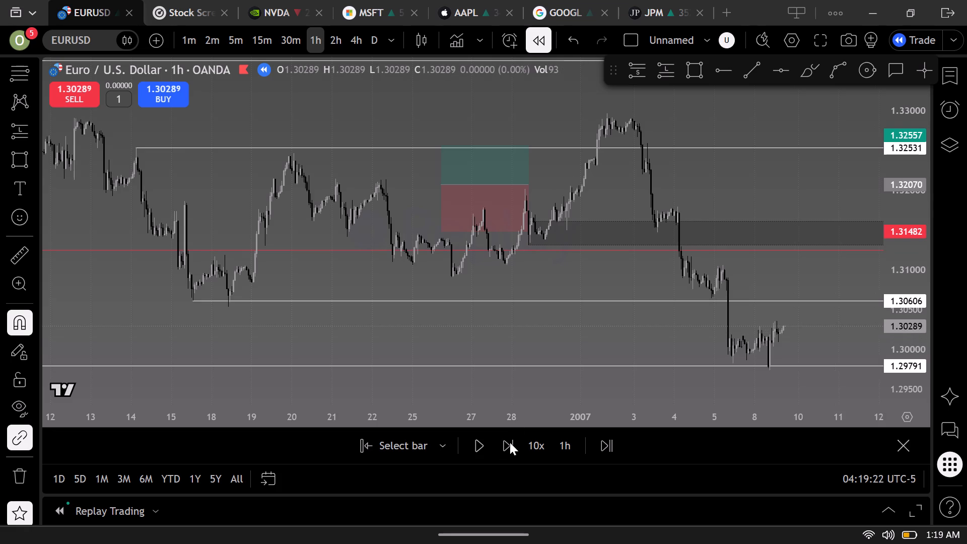
{"action": "triple_click", "coordinate": [510, 442]}
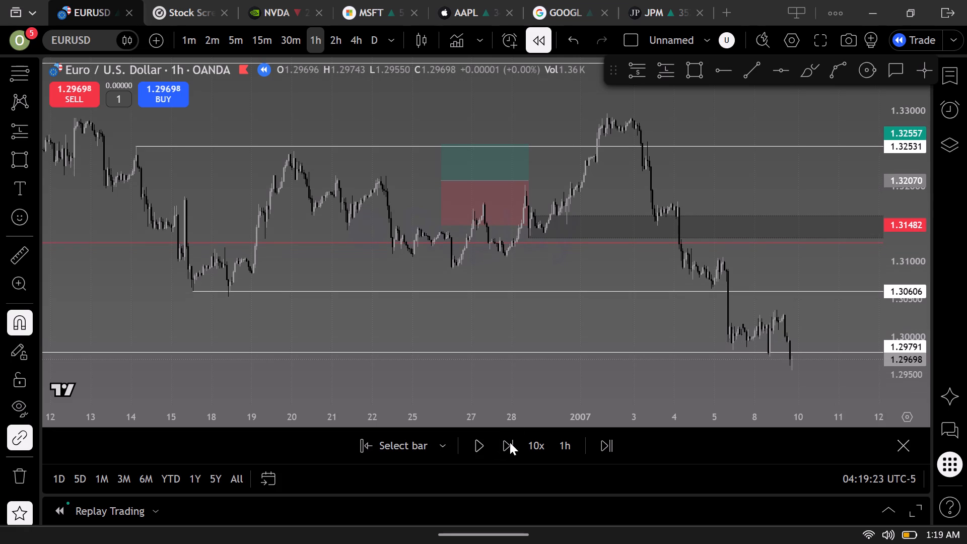
{"action": "left_click", "coordinate": [510, 442]}
On the daily chart, move the 1.30606 horizontal ray down to 1.27734 at the mid-November 2006 lows.
{"action": "scroll", "coordinate": [510, 442], "scroll_direction": "down", "scroll_amount": 1}
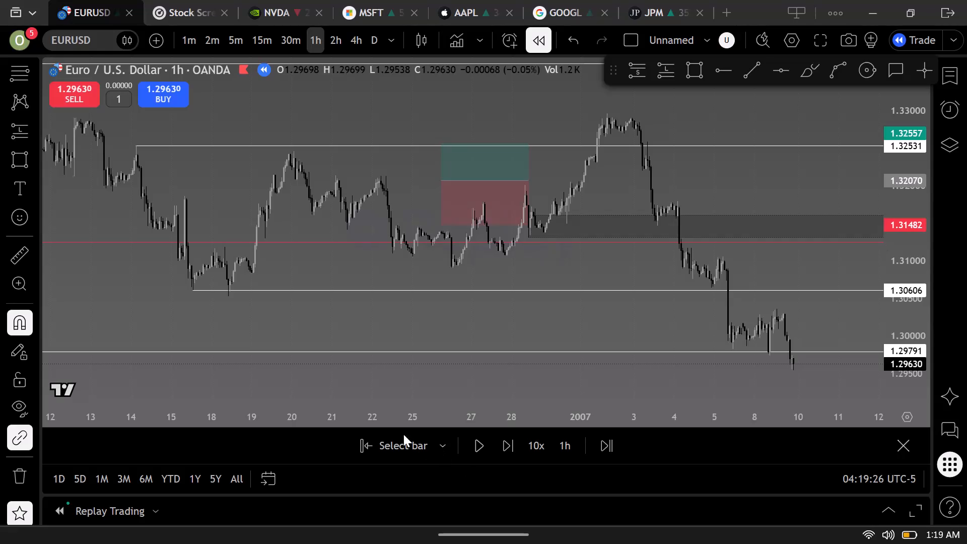
{"action": "scroll", "coordinate": [510, 360], "scroll_direction": "down", "scroll_amount": 6}
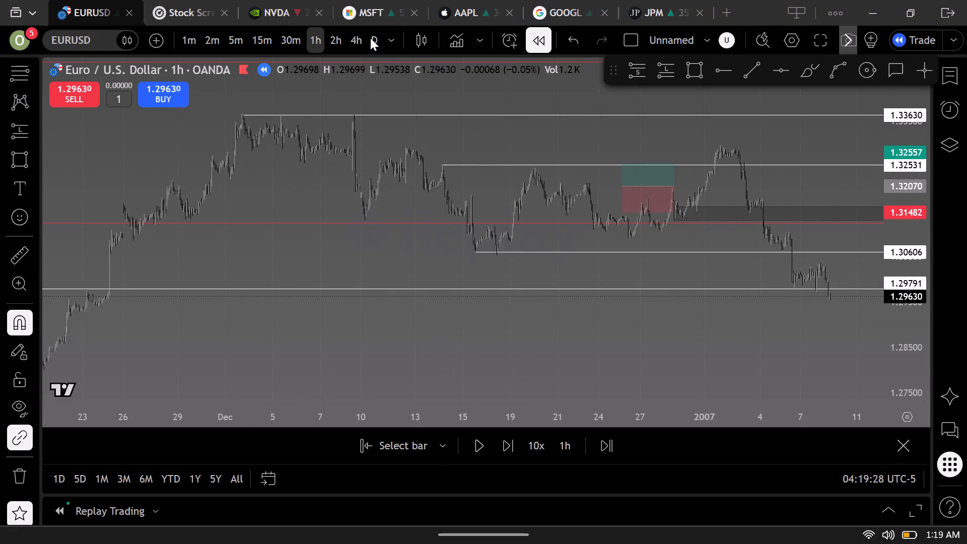
{"action": "left_click", "coordinate": [370, 38]}
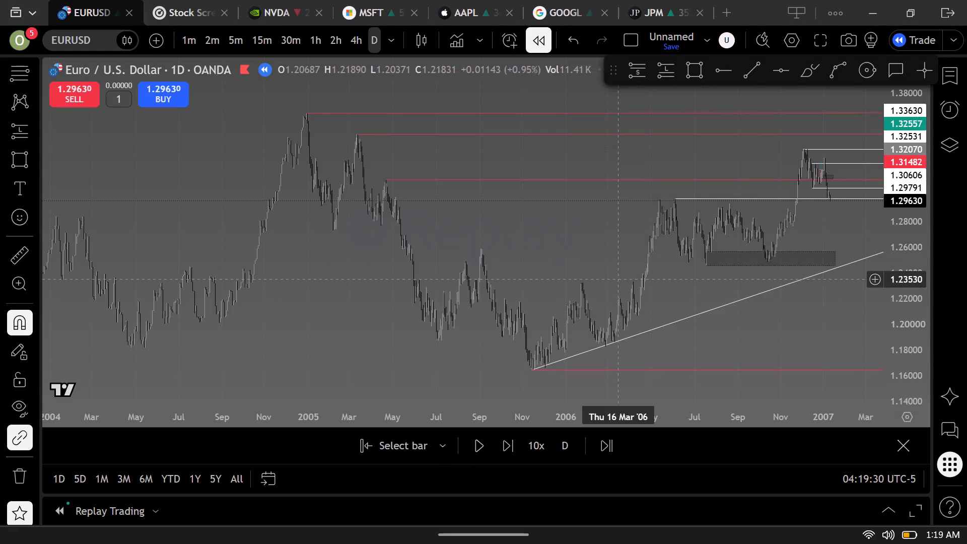
{"action": "scroll", "coordinate": [655, 249], "scroll_direction": "up", "scroll_amount": 14}
{"action": "scroll", "coordinate": [653, 246], "scroll_direction": "up", "scroll_amount": 7}
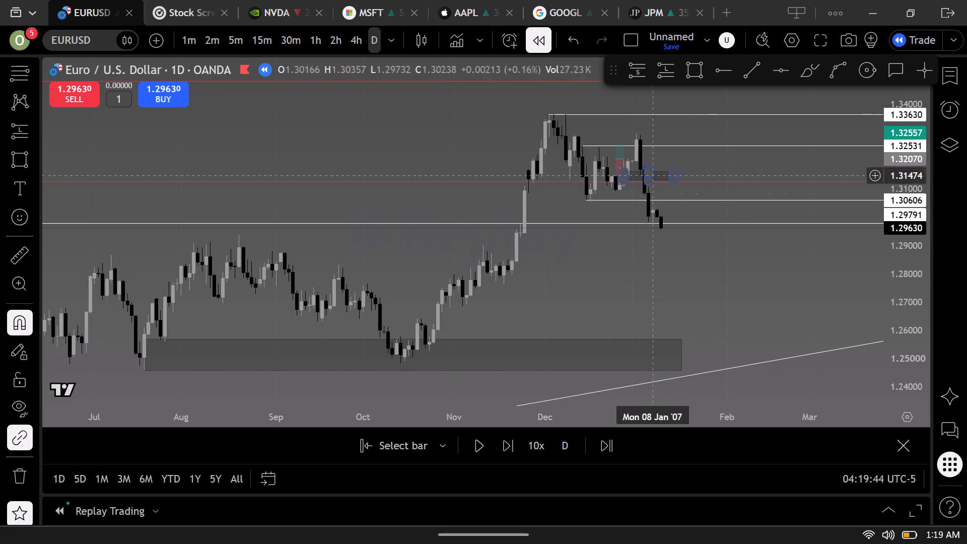
{"action": "left_click_drag", "start_coordinate": [623, 199], "coordinate": [499, 295]}
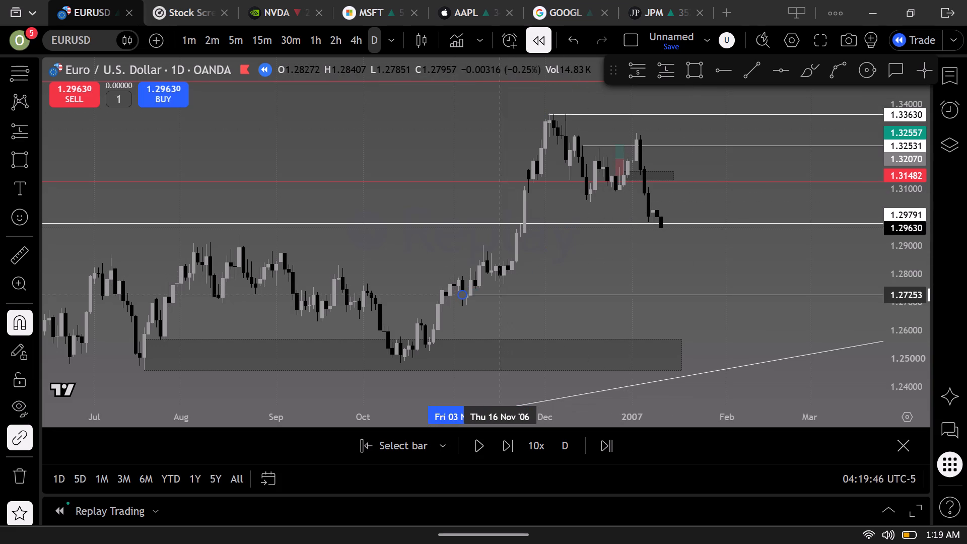
{"action": "left_click_drag", "start_coordinate": [499, 295], "coordinate": [532, 282]}
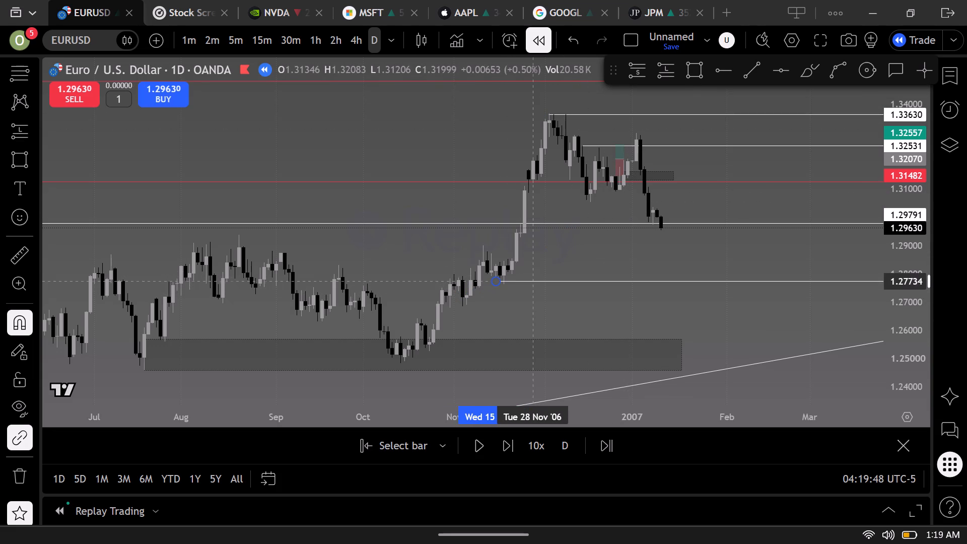
{"action": "left_click_drag", "start_coordinate": [532, 282], "coordinate": [533, 282]}
{"action": "left_click", "coordinate": [563, 258]}
Return to the 1-hour chart and delete the rectangle zone between 1.31313 and 1.31608.
{"action": "left_click_drag", "start_coordinate": [634, 266], "coordinate": [632, 266]}
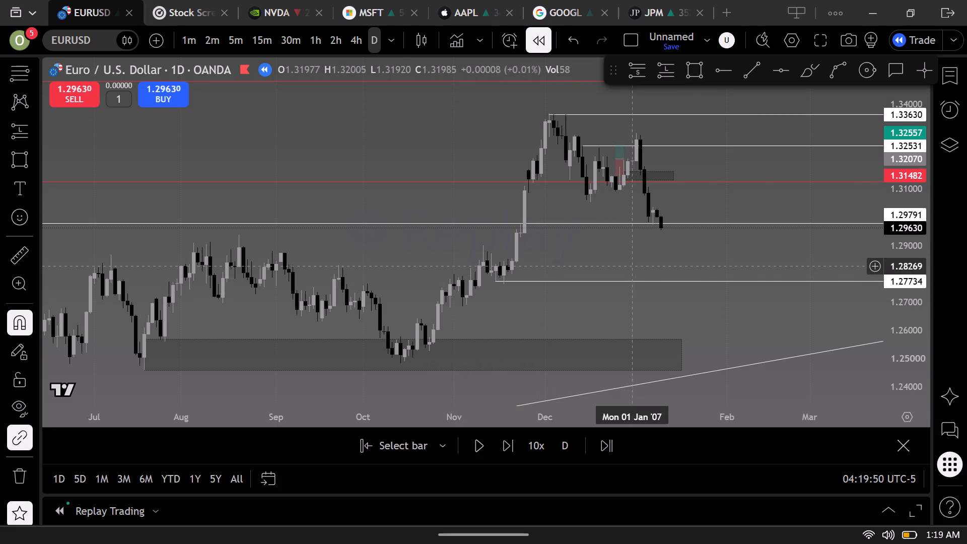
{"action": "left_click_drag", "start_coordinate": [632, 266], "coordinate": [611, 260]}
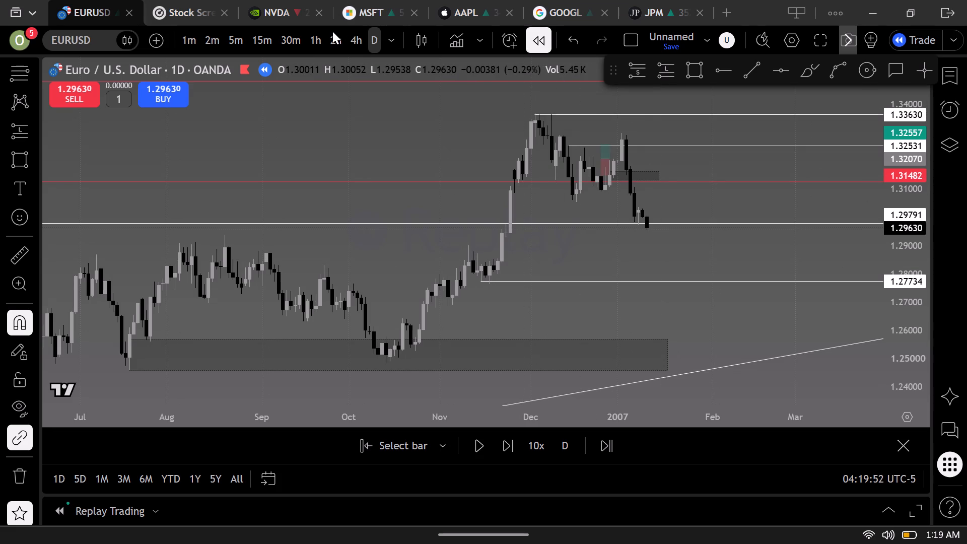
{"action": "left_click", "coordinate": [318, 36]}
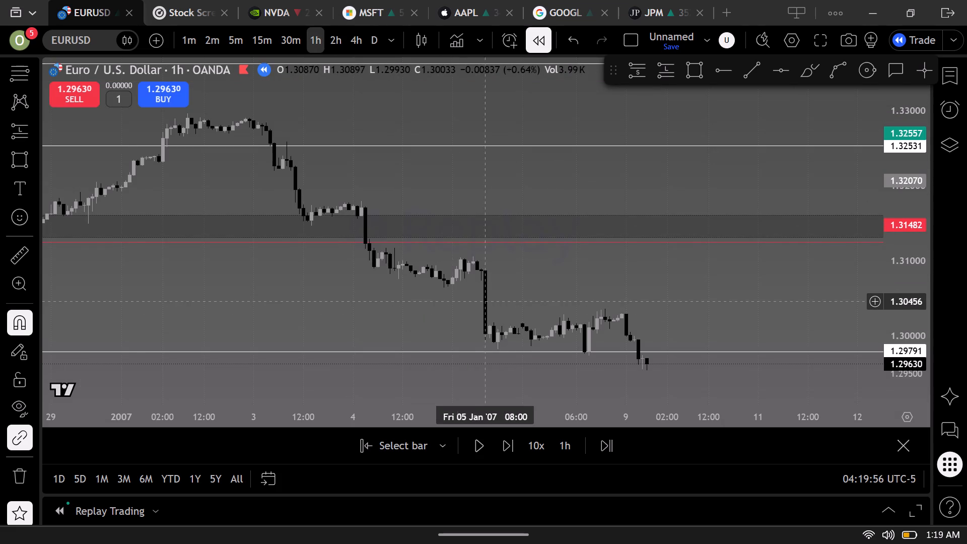
{"action": "scroll", "coordinate": [525, 300], "scroll_direction": "up", "scroll_amount": 1}
{"action": "scroll", "coordinate": [524, 300], "scroll_direction": "down", "scroll_amount": 5}
{"action": "left_click_drag", "start_coordinate": [546, 299], "coordinate": [544, 298]}
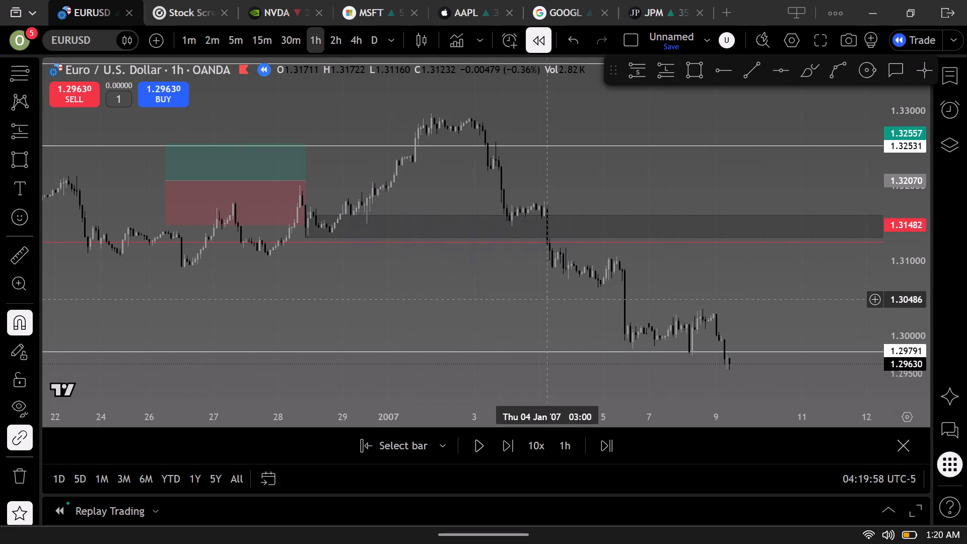
{"action": "left_click_drag", "start_coordinate": [544, 298], "coordinate": [332, 259]}
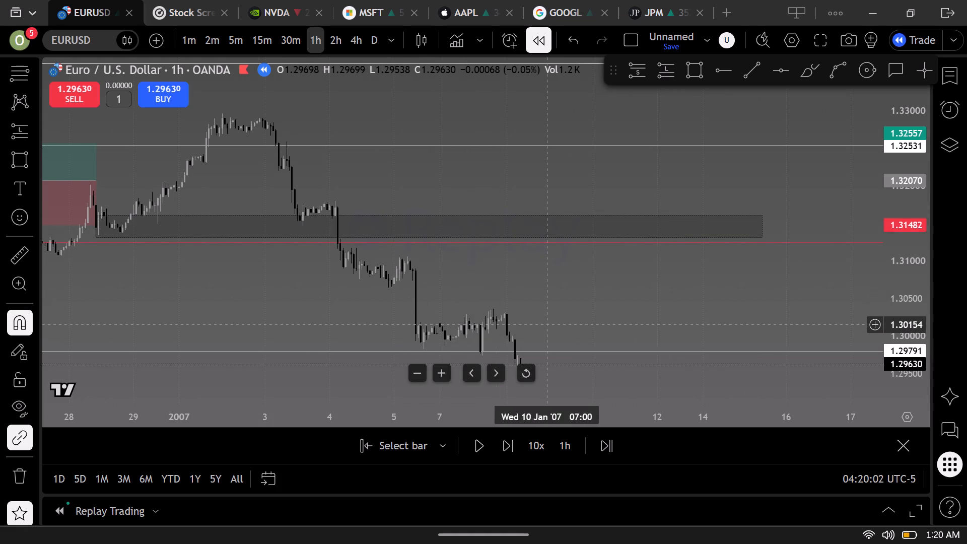
{"action": "left_click", "coordinate": [462, 216]}
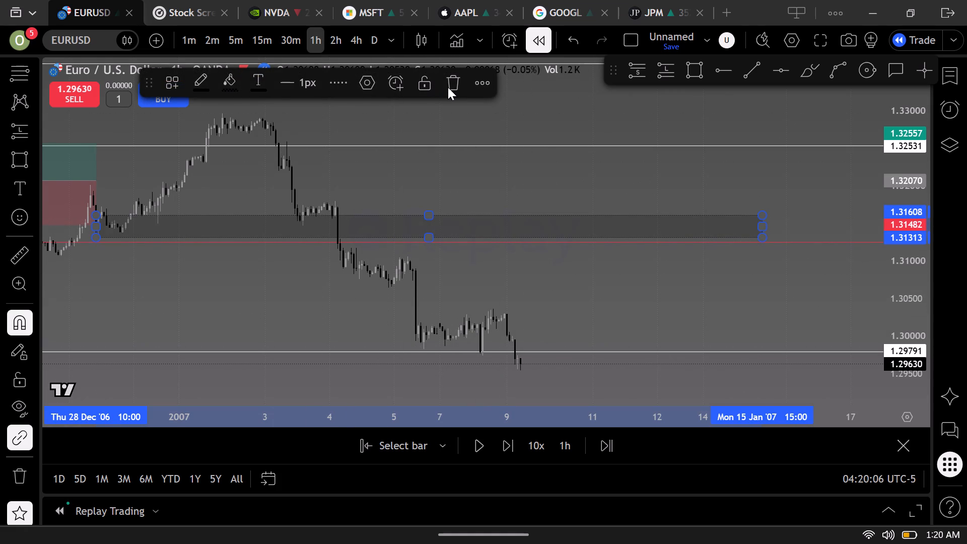
{"action": "left_click", "coordinate": [451, 85]}
Delete the horizontal ray at 1.32531 that starts from the mid-December high.
{"action": "scroll", "coordinate": [287, 236], "scroll_direction": "down", "scroll_amount": 17}
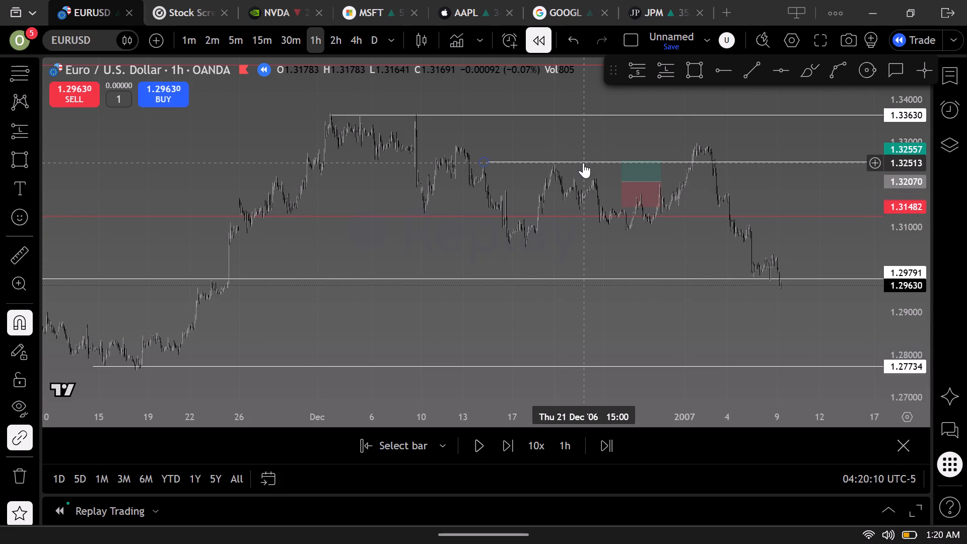
{"action": "left_click", "coordinate": [583, 162]}
{"action": "left_click", "coordinate": [426, 79]}
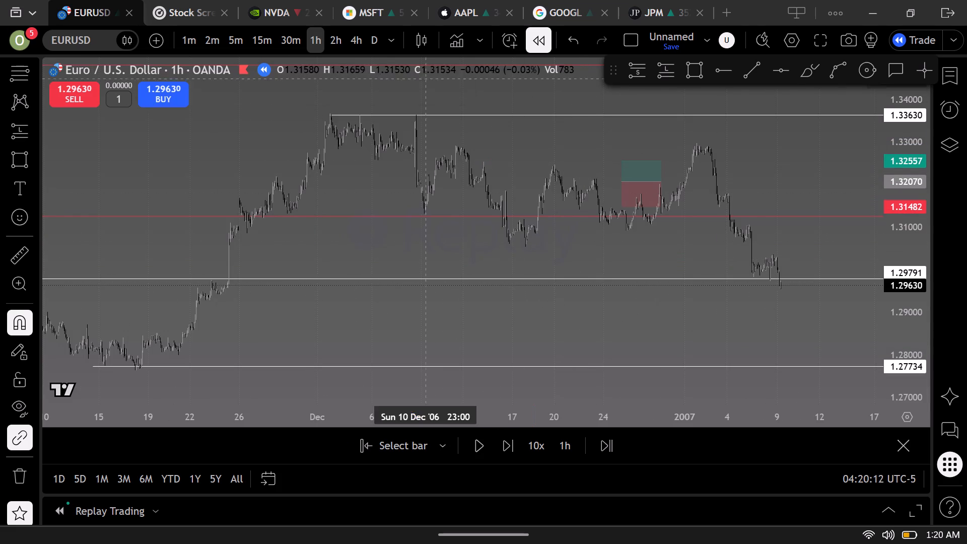
Delete the long position drawing with its entry at 1.32070 in late December 2006.
{"action": "left_click", "coordinate": [620, 184]}
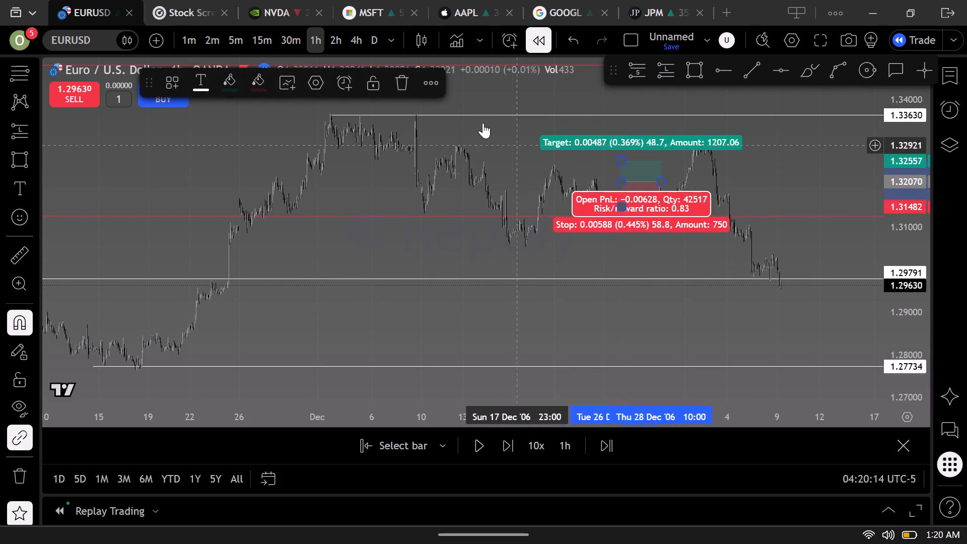
{"action": "left_click", "coordinate": [401, 88]}
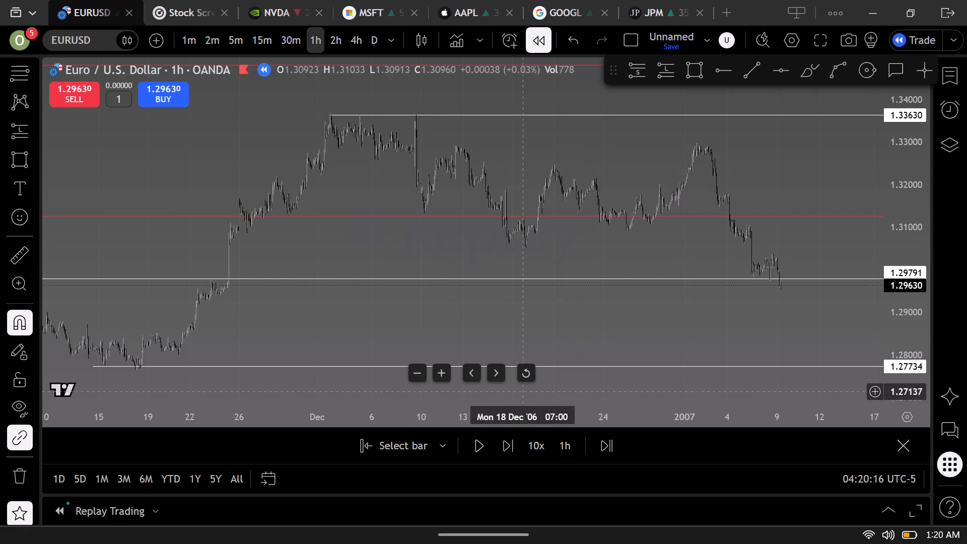
Extend the future-side edge of the rectangle zone between 1.24577 and 1.25680 through February 2007.
{"action": "left_click_drag", "start_coordinate": [276, 337], "coordinate": [366, 295]}
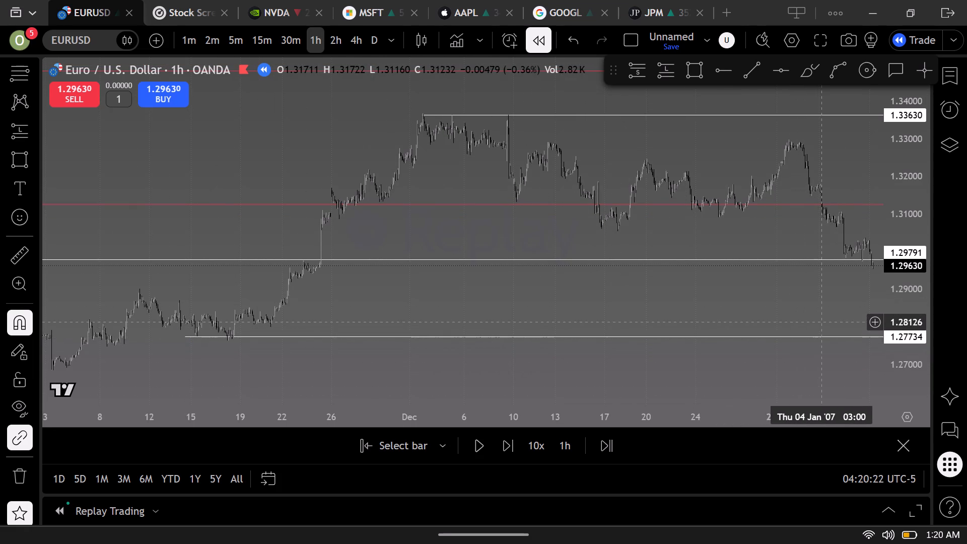
{"action": "scroll", "coordinate": [802, 323], "scroll_direction": "down", "scroll_amount": 6}
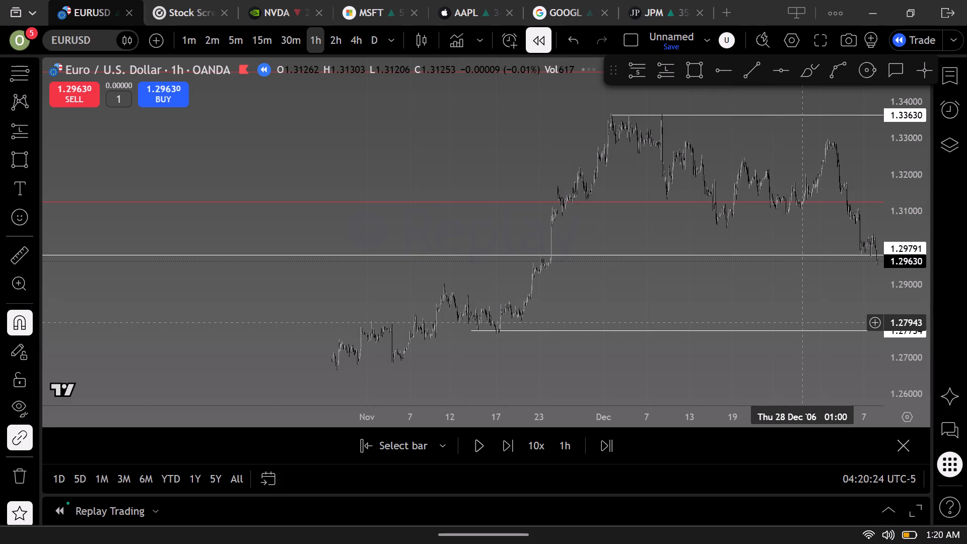
{"action": "left_click_drag", "start_coordinate": [824, 320], "coordinate": [791, 316]}
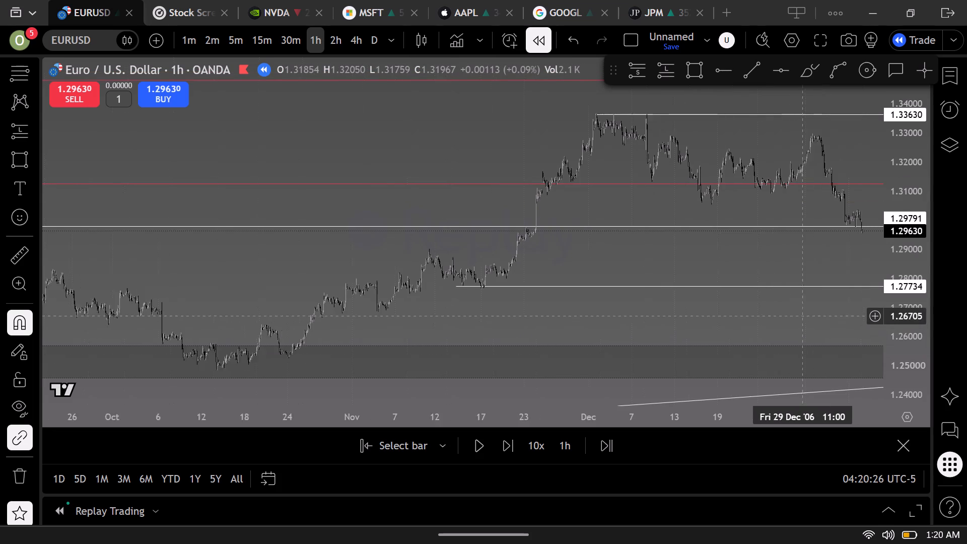
{"action": "left_click_drag", "start_coordinate": [791, 316], "coordinate": [570, 296]}
{"action": "scroll", "coordinate": [653, 334], "scroll_direction": "down", "scroll_amount": 6}
{"action": "left_click_drag", "start_coordinate": [672, 331], "coordinate": [604, 309]}
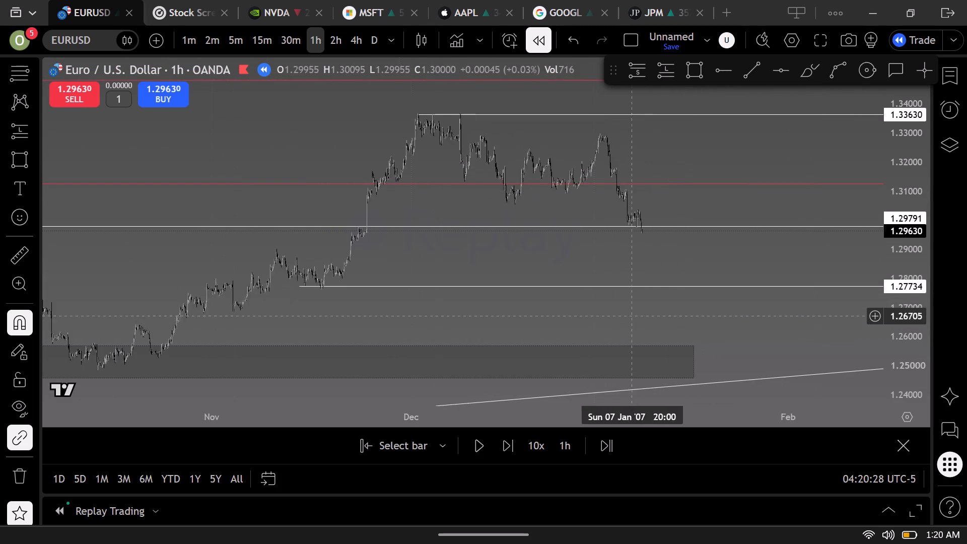
{"action": "left_click_drag", "start_coordinate": [604, 309], "coordinate": [555, 306]}
{"action": "left_click_drag", "start_coordinate": [619, 369], "coordinate": [909, 440]}
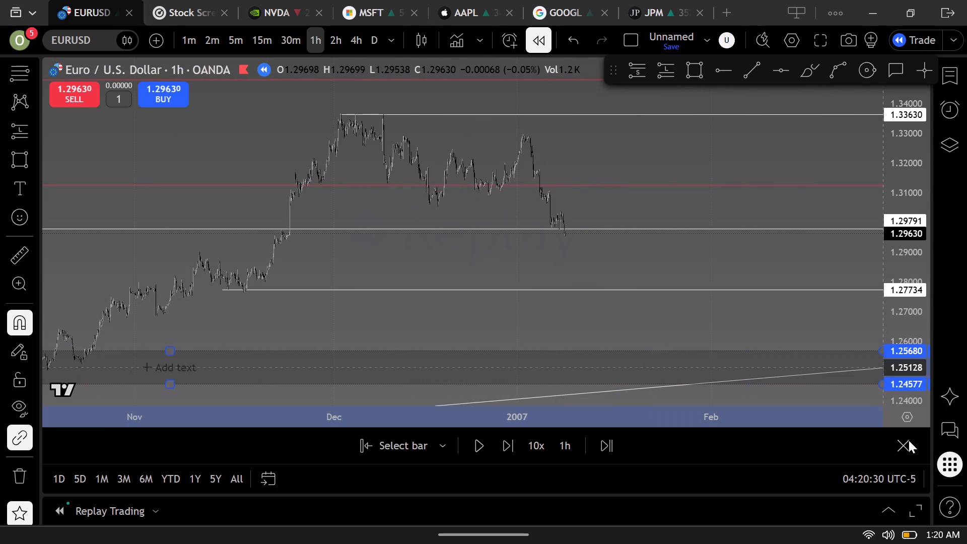
{"action": "left_click_drag", "start_coordinate": [909, 440], "coordinate": [925, 442]}
{"action": "left_click", "coordinate": [759, 278]}
Step the hourly replay forward on 9 January 2007 until price trades back above the 1.29791 level.
{"action": "scroll", "coordinate": [759, 278], "scroll_direction": "up", "scroll_amount": 7}
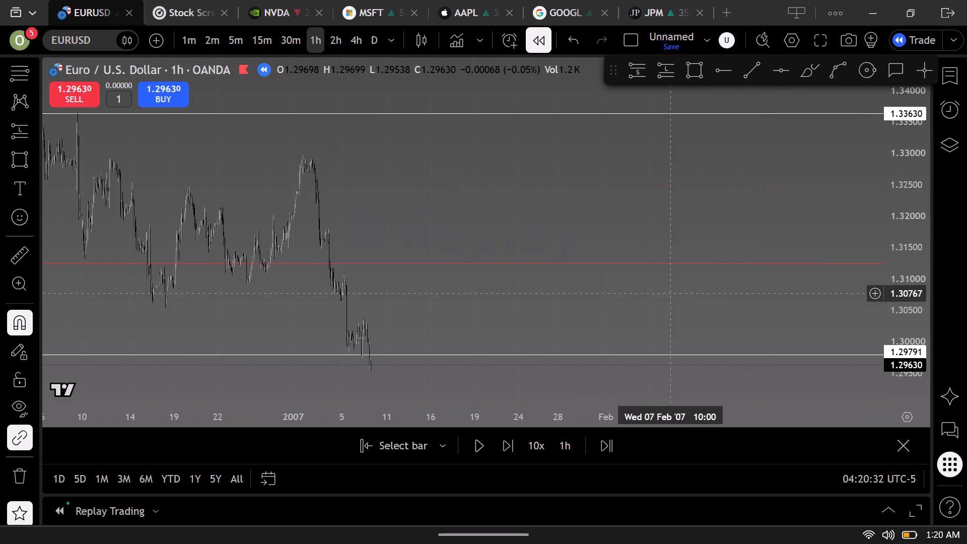
{"action": "left_click_drag", "start_coordinate": [584, 221], "coordinate": [873, 198]}
{"action": "scroll", "coordinate": [695, 263], "scroll_direction": "up", "scroll_amount": 7}
{"action": "left_click_drag", "start_coordinate": [606, 275], "coordinate": [844, 256]}
{"action": "scroll", "coordinate": [816, 271], "scroll_direction": "up", "scroll_amount": 4}
{"action": "left_click_drag", "start_coordinate": [633, 291], "coordinate": [822, 255]}
{"action": "scroll", "coordinate": [815, 264], "scroll_direction": "up", "scroll_amount": 6}
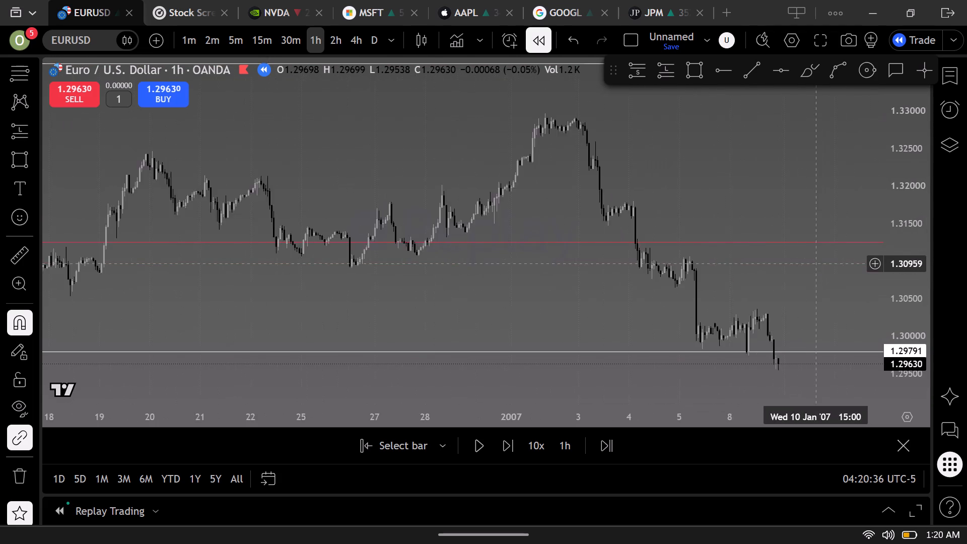
{"action": "left_click_drag", "start_coordinate": [817, 297], "coordinate": [781, 279]}
{"action": "triple_click", "coordinate": [506, 451]}
{"action": "triple_click", "coordinate": [505, 451]}
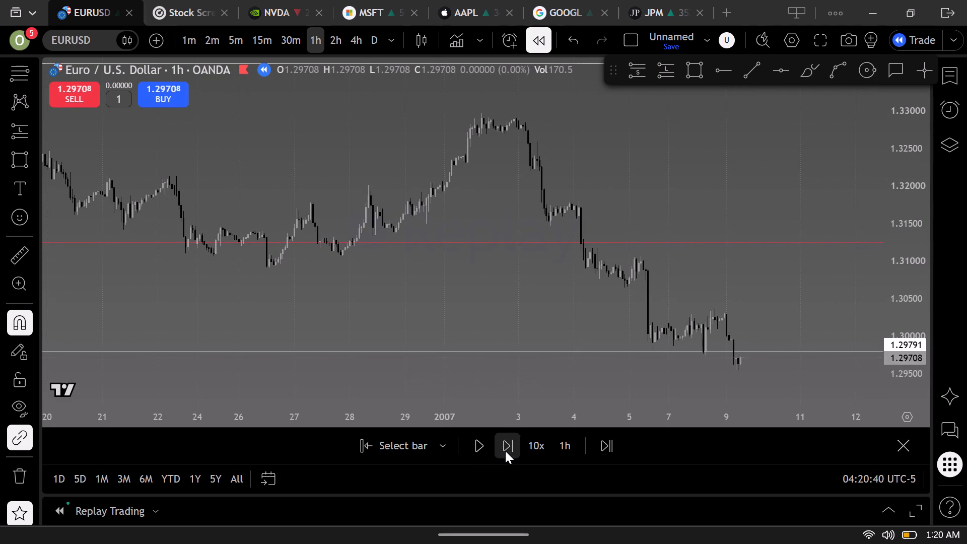
{"action": "double_click", "coordinate": [505, 451]}
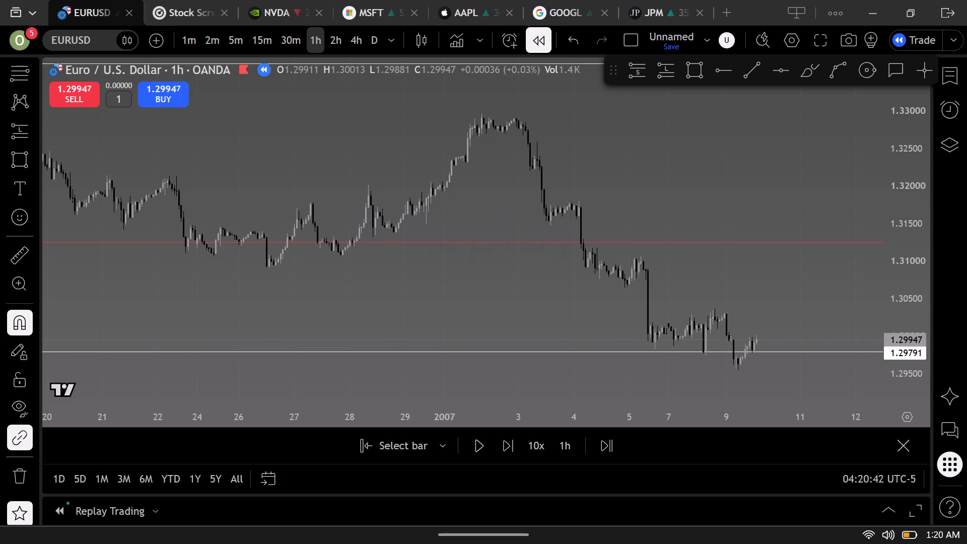
Draw a horizontal ray at 1.30357 from the 8 January 2007 13:00 swing high.
{"action": "left_click", "coordinate": [723, 66]}
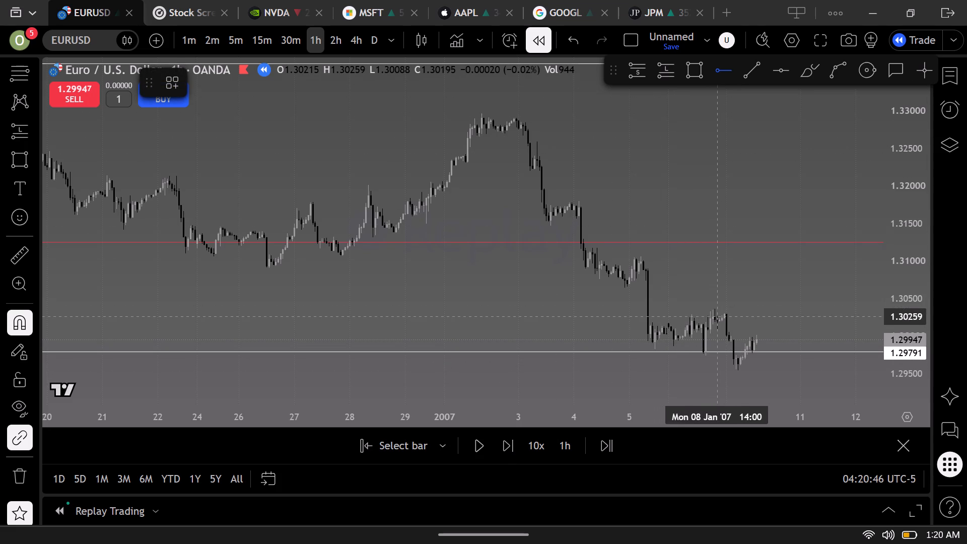
{"action": "left_click", "coordinate": [715, 293]}
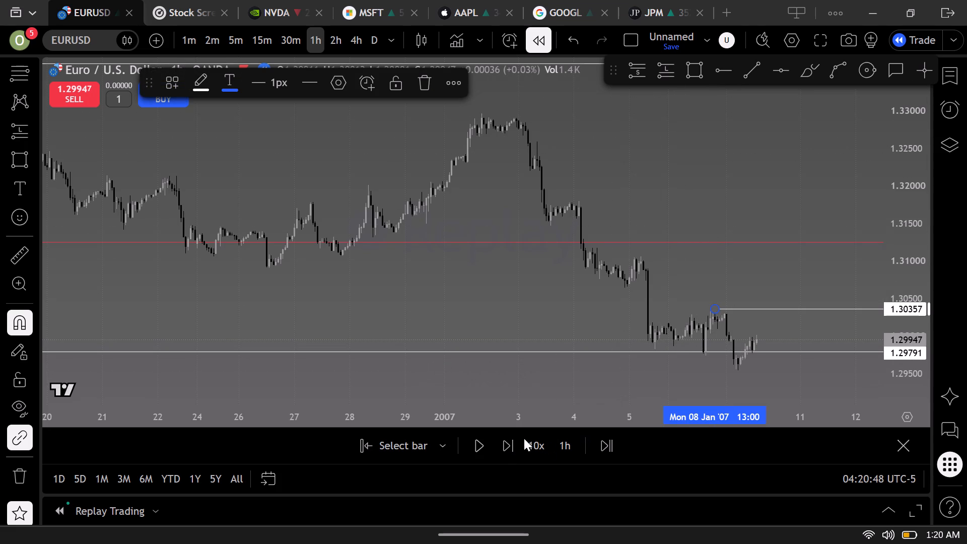
Step the hourly replay forward through 10 January 2007.
{"action": "double_click", "coordinate": [513, 438]}
{"action": "triple_click", "coordinate": [513, 438]}
{"action": "triple_click", "coordinate": [513, 438]}
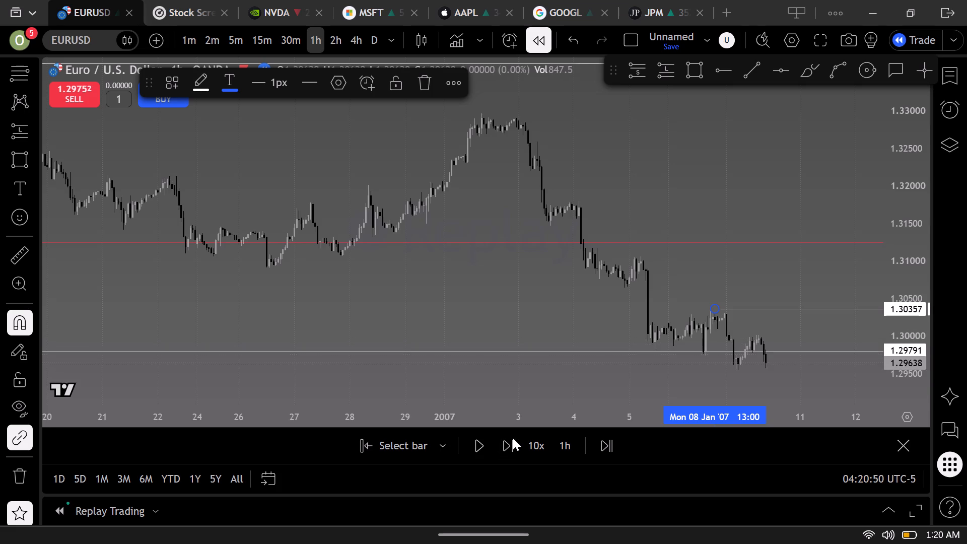
{"action": "triple_click", "coordinate": [513, 438]}
{"action": "triple_click", "coordinate": [513, 438]}
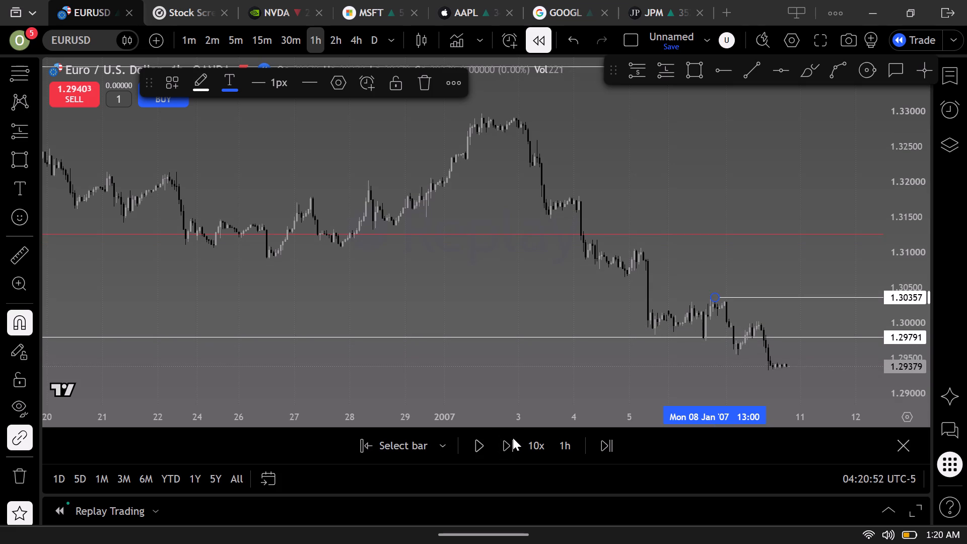
{"action": "triple_click", "coordinate": [513, 438]}
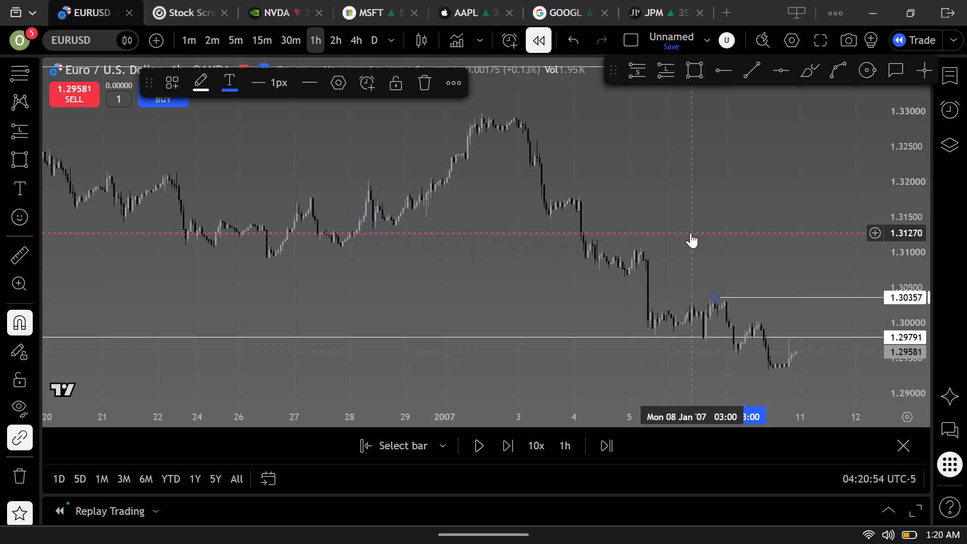
Delete the red, nearly horizontal line at about 1.3125.
{"action": "left_click", "coordinate": [690, 233]}
{"action": "left_click", "coordinate": [405, 82]}
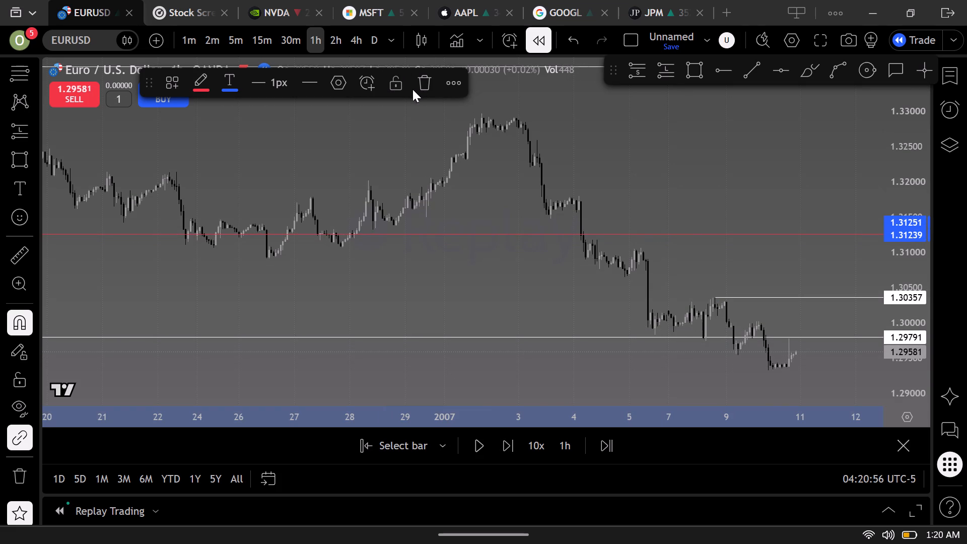
{"action": "left_click", "coordinate": [424, 81]}
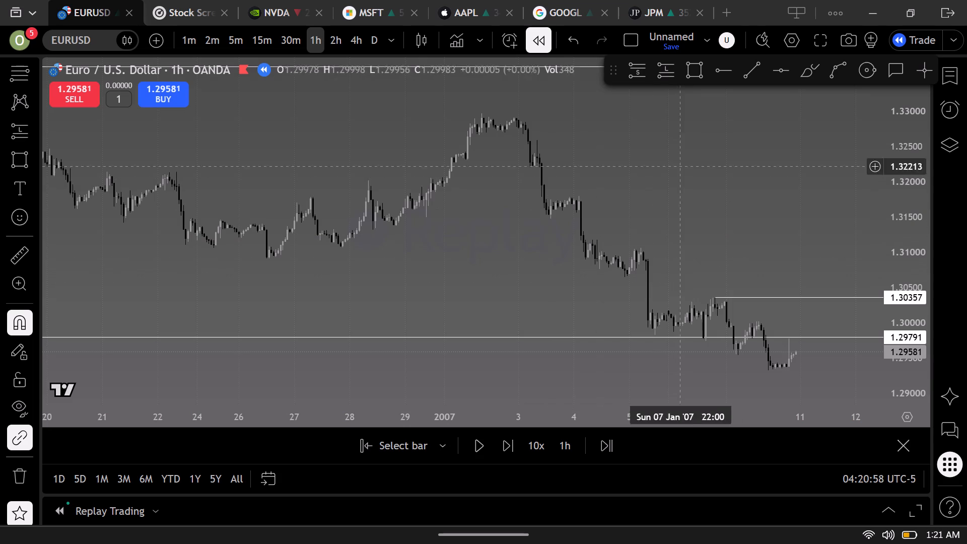
Draw horizontal rays at 1.31057, 1.31792 and 1.32901 from the early January 2007 swing highs.
{"action": "left_click", "coordinate": [717, 66]}
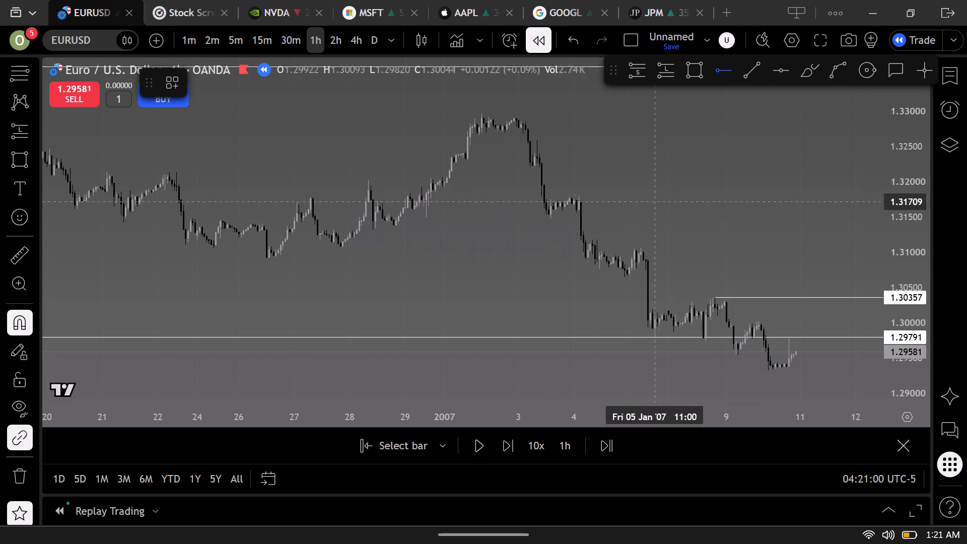
{"action": "left_click", "coordinate": [642, 232]}
{"action": "left_click", "coordinate": [720, 65]}
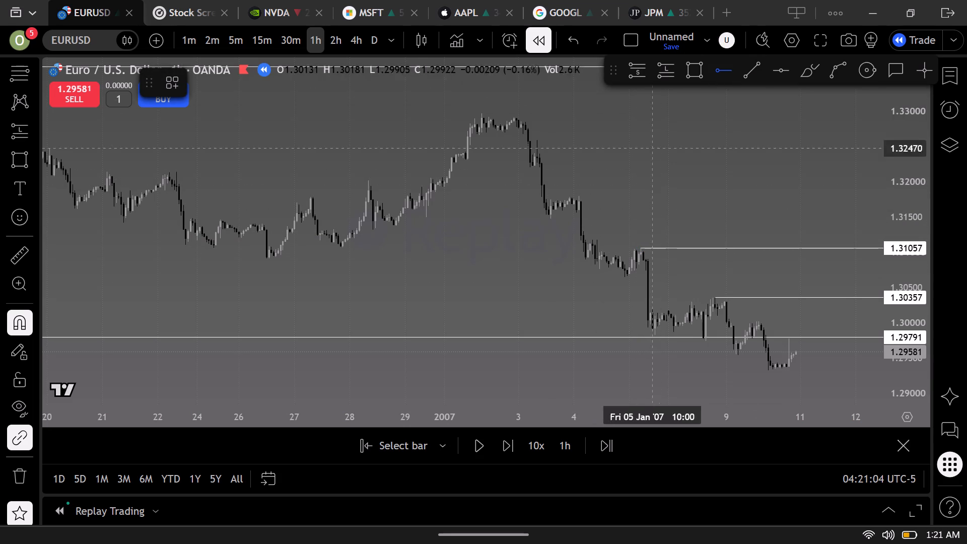
{"action": "left_click", "coordinate": [579, 195]}
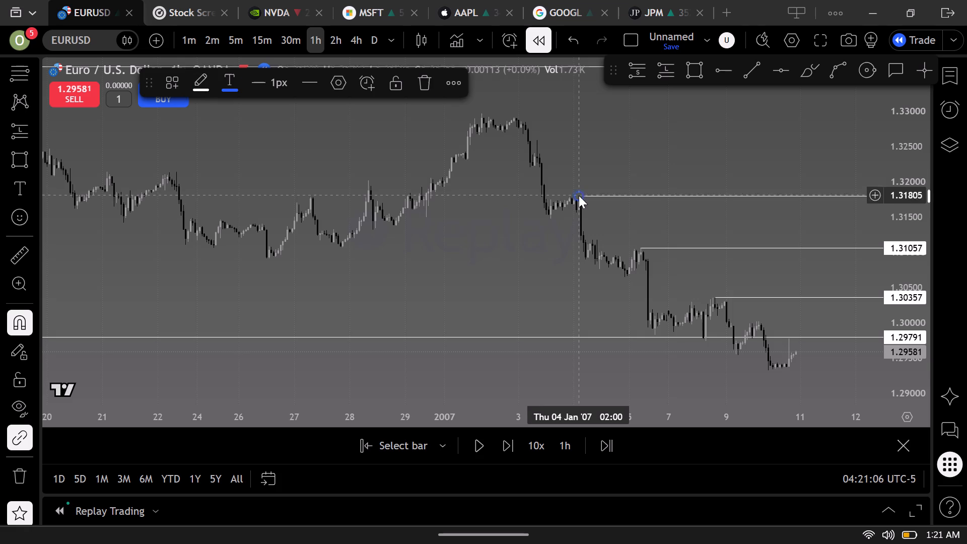
{"action": "left_click", "coordinate": [721, 73]}
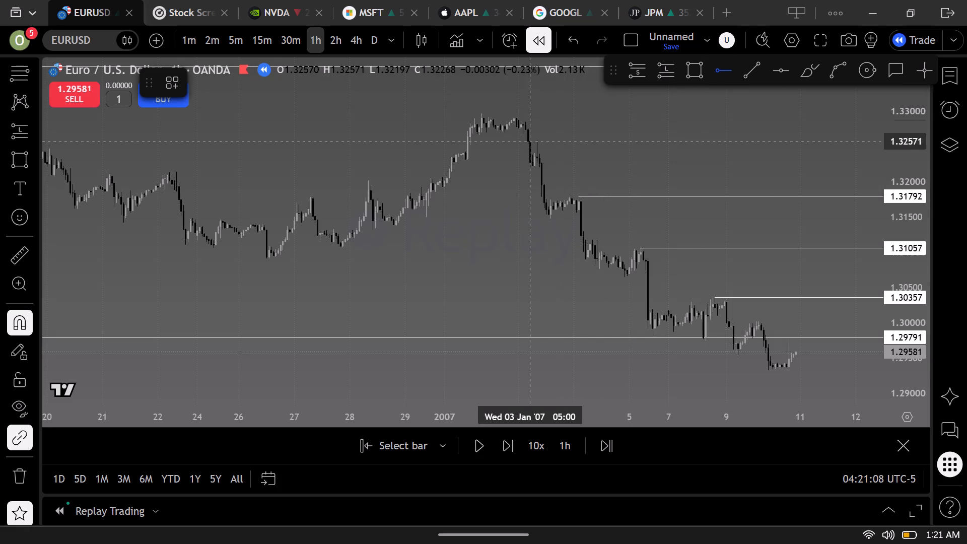
{"action": "left_click", "coordinate": [516, 106]}
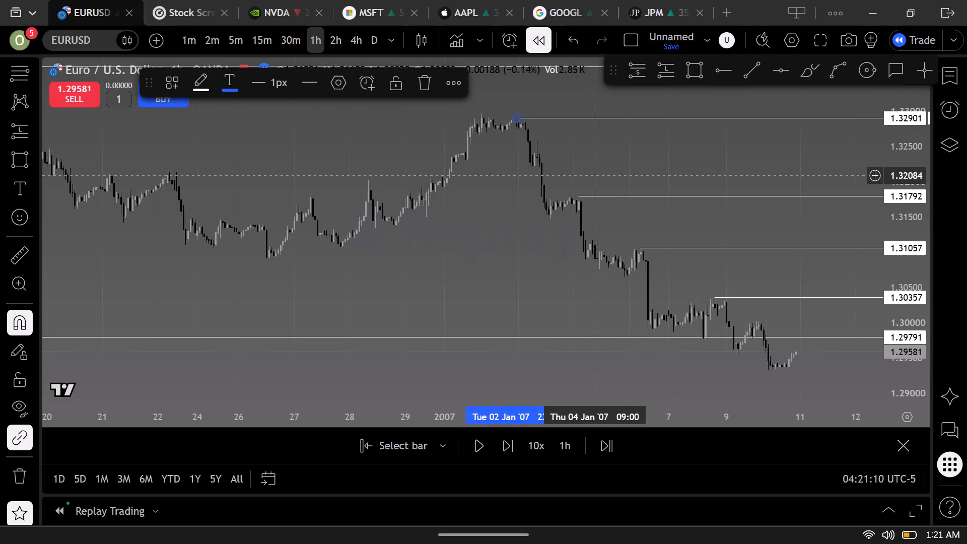
{"action": "left_click", "coordinate": [614, 166]}
Step the hourly replay forward bar by bar to 15 January 2007.
{"action": "left_click_drag", "start_coordinate": [701, 193], "coordinate": [604, 156]}
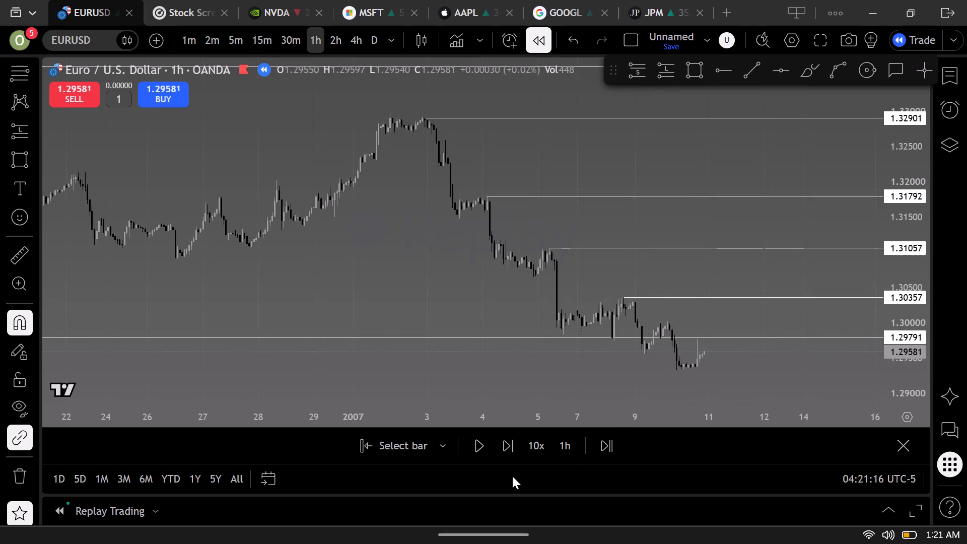
{"action": "triple_click", "coordinate": [515, 445]}
{"action": "triple_click", "coordinate": [515, 445]}
{"action": "triple_click", "coordinate": [515, 445]}
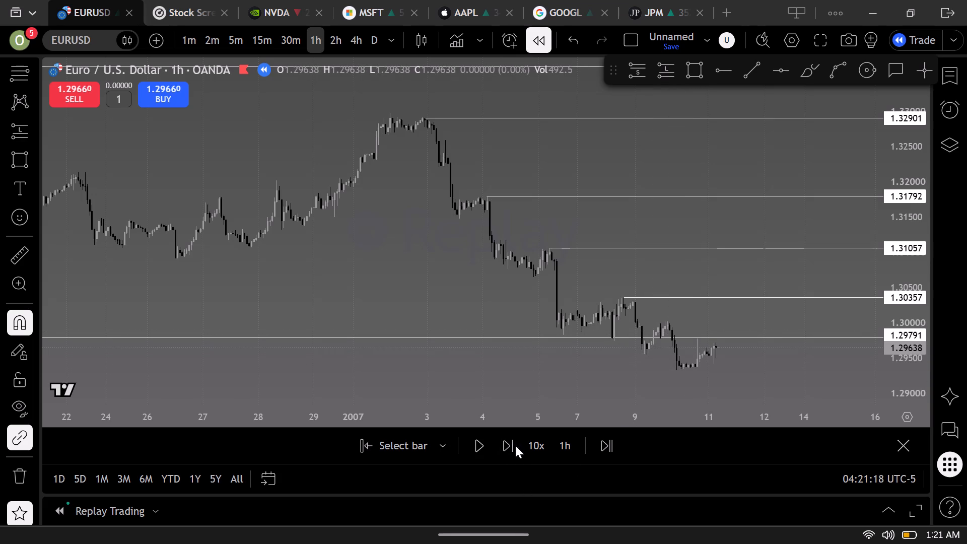
{"action": "triple_click", "coordinate": [515, 445]}
{"action": "triple_click", "coordinate": [515, 445]}
{"action": "triple_click", "coordinate": [515, 445]}
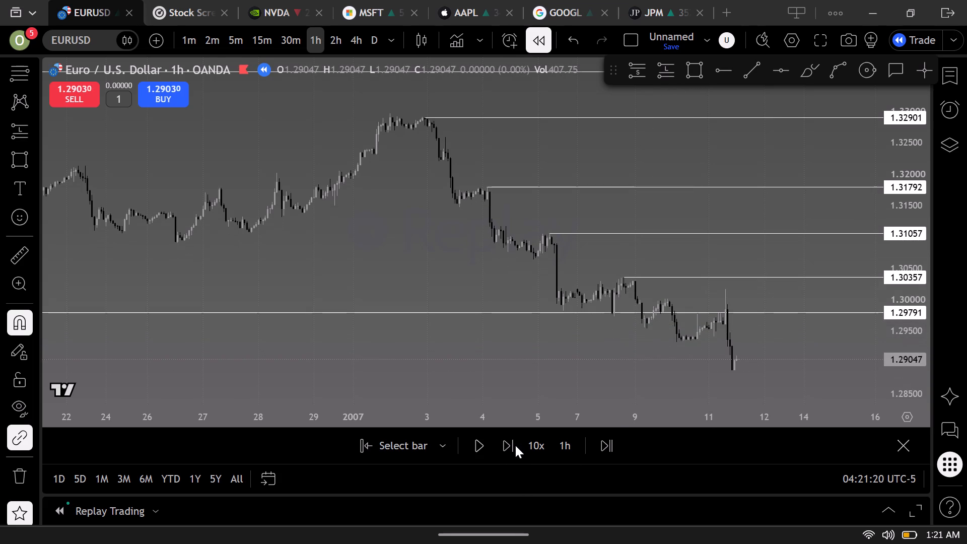
{"action": "triple_click", "coordinate": [515, 445]}
{"action": "triple_click", "coordinate": [515, 445]}
{"action": "triple_click", "coordinate": [515, 445]}
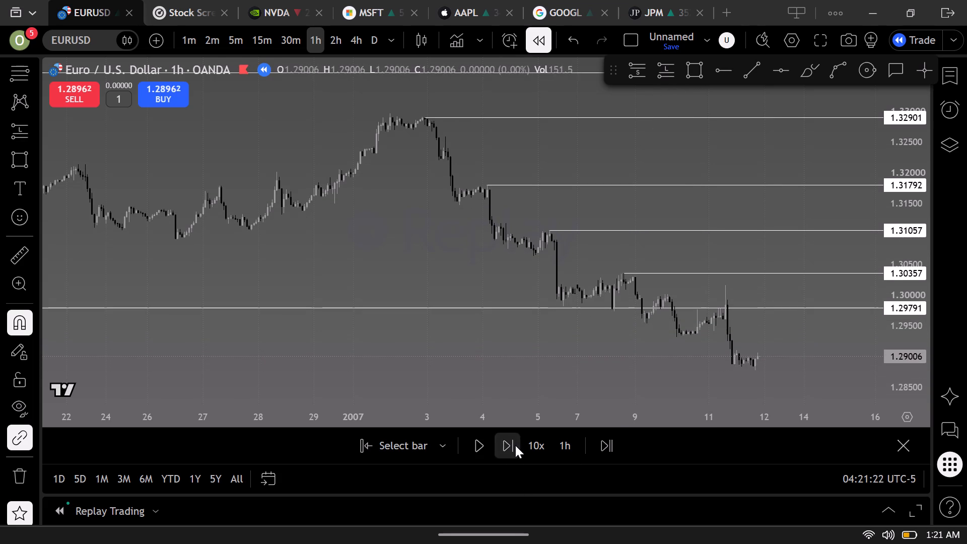
{"action": "triple_click", "coordinate": [515, 445]}
{"action": "triple_click", "coordinate": [515, 445]}
{"action": "triple_click", "coordinate": [515, 445]}
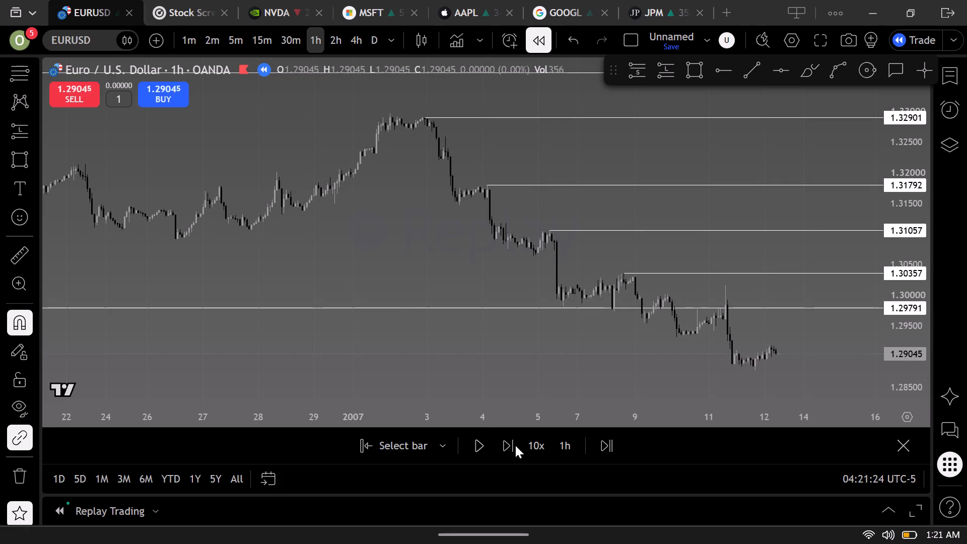
{"action": "double_click", "coordinate": [515, 445]}
{"action": "triple_click", "coordinate": [515, 445]}
{"action": "triple_click", "coordinate": [515, 445]}
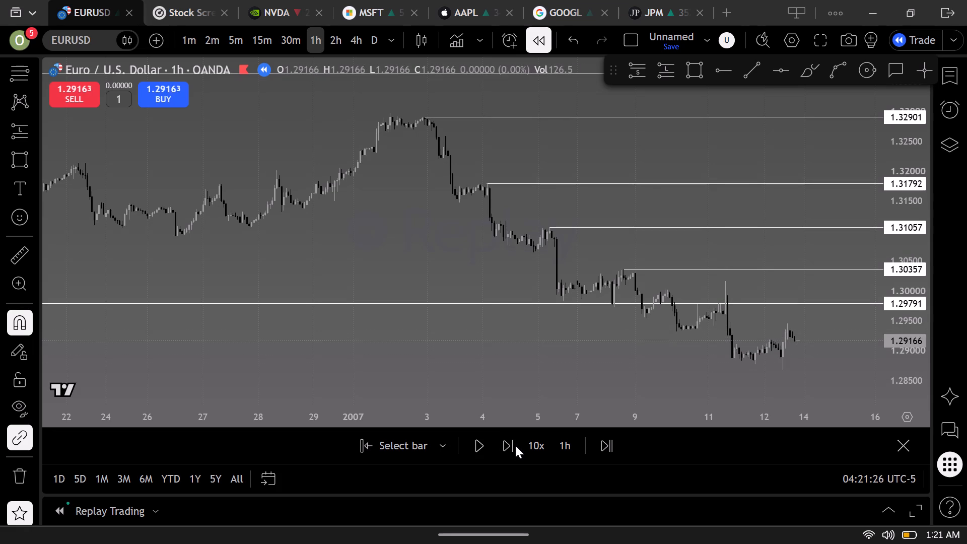
{"action": "left_click", "coordinate": [515, 445]}
{"action": "triple_click", "coordinate": [515, 445]}
{"action": "triple_click", "coordinate": [515, 445]}
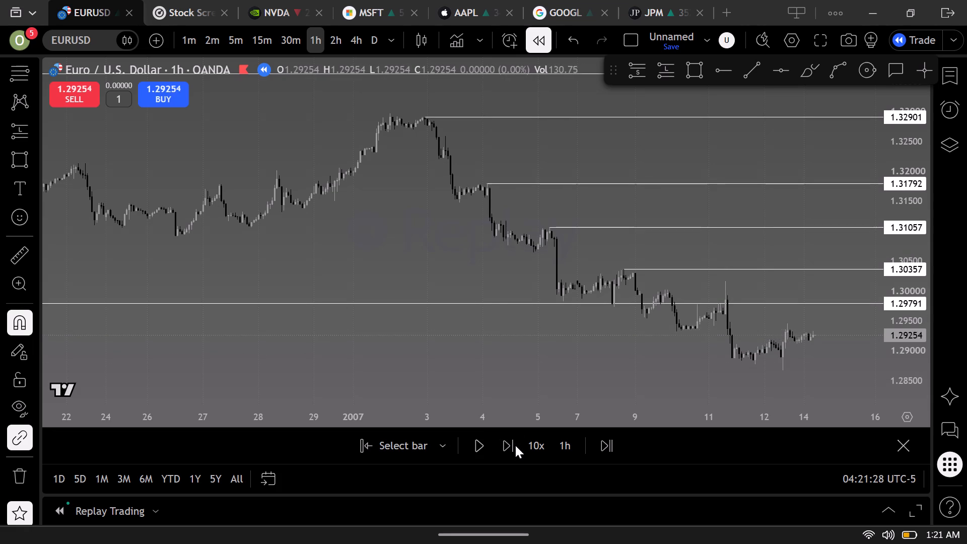
{"action": "triple_click", "coordinate": [515, 445]}
{"action": "triple_click", "coordinate": [515, 445]}
{"action": "triple_click", "coordinate": [515, 445]}
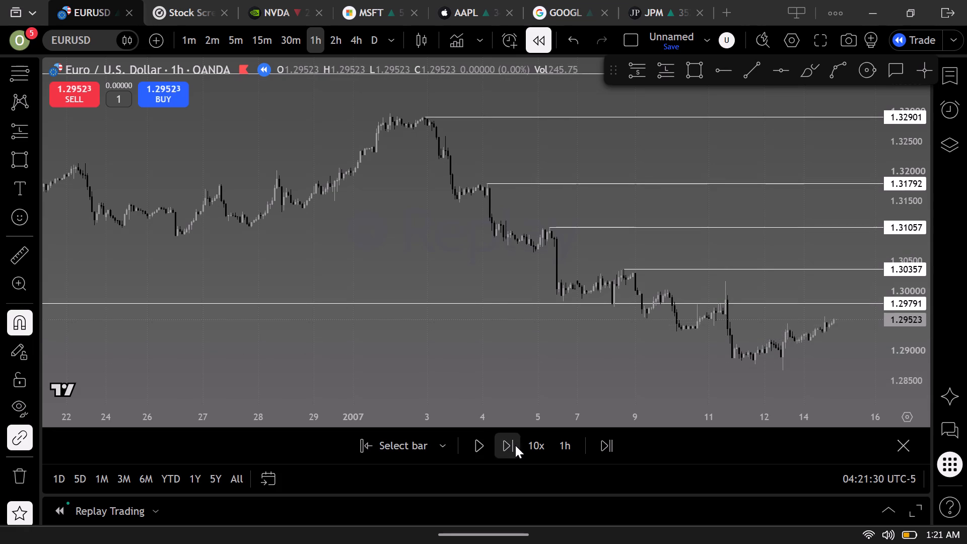
Run the hourly replay automatically and pause it on 19 January 2007, with price around the 1.29791 level.
{"action": "scroll", "coordinate": [406, 326], "scroll_direction": "down", "scroll_amount": 10}
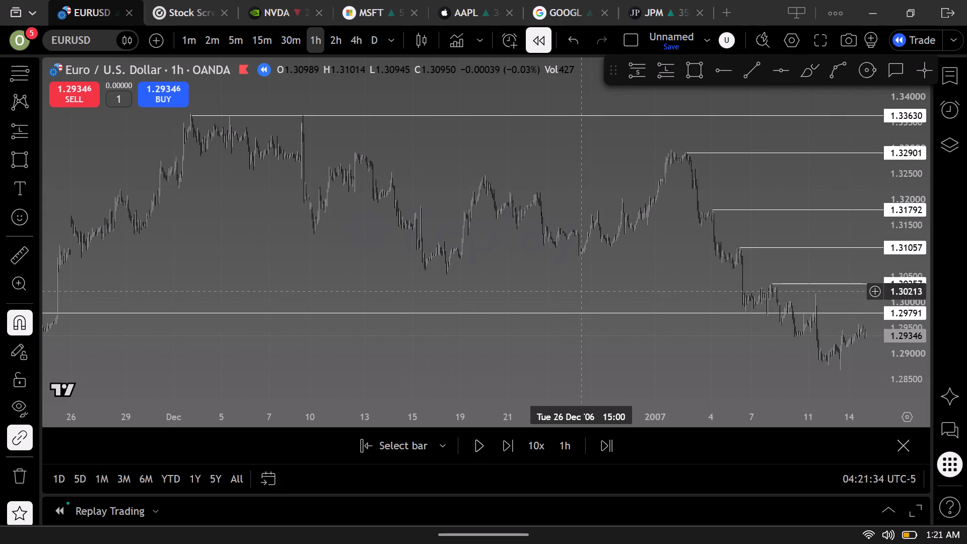
{"action": "scroll", "coordinate": [582, 291], "scroll_direction": "up", "scroll_amount": 17}
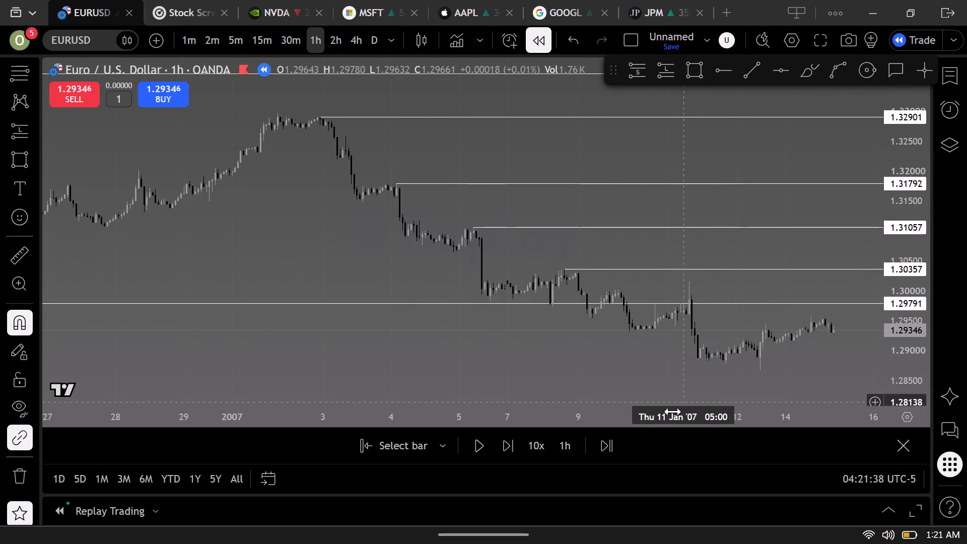
{"action": "left_click", "coordinate": [477, 445]}
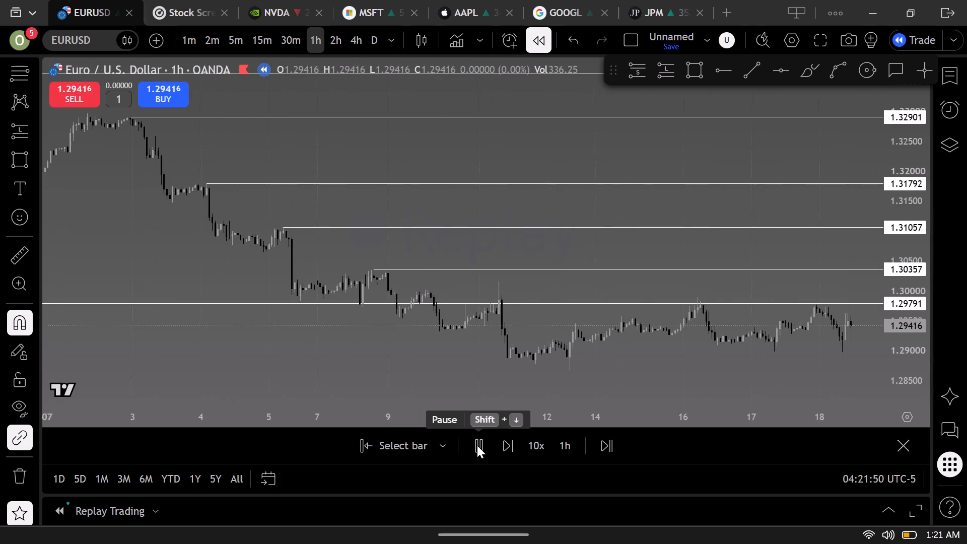
{"action": "left_click", "coordinate": [477, 445]}
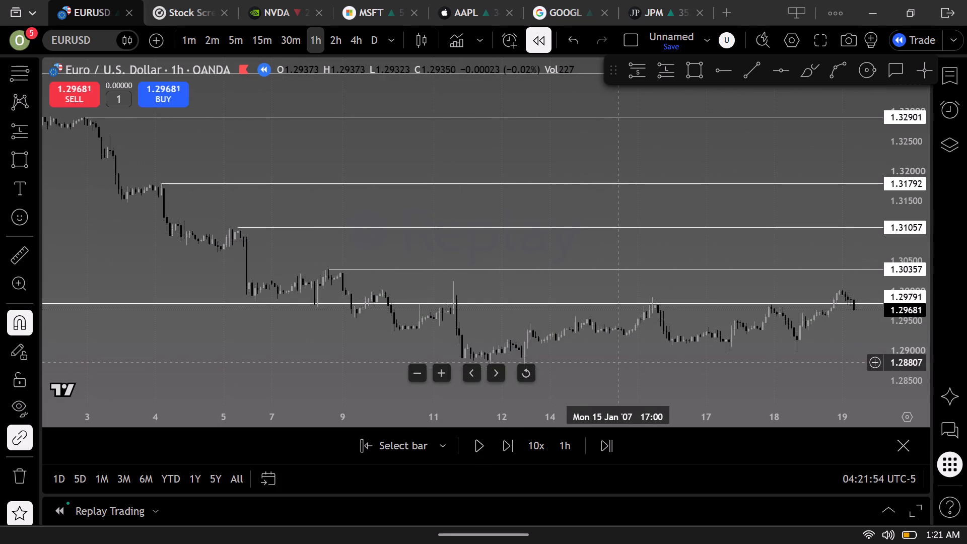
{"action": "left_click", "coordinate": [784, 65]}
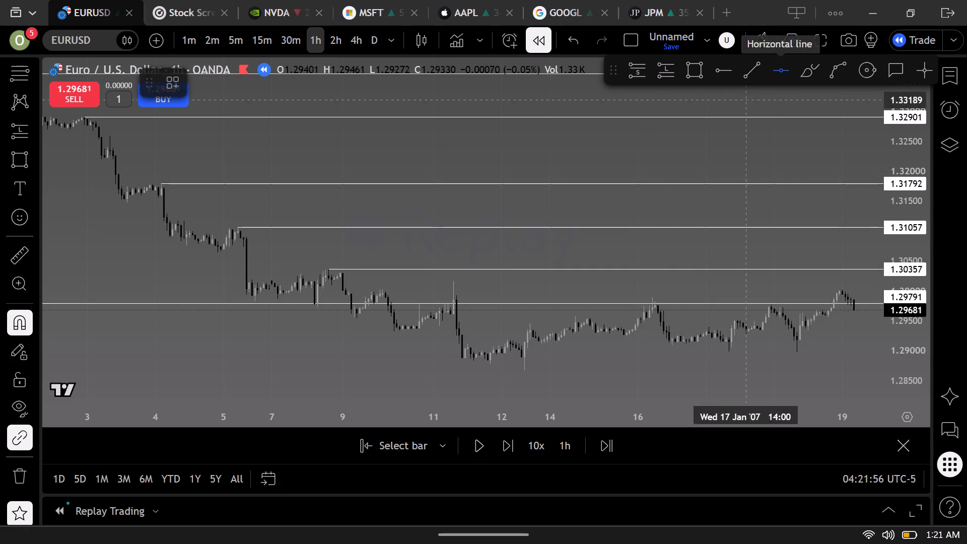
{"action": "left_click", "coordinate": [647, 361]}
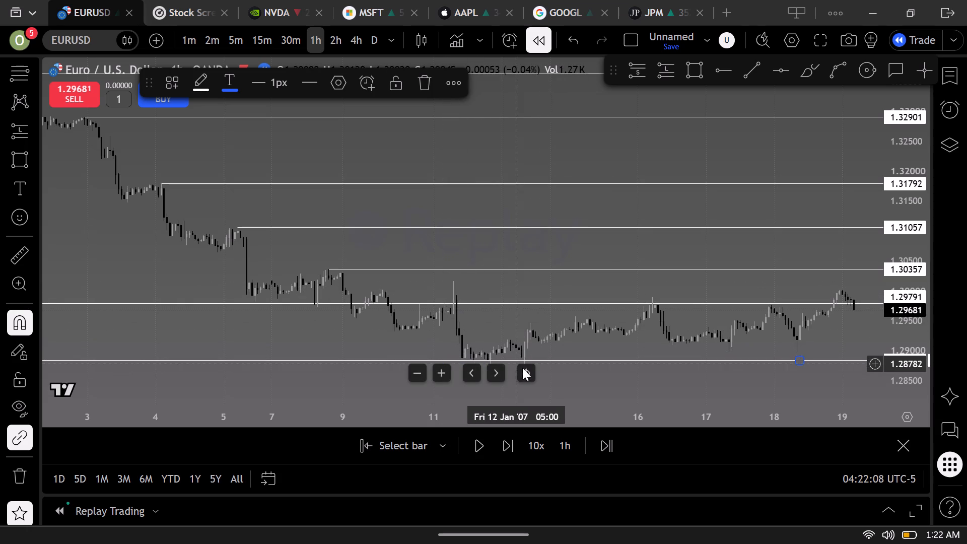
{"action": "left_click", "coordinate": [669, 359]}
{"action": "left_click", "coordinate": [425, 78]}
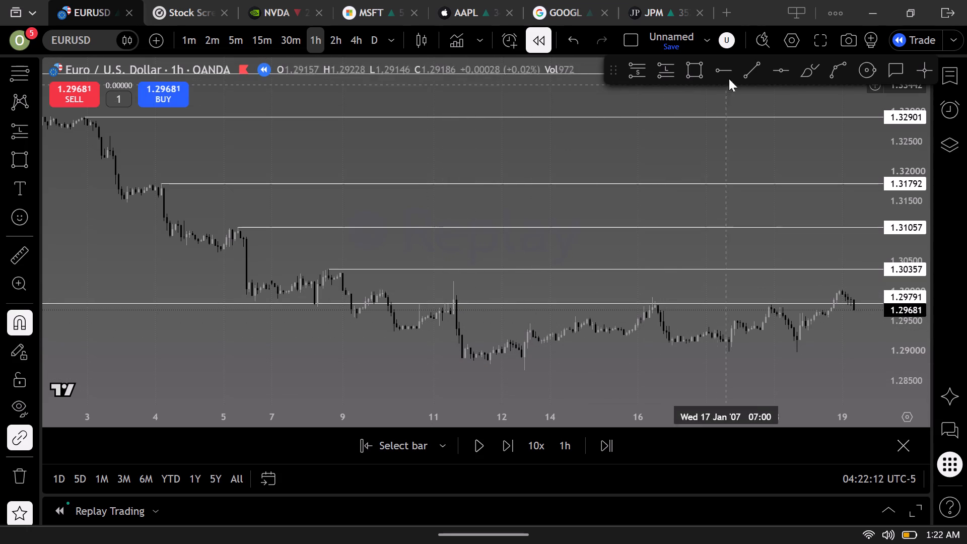
Draw a horizontal ray at 1.28666 from the 12 January 2007 swing low.
{"action": "left_click", "coordinate": [726, 66]}
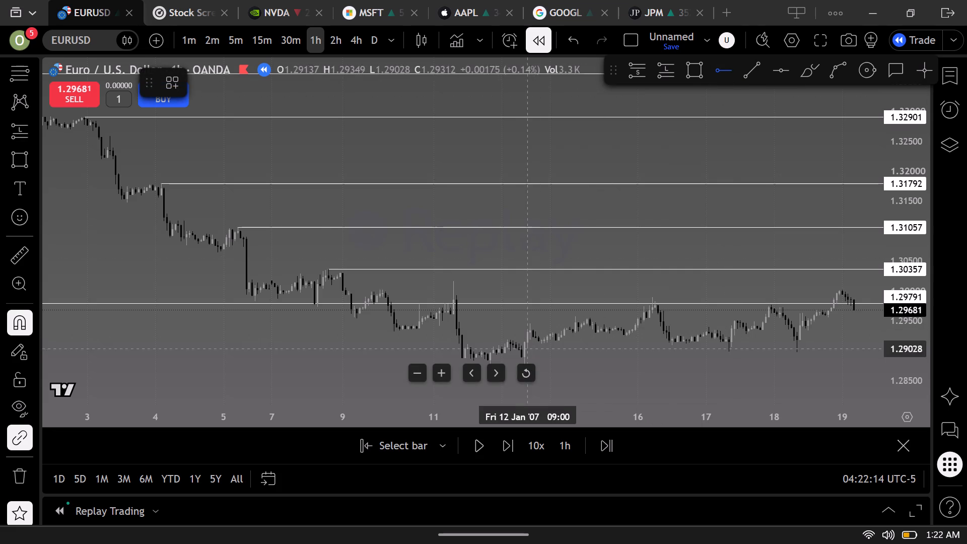
{"action": "left_click", "coordinate": [524, 385]}
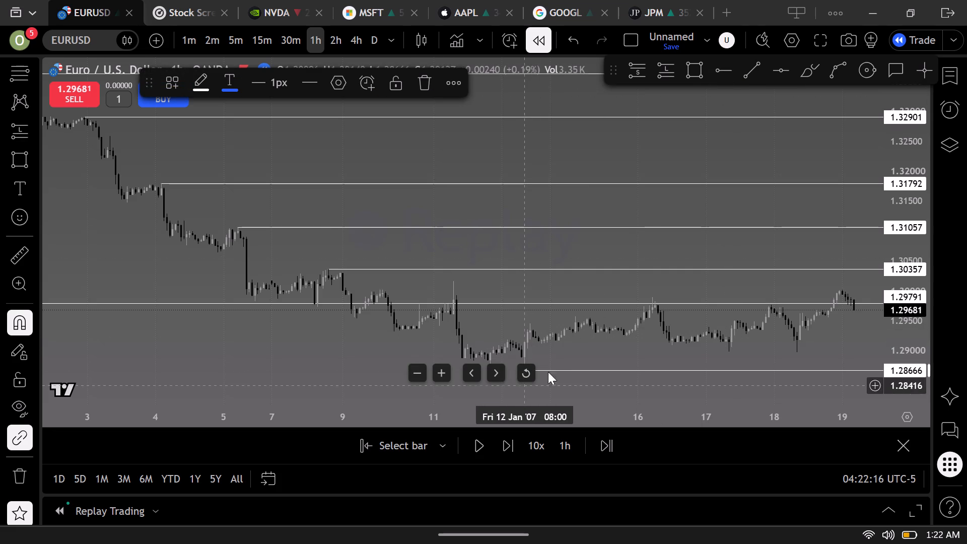
{"action": "left_click", "coordinate": [609, 361]}
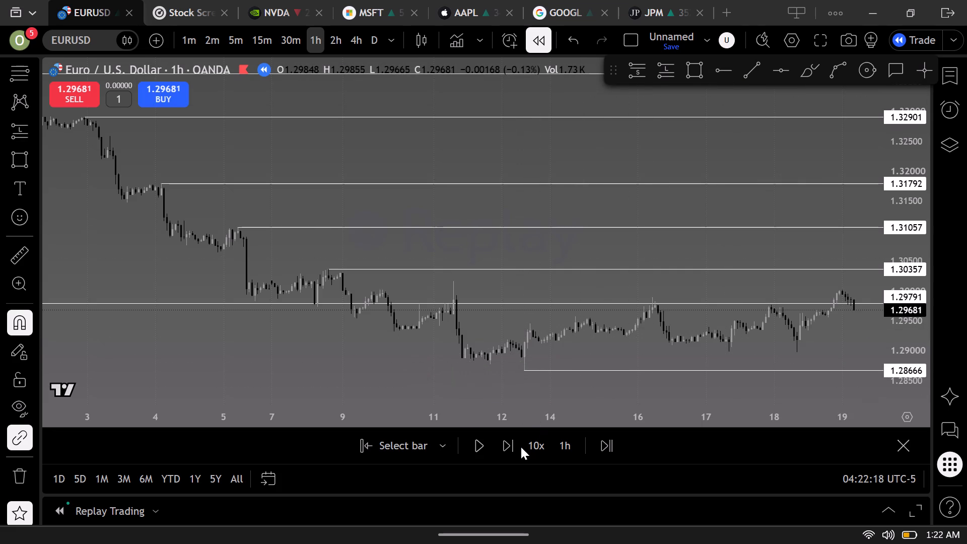
Run the hourly replay automatically and pause it on 21 January 2007, with price just below the 1.29791 level.
{"action": "left_click", "coordinate": [485, 441]}
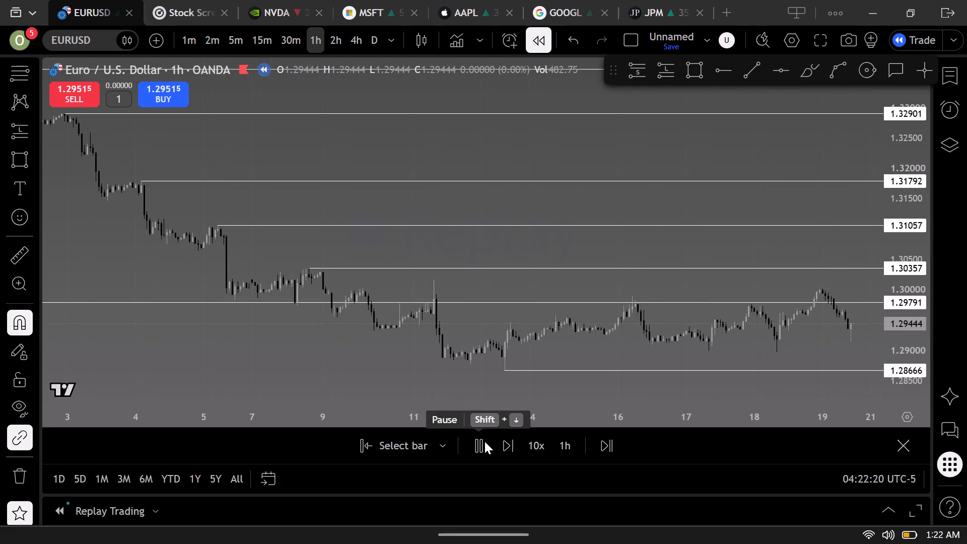
{"action": "left_click", "coordinate": [485, 441]}
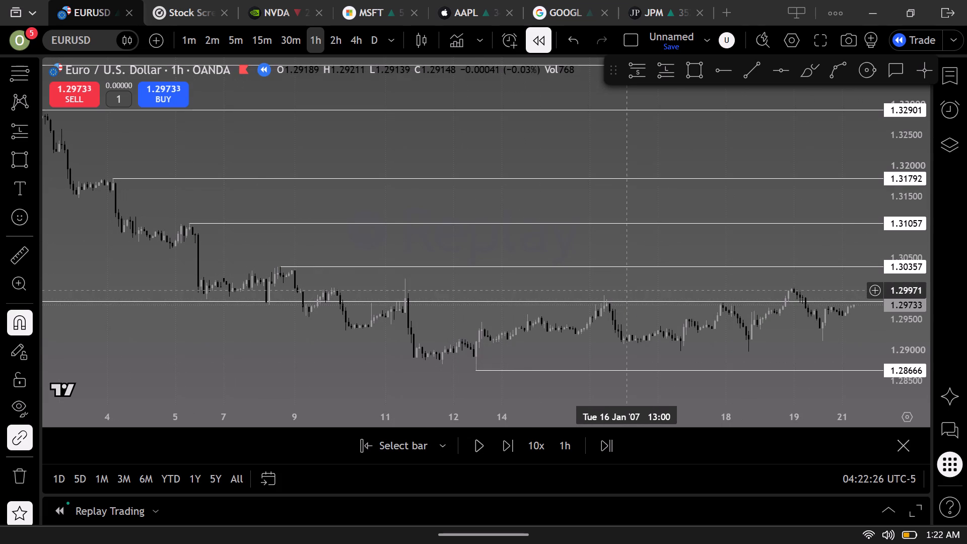
Recolour the horizontal line at 1.29791 red.
{"action": "left_click", "coordinate": [628, 301]}
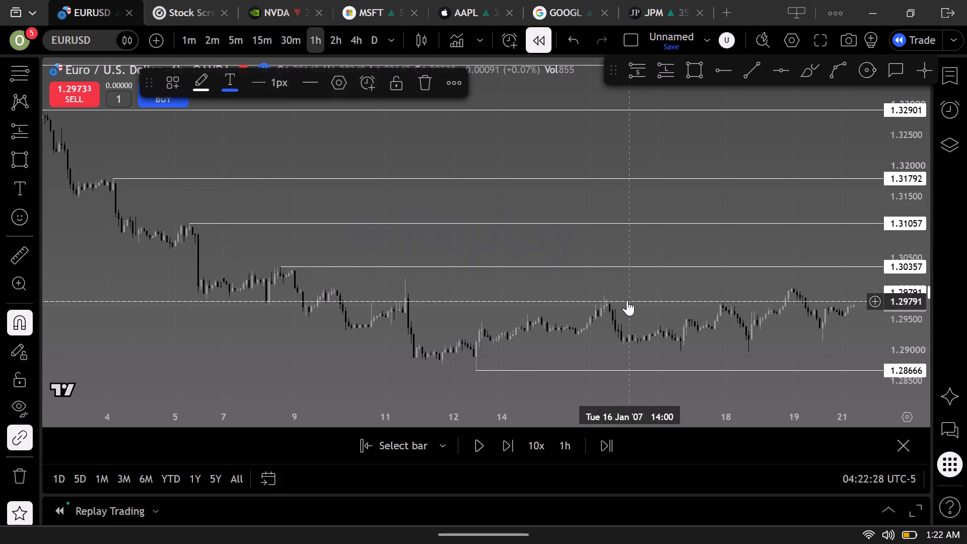
{"action": "left_click", "coordinate": [198, 76]}
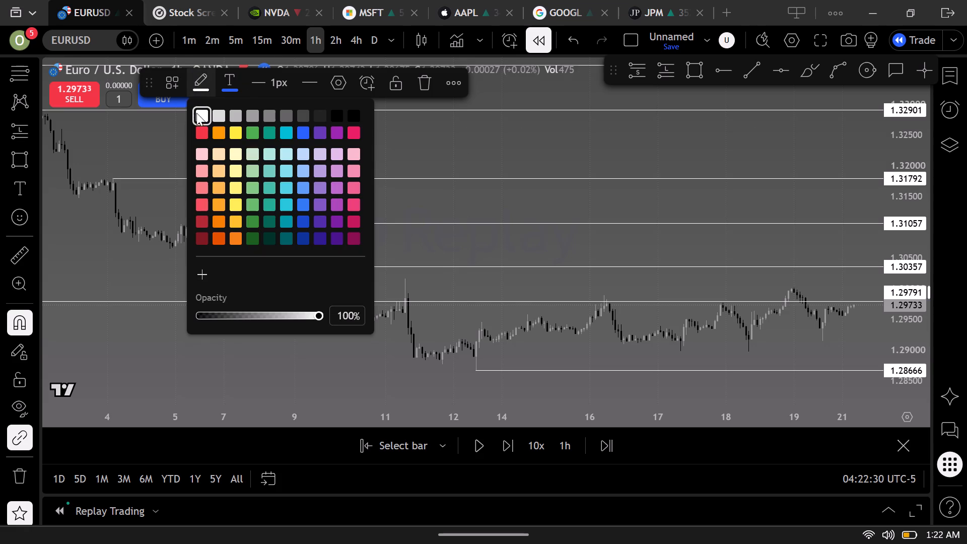
{"action": "left_click", "coordinate": [200, 130]}
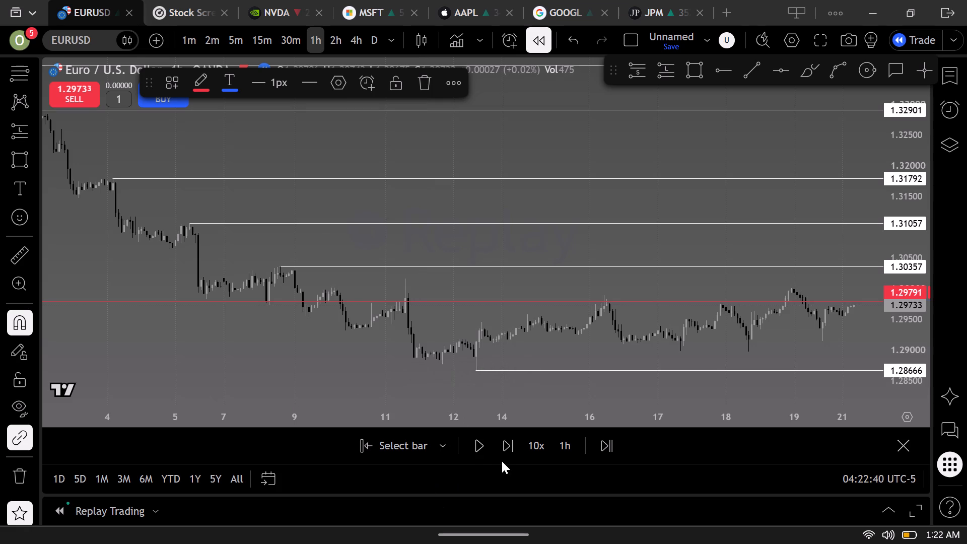
Run the hourly replay automatically and pause it on 23 January 2007, with price around the 1.30357 level.
{"action": "left_click", "coordinate": [478, 444]}
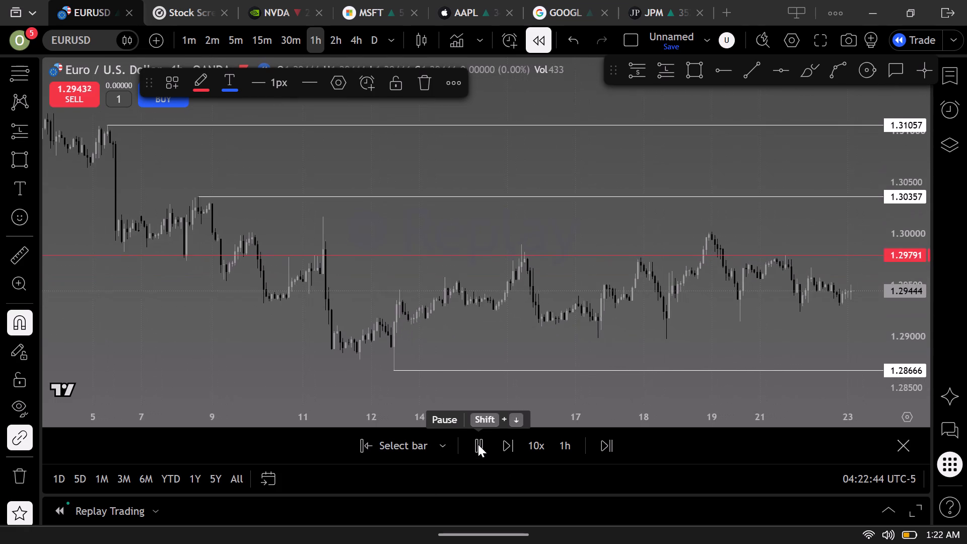
{"action": "left_click", "coordinate": [478, 444]}
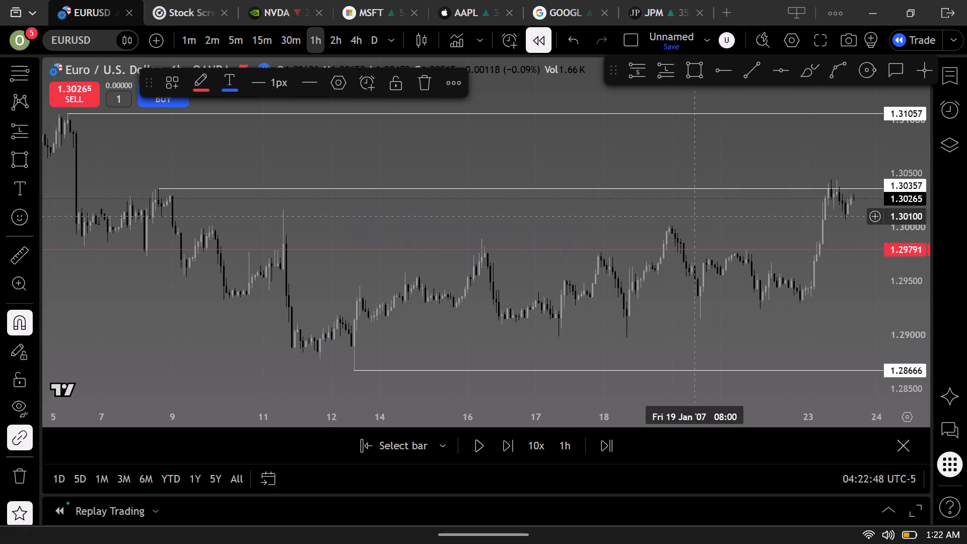
Run the hourly replay to the start of 26 January 2007, and step on bar by bar as price approaches the 1.28666 level.
{"action": "scroll", "coordinate": [727, 203], "scroll_direction": "down", "scroll_amount": 2}
{"action": "left_click_drag", "start_coordinate": [744, 256], "coordinate": [532, 252]}
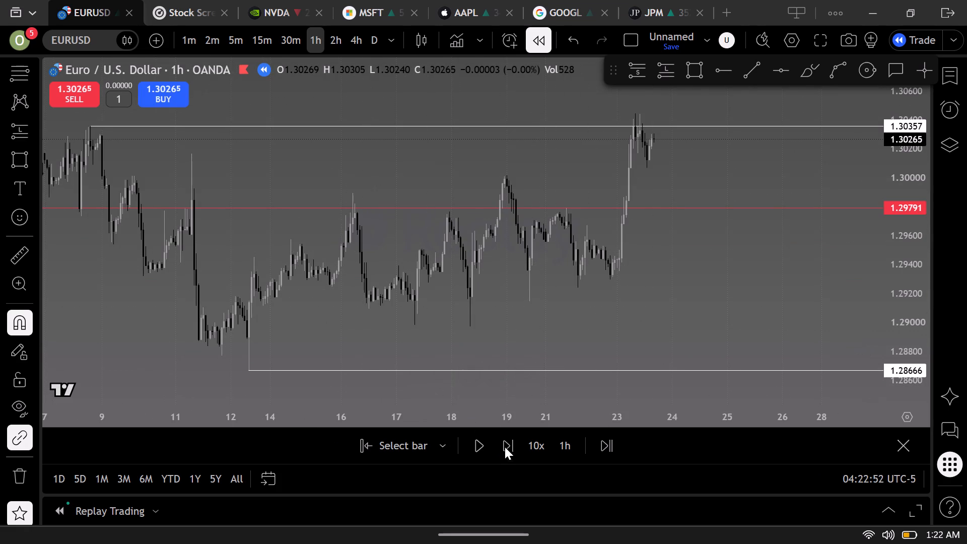
{"action": "left_click", "coordinate": [481, 442]}
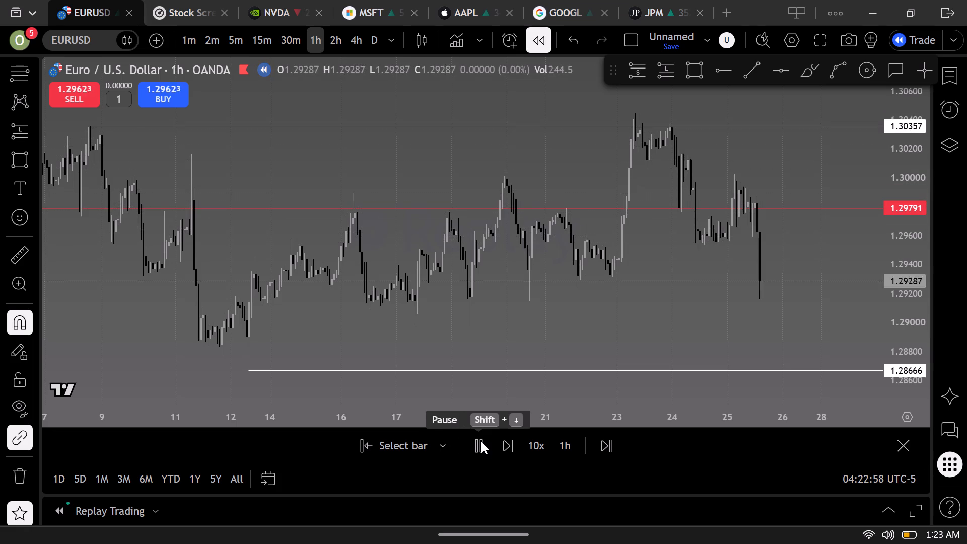
{"action": "left_click", "coordinate": [481, 441]}
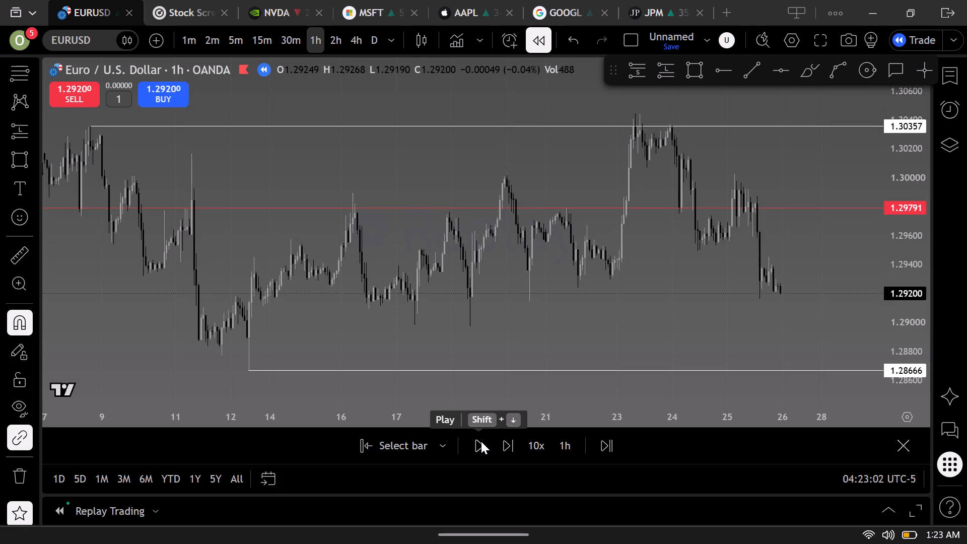
{"action": "left_click", "coordinate": [481, 441]}
{"action": "left_click", "coordinate": [481, 441]}
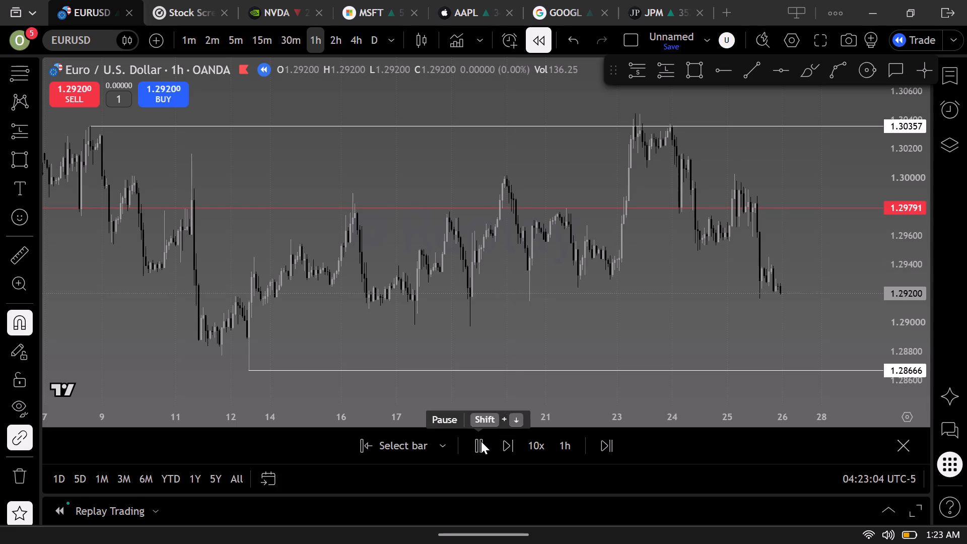
{"action": "triple_click", "coordinate": [503, 444]}
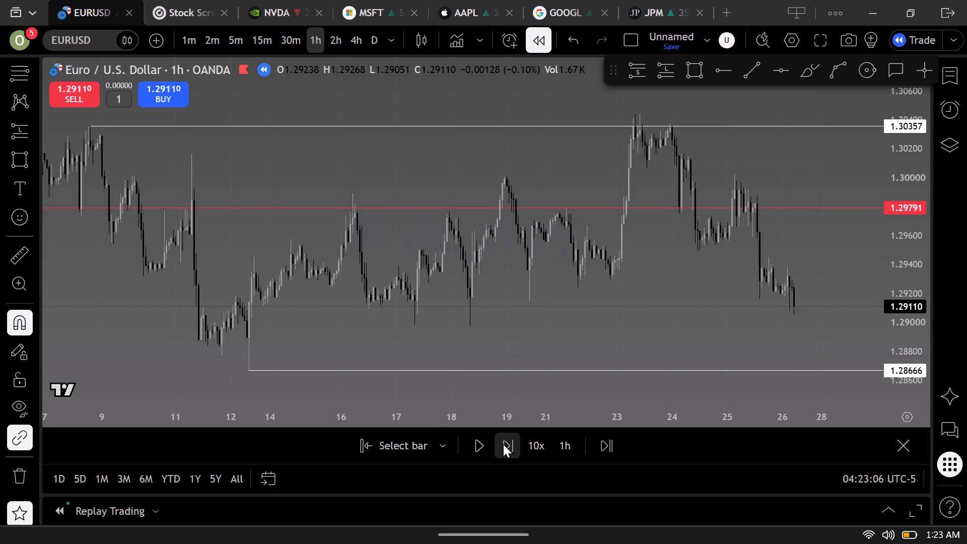
{"action": "left_click", "coordinate": [503, 444]}
{"action": "left_click", "coordinate": [503, 444]}
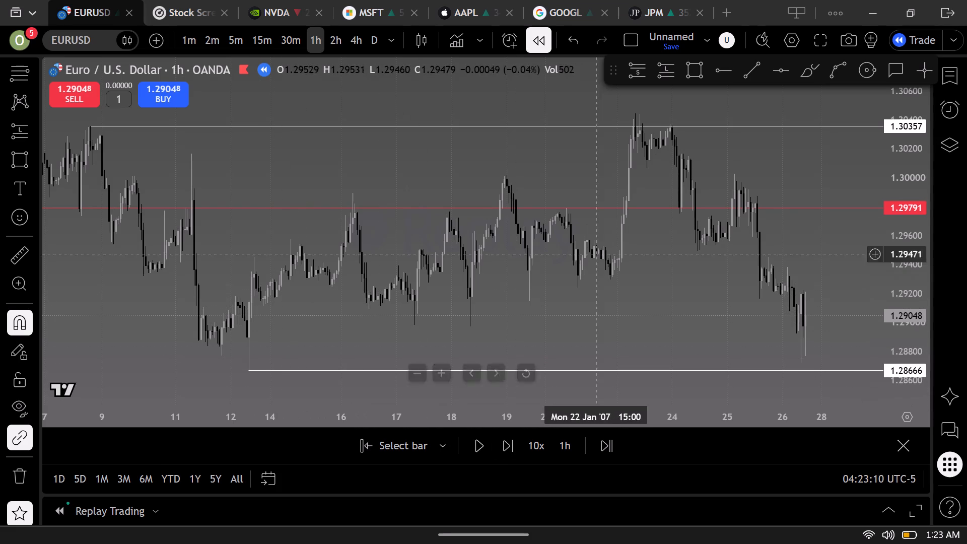
Step the hourly replay forward bar by bar to 31 January 2007, with price back around the 1.30357 level.
{"action": "scroll", "coordinate": [481, 160], "scroll_direction": "down", "scroll_amount": 8}
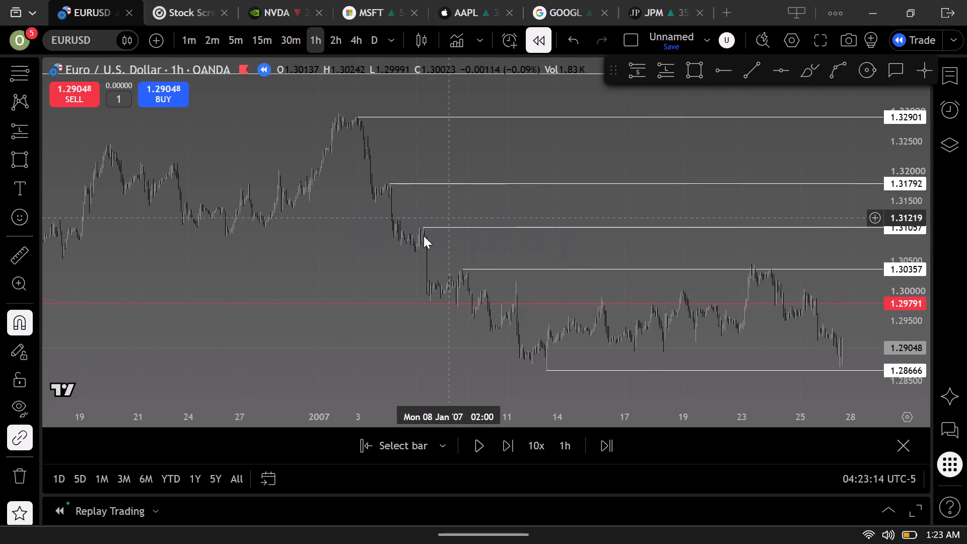
{"action": "scroll", "coordinate": [753, 245], "scroll_direction": "up", "scroll_amount": 3}
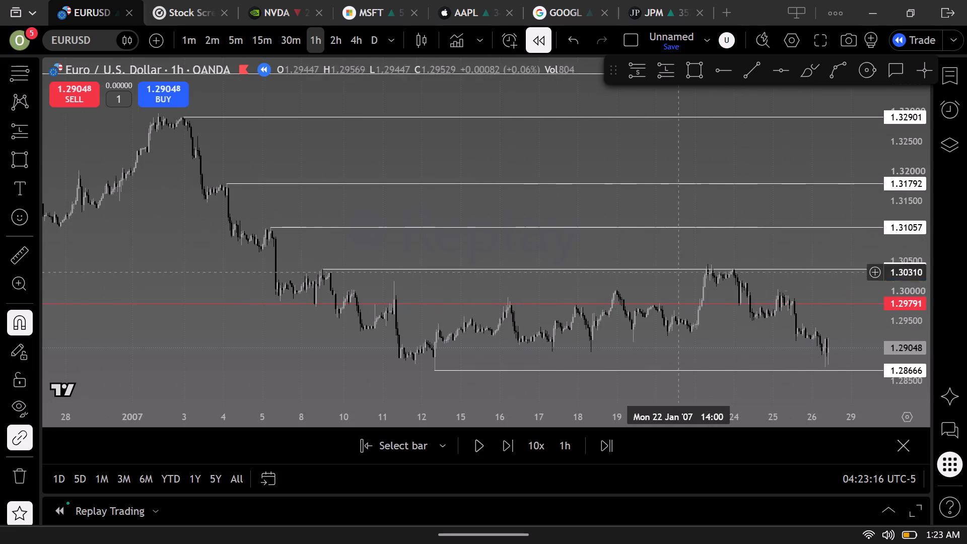
{"action": "left_click_drag", "start_coordinate": [603, 247], "coordinate": [532, 236]}
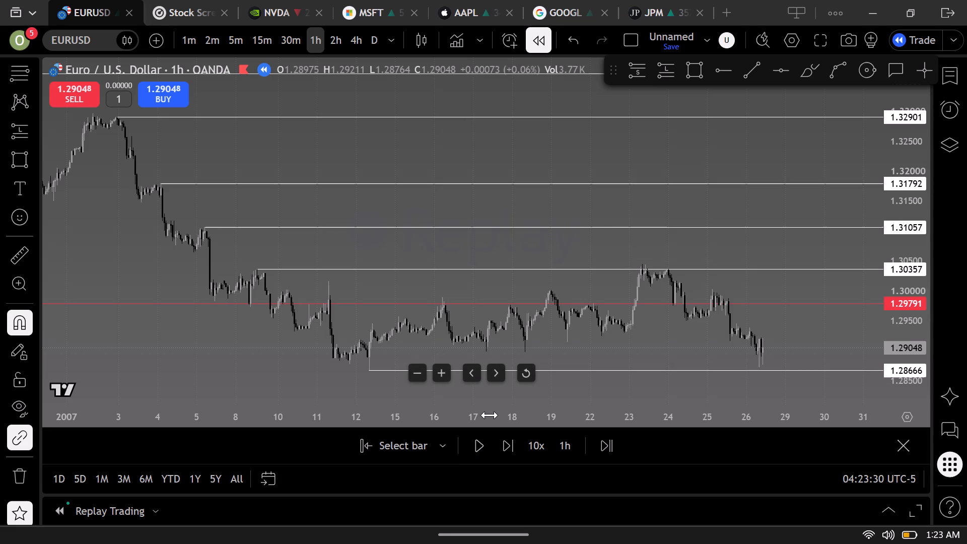
{"action": "scroll", "coordinate": [490, 415], "scroll_direction": "up", "scroll_amount": 4}
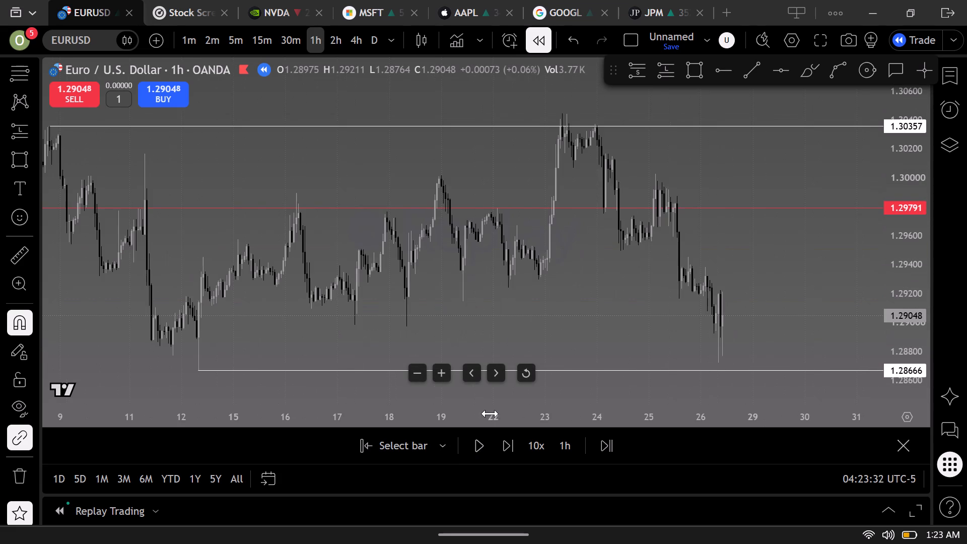
{"action": "left_click", "coordinate": [504, 443]}
{"action": "triple_click", "coordinate": [504, 443]}
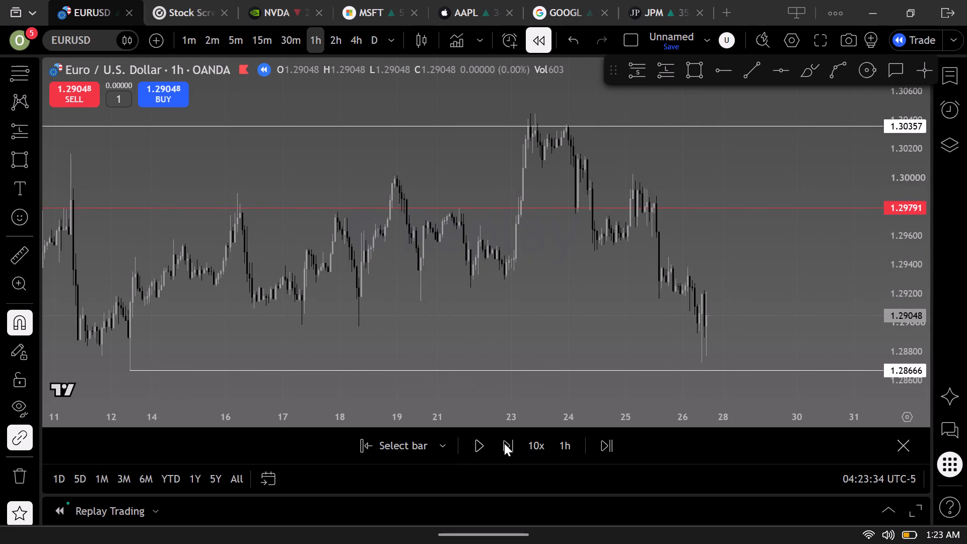
{"action": "triple_click", "coordinate": [504, 443]}
{"action": "triple_click", "coordinate": [504, 443]}
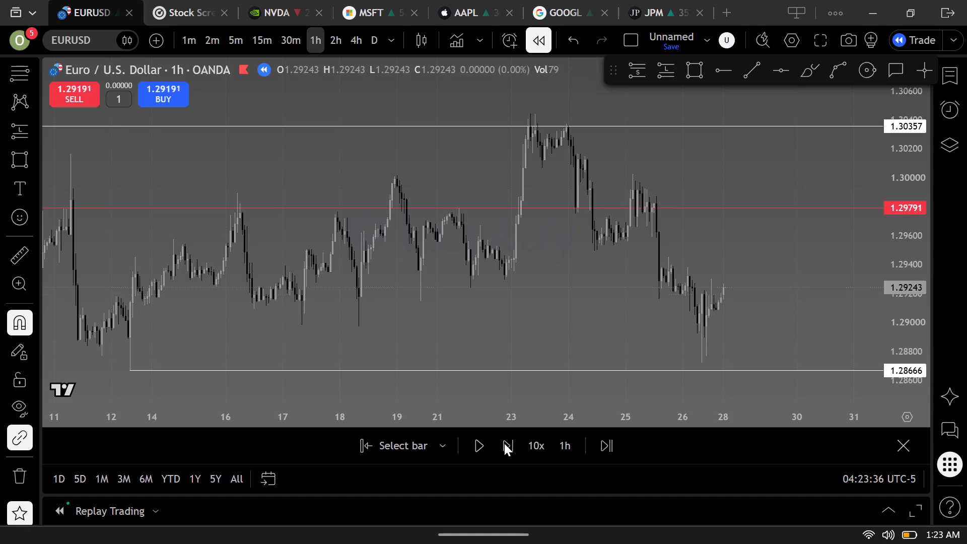
{"action": "triple_click", "coordinate": [504, 443]}
{"action": "triple_click", "coordinate": [504, 443]}
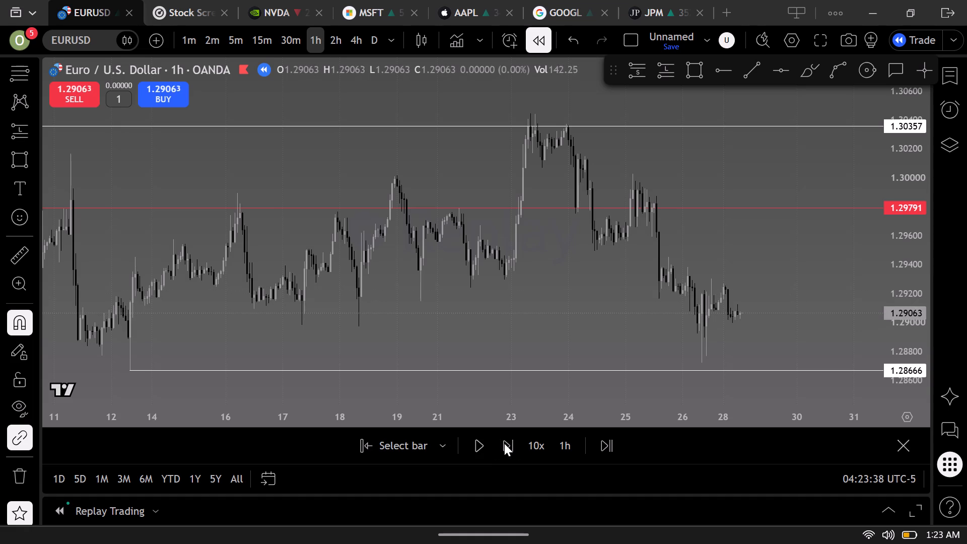
{"action": "triple_click", "coordinate": [504, 443]}
{"action": "double_click", "coordinate": [504, 443]}
{"action": "triple_click", "coordinate": [503, 443]}
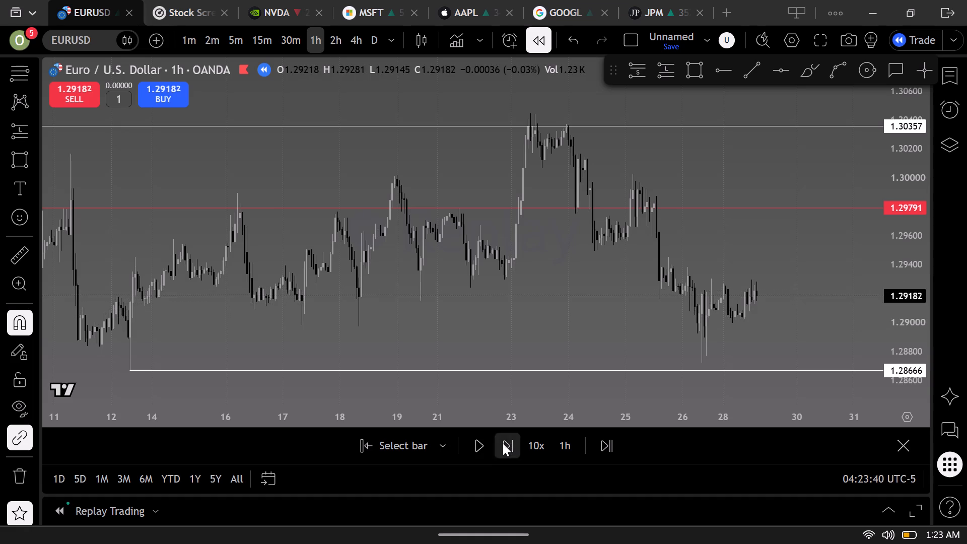
{"action": "triple_click", "coordinate": [503, 443]}
{"action": "triple_click", "coordinate": [501, 443]}
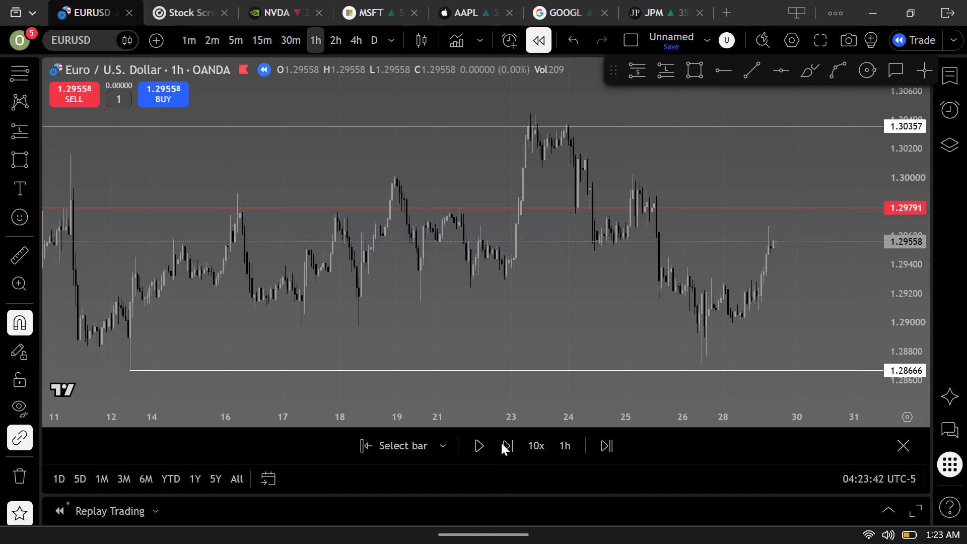
{"action": "triple_click", "coordinate": [501, 443]}
{"action": "triple_click", "coordinate": [501, 443]}
{"action": "triple_click", "coordinate": [501, 443]}
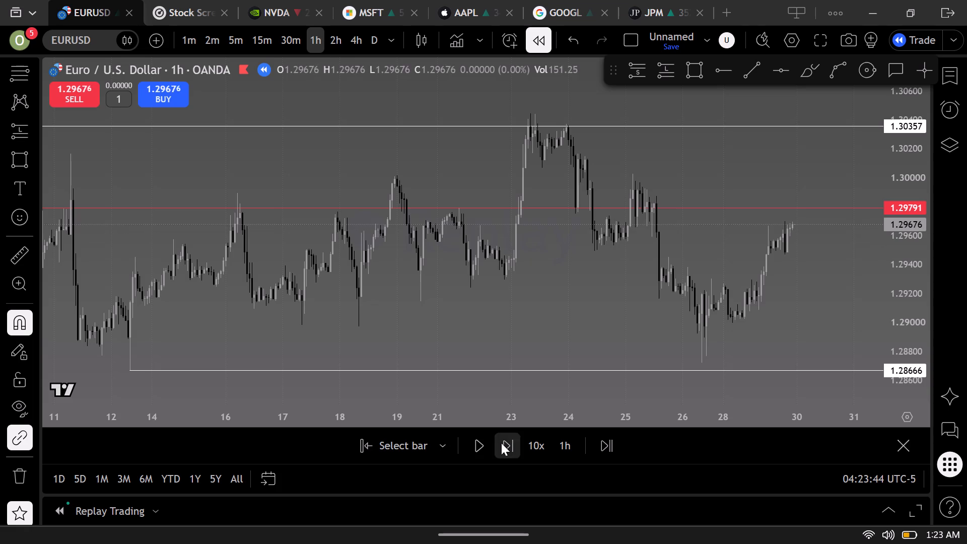
{"action": "triple_click", "coordinate": [501, 443]}
{"action": "triple_click", "coordinate": [501, 443]}
{"action": "left_click", "coordinate": [500, 443]}
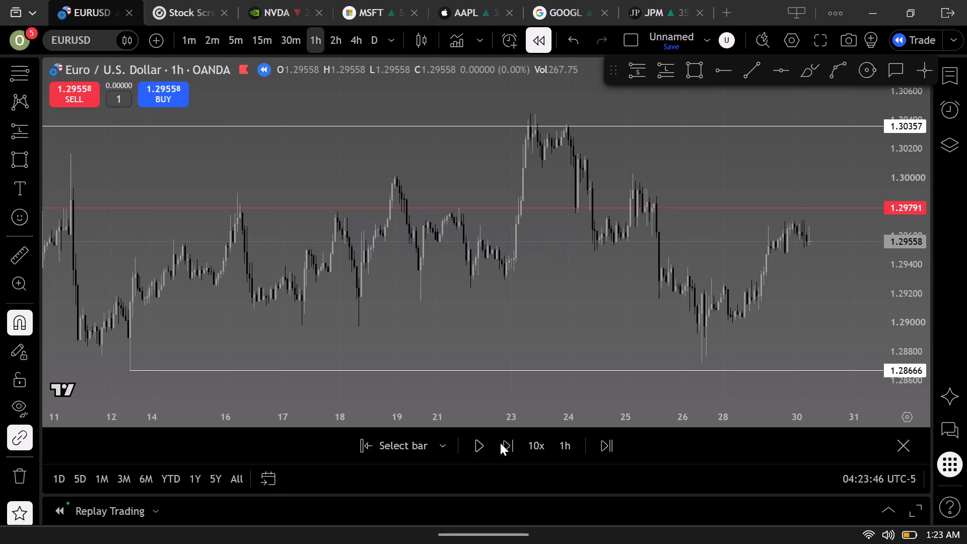
{"action": "triple_click", "coordinate": [500, 442]}
{"action": "triple_click", "coordinate": [500, 442]}
{"action": "triple_click", "coordinate": [500, 442]}
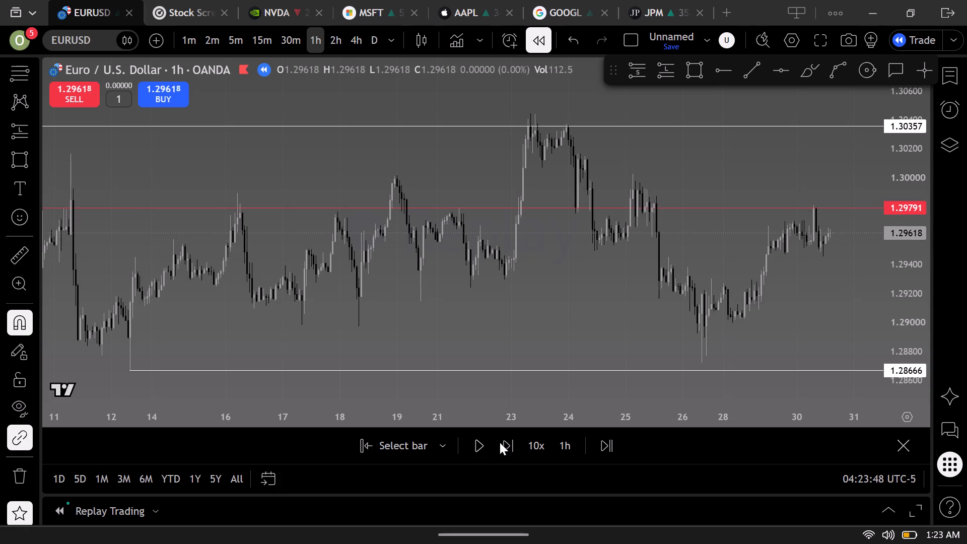
{"action": "triple_click", "coordinate": [500, 442]}
{"action": "triple_click", "coordinate": [500, 442]}
{"action": "triple_click", "coordinate": [499, 442]}
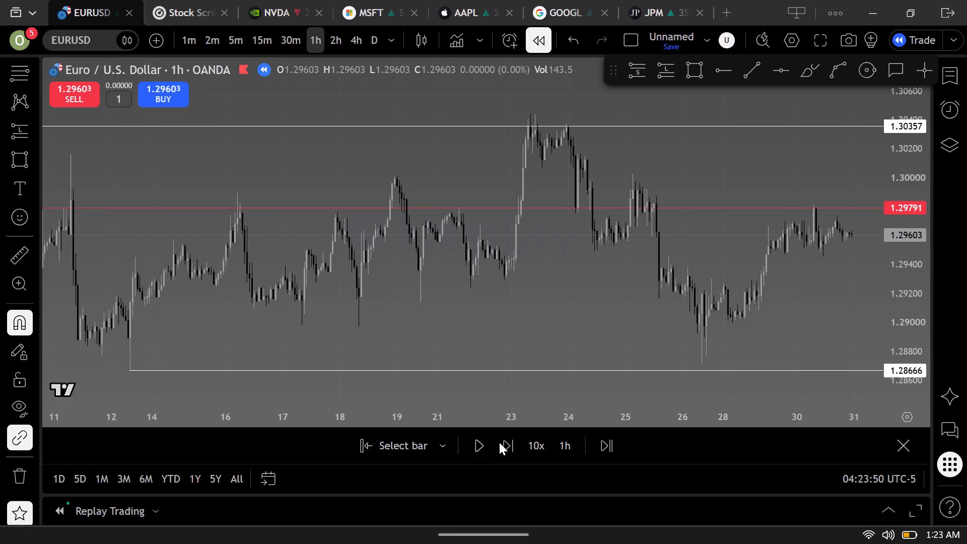
{"action": "triple_click", "coordinate": [499, 442]}
{"action": "triple_click", "coordinate": [499, 442]}
{"action": "triple_click", "coordinate": [499, 442]}
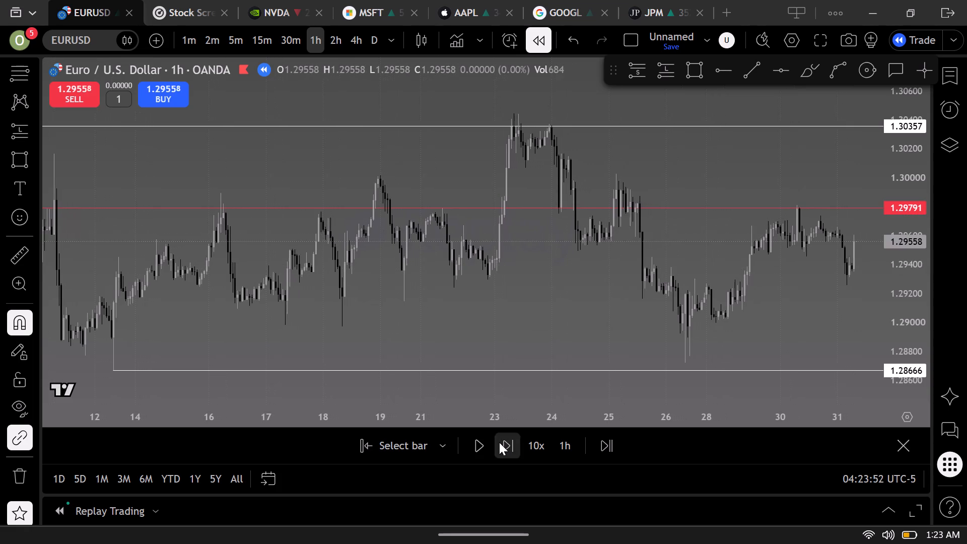
{"action": "triple_click", "coordinate": [499, 442]}
{"action": "triple_click", "coordinate": [499, 442]}
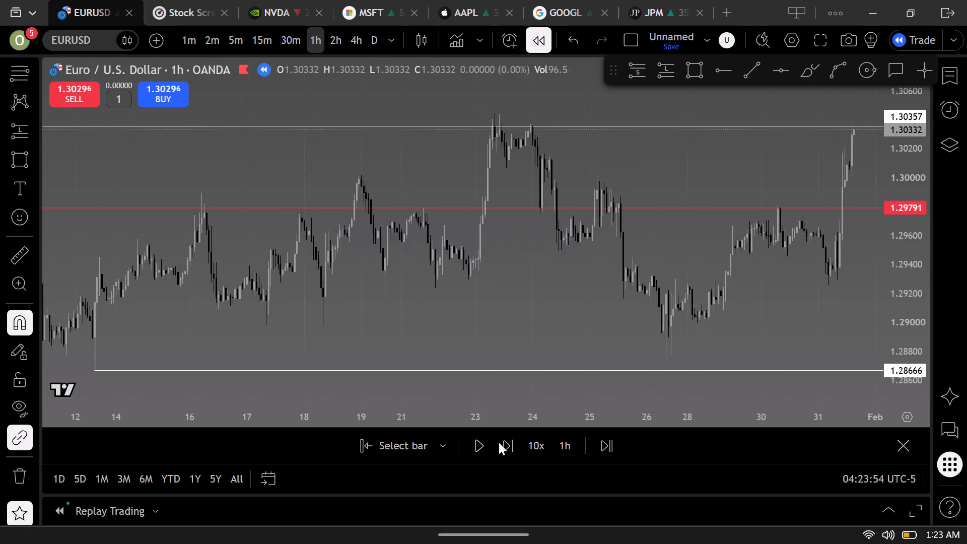
{"action": "left_click", "coordinate": [499, 442]}
{"action": "triple_click", "coordinate": [499, 442]}
{"action": "left_click", "coordinate": [499, 442]}
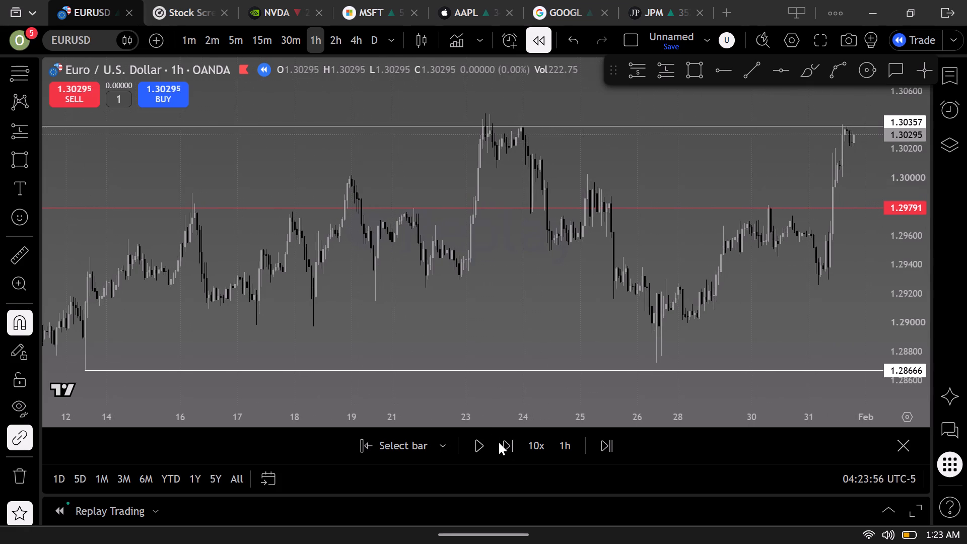
Step the hourly replay forward bar by bar into 1 February 2007, as price pulls back from the 1.30357 level.
{"action": "left_click", "coordinate": [499, 442]}
{"action": "left_click", "coordinate": [499, 442]}
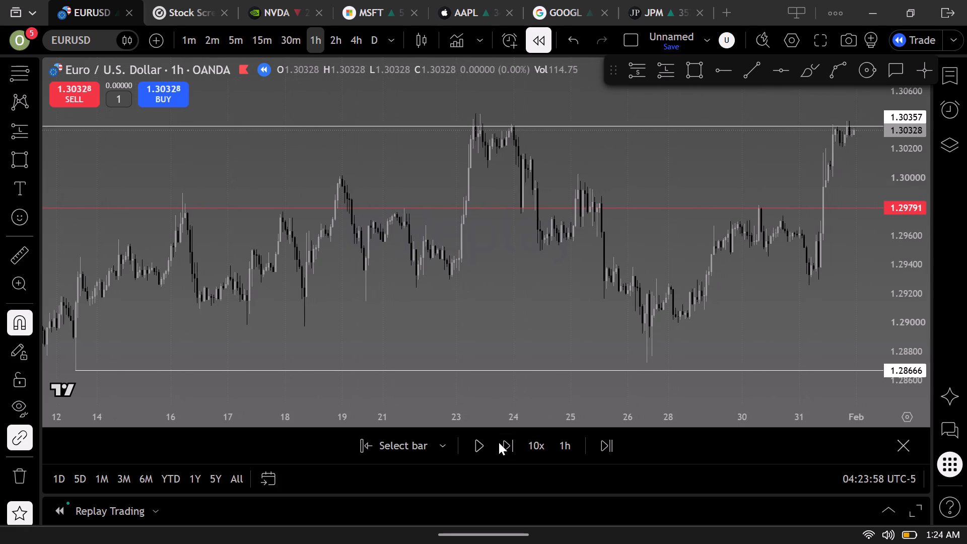
{"action": "left_click", "coordinate": [499, 442]}
{"action": "left_click", "coordinate": [499, 442]}
{"action": "left_click", "coordinate": [499, 442]}
{"action": "left_click", "coordinate": [499, 442]}
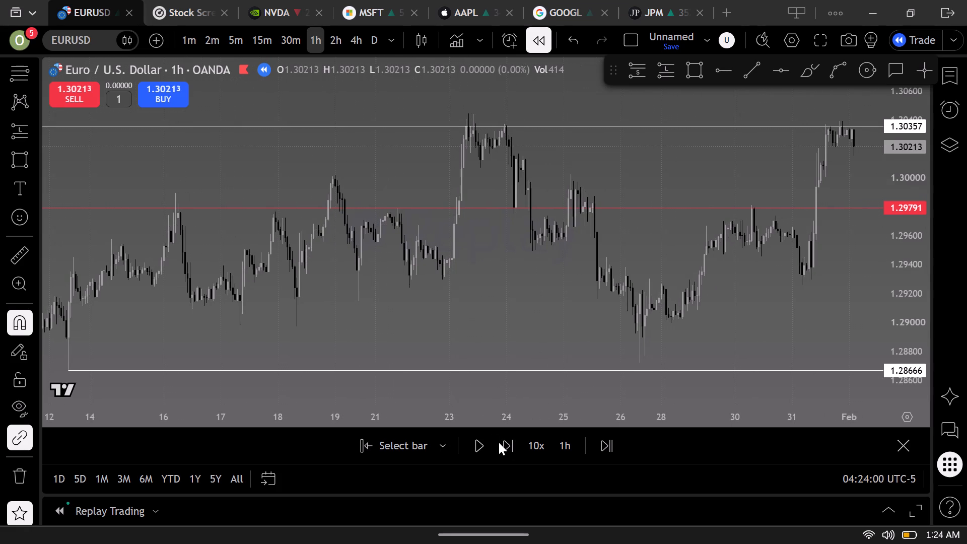
{"action": "left_click", "coordinate": [499, 442]}
{"action": "left_click", "coordinate": [499, 442]}
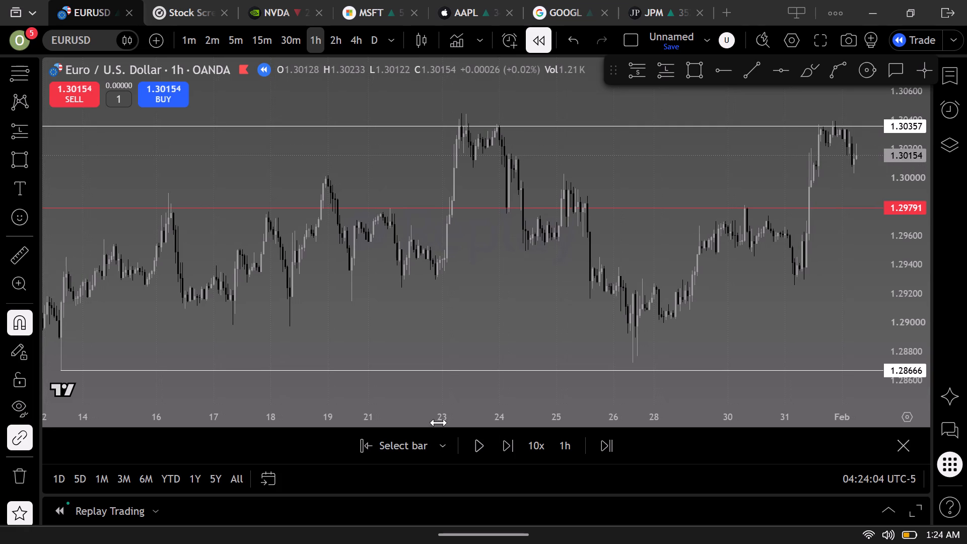
Run the hourly replay automatically and pause it on 4 February 2007, with price below the 1.29791 line.
{"action": "scroll", "coordinate": [602, 230], "scroll_direction": "down", "scroll_amount": 11}
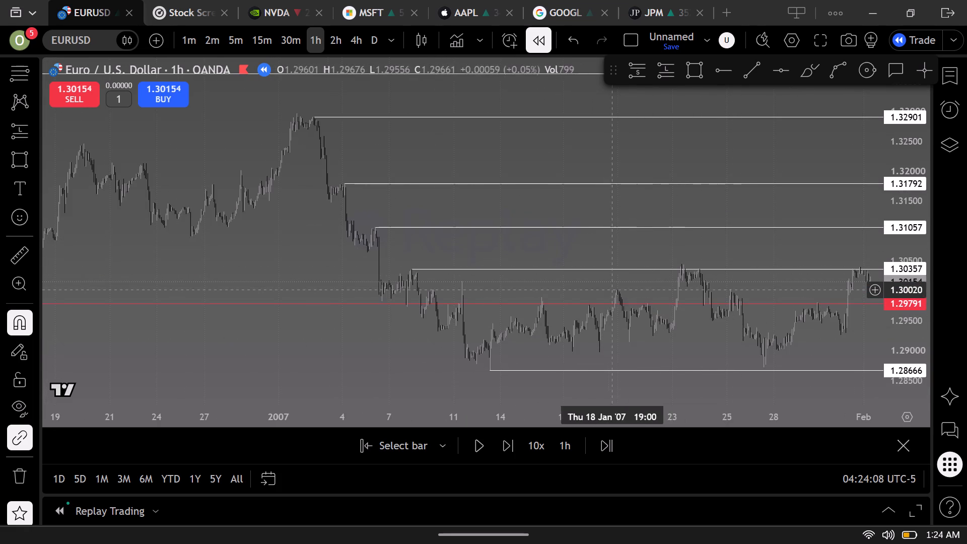
{"action": "scroll", "coordinate": [802, 286], "scroll_direction": "up", "scroll_amount": 5}
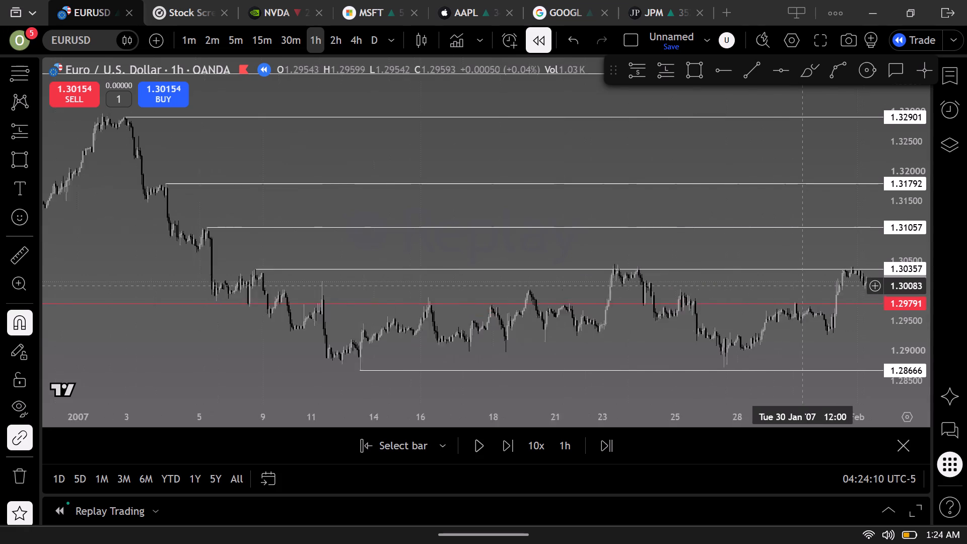
{"action": "scroll", "coordinate": [802, 286], "scroll_direction": "up", "scroll_amount": 4}
{"action": "left_click_drag", "start_coordinate": [760, 293], "coordinate": [702, 288]}
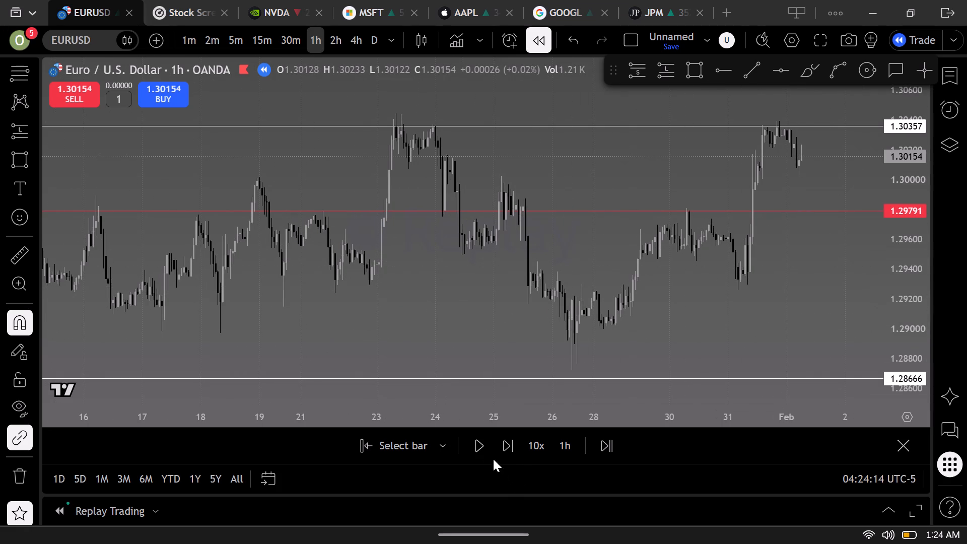
{"action": "left_click", "coordinate": [477, 444]}
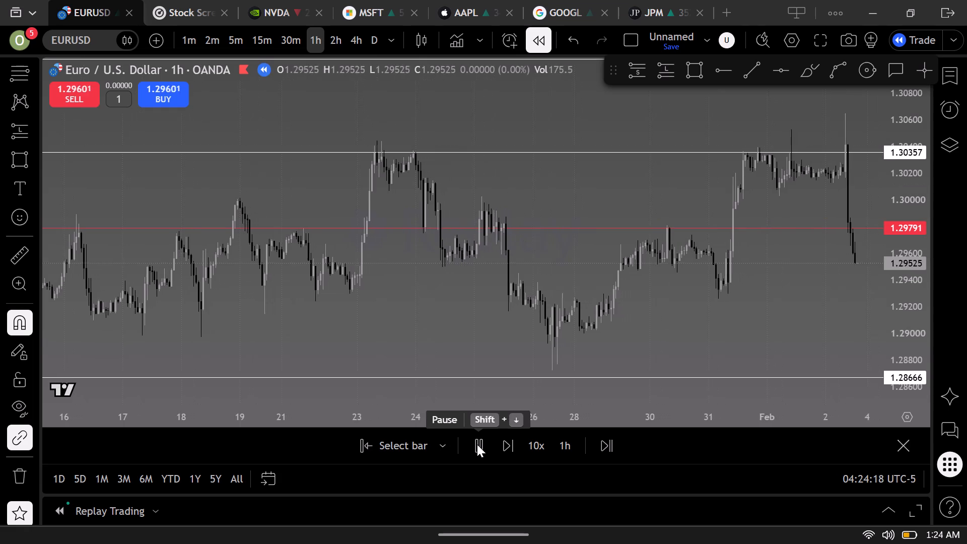
{"action": "left_click", "coordinate": [477, 444]}
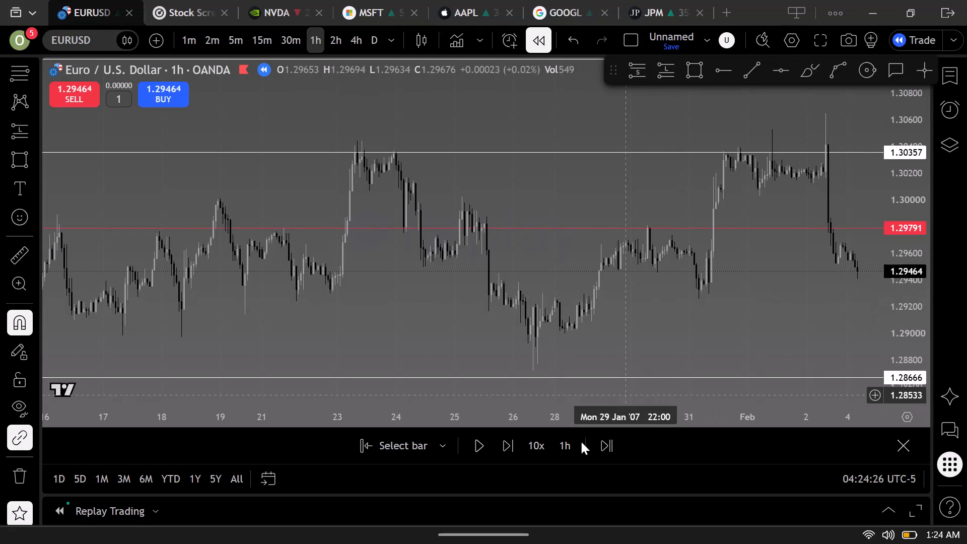
Run the hourly replay on to 14 February 2007, pausing on 9 February, until price is above the 1.31057 level.
{"action": "left_click", "coordinate": [476, 442]}
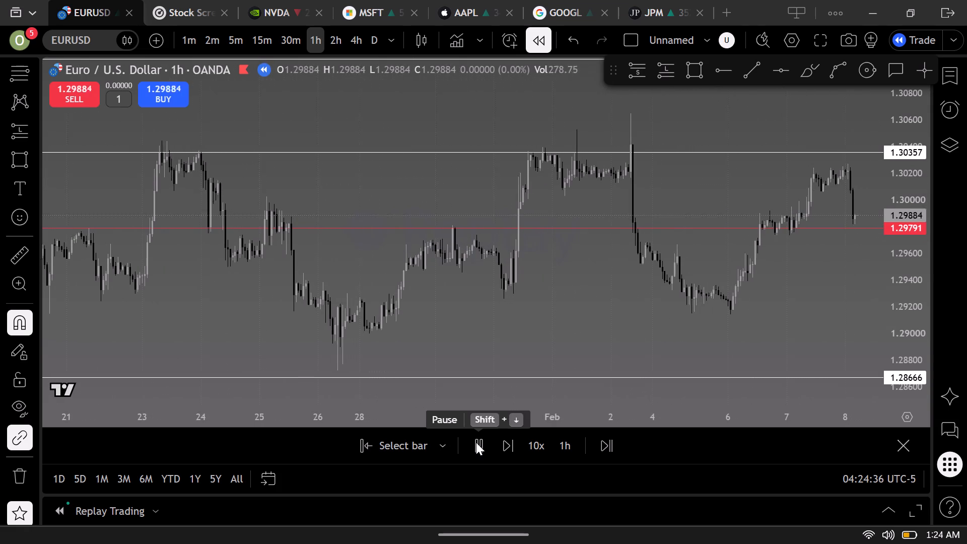
{"action": "left_click", "coordinate": [476, 442]}
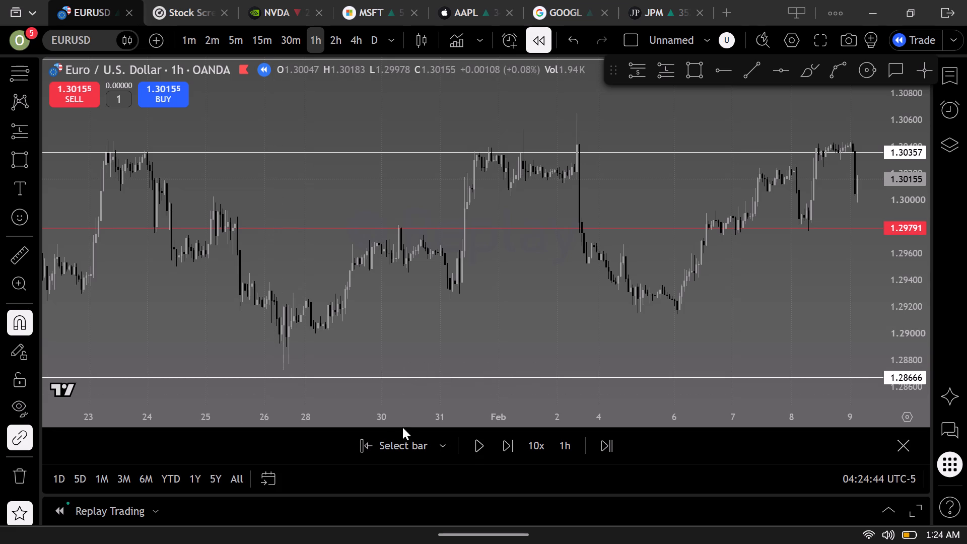
{"action": "left_click", "coordinate": [478, 444]}
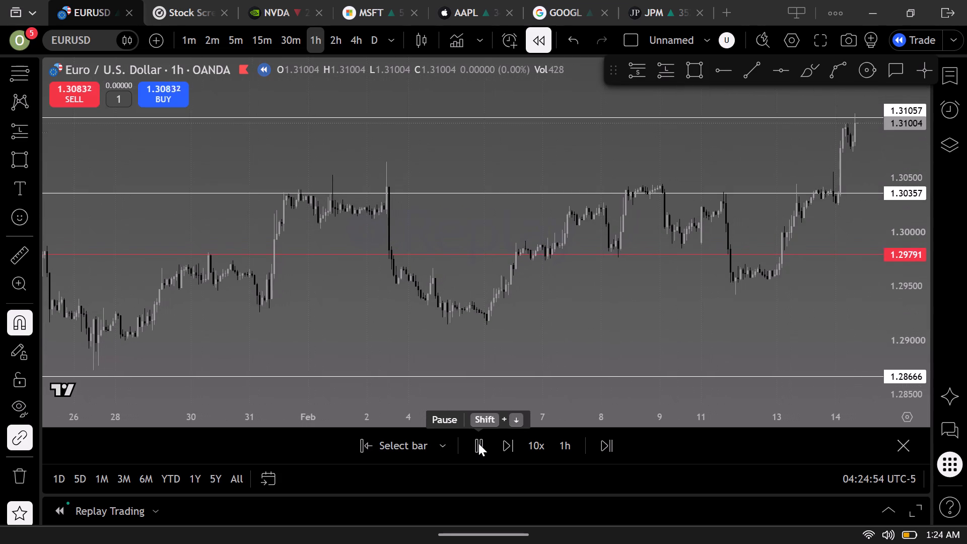
{"action": "left_click", "coordinate": [478, 443]}
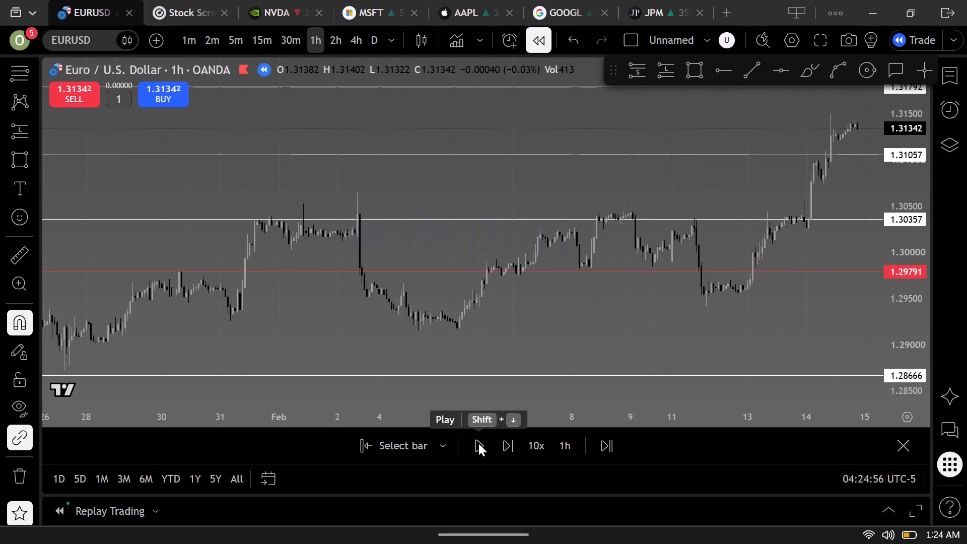
Delete the red horizontal line at 1.29791.
{"action": "scroll", "coordinate": [426, 304], "scroll_direction": "down", "scroll_amount": 20}
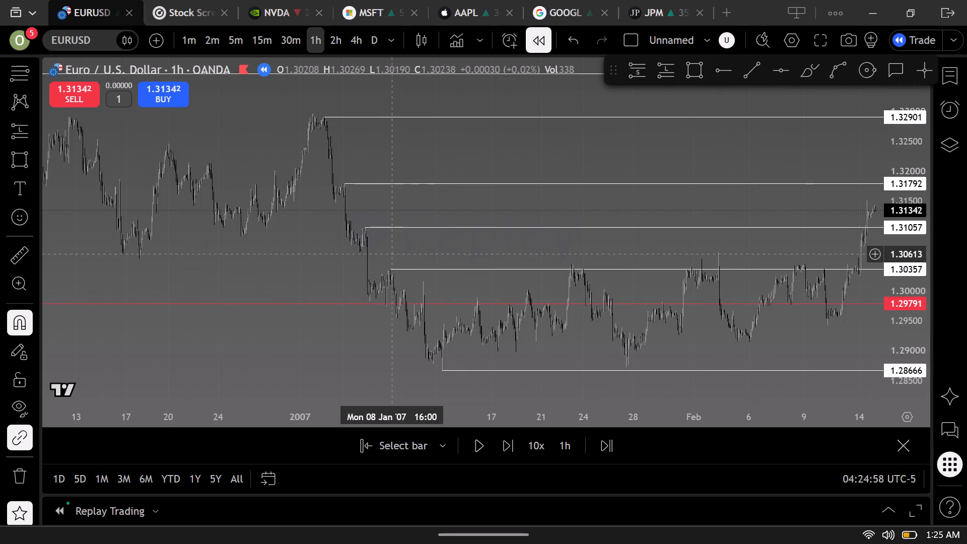
{"action": "scroll", "coordinate": [749, 260], "scroll_direction": "up", "scroll_amount": 6}
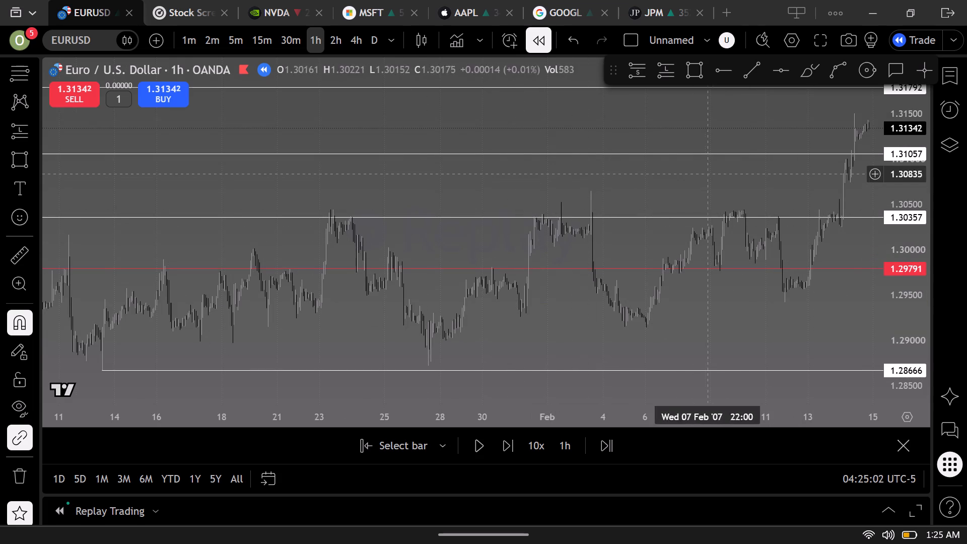
{"action": "left_click_drag", "start_coordinate": [734, 190], "coordinate": [537, 196]}
{"action": "scroll", "coordinate": [712, 191], "scroll_direction": "down", "scroll_amount": 11}
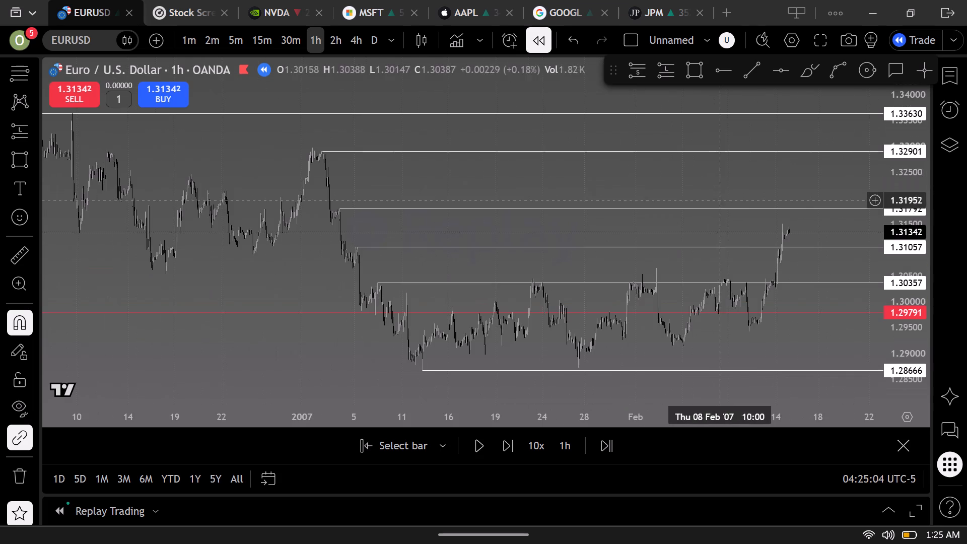
{"action": "scroll", "coordinate": [614, 140], "scroll_direction": "down", "scroll_amount": 9}
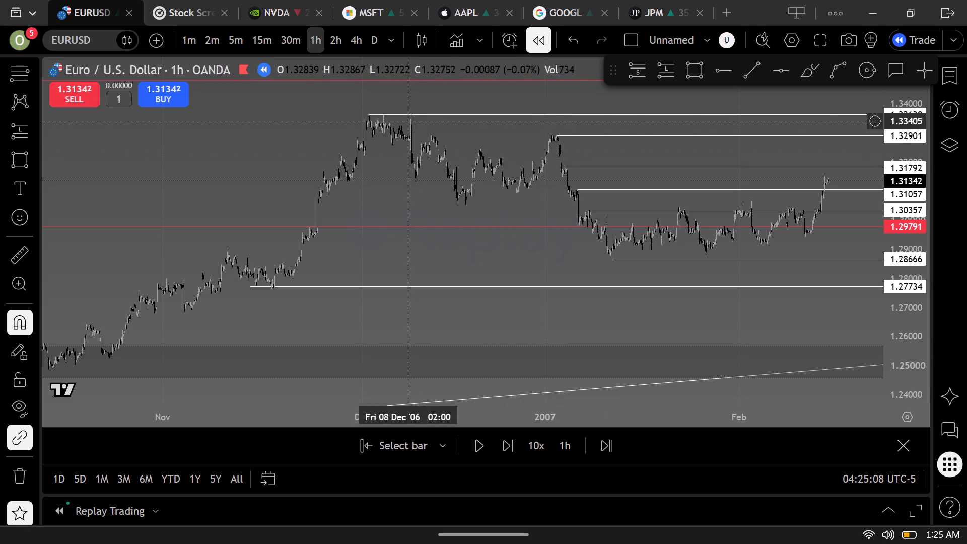
{"action": "scroll", "coordinate": [479, 129], "scroll_direction": "up", "scroll_amount": 10}
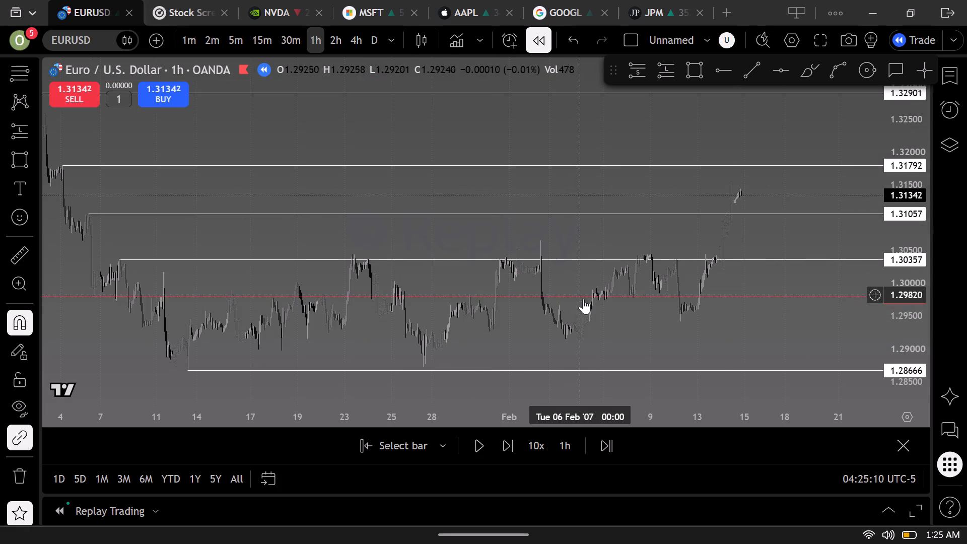
{"action": "left_click", "coordinate": [584, 297]}
{"action": "left_click", "coordinate": [429, 80]}
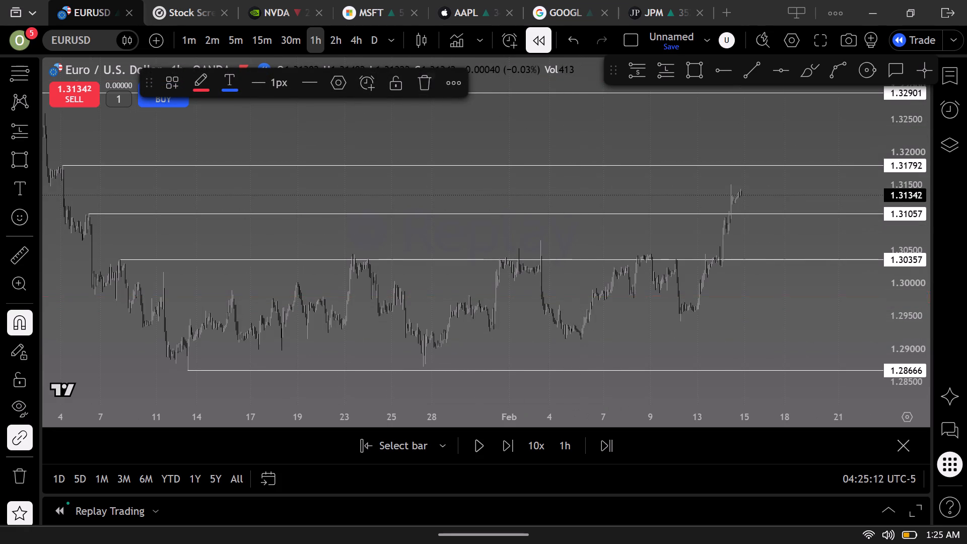
Examine the remaining levels since November 2006 and the mid-February price rise through 1.30357 and 1.31057.
{"action": "scroll", "coordinate": [452, 139], "scroll_direction": "down", "scroll_amount": 19}
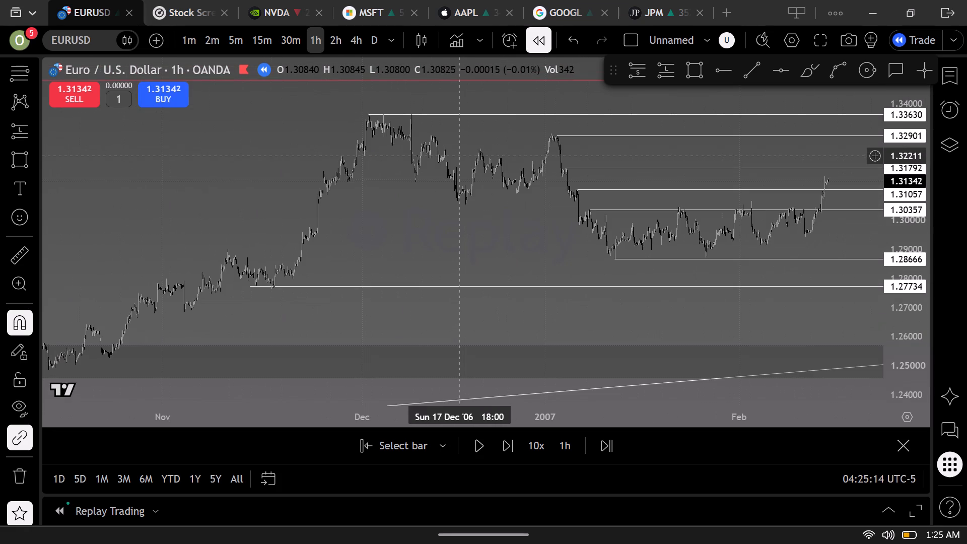
{"action": "scroll", "coordinate": [461, 157], "scroll_direction": "up", "scroll_amount": 6}
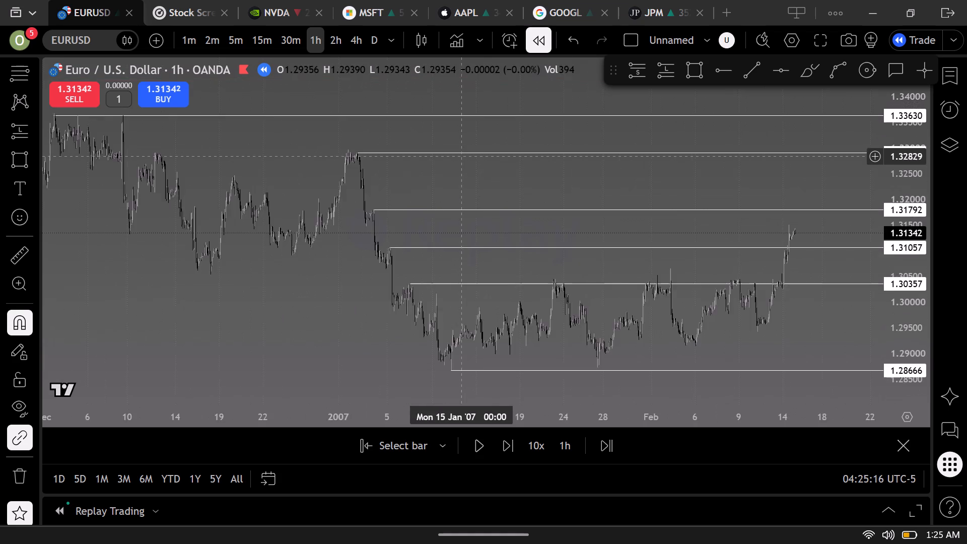
{"action": "scroll", "coordinate": [461, 157], "scroll_direction": "up", "scroll_amount": 20}
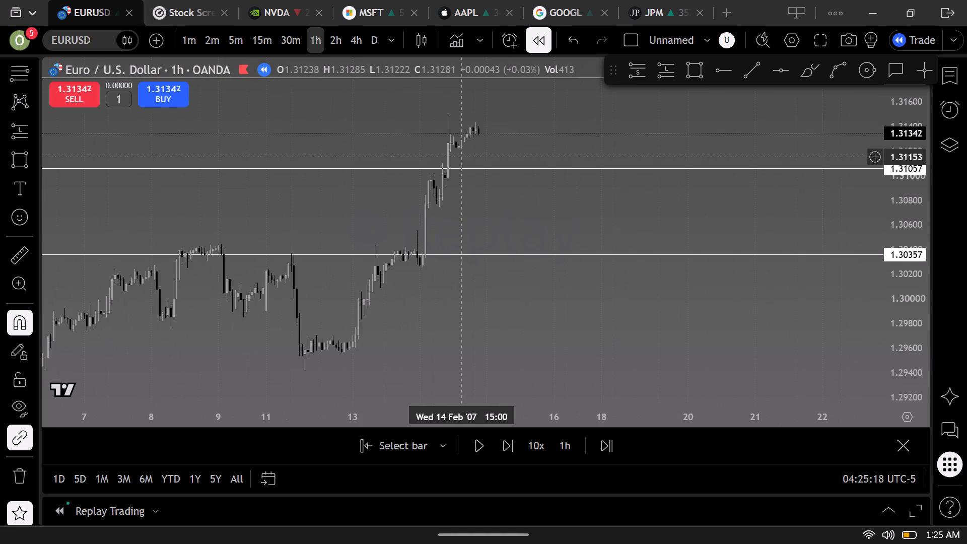
{"action": "left_click_drag", "start_coordinate": [463, 190], "coordinate": [600, 211]}
{"action": "scroll", "coordinate": [599, 205], "scroll_direction": "up", "scroll_amount": 2}
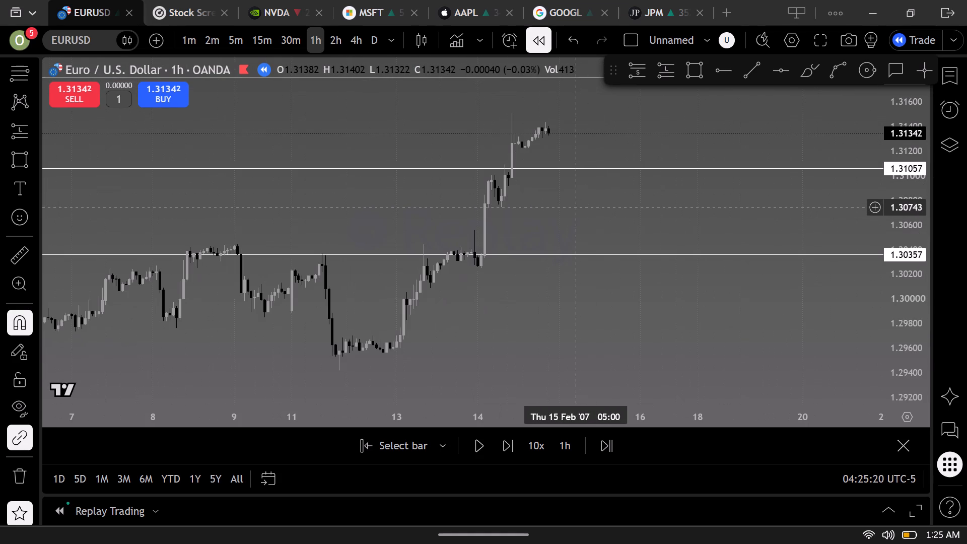
{"action": "left_click_drag", "start_coordinate": [575, 207], "coordinate": [770, 222]}
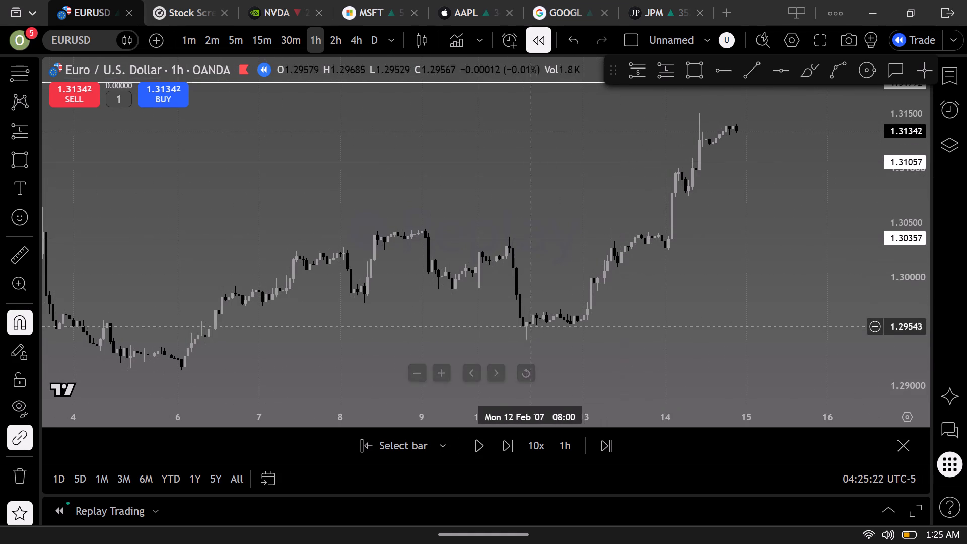
{"action": "left_click_drag", "start_coordinate": [626, 327], "coordinate": [675, 249]}
{"action": "scroll", "coordinate": [688, 290], "scroll_direction": "down", "scroll_amount": 5}
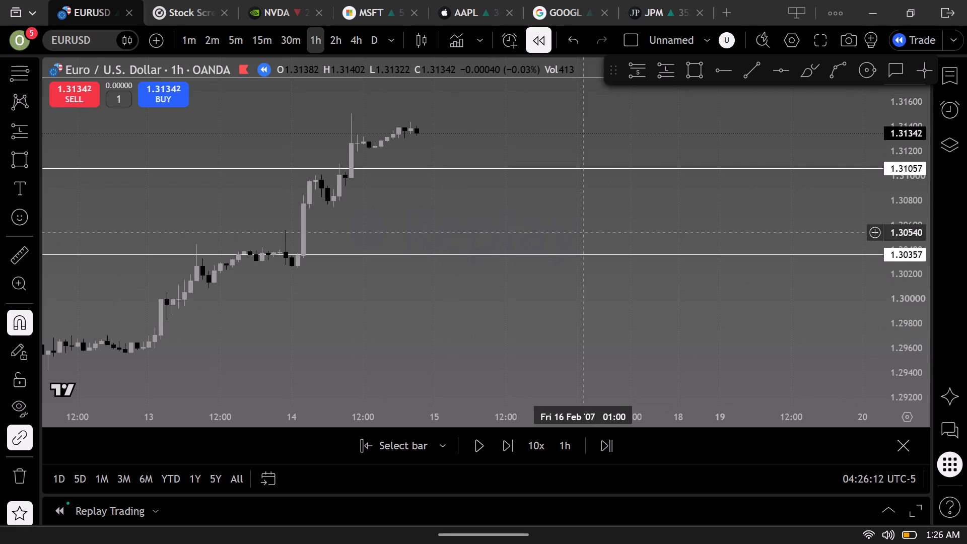
{"action": "left_click_drag", "start_coordinate": [573, 199], "coordinate": [804, 221]}
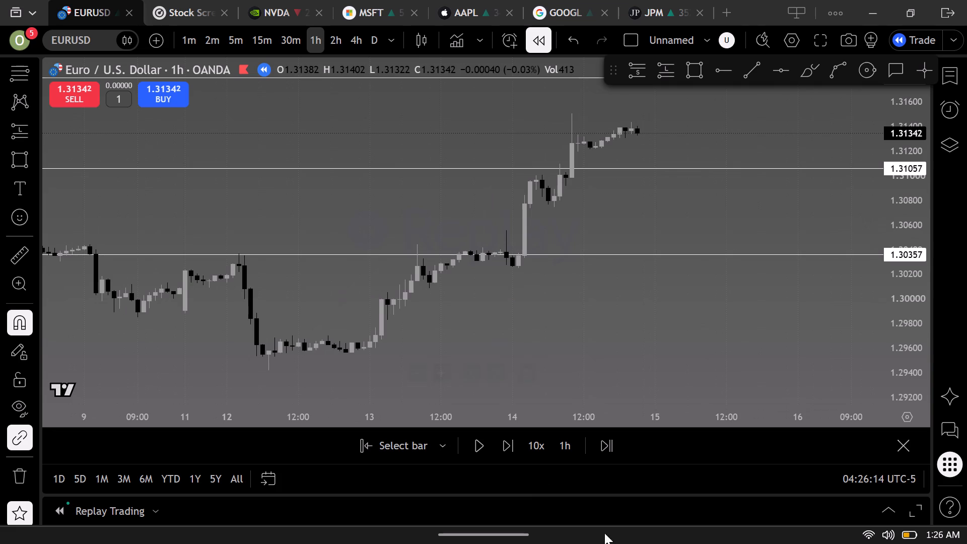
Run the hourly replay automatically and pause it on 20 February 2007, with price just under the 1.31792 level.
{"action": "left_click", "coordinate": [477, 439]}
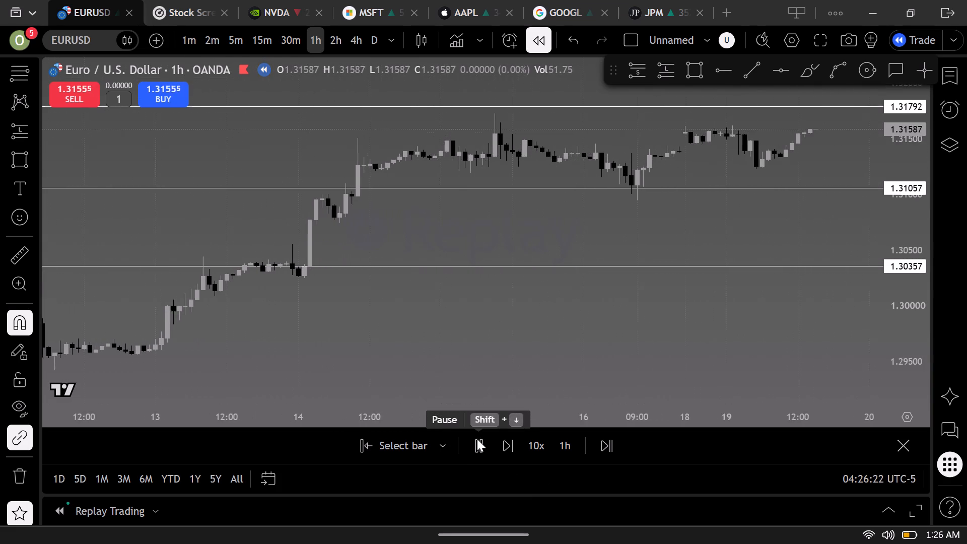
{"action": "left_click", "coordinate": [477, 439]}
Place a long position starting 21 February 2007 with entry at 1.31247 and stop at 1.30712, just below the 1.31057 level.
{"action": "scroll", "coordinate": [604, 249], "scroll_direction": "down", "scroll_amount": 6}
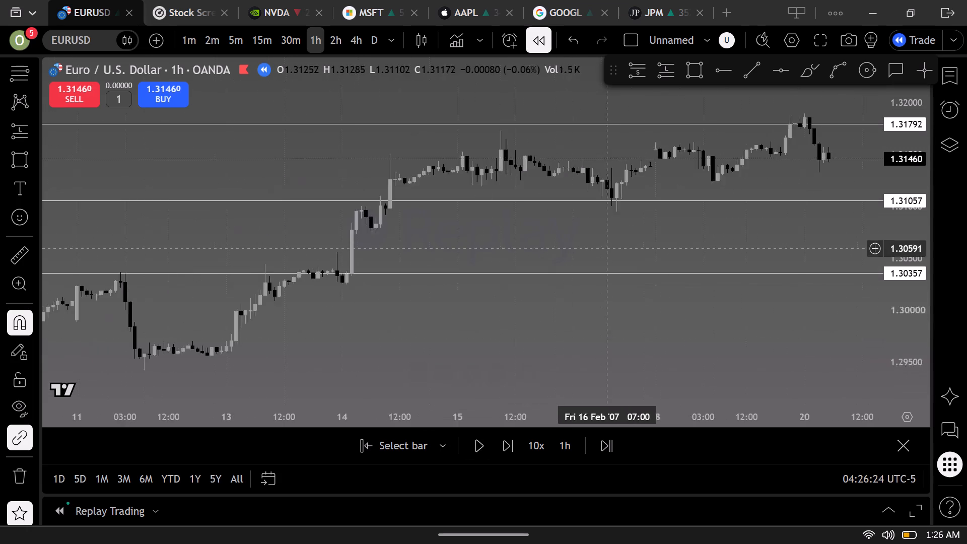
{"action": "scroll", "coordinate": [605, 249], "scroll_direction": "down", "scroll_amount": 7}
{"action": "left_click_drag", "start_coordinate": [656, 296], "coordinate": [497, 294]}
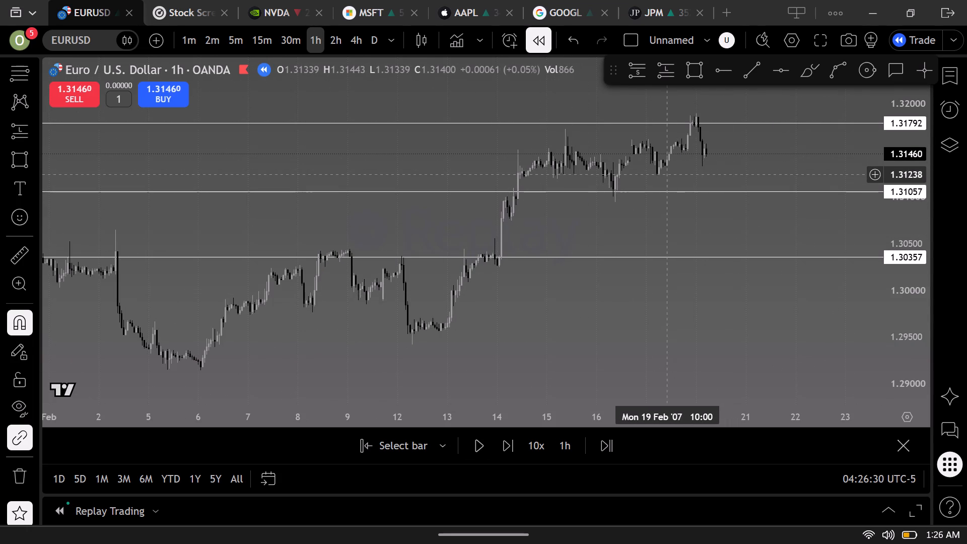
{"action": "left_click_drag", "start_coordinate": [634, 219], "coordinate": [623, 217]}
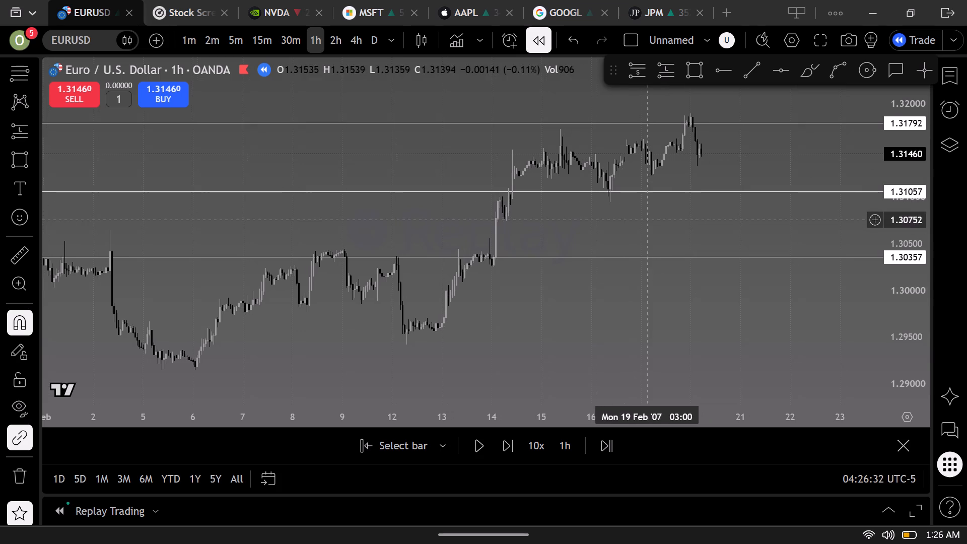
{"action": "left_click_drag", "start_coordinate": [656, 220], "coordinate": [558, 222]}
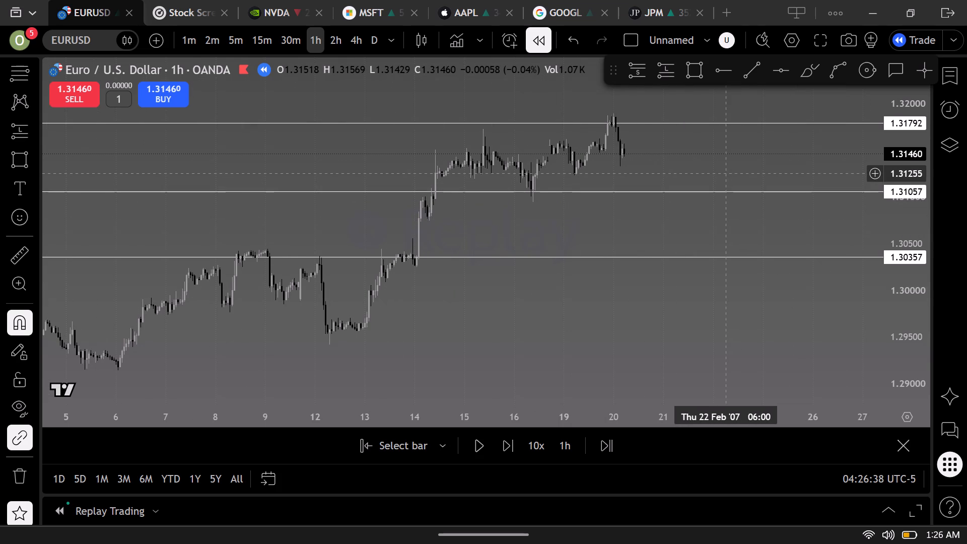
{"action": "scroll", "coordinate": [725, 173], "scroll_direction": "up", "scroll_amount": 6}
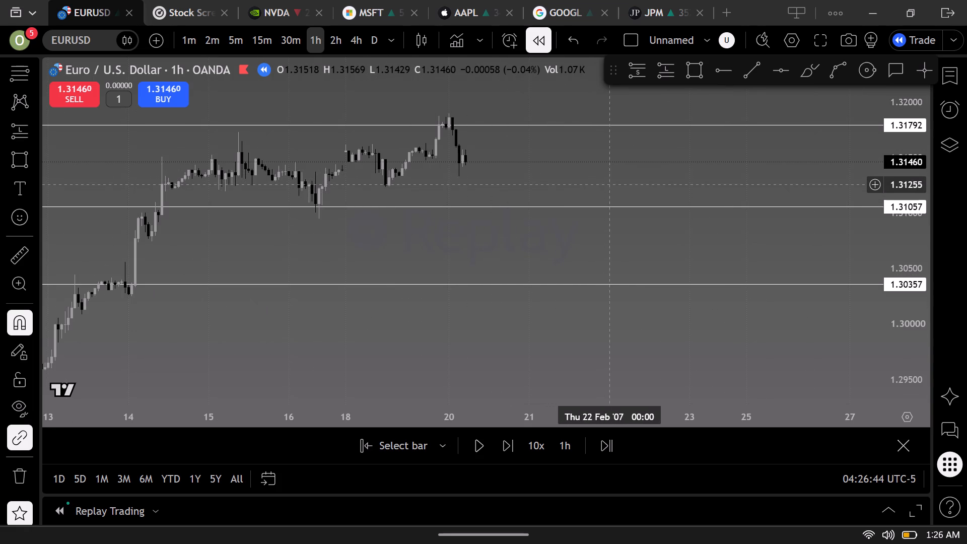
{"action": "scroll", "coordinate": [610, 184], "scroll_direction": "down", "scroll_amount": 9}
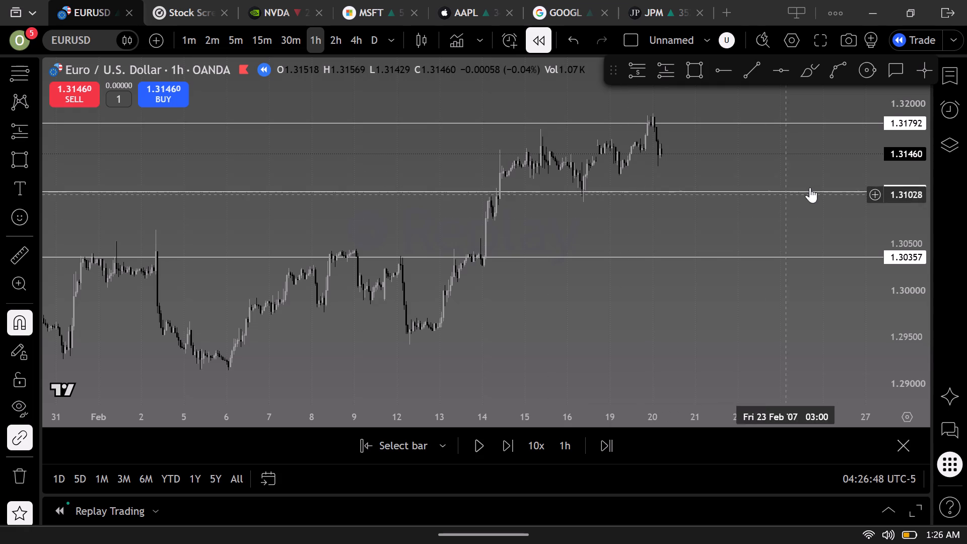
{"action": "left_click", "coordinate": [664, 67]}
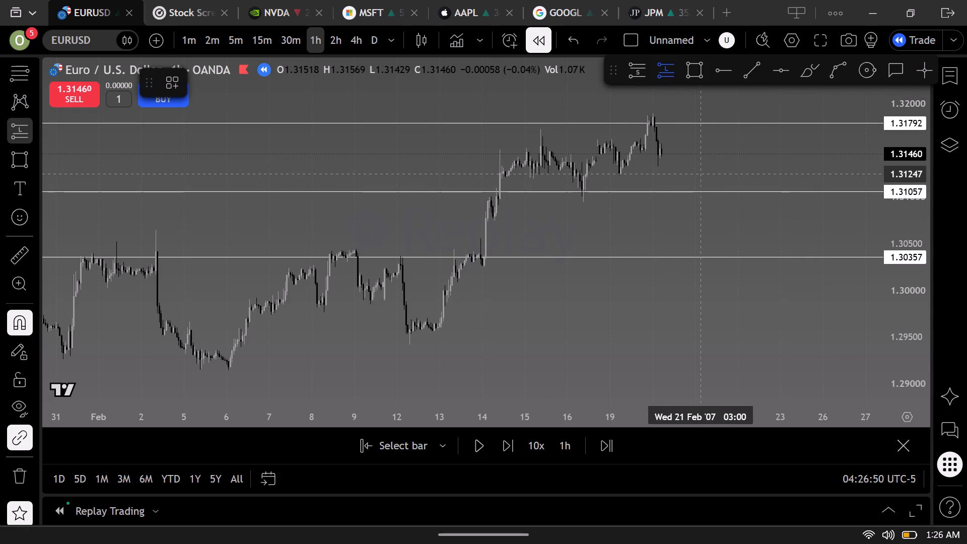
{"action": "left_click", "coordinate": [704, 174]}
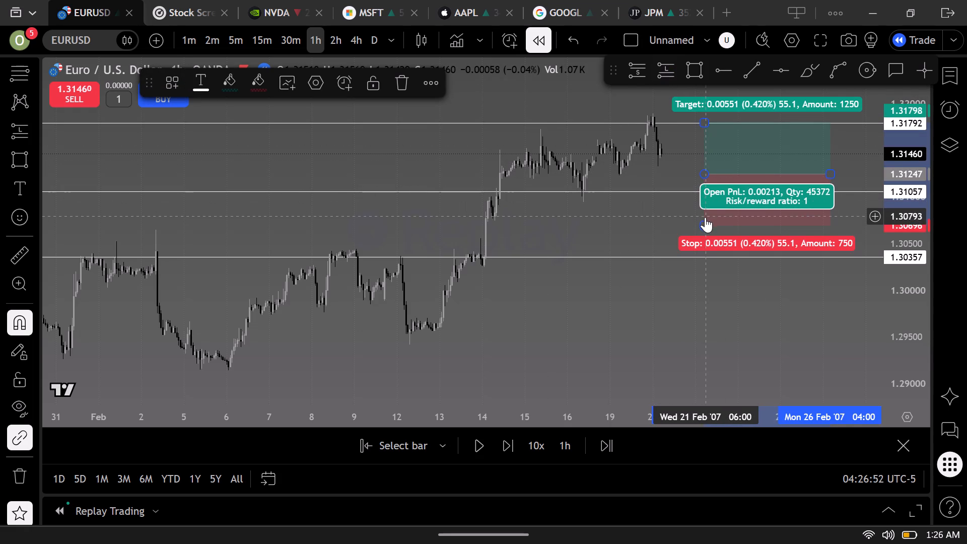
{"action": "left_click", "coordinate": [703, 225]}
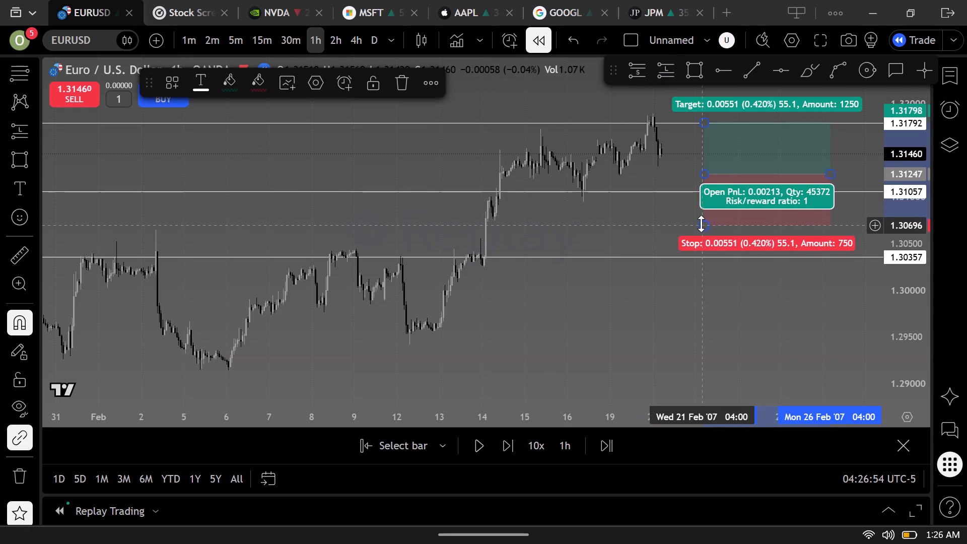
{"action": "left_click", "coordinate": [678, 209]}
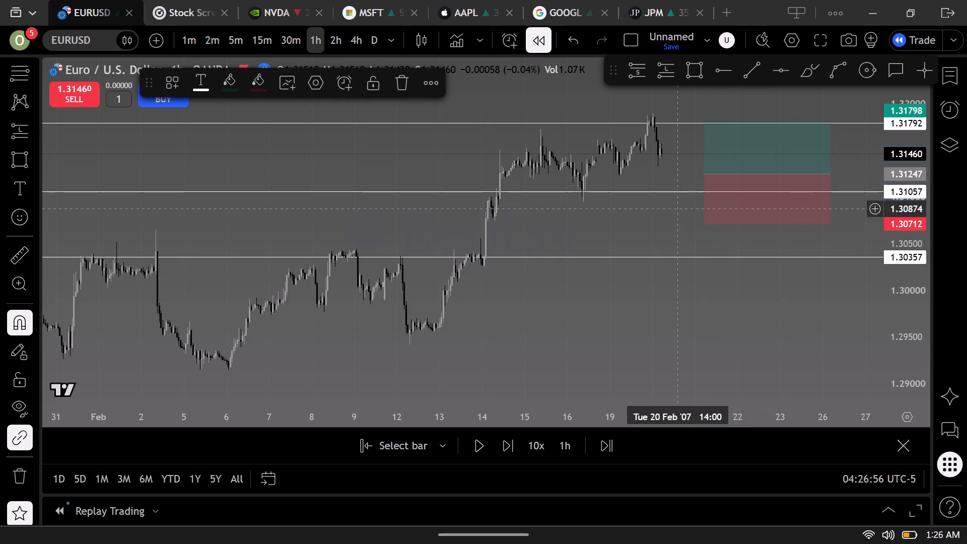
Raise the long position's target to 1.33625 at the 1.33630 level and shorten its box to end around 22 February.
{"action": "scroll", "coordinate": [714, 155], "scroll_direction": "down", "scroll_amount": 6}
{"action": "left_click_drag", "start_coordinate": [729, 211], "coordinate": [656, 226]}
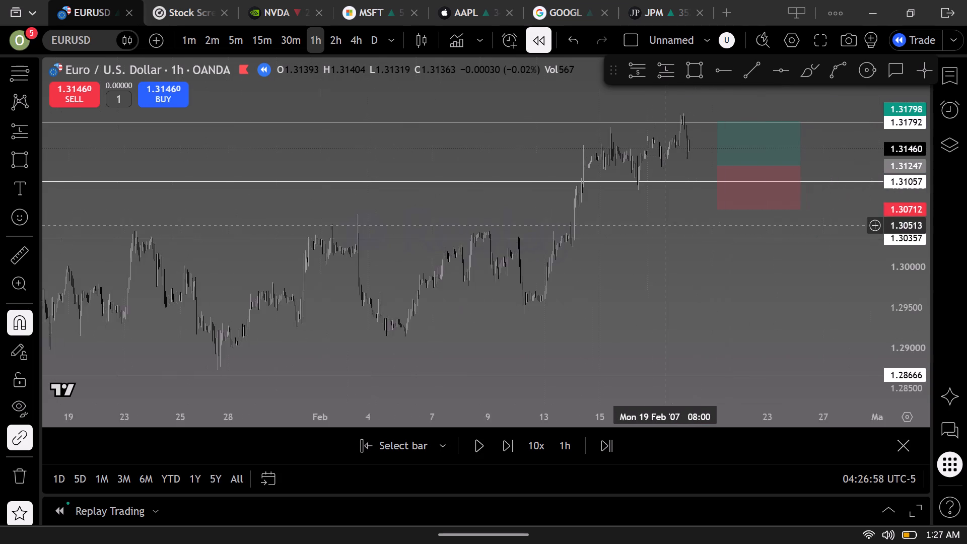
{"action": "left_click_drag", "start_coordinate": [656, 226], "coordinate": [555, 235]}
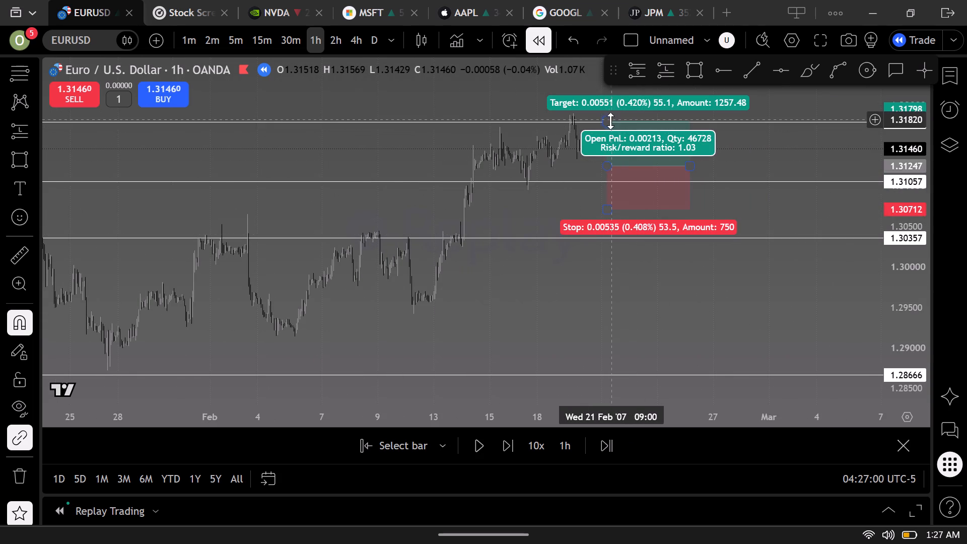
{"action": "scroll", "coordinate": [901, 197], "scroll_direction": "down", "scroll_amount": 4}
{"action": "left_click_drag", "start_coordinate": [824, 167], "coordinate": [861, 319]}
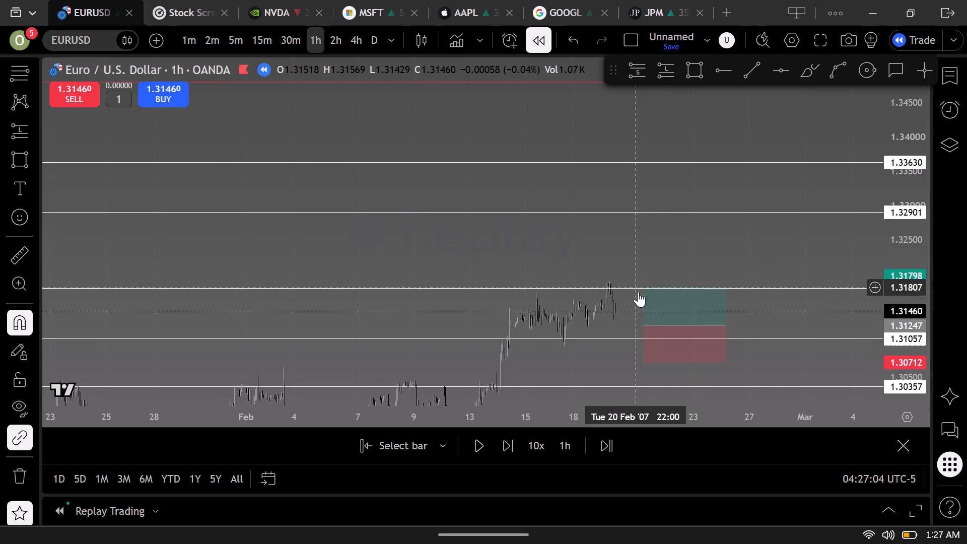
{"action": "left_click_drag", "start_coordinate": [647, 289], "coordinate": [691, 165]}
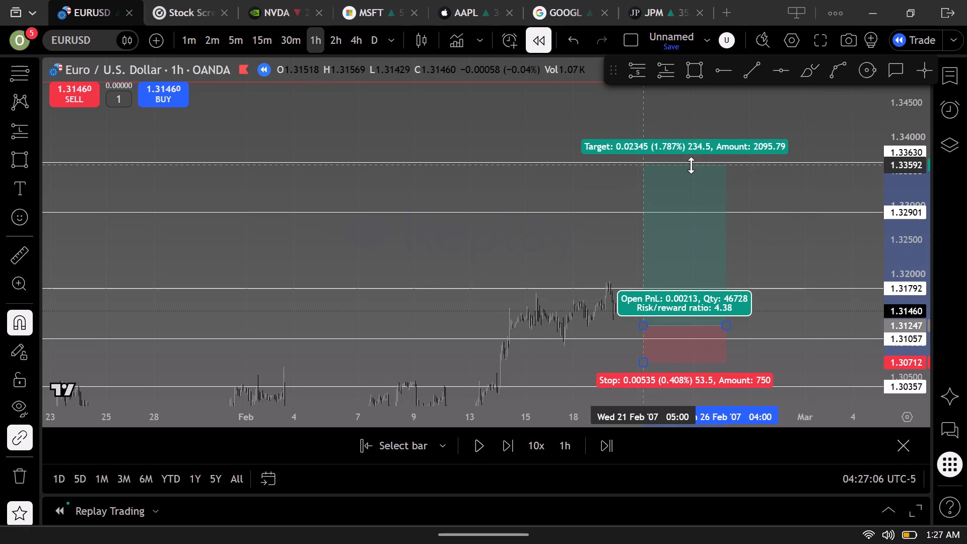
{"action": "left_click_drag", "start_coordinate": [691, 165], "coordinate": [689, 163]}
{"action": "double_click", "coordinate": [689, 163]}
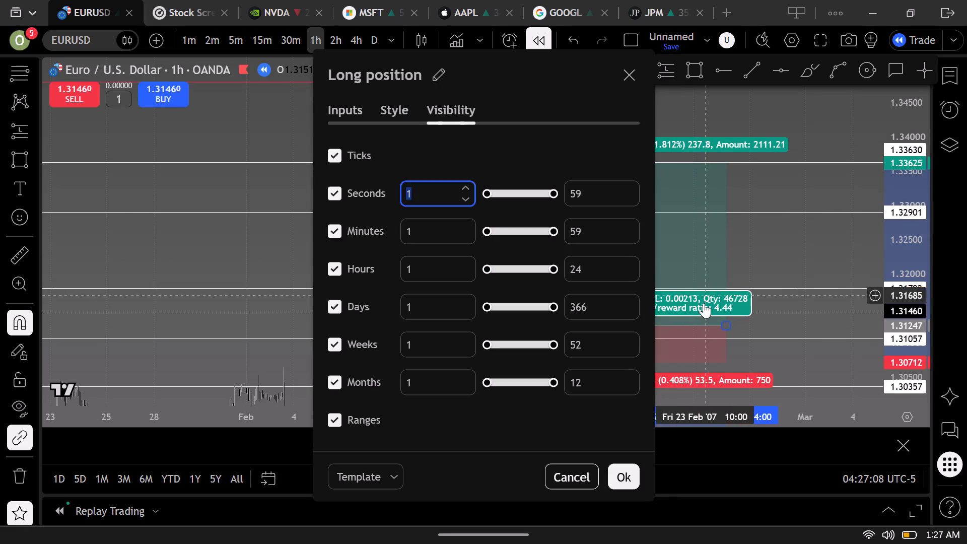
{"action": "left_click", "coordinate": [775, 267]}
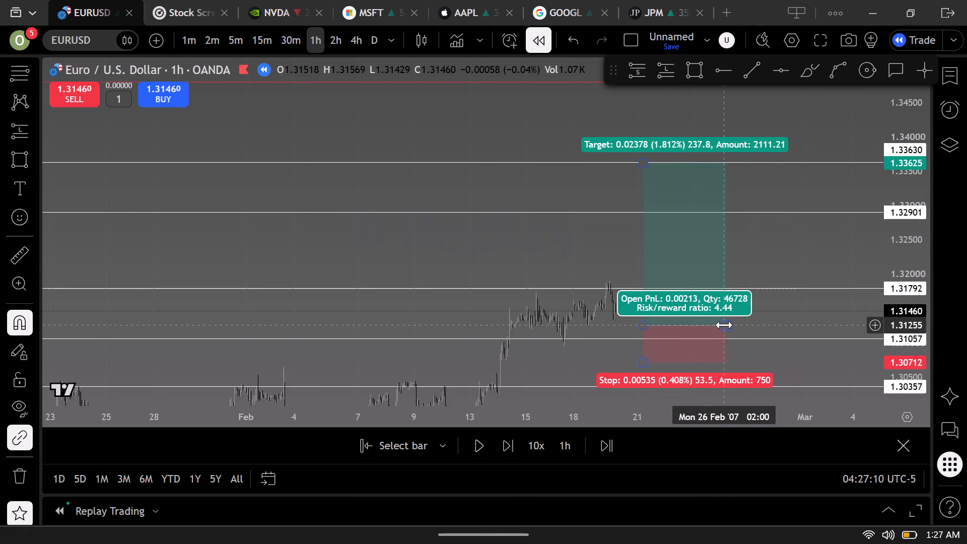
{"action": "left_click_drag", "start_coordinate": [724, 325], "coordinate": [681, 300]}
{"action": "left_click", "coordinate": [733, 266]}
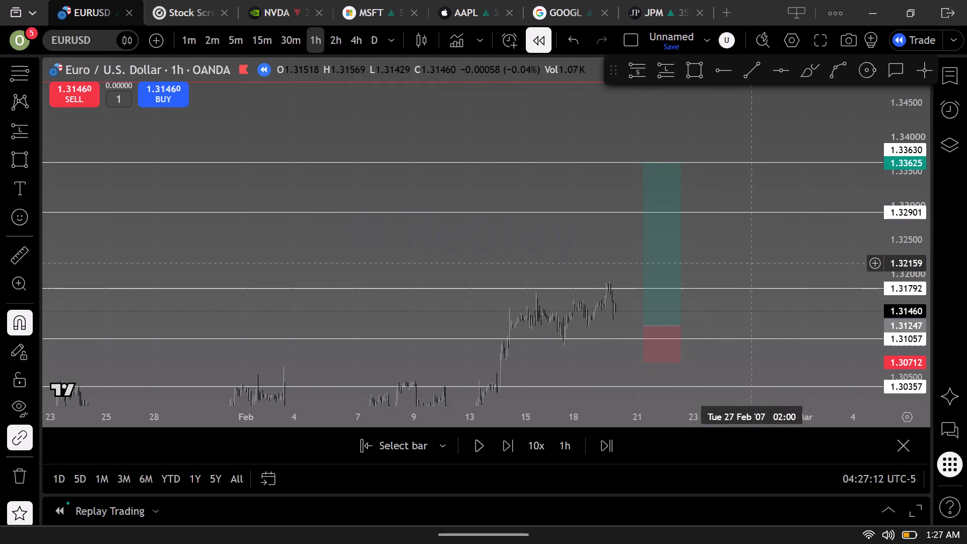
Run the hourly replay automatically past the long position and pause it on 26 February 2007, with price around the 1.31792 level.
{"action": "left_click_drag", "start_coordinate": [756, 261], "coordinate": [883, 176]}
{"action": "scroll", "coordinate": [780, 229], "scroll_direction": "up", "scroll_amount": 6}
{"action": "scroll", "coordinate": [736, 212], "scroll_direction": "up", "scroll_amount": 5}
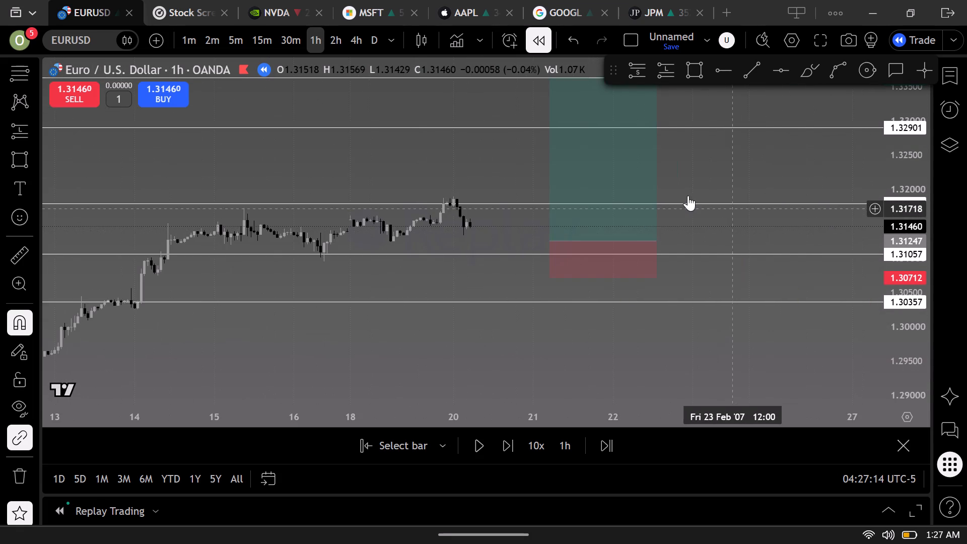
{"action": "left_click_drag", "start_coordinate": [690, 180], "coordinate": [866, 155]}
{"action": "scroll", "coordinate": [895, 200], "scroll_direction": "up", "scroll_amount": 7}
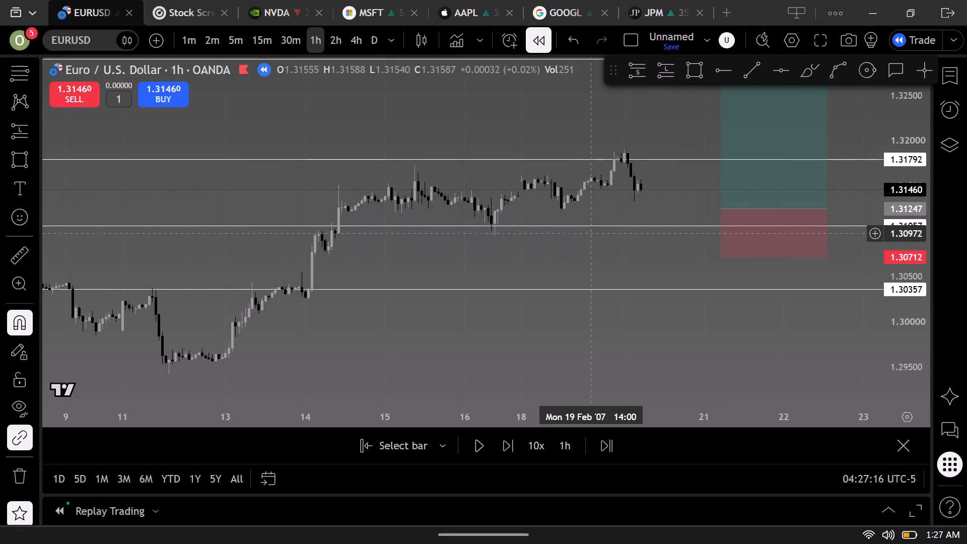
{"action": "scroll", "coordinate": [595, 236], "scroll_direction": "up", "scroll_amount": 2}
{"action": "left_click_drag", "start_coordinate": [561, 243], "coordinate": [703, 288]}
{"action": "scroll", "coordinate": [703, 288], "scroll_direction": "down", "scroll_amount": 3}
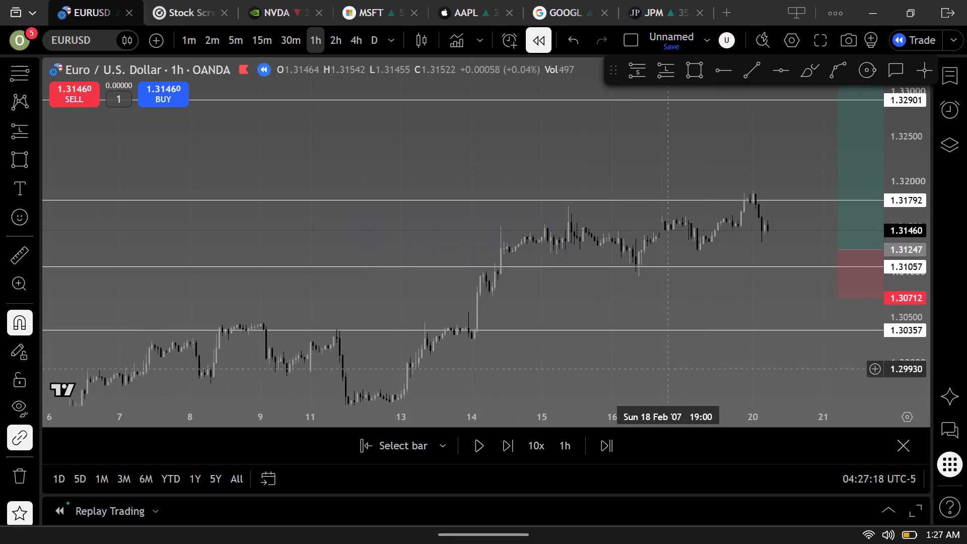
{"action": "left_click_drag", "start_coordinate": [690, 313], "coordinate": [600, 246]}
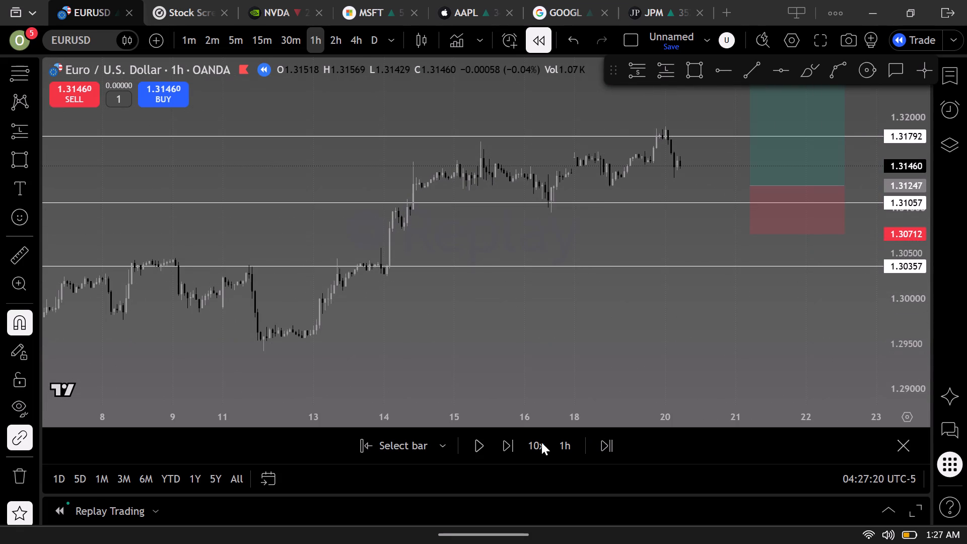
{"action": "left_click", "coordinate": [478, 444]}
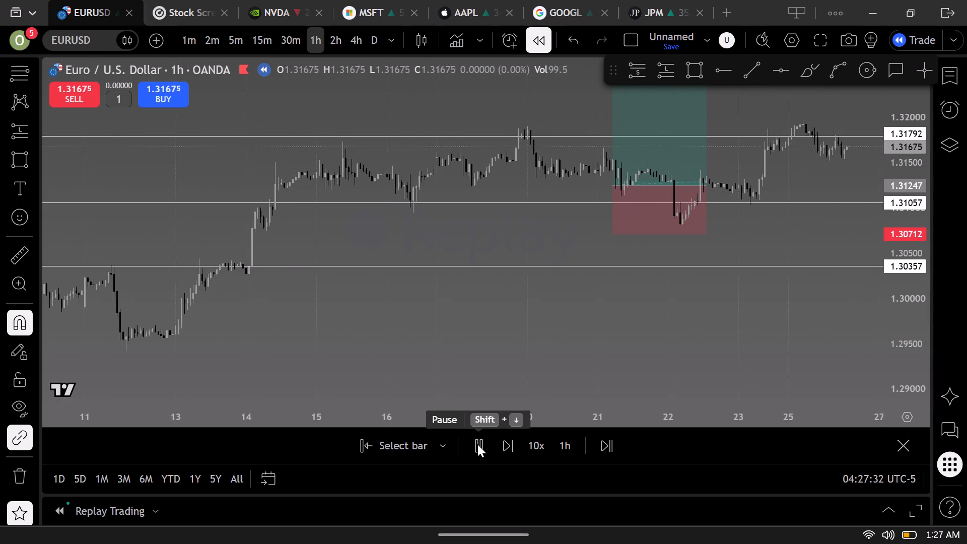
{"action": "left_click", "coordinate": [477, 444]}
Run the hourly replay on and pause it at the end of 28 February 2007.
{"action": "scroll", "coordinate": [731, 247], "scroll_direction": "down", "scroll_amount": 6}
{"action": "left_click_drag", "start_coordinate": [763, 295], "coordinate": [730, 307]}
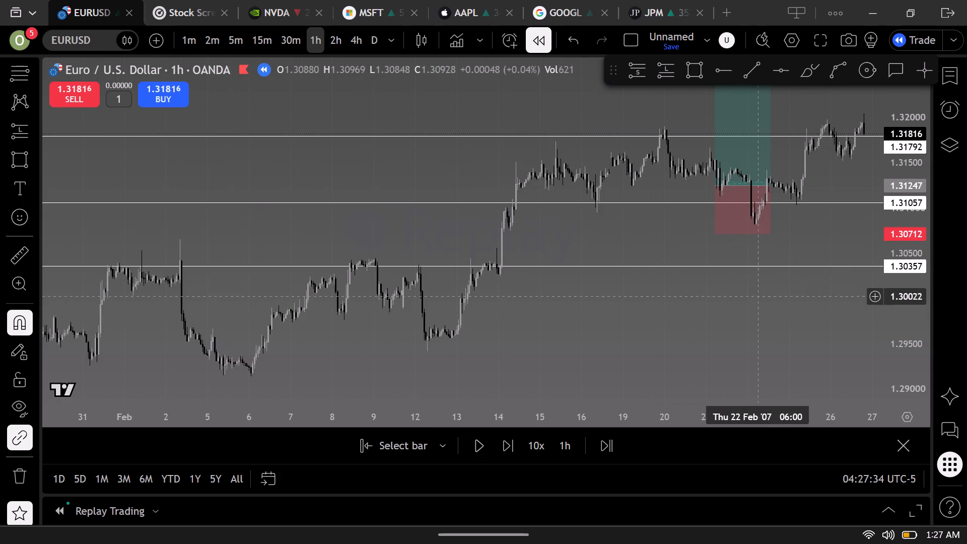
{"action": "left_click_drag", "start_coordinate": [730, 307], "coordinate": [581, 343]}
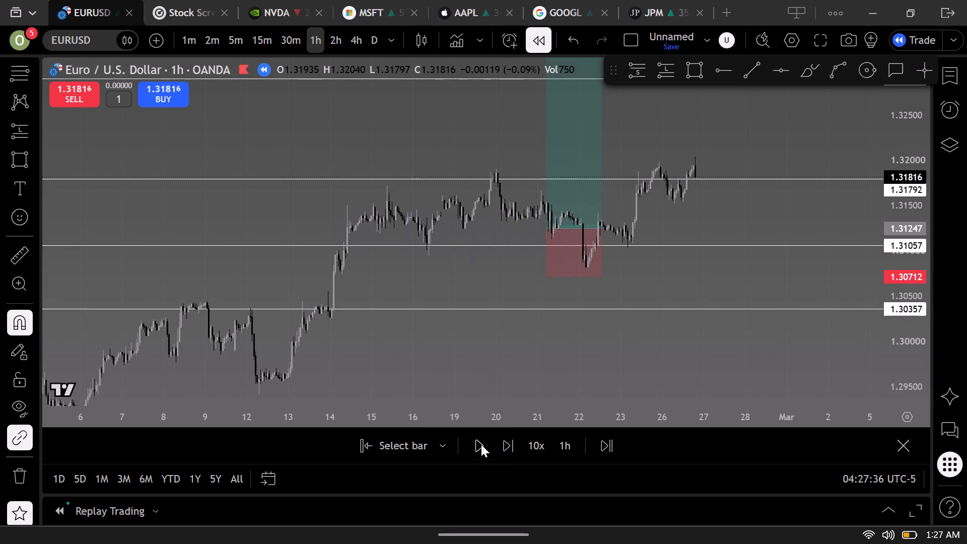
{"action": "left_click", "coordinate": [476, 444]}
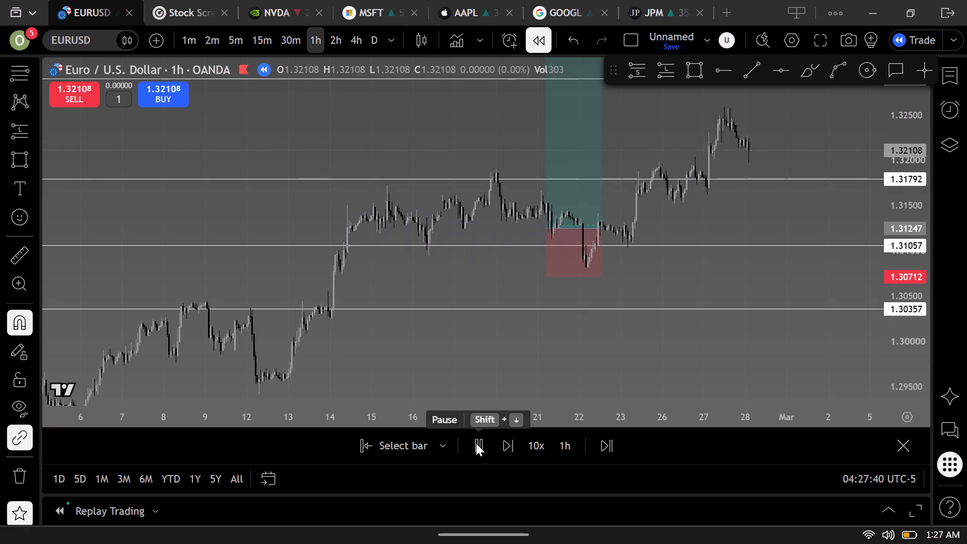
{"action": "left_click", "coordinate": [476, 443]}
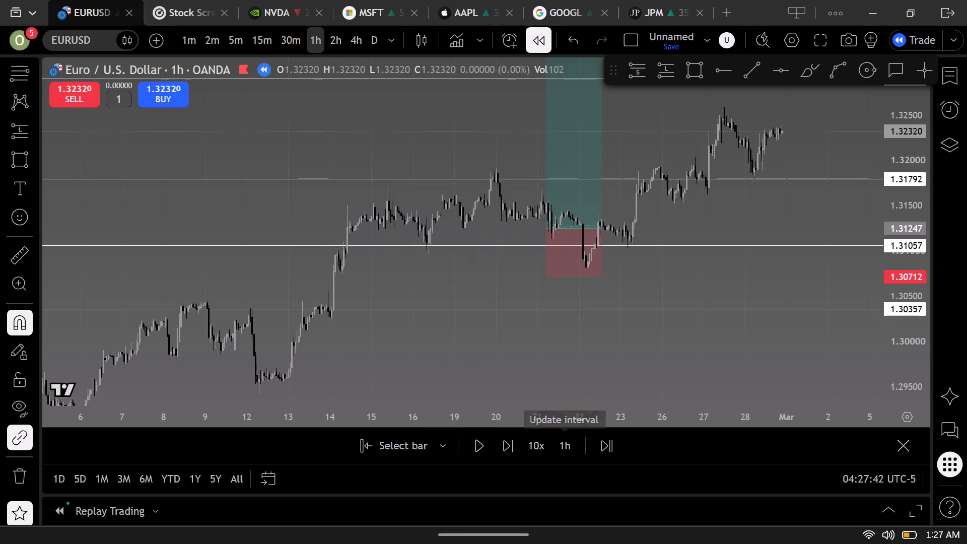
Delete the white horizontal line at 1.31057.
{"action": "left_click_drag", "start_coordinate": [740, 213], "coordinate": [743, 246]}
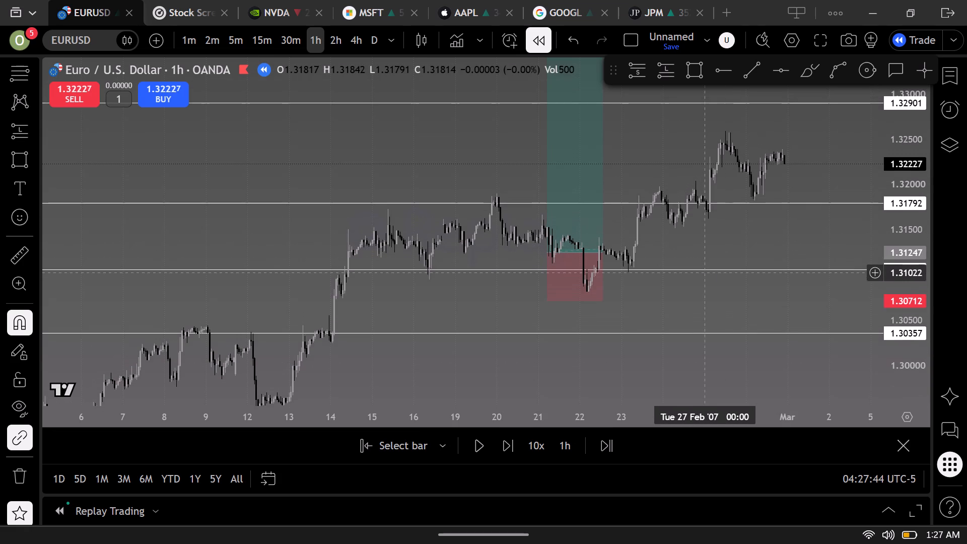
{"action": "left_click", "coordinate": [709, 270]}
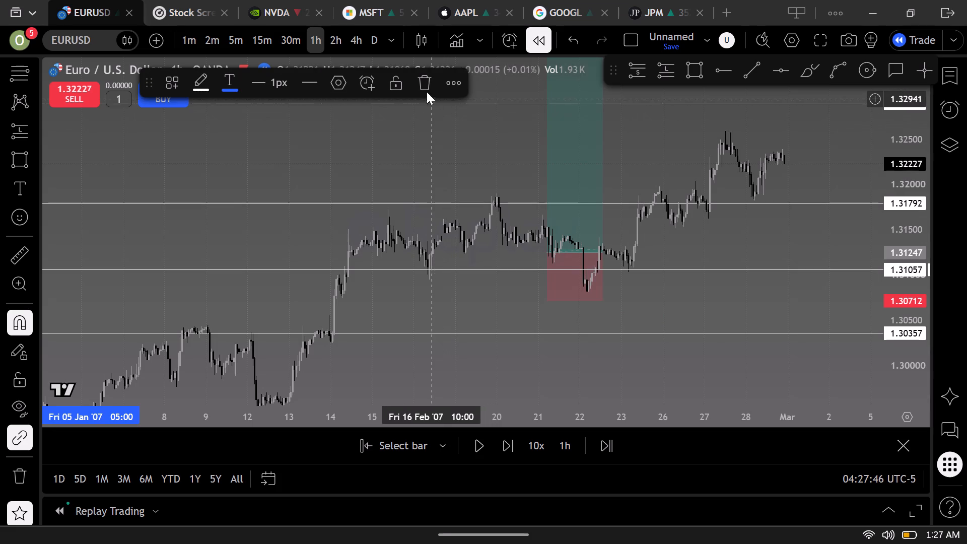
{"action": "left_click", "coordinate": [424, 83]}
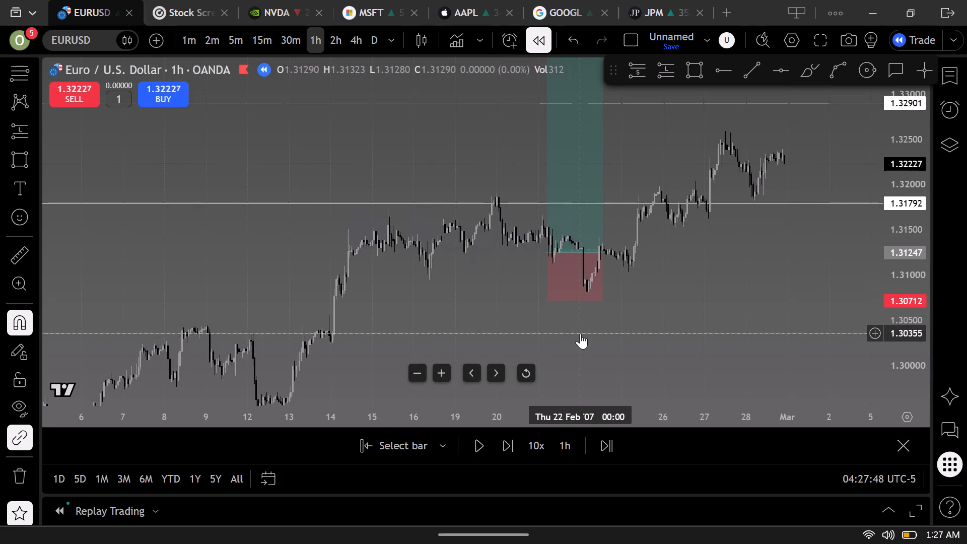
Delete the white horizontal line at 1.31792.
{"action": "left_click", "coordinate": [579, 332]}
{"action": "left_click", "coordinate": [610, 305]}
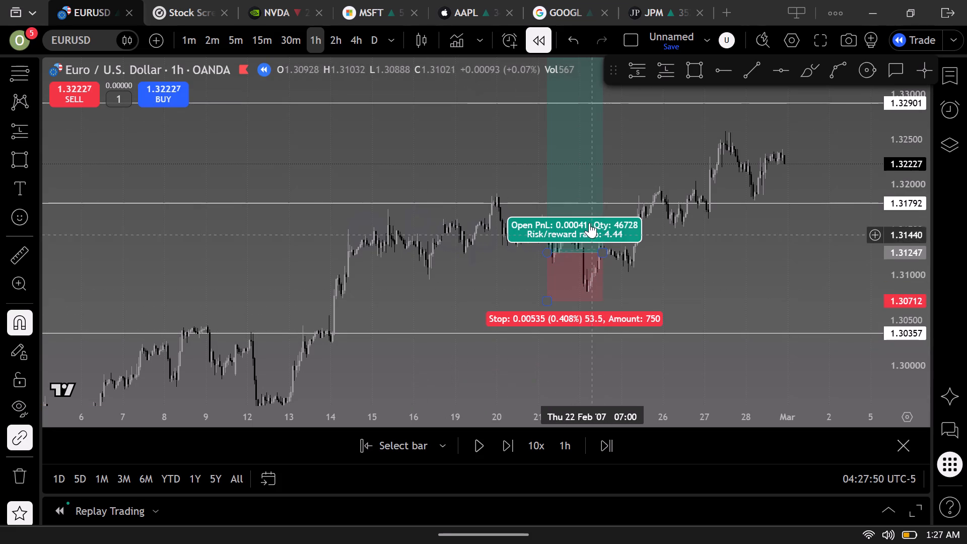
{"action": "left_click", "coordinate": [539, 203]}
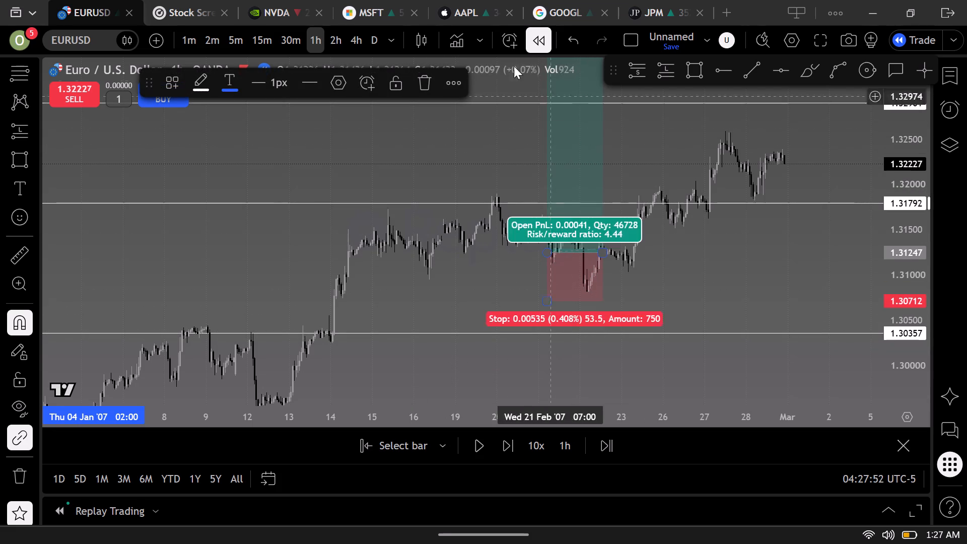
{"action": "left_click", "coordinate": [429, 76]}
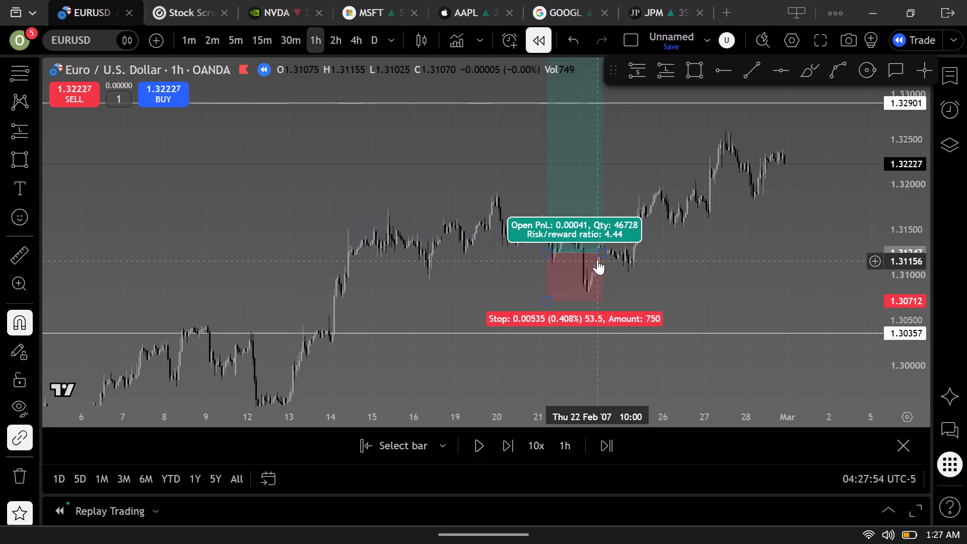
Shorten the long position's box so it ends late on 21 February 2007.
{"action": "left_click_drag", "start_coordinate": [599, 251], "coordinate": [574, 249]}
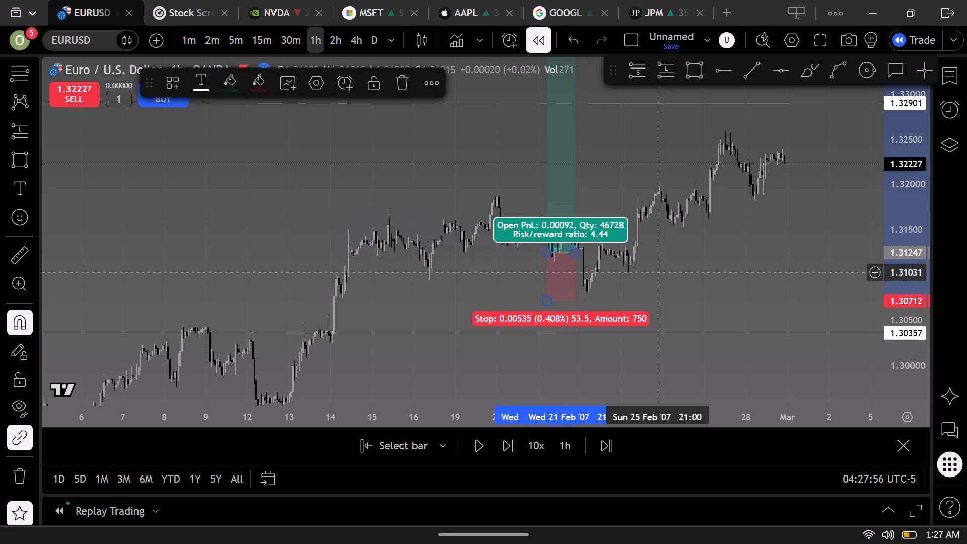
{"action": "left_click", "coordinate": [671, 273]}
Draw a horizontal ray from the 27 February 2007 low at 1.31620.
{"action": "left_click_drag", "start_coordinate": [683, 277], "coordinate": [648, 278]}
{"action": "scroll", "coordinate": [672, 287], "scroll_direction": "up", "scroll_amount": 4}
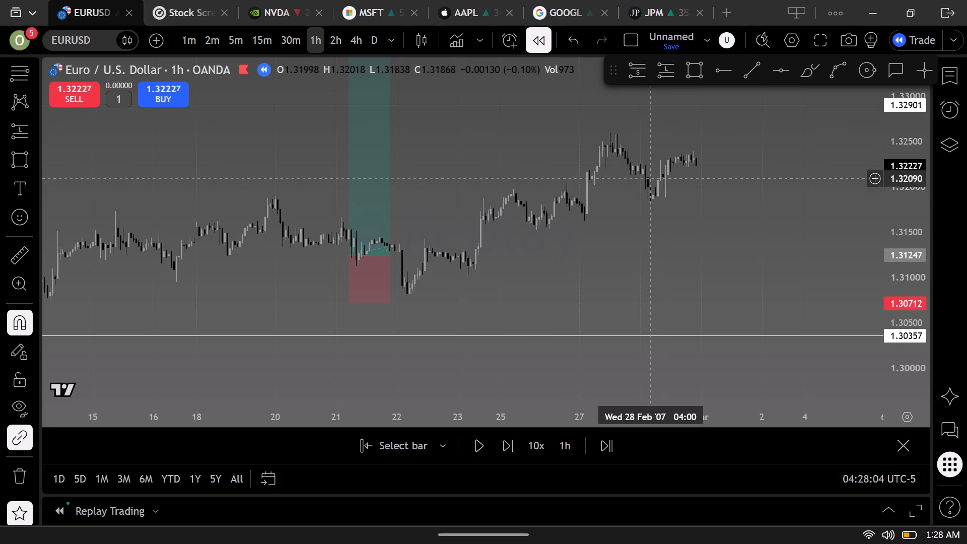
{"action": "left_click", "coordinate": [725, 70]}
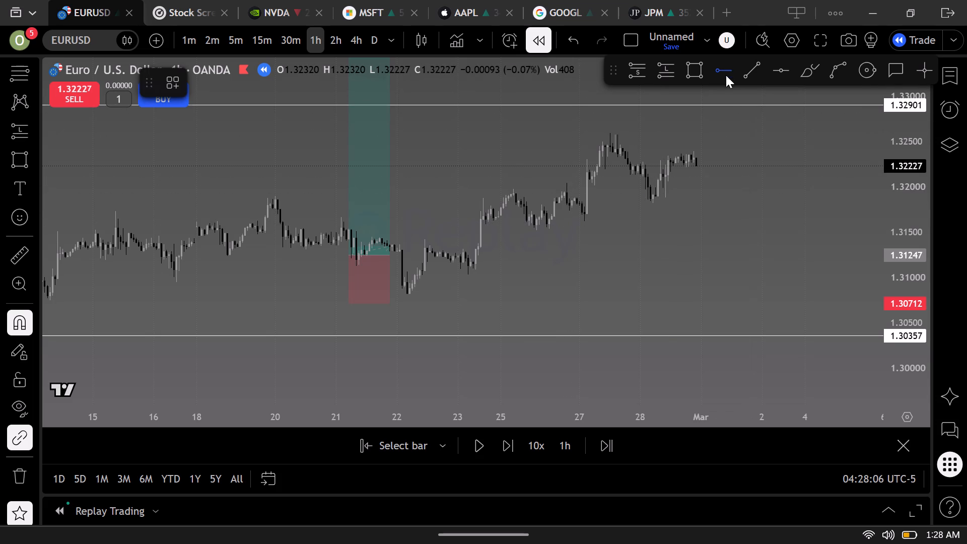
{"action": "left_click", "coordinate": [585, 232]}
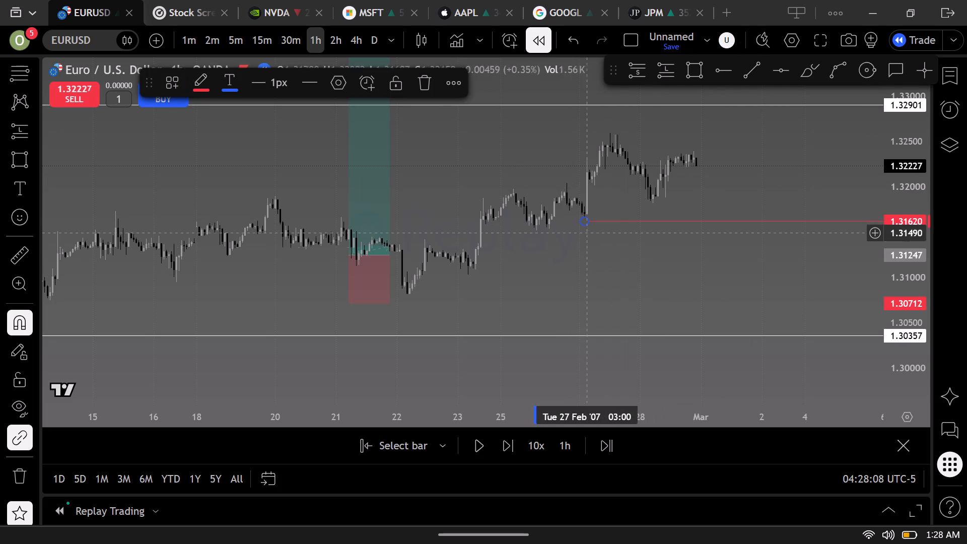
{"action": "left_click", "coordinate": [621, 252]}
Run the hourly replay on and pause it late on 1 March 2007.
{"action": "left_click", "coordinate": [482, 438]}
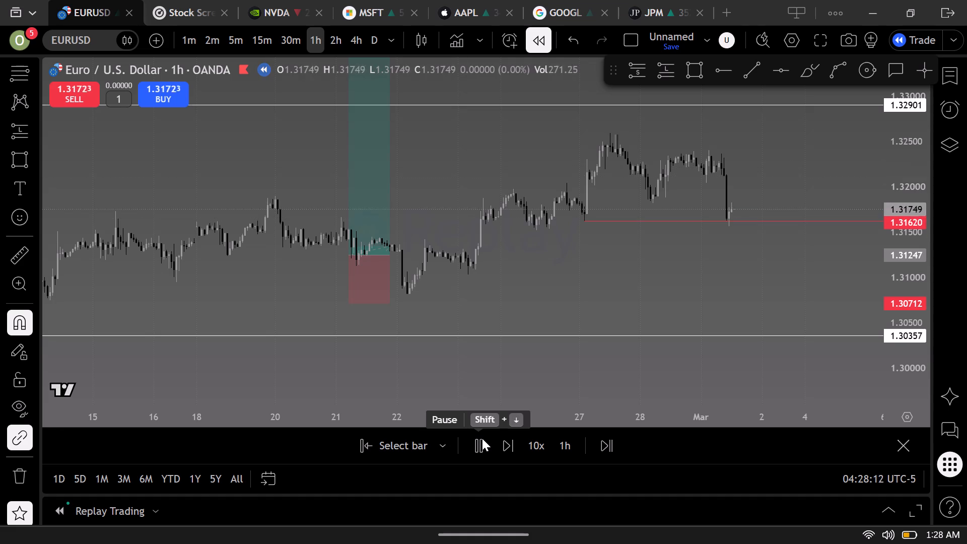
{"action": "left_click", "coordinate": [482, 438]}
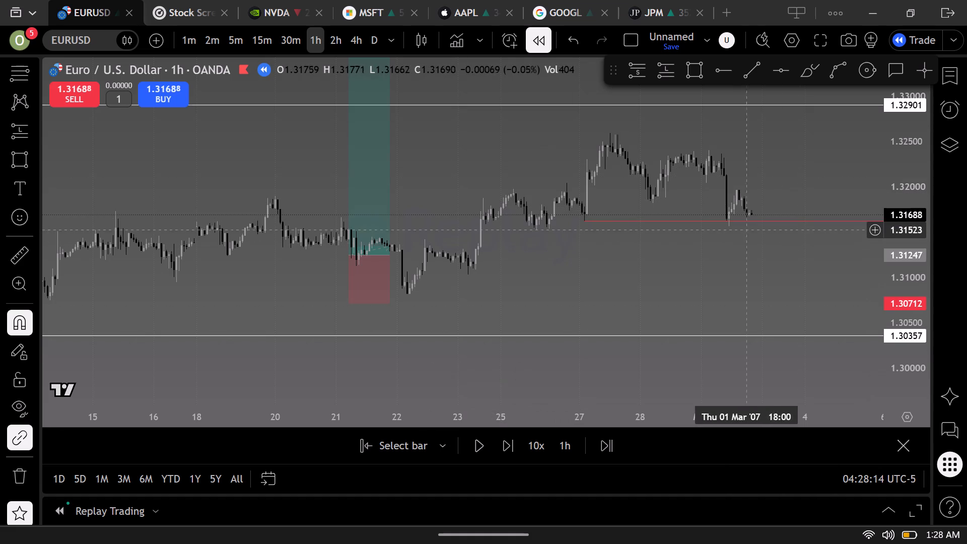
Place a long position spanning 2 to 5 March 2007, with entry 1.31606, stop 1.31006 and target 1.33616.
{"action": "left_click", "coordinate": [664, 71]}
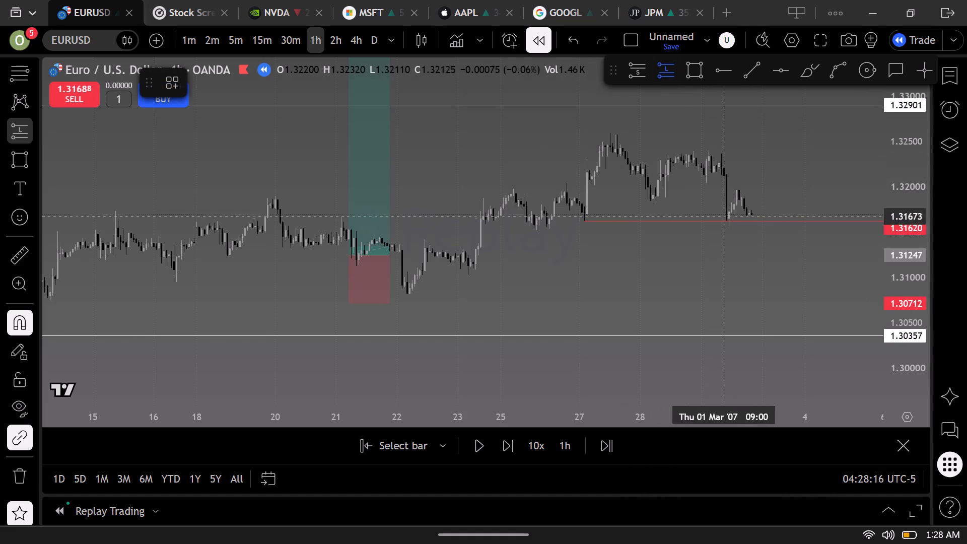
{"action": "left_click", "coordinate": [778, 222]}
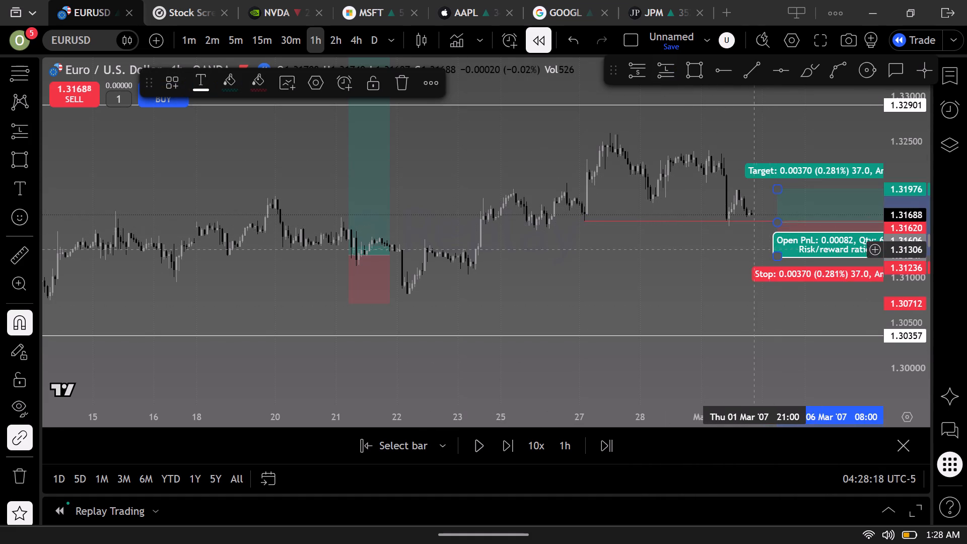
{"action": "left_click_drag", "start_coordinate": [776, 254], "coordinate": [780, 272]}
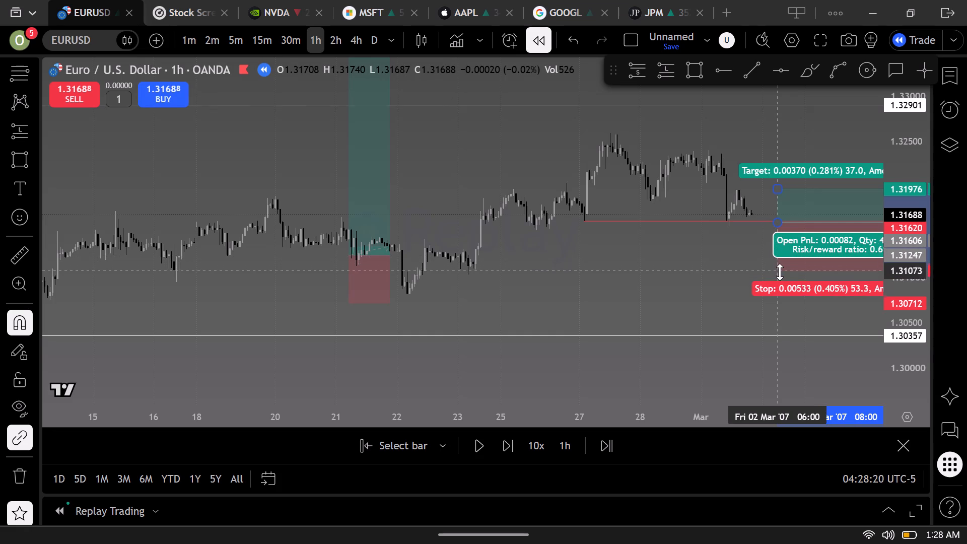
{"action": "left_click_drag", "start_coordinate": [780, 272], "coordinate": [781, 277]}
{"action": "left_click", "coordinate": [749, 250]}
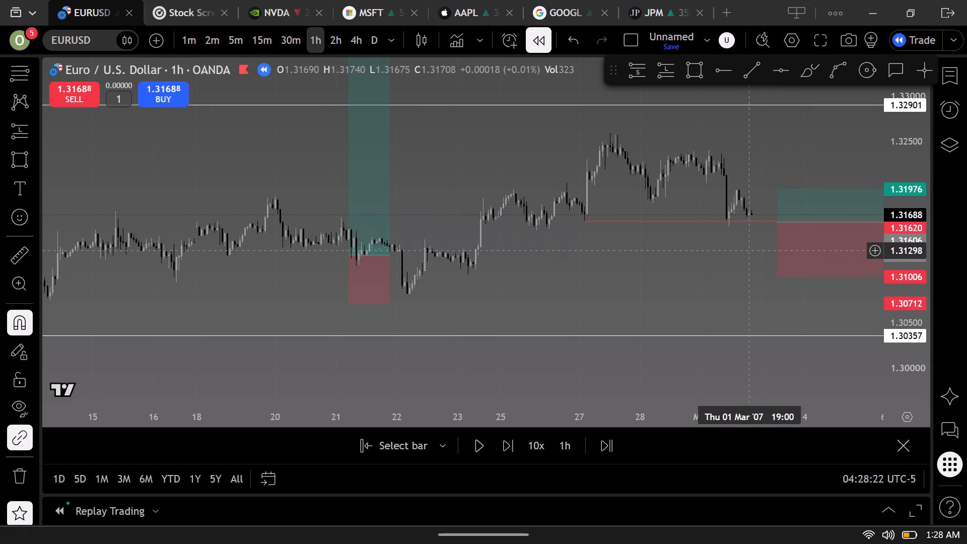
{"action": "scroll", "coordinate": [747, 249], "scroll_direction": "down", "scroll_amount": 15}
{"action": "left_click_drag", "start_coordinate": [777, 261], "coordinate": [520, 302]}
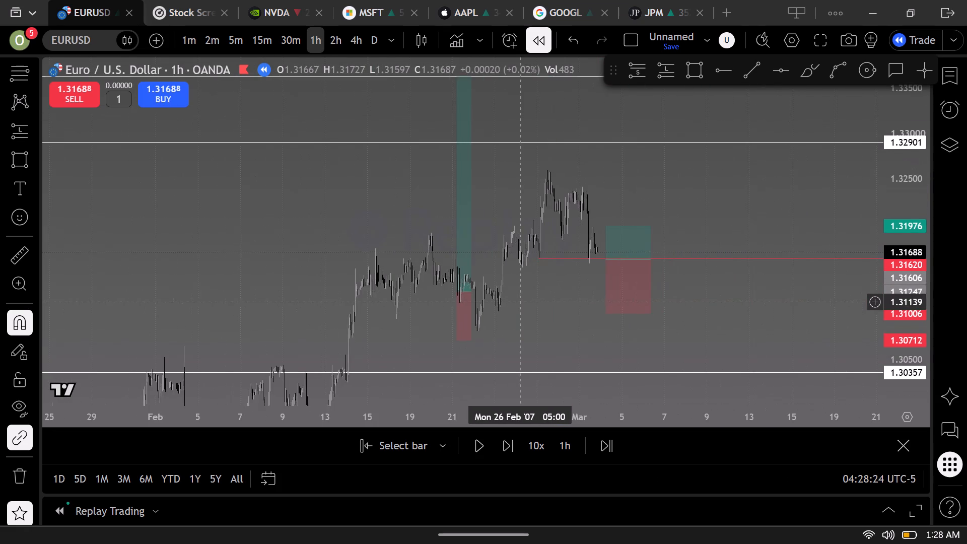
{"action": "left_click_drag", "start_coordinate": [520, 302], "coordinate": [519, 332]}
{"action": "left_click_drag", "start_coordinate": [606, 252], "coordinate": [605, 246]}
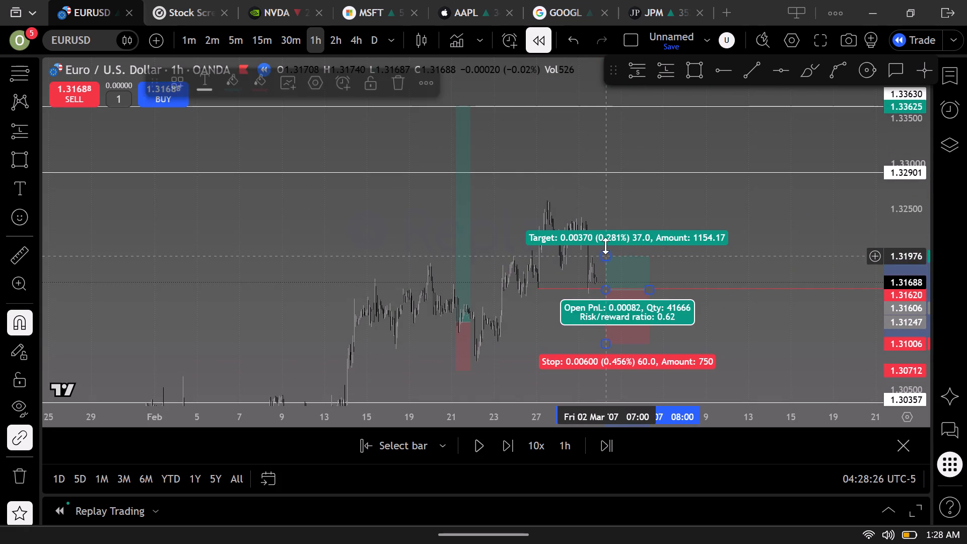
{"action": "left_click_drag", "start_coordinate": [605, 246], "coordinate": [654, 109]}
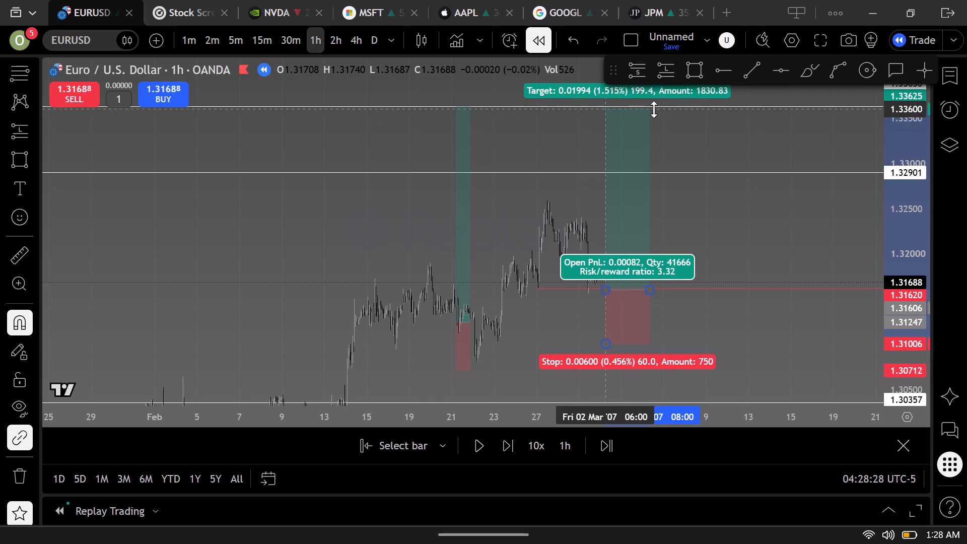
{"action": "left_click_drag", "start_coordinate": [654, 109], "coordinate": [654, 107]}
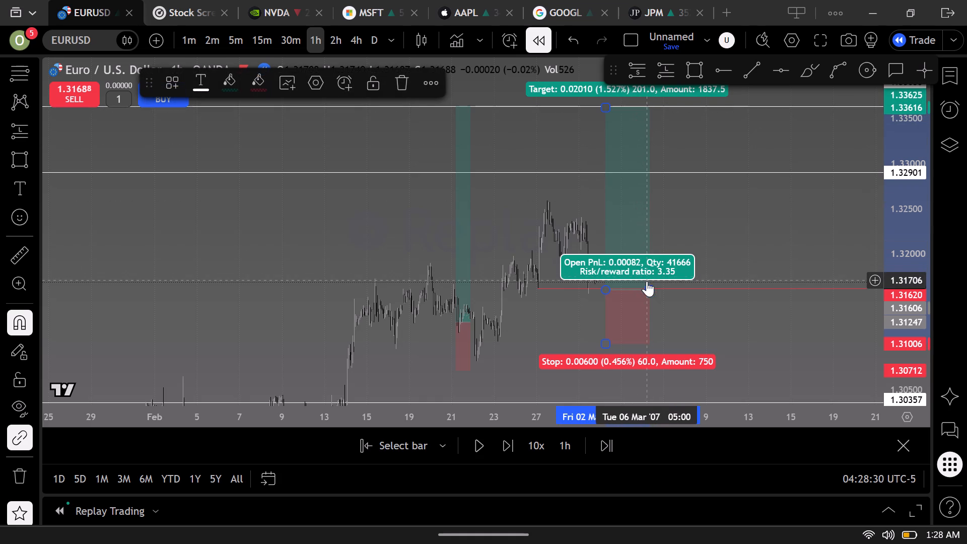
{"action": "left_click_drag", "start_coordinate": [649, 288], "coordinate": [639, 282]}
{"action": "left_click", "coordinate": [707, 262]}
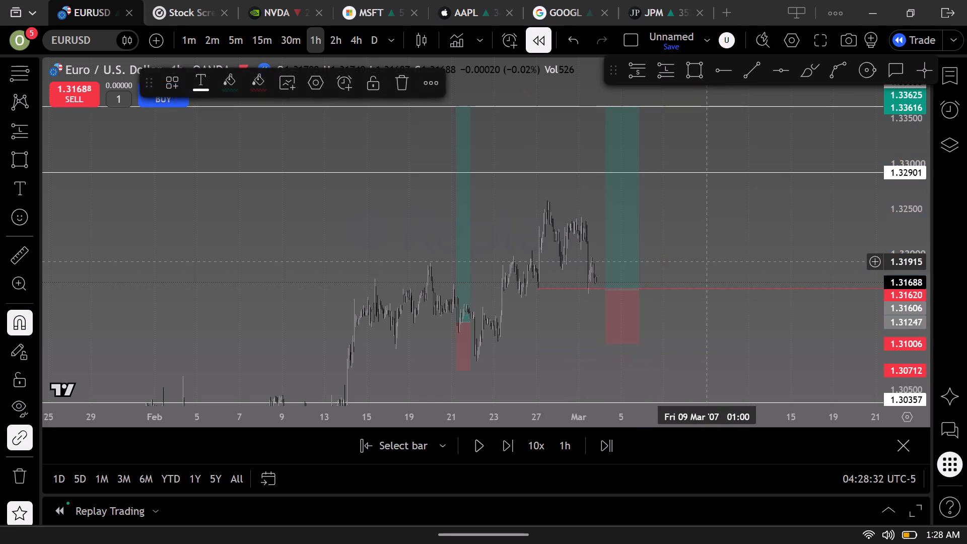
Run the hourly replay on and pause it late on 6 March 2007.
{"action": "left_click_drag", "start_coordinate": [713, 252], "coordinate": [825, 217]}
{"action": "scroll", "coordinate": [825, 217], "scroll_direction": "up", "scroll_amount": 8}
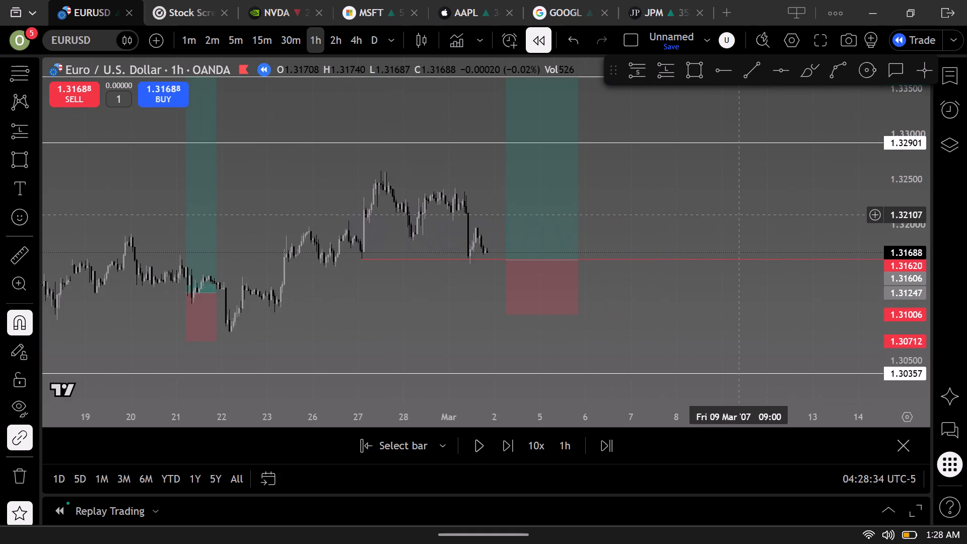
{"action": "left_click_drag", "start_coordinate": [719, 214], "coordinate": [874, 166]}
{"action": "left_click_drag", "start_coordinate": [734, 276], "coordinate": [768, 296]}
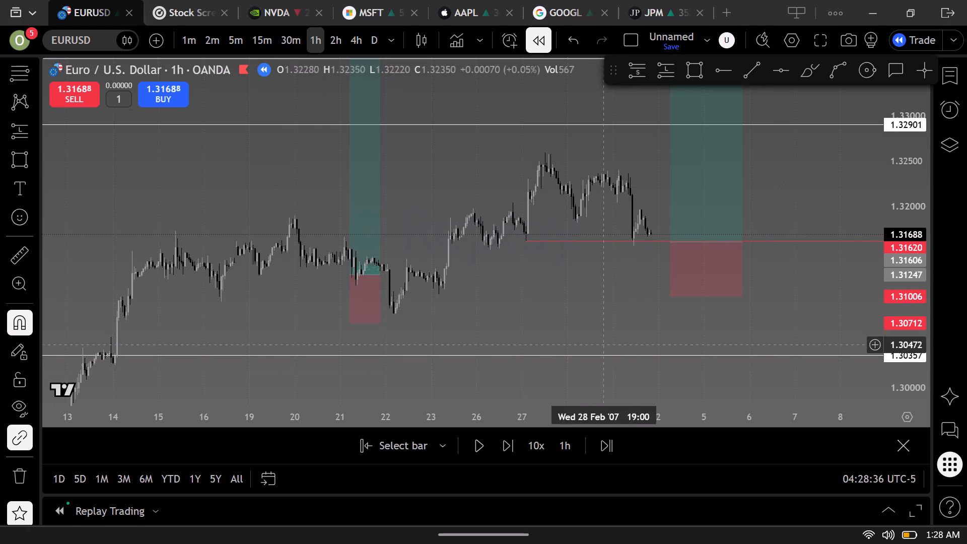
{"action": "left_click", "coordinate": [476, 444]}
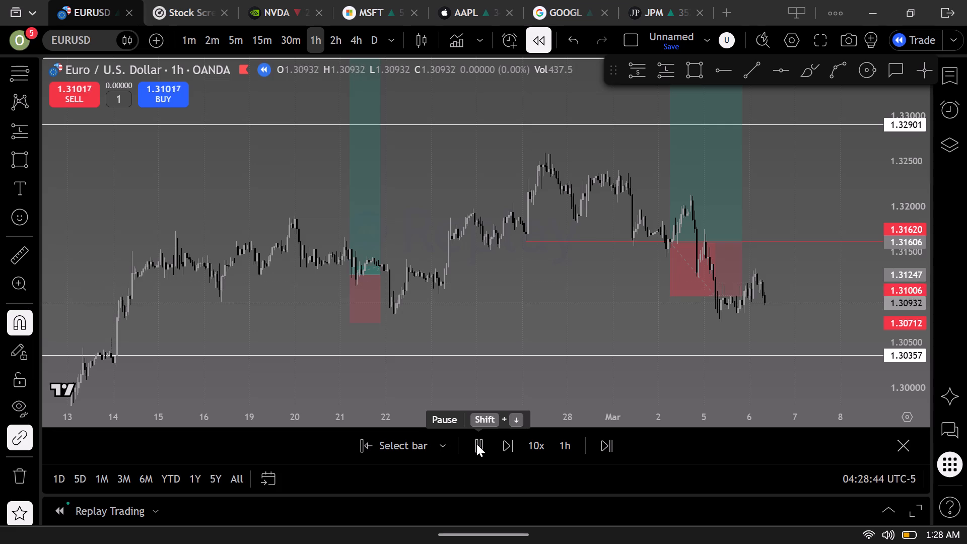
{"action": "left_click", "coordinate": [476, 444]}
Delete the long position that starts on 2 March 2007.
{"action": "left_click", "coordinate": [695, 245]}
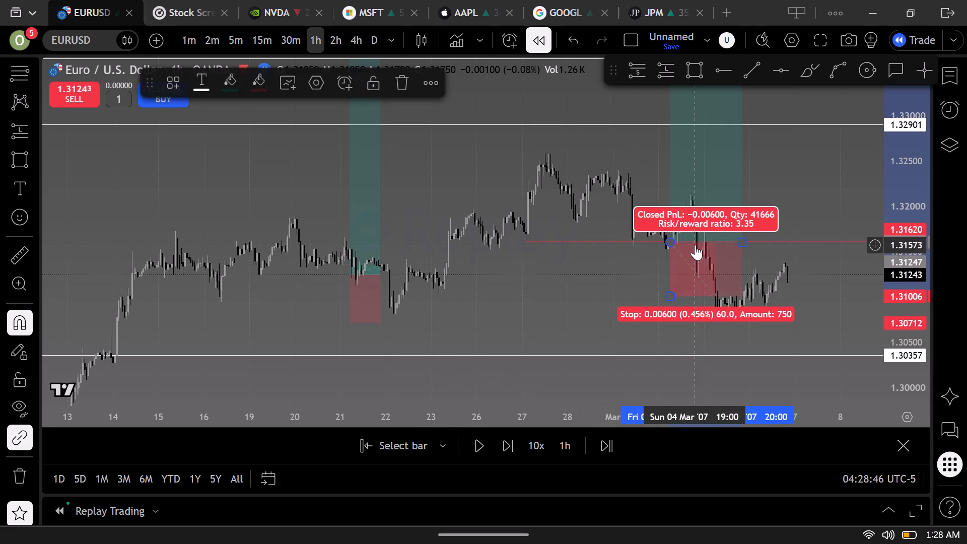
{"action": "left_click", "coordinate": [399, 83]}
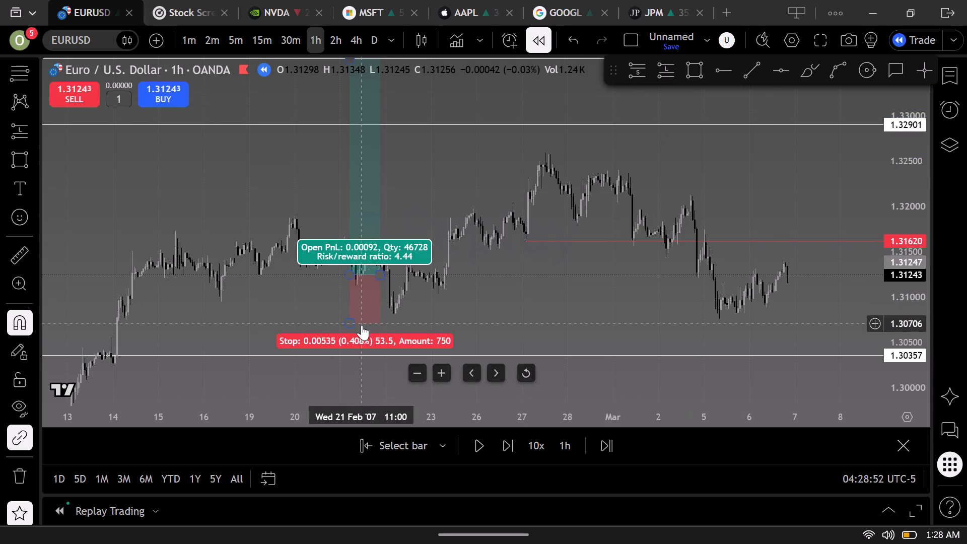
Resize the 21 February long position's box so it ends early on 22 February 2007.
{"action": "left_click_drag", "start_coordinate": [378, 274], "coordinate": [722, 332]}
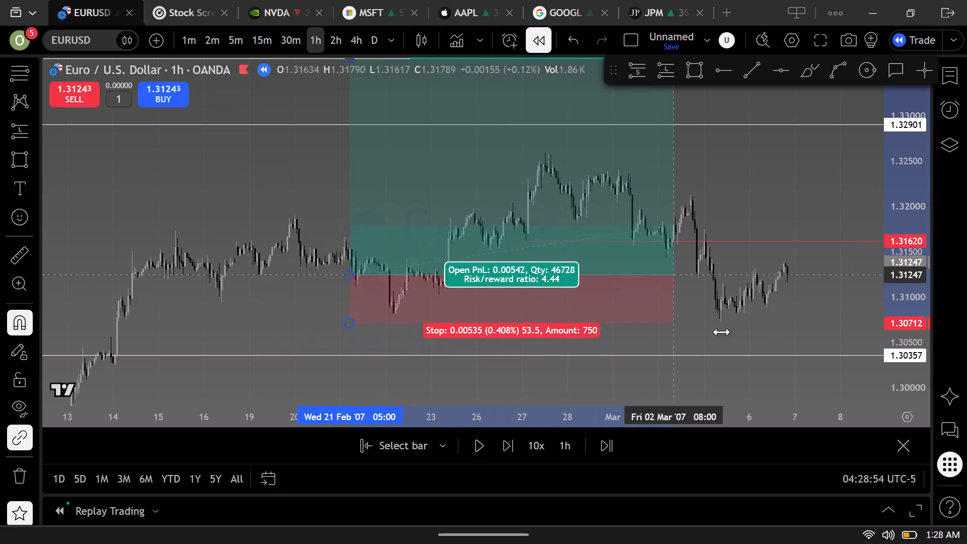
{"action": "left_click_drag", "start_coordinate": [722, 332], "coordinate": [391, 264]}
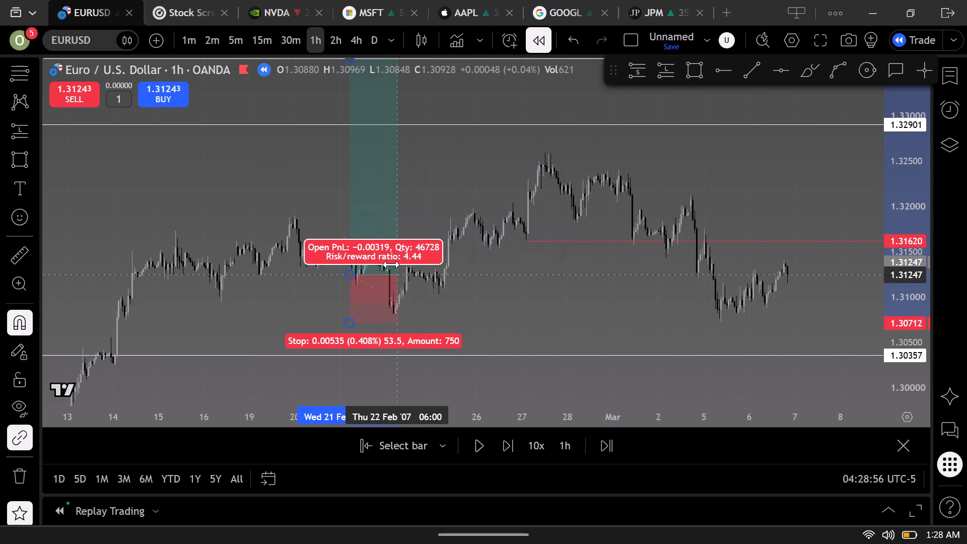
{"action": "left_click_drag", "start_coordinate": [391, 264], "coordinate": [388, 264]}
{"action": "left_click", "coordinate": [536, 324]}
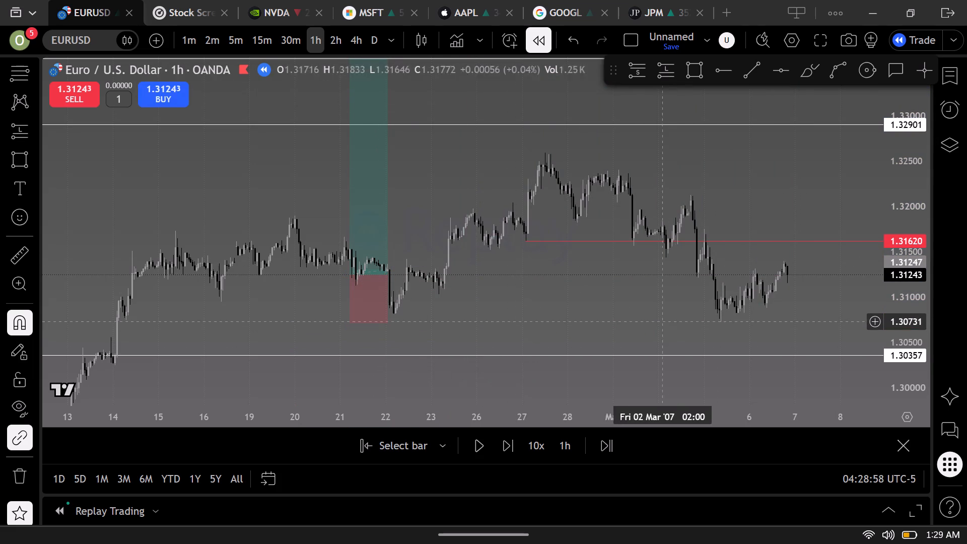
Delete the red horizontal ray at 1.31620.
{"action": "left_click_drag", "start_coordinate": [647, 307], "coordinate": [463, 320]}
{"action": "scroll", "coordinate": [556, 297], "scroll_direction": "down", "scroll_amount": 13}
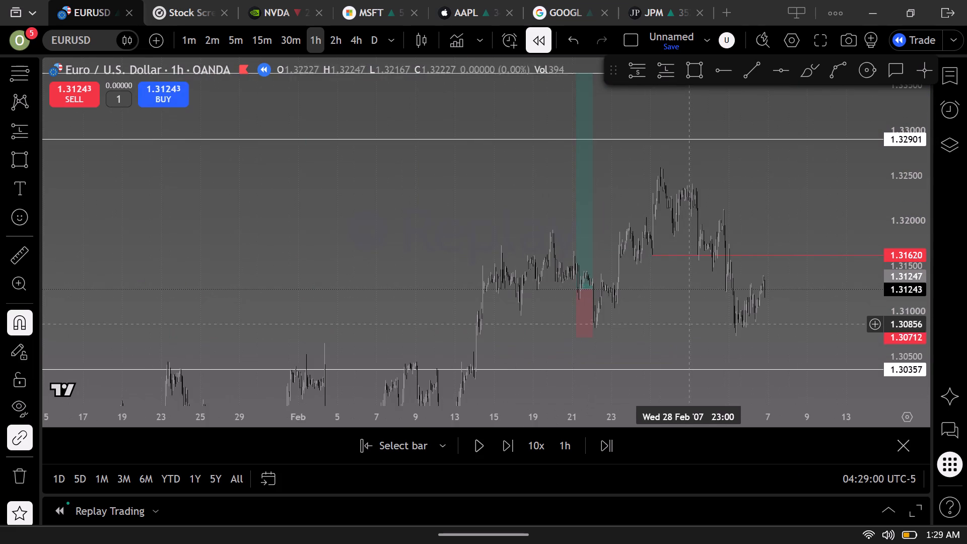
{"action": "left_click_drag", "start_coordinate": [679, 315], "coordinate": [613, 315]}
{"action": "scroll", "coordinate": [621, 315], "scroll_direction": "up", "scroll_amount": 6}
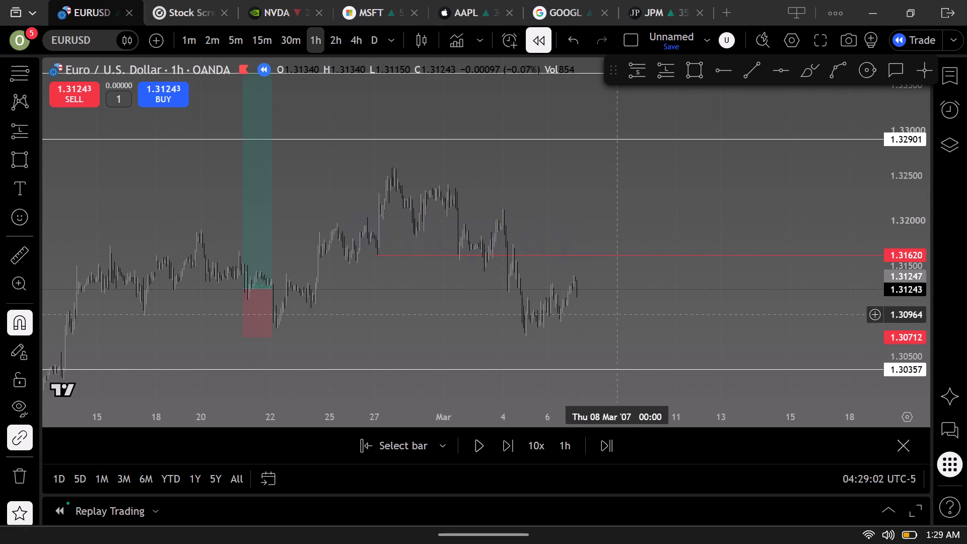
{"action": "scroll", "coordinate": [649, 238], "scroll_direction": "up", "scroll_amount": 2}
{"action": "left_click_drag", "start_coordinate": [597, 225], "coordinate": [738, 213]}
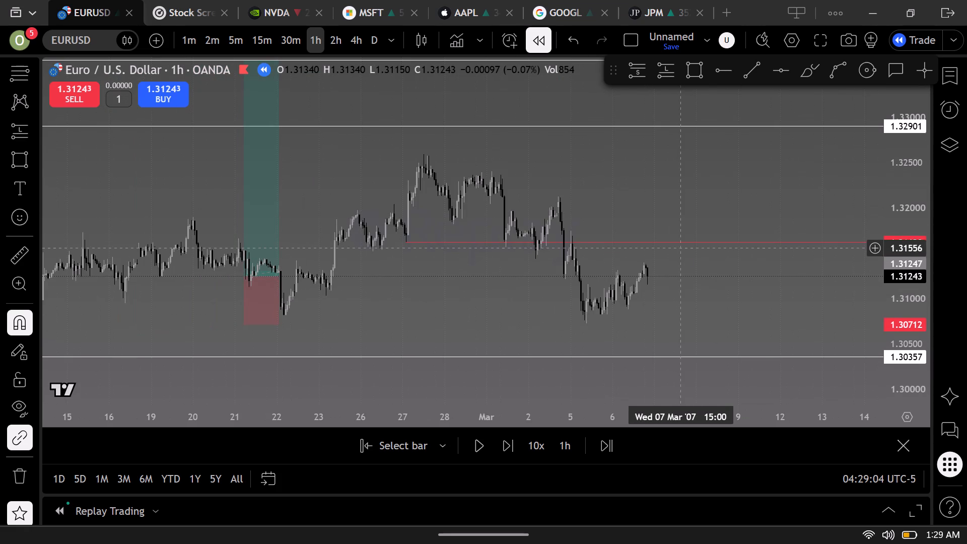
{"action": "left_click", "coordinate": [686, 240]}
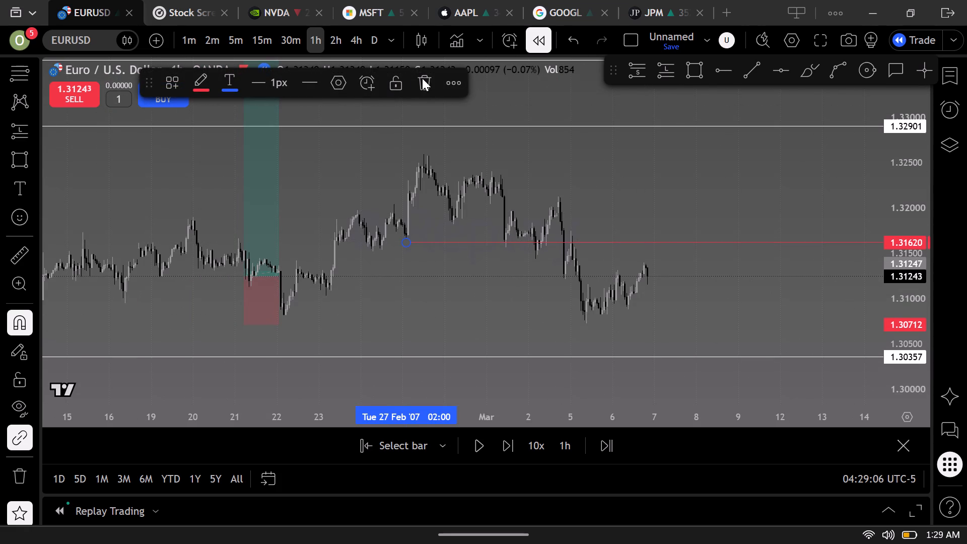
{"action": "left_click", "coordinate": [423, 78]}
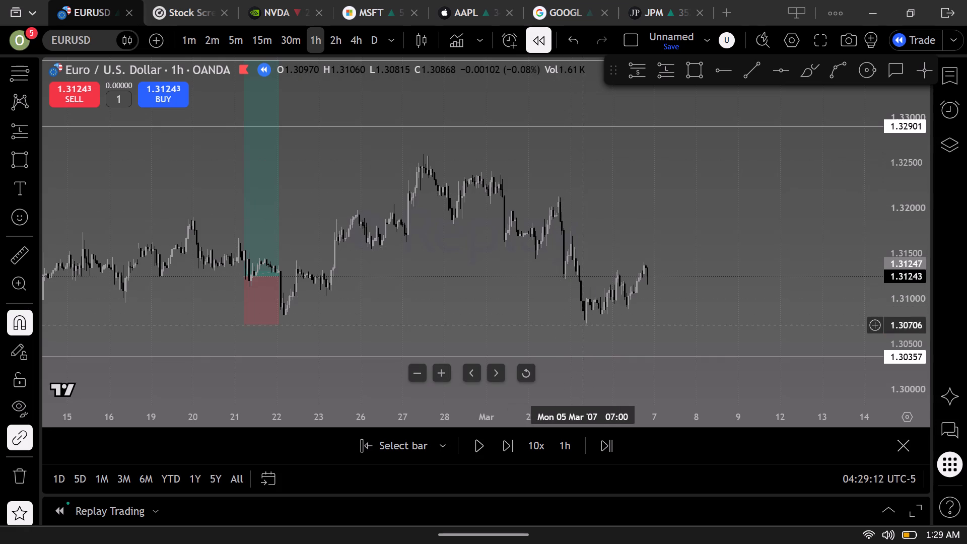
Draw horizontal rays from the 5 March low at 1.30725 and the 4 March high at 1.32115.
{"action": "left_click", "coordinate": [721, 72]}
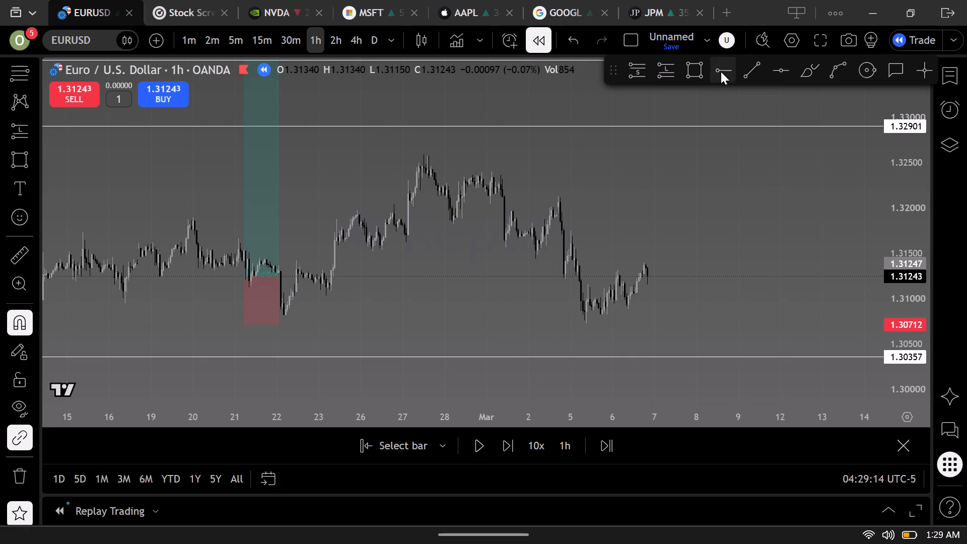
{"action": "left_click", "coordinate": [586, 336]}
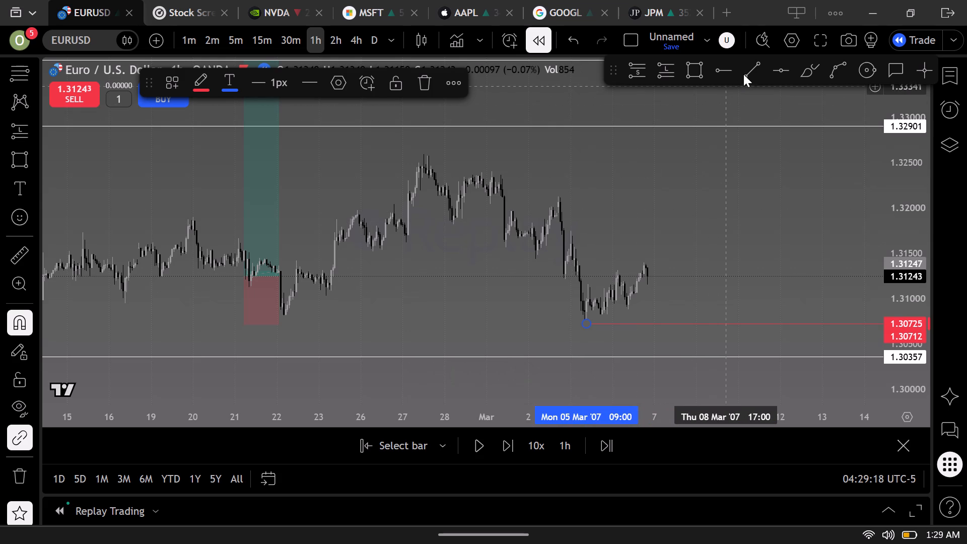
{"action": "left_click", "coordinate": [722, 66]}
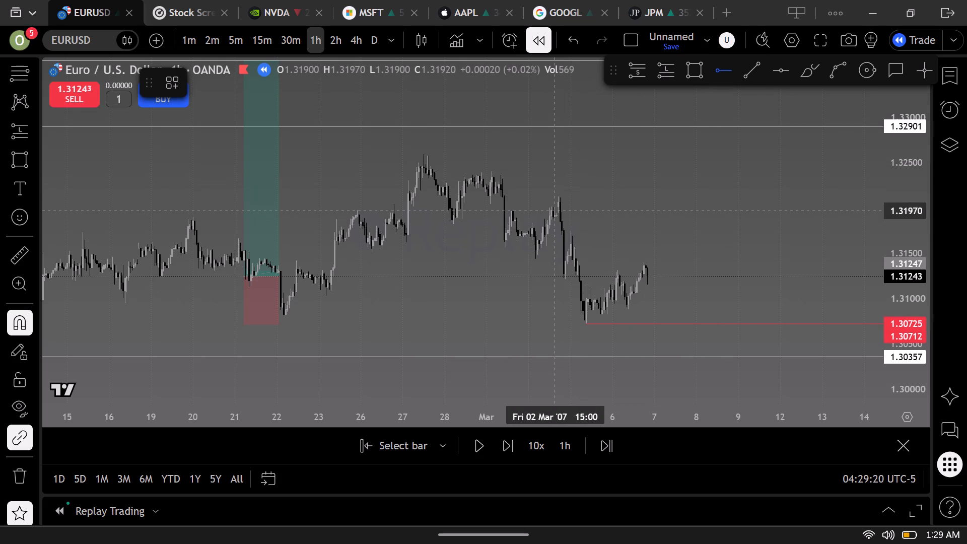
{"action": "left_click", "coordinate": [559, 182]}
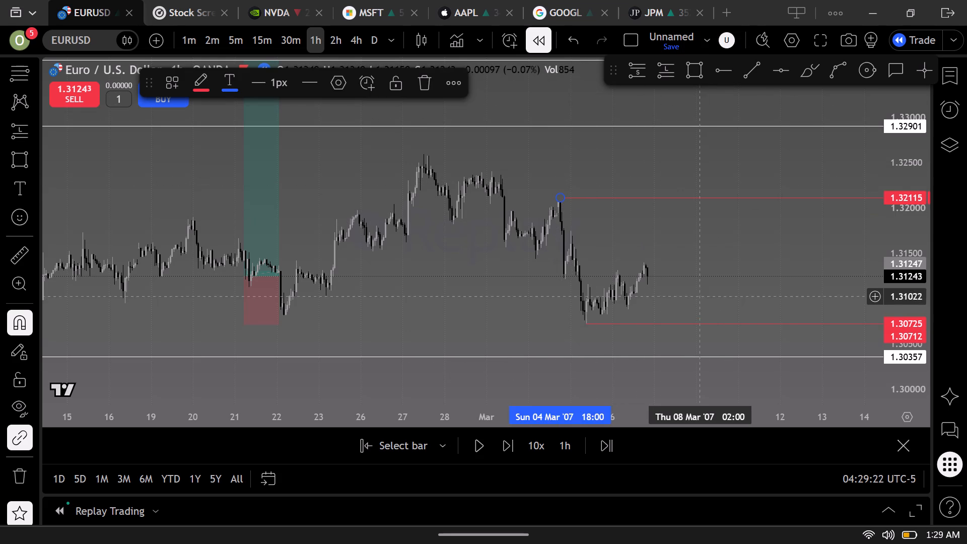
{"action": "left_click", "coordinate": [705, 277]}
Run the hourly replay on and pause it on 16 March 2007.
{"action": "left_click_drag", "start_coordinate": [723, 265], "coordinate": [618, 222]}
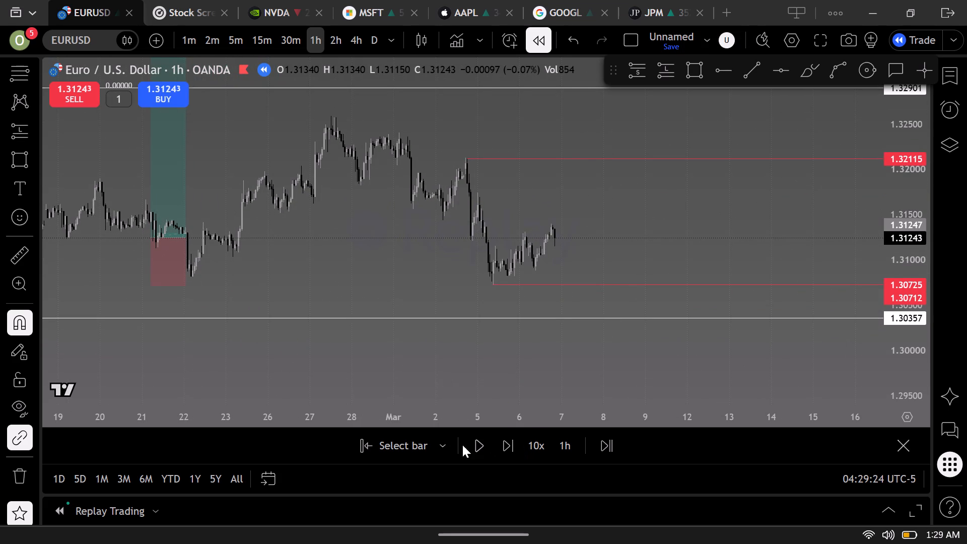
{"action": "left_click", "coordinate": [480, 447]}
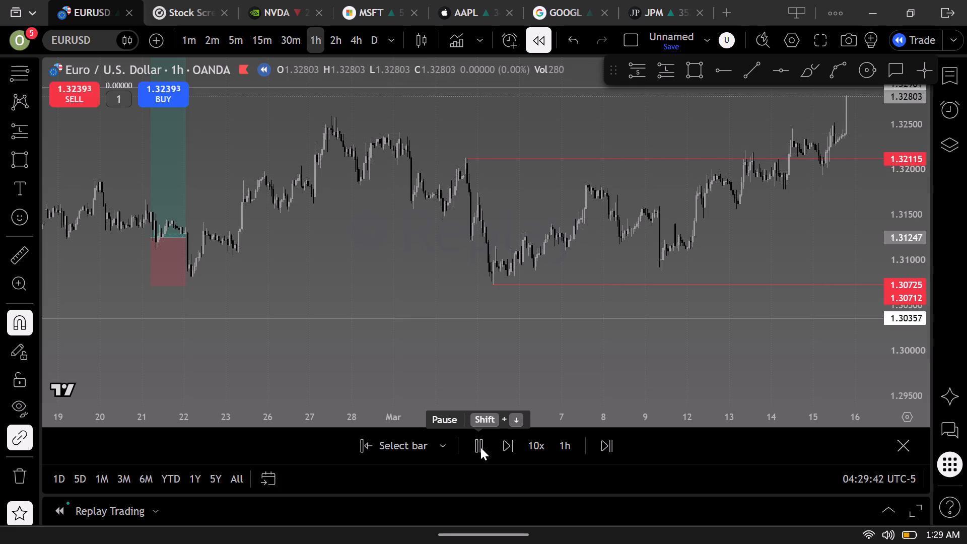
{"action": "left_click", "coordinate": [480, 447]}
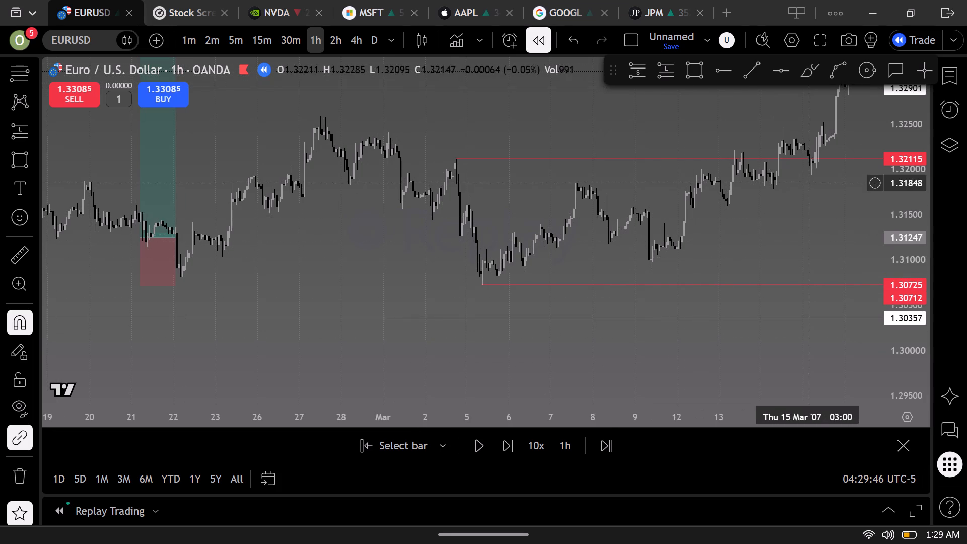
{"action": "left_click_drag", "start_coordinate": [789, 214], "coordinate": [657, 245]}
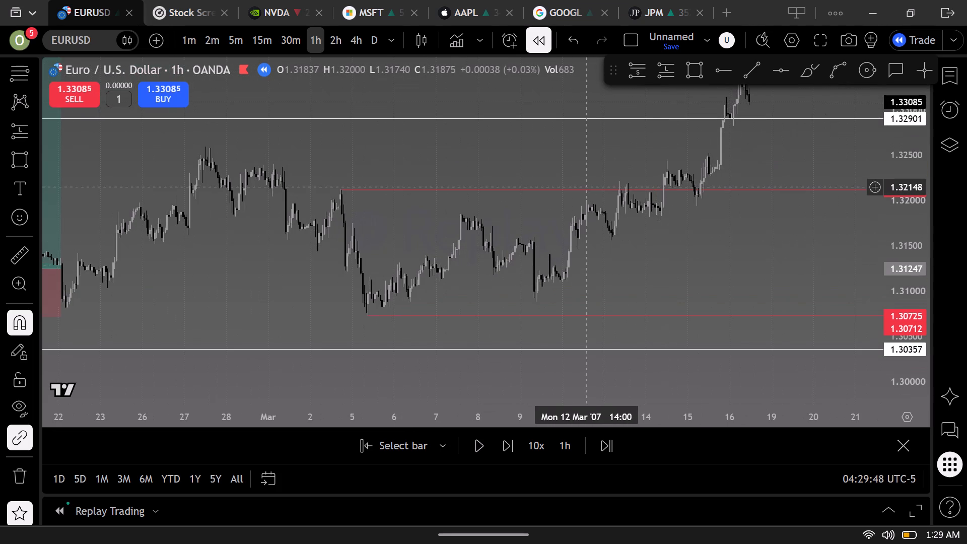
Delete the red horizontal ray at 1.32115.
{"action": "left_click", "coordinate": [587, 190]}
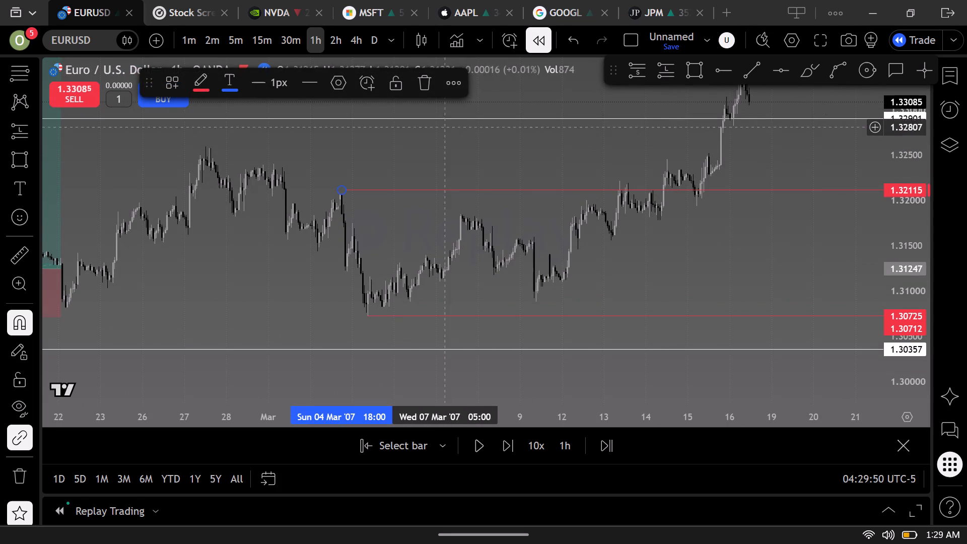
{"action": "left_click", "coordinate": [429, 86]}
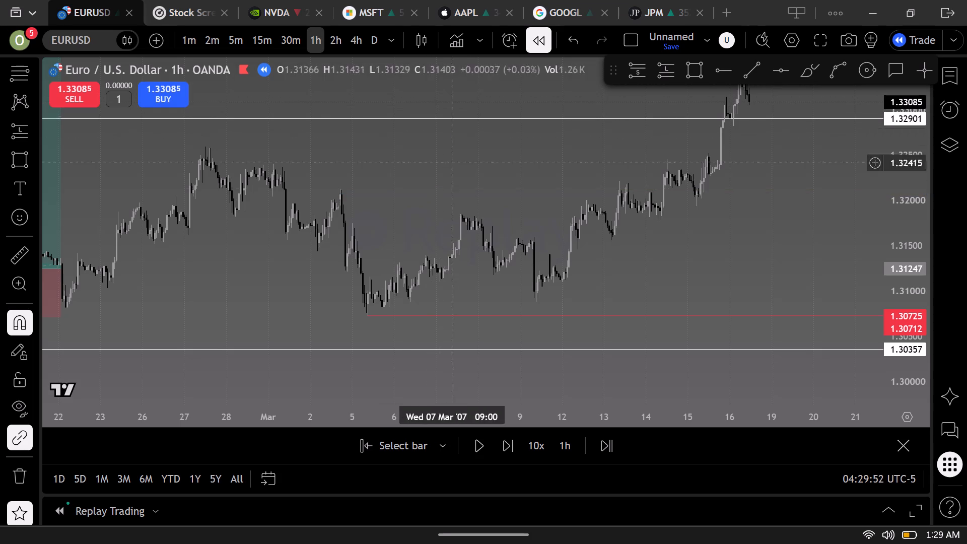
Run the hourly replay on from 16 March and pause it late on 21 March 2007.
{"action": "left_click_drag", "start_coordinate": [690, 274], "coordinate": [690, 273]}
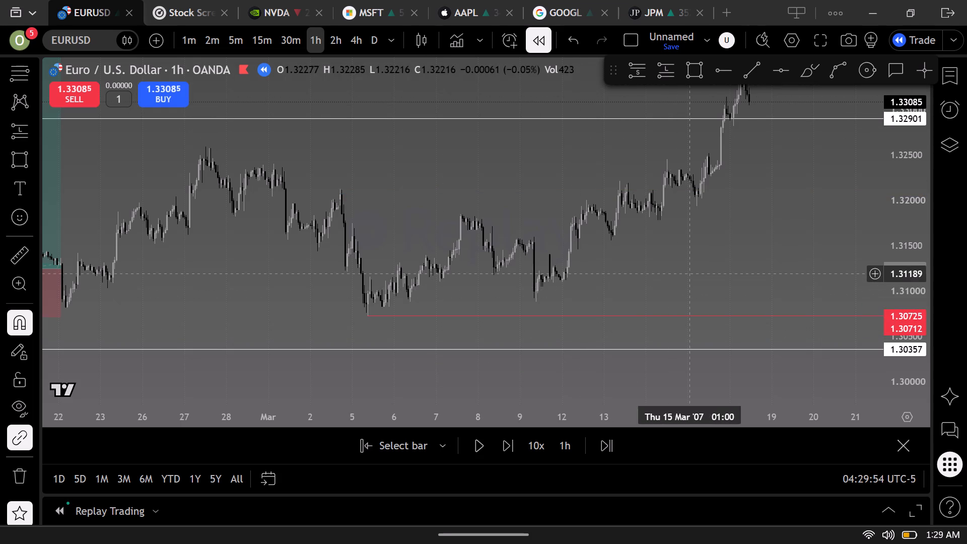
{"action": "left_click_drag", "start_coordinate": [690, 273], "coordinate": [562, 281]}
{"action": "scroll", "coordinate": [591, 273], "scroll_direction": "down", "scroll_amount": 5}
{"action": "left_click_drag", "start_coordinate": [773, 263], "coordinate": [738, 316]}
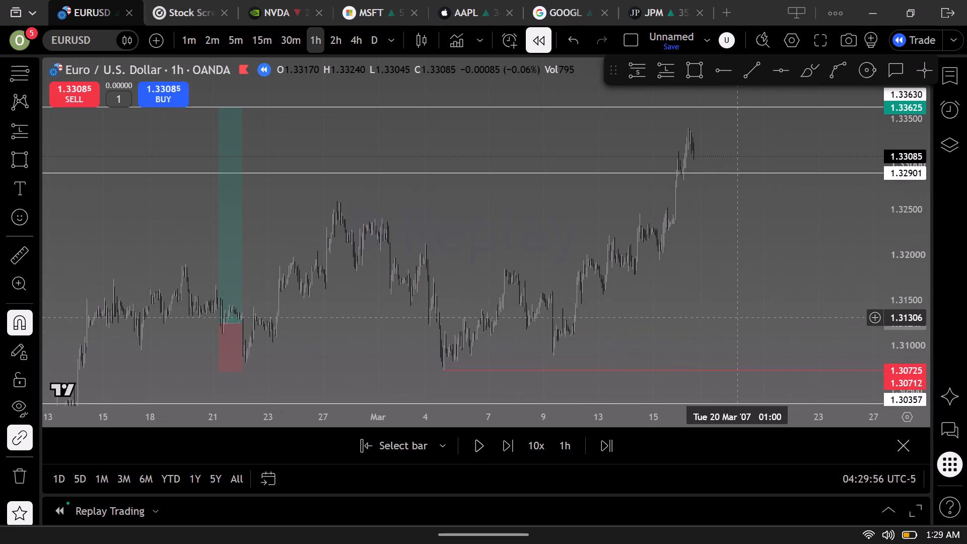
{"action": "left_click", "coordinate": [479, 445]}
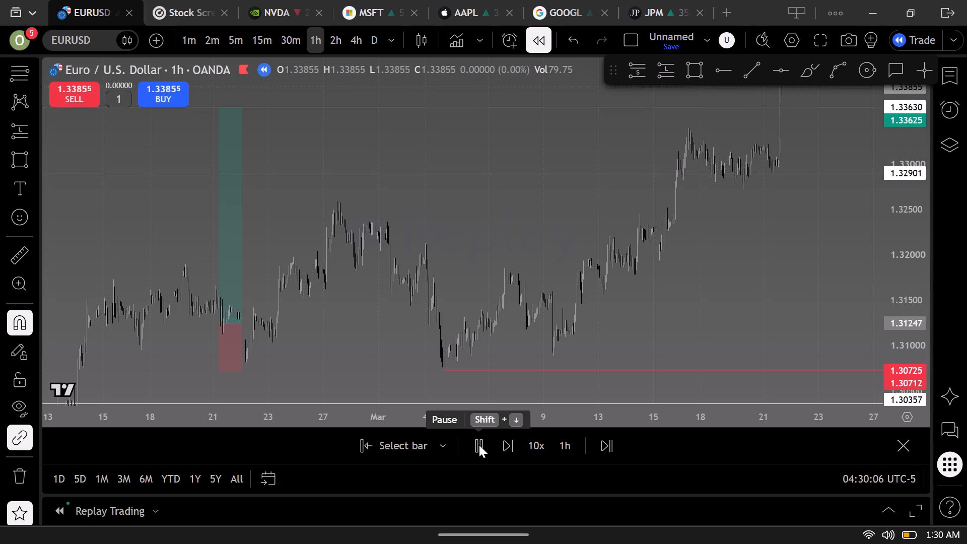
{"action": "left_click", "coordinate": [479, 445]}
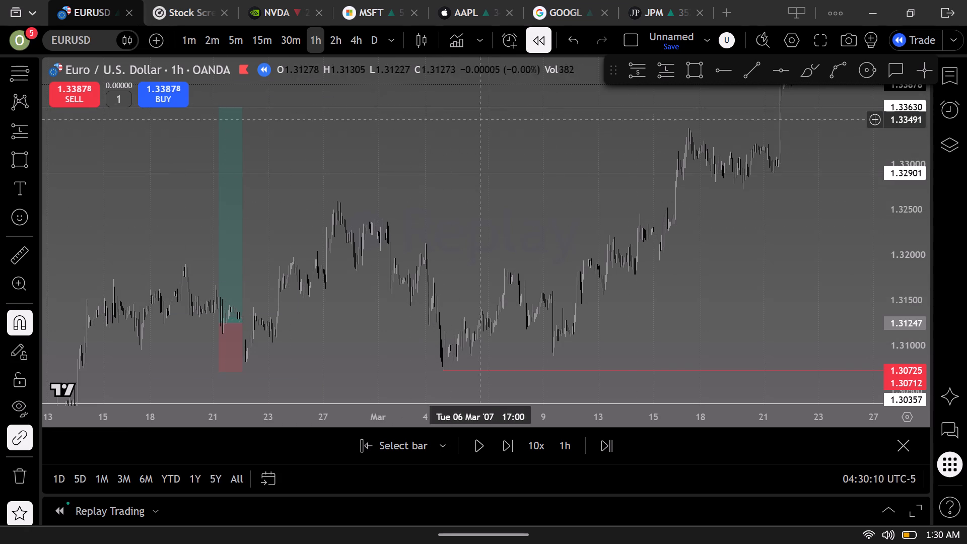
Measure the move from just below the 21 February long position's stop up to the 21 March rally, and clear the measurement.
{"action": "left_click", "coordinate": [19, 254]}
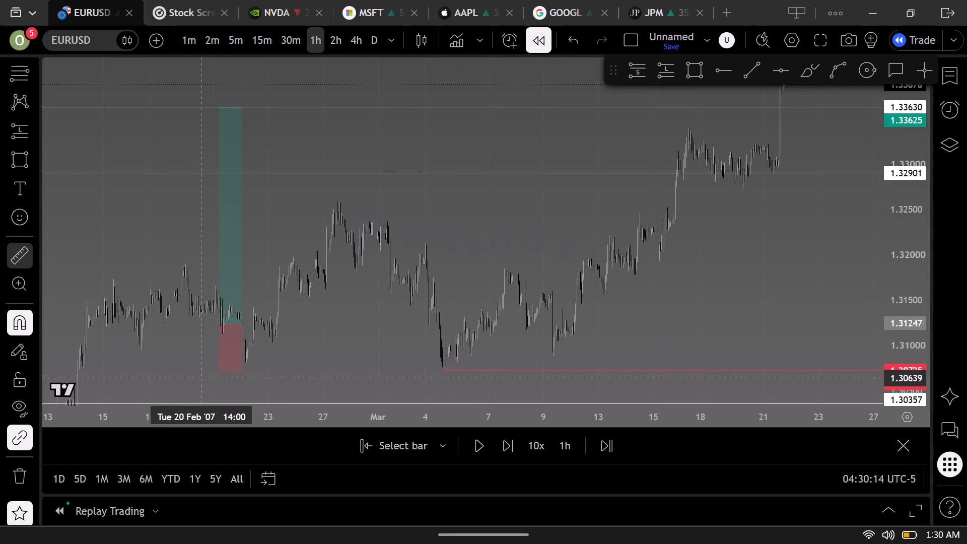
{"action": "left_click", "coordinate": [218, 377]}
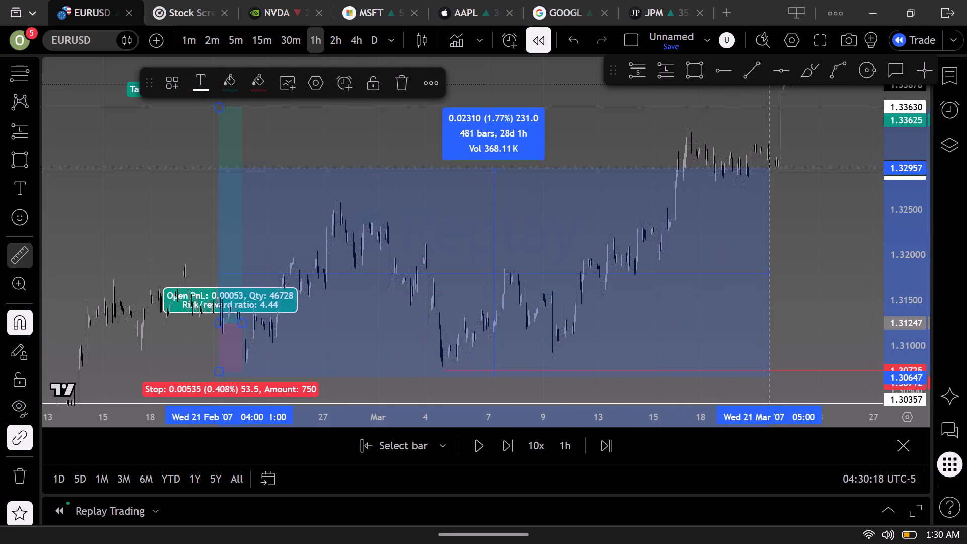
{"action": "left_click", "coordinate": [781, 117]}
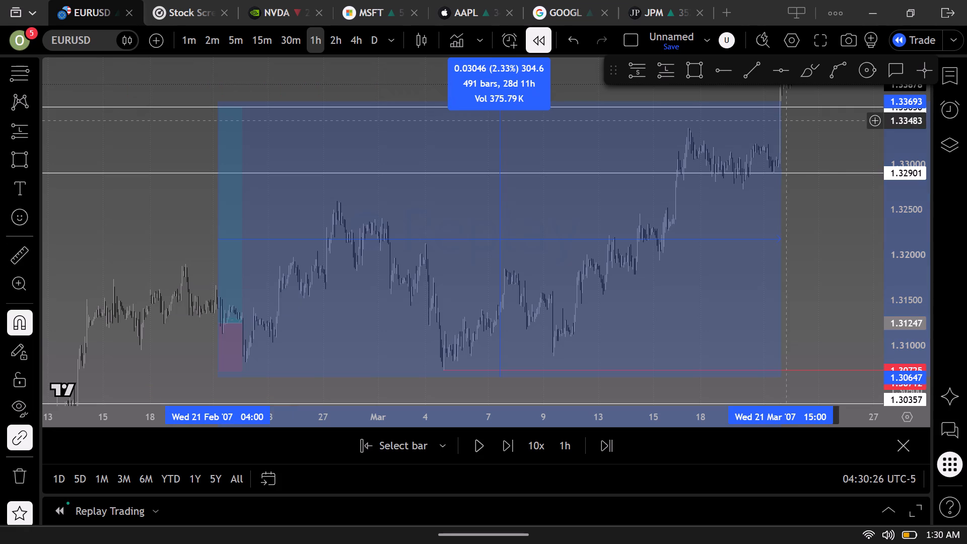
{"action": "left_click", "coordinate": [793, 122]}
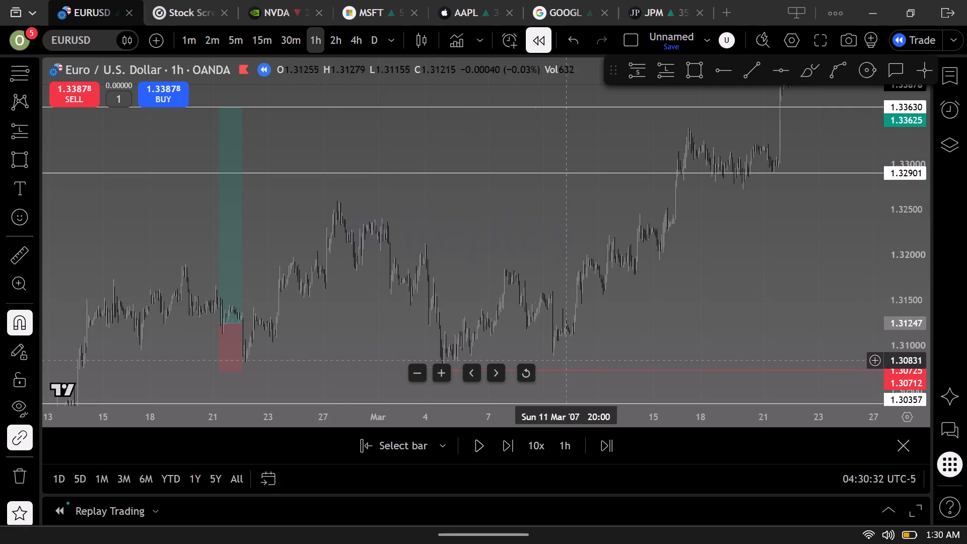
Delete the 21 February long position drawing.
{"action": "left_click_drag", "start_coordinate": [712, 246], "coordinate": [661, 259]}
{"action": "scroll", "coordinate": [682, 267], "scroll_direction": "up", "scroll_amount": 4}
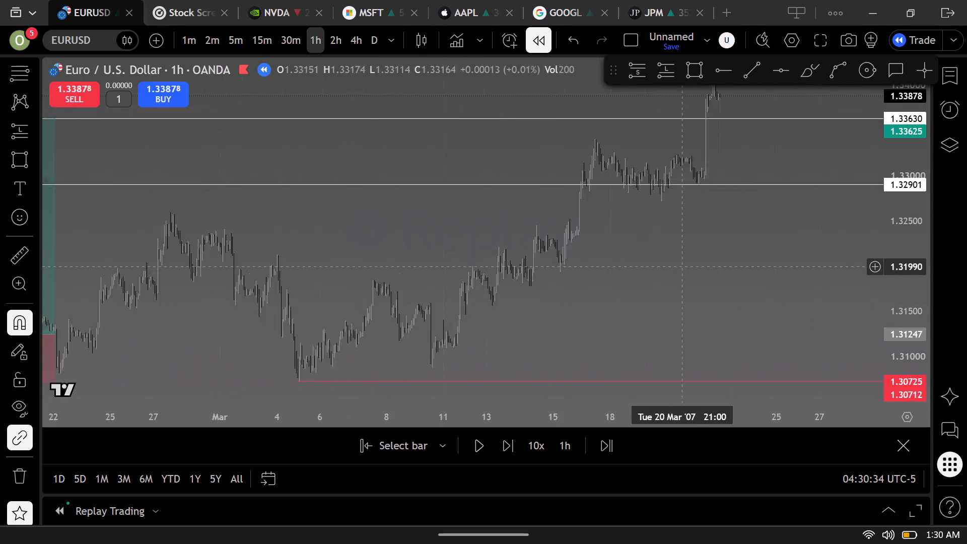
{"action": "scroll", "coordinate": [682, 267], "scroll_direction": "up", "scroll_amount": 3}
{"action": "left_click_drag", "start_coordinate": [535, 296], "coordinate": [752, 360]}
{"action": "left_click_drag", "start_coordinate": [316, 291], "coordinate": [552, 301]}
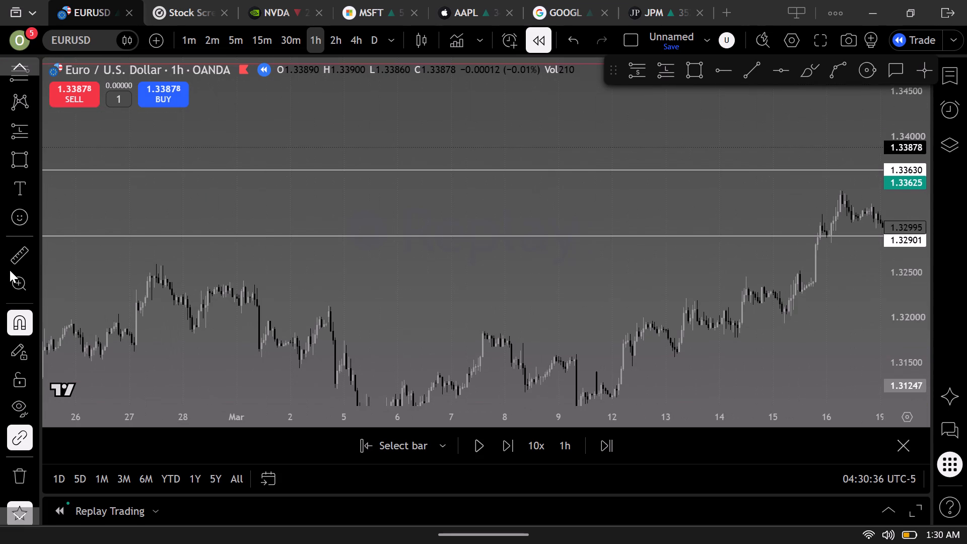
{"action": "left_click_drag", "start_coordinate": [53, 292], "coordinate": [268, 330]}
{"action": "left_click", "coordinate": [146, 297]}
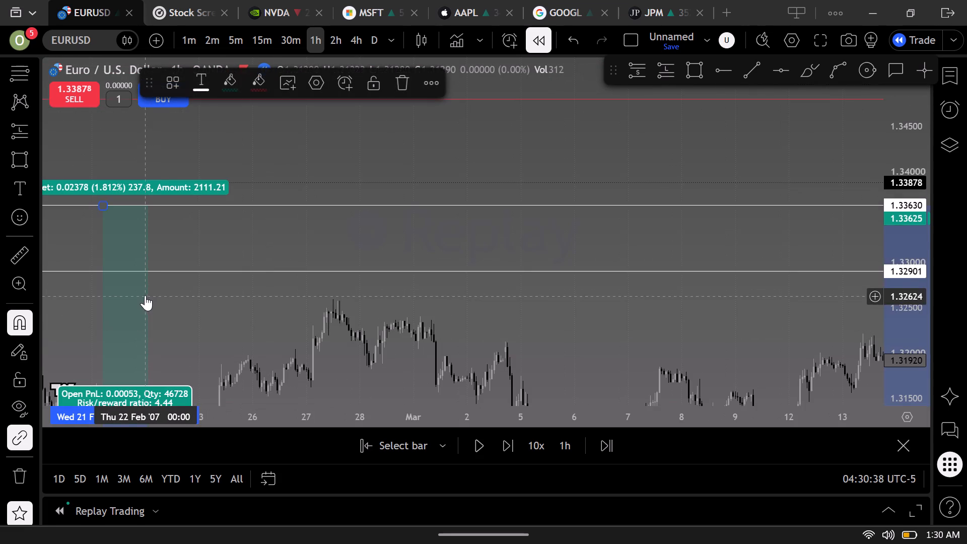
{"action": "left_click", "coordinate": [399, 86]}
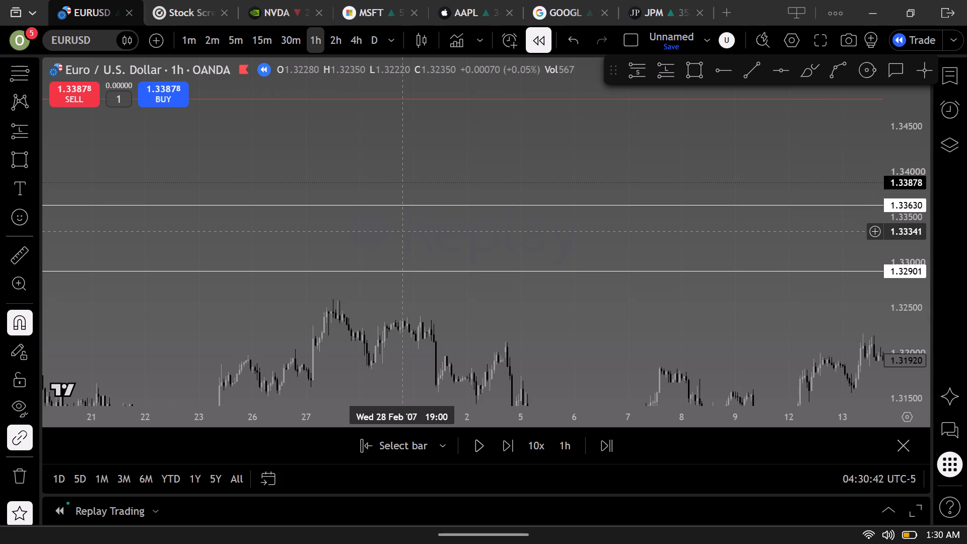
Delete the white horizontal ray at 1.32901 that starts from the early January 2007 high.
{"action": "scroll", "coordinate": [399, 236], "scroll_direction": "down", "scroll_amount": 5}
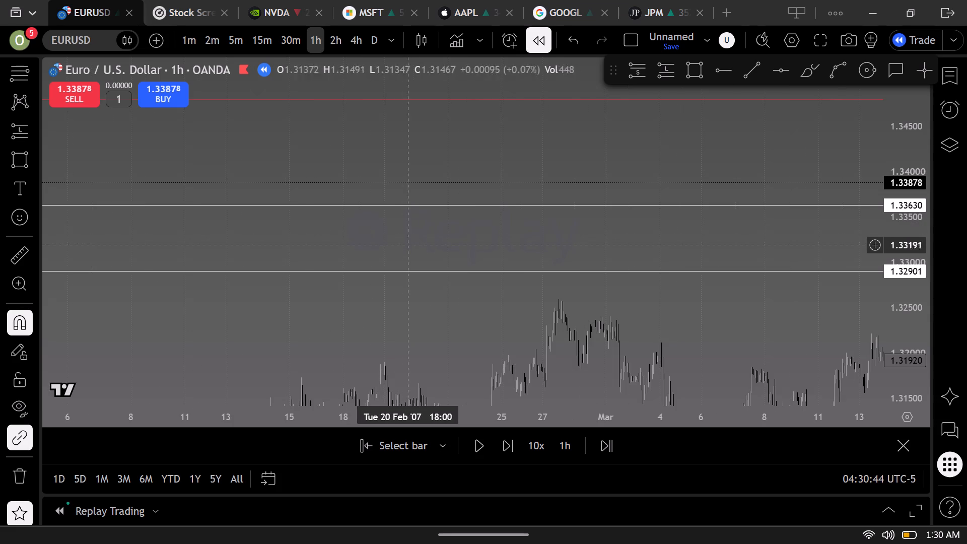
{"action": "left_click_drag", "start_coordinate": [347, 243], "coordinate": [315, 233]}
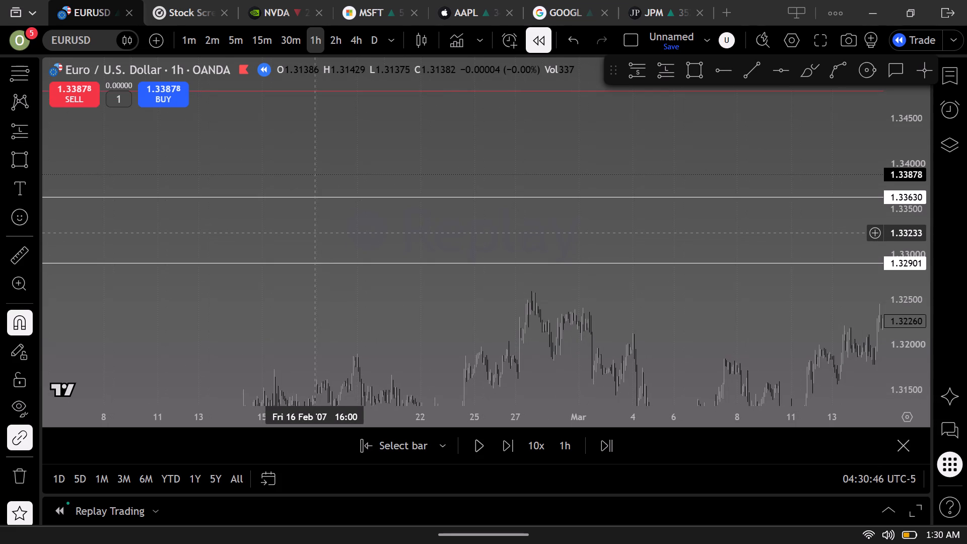
{"action": "left_click_drag", "start_coordinate": [505, 248], "coordinate": [447, 206]}
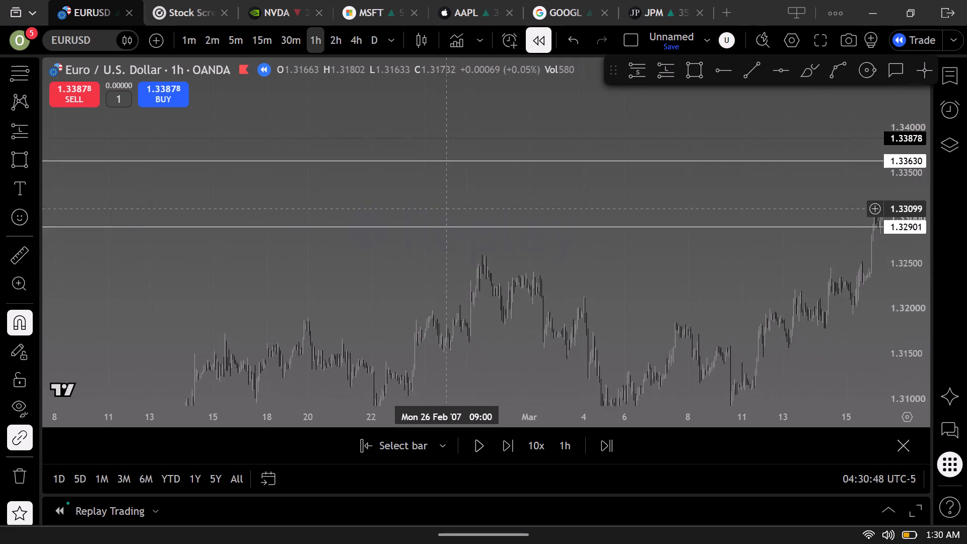
{"action": "left_click_drag", "start_coordinate": [447, 206], "coordinate": [447, 127]}
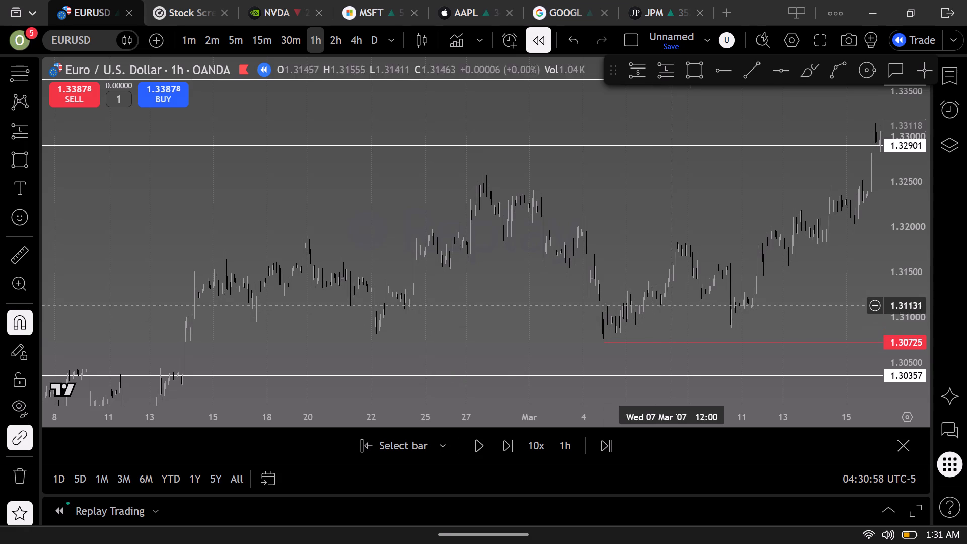
{"action": "scroll", "coordinate": [694, 271], "scroll_direction": "up", "scroll_amount": 8}
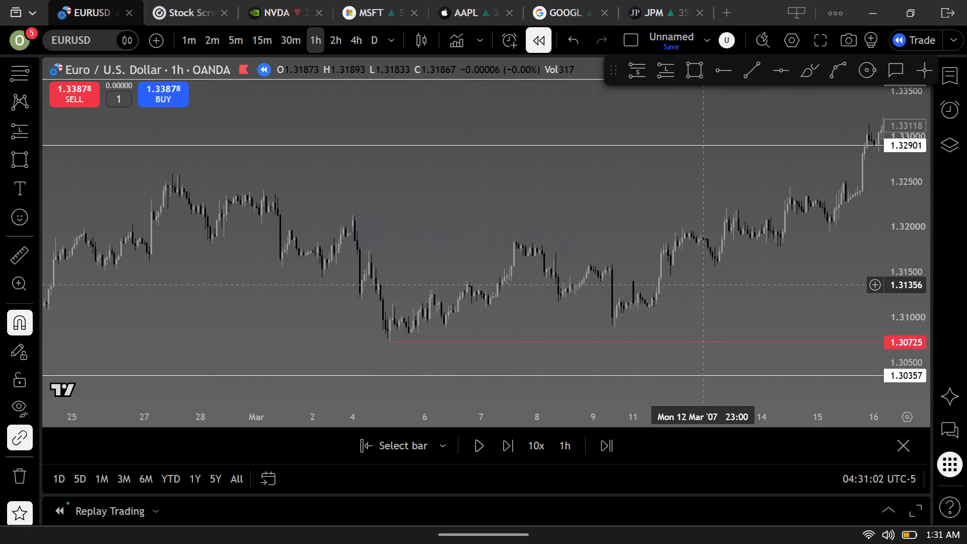
{"action": "left_click_drag", "start_coordinate": [771, 300], "coordinate": [661, 271]}
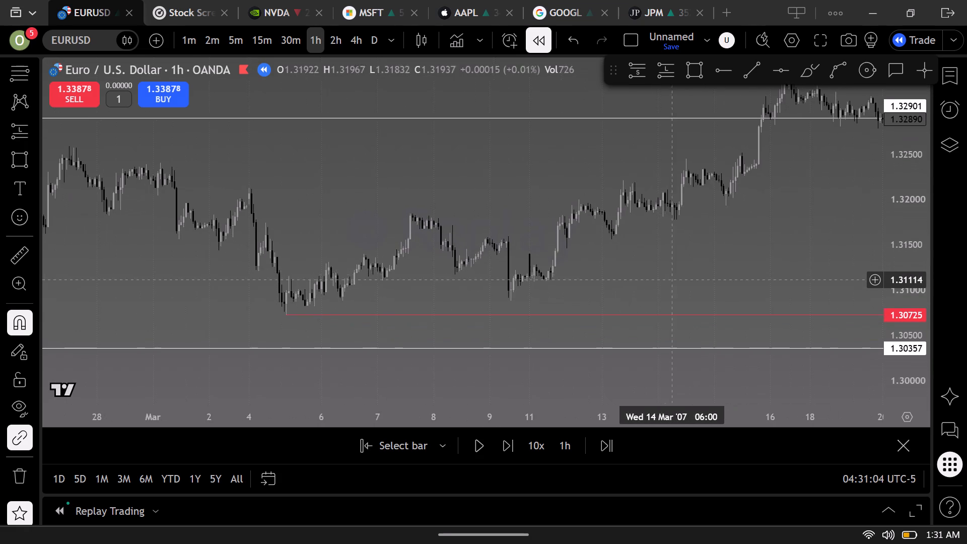
{"action": "left_click_drag", "start_coordinate": [698, 267], "coordinate": [585, 304]}
{"action": "left_click_drag", "start_coordinate": [719, 273], "coordinate": [653, 347]}
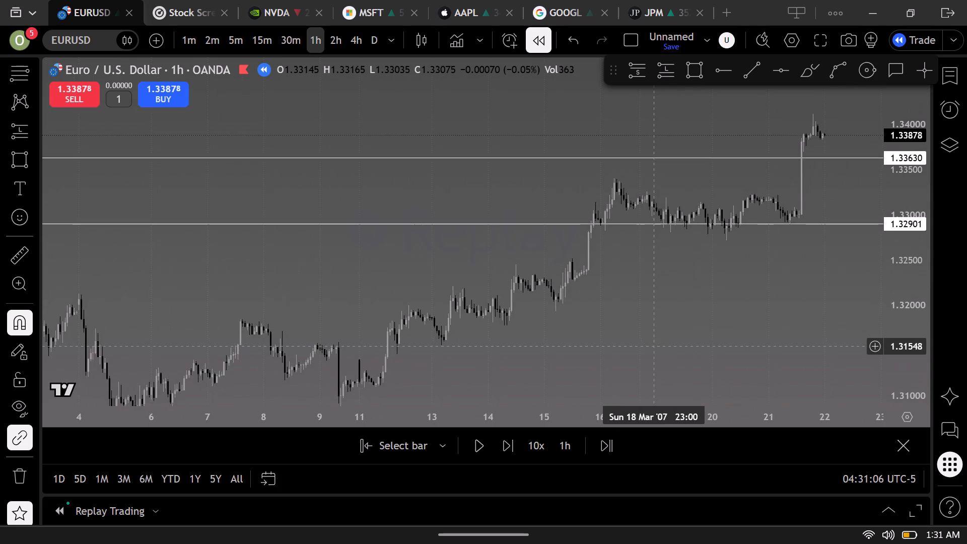
{"action": "left_click_drag", "start_coordinate": [653, 347], "coordinate": [715, 331]}
{"action": "scroll", "coordinate": [715, 331], "scroll_direction": "down", "scroll_amount": 20}
{"action": "scroll", "coordinate": [715, 331], "scroll_direction": "down", "scroll_amount": 4}
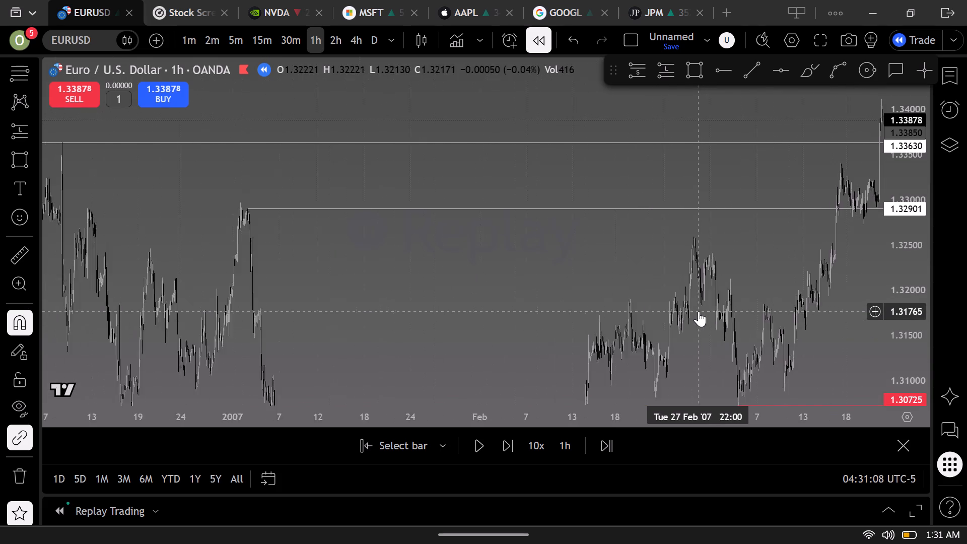
{"action": "scroll", "coordinate": [699, 311], "scroll_direction": "down", "scroll_amount": 8}
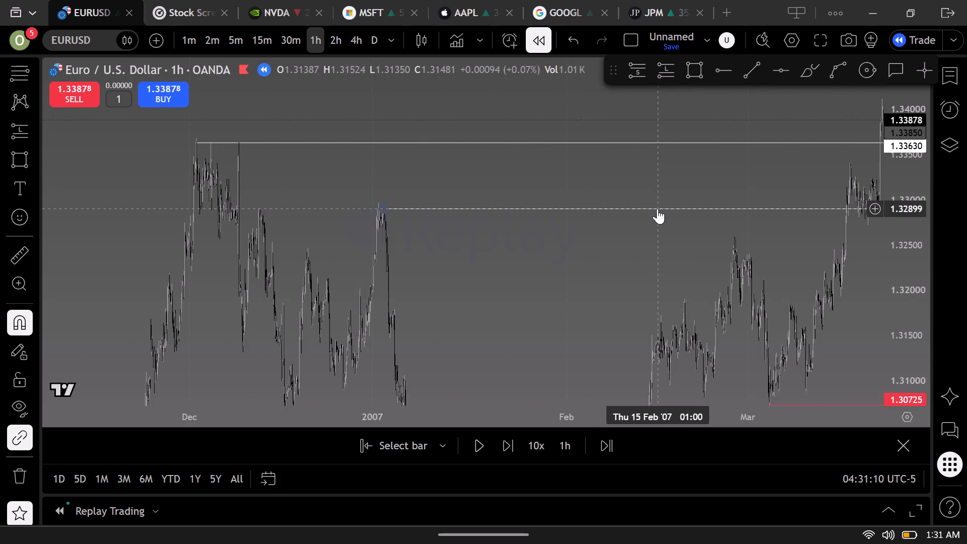
{"action": "left_click", "coordinate": [546, 208]}
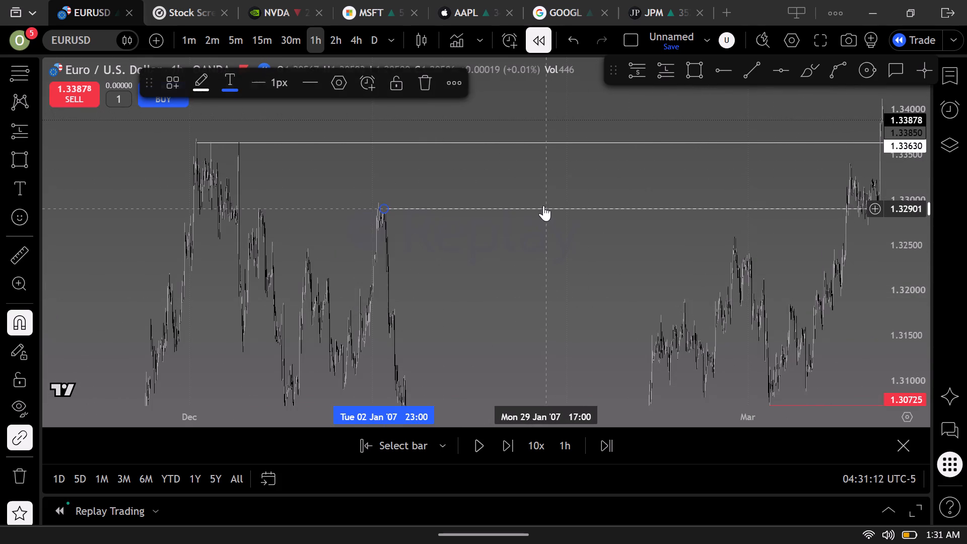
{"action": "left_click", "coordinate": [425, 86]}
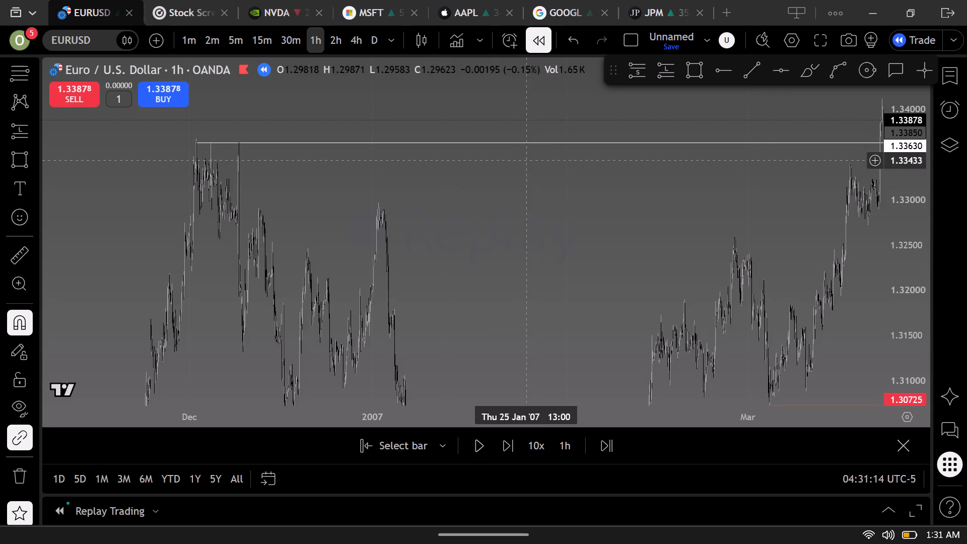
Delete the white horizontal ray at 1.30357 that starts on 8 January 2007.
{"action": "left_click_drag", "start_coordinate": [548, 193], "coordinate": [486, 208]}
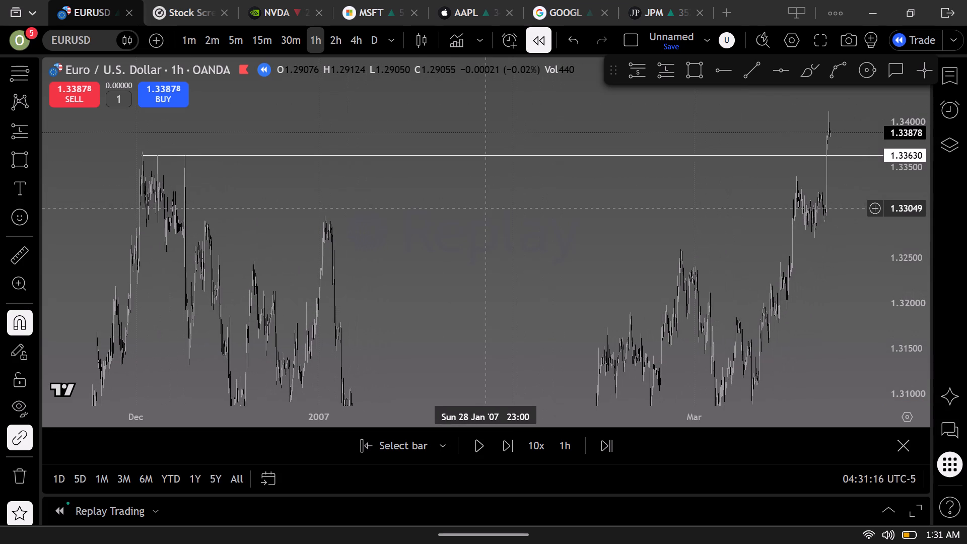
{"action": "left_click_drag", "start_coordinate": [598, 238], "coordinate": [482, 225]}
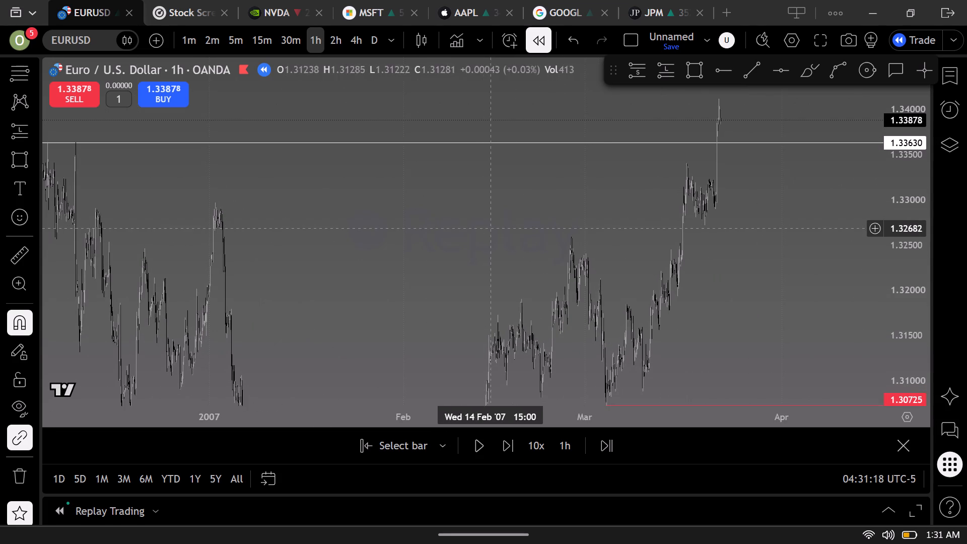
{"action": "scroll", "coordinate": [605, 218], "scroll_direction": "up", "scroll_amount": 6}
{"action": "scroll", "coordinate": [652, 241], "scroll_direction": "up", "scroll_amount": 5}
{"action": "left_click_drag", "start_coordinate": [573, 264], "coordinate": [655, 245]}
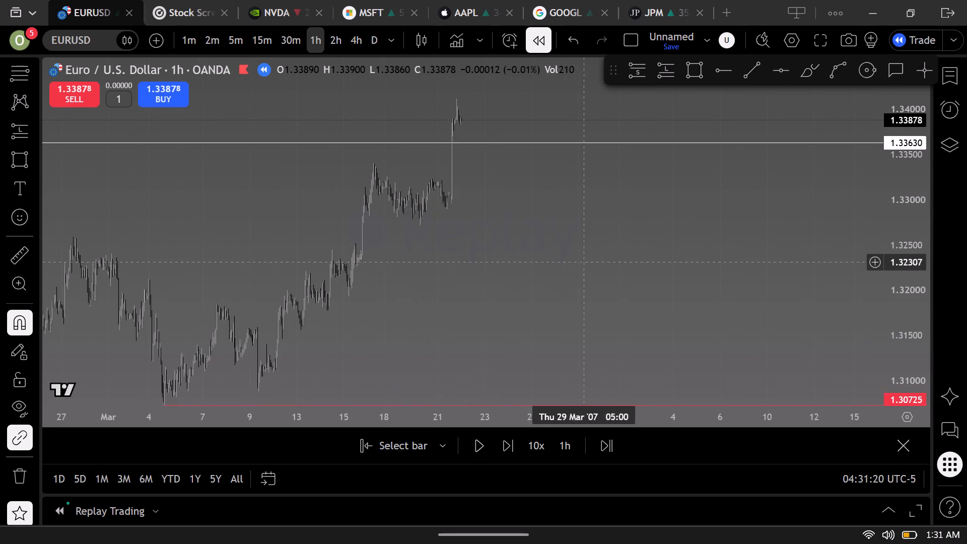
{"action": "left_click_drag", "start_coordinate": [655, 245], "coordinate": [966, 156]}
{"action": "left_click_drag", "start_coordinate": [739, 168], "coordinate": [744, 269]}
{"action": "scroll", "coordinate": [796, 302], "scroll_direction": "up", "scroll_amount": 2}
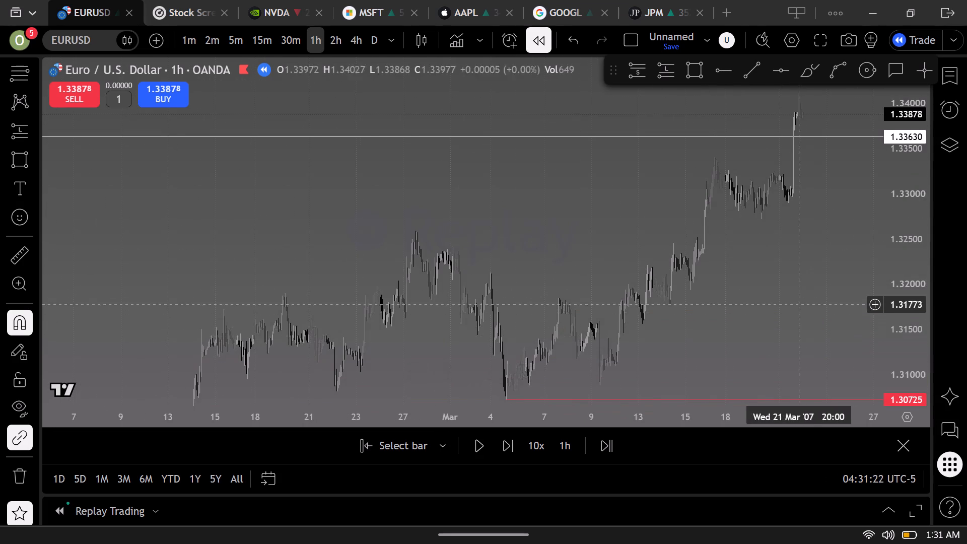
{"action": "scroll", "coordinate": [795, 300], "scroll_direction": "up", "scroll_amount": 6}
{"action": "left_click_drag", "start_coordinate": [733, 288], "coordinate": [662, 327]}
{"action": "scroll", "coordinate": [666, 312], "scroll_direction": "down", "scroll_amount": 14}
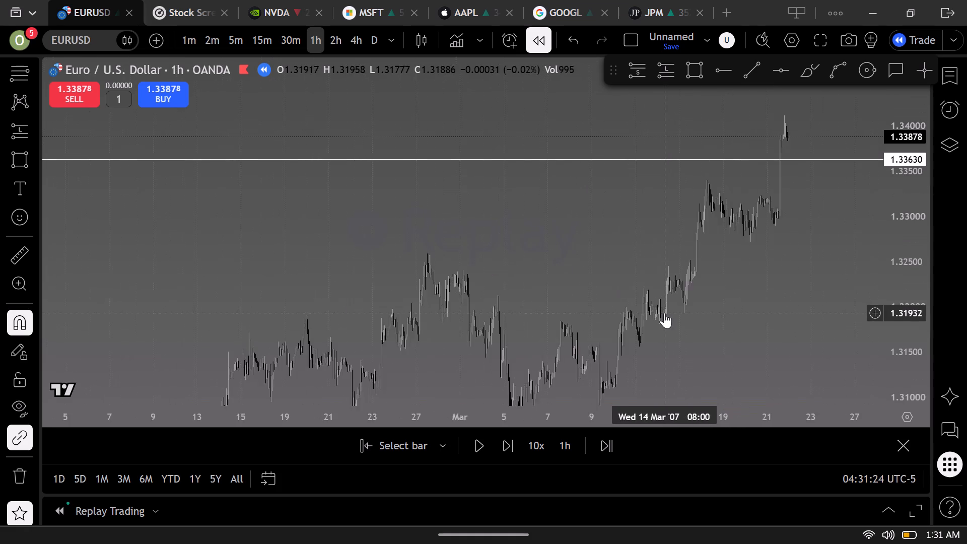
{"action": "scroll", "coordinate": [664, 313], "scroll_direction": "down", "scroll_amount": 17}
{"action": "left_click_drag", "start_coordinate": [585, 281], "coordinate": [726, 79]}
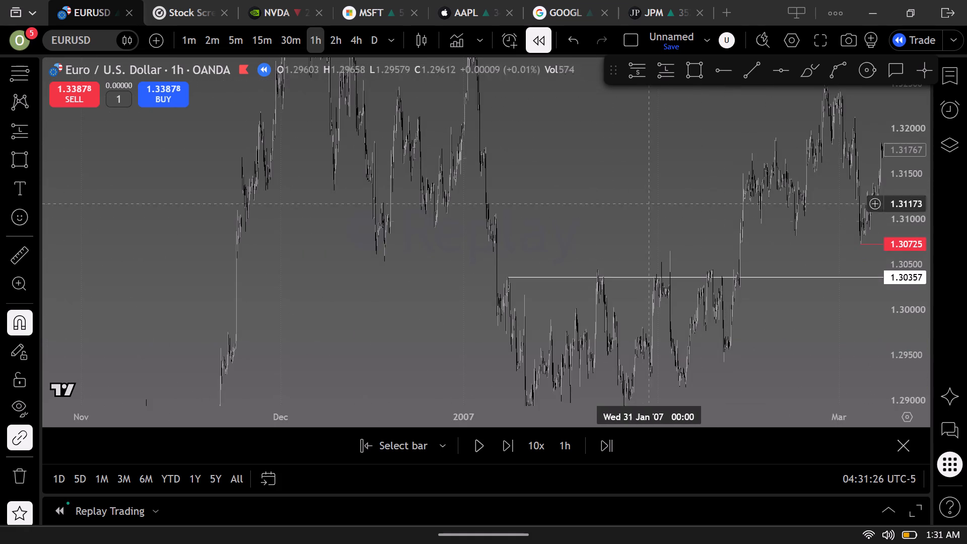
{"action": "left_click", "coordinate": [634, 276]}
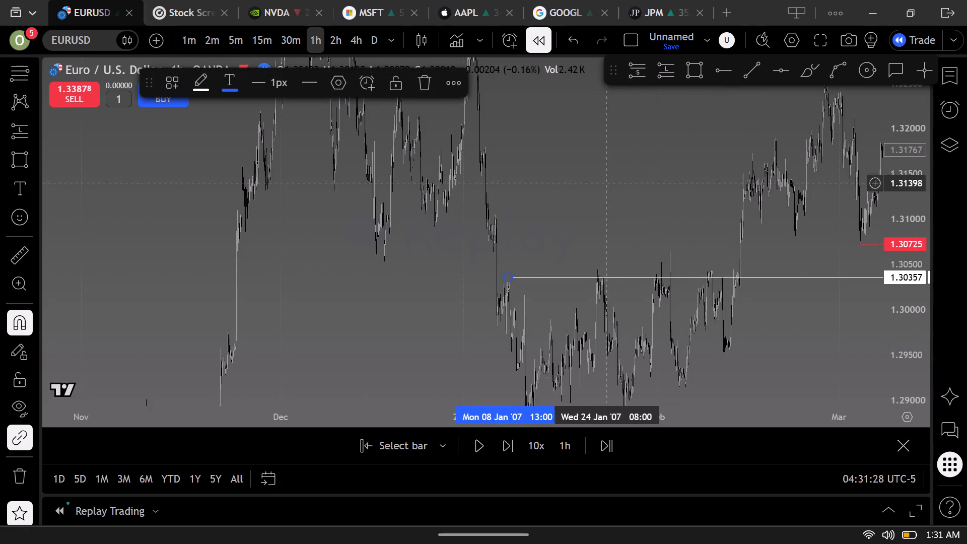
{"action": "left_click", "coordinate": [418, 84]}
Examine the hourly price swings from late February to mid-March 2007 above the remaining 1.30725 ray.
{"action": "left_click_drag", "start_coordinate": [617, 188], "coordinate": [566, 175]}
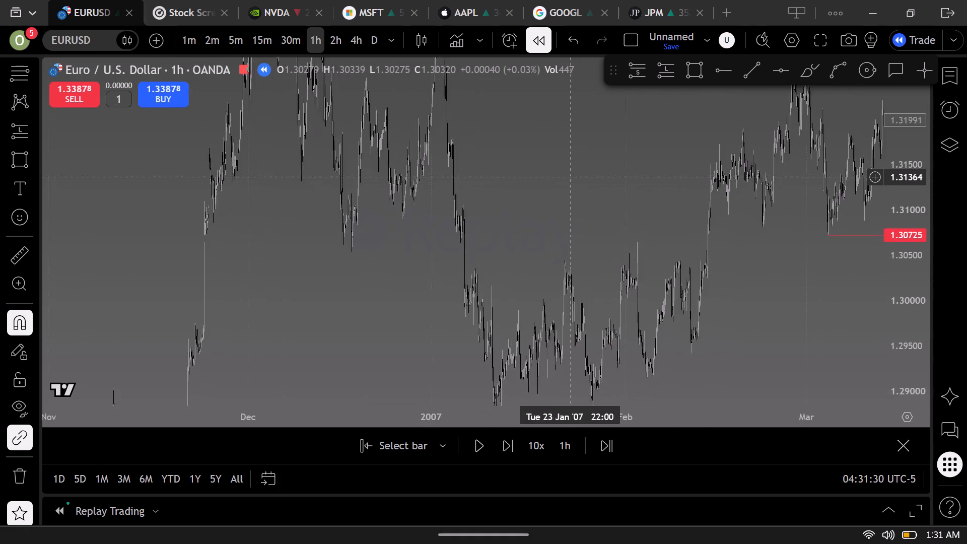
{"action": "left_click_drag", "start_coordinate": [566, 175], "coordinate": [296, 338]}
{"action": "scroll", "coordinate": [684, 277], "scroll_direction": "up", "scroll_amount": 5}
{"action": "left_click_drag", "start_coordinate": [606, 294], "coordinate": [754, 249]}
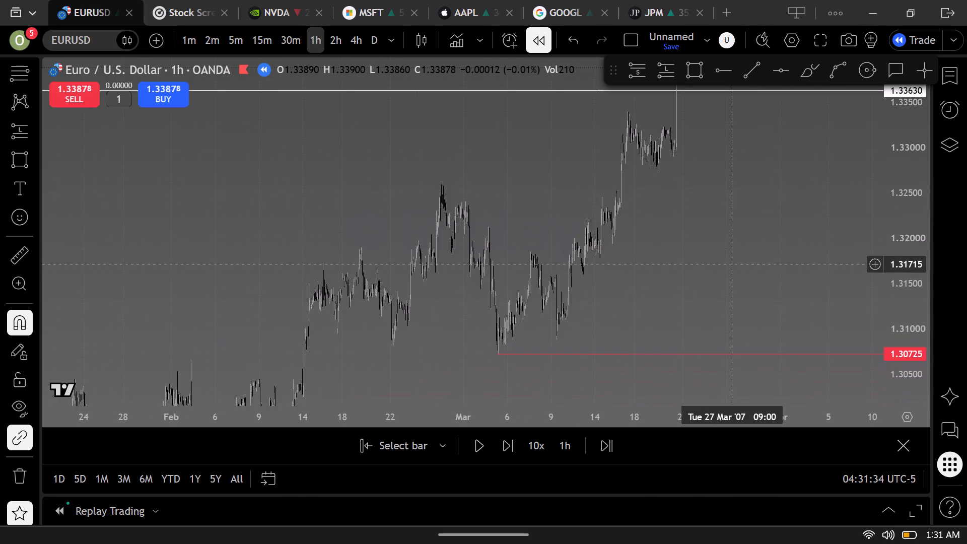
{"action": "scroll", "coordinate": [731, 264], "scroll_direction": "up", "scroll_amount": 7}
{"action": "left_click_drag", "start_coordinate": [606, 267], "coordinate": [872, 183]}
{"action": "scroll", "coordinate": [668, 235], "scroll_direction": "up", "scroll_amount": 4}
{"action": "left_click_drag", "start_coordinate": [582, 237], "coordinate": [772, 219]}
{"action": "scroll", "coordinate": [743, 232], "scroll_direction": "up", "scroll_amount": 2}
{"action": "left_click_drag", "start_coordinate": [662, 227], "coordinate": [762, 233]}
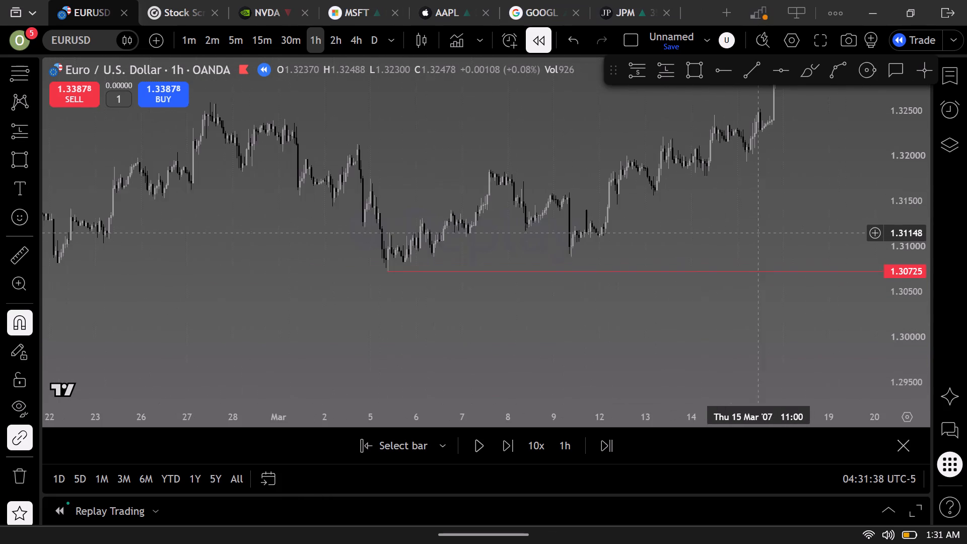
Draw a rectangle zone from the 5 March 2007 low to late 21 March, between about 1.30975 and 1.30731.
{"action": "left_click_drag", "start_coordinate": [762, 233], "coordinate": [766, 233]}
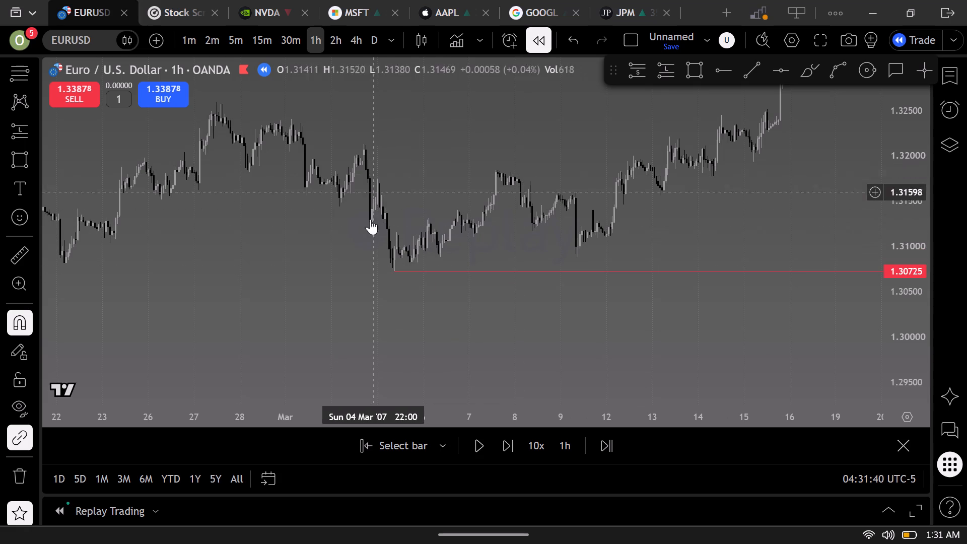
{"action": "left_click_drag", "start_coordinate": [756, 203], "coordinate": [722, 264]}
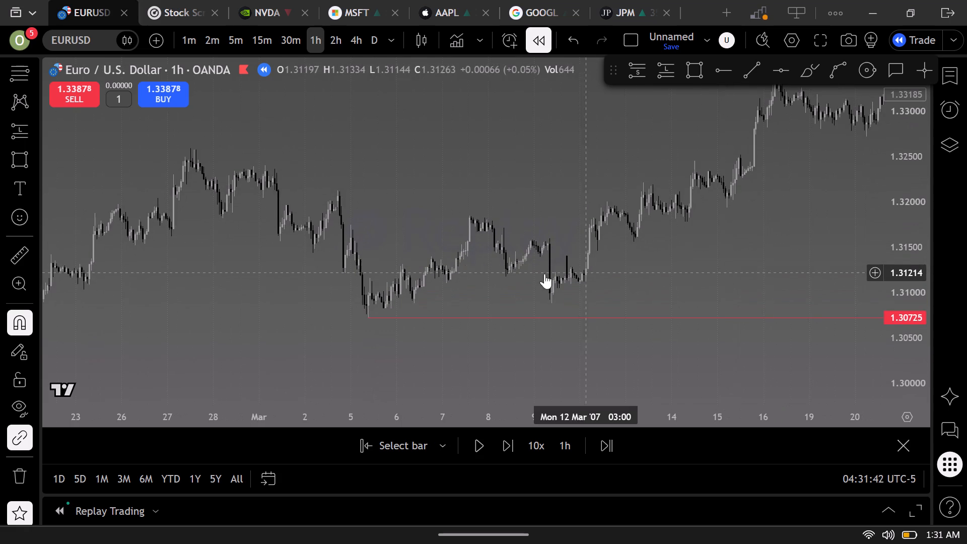
{"action": "left_click_drag", "start_coordinate": [766, 252], "coordinate": [680, 269]}
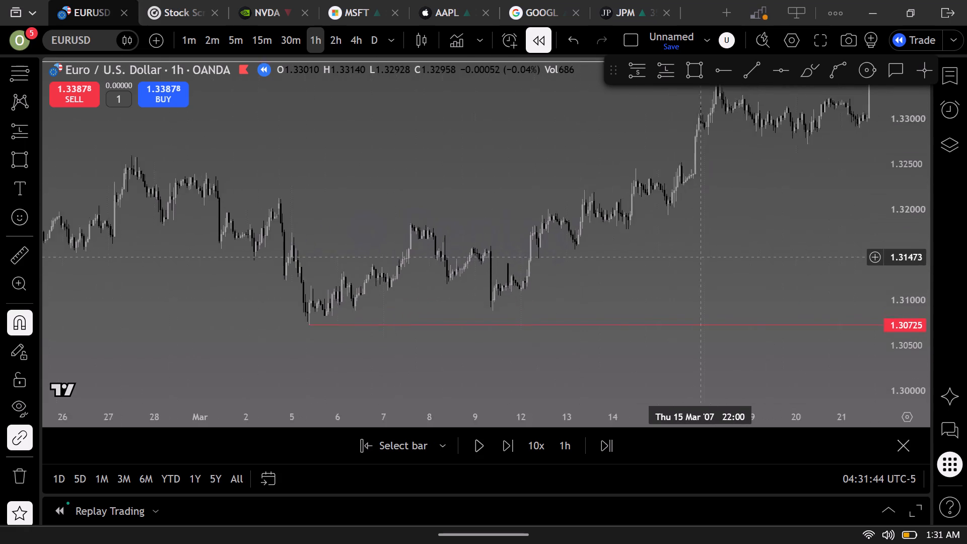
{"action": "left_click_drag", "start_coordinate": [680, 269], "coordinate": [640, 313]}
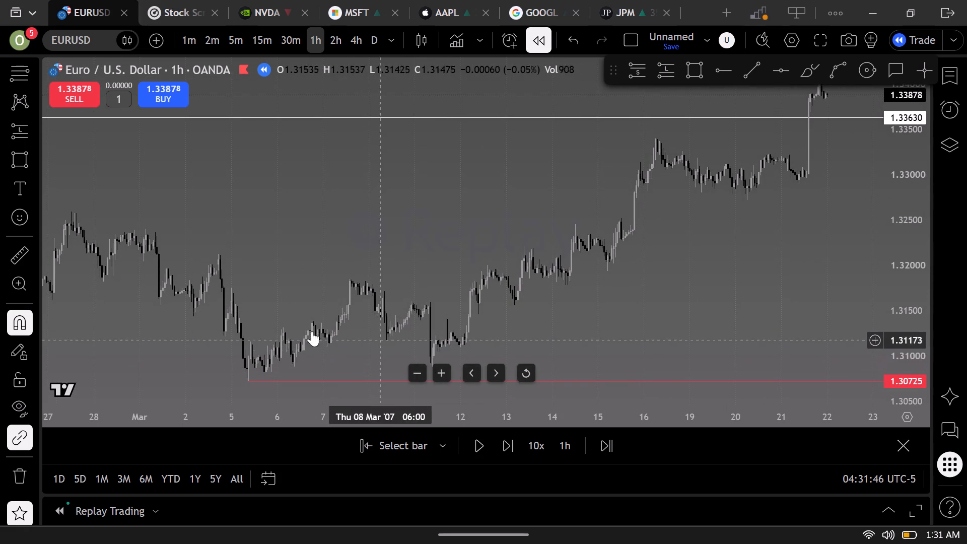
{"action": "left_click", "coordinate": [689, 73]}
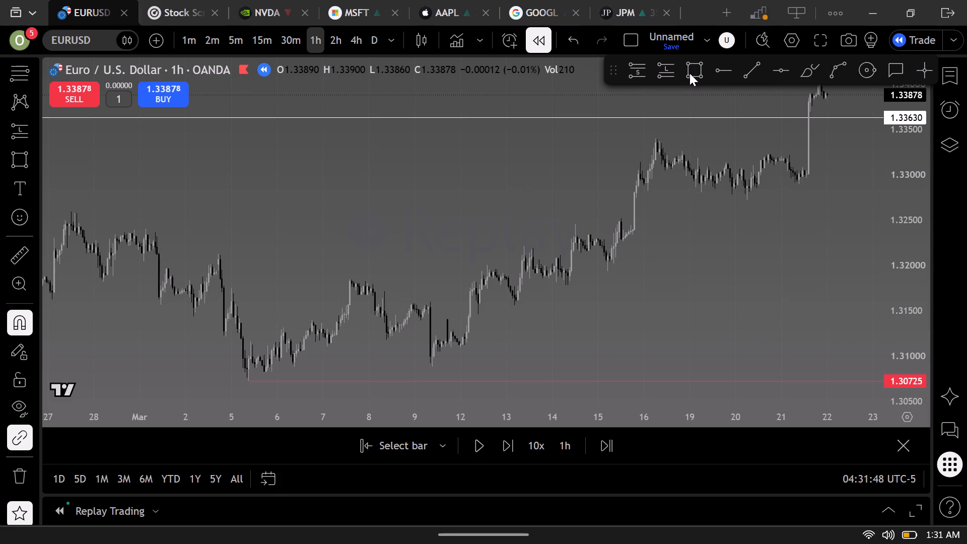
{"action": "left_click", "coordinate": [247, 349]}
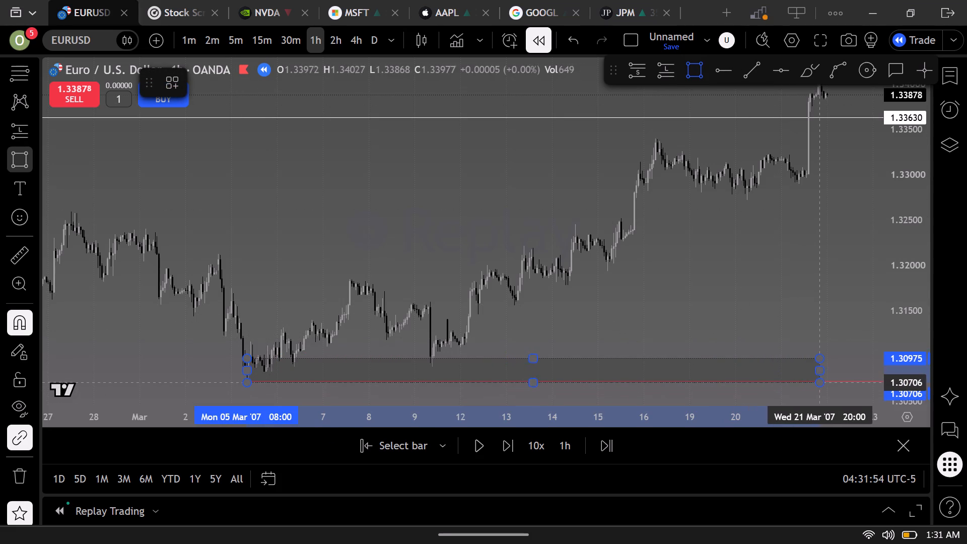
{"action": "left_click", "coordinate": [824, 380]}
{"action": "left_click", "coordinate": [816, 312]}
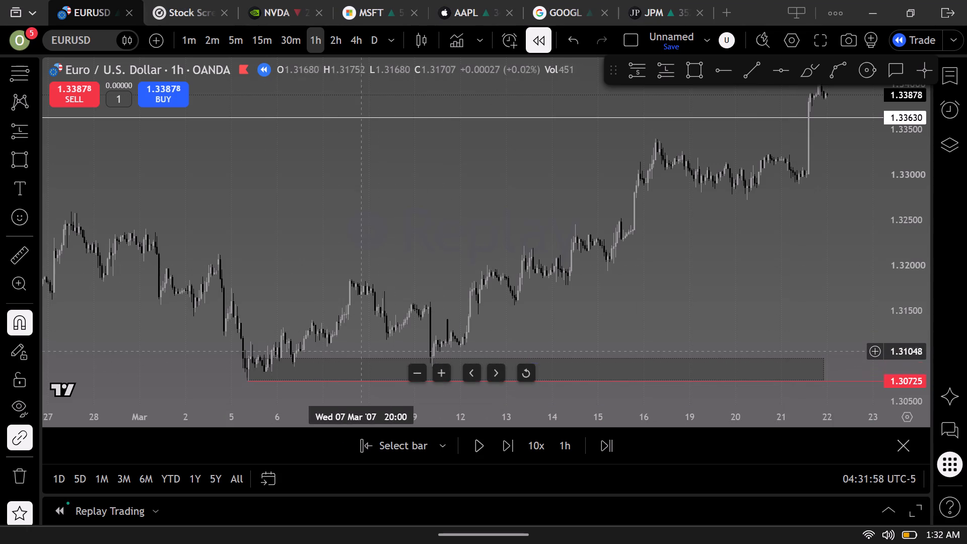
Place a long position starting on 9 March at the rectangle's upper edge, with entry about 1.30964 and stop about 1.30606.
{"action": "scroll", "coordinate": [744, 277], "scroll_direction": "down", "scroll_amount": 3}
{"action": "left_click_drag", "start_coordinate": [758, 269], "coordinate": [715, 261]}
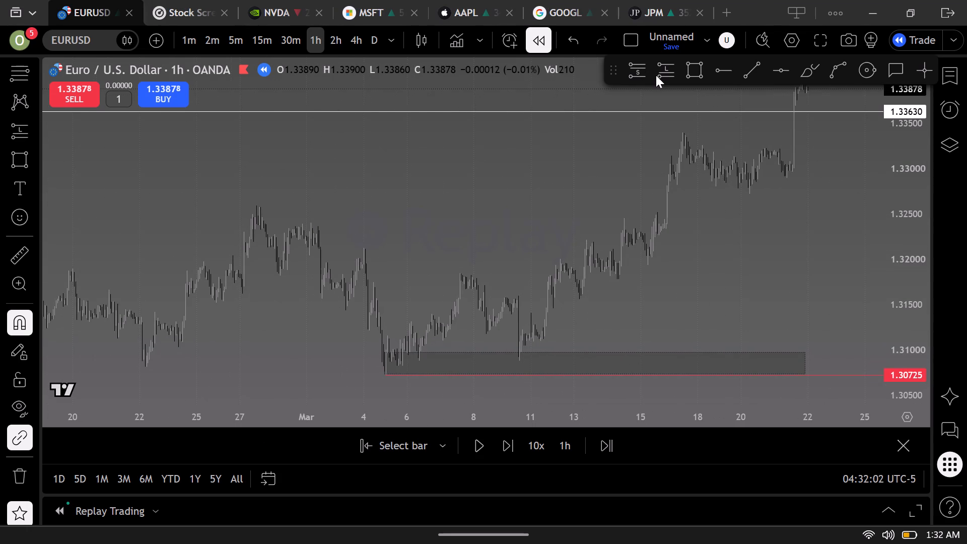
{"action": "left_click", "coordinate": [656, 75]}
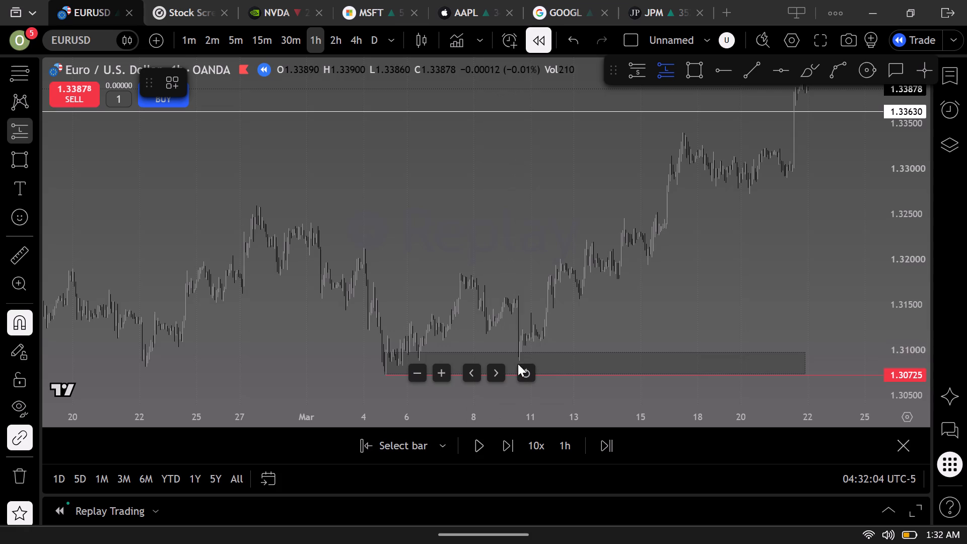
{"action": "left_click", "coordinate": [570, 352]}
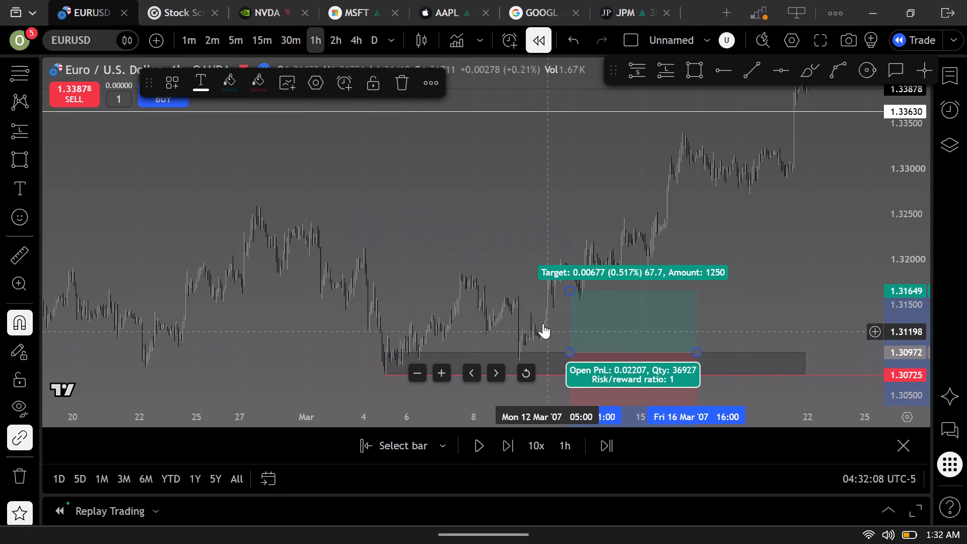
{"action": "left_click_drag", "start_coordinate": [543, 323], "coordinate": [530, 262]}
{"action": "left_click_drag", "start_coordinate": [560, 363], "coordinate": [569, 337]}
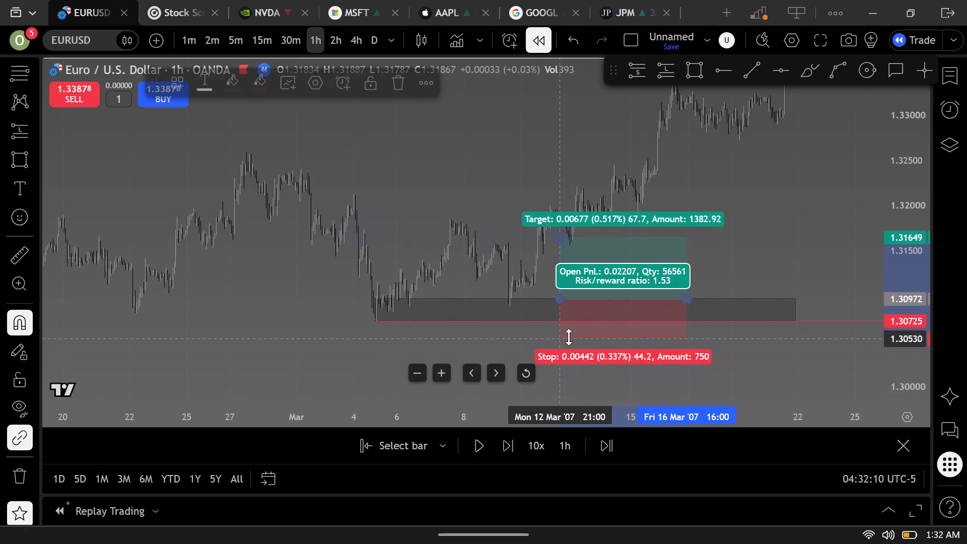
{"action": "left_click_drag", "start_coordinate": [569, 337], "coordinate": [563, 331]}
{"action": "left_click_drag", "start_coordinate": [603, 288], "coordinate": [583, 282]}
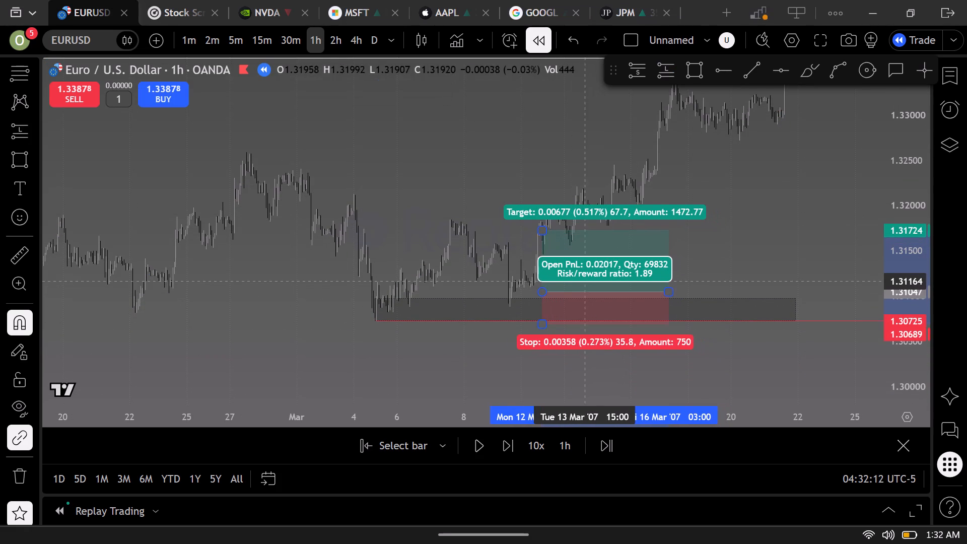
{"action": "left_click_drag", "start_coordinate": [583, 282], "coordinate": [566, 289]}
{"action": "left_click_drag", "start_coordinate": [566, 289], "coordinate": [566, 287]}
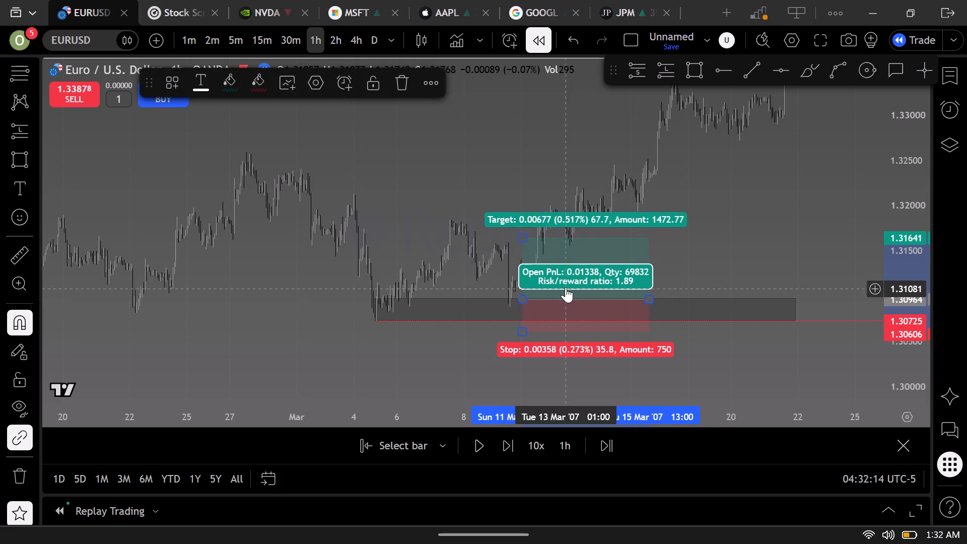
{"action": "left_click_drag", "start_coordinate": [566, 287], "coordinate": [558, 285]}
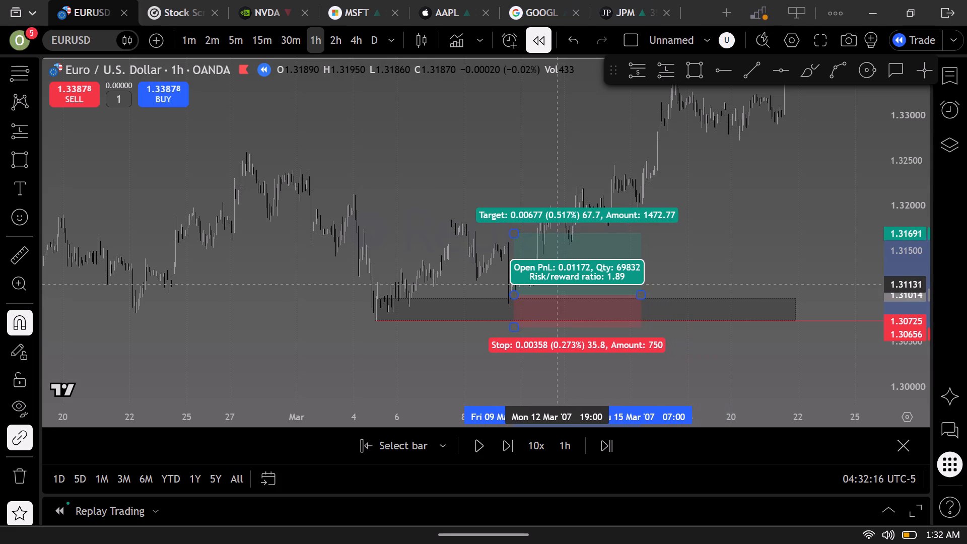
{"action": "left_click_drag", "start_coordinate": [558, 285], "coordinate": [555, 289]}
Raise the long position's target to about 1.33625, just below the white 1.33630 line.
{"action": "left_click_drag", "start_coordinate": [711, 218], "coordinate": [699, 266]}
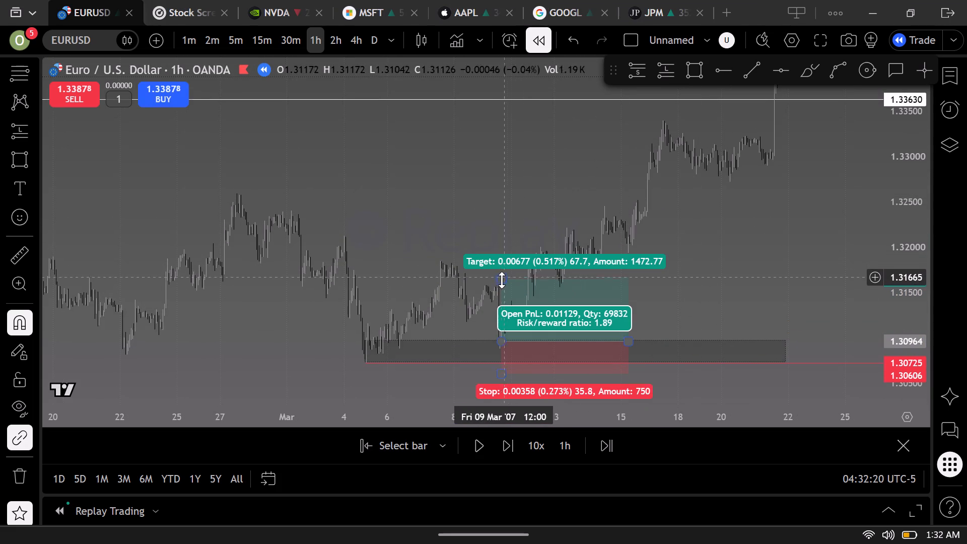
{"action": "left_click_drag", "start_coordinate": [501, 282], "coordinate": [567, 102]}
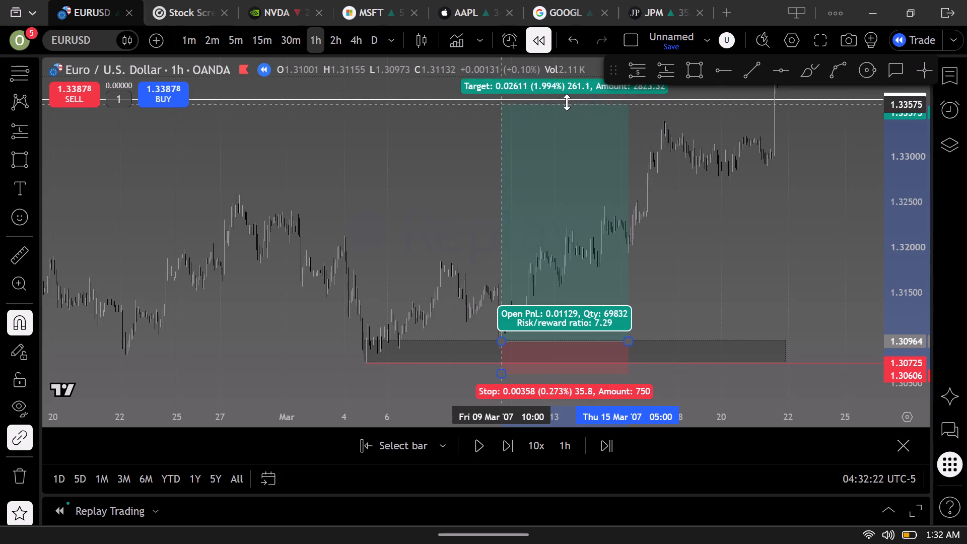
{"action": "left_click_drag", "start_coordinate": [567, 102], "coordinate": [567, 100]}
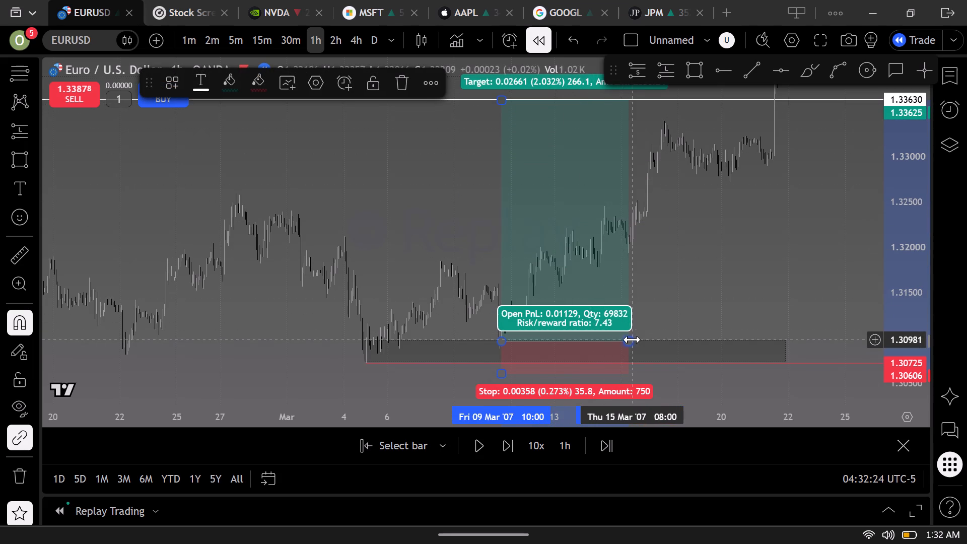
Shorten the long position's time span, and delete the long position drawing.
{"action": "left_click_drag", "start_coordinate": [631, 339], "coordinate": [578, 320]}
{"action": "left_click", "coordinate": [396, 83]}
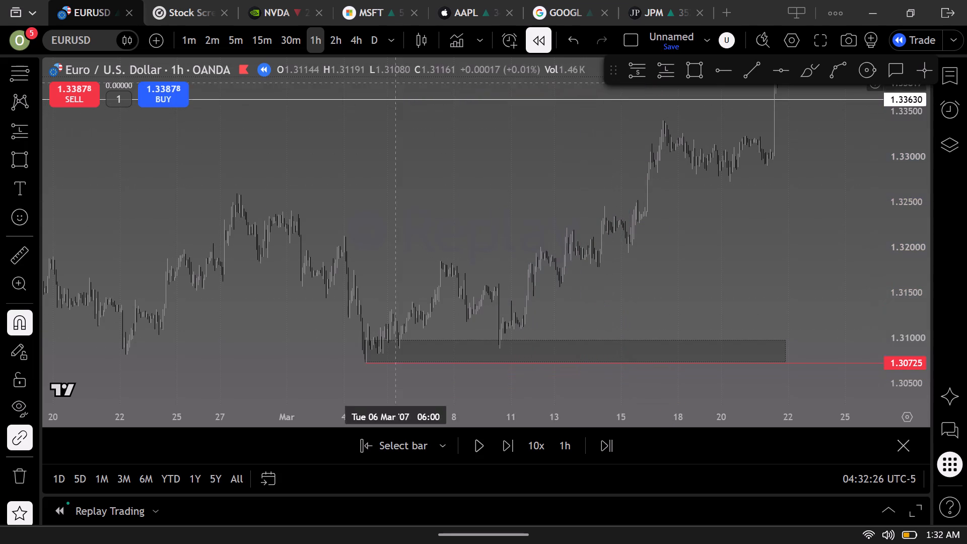
Reset the chart view and replay the hourly bars from 22 March to the start of 23 March 2007.
{"action": "scroll", "coordinate": [621, 186], "scroll_direction": "up", "scroll_amount": 5}
{"action": "scroll", "coordinate": [604, 262], "scroll_direction": "up", "scroll_amount": 3}
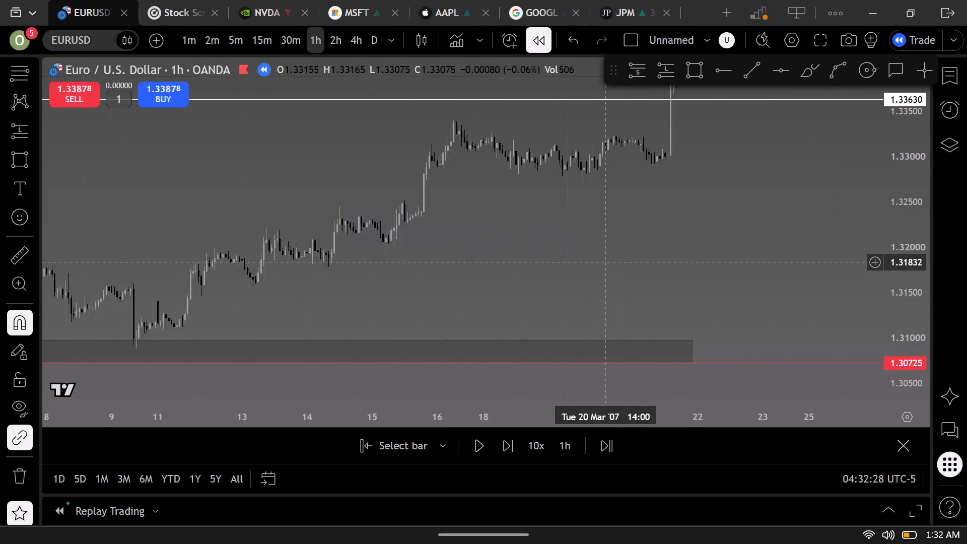
{"action": "scroll", "coordinate": [604, 262], "scroll_direction": "up", "scroll_amount": 2}
{"action": "left_click_drag", "start_coordinate": [569, 266], "coordinate": [707, 353]}
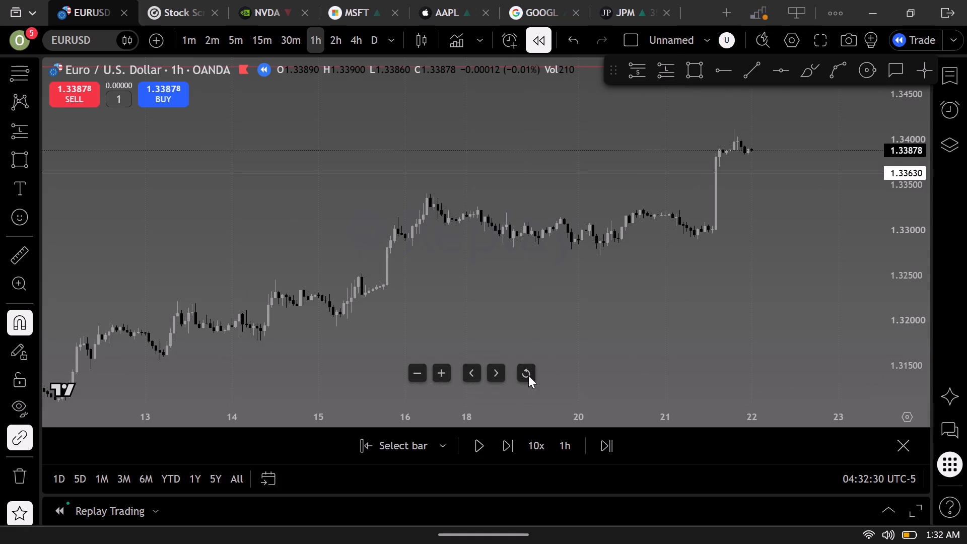
{"action": "left_click", "coordinate": [528, 374]}
{"action": "scroll", "coordinate": [607, 316], "scroll_direction": "down", "scroll_amount": 8}
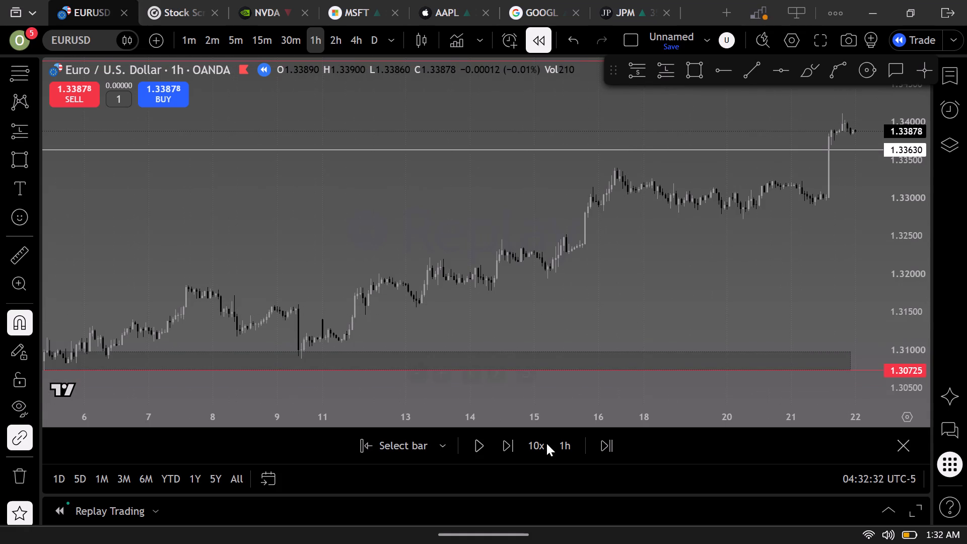
{"action": "triple_click", "coordinate": [500, 438]}
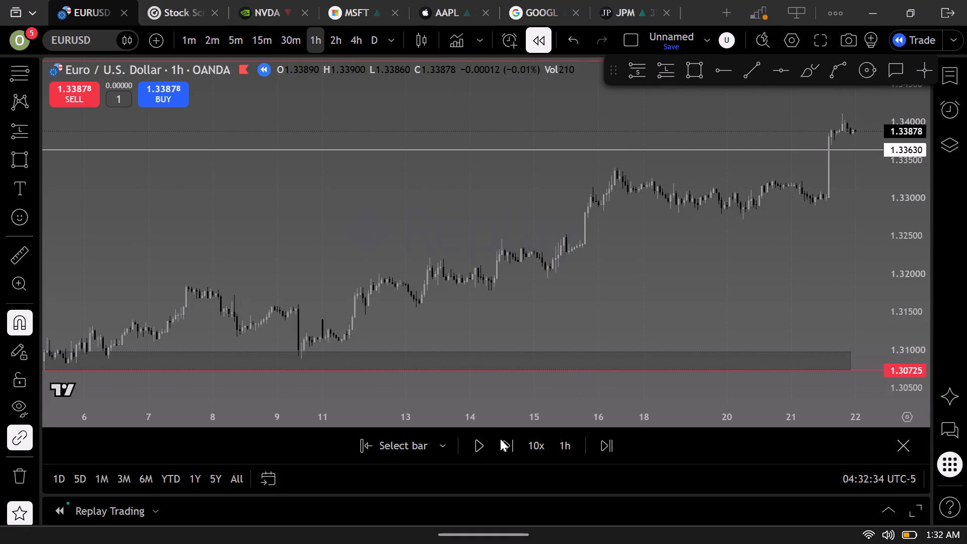
{"action": "triple_click", "coordinate": [500, 439]}
{"action": "triple_click", "coordinate": [500, 439]}
{"action": "triple_click", "coordinate": [500, 439]}
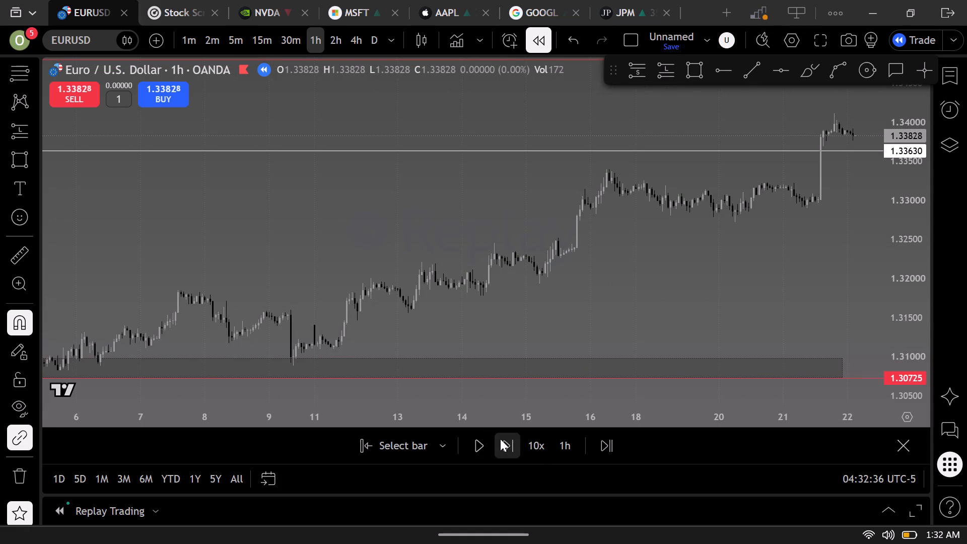
{"action": "left_click", "coordinate": [477, 437]}
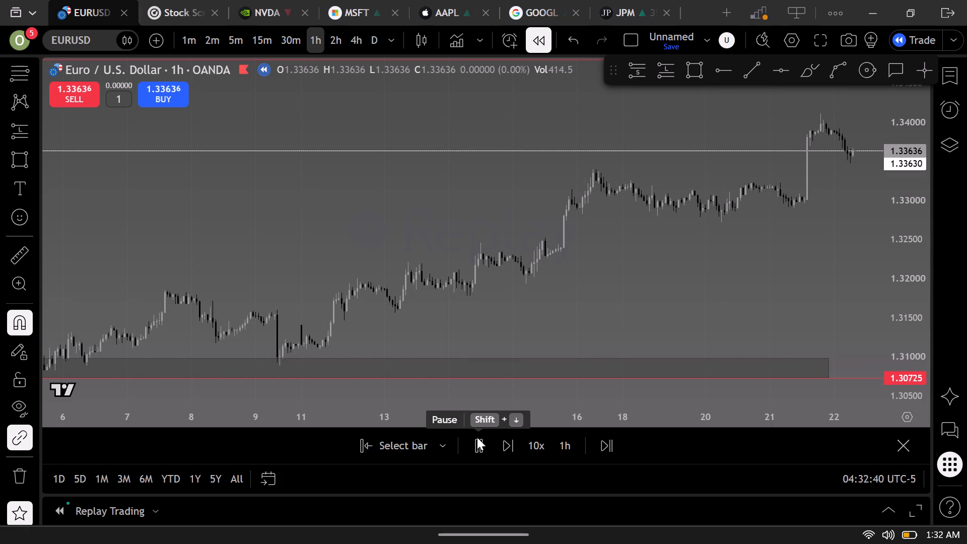
{"action": "left_click", "coordinate": [477, 437]}
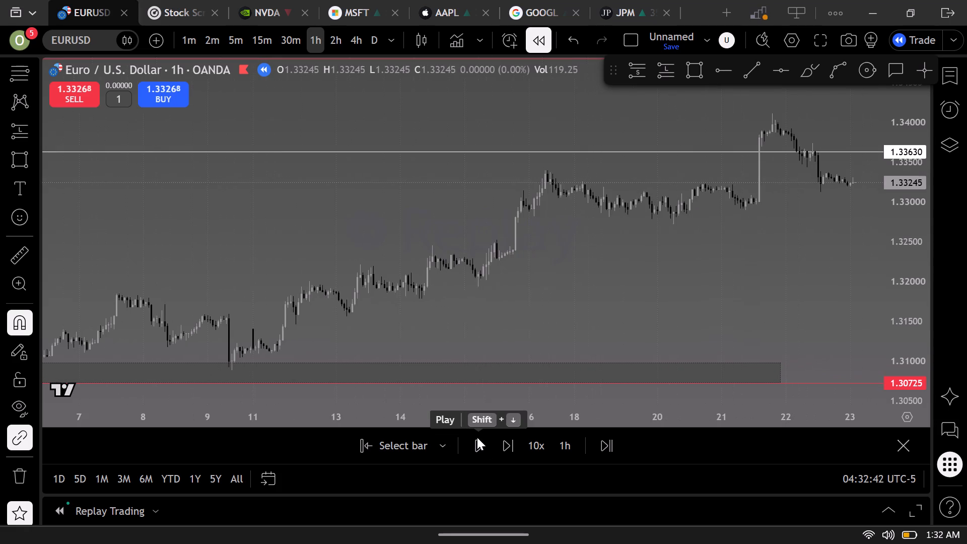
Continue the hourly replay in short runs from 23 March to late 26 March 2007.
{"action": "left_click", "coordinate": [477, 437]}
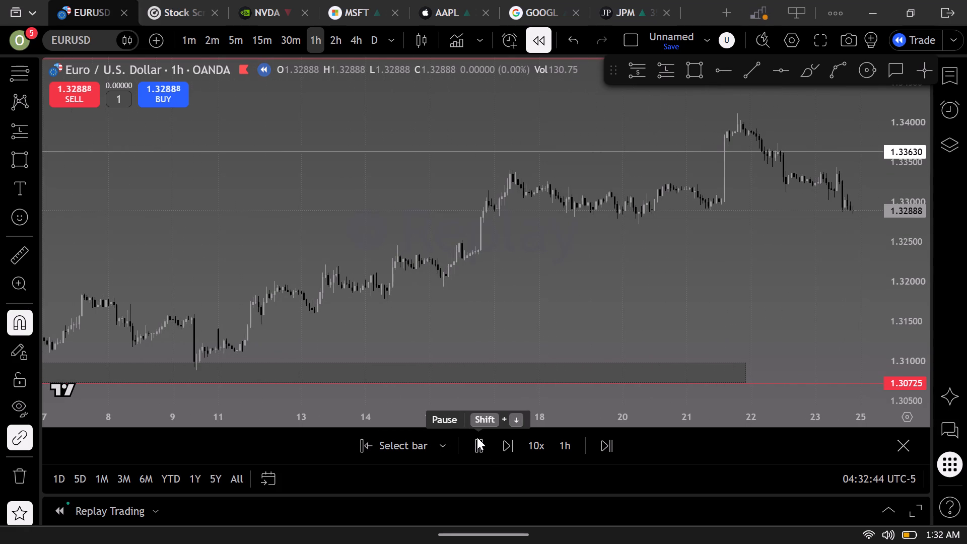
{"action": "left_click", "coordinate": [477, 437]}
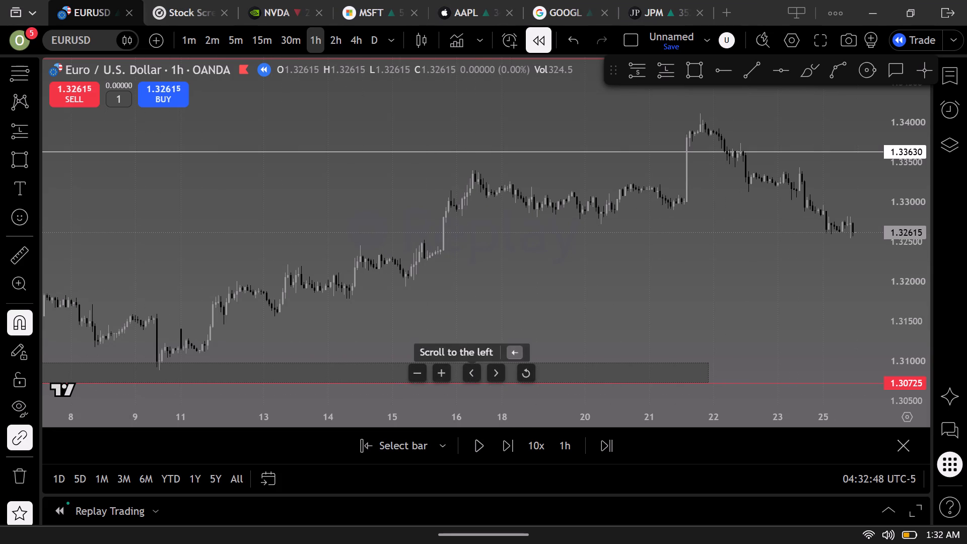
{"action": "left_click", "coordinate": [481, 441]}
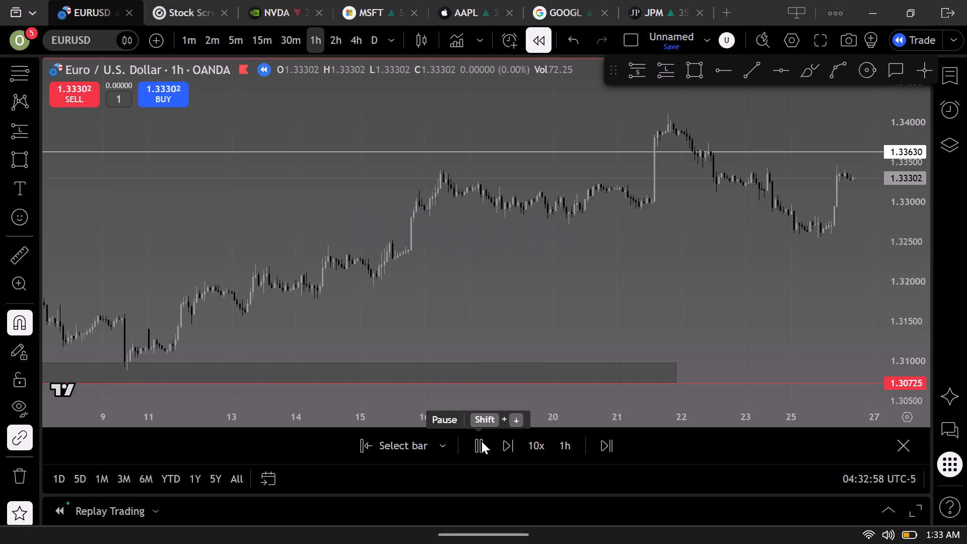
{"action": "left_click", "coordinate": [481, 441]}
{"action": "left_click", "coordinate": [481, 441]}
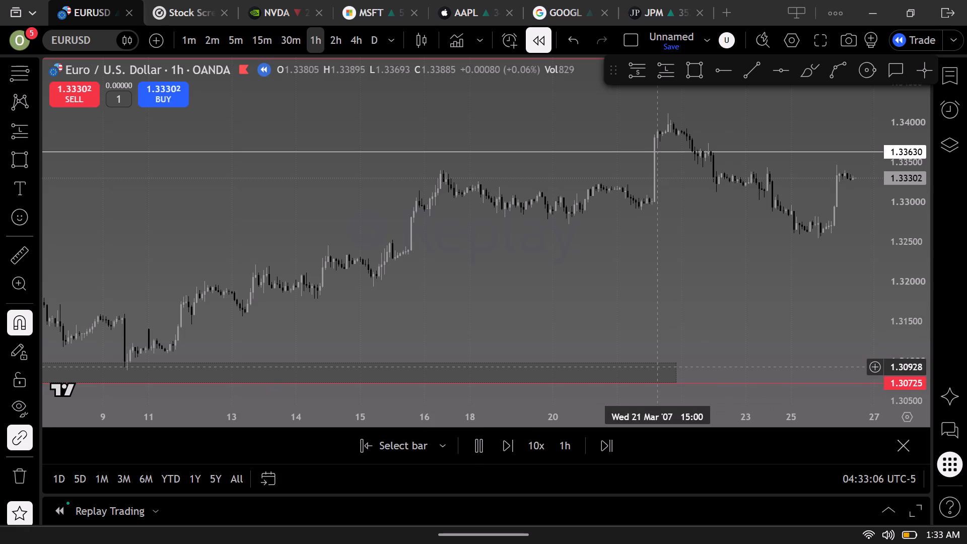
Extend the support rectangle's end to 27 March 2007 and pause the replay.
{"action": "left_click_drag", "start_coordinate": [675, 374], "coordinate": [933, 384]}
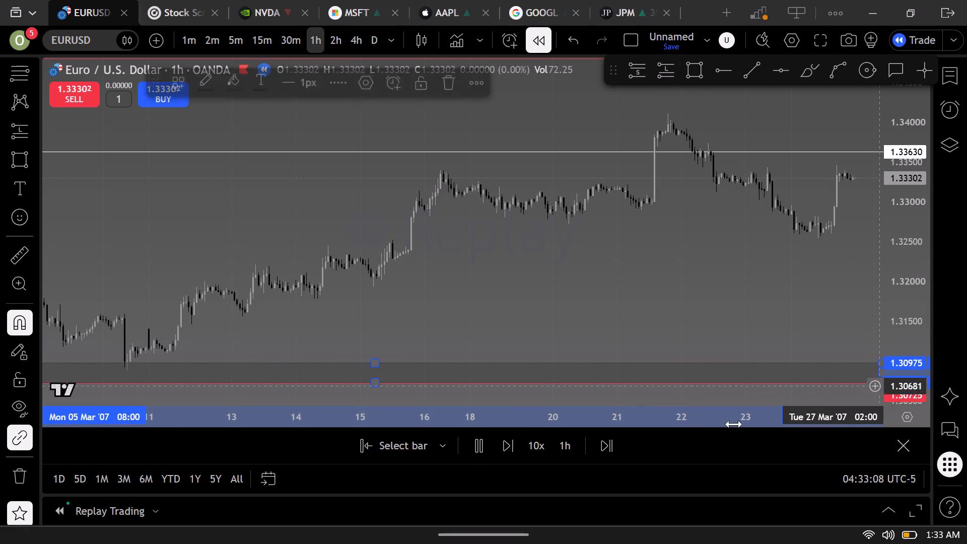
{"action": "left_click", "coordinate": [483, 440]}
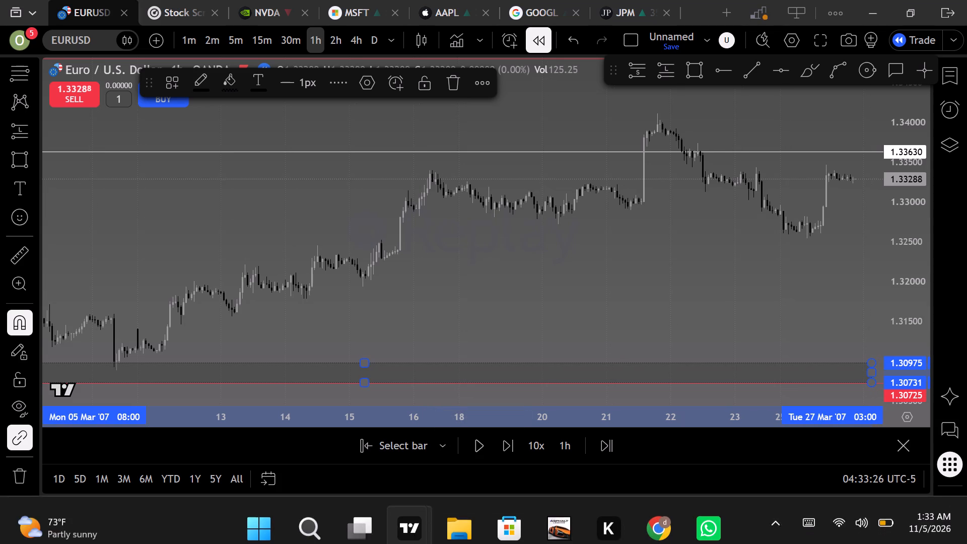
{"action": "left_click", "coordinate": [617, 291]}
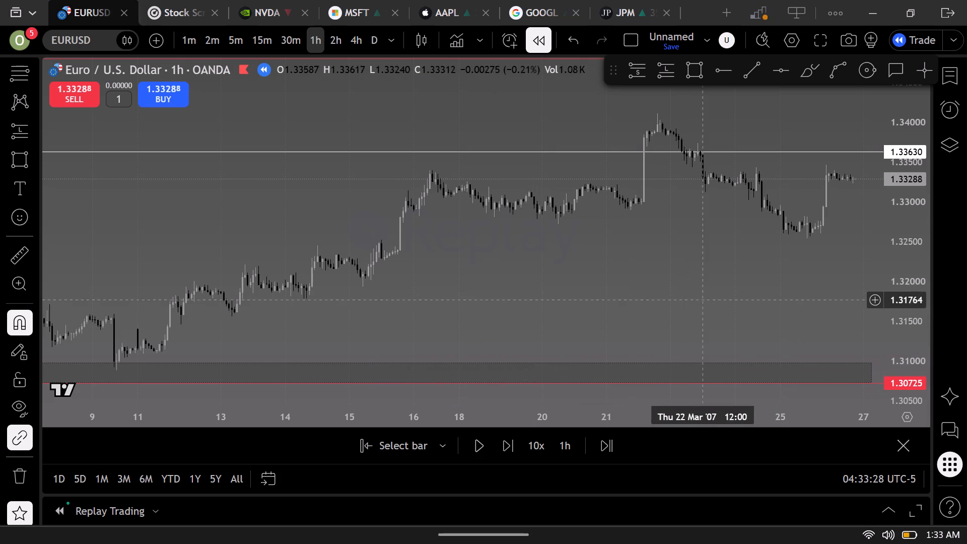
Resume the replay into 27 March 2007 and pause it.
{"action": "left_click", "coordinate": [477, 440]}
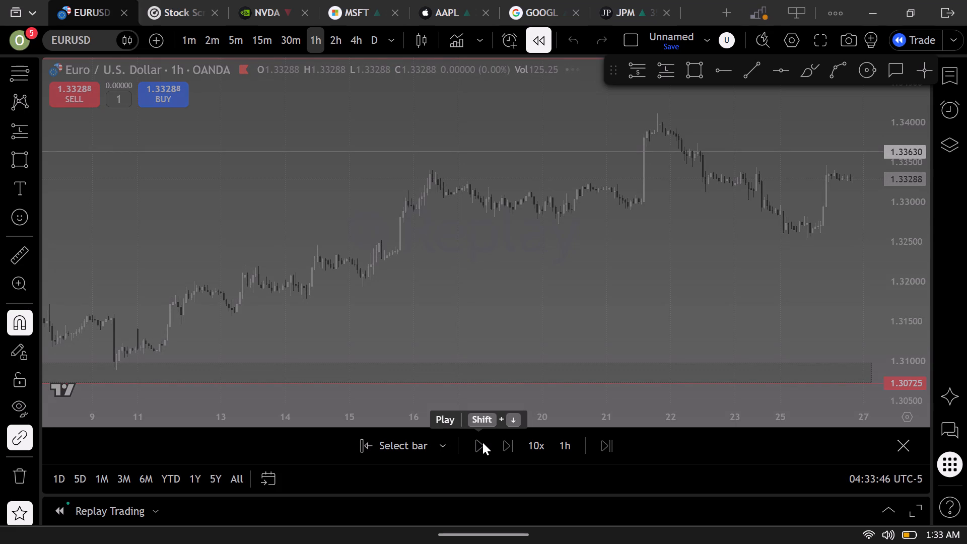
{"action": "left_click", "coordinate": [482, 442]}
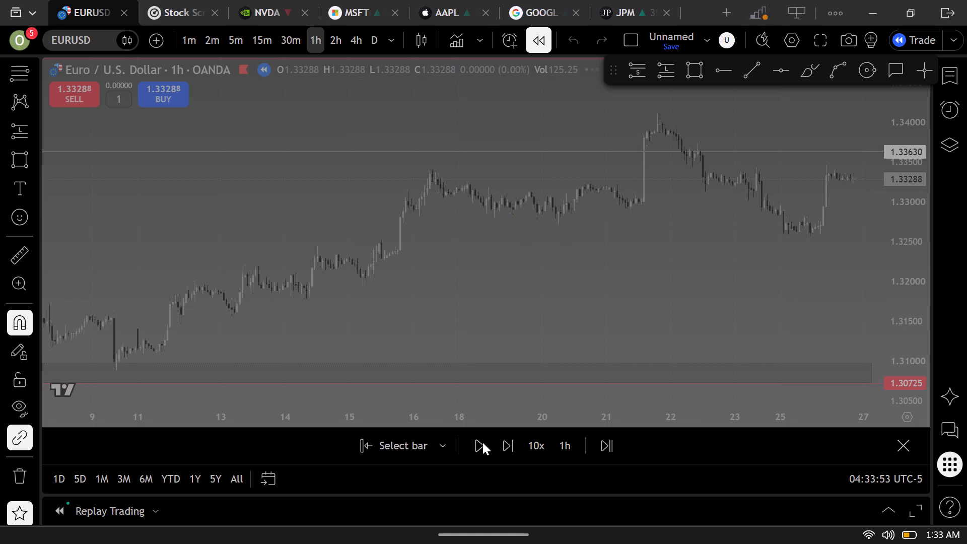
{"action": "left_click", "coordinate": [482, 442]}
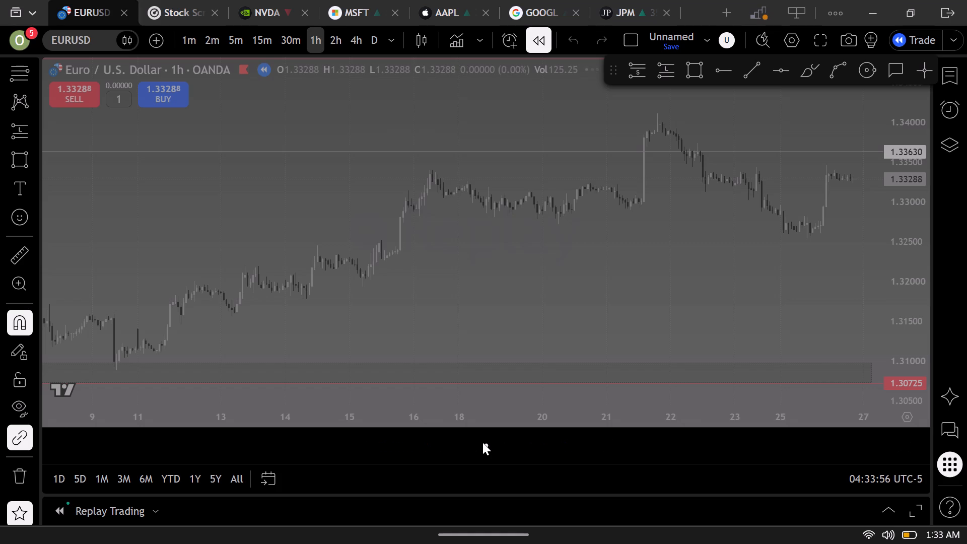
{"action": "left_click", "coordinate": [480, 442]}
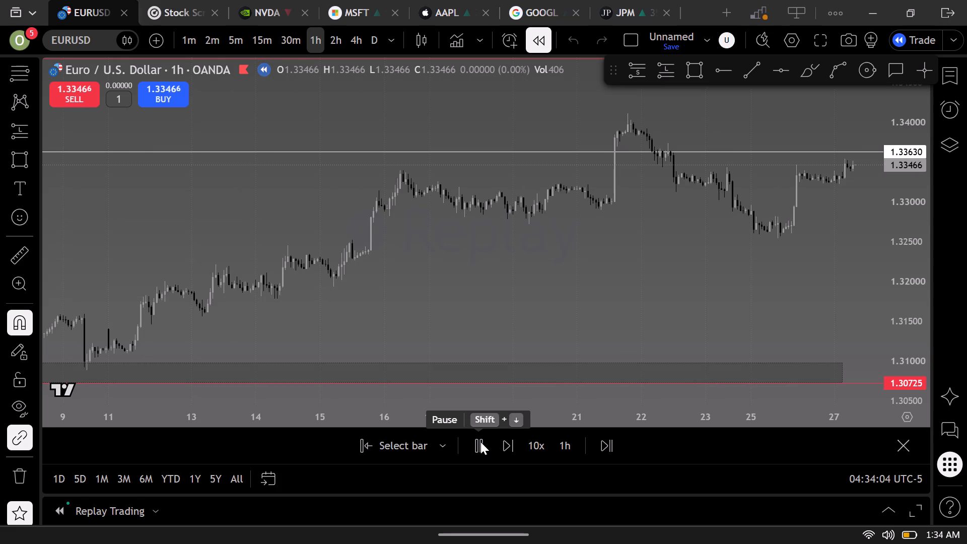
{"action": "left_click", "coordinate": [480, 442]}
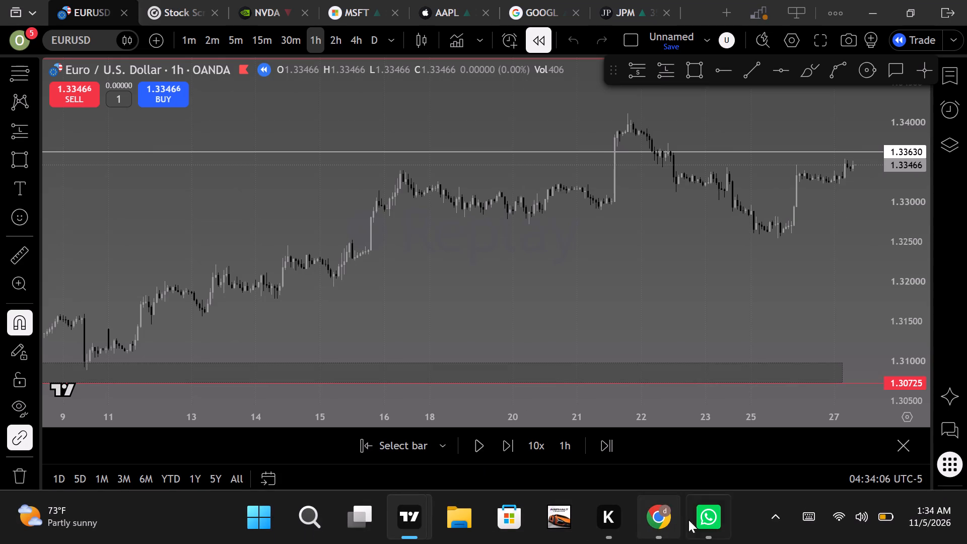
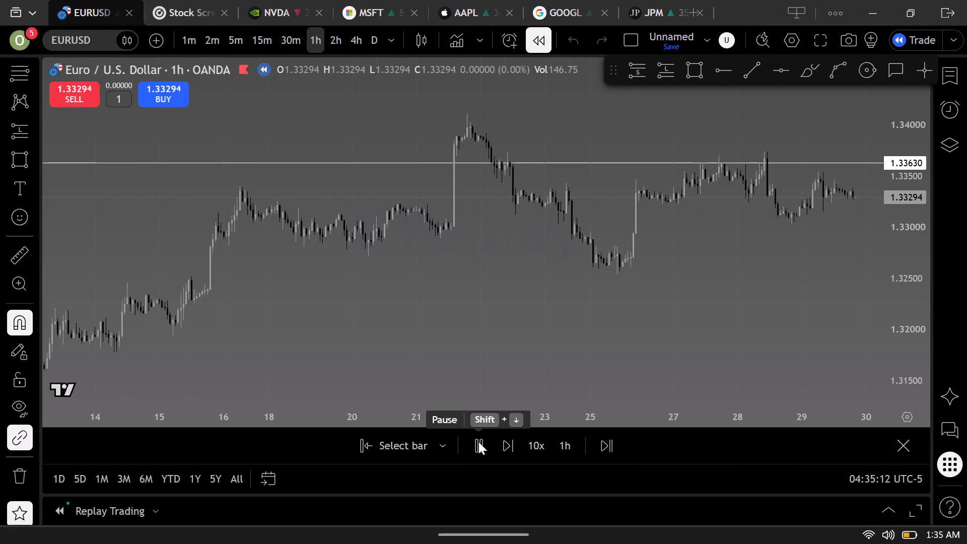
Pause the hourly replay at the start of April 2007.
{"action": "left_click", "coordinate": [478, 442]}
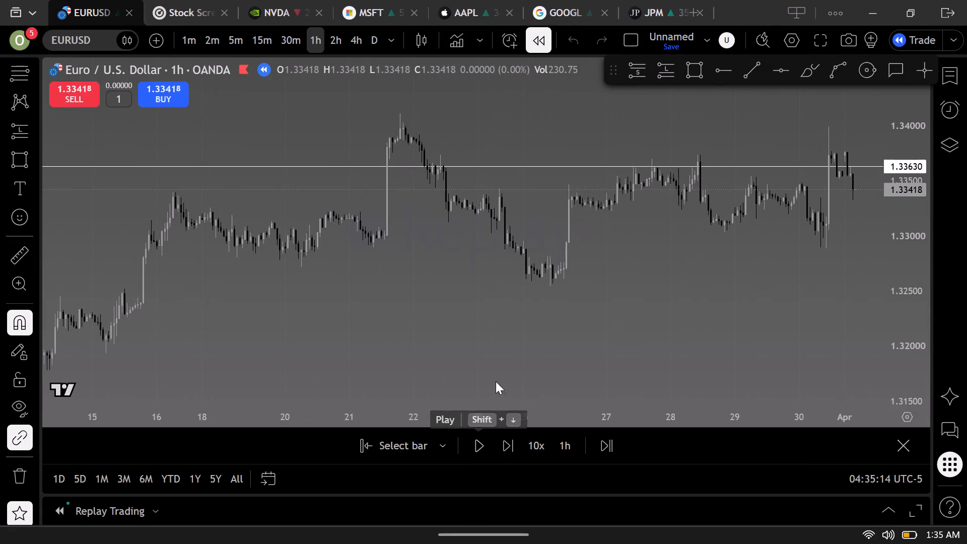
Draw a horizontal ray from the 21 March 2007 swing high at 1.34112 to mark resistance.
{"action": "scroll", "coordinate": [708, 267], "scroll_direction": "down", "scroll_amount": 17}
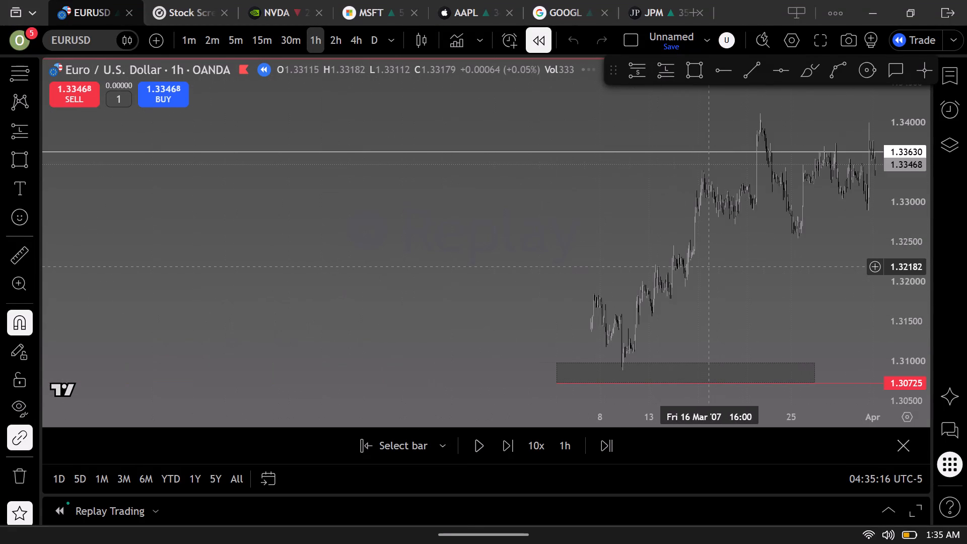
{"action": "scroll", "coordinate": [709, 266], "scroll_direction": "up", "scroll_amount": 18}
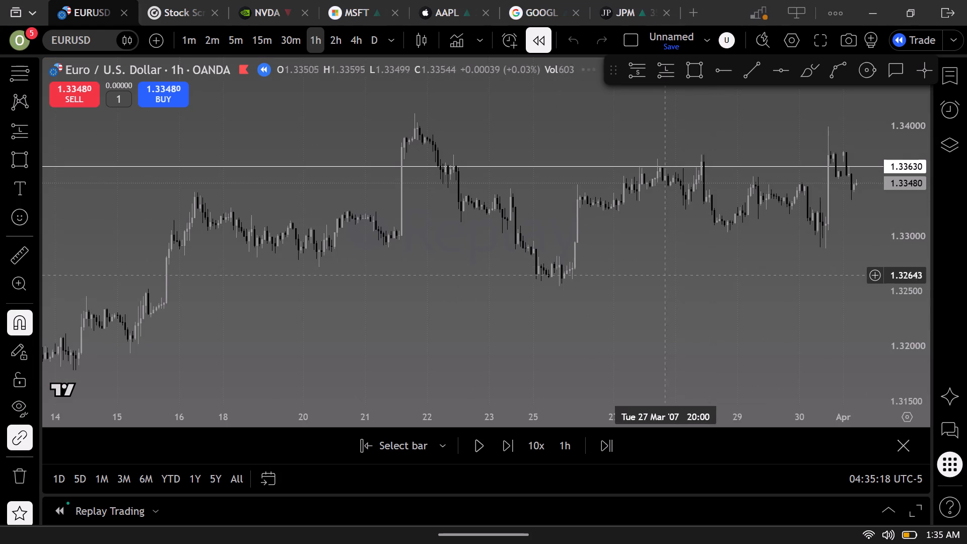
{"action": "left_click", "coordinate": [726, 70]}
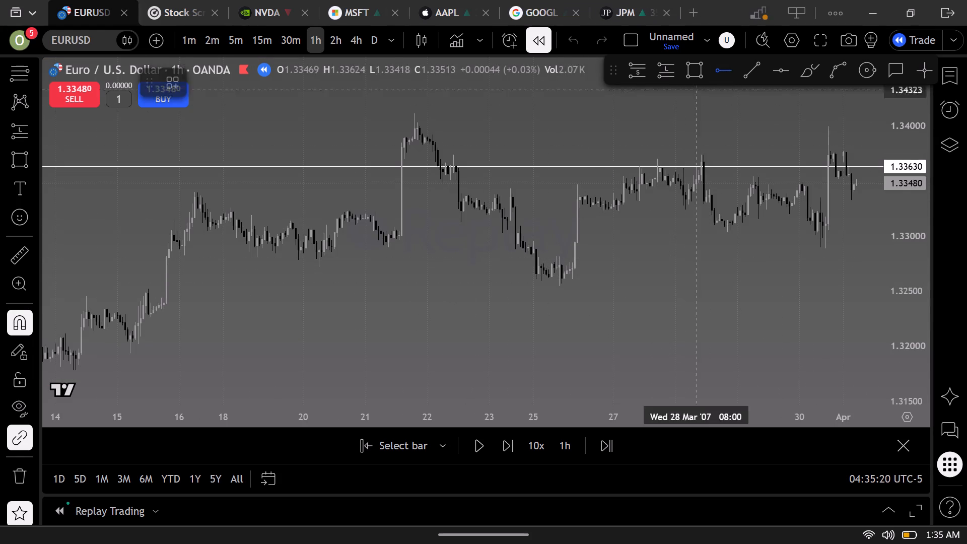
{"action": "left_click", "coordinate": [415, 86]}
{"action": "left_click", "coordinate": [537, 121]}
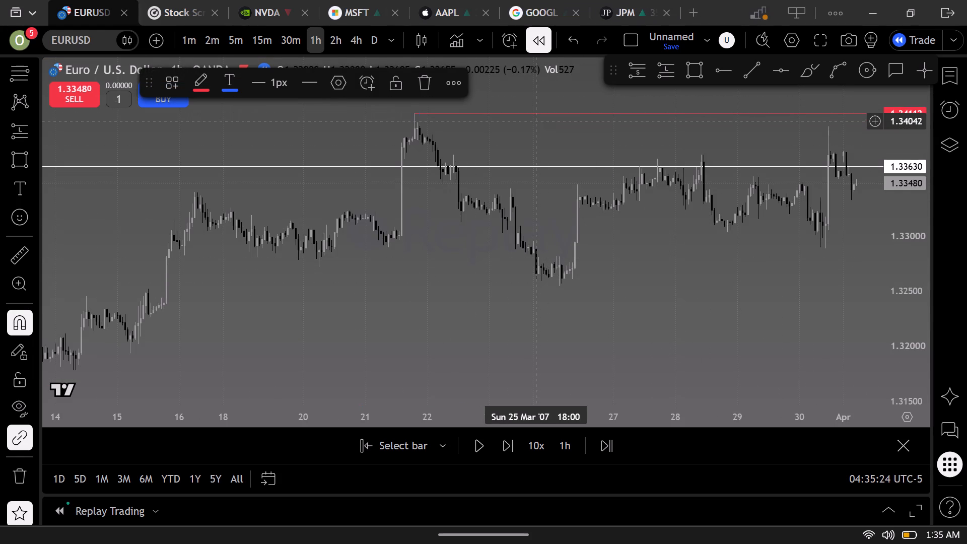
Delete the white horizontal ray at 1.33630.
{"action": "scroll", "coordinate": [508, 152], "scroll_direction": "down", "scroll_amount": 20}
{"action": "scroll", "coordinate": [508, 152], "scroll_direction": "down", "scroll_amount": 11}
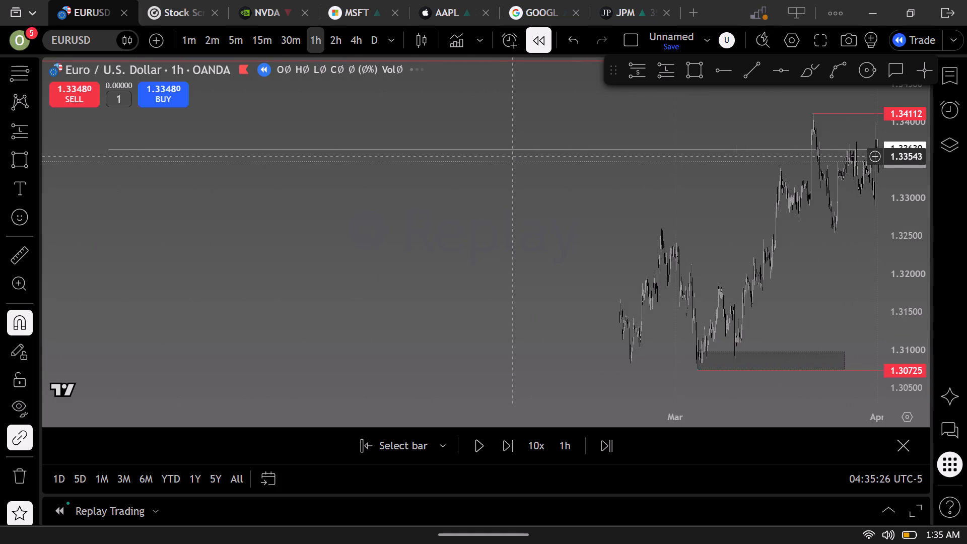
{"action": "scroll", "coordinate": [512, 157], "scroll_direction": "down", "scroll_amount": 1}
{"action": "left_click", "coordinate": [519, 148]}
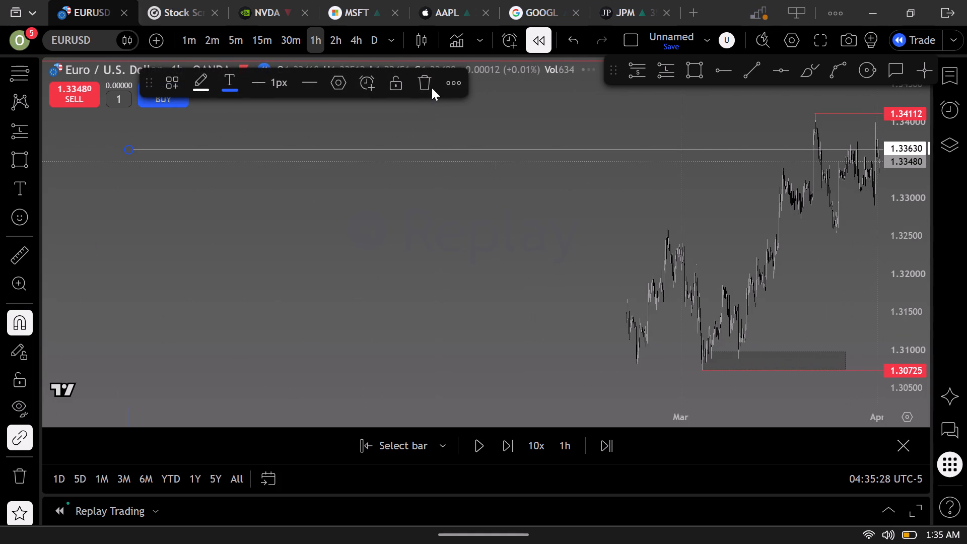
{"action": "left_click", "coordinate": [429, 84]}
Extend the end of the support rectangle above the 1.30725 level to early April 2007.
{"action": "scroll", "coordinate": [656, 130], "scroll_direction": "up", "scroll_amount": 4}
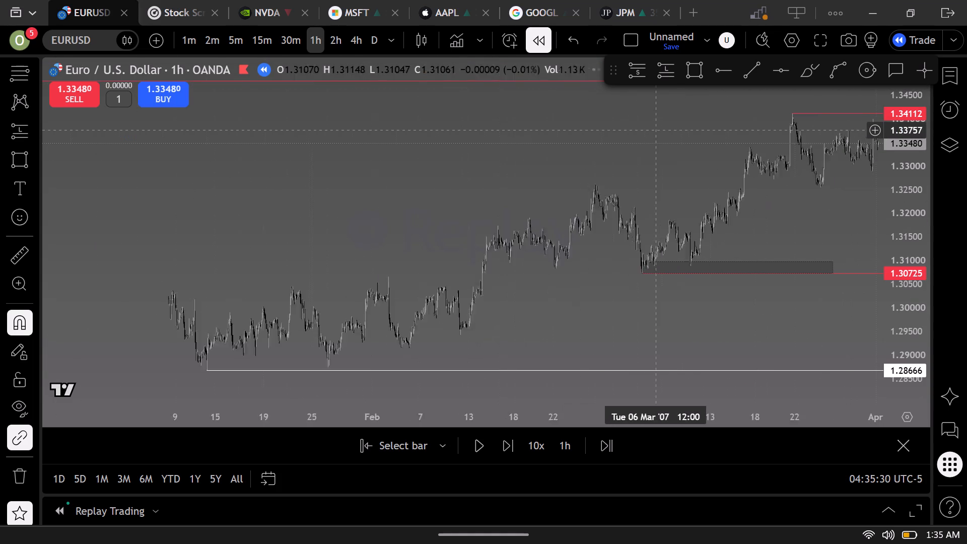
{"action": "scroll", "coordinate": [656, 130], "scroll_direction": "up", "scroll_amount": 15}
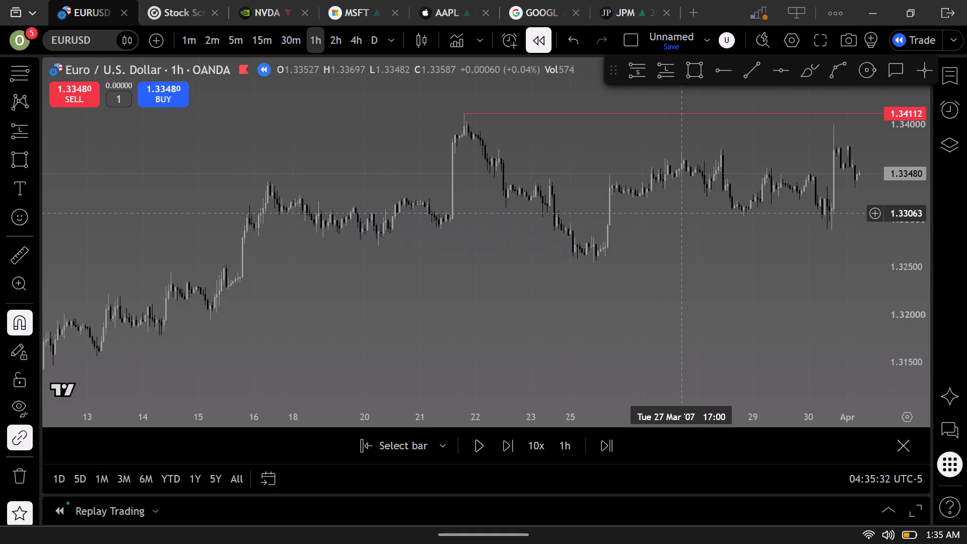
{"action": "scroll", "coordinate": [682, 214], "scroll_direction": "up", "scroll_amount": 3}
{"action": "scroll", "coordinate": [616, 258], "scroll_direction": "down", "scroll_amount": 3}
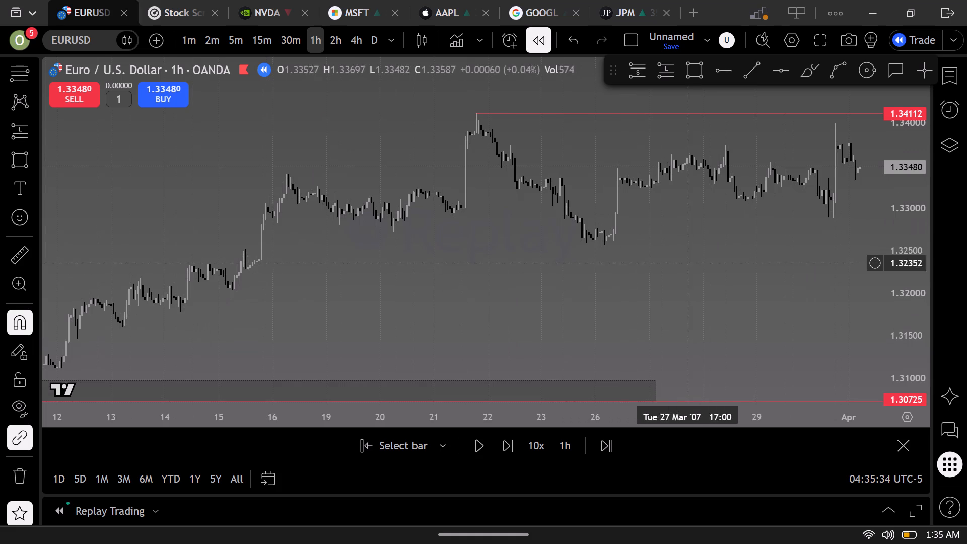
{"action": "left_click_drag", "start_coordinate": [656, 393], "coordinate": [944, 409]}
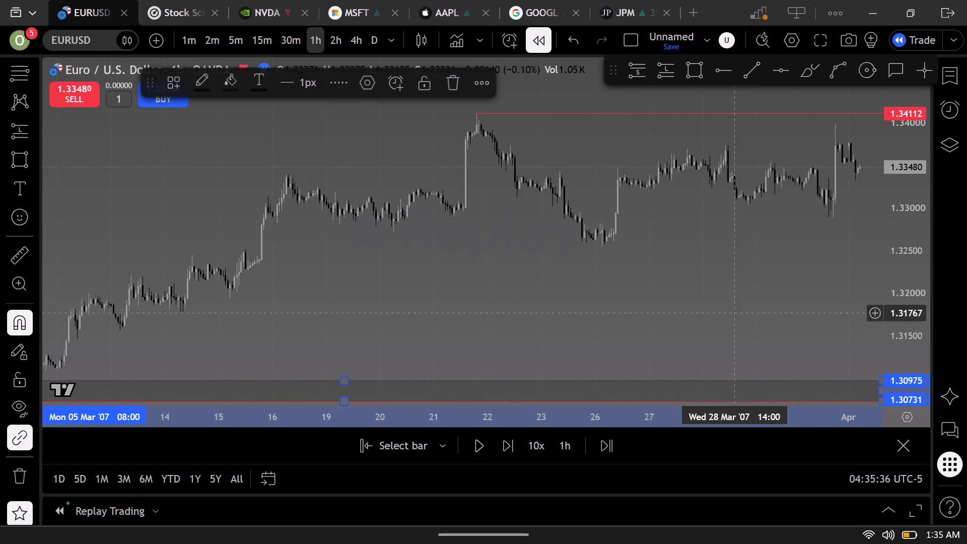
{"action": "left_click", "coordinate": [744, 298]}
Step forward several hourly bars, play the replay on to 6 April 2007 and pause it.
{"action": "double_click", "coordinate": [506, 443]}
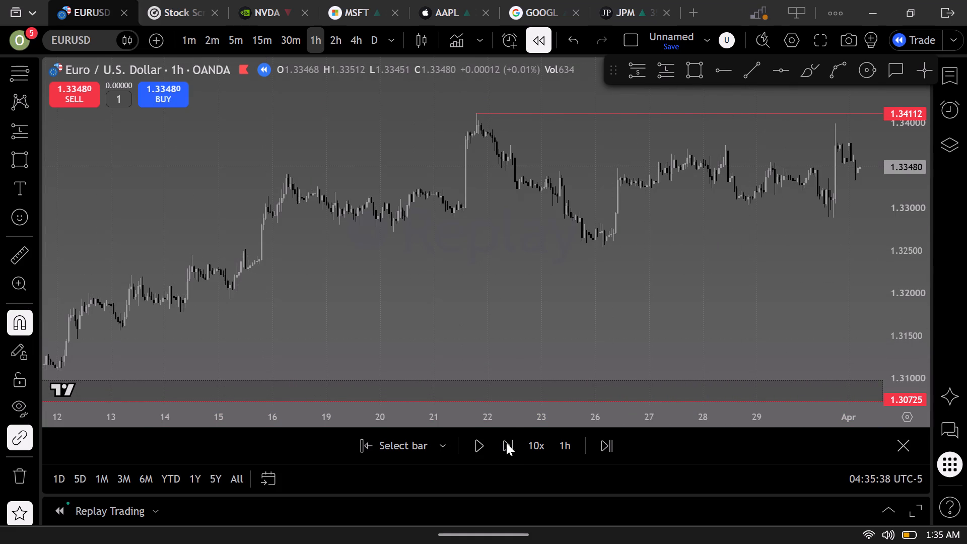
{"action": "triple_click", "coordinate": [506, 443]}
{"action": "triple_click", "coordinate": [506, 443]}
{"action": "triple_click", "coordinate": [506, 443]}
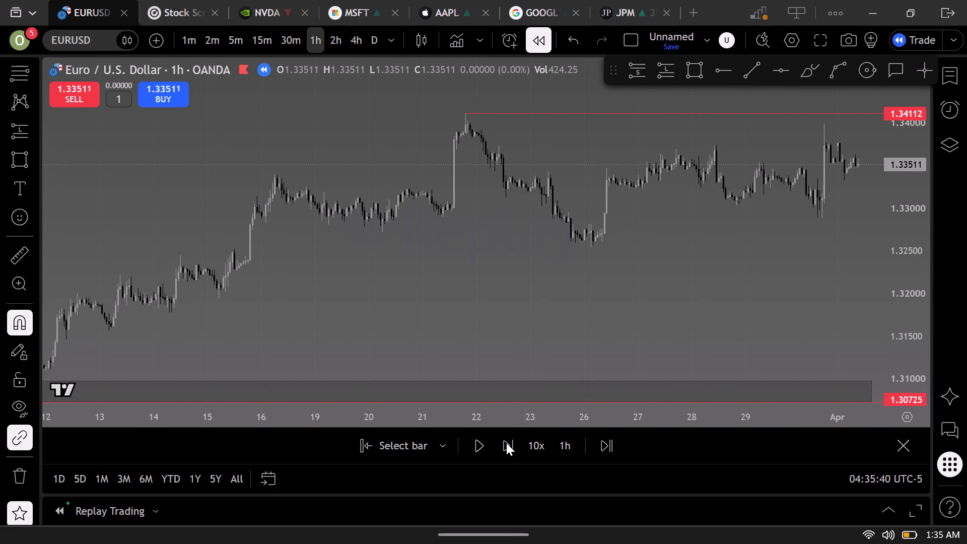
{"action": "left_click", "coordinate": [506, 443]}
{"action": "left_click", "coordinate": [475, 443]}
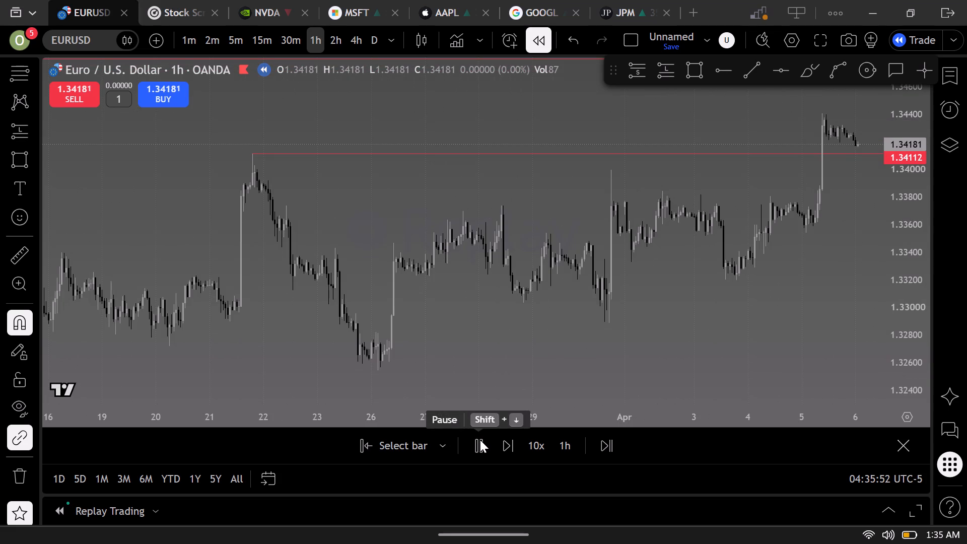
{"action": "scroll", "coordinate": [642, 173], "scroll_direction": "down", "scroll_amount": 6}
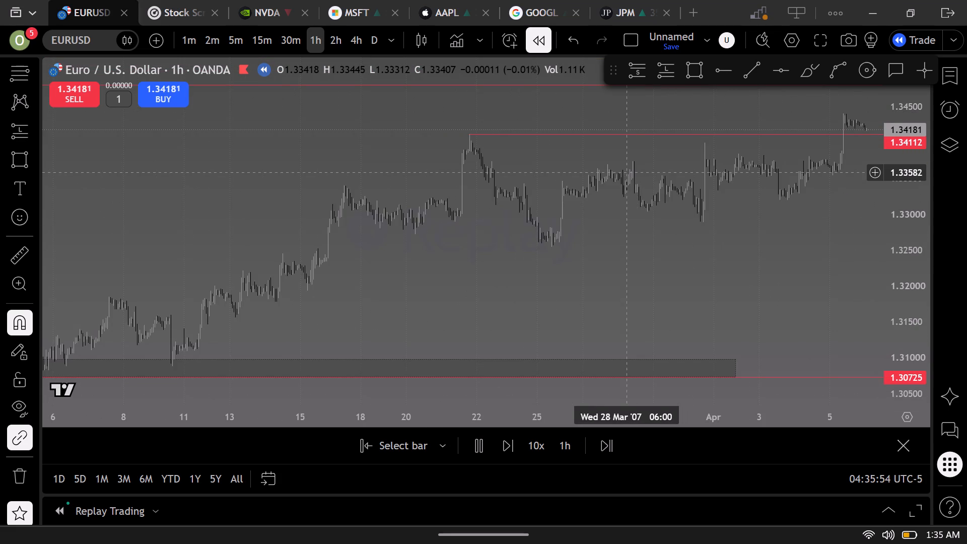
{"action": "scroll", "coordinate": [859, 127], "scroll_direction": "up", "scroll_amount": 6}
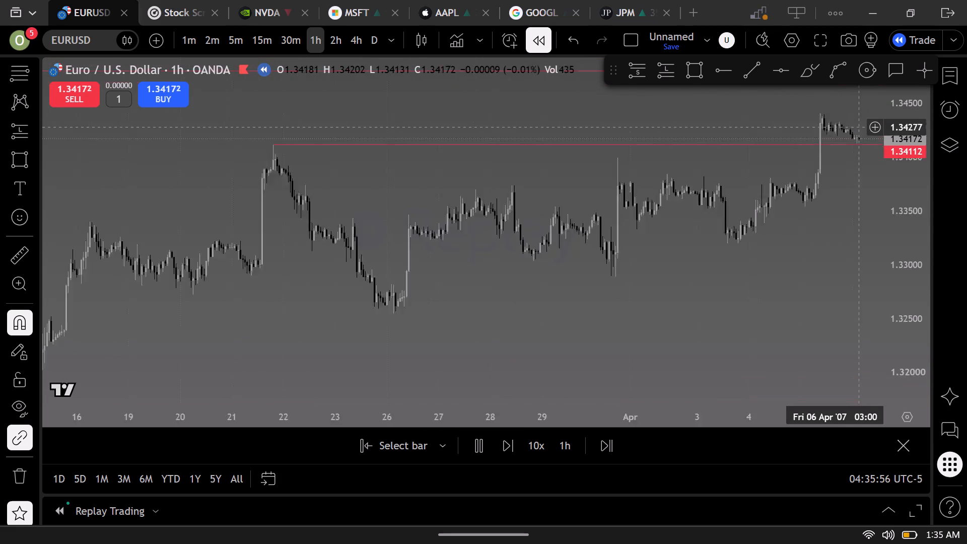
{"action": "scroll", "coordinate": [850, 133], "scroll_direction": "up", "scroll_amount": 2}
{"action": "scroll", "coordinate": [658, 183], "scroll_direction": "down", "scroll_amount": 4}
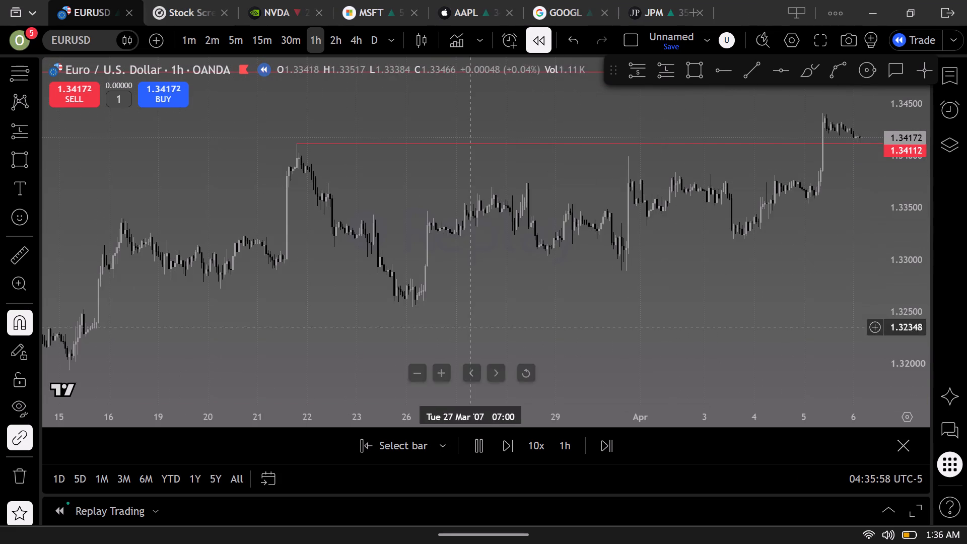
{"action": "left_click", "coordinate": [476, 444]}
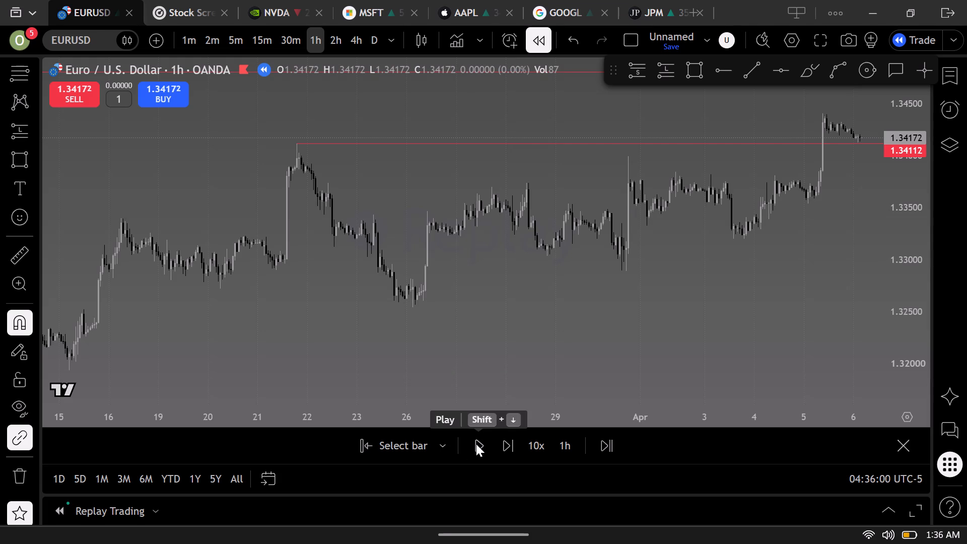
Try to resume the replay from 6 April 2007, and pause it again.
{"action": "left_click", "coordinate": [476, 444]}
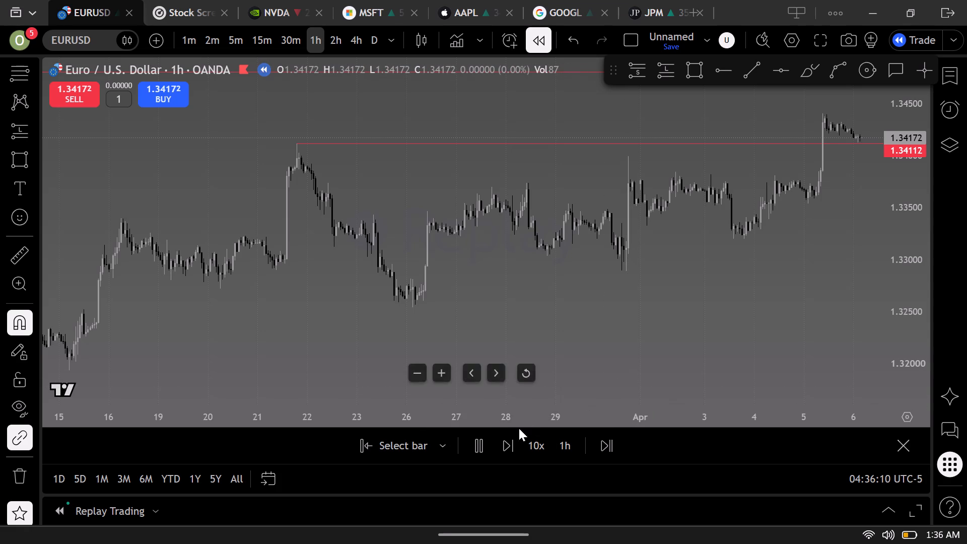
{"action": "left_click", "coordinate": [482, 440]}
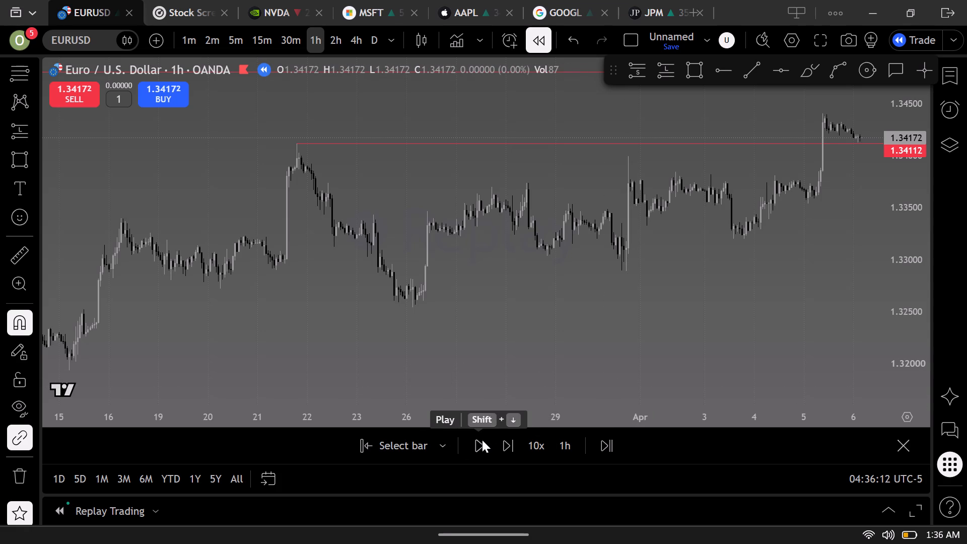
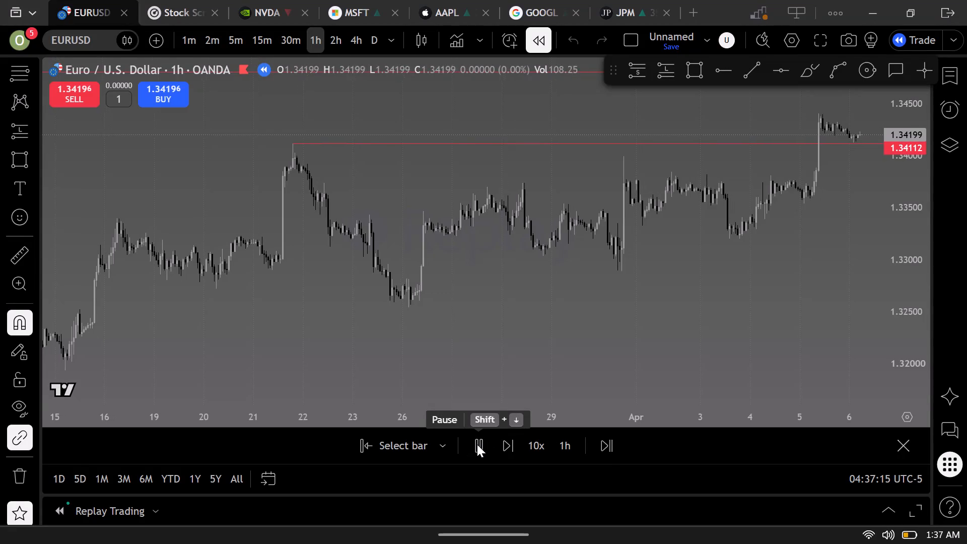
Let the hourly replay run on from 6 April 2007 and pause it at about 9 April 2007.
{"action": "left_click", "coordinate": [477, 444]}
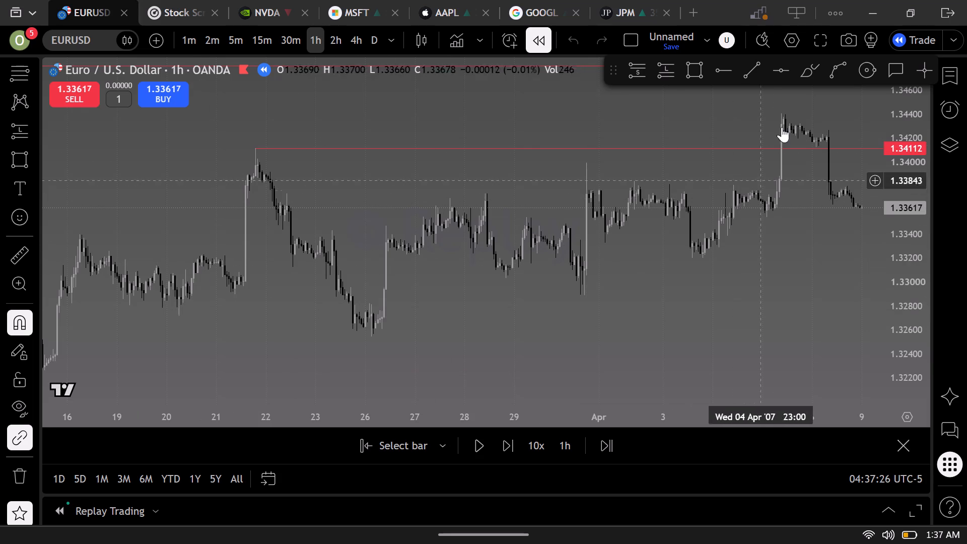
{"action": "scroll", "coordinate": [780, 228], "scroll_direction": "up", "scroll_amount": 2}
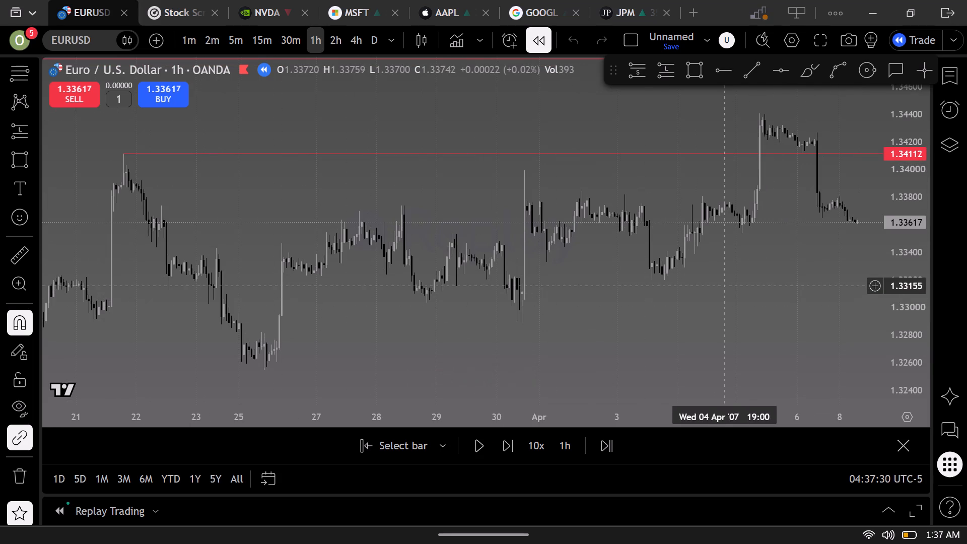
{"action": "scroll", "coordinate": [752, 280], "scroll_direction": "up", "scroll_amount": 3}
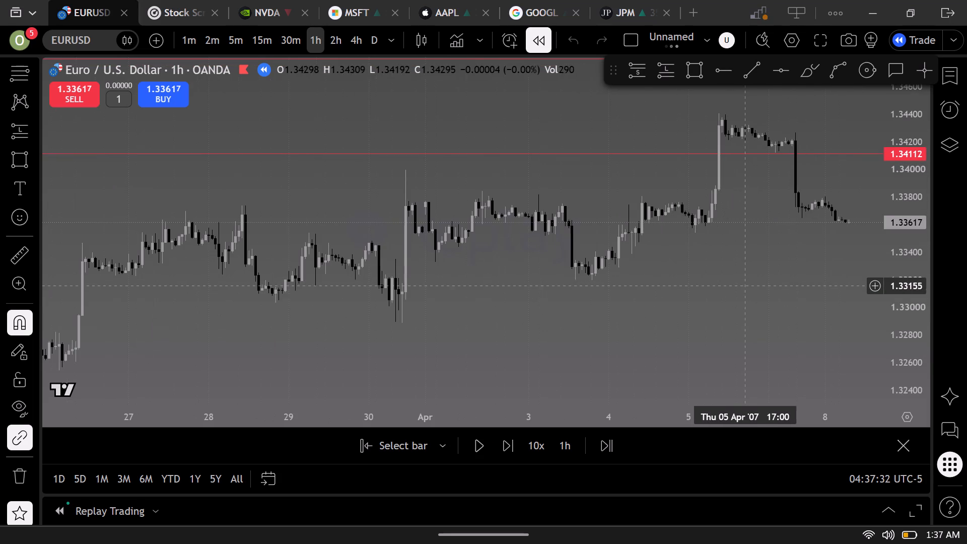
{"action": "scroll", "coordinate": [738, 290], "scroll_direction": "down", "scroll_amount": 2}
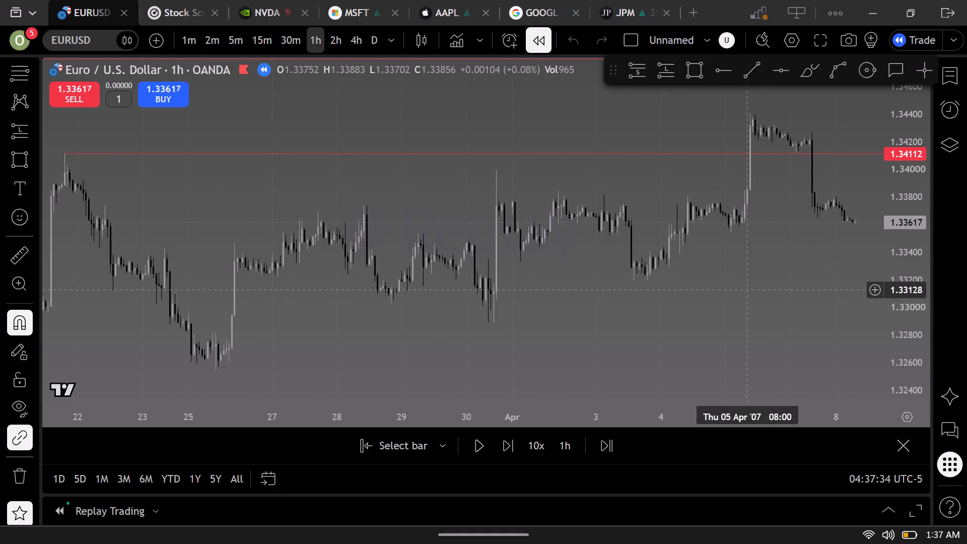
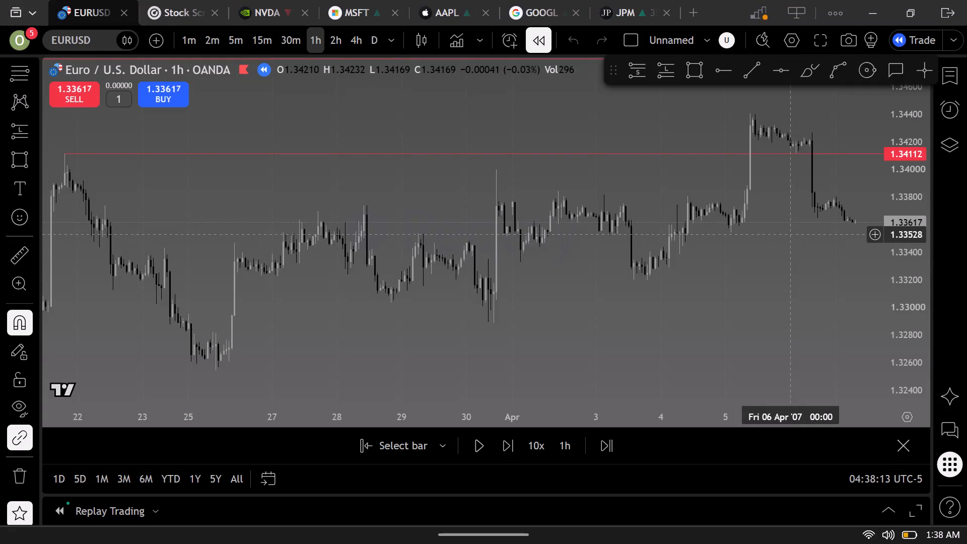
Step the hourly replay forward, let it run on, and pause it at about 10 April 2007.
{"action": "scroll", "coordinate": [790, 234], "scroll_direction": "up", "scroll_amount": 3}
{"action": "scroll", "coordinate": [757, 262], "scroll_direction": "up", "scroll_amount": 3}
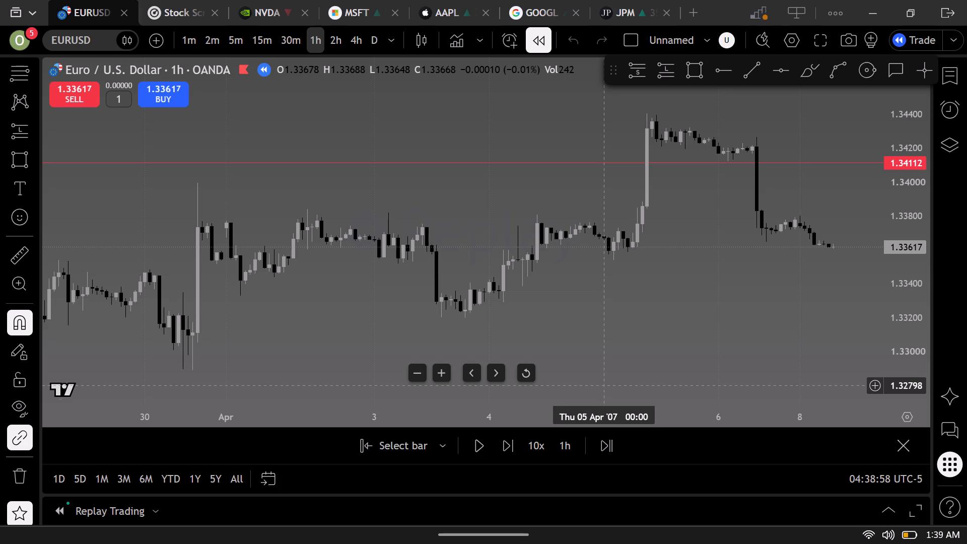
{"action": "double_click", "coordinate": [503, 446]}
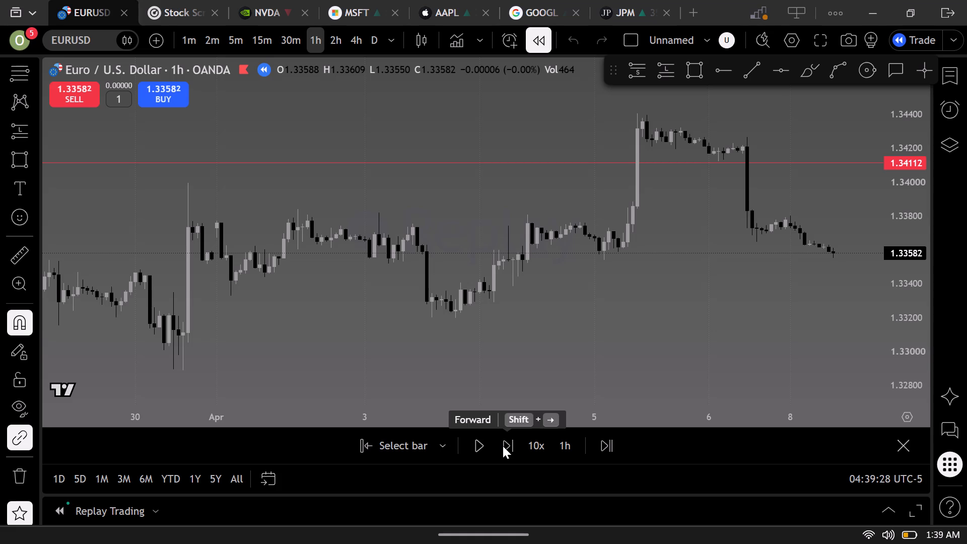
{"action": "left_click", "coordinate": [476, 442]}
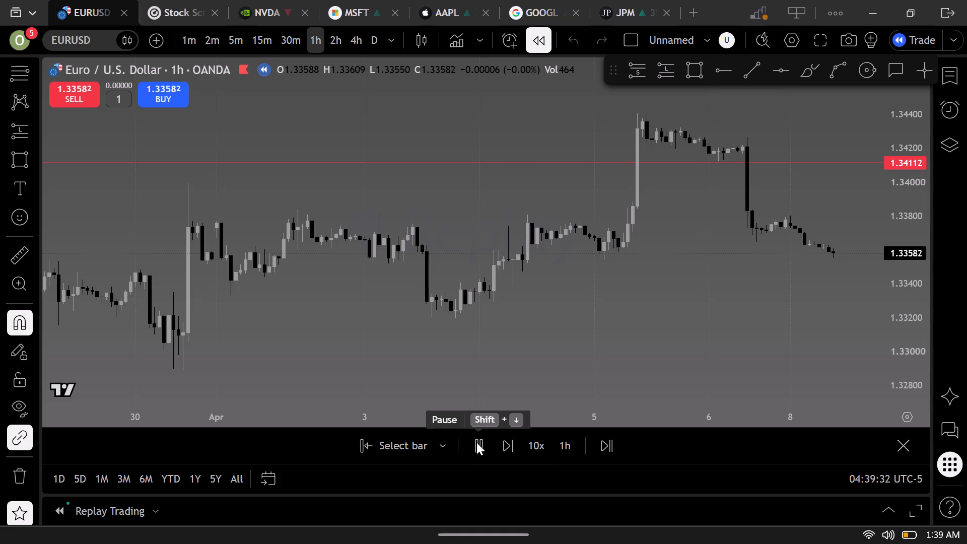
{"action": "left_click", "coordinate": [476, 442]}
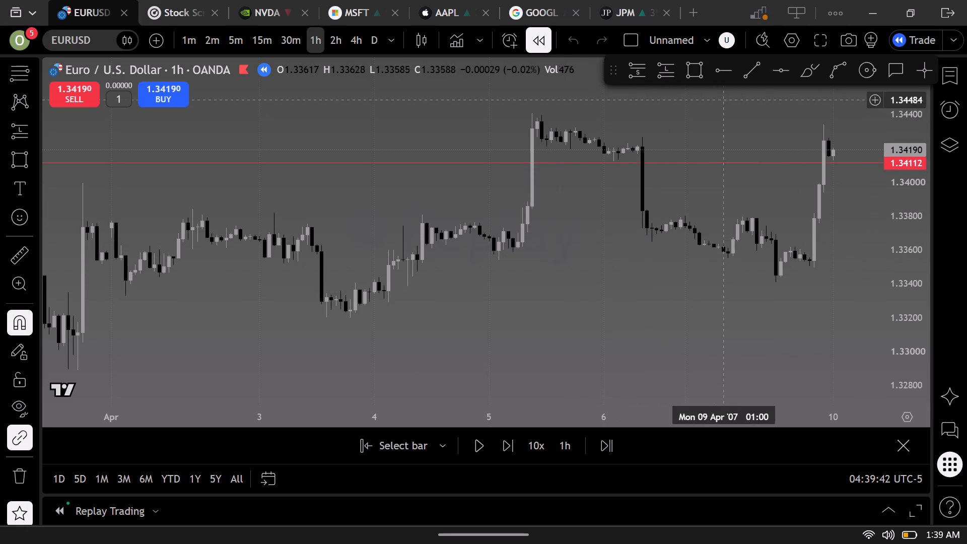
Draw a near-horizontal trend line with the magnet off from 5 April 02:00 to 9 April 13:00 at about 1.3354.
{"action": "left_click", "coordinate": [748, 71]}
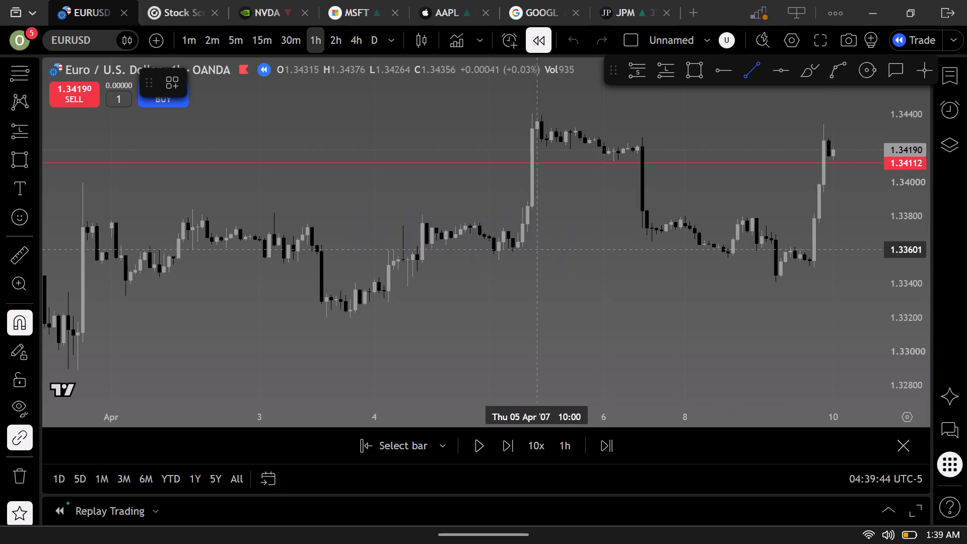
{"action": "left_click", "coordinate": [500, 270]}
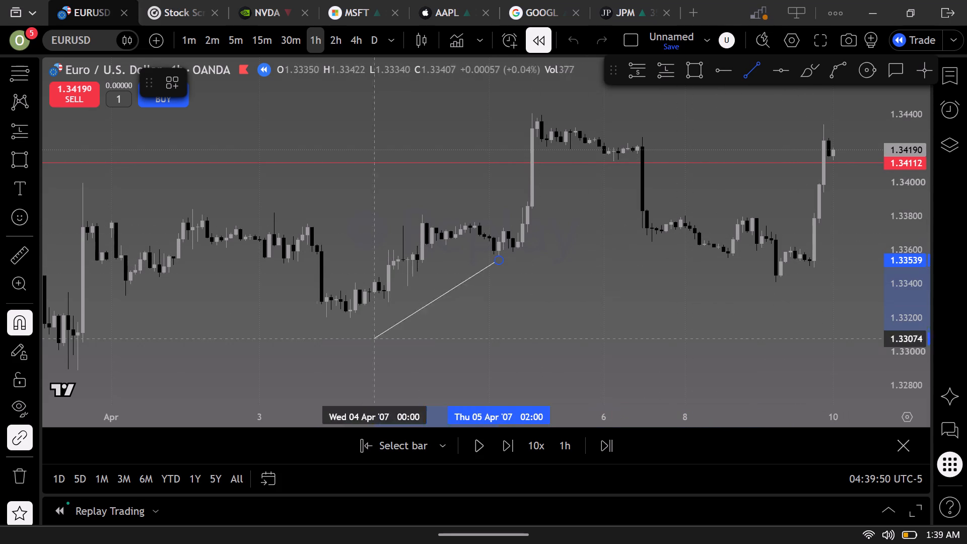
{"action": "left_click", "coordinate": [23, 323]}
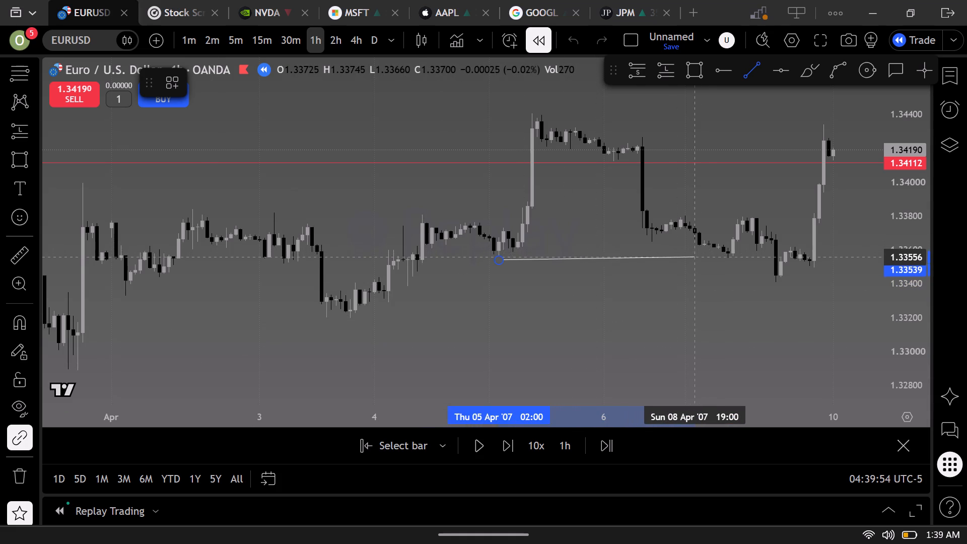
{"action": "left_click", "coordinate": [782, 259]}
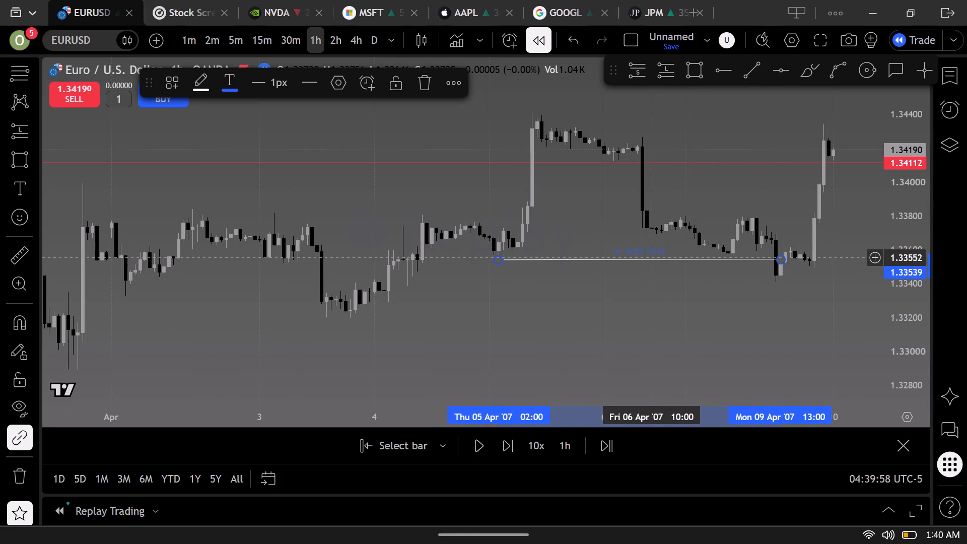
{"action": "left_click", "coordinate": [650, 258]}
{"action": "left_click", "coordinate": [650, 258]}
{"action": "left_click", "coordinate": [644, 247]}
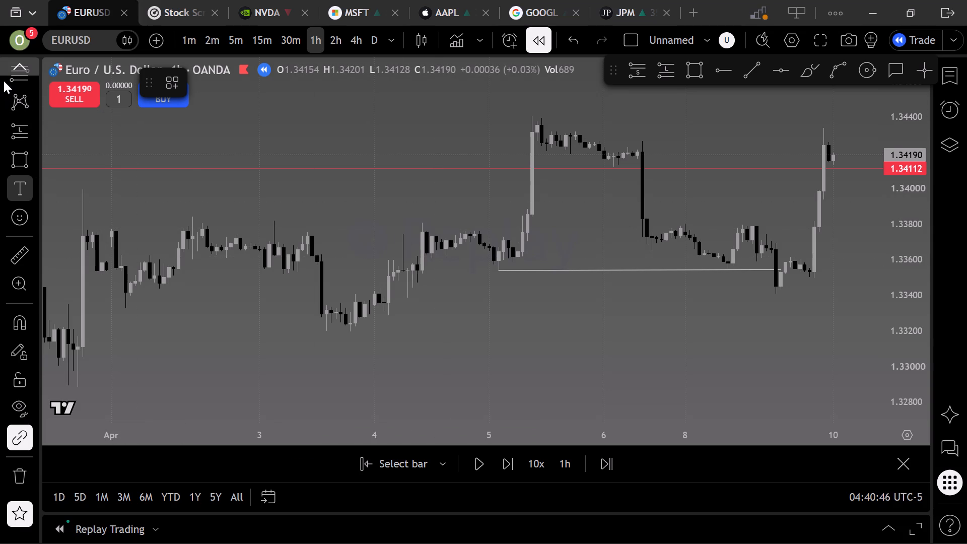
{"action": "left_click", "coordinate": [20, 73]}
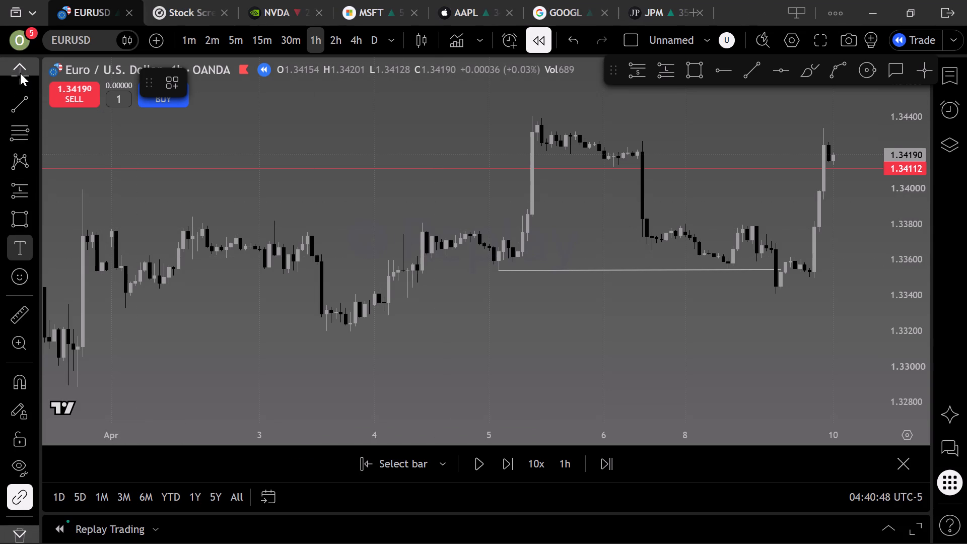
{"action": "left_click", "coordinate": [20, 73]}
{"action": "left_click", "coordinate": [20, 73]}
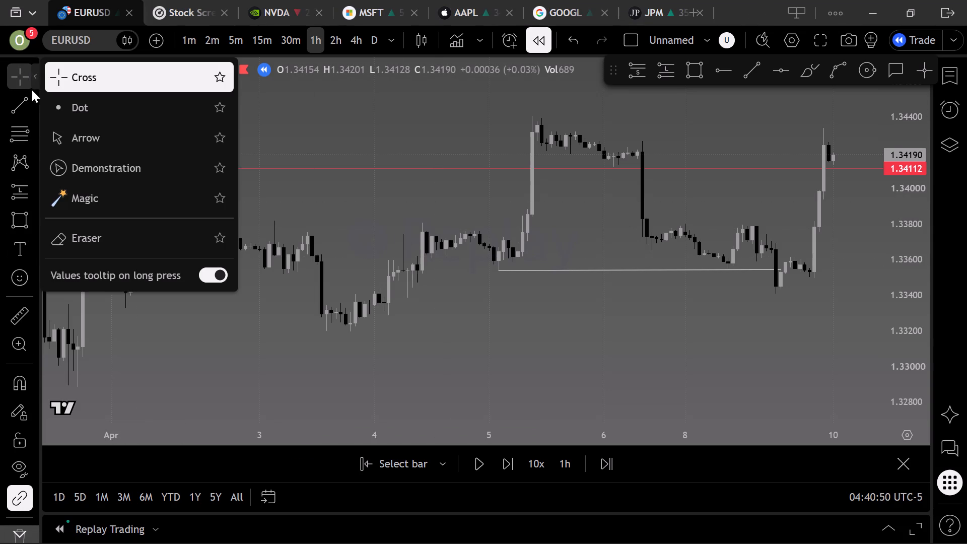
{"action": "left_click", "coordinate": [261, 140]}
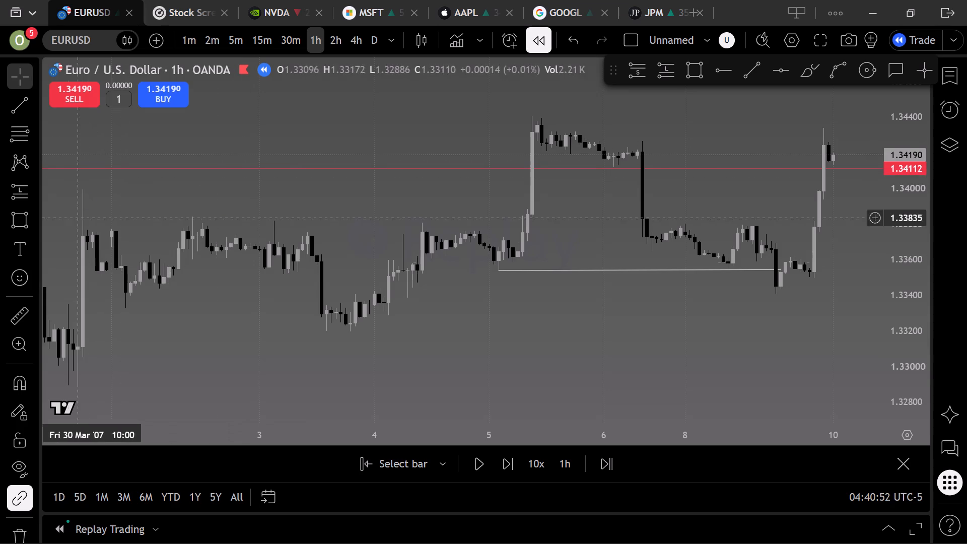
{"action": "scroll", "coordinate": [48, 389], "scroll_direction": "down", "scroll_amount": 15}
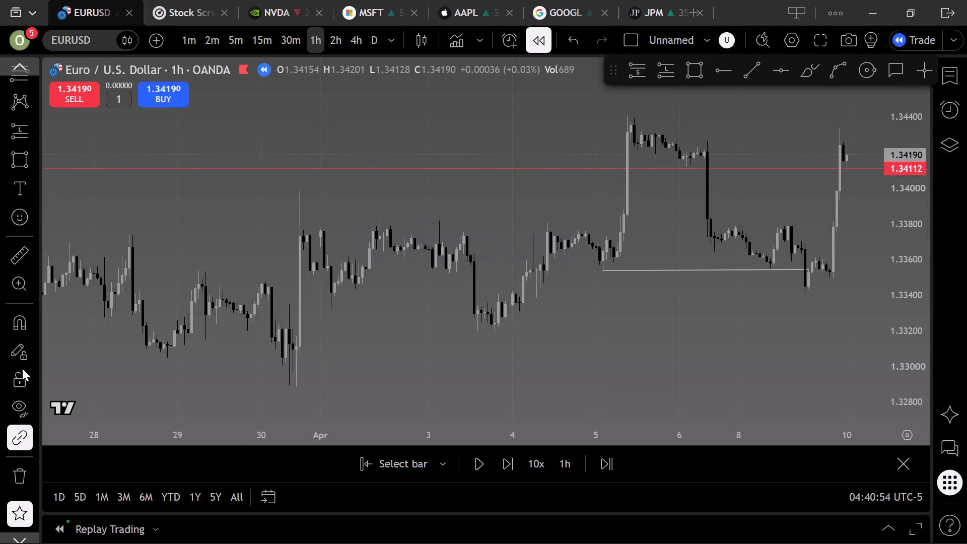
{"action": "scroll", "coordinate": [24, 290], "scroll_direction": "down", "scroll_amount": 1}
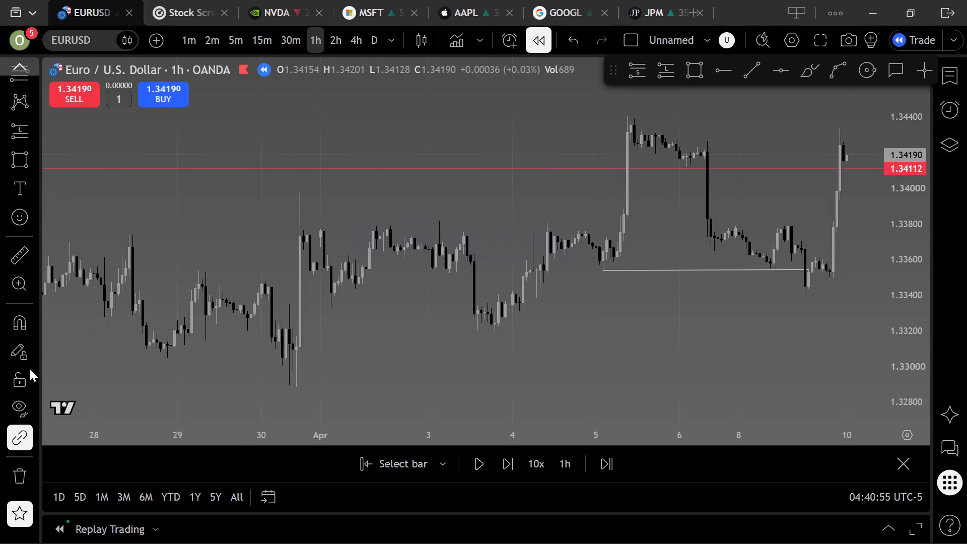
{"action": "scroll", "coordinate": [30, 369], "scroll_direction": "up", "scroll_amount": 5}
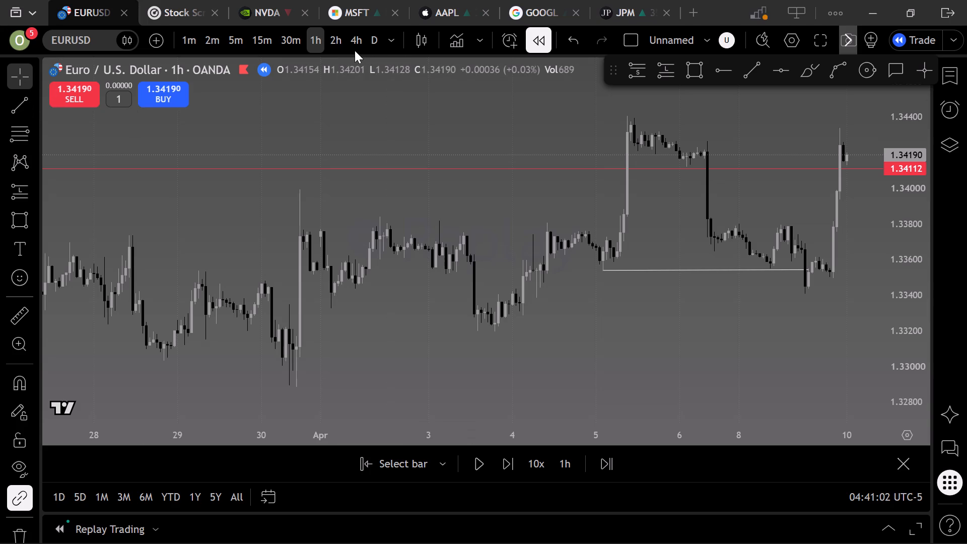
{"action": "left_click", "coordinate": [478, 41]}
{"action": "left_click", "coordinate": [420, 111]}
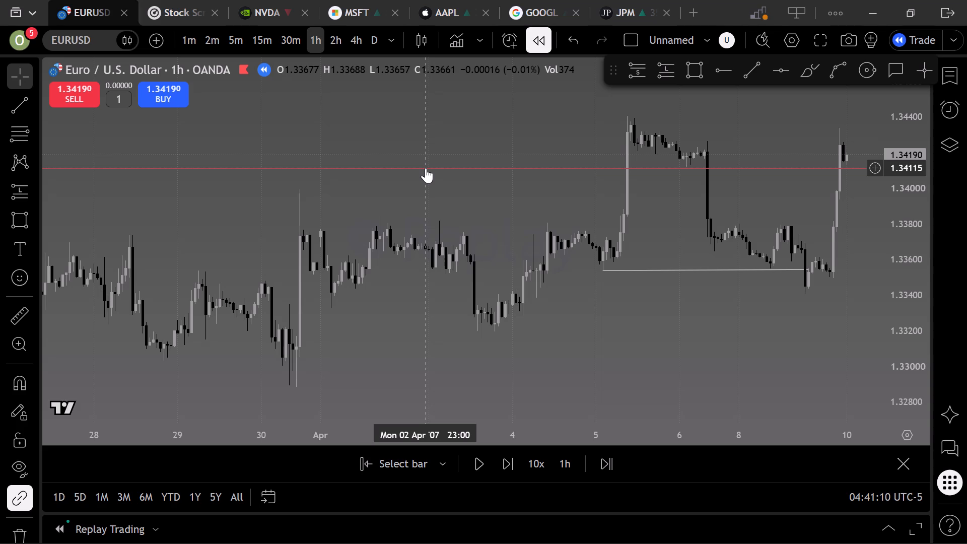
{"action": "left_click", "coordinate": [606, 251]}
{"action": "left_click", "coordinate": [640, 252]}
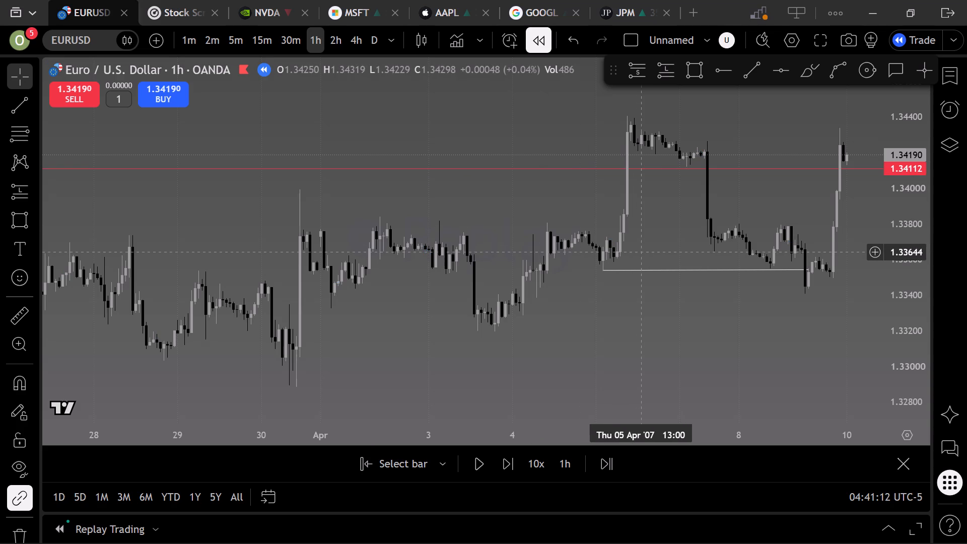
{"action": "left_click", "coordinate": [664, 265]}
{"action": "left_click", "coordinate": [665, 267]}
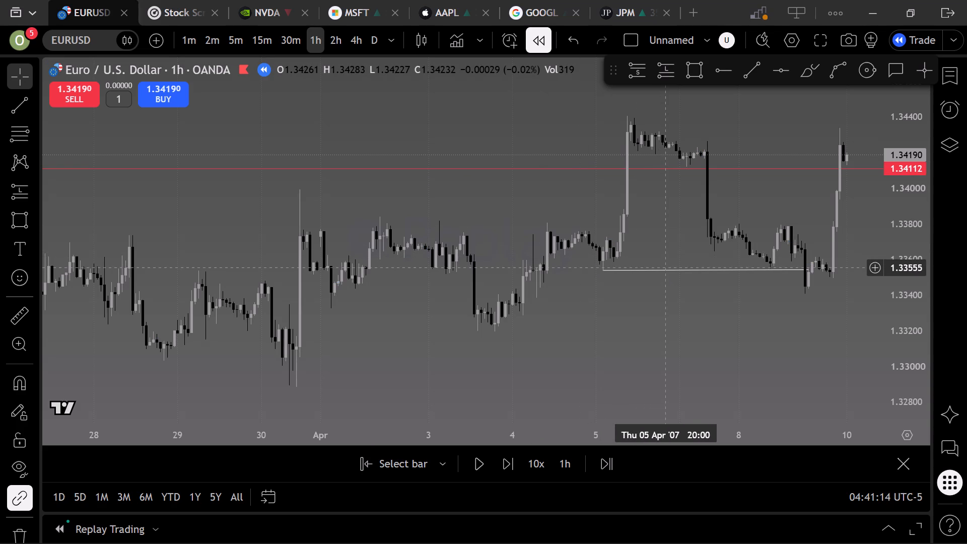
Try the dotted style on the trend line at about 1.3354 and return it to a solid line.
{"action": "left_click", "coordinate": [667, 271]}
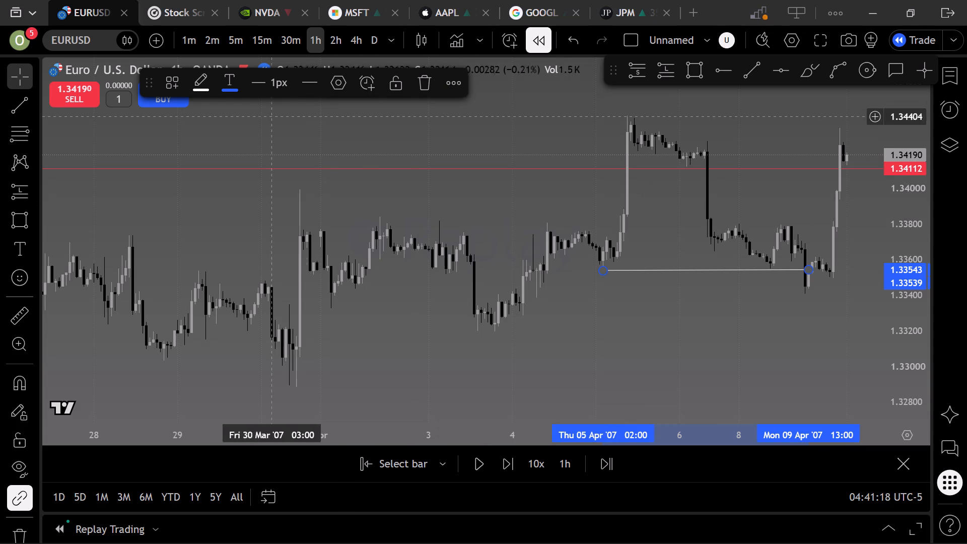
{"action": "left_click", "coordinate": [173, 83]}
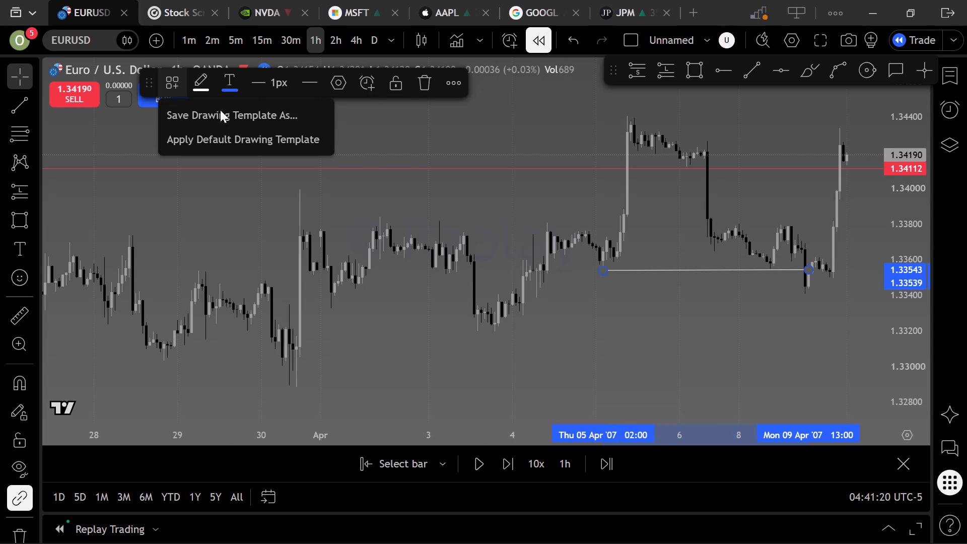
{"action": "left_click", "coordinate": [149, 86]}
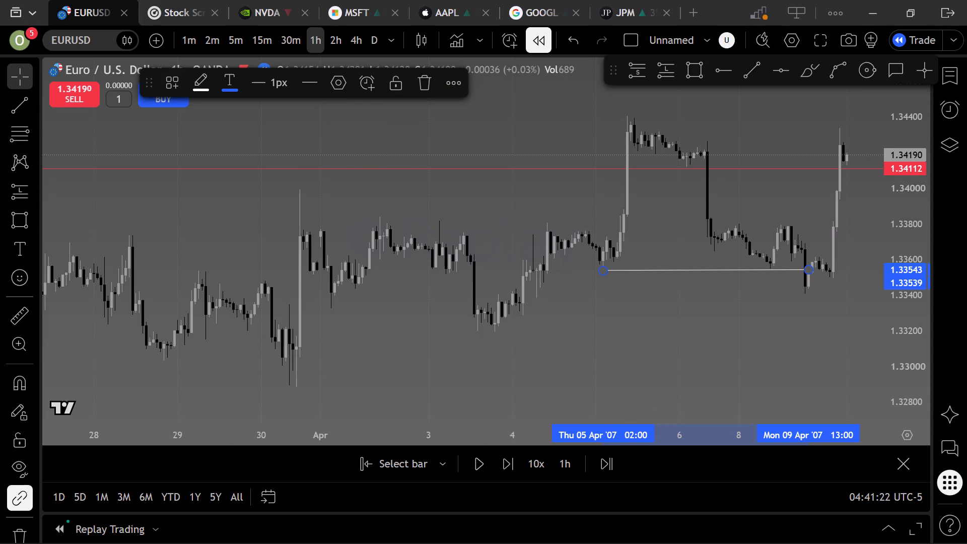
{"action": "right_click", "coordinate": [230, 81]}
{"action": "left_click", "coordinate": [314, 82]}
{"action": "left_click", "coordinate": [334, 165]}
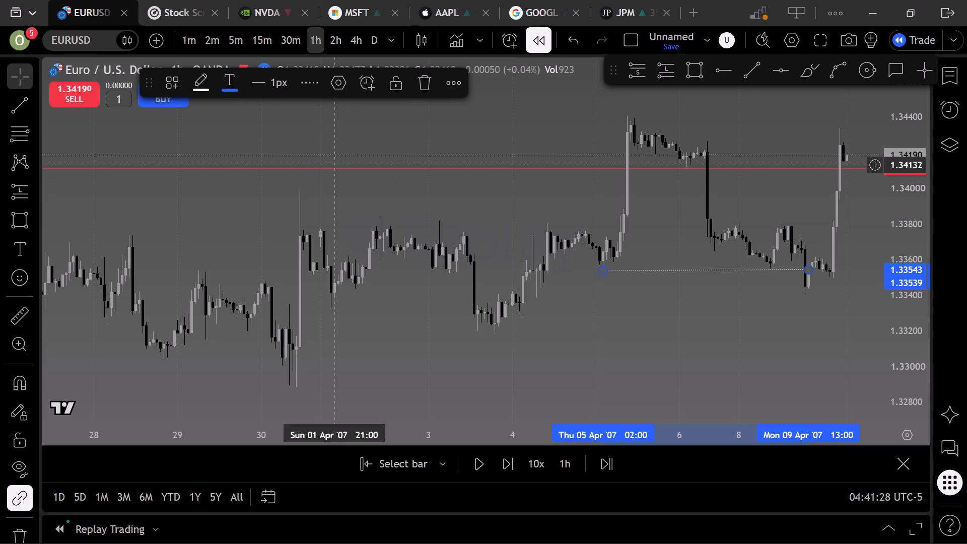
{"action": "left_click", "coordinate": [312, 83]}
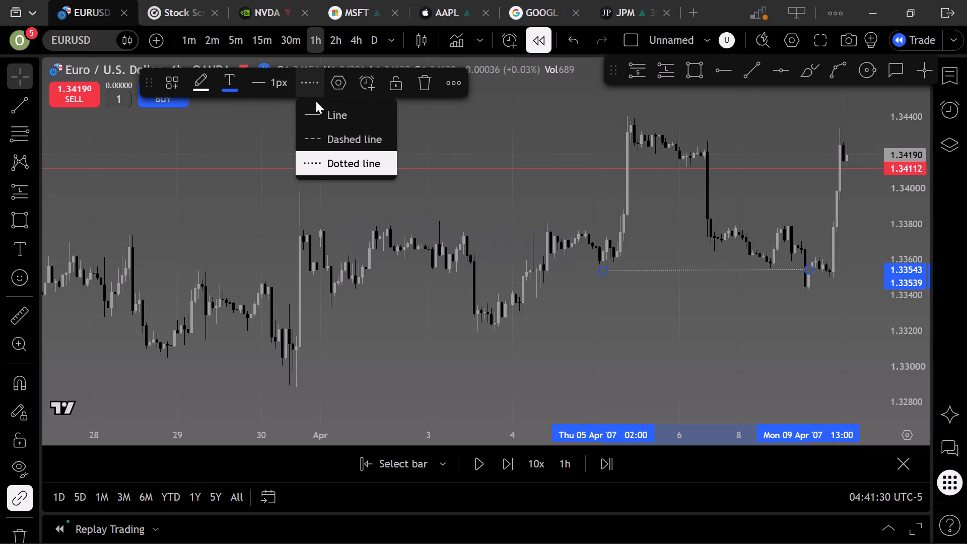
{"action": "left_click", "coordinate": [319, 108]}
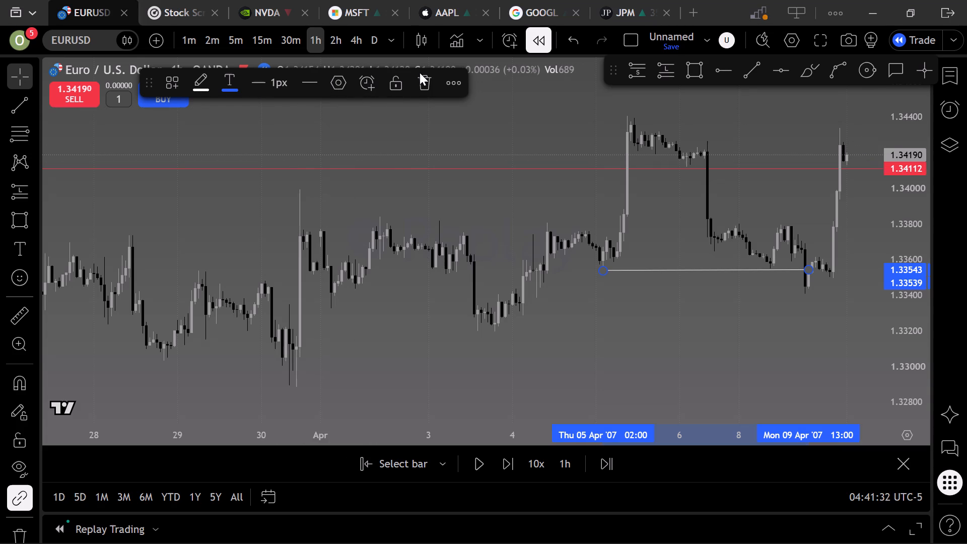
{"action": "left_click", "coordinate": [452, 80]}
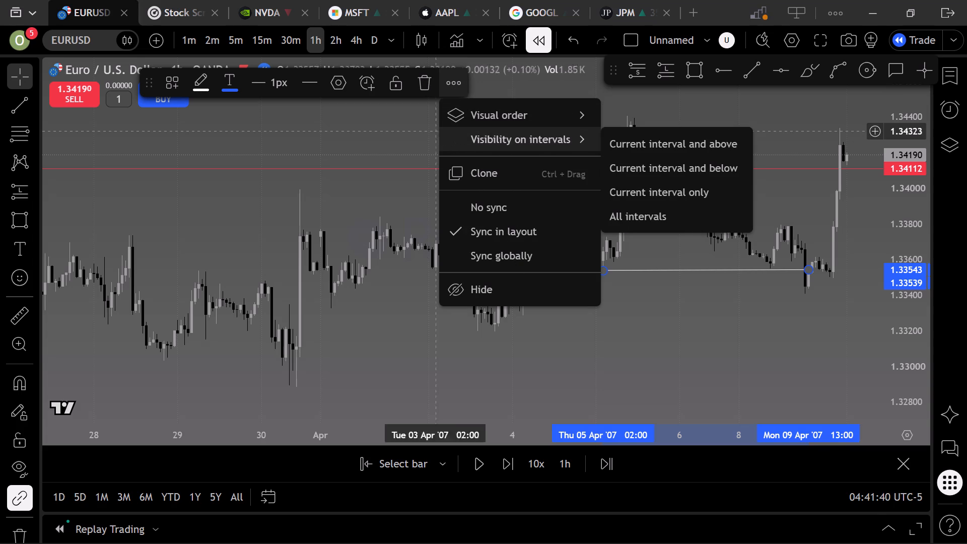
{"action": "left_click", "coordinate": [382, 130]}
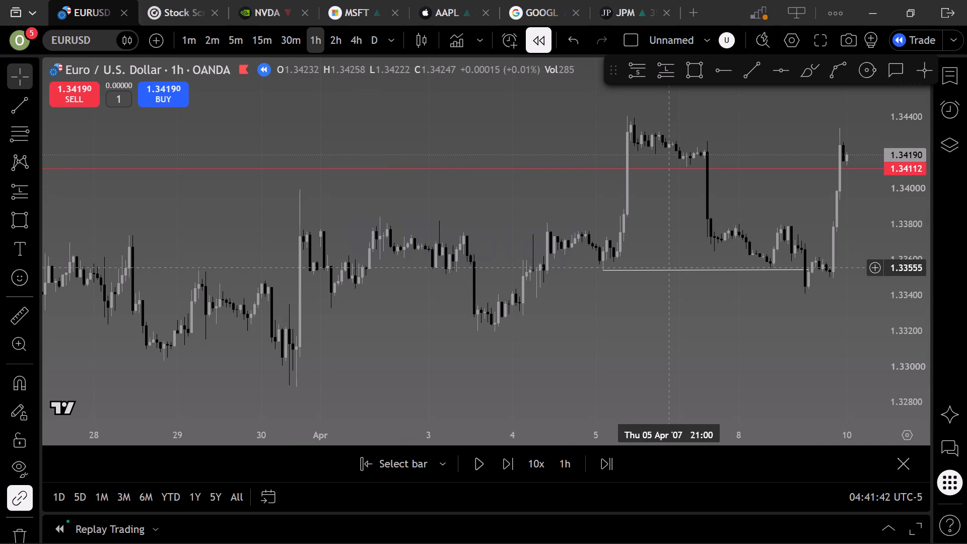
Label the trend line at about 1.3354 BOS and set its text colour to black.
{"action": "left_click", "coordinate": [670, 267]}
{"action": "left_click", "coordinate": [670, 267]}
{"action": "left_click", "coordinate": [678, 270]}
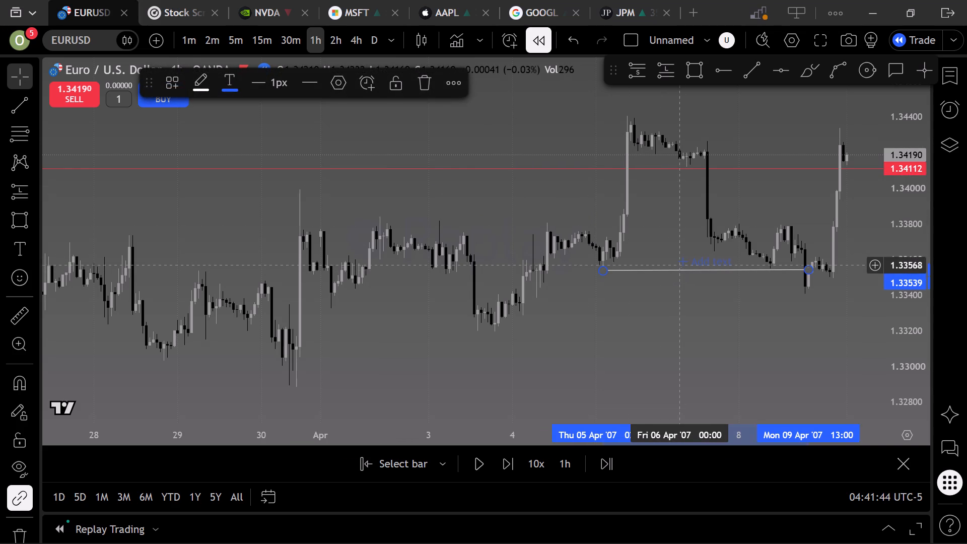
{"action": "left_click", "coordinate": [686, 263]}
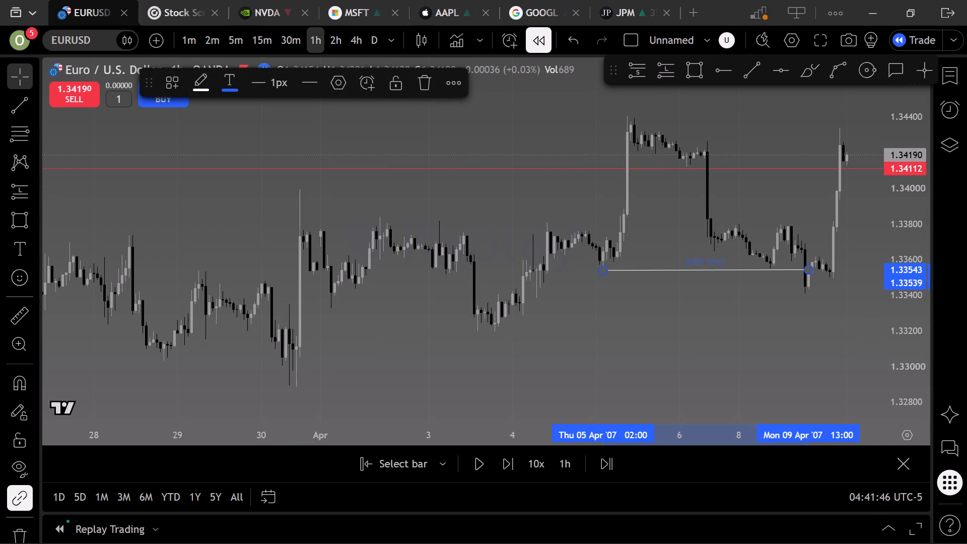
{"action": "type", "text": "BOS"}
{"action": "left_click", "coordinate": [240, 89]}
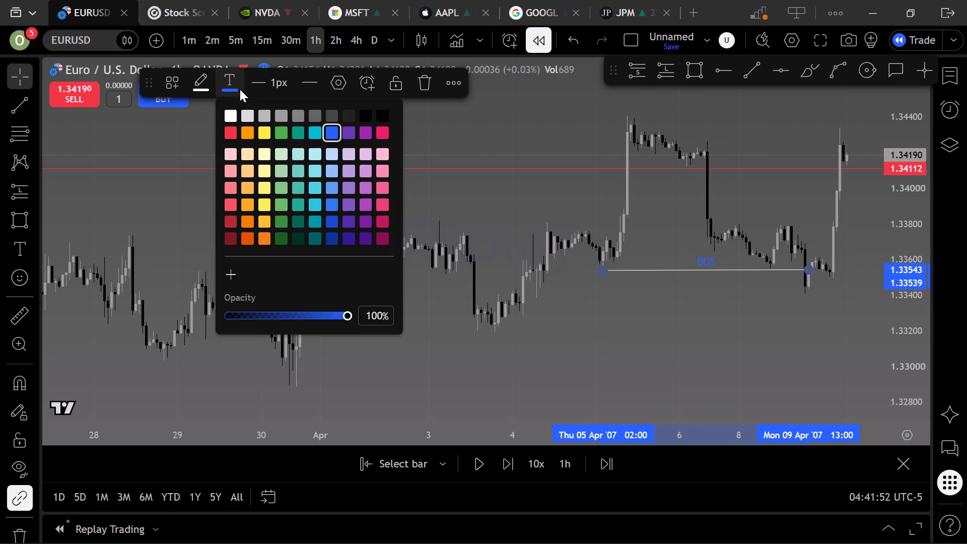
{"action": "left_click", "coordinate": [387, 113]}
{"action": "left_click", "coordinate": [673, 204]}
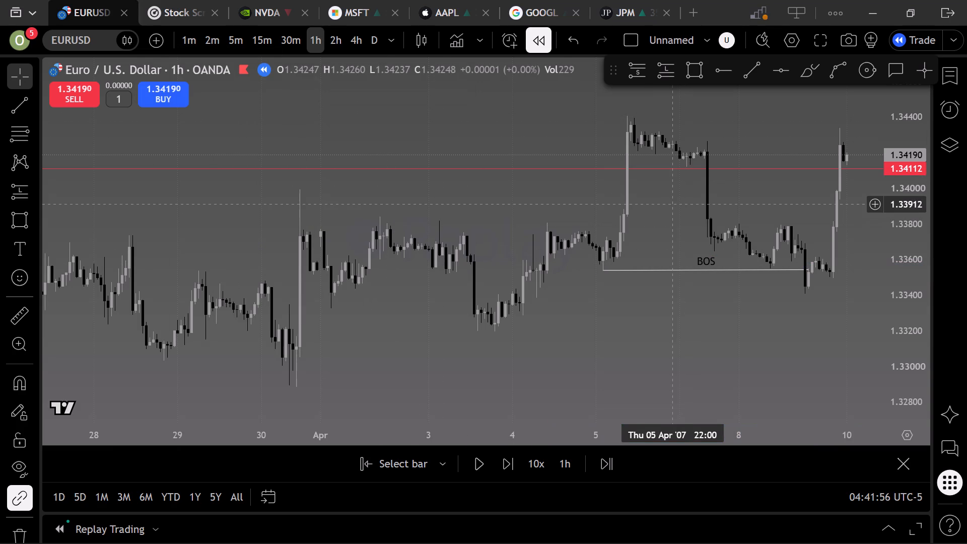
{"action": "left_click", "coordinate": [793, 212]}
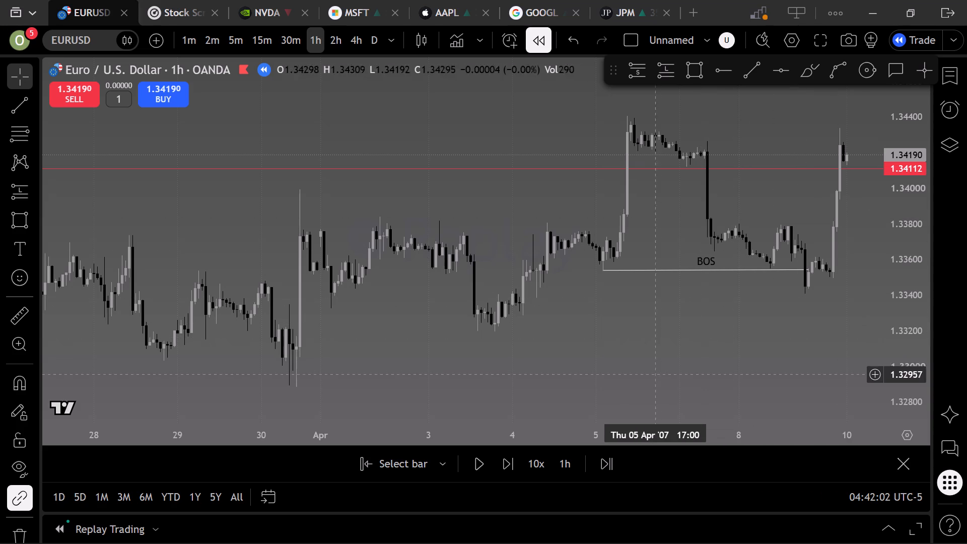
Extend the grey support zone above the 1.30725 level forward in time to about 24 April 2007.
{"action": "scroll", "coordinate": [623, 342], "scroll_direction": "down", "scroll_amount": 4}
{"action": "scroll", "coordinate": [451, 358], "scroll_direction": "down", "scroll_amount": 3}
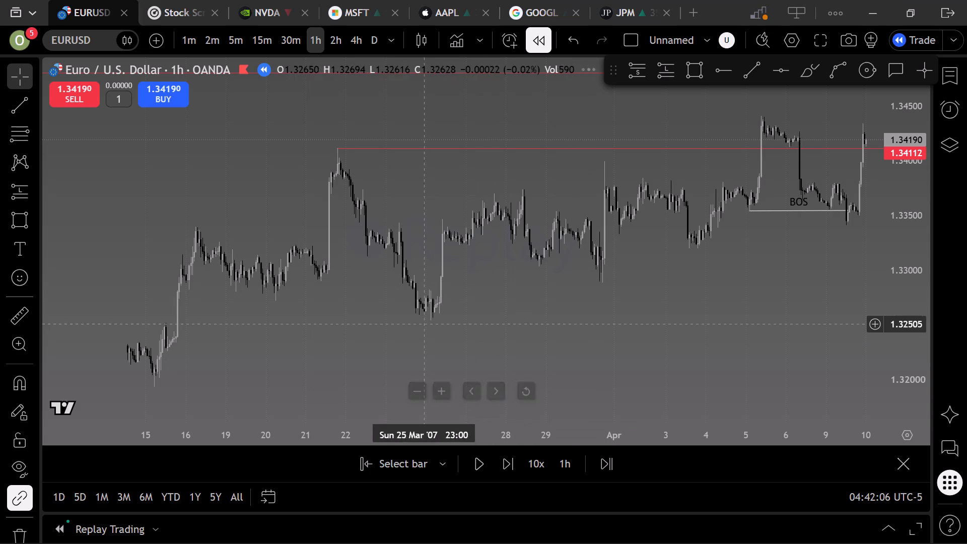
{"action": "scroll", "coordinate": [293, 345], "scroll_direction": "down", "scroll_amount": 5}
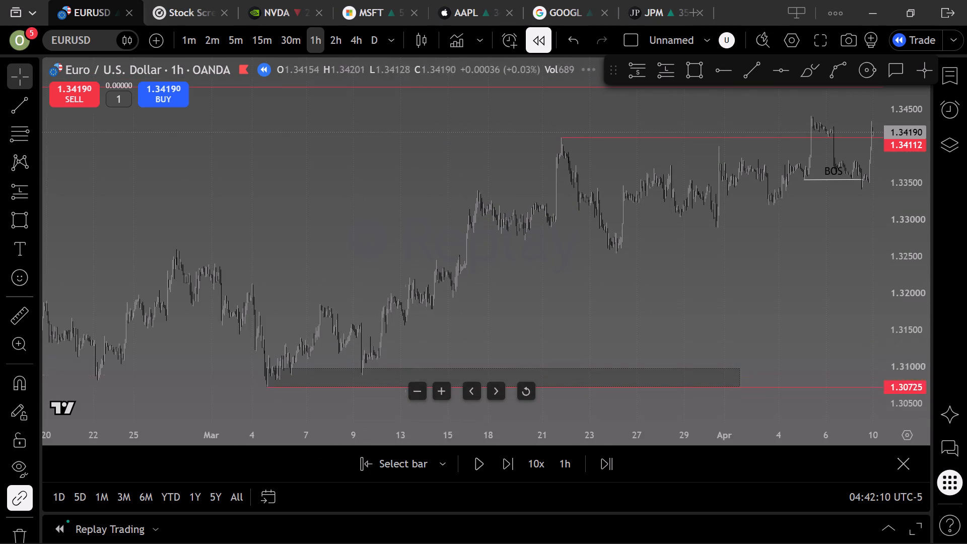
{"action": "left_click_drag", "start_coordinate": [625, 318], "coordinate": [403, 315]}
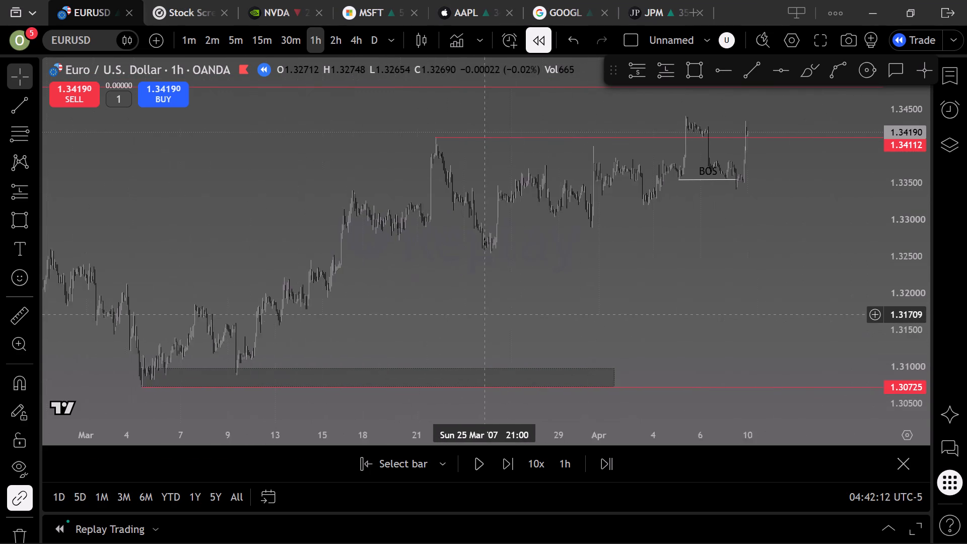
{"action": "left_click_drag", "start_coordinate": [403, 315], "coordinate": [378, 315]}
{"action": "left_click_drag", "start_coordinate": [510, 383], "coordinate": [517, 383]}
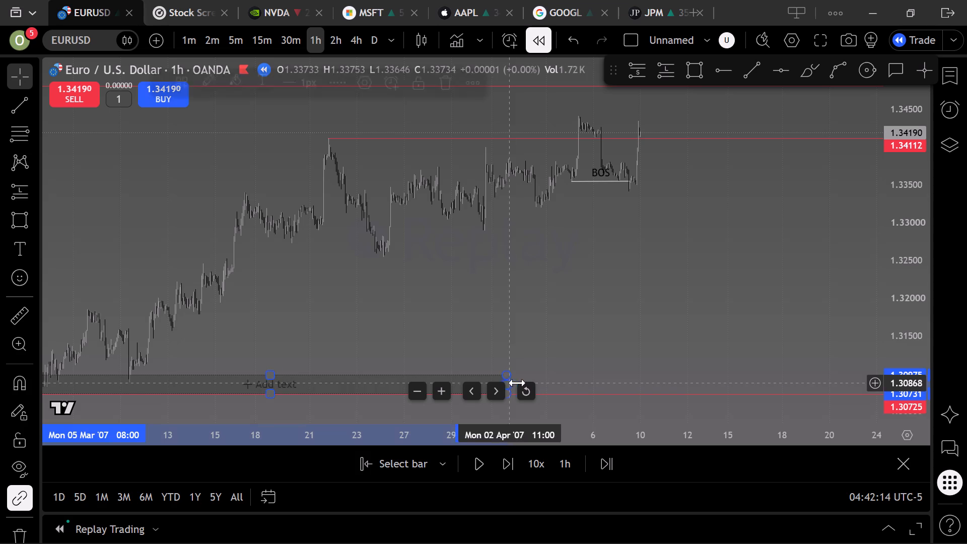
{"action": "left_click_drag", "start_coordinate": [517, 383], "coordinate": [885, 316]}
{"action": "left_click", "coordinate": [713, 290]}
With the magnet on, draw a rising trend line from the 26 March low at about 1.3254 to 10 April at about 1.3348.
{"action": "scroll", "coordinate": [716, 287], "scroll_direction": "up", "scroll_amount": 7}
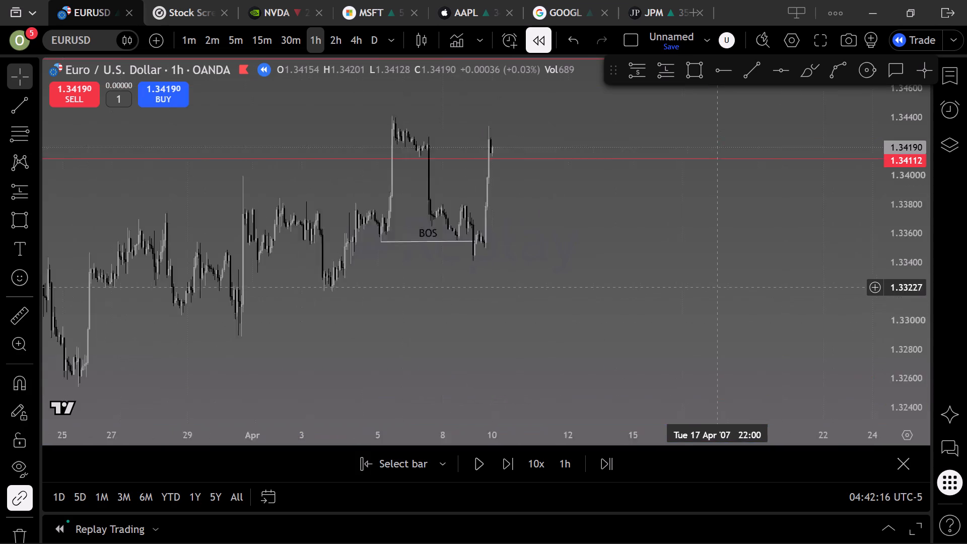
{"action": "left_click_drag", "start_coordinate": [530, 298], "coordinate": [704, 286]}
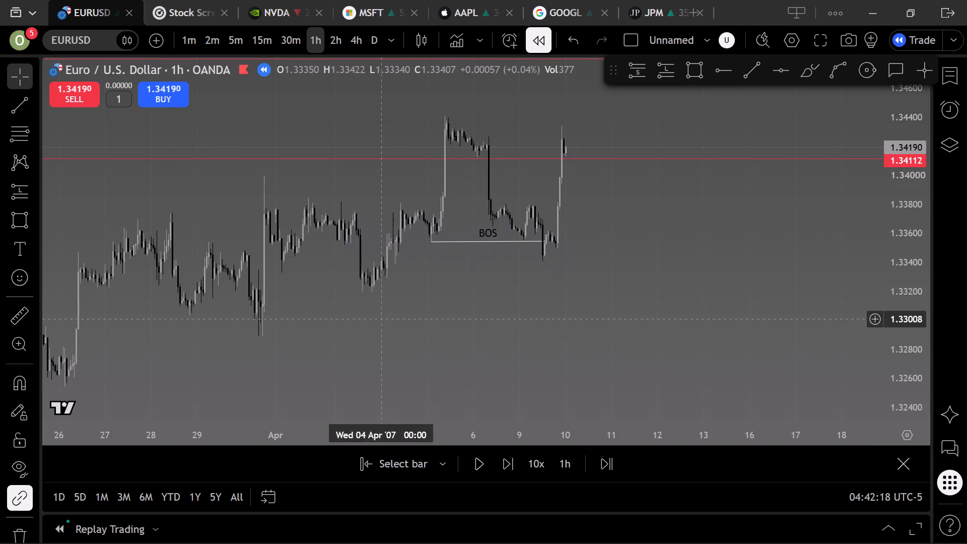
{"action": "left_click_drag", "start_coordinate": [381, 318], "coordinate": [481, 314]}
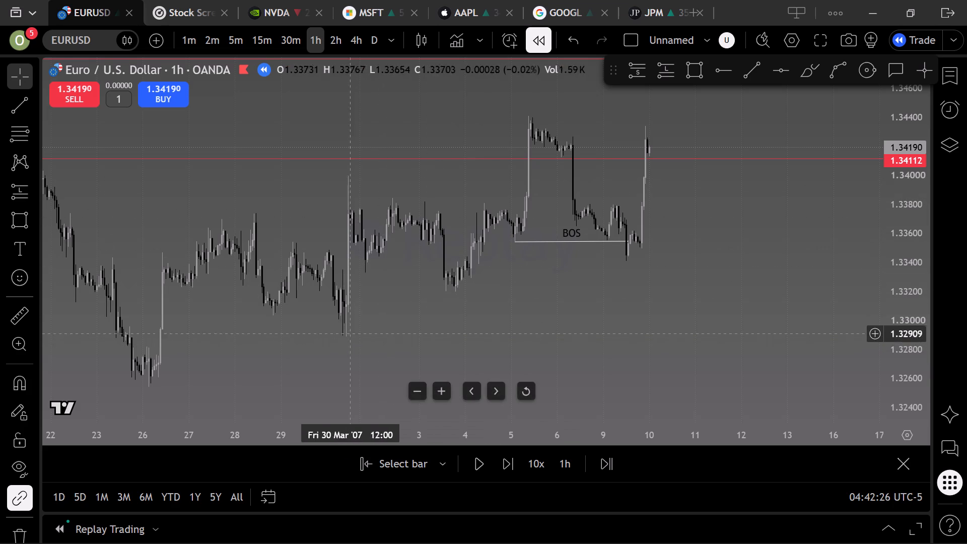
{"action": "left_click_drag", "start_coordinate": [471, 312], "coordinate": [656, 220]}
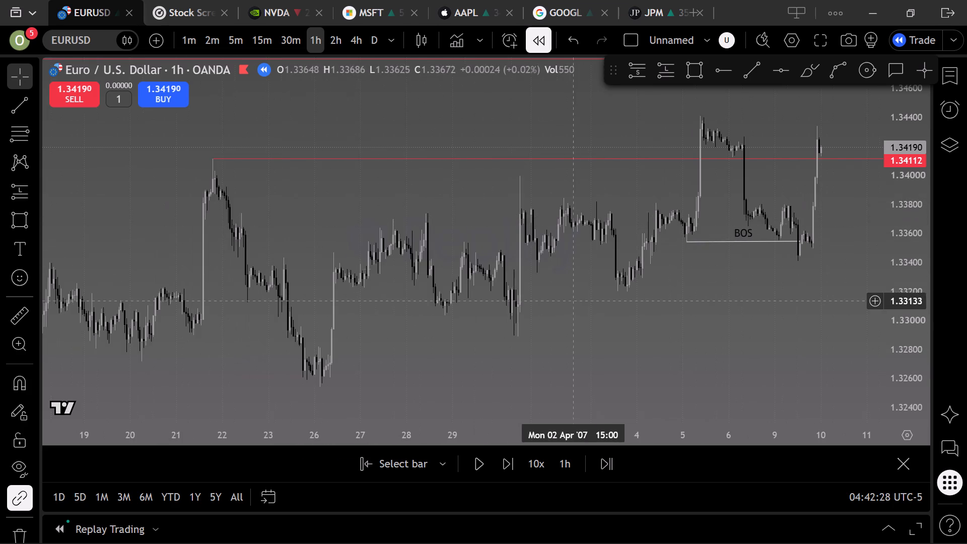
{"action": "scroll", "coordinate": [566, 296], "scroll_direction": "down", "scroll_amount": 2}
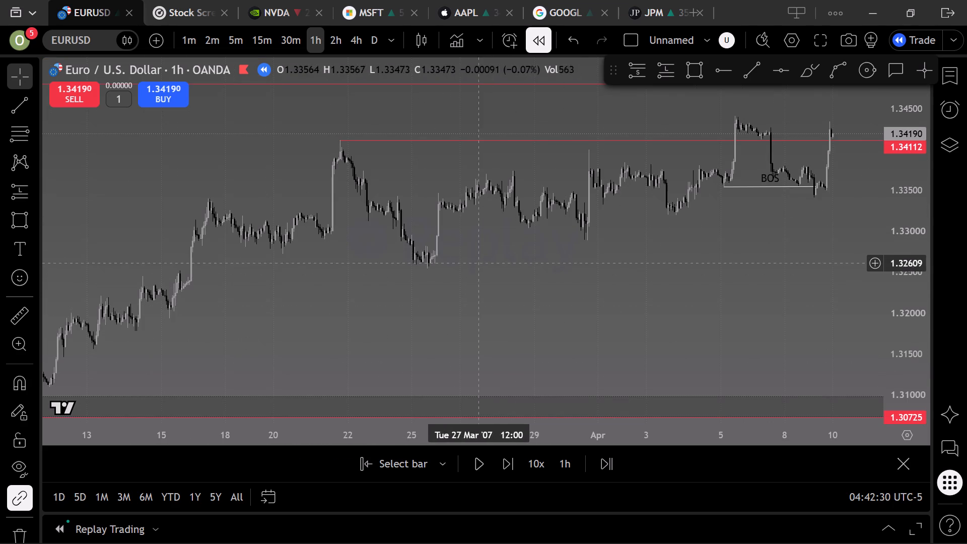
{"action": "left_click", "coordinate": [752, 64]}
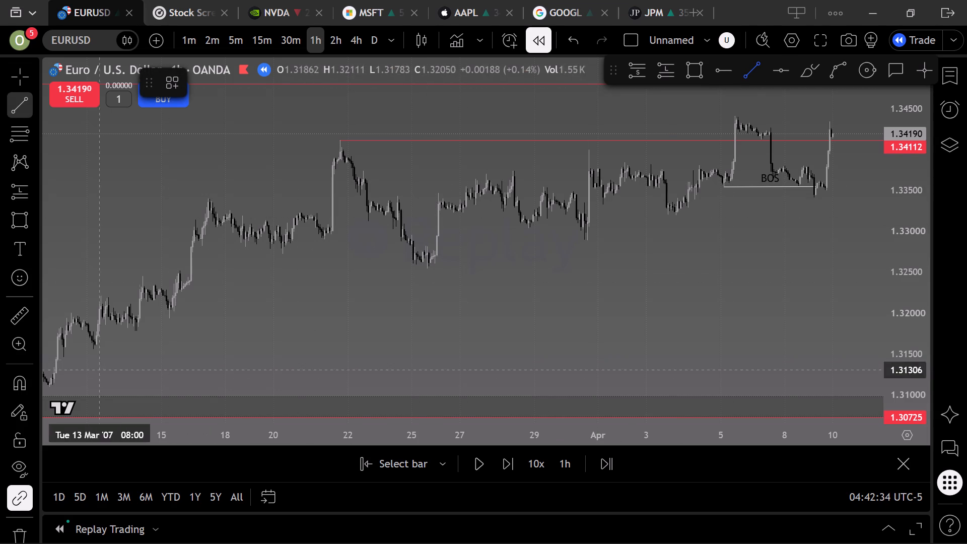
{"action": "left_click", "coordinate": [21, 383]}
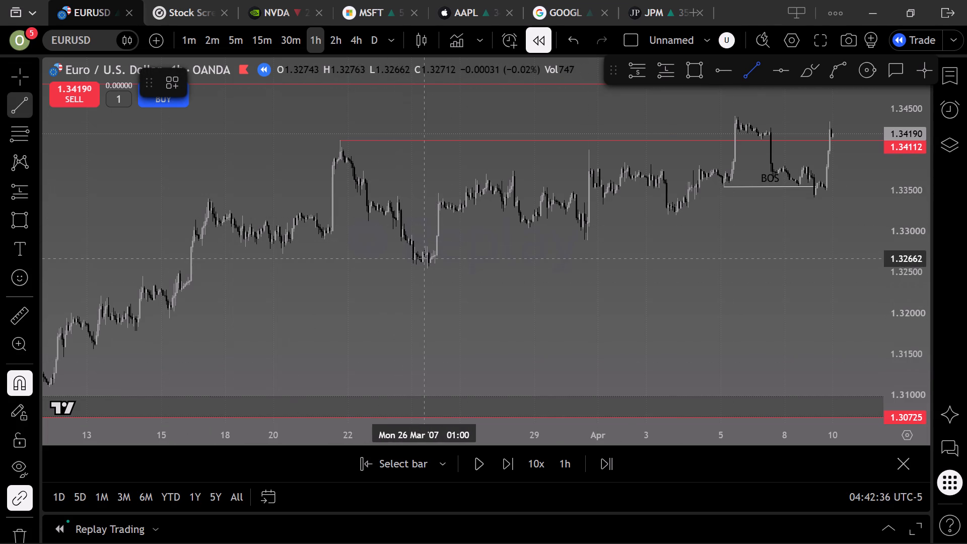
{"action": "left_click", "coordinate": [430, 270]}
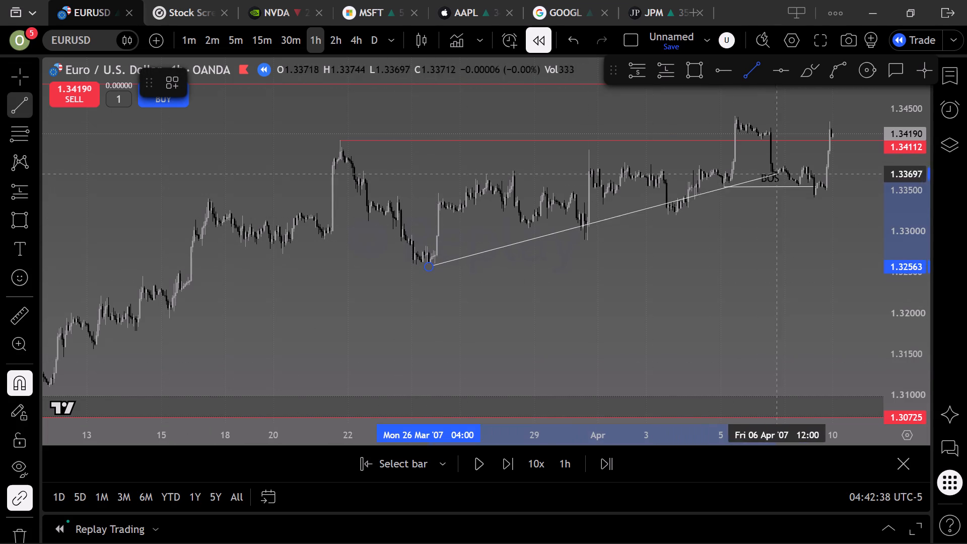
{"action": "left_click", "coordinate": [839, 192]}
{"action": "left_click", "coordinate": [721, 266]}
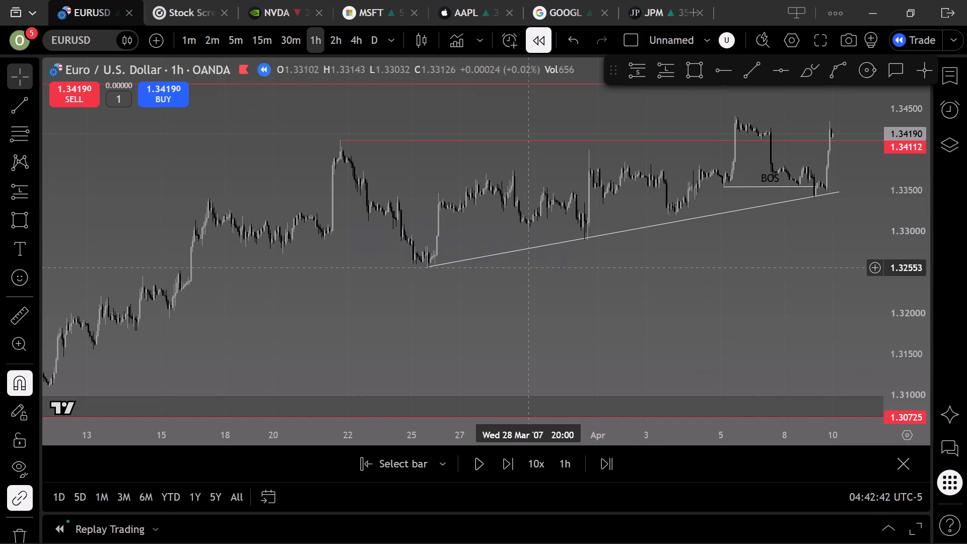
{"action": "left_click", "coordinate": [430, 264]}
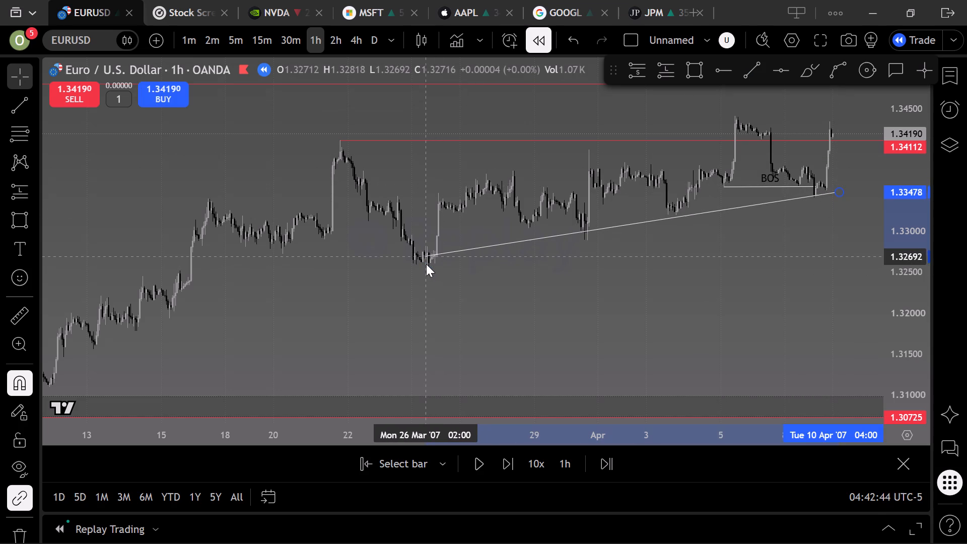
Extend the rising trend line's far end to about 17 April at about 1.3417, keeping it along the swing lows.
{"action": "left_click_drag", "start_coordinate": [510, 287], "coordinate": [228, 326]}
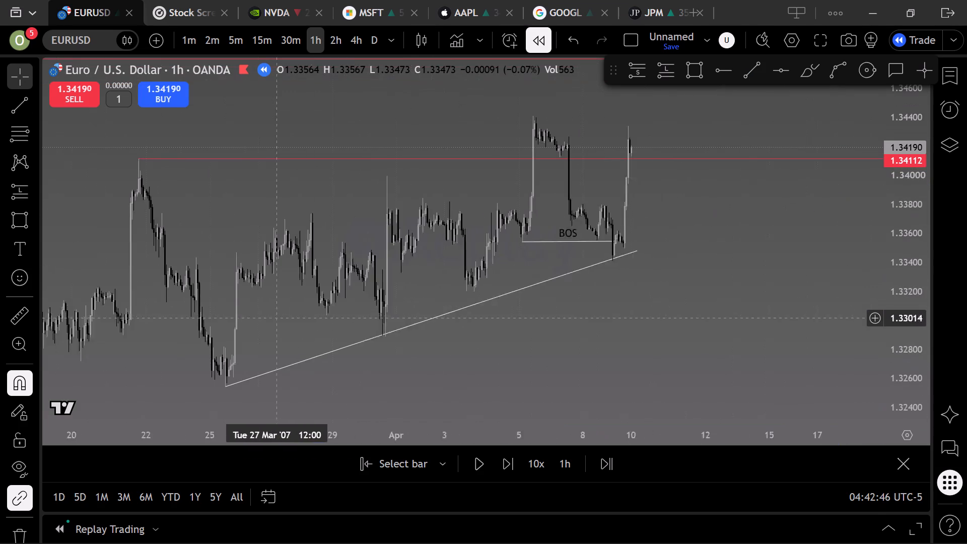
{"action": "left_click_drag", "start_coordinate": [228, 326], "coordinate": [209, 331]}
{"action": "left_click_drag", "start_coordinate": [567, 250], "coordinate": [772, 163]}
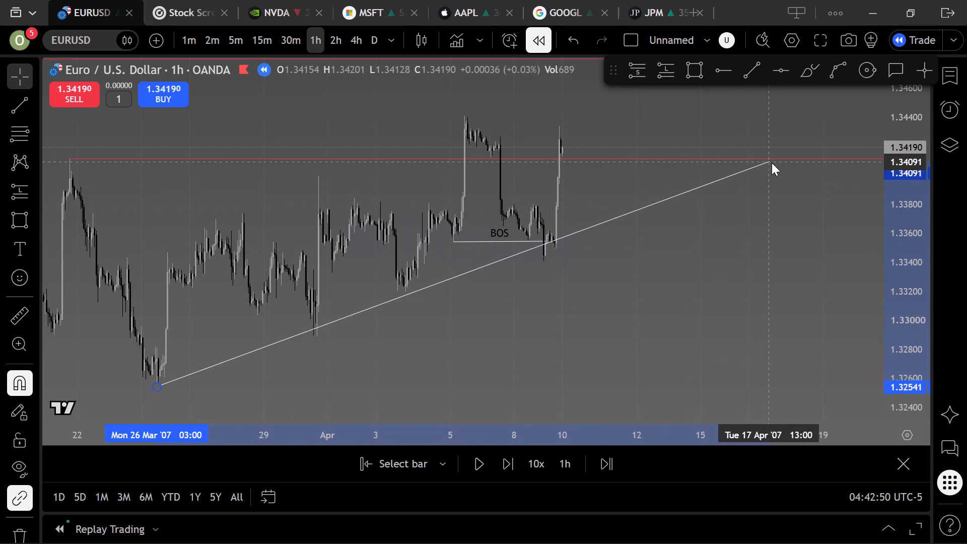
{"action": "left_click_drag", "start_coordinate": [772, 163], "coordinate": [778, 150]}
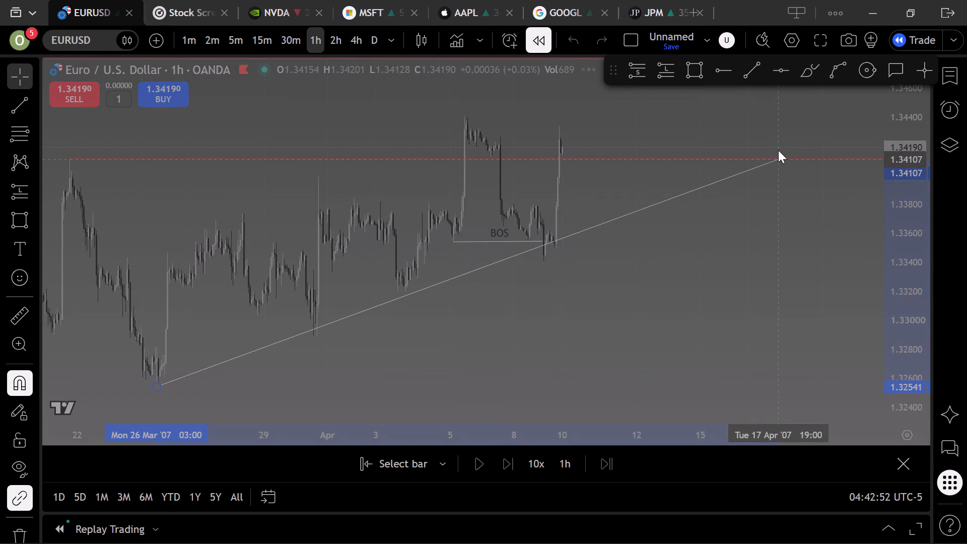
{"action": "left_click", "coordinate": [712, 217]}
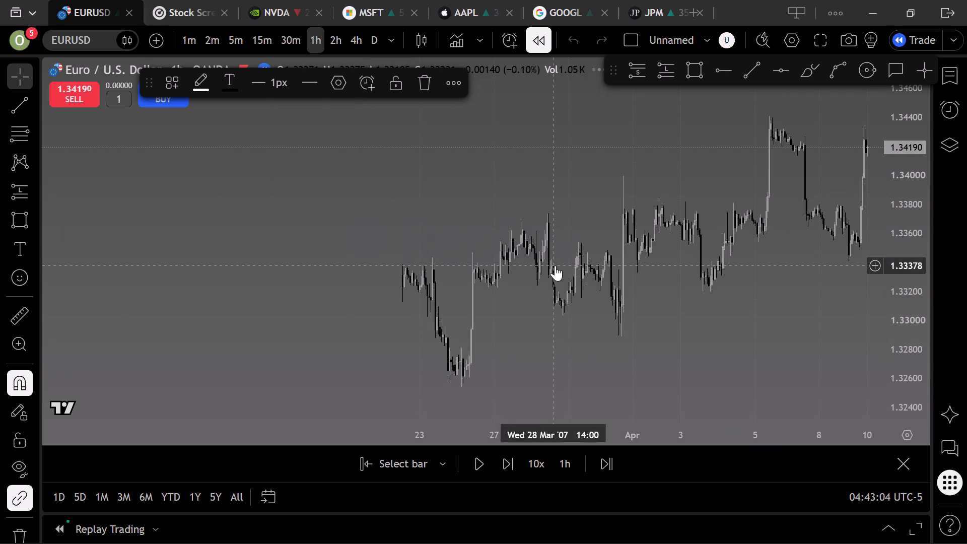
{"action": "left_click_drag", "start_coordinate": [769, 267], "coordinate": [479, 319]}
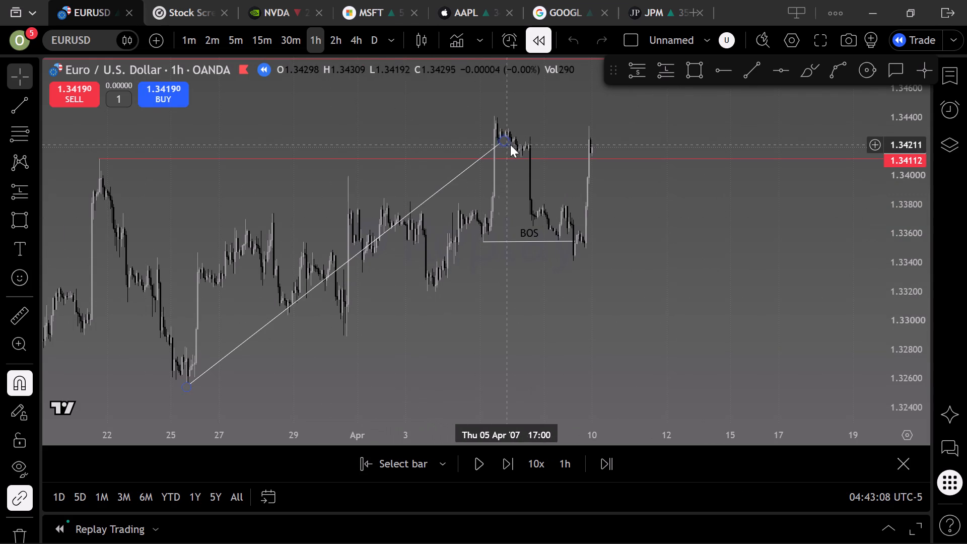
{"action": "left_click_drag", "start_coordinate": [503, 140], "coordinate": [773, 172]}
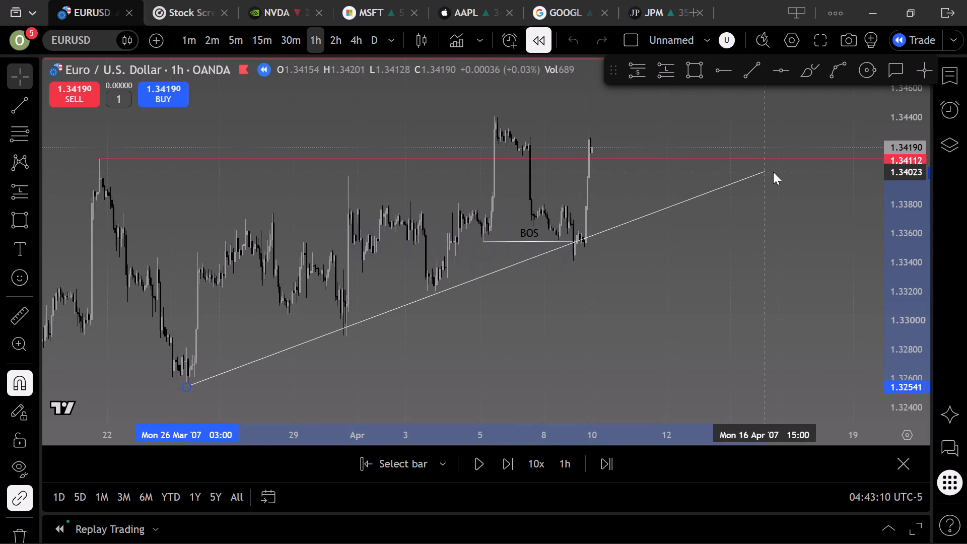
{"action": "left_click_drag", "start_coordinate": [773, 172], "coordinate": [825, 145]}
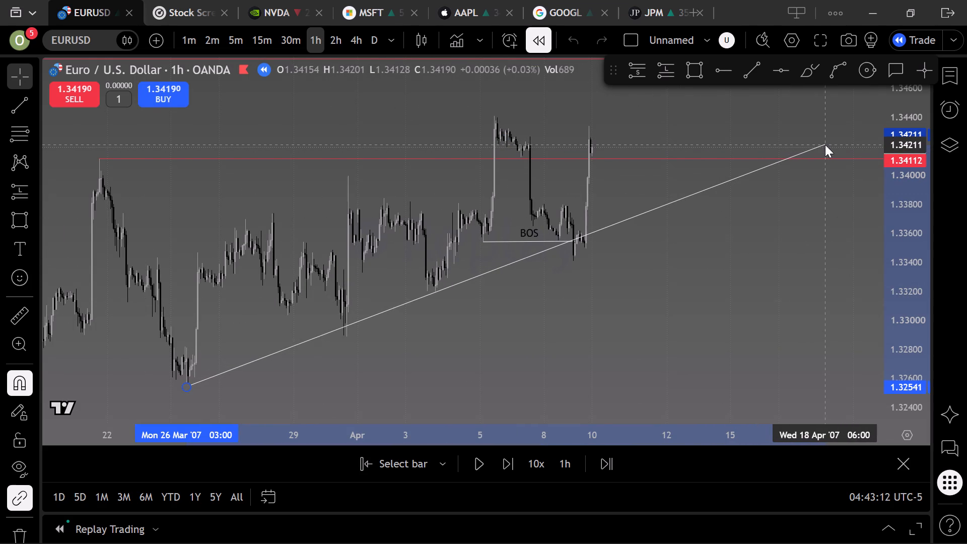
{"action": "left_click_drag", "start_coordinate": [825, 145], "coordinate": [830, 144]}
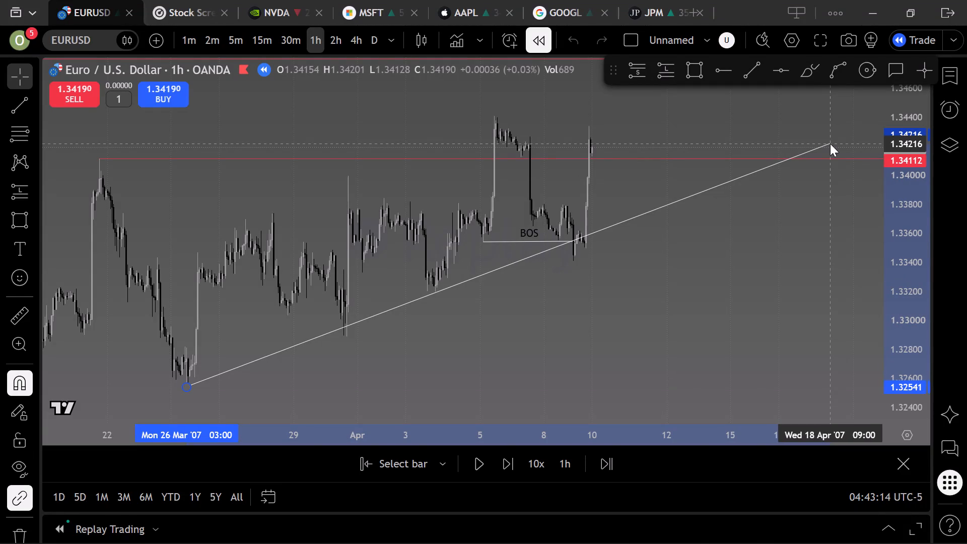
{"action": "left_click_drag", "start_coordinate": [830, 144], "coordinate": [822, 157]}
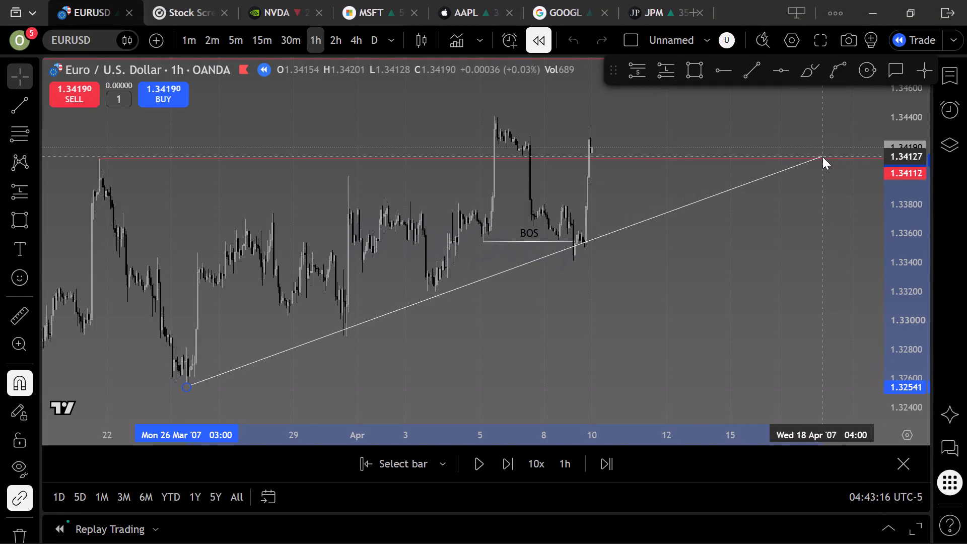
{"action": "left_click_drag", "start_coordinate": [822, 157], "coordinate": [813, 150]}
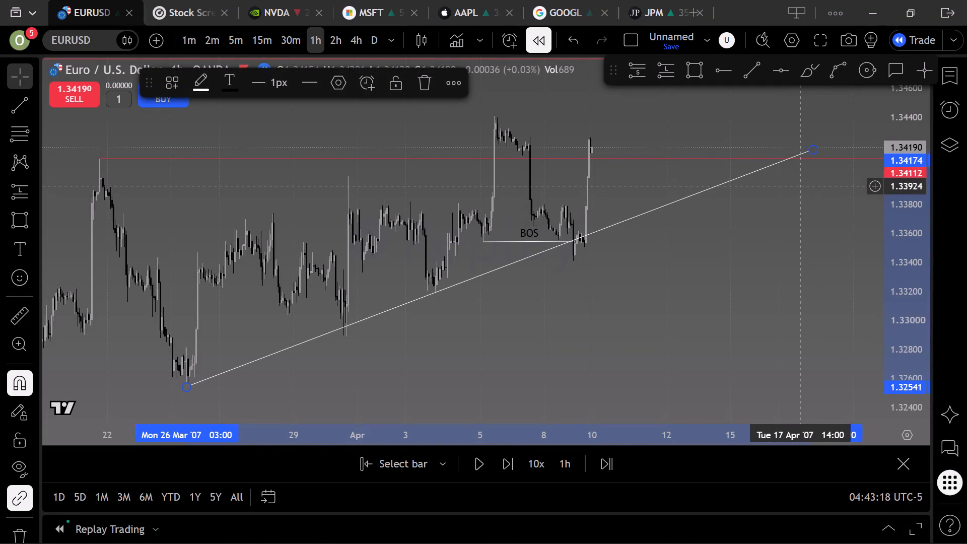
{"action": "left_click", "coordinate": [799, 189]}
Draw a horizontal trend line at about 1.3440 from the 5 April 09:00 high to 11 April 09:00.
{"action": "scroll", "coordinate": [707, 294], "scroll_direction": "up", "scroll_amount": 6}
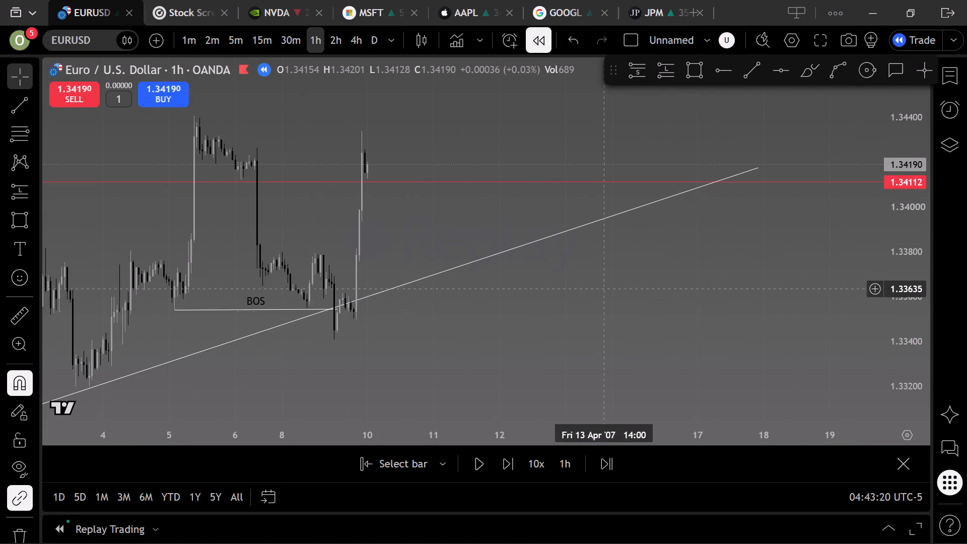
{"action": "left_click_drag", "start_coordinate": [513, 331], "coordinate": [648, 331]}
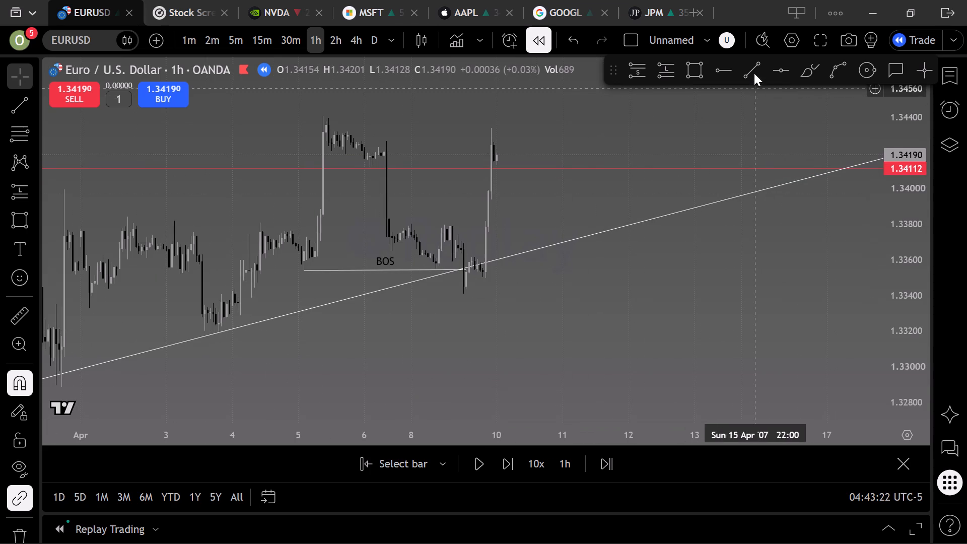
{"action": "left_click", "coordinate": [752, 67]}
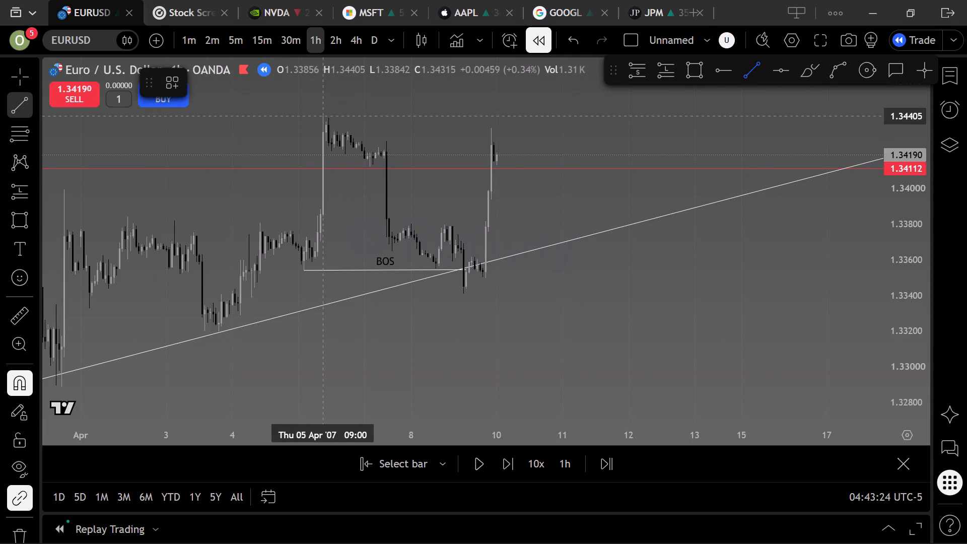
{"action": "left_click", "coordinate": [323, 103]}
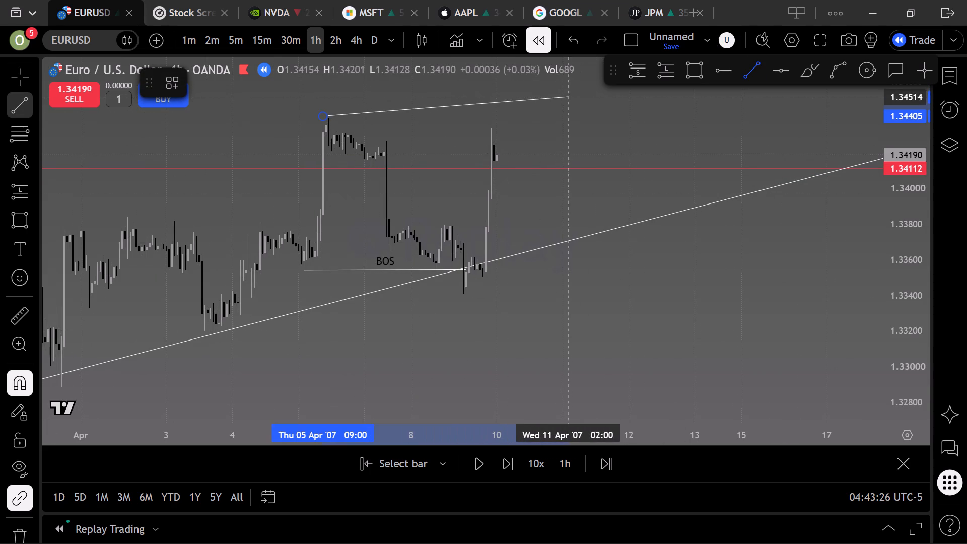
{"action": "left_click", "coordinate": [587, 117]}
{"action": "left_click", "coordinate": [572, 185]}
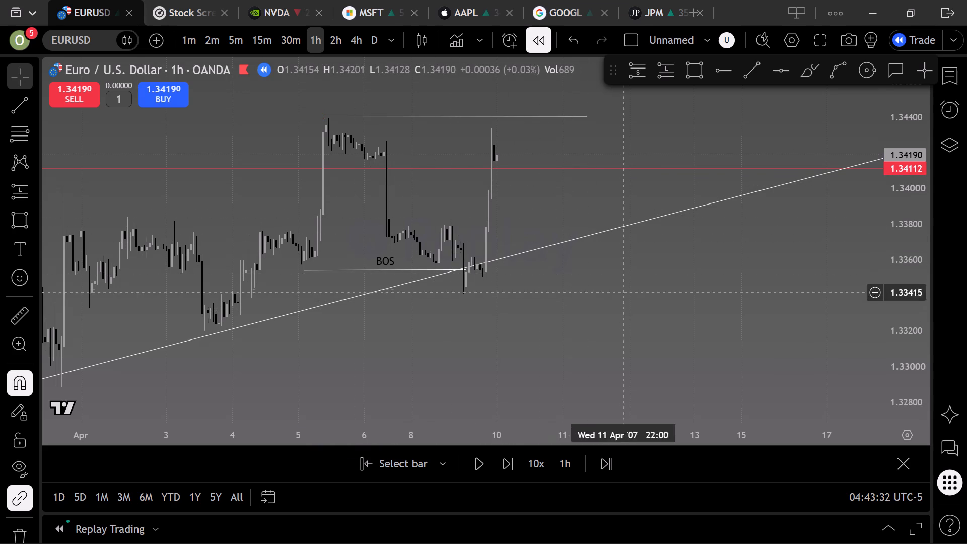
Step the hourly replay forward a few bars on 10 April 2007.
{"action": "left_click_drag", "start_coordinate": [576, 305], "coordinate": [661, 290]}
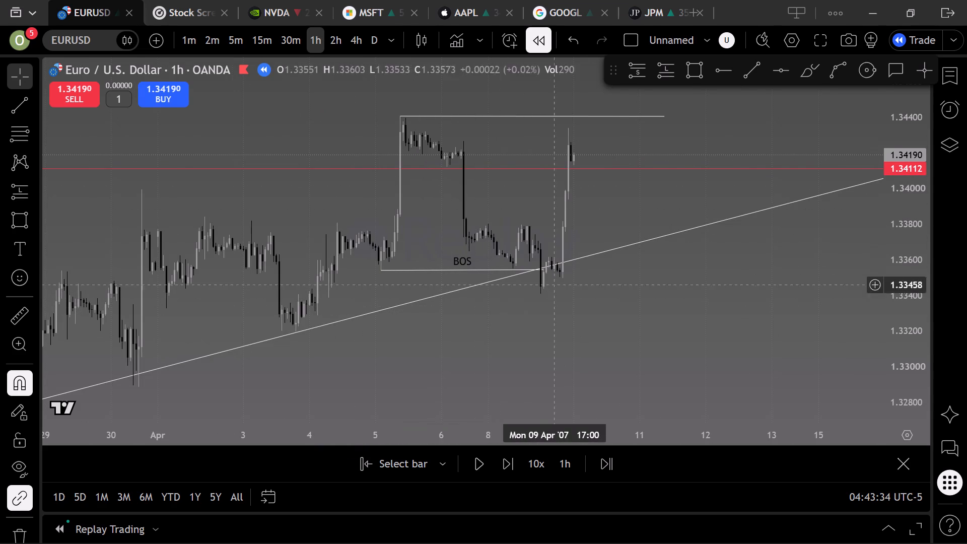
{"action": "scroll", "coordinate": [435, 308], "scroll_direction": "down", "scroll_amount": 2}
{"action": "scroll", "coordinate": [432, 307], "scroll_direction": "up", "scroll_amount": 4}
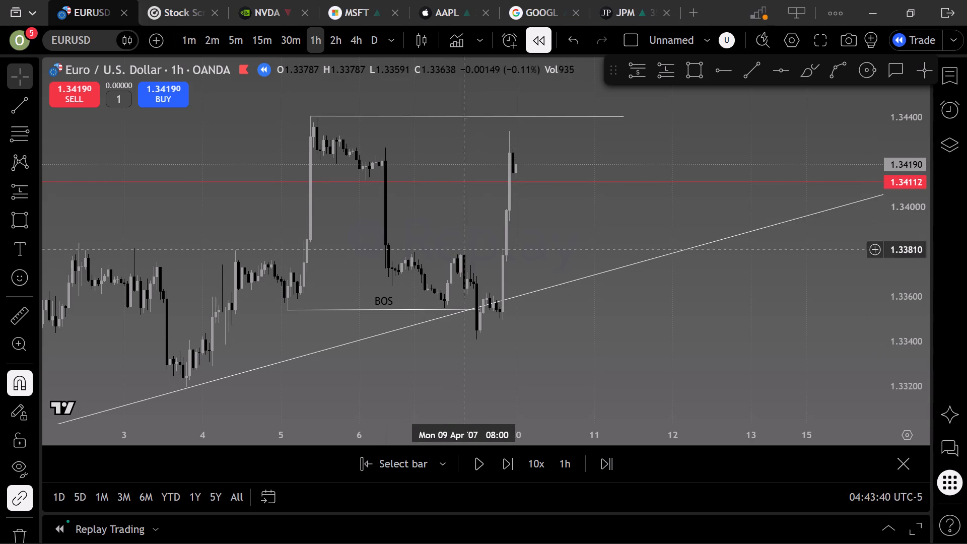
{"action": "left_click", "coordinate": [502, 460]}
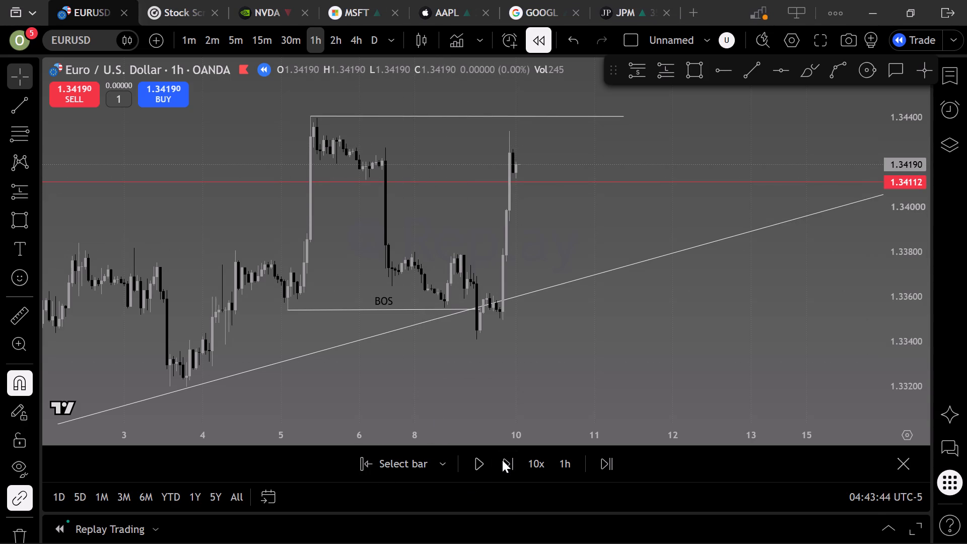
{"action": "left_click", "coordinate": [502, 460]}
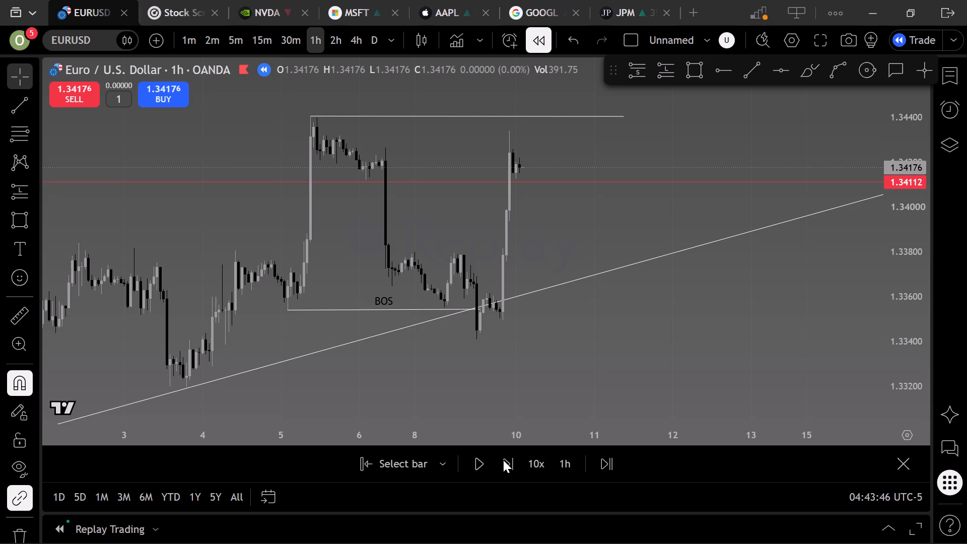
{"action": "left_click", "coordinate": [507, 462]}
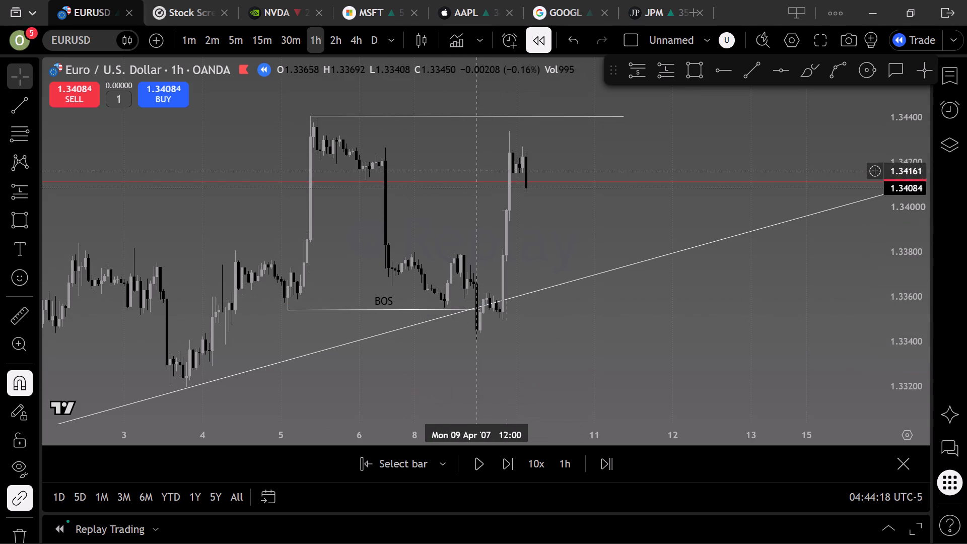
Draw a horizontal trend line at about 1.3426 from the 6 April 08:00 high to 11 April 09:00.
{"action": "left_click", "coordinate": [740, 76]}
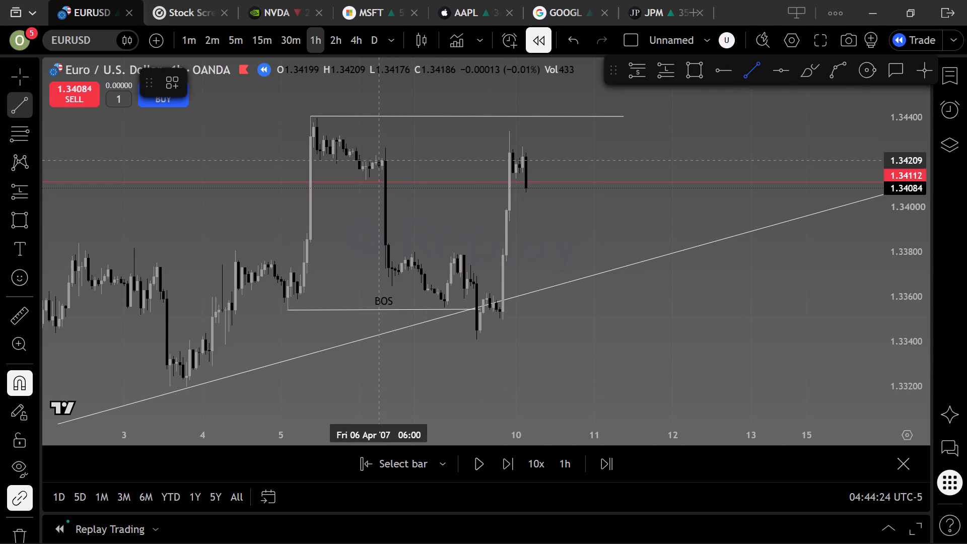
{"action": "left_click", "coordinate": [385, 144]}
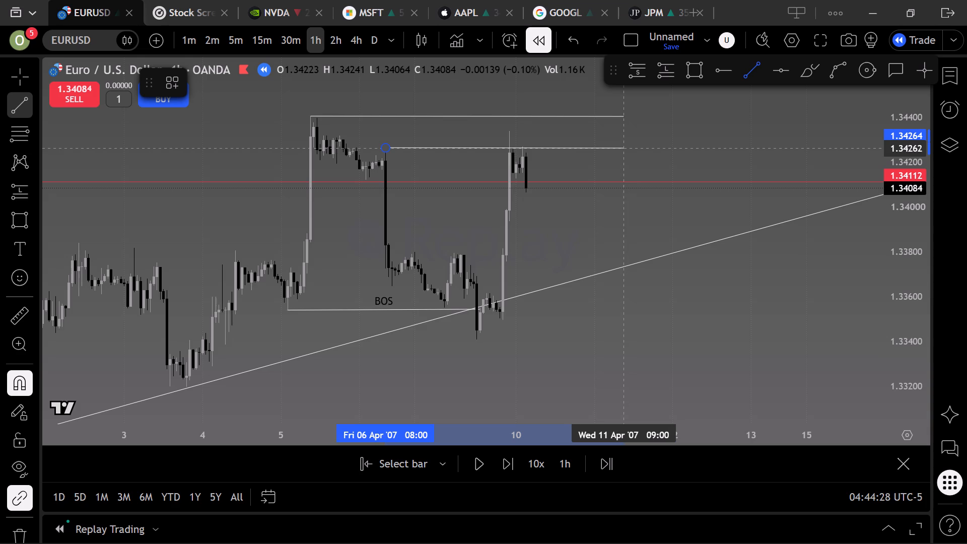
{"action": "left_click", "coordinate": [625, 149]}
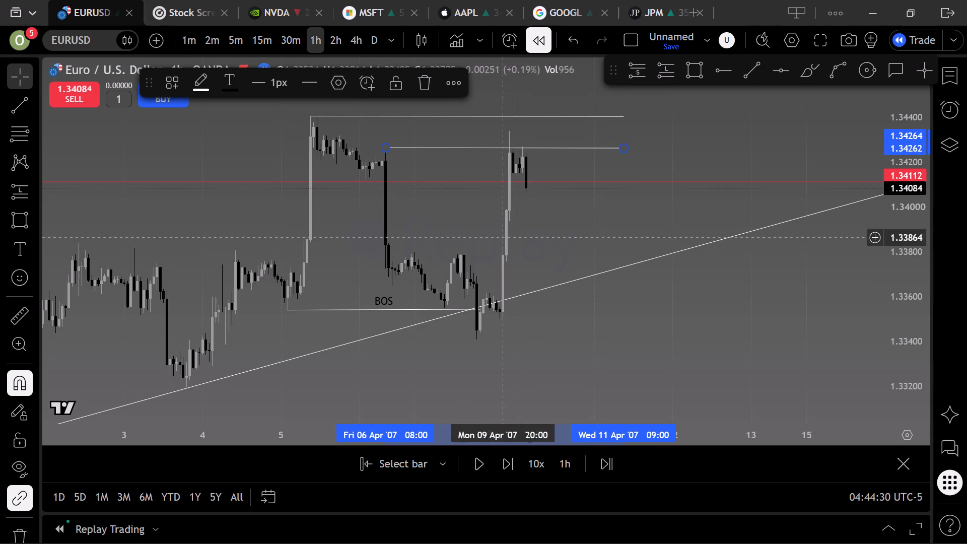
{"action": "left_click", "coordinate": [667, 142]}
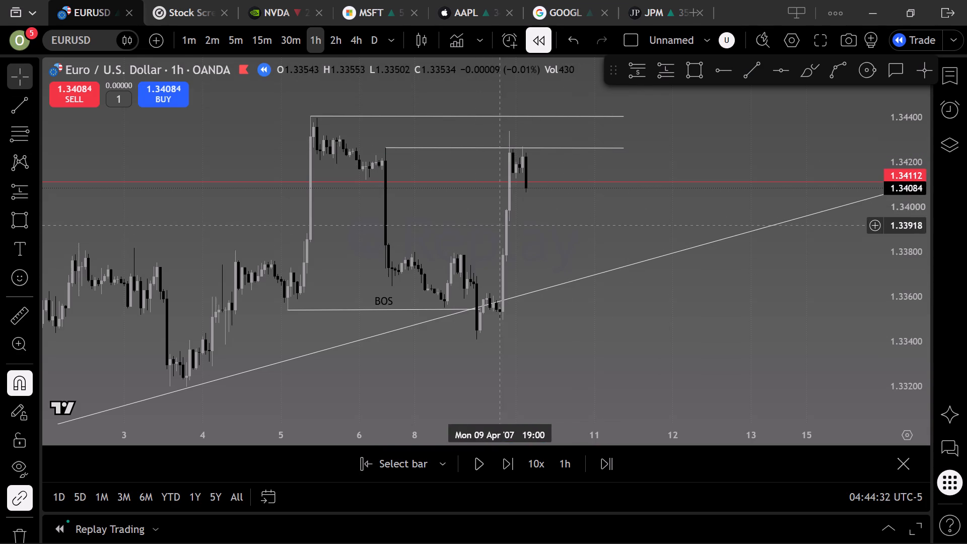
Advance the hourly replay a few more bars on 10 April 2007.
{"action": "left_click_drag", "start_coordinate": [547, 214], "coordinate": [487, 226]}
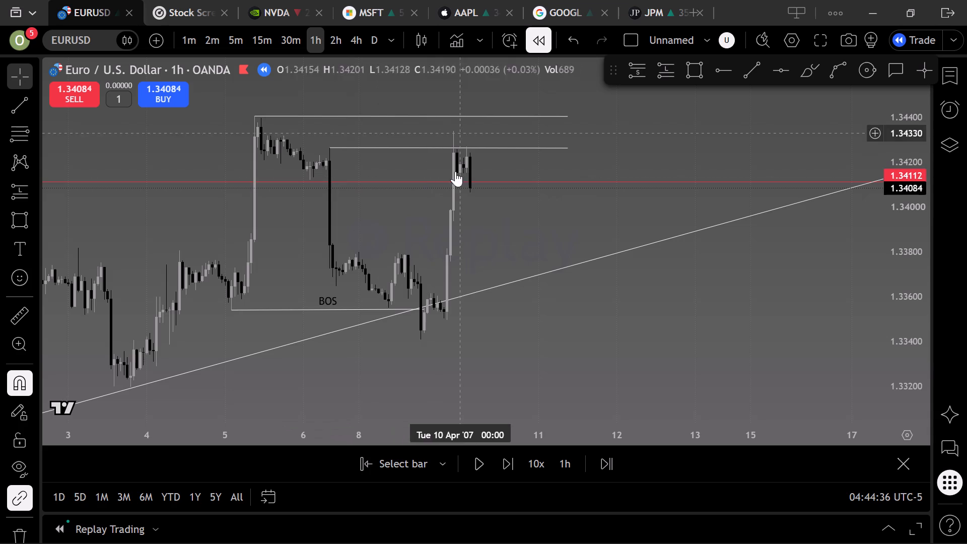
{"action": "double_click", "coordinate": [471, 463]}
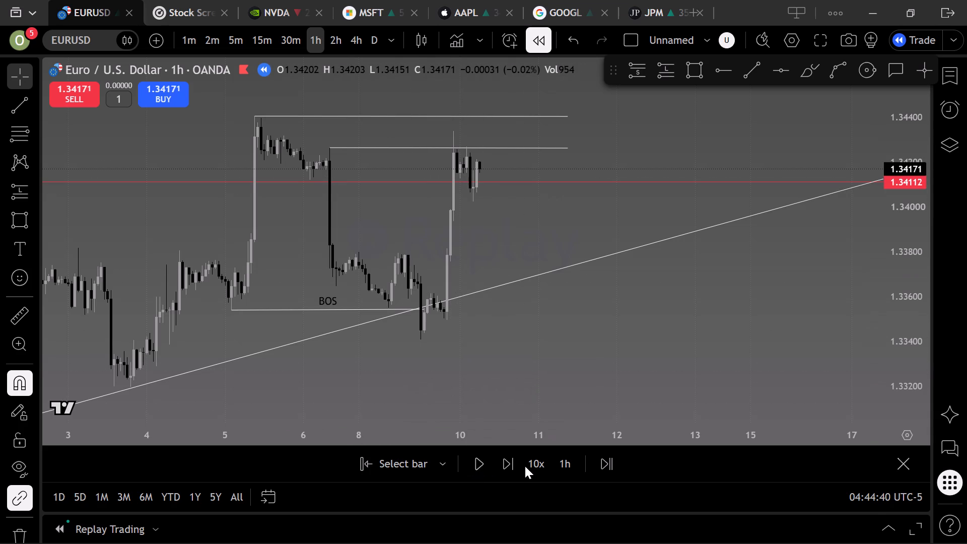
{"action": "left_click", "coordinate": [506, 463]}
Place a short position on the latest 10 April bar with entry at 1.34262 and stop at 1.34417.
{"action": "left_click_drag", "start_coordinate": [504, 219], "coordinate": [431, 235]}
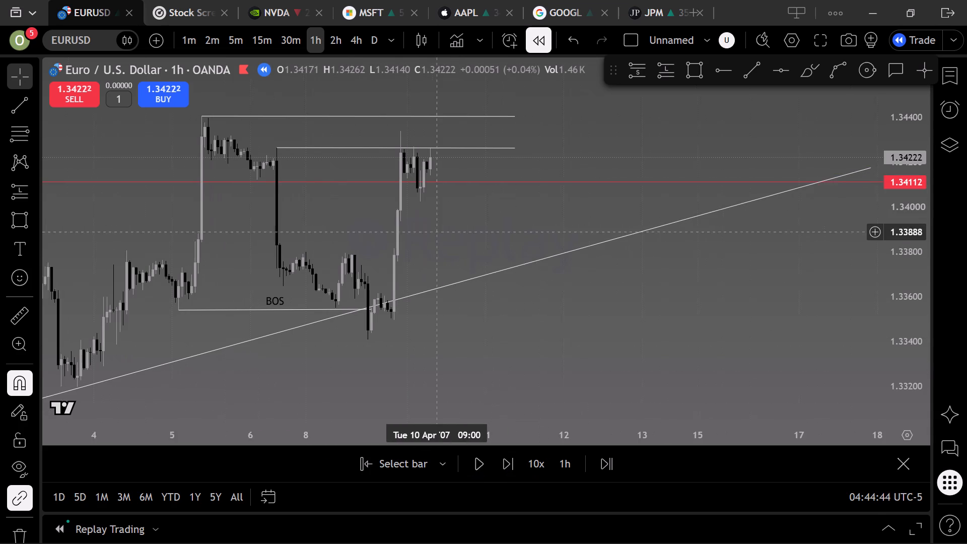
{"action": "left_click_drag", "start_coordinate": [431, 235], "coordinate": [423, 240]}
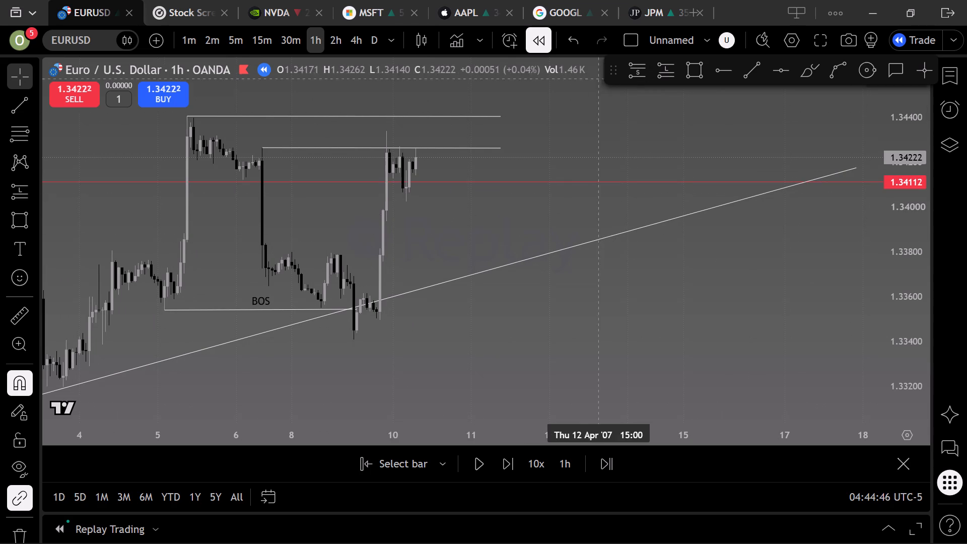
{"action": "left_click", "coordinate": [635, 67]}
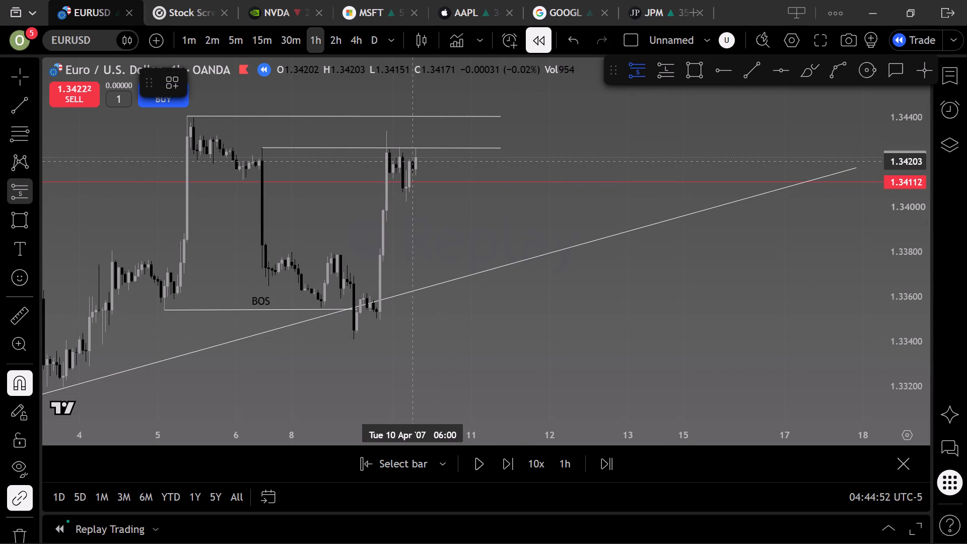
{"action": "left_click", "coordinate": [417, 147]}
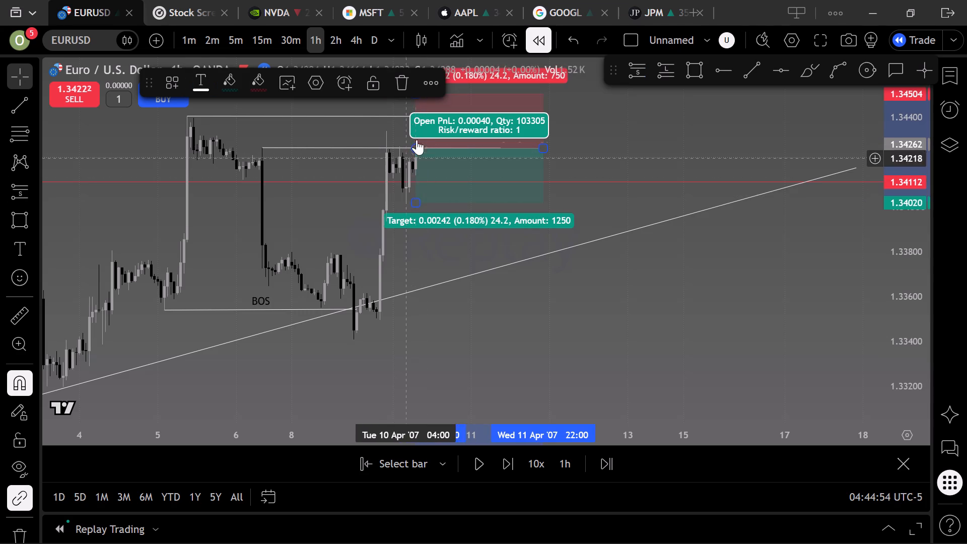
{"action": "left_click_drag", "start_coordinate": [371, 132], "coordinate": [446, 125]}
{"action": "left_click_drag", "start_coordinate": [469, 93], "coordinate": [479, 126]}
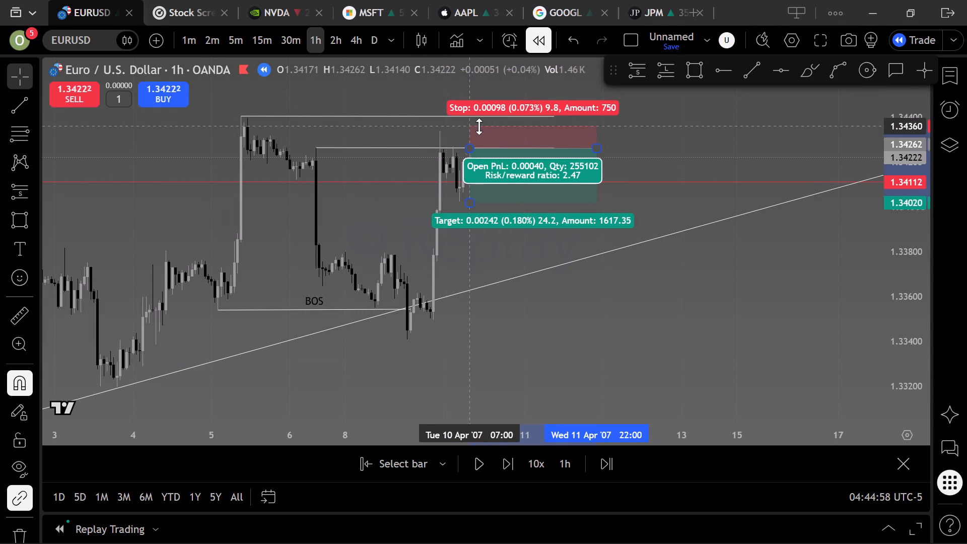
{"action": "left_click_drag", "start_coordinate": [479, 126], "coordinate": [474, 113]}
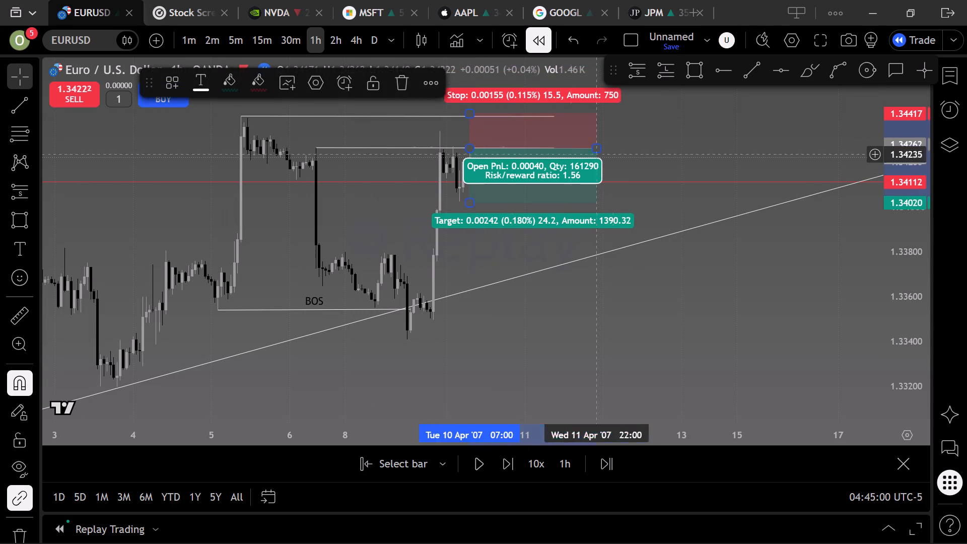
{"action": "left_click", "coordinate": [641, 133]}
Extend the short position's target down to 1.30723, at the red support line beneath the grey zone.
{"action": "left_click_drag", "start_coordinate": [471, 199], "coordinate": [468, 271]}
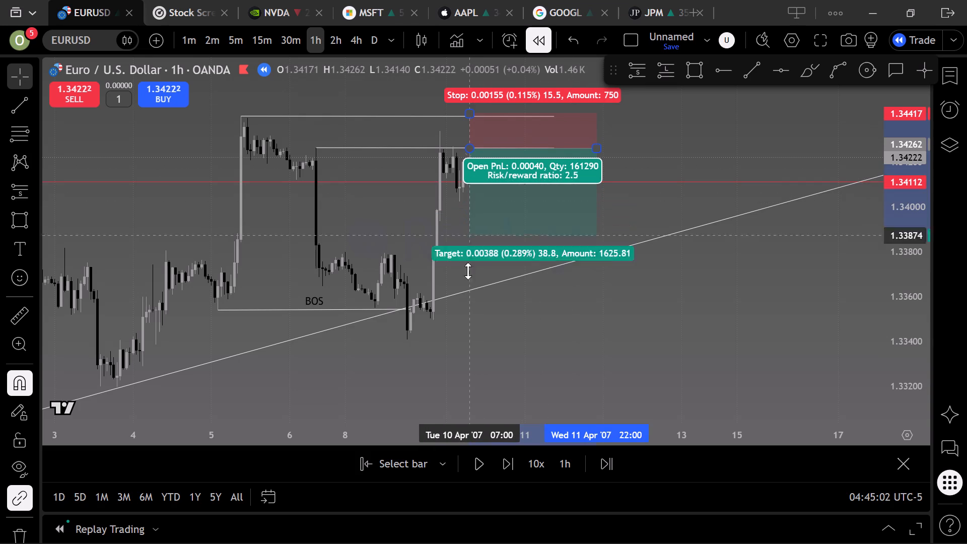
{"action": "left_click_drag", "start_coordinate": [468, 271], "coordinate": [466, 401]}
{"action": "scroll", "coordinate": [601, 308], "scroll_direction": "up", "scroll_amount": 1}
{"action": "left_click", "coordinate": [663, 297]}
{"action": "scroll", "coordinate": [664, 297], "scroll_direction": "down", "scroll_amount": 4}
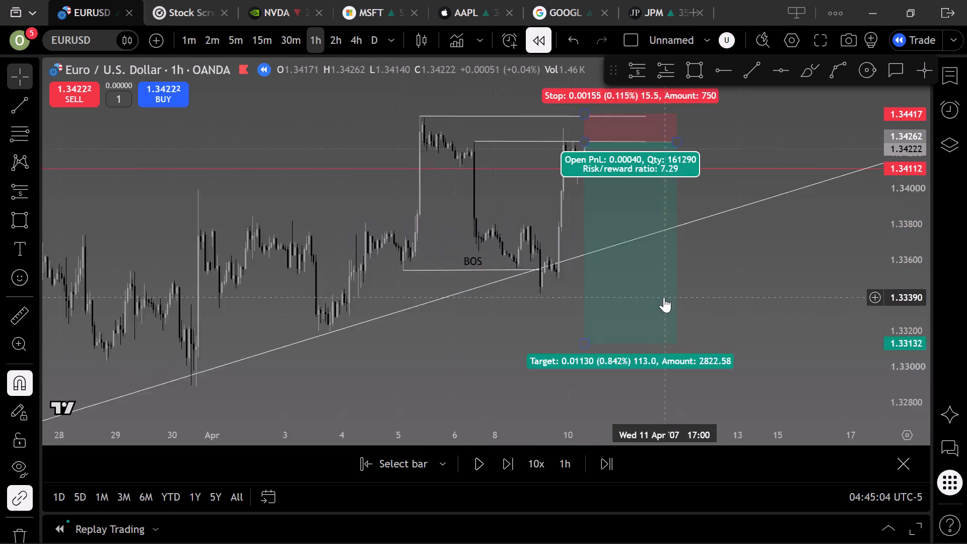
{"action": "scroll", "coordinate": [664, 297], "scroll_direction": "down", "scroll_amount": 6}
{"action": "left_click_drag", "start_coordinate": [621, 327], "coordinate": [579, 283]}
{"action": "scroll", "coordinate": [573, 302], "scroll_direction": "down", "scroll_amount": 5}
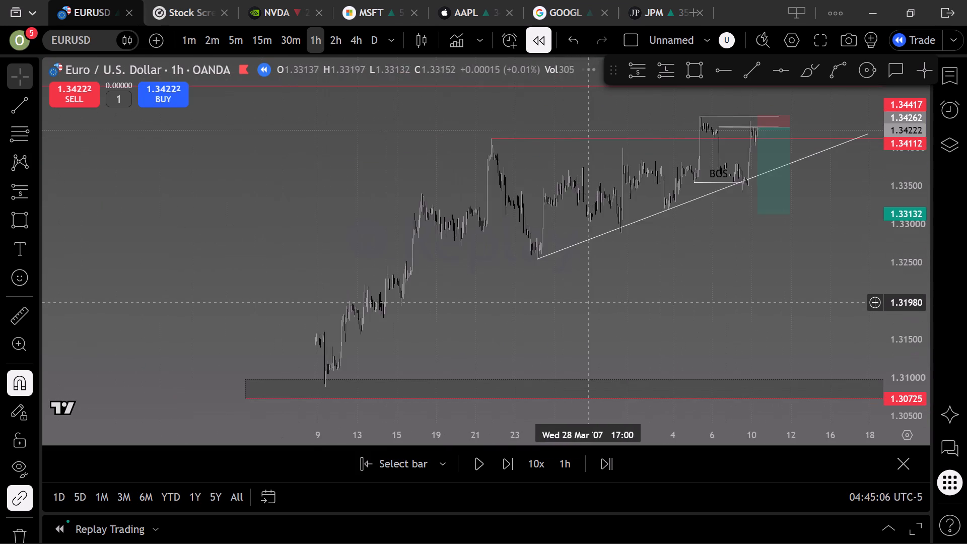
{"action": "scroll", "coordinate": [590, 304], "scroll_direction": "down", "scroll_amount": 4}
{"action": "left_click_drag", "start_coordinate": [644, 302], "coordinate": [342, 250]}
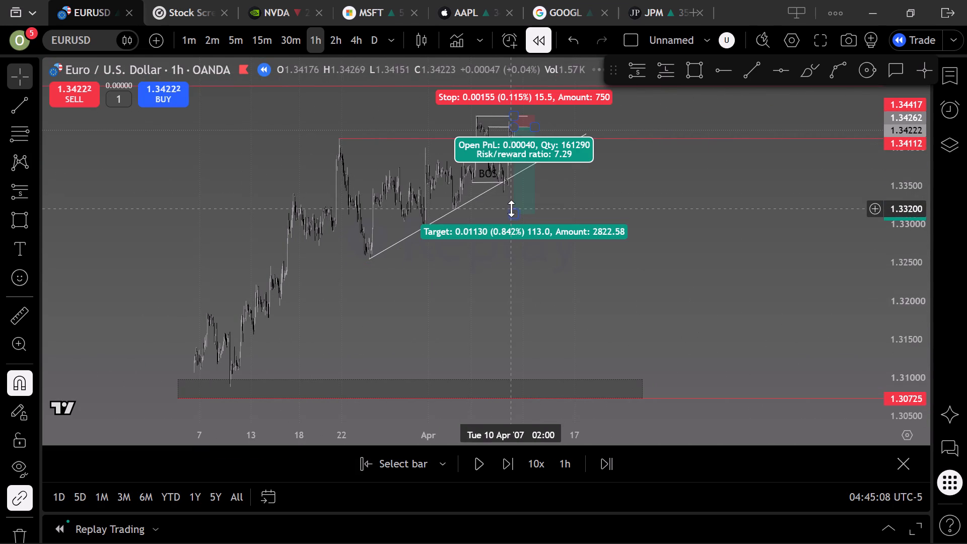
{"action": "left_click_drag", "start_coordinate": [509, 214], "coordinate": [501, 372]}
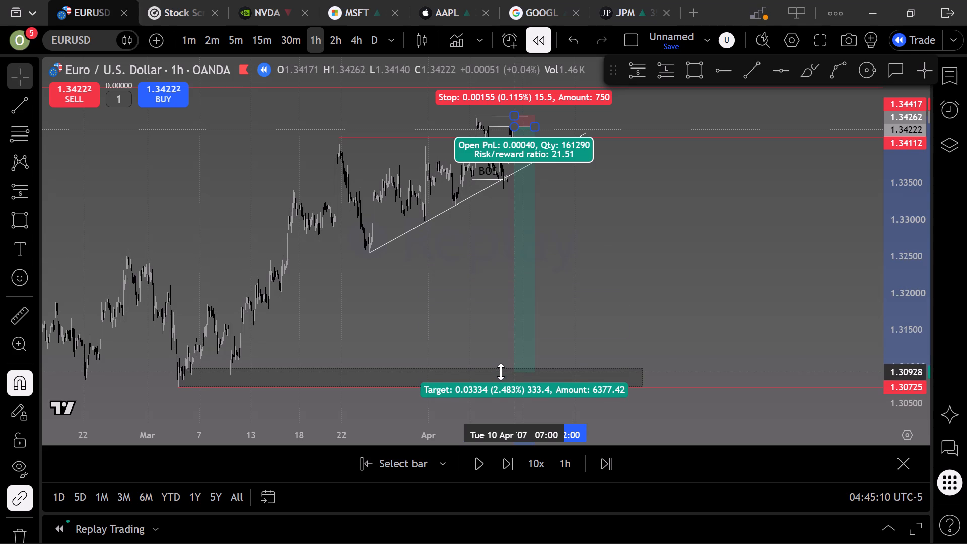
{"action": "left_click_drag", "start_coordinate": [501, 372], "coordinate": [505, 387]}
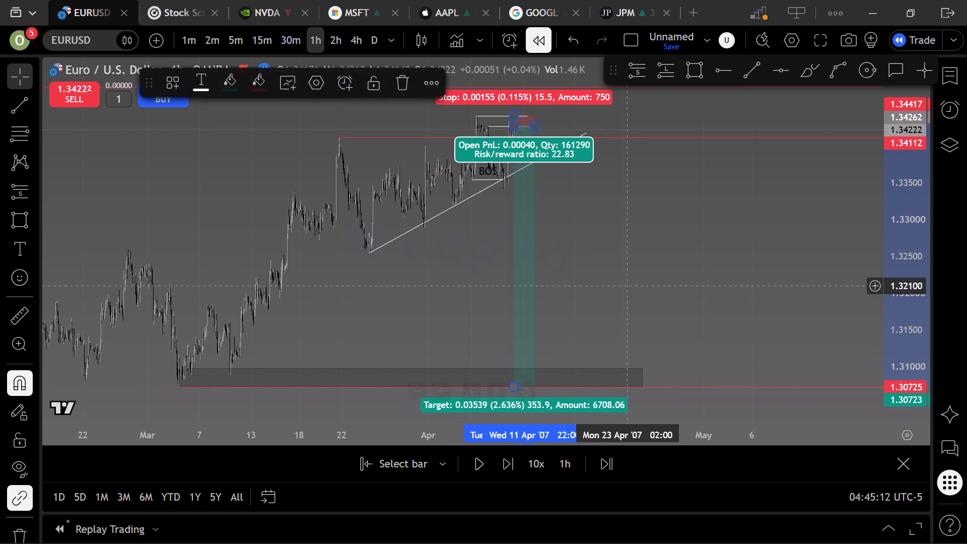
{"action": "left_click", "coordinate": [629, 274]}
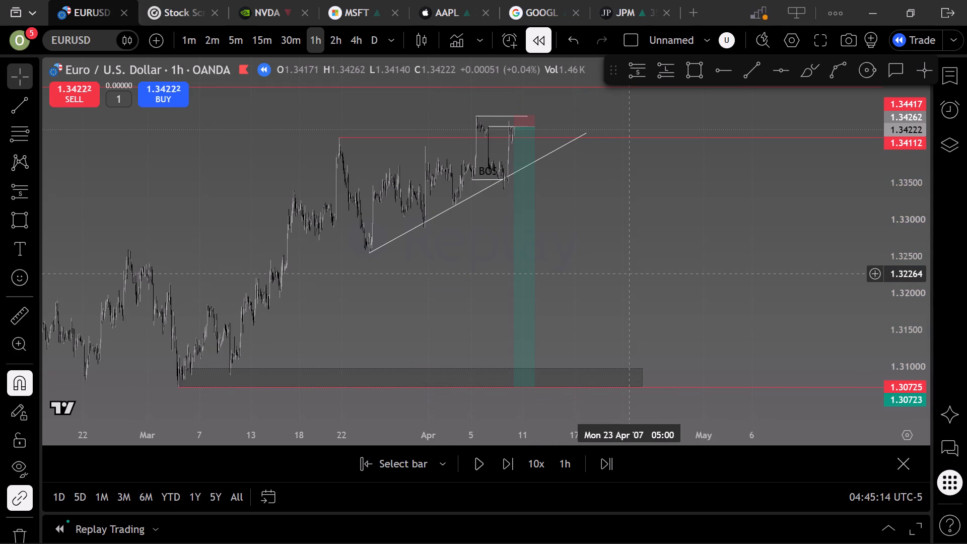
Flatten the rising trend line into a horizontal at about 1.3254, from the 26 March low to about 19 April.
{"action": "scroll", "coordinate": [611, 248], "scroll_direction": "up", "scroll_amount": 6}
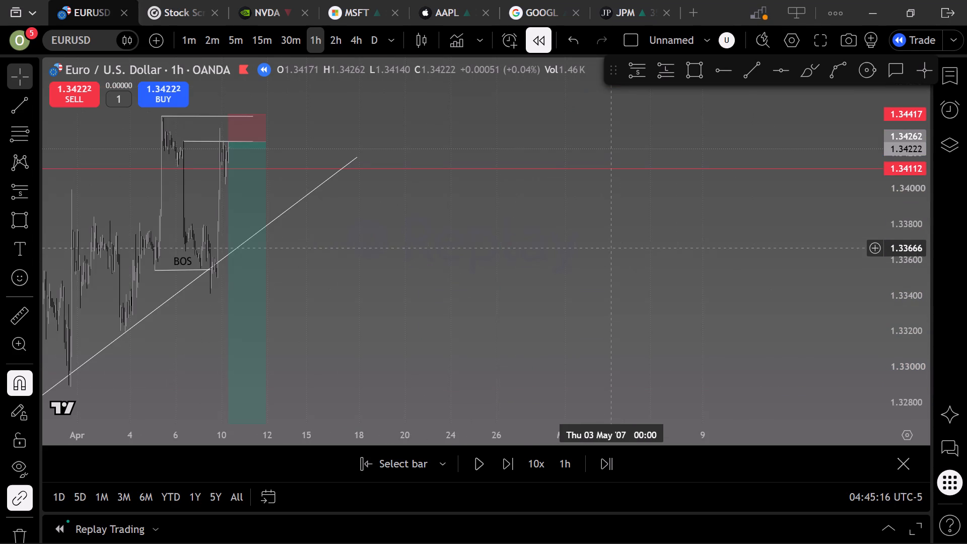
{"action": "left_click_drag", "start_coordinate": [406, 261], "coordinate": [735, 330]}
{"action": "scroll", "coordinate": [638, 280], "scroll_direction": "up", "scroll_amount": 6}
{"action": "left_click_drag", "start_coordinate": [579, 303], "coordinate": [824, 277]}
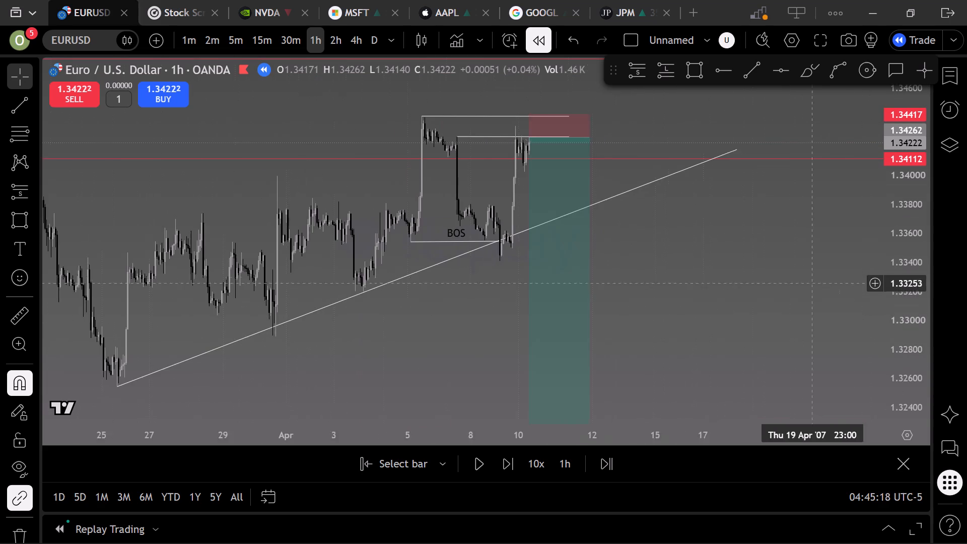
{"action": "left_click_drag", "start_coordinate": [824, 277], "coordinate": [823, 277]}
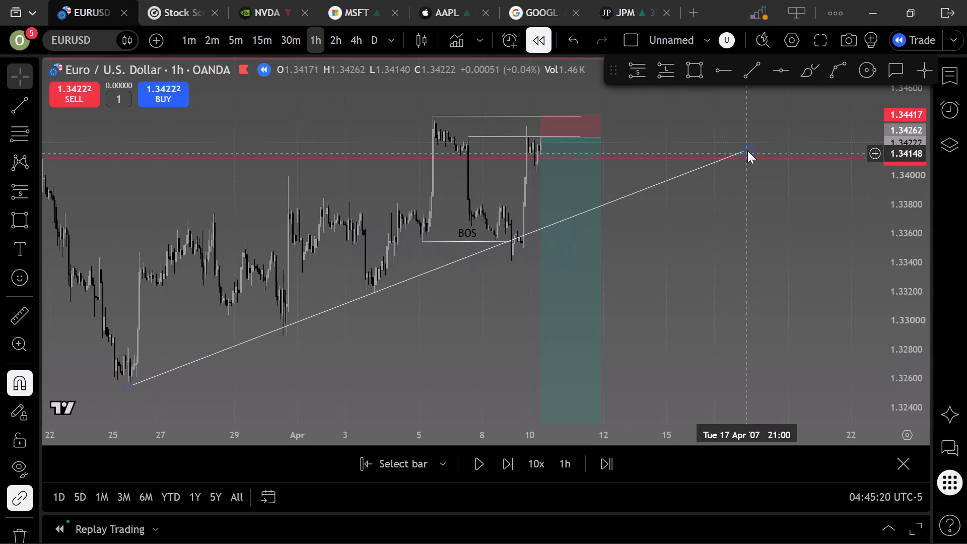
{"action": "left_click_drag", "start_coordinate": [748, 149], "coordinate": [784, 378]}
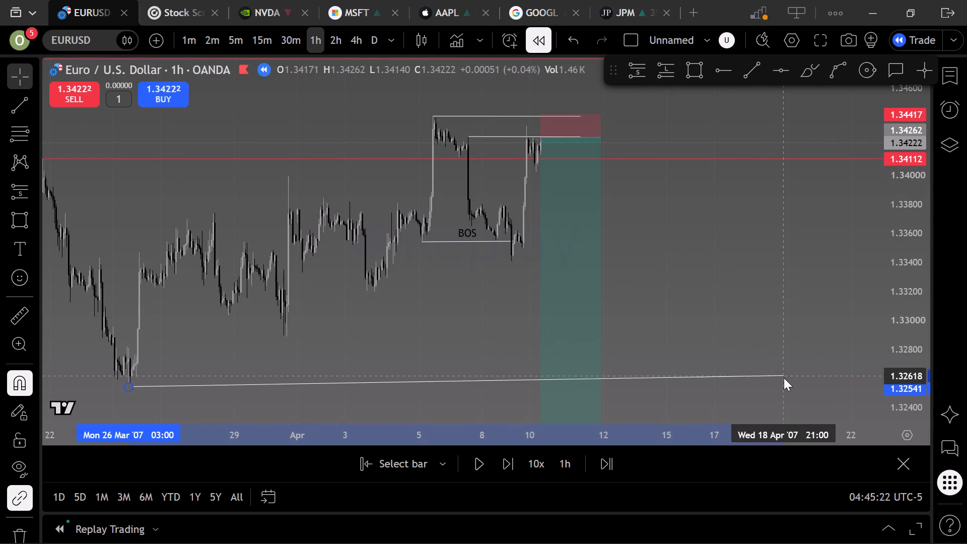
{"action": "left_click_drag", "start_coordinate": [784, 378], "coordinate": [789, 387]}
{"action": "left_click", "coordinate": [751, 324]}
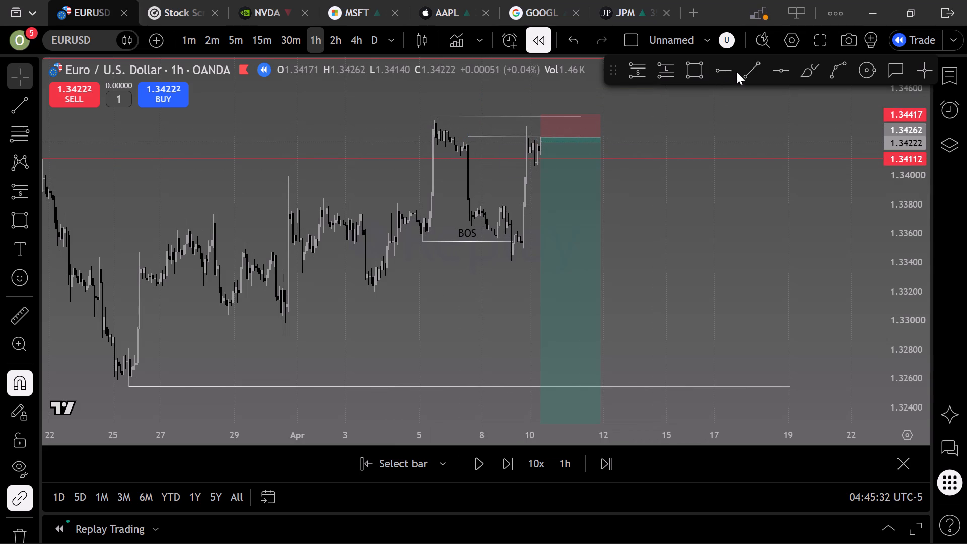
Draw a horizontal trend line at about 1.3289 from the 30 March 08:00 low to 19 April 01:00.
{"action": "left_click", "coordinate": [749, 75]}
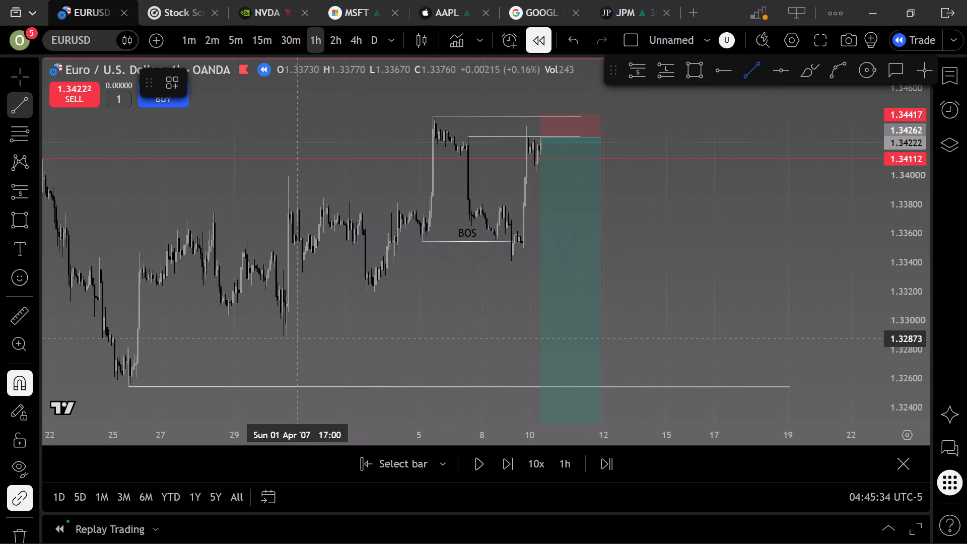
{"action": "left_click", "coordinate": [284, 343]}
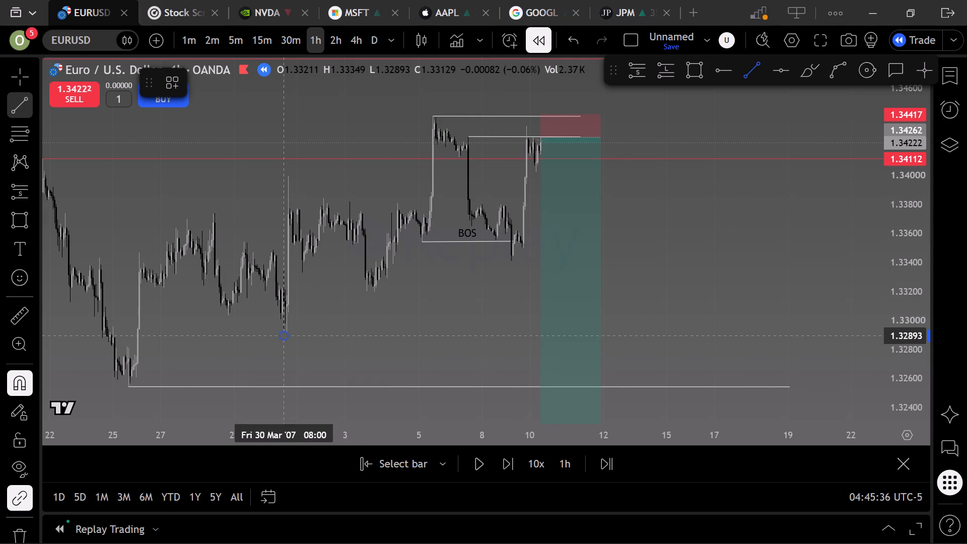
{"action": "left_click", "coordinate": [789, 335]}
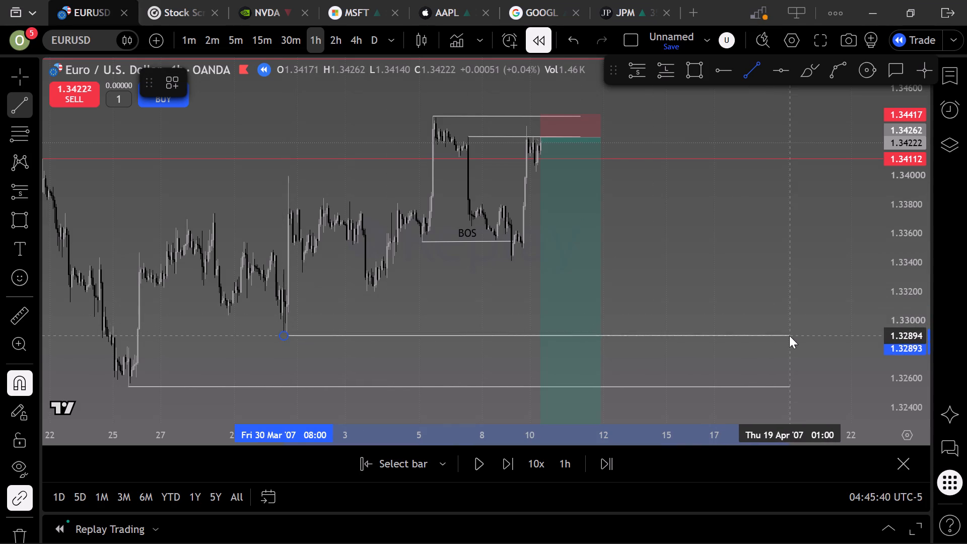
{"action": "left_click", "coordinate": [769, 299]}
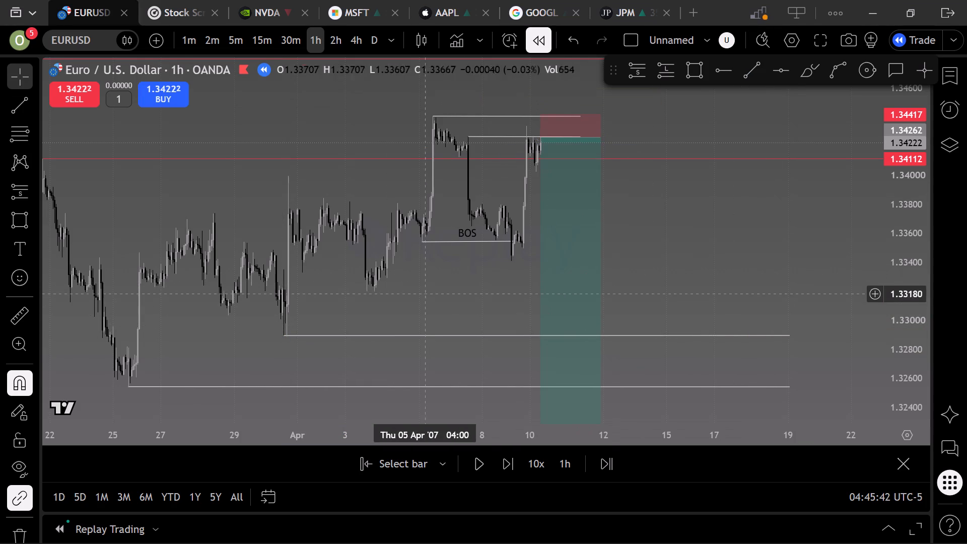
Draw a horizontal trend line at about 1.3320 from the 3 April 19:00 low to 19 April 18:00.
{"action": "left_click", "coordinate": [750, 77]}
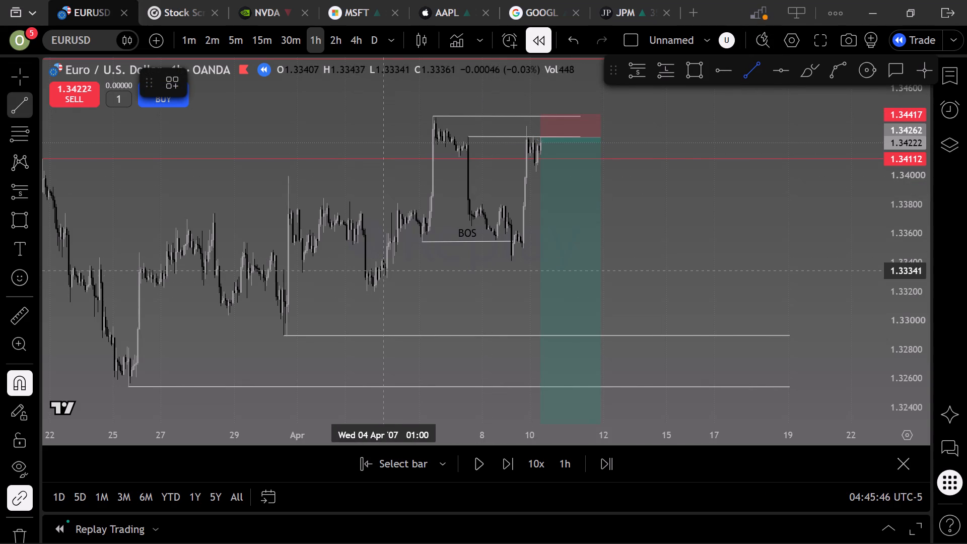
{"action": "left_click", "coordinate": [375, 301]}
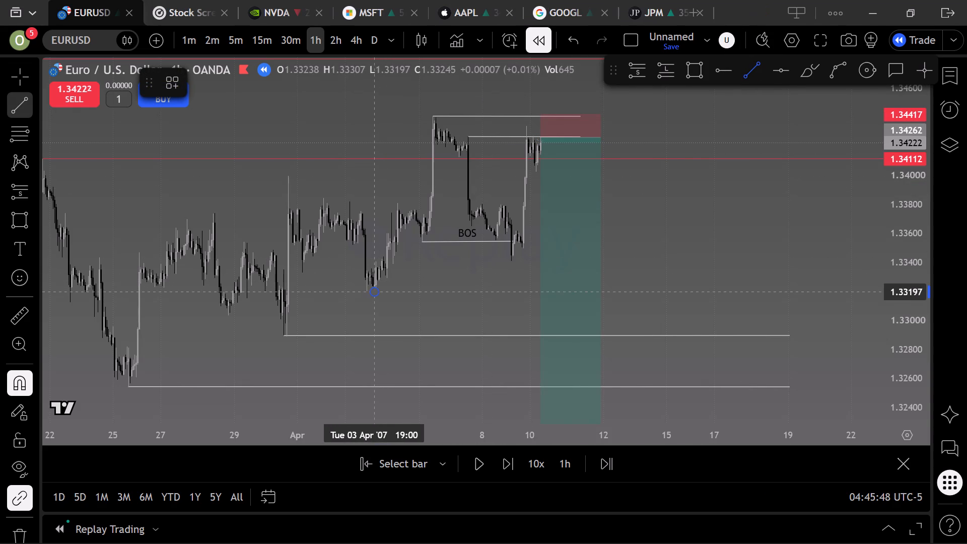
{"action": "left_click", "coordinate": [815, 292]}
{"action": "left_click", "coordinate": [752, 234]}
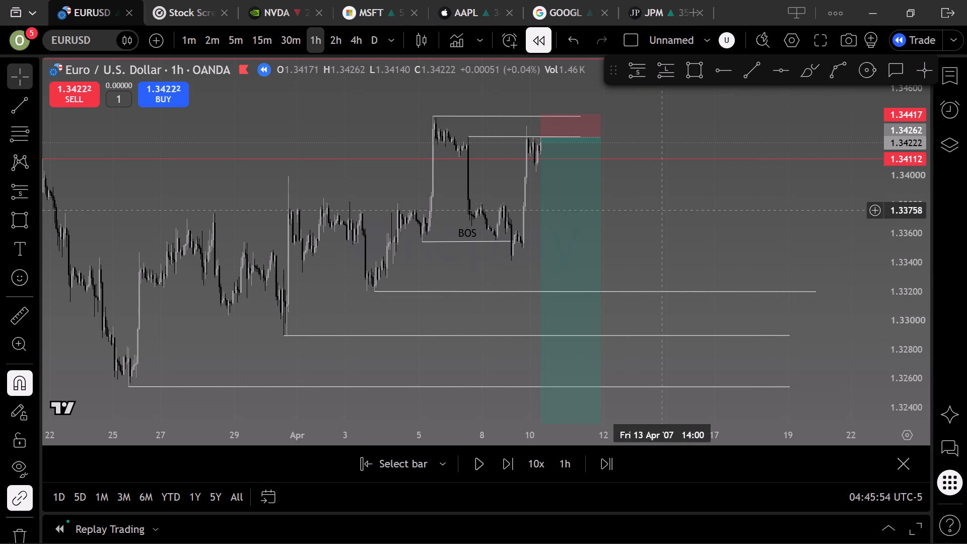
Delete the BOS trend line between 5 and 9 April.
{"action": "left_click_drag", "start_coordinate": [714, 228], "coordinate": [589, 251]}
{"action": "left_click", "coordinate": [356, 258]}
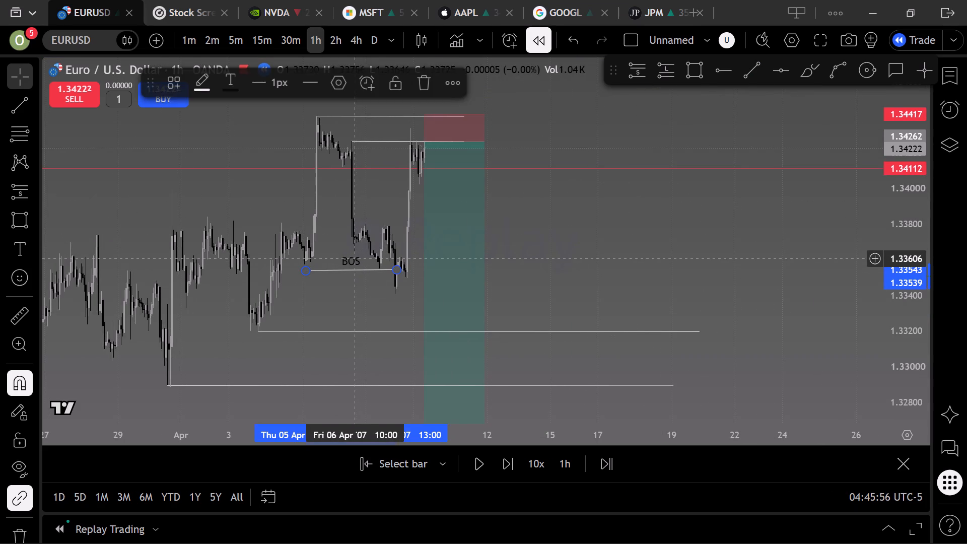
{"action": "left_click", "coordinate": [423, 86]}
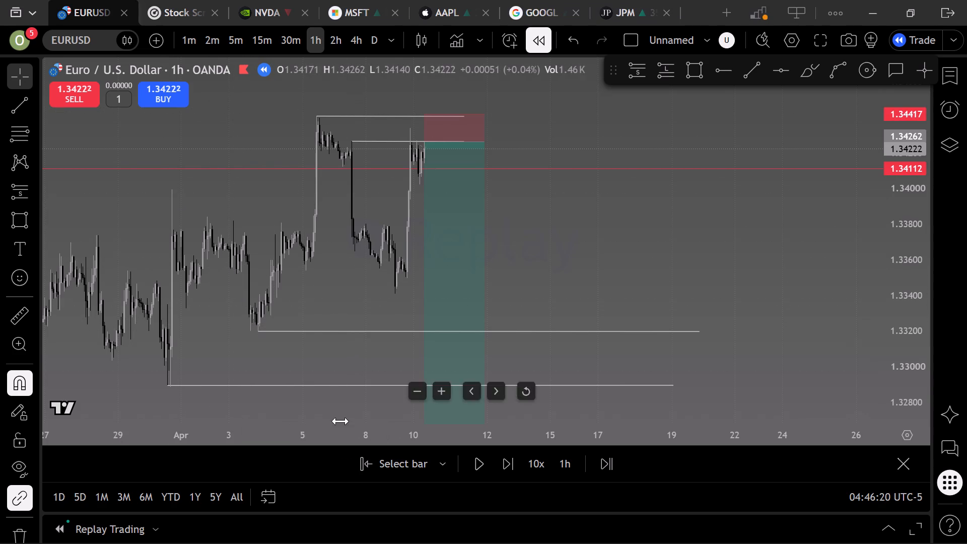
Replay the hourly EURUSD bars forward from 10 April to about 11 April 2007, and pause the replay.
{"action": "left_click", "coordinate": [473, 467]}
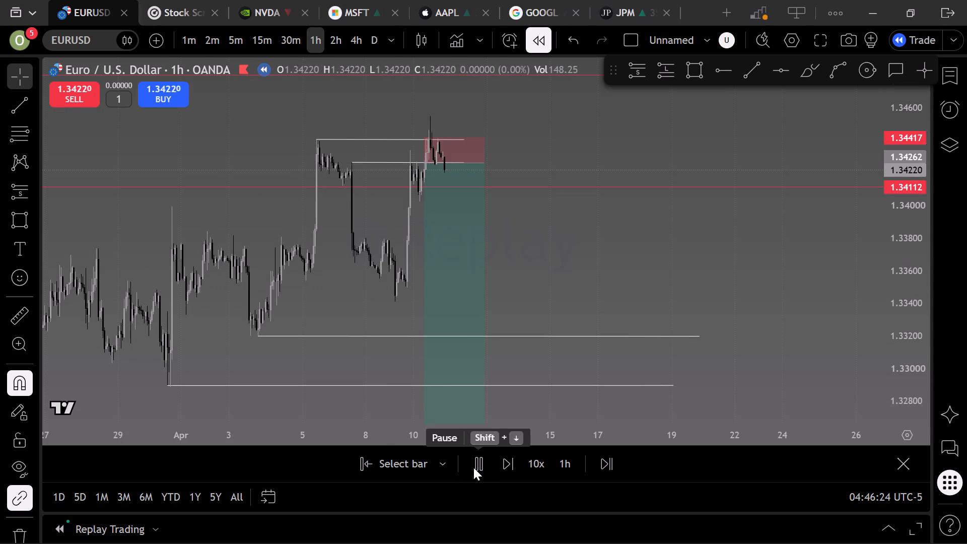
{"action": "left_click", "coordinate": [473, 467]}
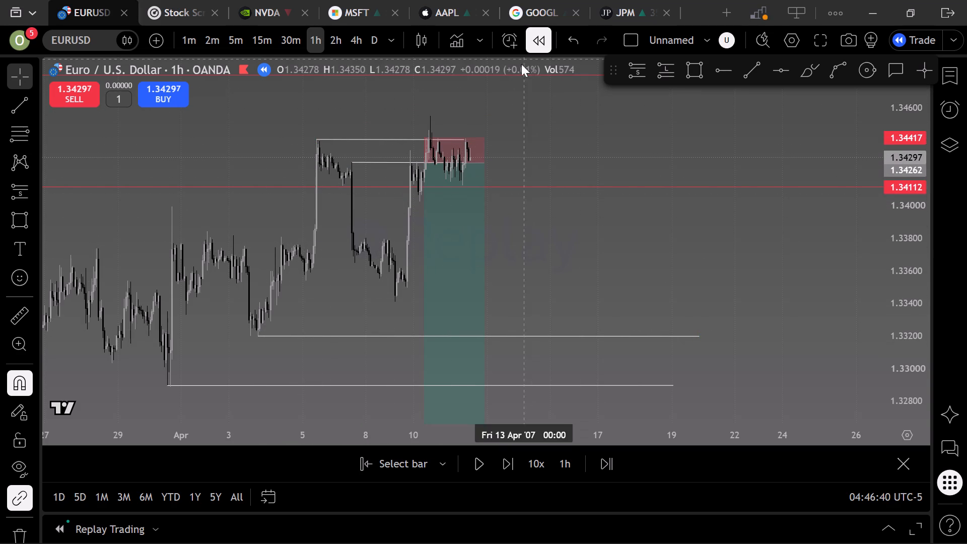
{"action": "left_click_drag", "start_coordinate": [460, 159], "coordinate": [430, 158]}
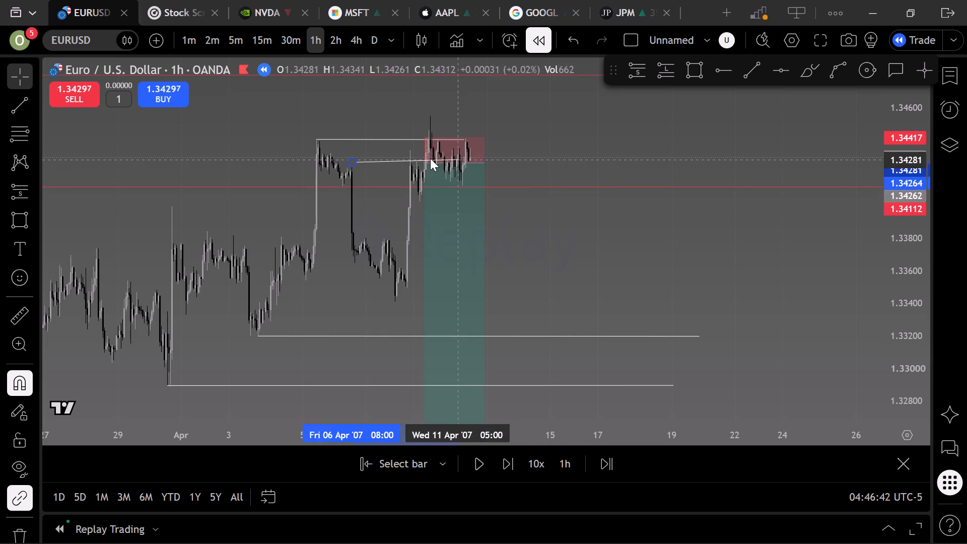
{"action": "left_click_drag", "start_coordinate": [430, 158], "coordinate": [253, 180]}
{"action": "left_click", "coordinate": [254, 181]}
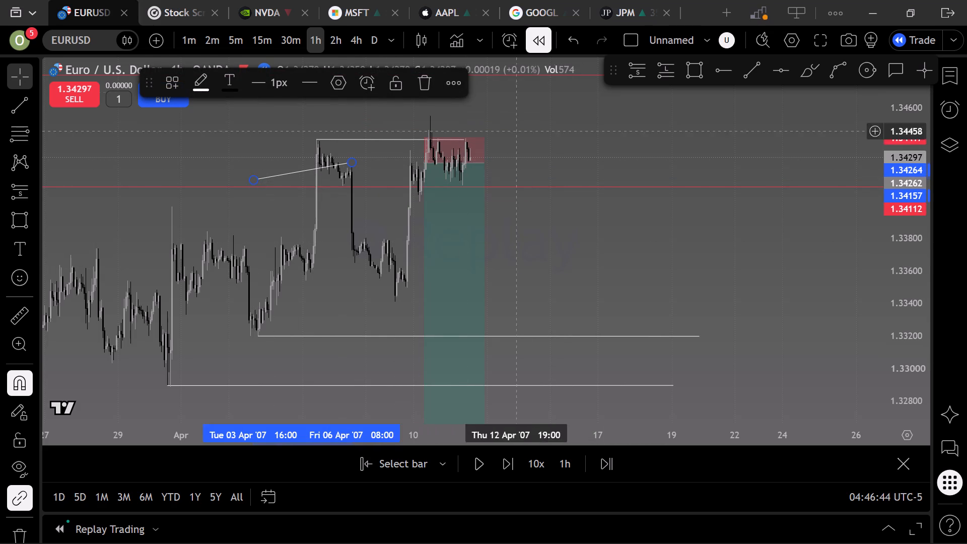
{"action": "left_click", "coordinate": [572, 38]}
Move the short position from 10 April back to about 2–3 April, with its entry at 1.34410 and stop at 1.34565.
{"action": "left_click_drag", "start_coordinate": [461, 223], "coordinate": [446, 221]}
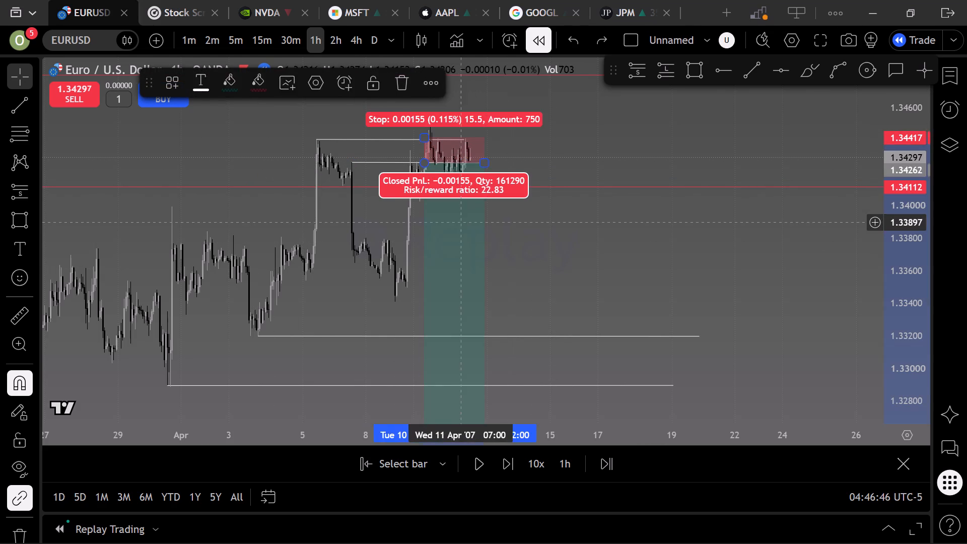
{"action": "left_click_drag", "start_coordinate": [446, 221], "coordinate": [227, 198]}
{"action": "left_click", "coordinate": [652, 258]}
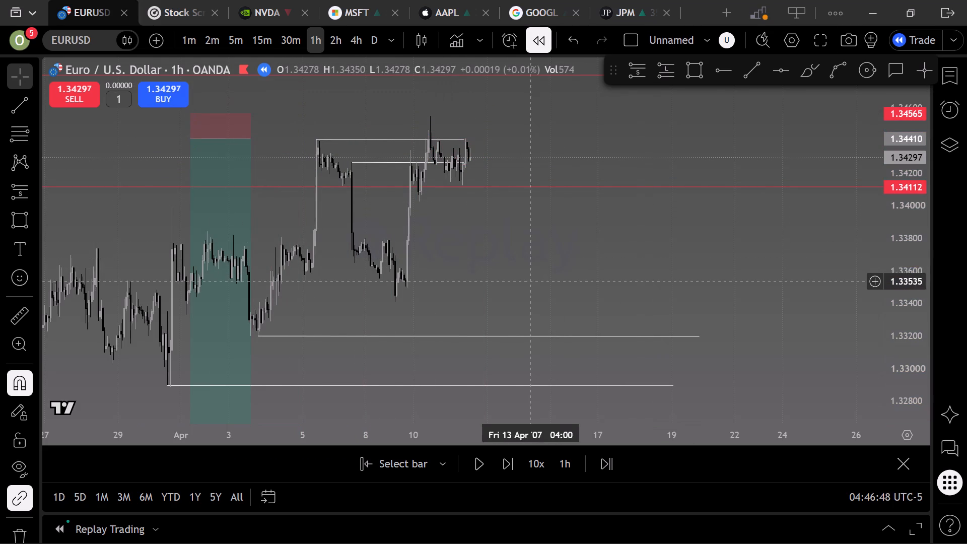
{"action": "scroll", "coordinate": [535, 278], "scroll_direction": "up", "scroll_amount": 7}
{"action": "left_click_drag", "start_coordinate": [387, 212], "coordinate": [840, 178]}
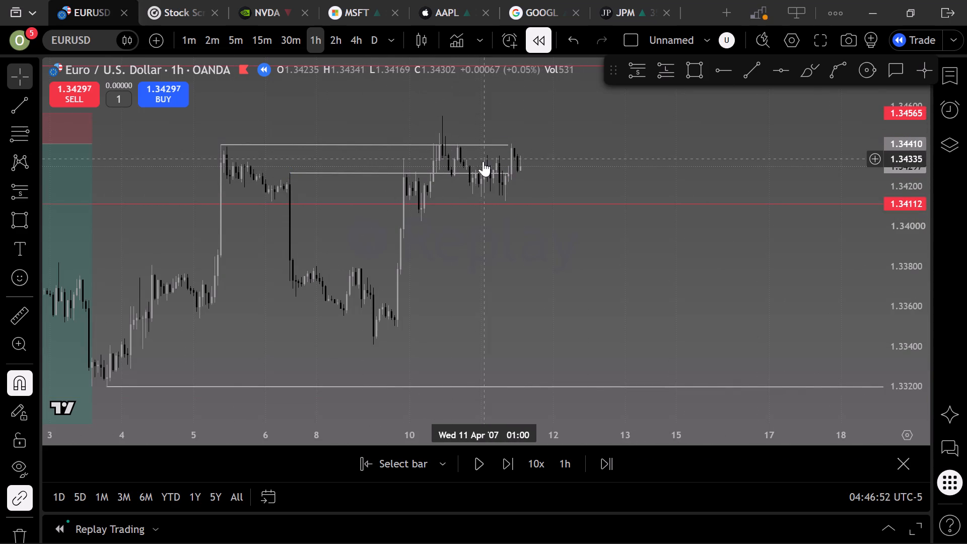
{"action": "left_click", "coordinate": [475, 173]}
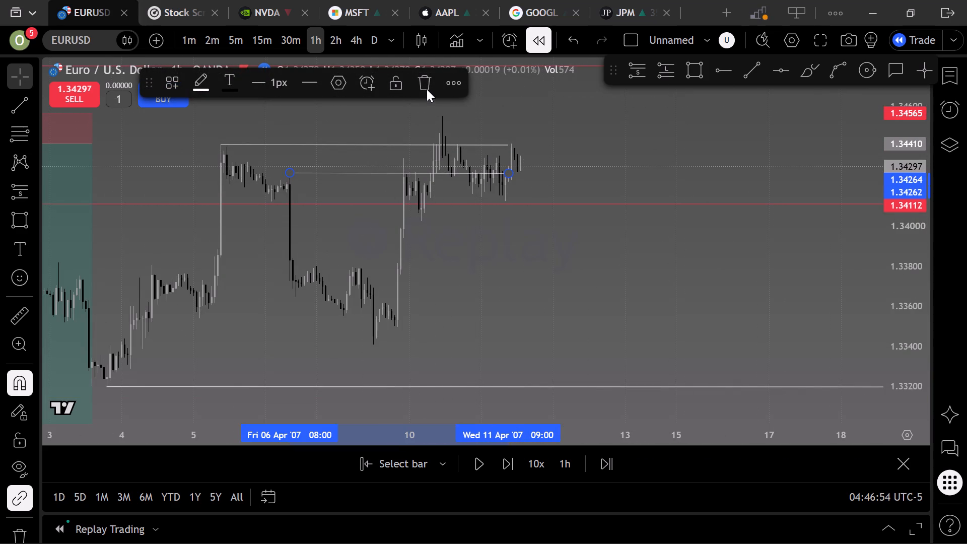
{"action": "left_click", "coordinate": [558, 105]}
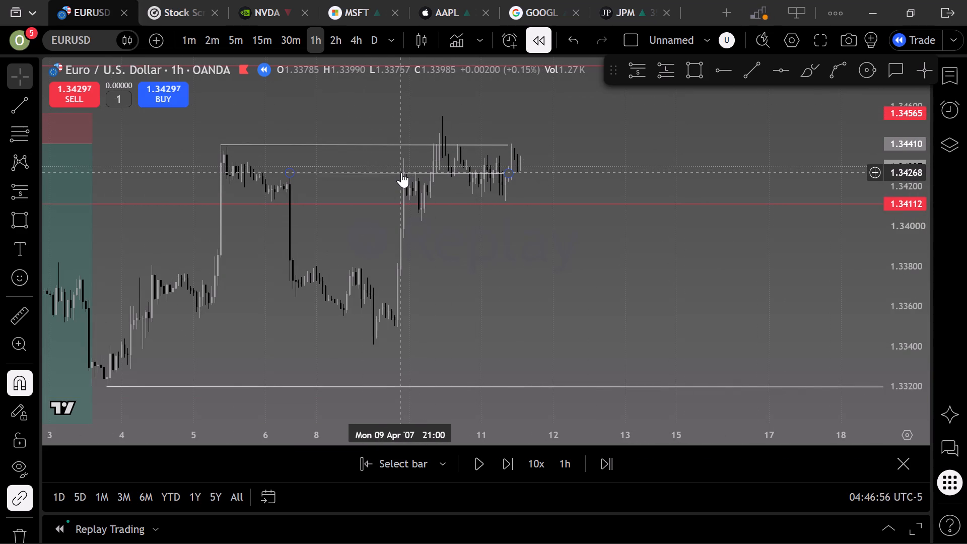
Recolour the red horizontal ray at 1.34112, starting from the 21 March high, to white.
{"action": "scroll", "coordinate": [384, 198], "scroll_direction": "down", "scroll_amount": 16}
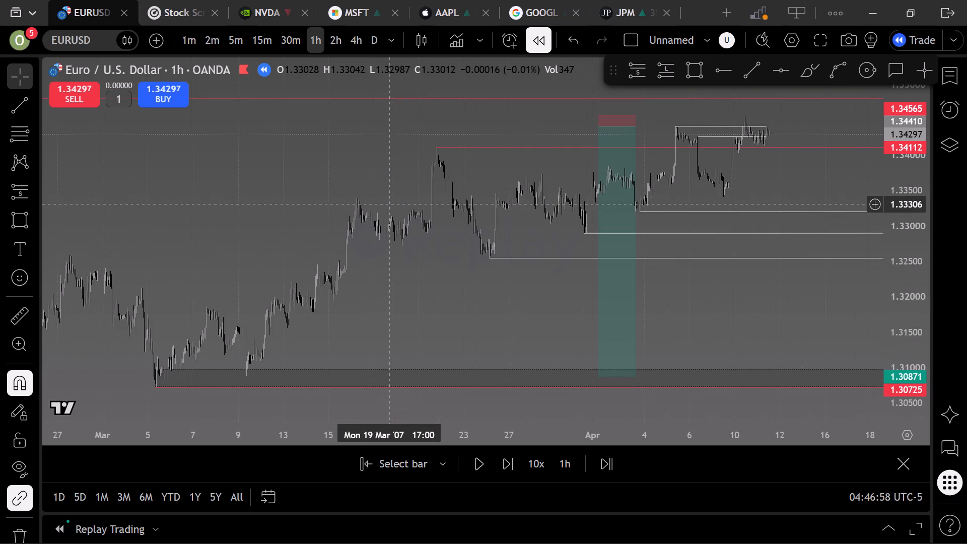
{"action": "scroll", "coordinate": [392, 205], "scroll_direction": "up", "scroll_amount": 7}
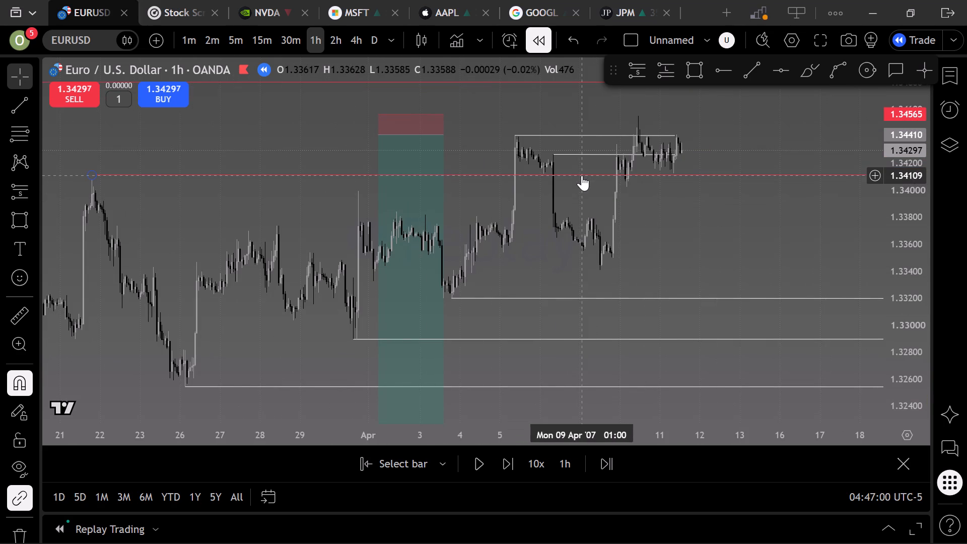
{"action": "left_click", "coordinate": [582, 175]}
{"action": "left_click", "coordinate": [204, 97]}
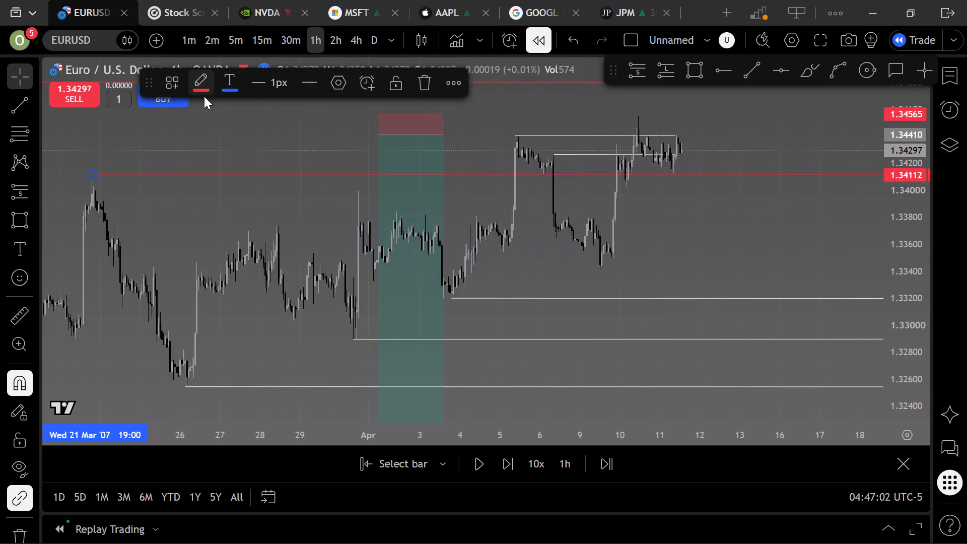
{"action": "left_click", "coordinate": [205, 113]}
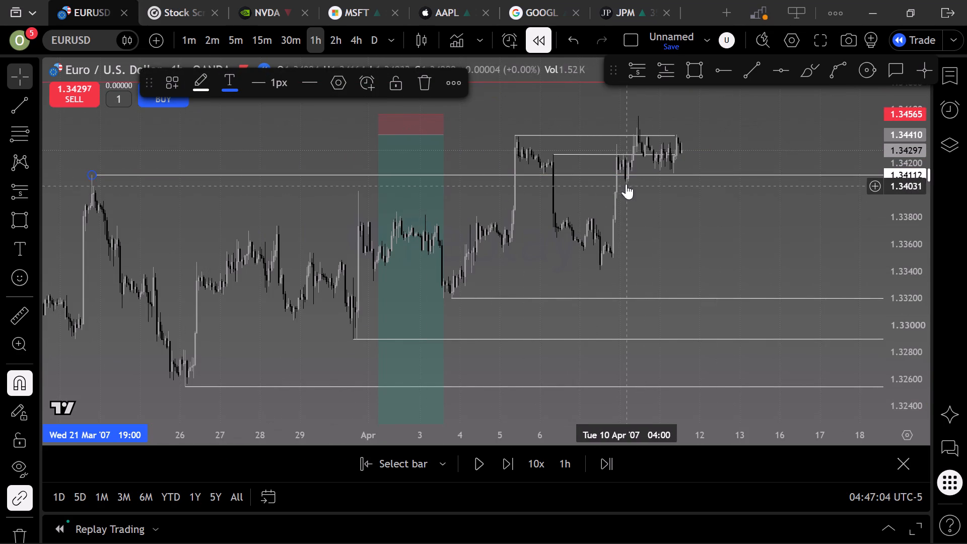
Delete the horizontal ray at 1.34112 that starts from the 21 March high.
{"action": "left_click", "coordinate": [604, 177]}
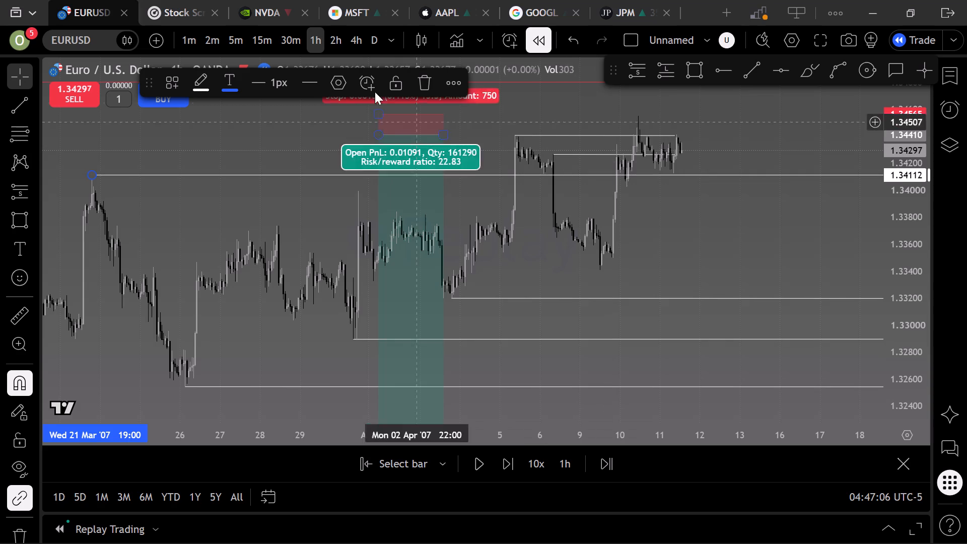
{"action": "left_click", "coordinate": [420, 79]}
Move the trend line at about 1.3426 down to about 1.3401, starting at the 10 April 04:00 low and ending 13 April 05:00.
{"action": "left_click_drag", "start_coordinate": [764, 198], "coordinate": [548, 286]}
{"action": "scroll", "coordinate": [540, 239], "scroll_direction": "up", "scroll_amount": 7}
{"action": "left_click_drag", "start_coordinate": [472, 246], "coordinate": [909, 250]}
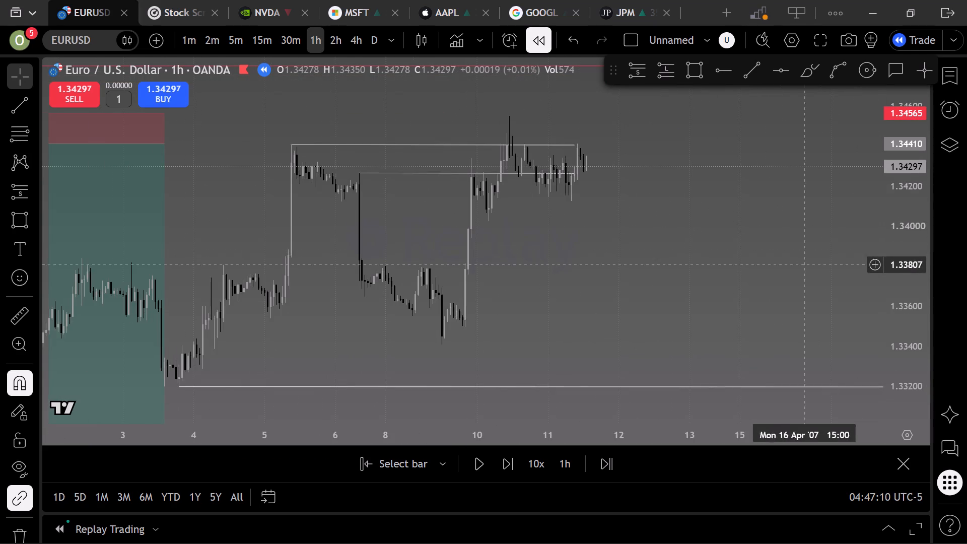
{"action": "scroll", "coordinate": [711, 248], "scroll_direction": "up", "scroll_amount": 2}
{"action": "left_click_drag", "start_coordinate": [583, 253], "coordinate": [696, 256]}
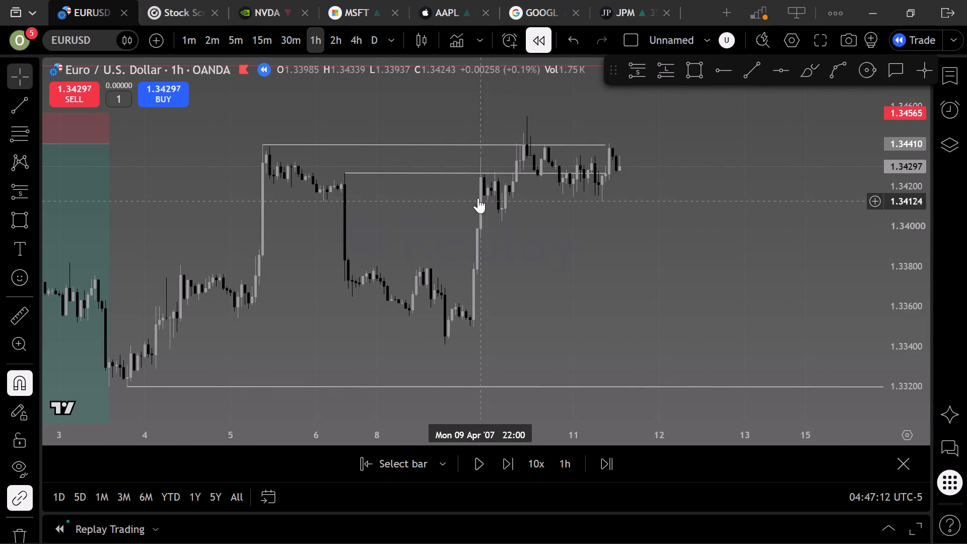
{"action": "left_click_drag", "start_coordinate": [457, 173], "coordinate": [576, 213]}
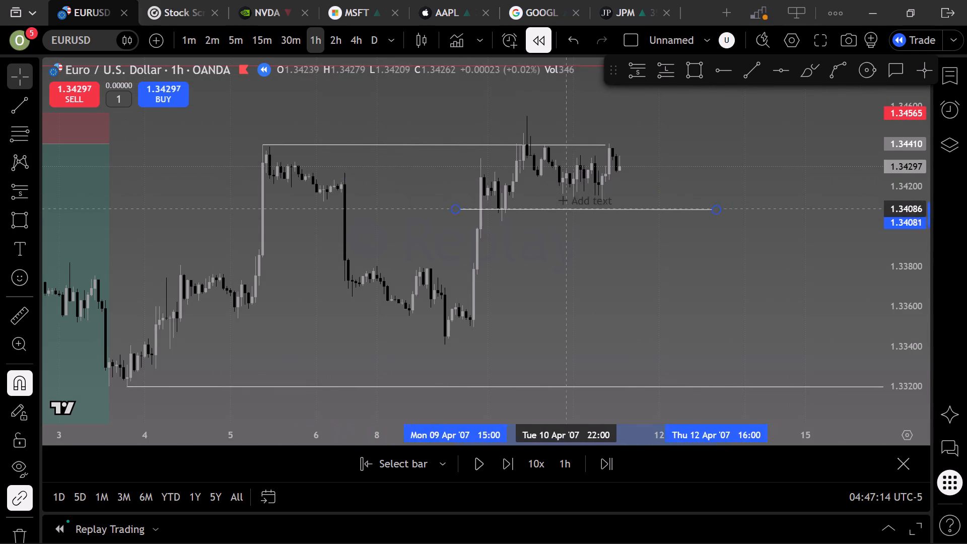
{"action": "left_click_drag", "start_coordinate": [576, 213], "coordinate": [613, 222]}
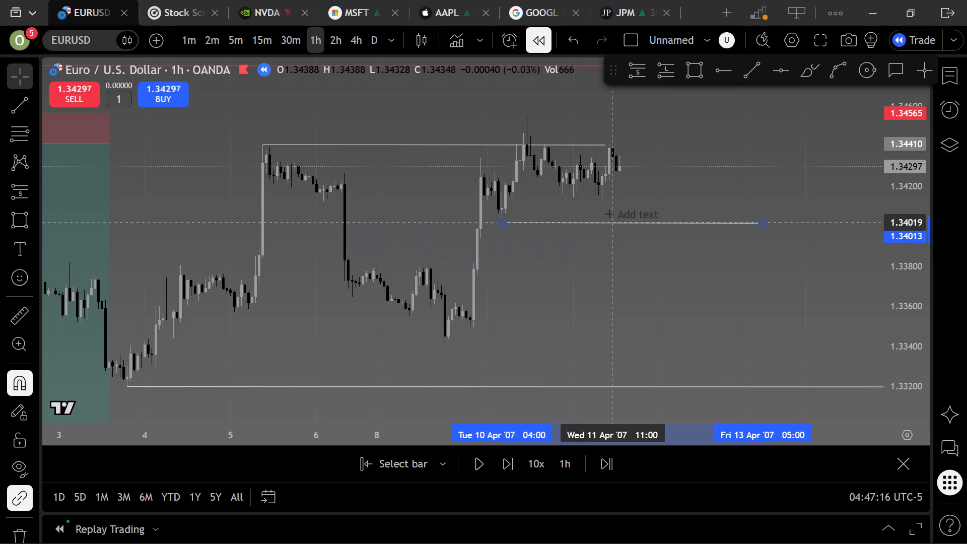
{"action": "left_click", "coordinate": [582, 249]}
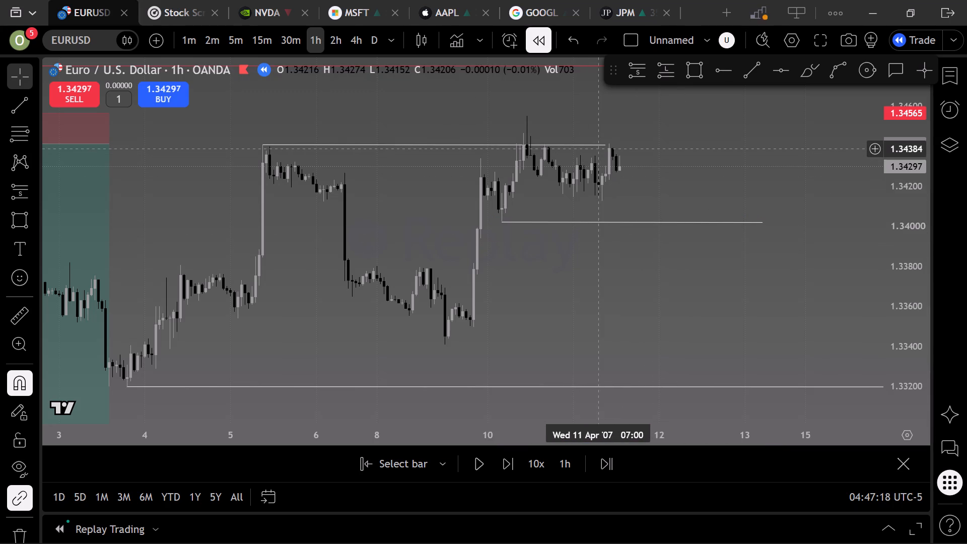
Extend the end of the horizontal trend line at about 1.3441 out to about 13 April.
{"action": "left_click_drag", "start_coordinate": [607, 143], "coordinate": [784, 146]}
{"action": "left_click", "coordinate": [732, 202]}
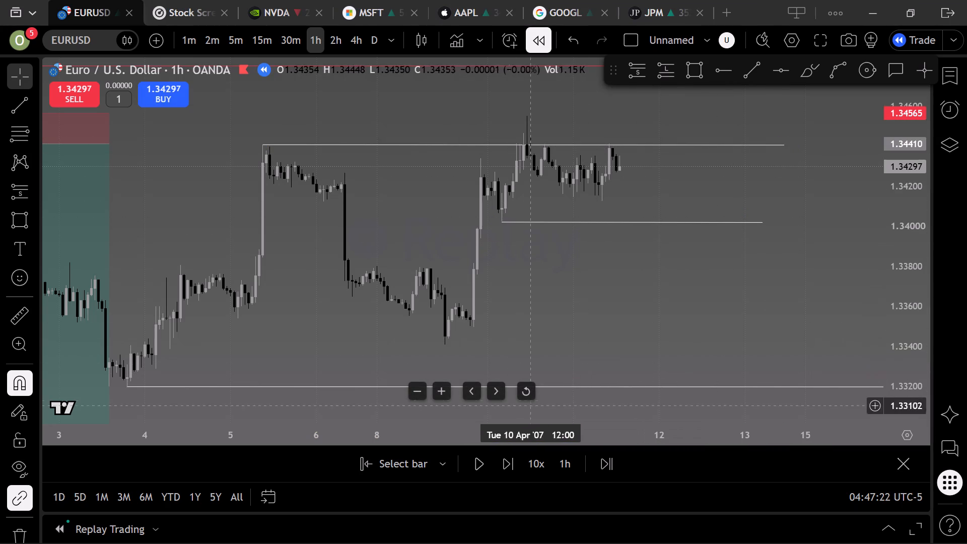
Replay the hourly bars forward to about 12 April 2007, and pause the replay.
{"action": "left_click", "coordinate": [472, 475]}
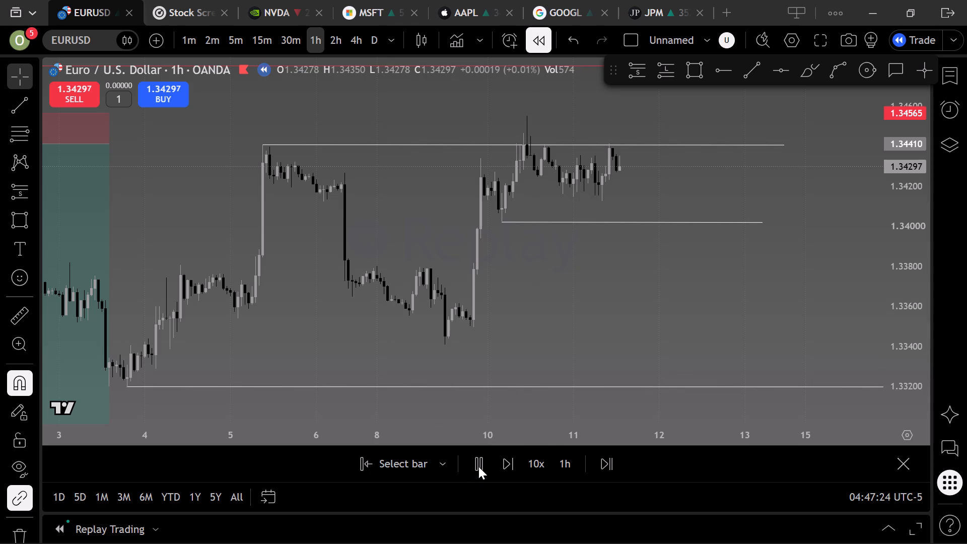
{"action": "left_click", "coordinate": [478, 466]}
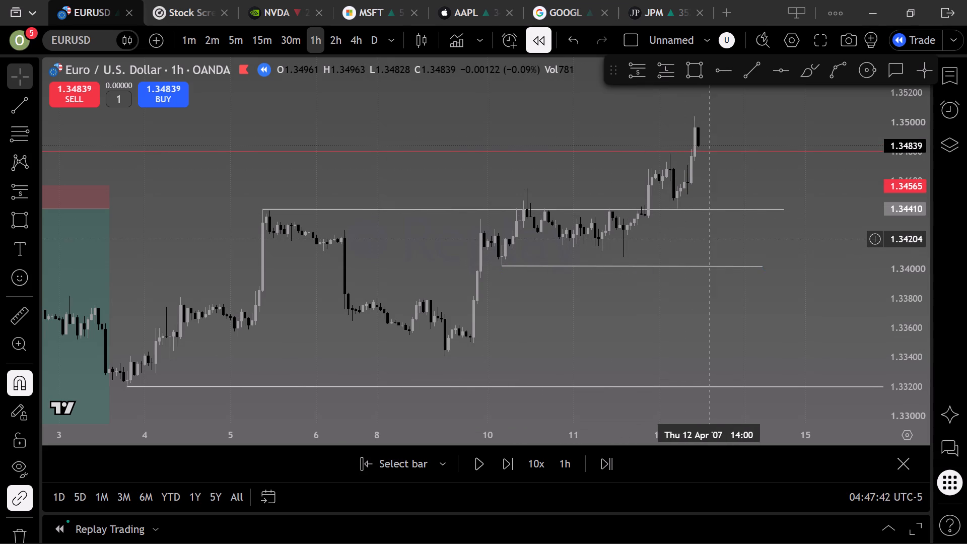
Examine the hourly price structure and marked levels from 12 April back to late January 2007.
{"action": "left_click_drag", "start_coordinate": [712, 239], "coordinate": [576, 258]}
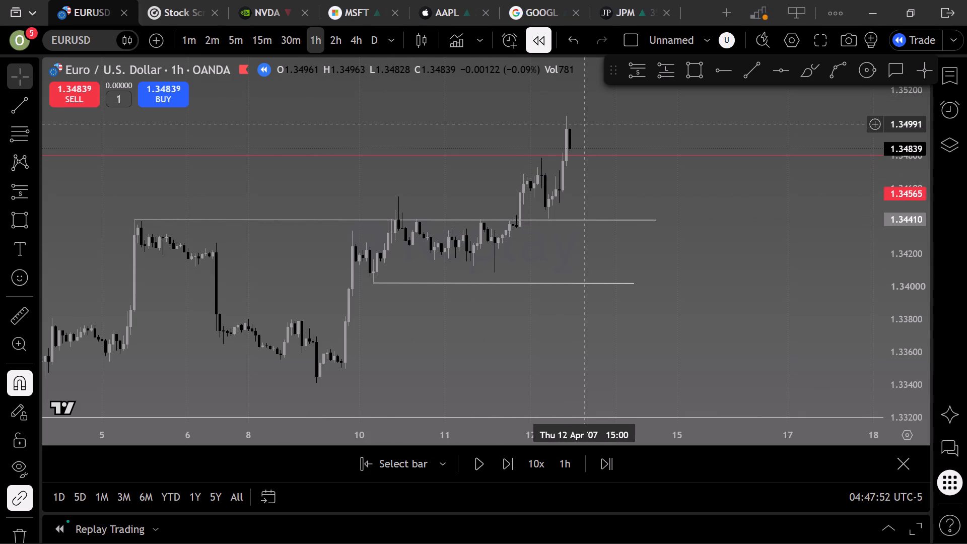
{"action": "scroll", "coordinate": [605, 199], "scroll_direction": "down", "scroll_amount": 20}
{"action": "scroll", "coordinate": [605, 199], "scroll_direction": "down", "scroll_amount": 3}
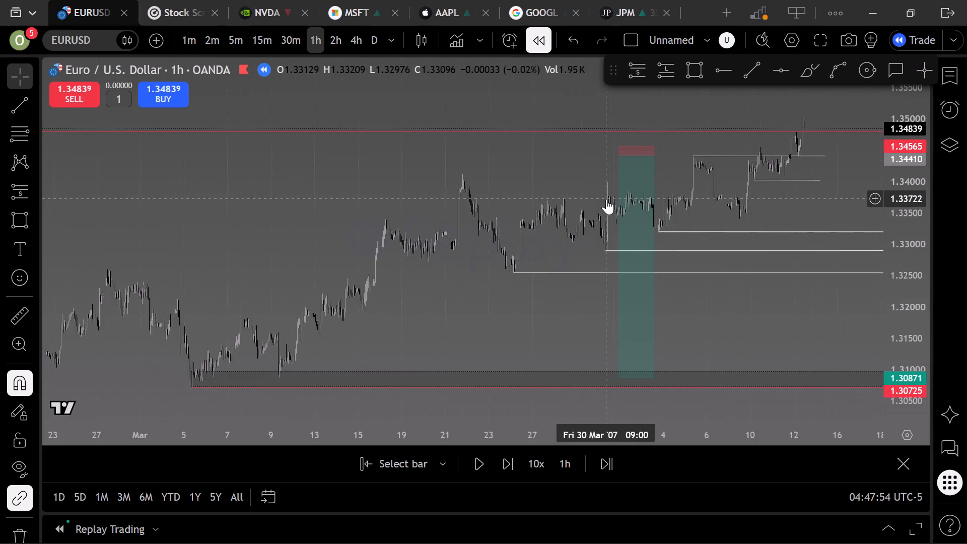
{"action": "scroll", "coordinate": [606, 199], "scroll_direction": "down", "scroll_amount": 20}
{"action": "scroll", "coordinate": [606, 199], "scroll_direction": "down", "scroll_amount": 10}
{"action": "left_click_drag", "start_coordinate": [409, 199], "coordinate": [494, 201]}
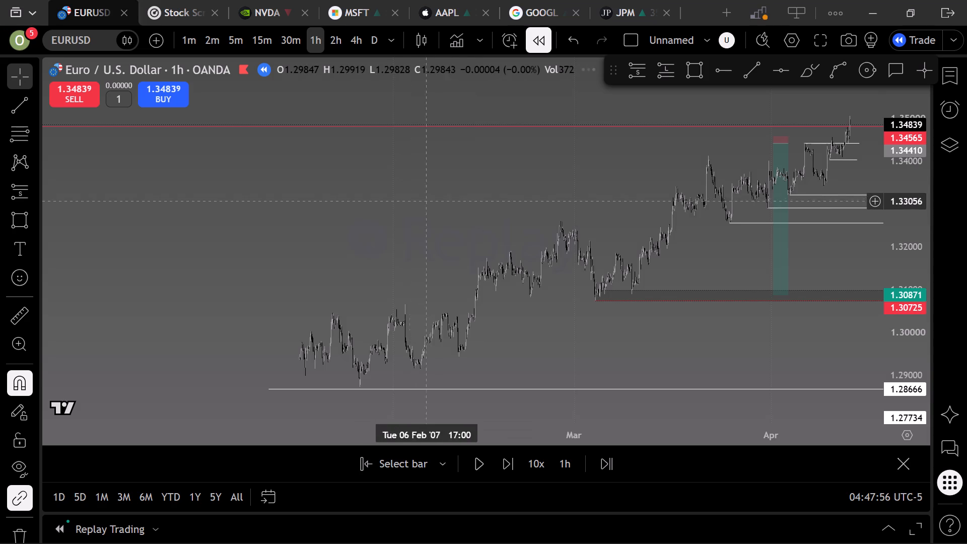
{"action": "left_click_drag", "start_coordinate": [494, 201], "coordinate": [323, 305]}
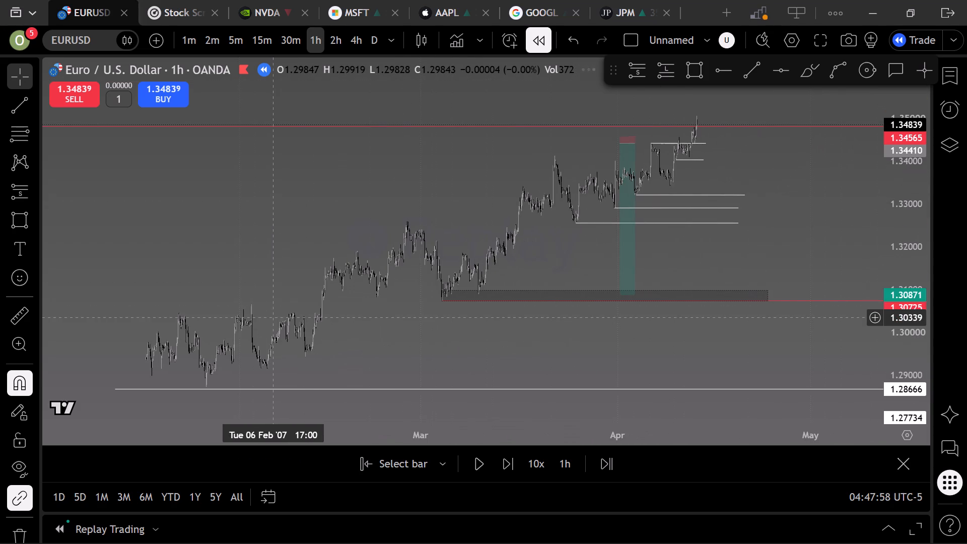
{"action": "left_click_drag", "start_coordinate": [323, 305], "coordinate": [426, 273]}
Switch the chart to the 4-hour timeframe and examine the price history and support levels back to October 2006.
{"action": "left_click", "coordinate": [354, 32]}
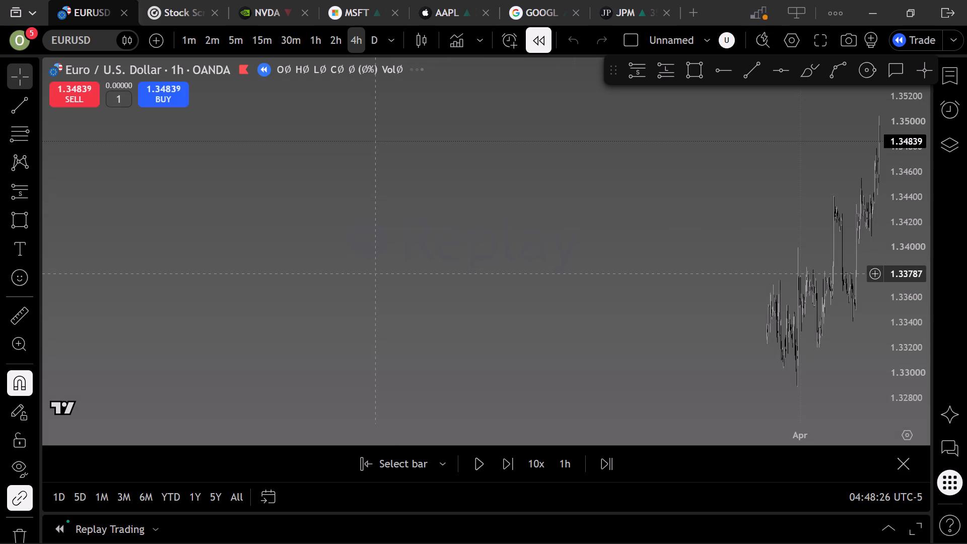
{"action": "left_click_drag", "start_coordinate": [498, 239], "coordinate": [292, 372]}
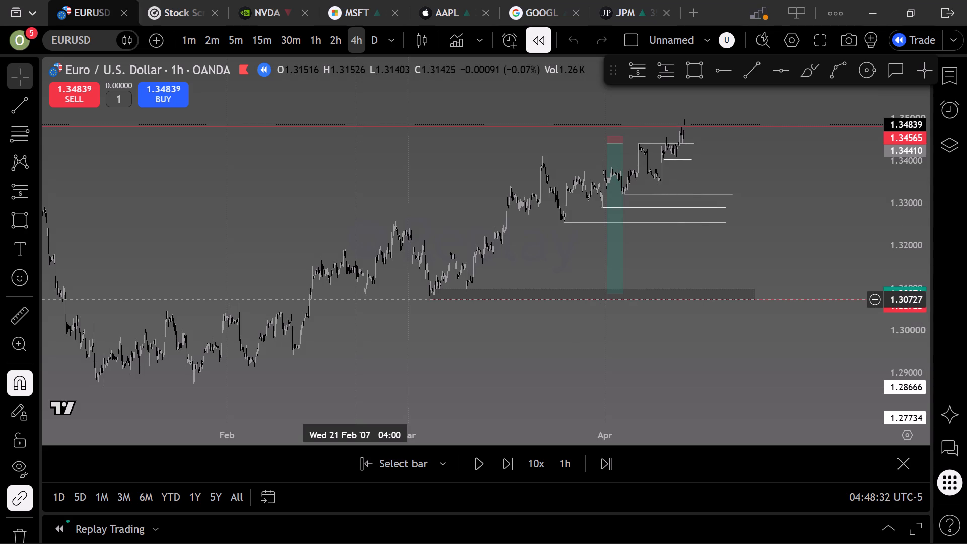
{"action": "scroll", "coordinate": [334, 302], "scroll_direction": "down", "scroll_amount": 6}
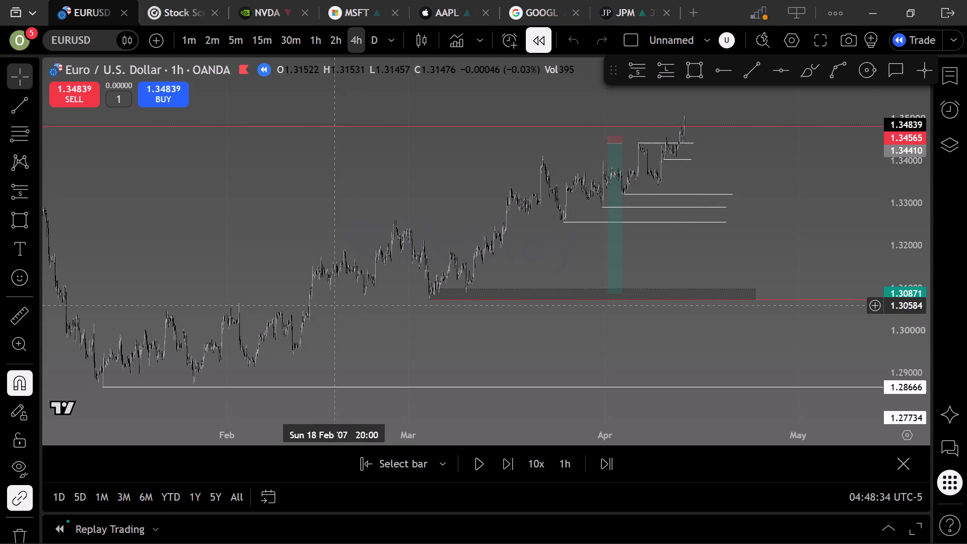
{"action": "left_click_drag", "start_coordinate": [257, 270], "coordinate": [470, 230]}
{"action": "left_click_drag", "start_coordinate": [359, 250], "coordinate": [460, 221]}
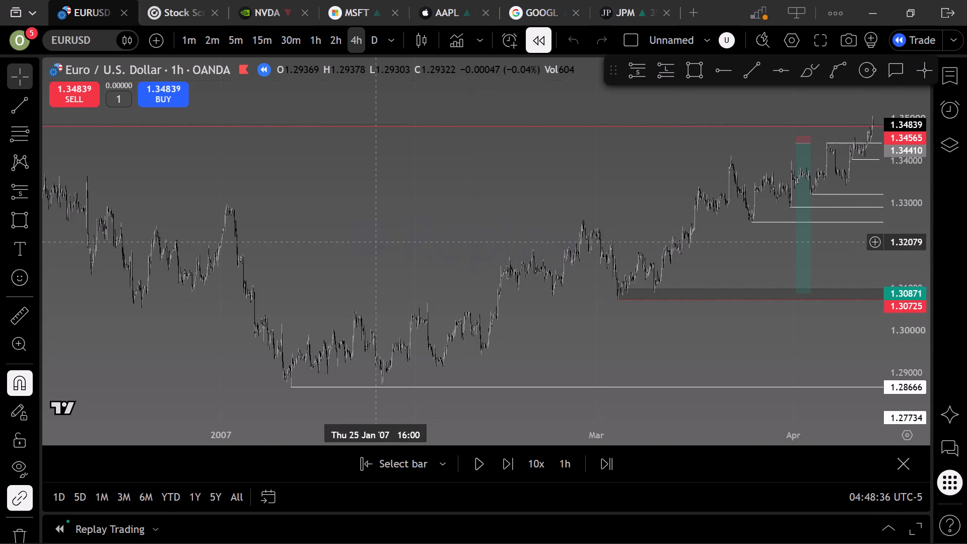
{"action": "left_click_drag", "start_coordinate": [460, 221], "coordinate": [523, 217]}
{"action": "left_click_drag", "start_coordinate": [523, 217], "coordinate": [295, 261]}
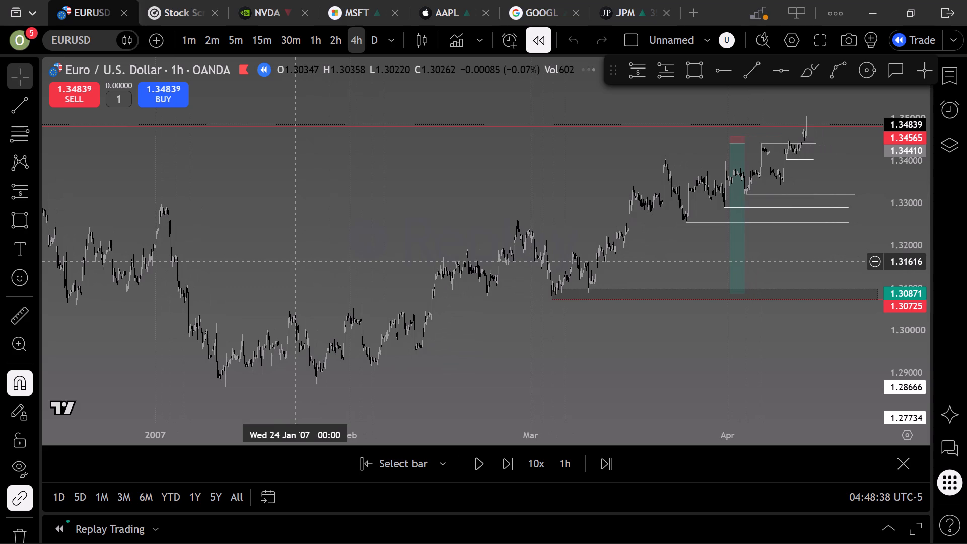
{"action": "left_click_drag", "start_coordinate": [295, 261], "coordinate": [553, 223]}
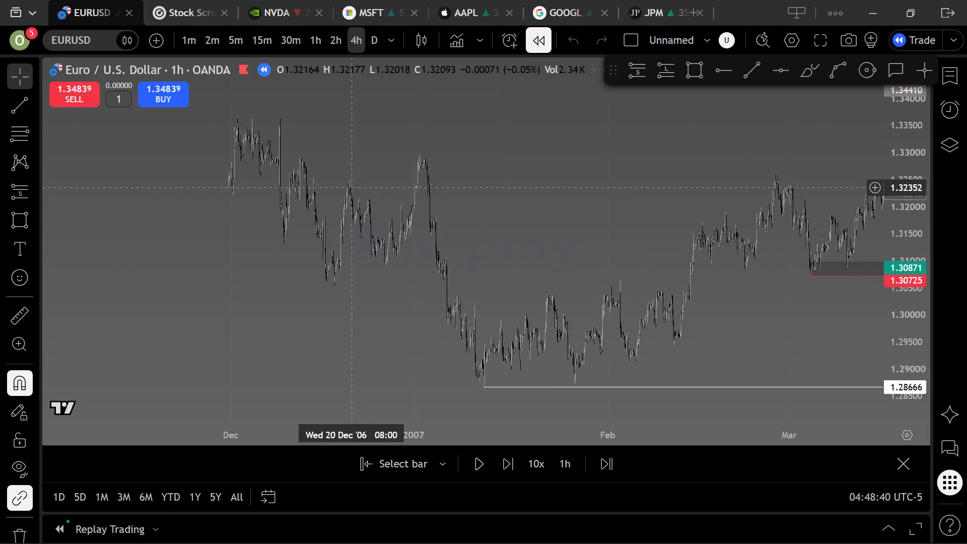
{"action": "left_click_drag", "start_coordinate": [330, 179], "coordinate": [428, 243]}
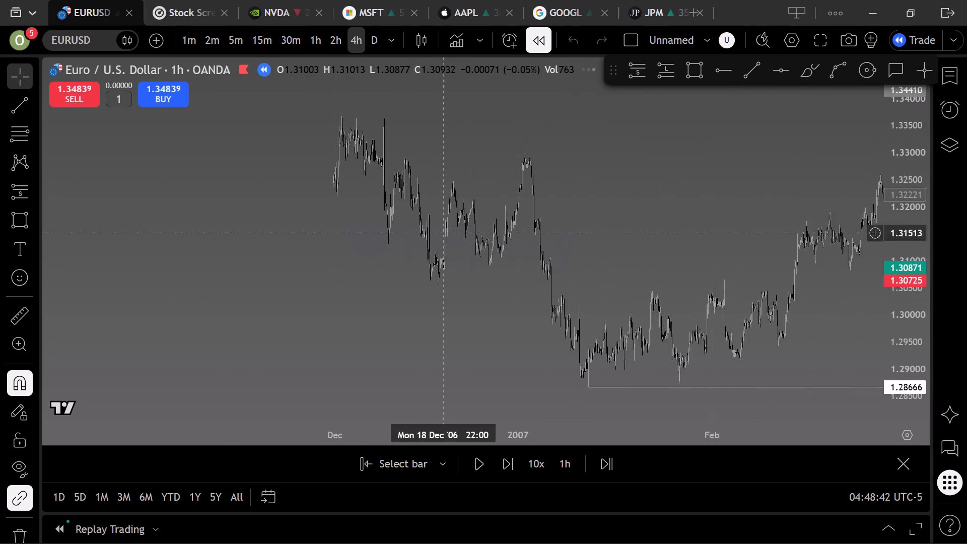
{"action": "left_click_drag", "start_coordinate": [428, 243], "coordinate": [269, 353]}
{"action": "scroll", "coordinate": [920, 156], "scroll_direction": "down", "scroll_amount": 3}
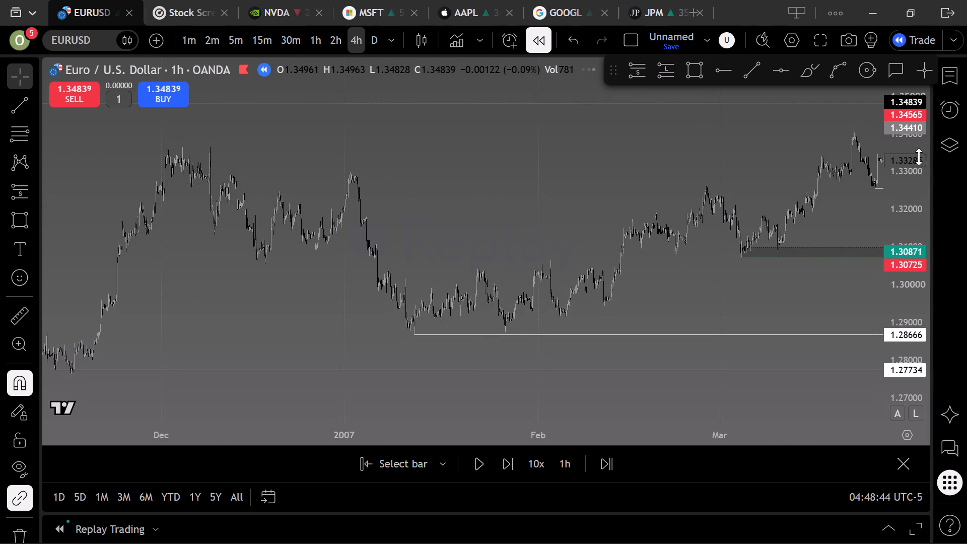
{"action": "left_click_drag", "start_coordinate": [477, 191], "coordinate": [822, 230]}
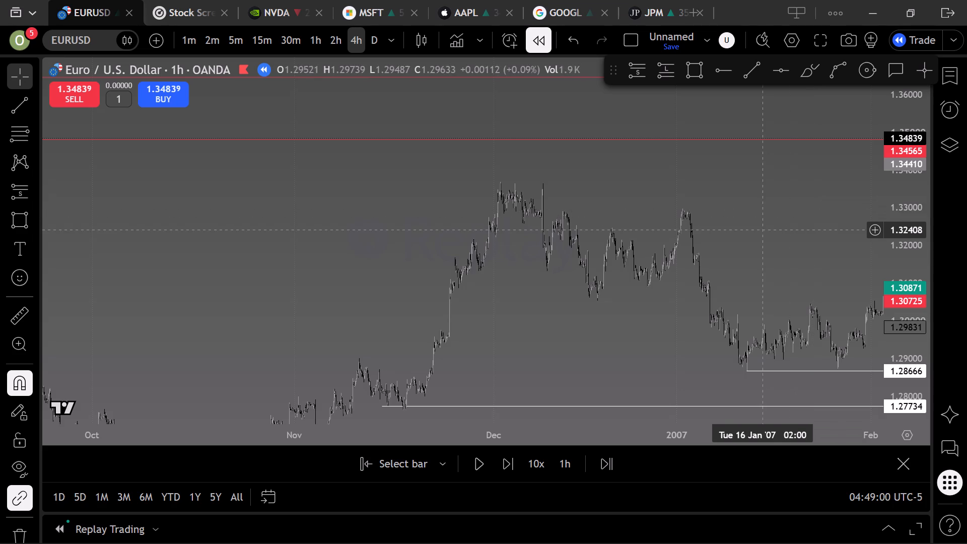
Examine the EURUSD price structure and marked levels from October 2006 forward to 12 April 2007.
{"action": "scroll", "coordinate": [763, 216], "scroll_direction": "up", "scroll_amount": 6}
{"action": "scroll", "coordinate": [761, 217], "scroll_direction": "down", "scroll_amount": 11}
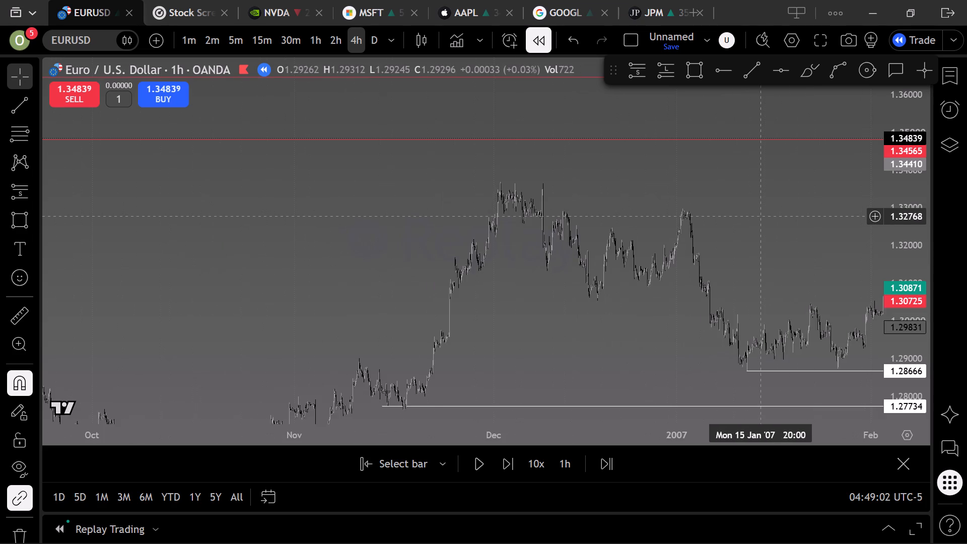
{"action": "left_click_drag", "start_coordinate": [769, 215], "coordinate": [581, 199]}
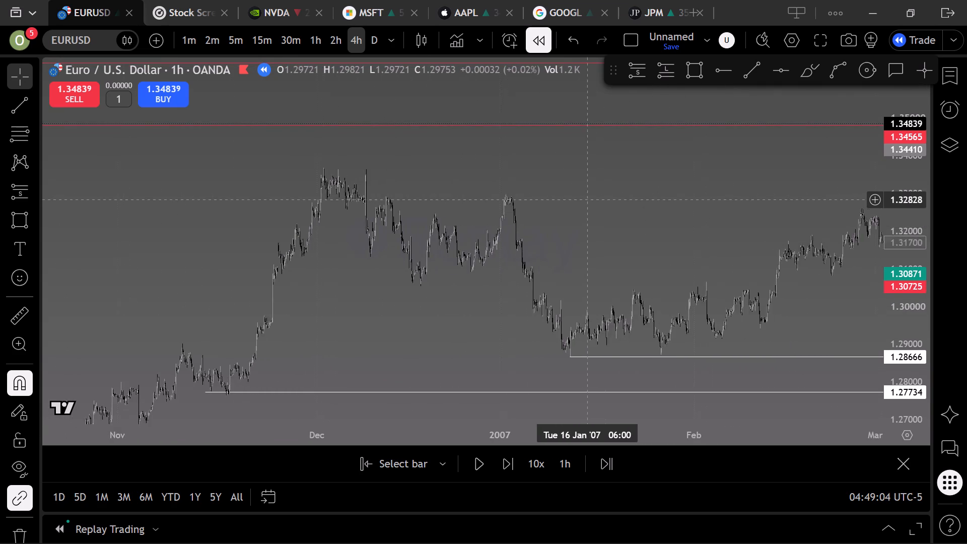
{"action": "left_click_drag", "start_coordinate": [581, 199], "coordinate": [410, 254]}
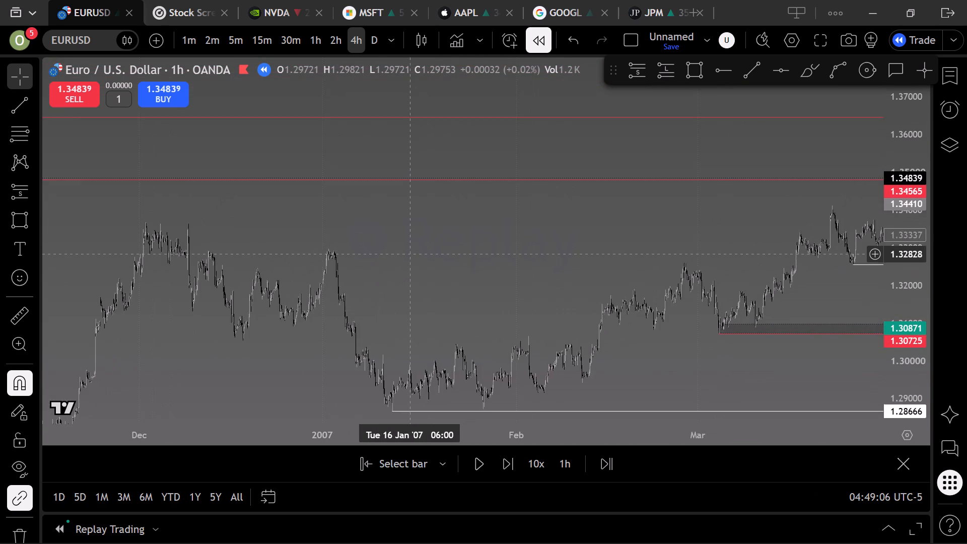
{"action": "left_click_drag", "start_coordinate": [410, 254], "coordinate": [503, 232]}
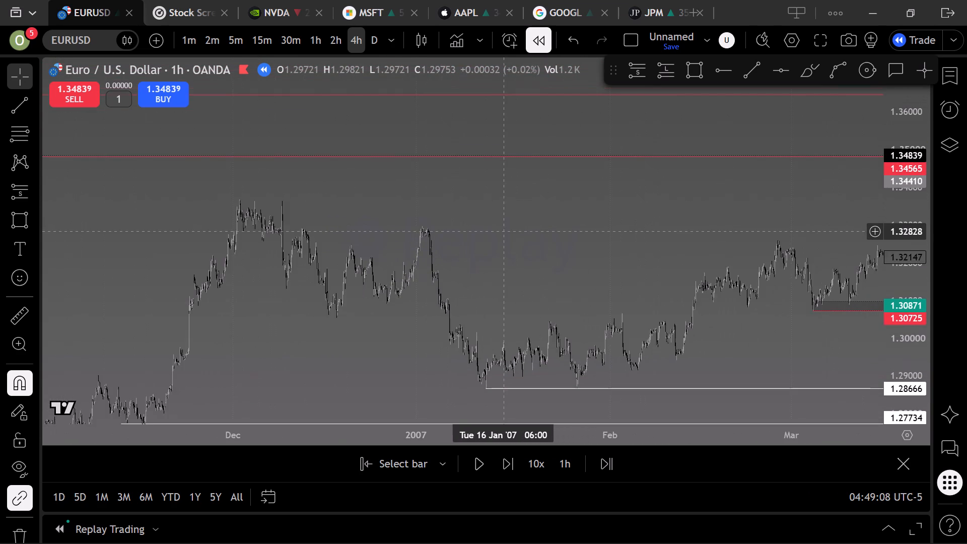
{"action": "left_click_drag", "start_coordinate": [503, 232], "coordinate": [433, 221]}
{"action": "scroll", "coordinate": [528, 178], "scroll_direction": "up", "scroll_amount": 5}
{"action": "left_click_drag", "start_coordinate": [537, 188], "coordinate": [445, 216]}
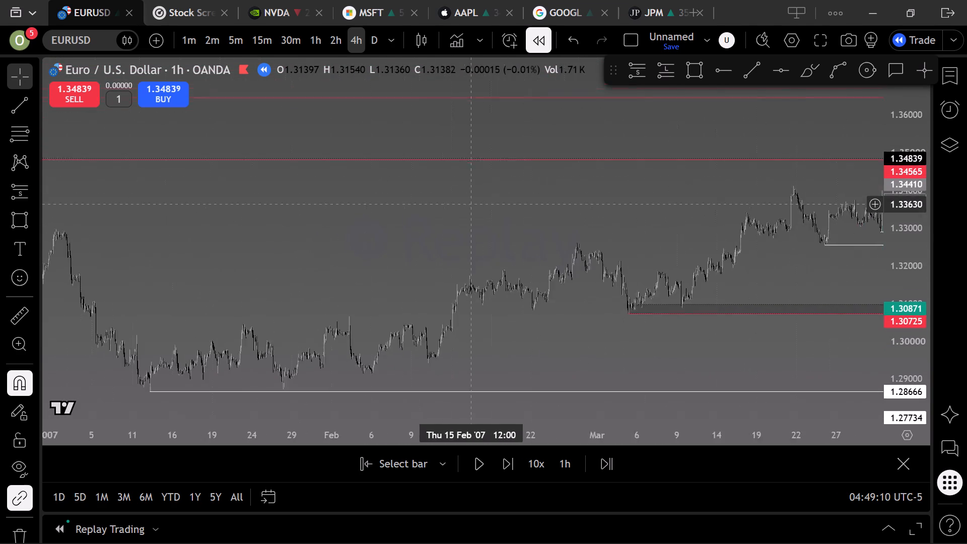
{"action": "left_click_drag", "start_coordinate": [445, 216], "coordinate": [395, 246]}
{"action": "left_click_drag", "start_coordinate": [505, 203], "coordinate": [393, 243]}
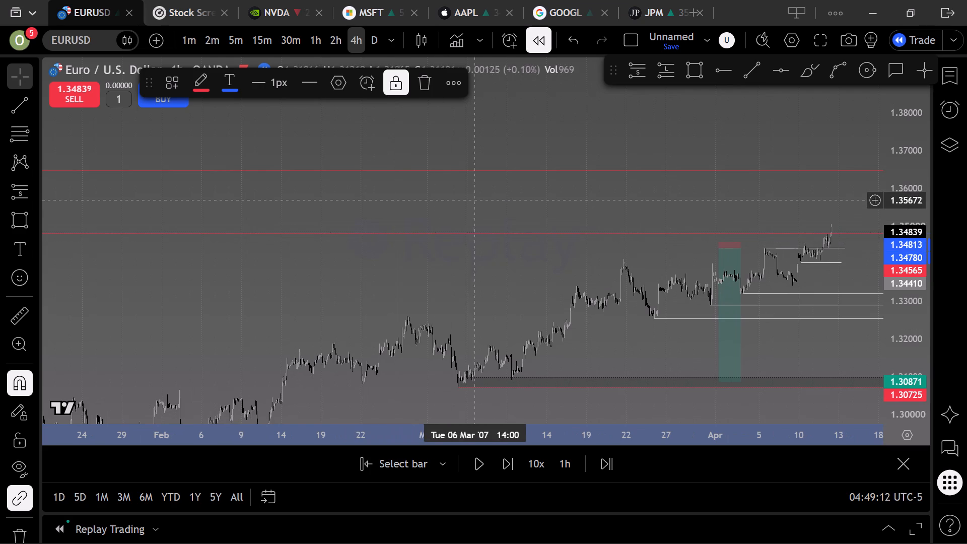
{"action": "left_click", "coordinate": [483, 195]}
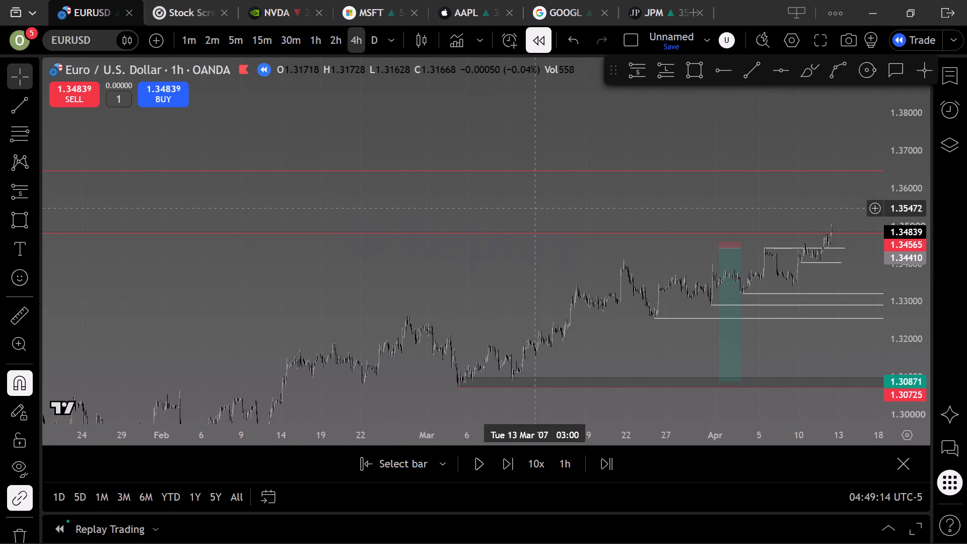
{"action": "left_click", "coordinate": [481, 199]}
{"action": "left_click_drag", "start_coordinate": [522, 196], "coordinate": [474, 186]}
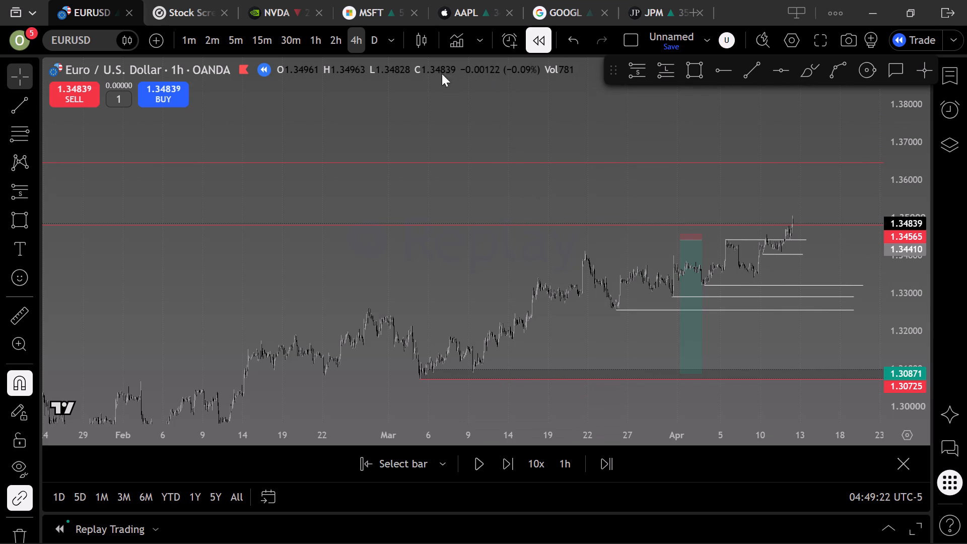
Switch the EURUSD chart back to the 1-hour timeframe.
{"action": "left_click", "coordinate": [309, 45]}
{"action": "triple_click", "coordinate": [308, 41]}
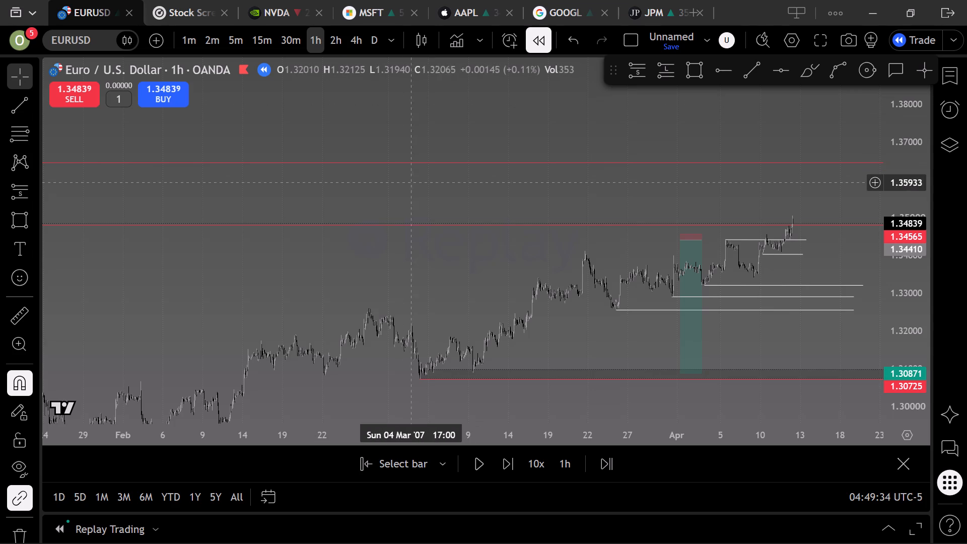
{"action": "scroll", "coordinate": [534, 214], "scroll_direction": "up", "scroll_amount": 5}
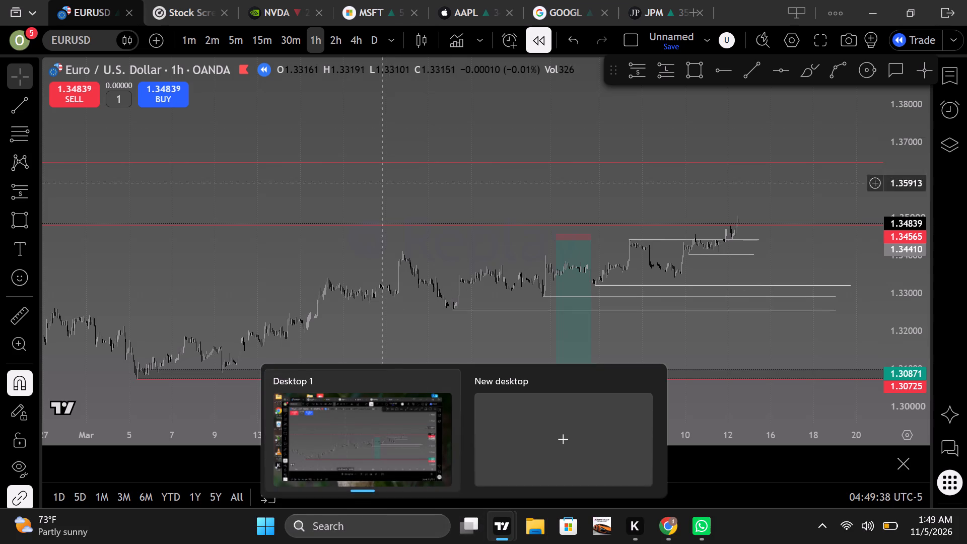
Review the JPM and GOOGL charts, comparing recent price action with their marked levels and zones.
{"action": "left_click", "coordinate": [626, 11]}
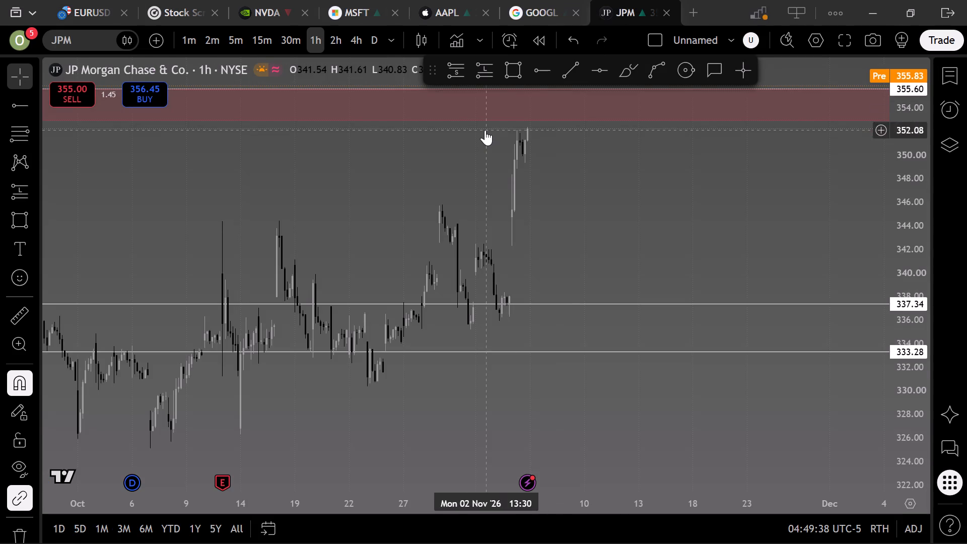
{"action": "left_click_drag", "start_coordinate": [625, 167], "coordinate": [628, 202]}
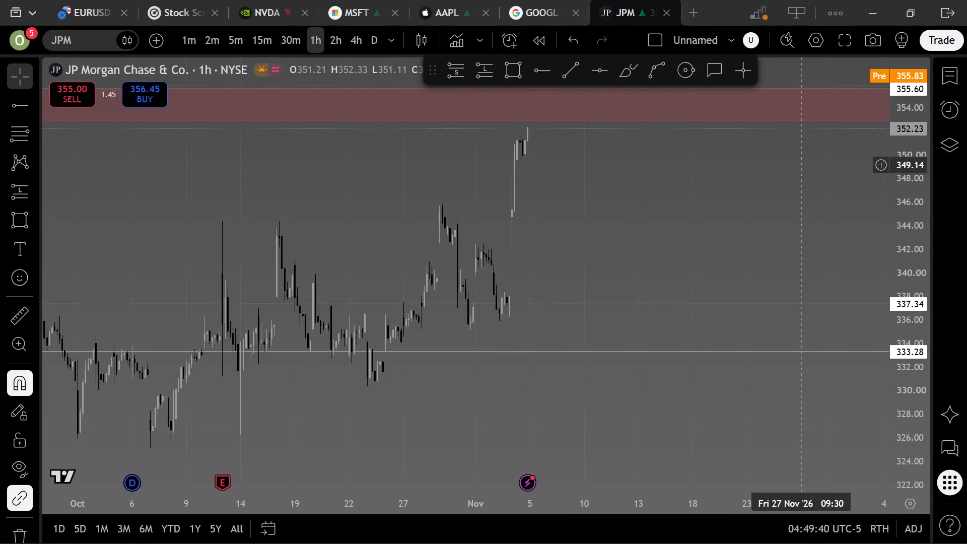
{"action": "scroll", "coordinate": [907, 184], "scroll_direction": "down", "scroll_amount": 1}
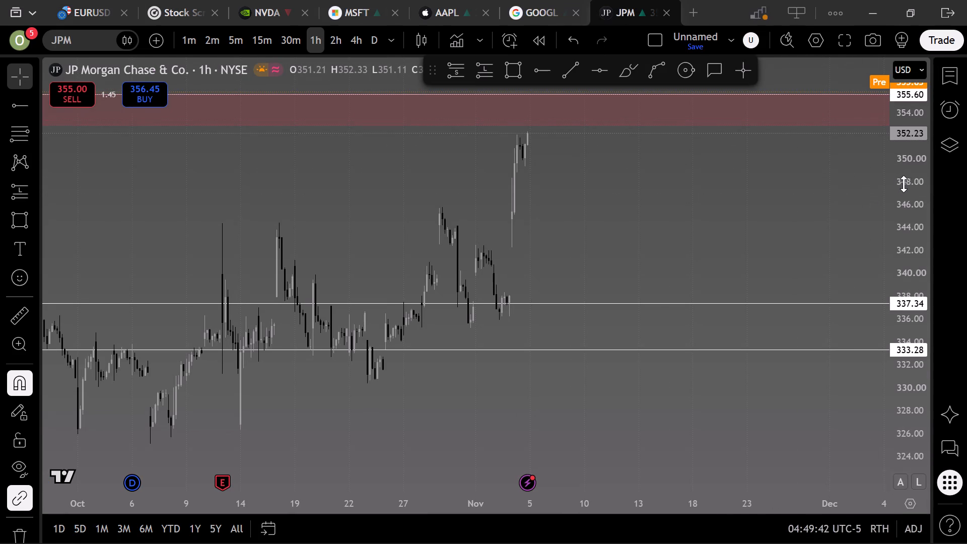
{"action": "left_click_drag", "start_coordinate": [813, 183], "coordinate": [852, 254]}
{"action": "scroll", "coordinate": [813, 236], "scroll_direction": "down", "scroll_amount": 5}
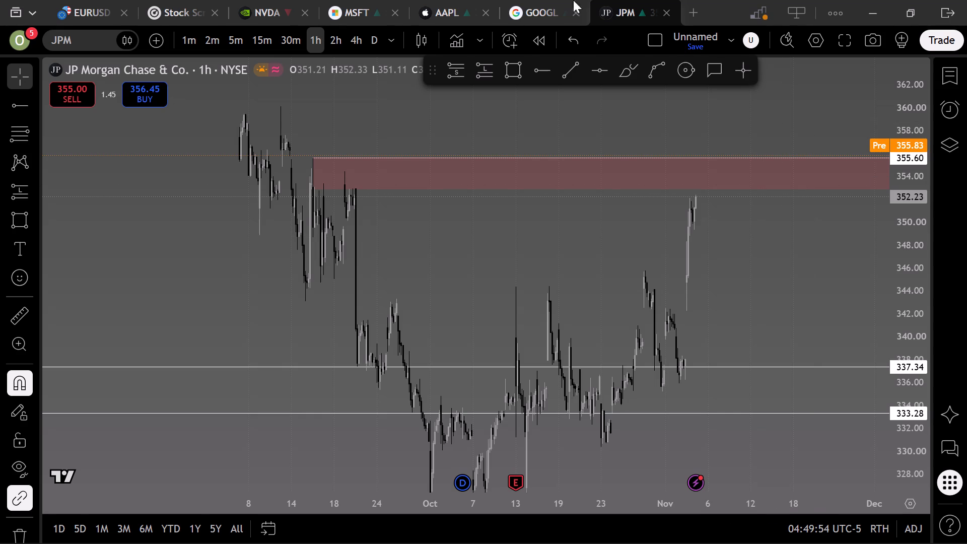
{"action": "left_click", "coordinate": [537, 6]}
{"action": "scroll", "coordinate": [616, 162], "scroll_direction": "down", "scroll_amount": 6}
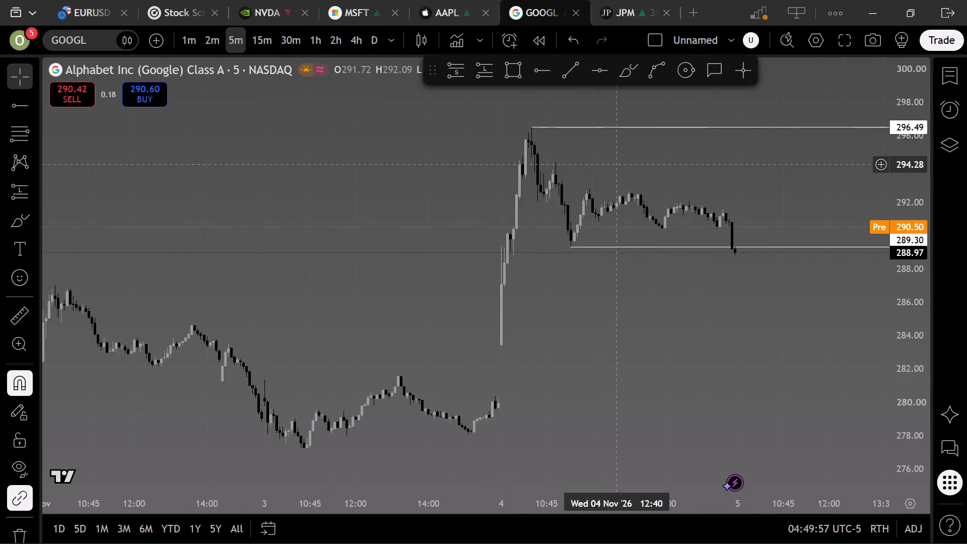
{"action": "scroll", "coordinate": [620, 169], "scroll_direction": "down", "scroll_amount": 6}
{"action": "left_click_drag", "start_coordinate": [751, 269], "coordinate": [553, 268]}
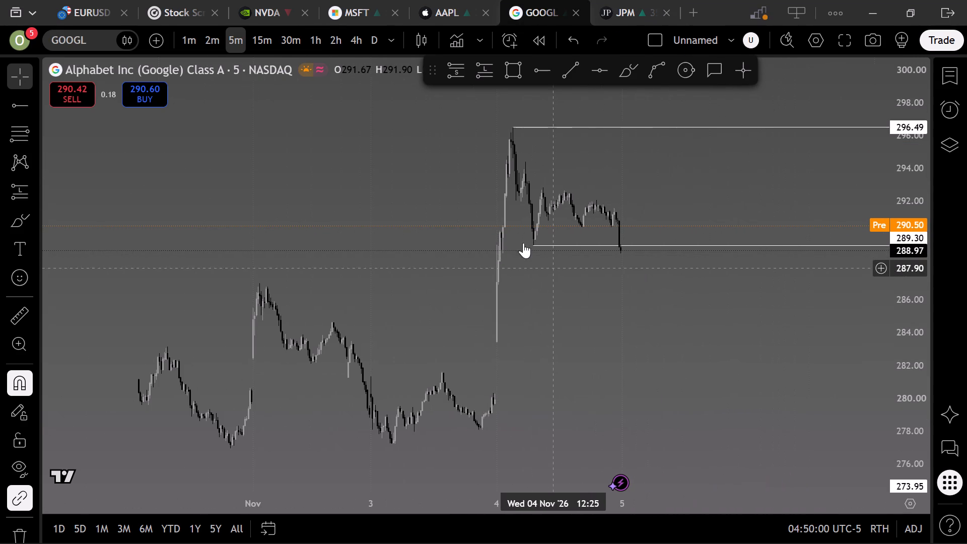
Review the AAPL and MSFT charts, comparing recent price action with their marked levels and zones.
{"action": "left_click", "coordinate": [440, 7]}
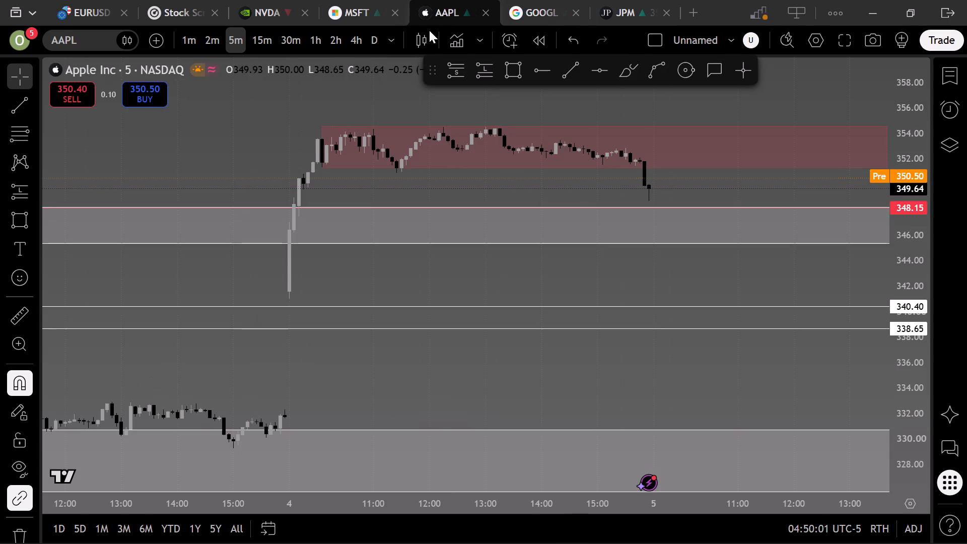
{"action": "scroll", "coordinate": [686, 205], "scroll_direction": "down", "scroll_amount": 7}
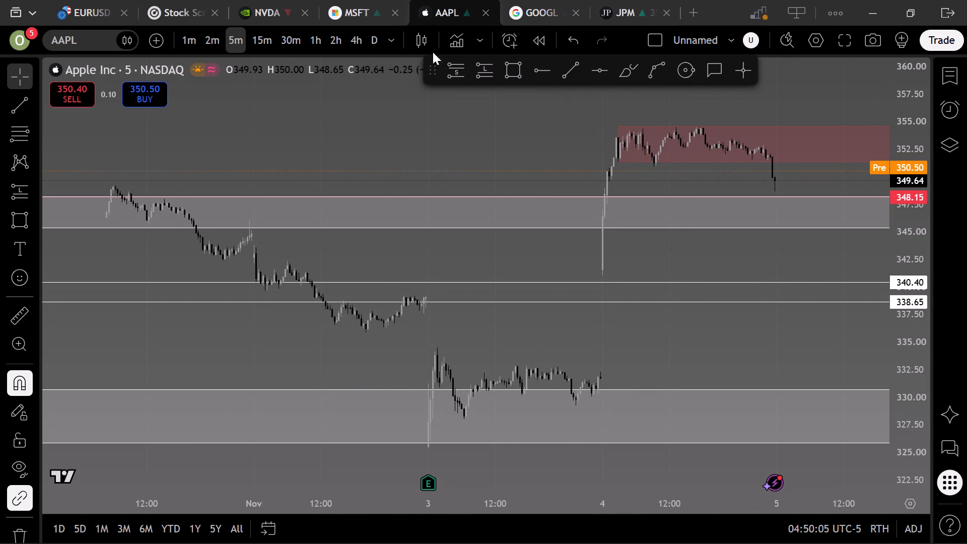
{"action": "left_click", "coordinate": [356, 10]}
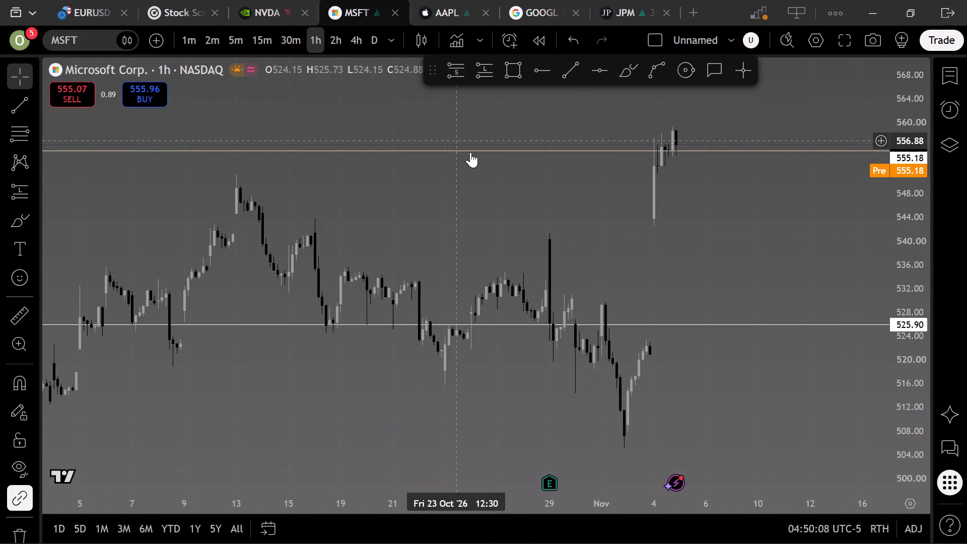
{"action": "left_click_drag", "start_coordinate": [765, 216], "coordinate": [721, 204]}
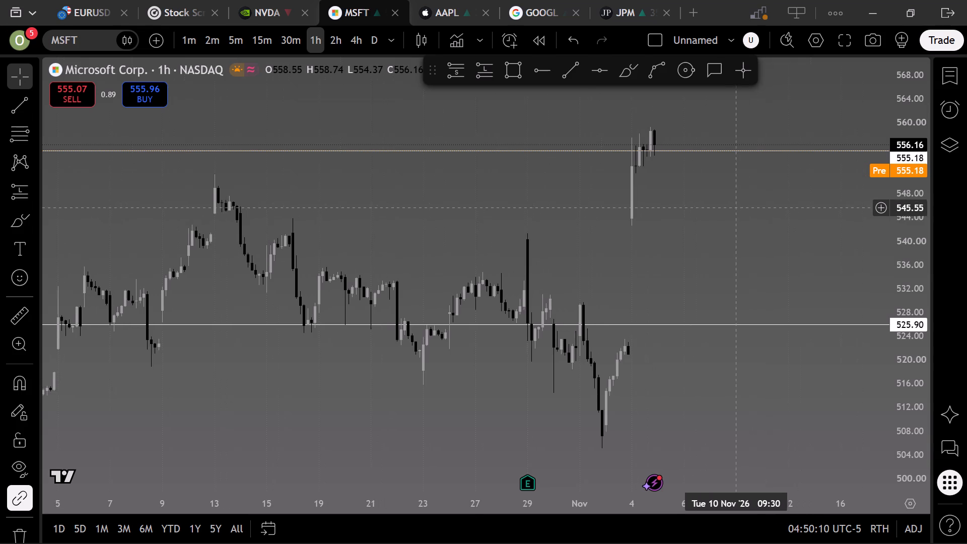
{"action": "left_click_drag", "start_coordinate": [721, 204], "coordinate": [606, 225]}
{"action": "scroll", "coordinate": [635, 206], "scroll_direction": "down", "scroll_amount": 8}
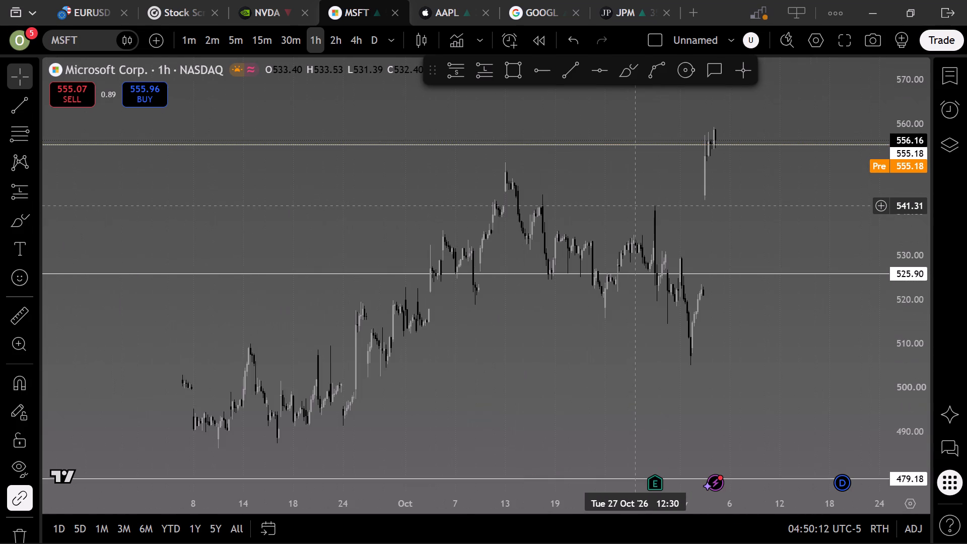
{"action": "scroll", "coordinate": [635, 206], "scroll_direction": "up", "scroll_amount": 6}
Switch the NVDA chart to the 1-hour timeframe and examine its price action since September against the marked levels.
{"action": "left_click", "coordinate": [248, 16]}
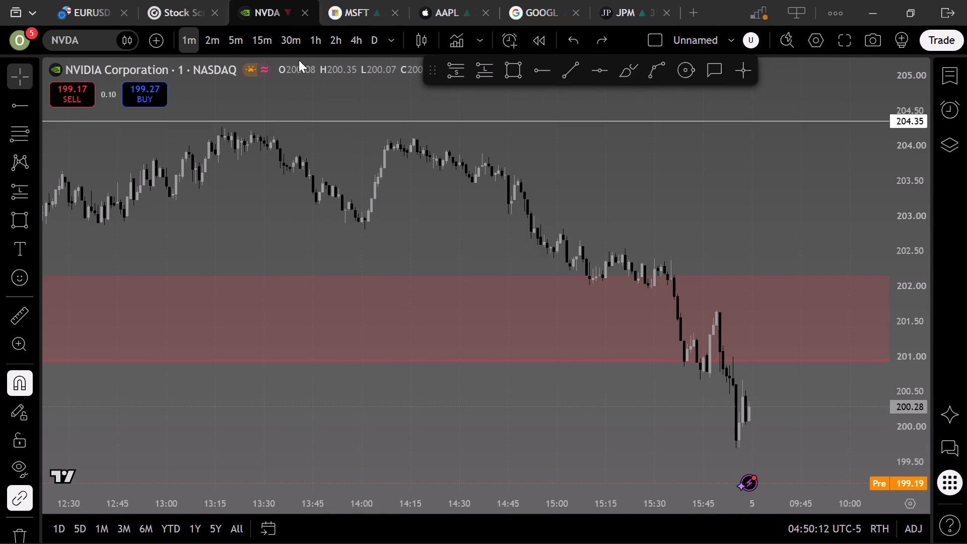
{"action": "scroll", "coordinate": [614, 183], "scroll_direction": "down", "scroll_amount": 6}
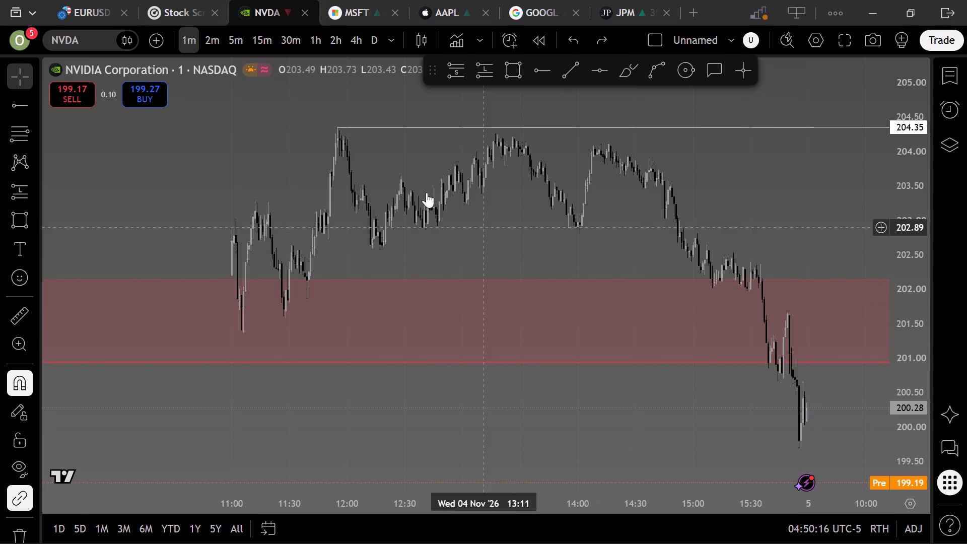
{"action": "left_click", "coordinate": [314, 34]}
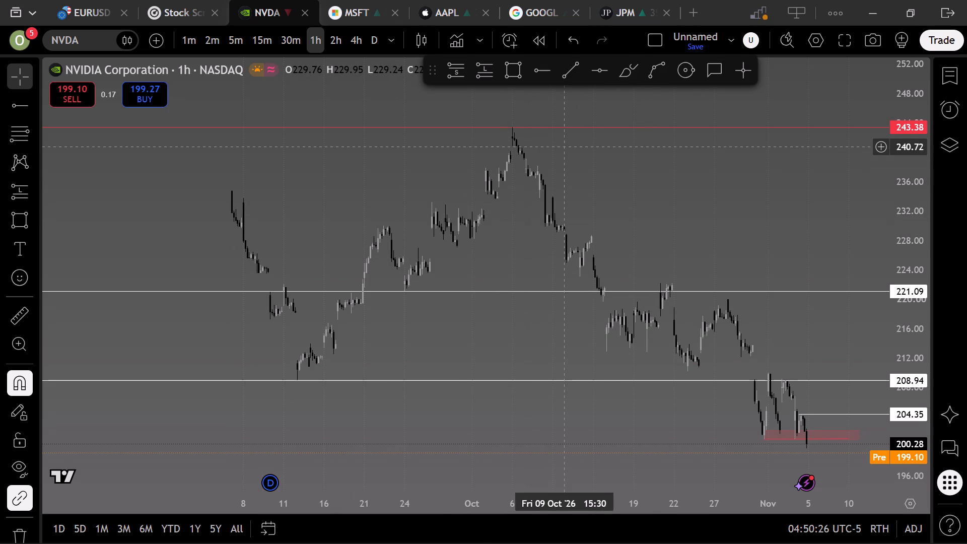
{"action": "scroll", "coordinate": [741, 176], "scroll_direction": "up", "scroll_amount": 3}
{"action": "left_click_drag", "start_coordinate": [736, 178], "coordinate": [623, 153]}
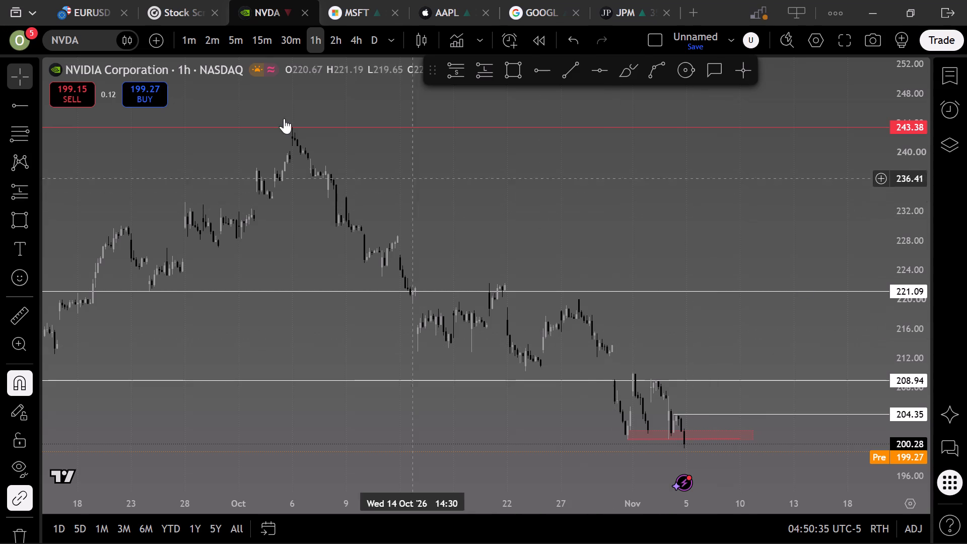
Open the Allianz SE (ALV) stock from the German results in the Stock Screener.
{"action": "left_click", "coordinate": [102, 8]}
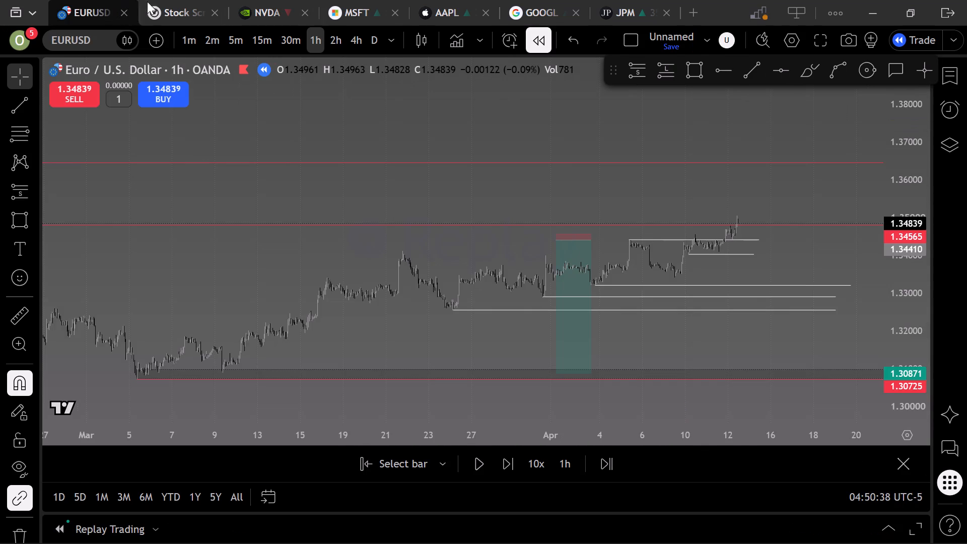
{"action": "left_click", "coordinate": [150, 2]}
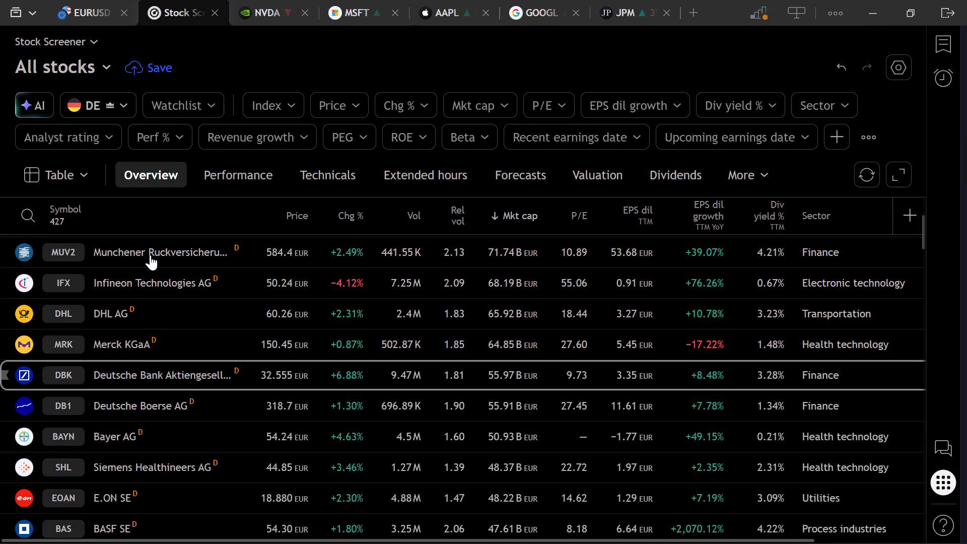
{"action": "scroll", "coordinate": [149, 273], "scroll_direction": "up", "scroll_amount": 6}
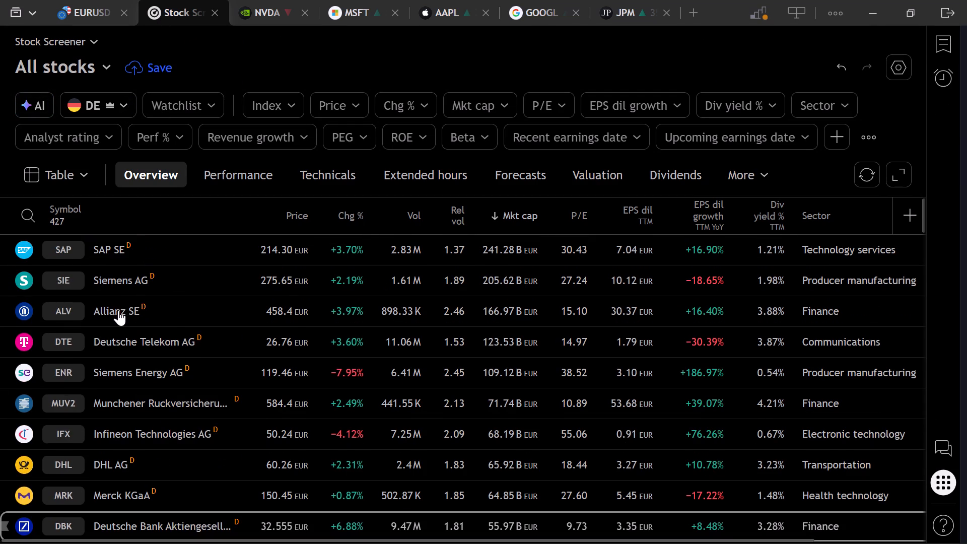
{"action": "left_click", "coordinate": [118, 310]}
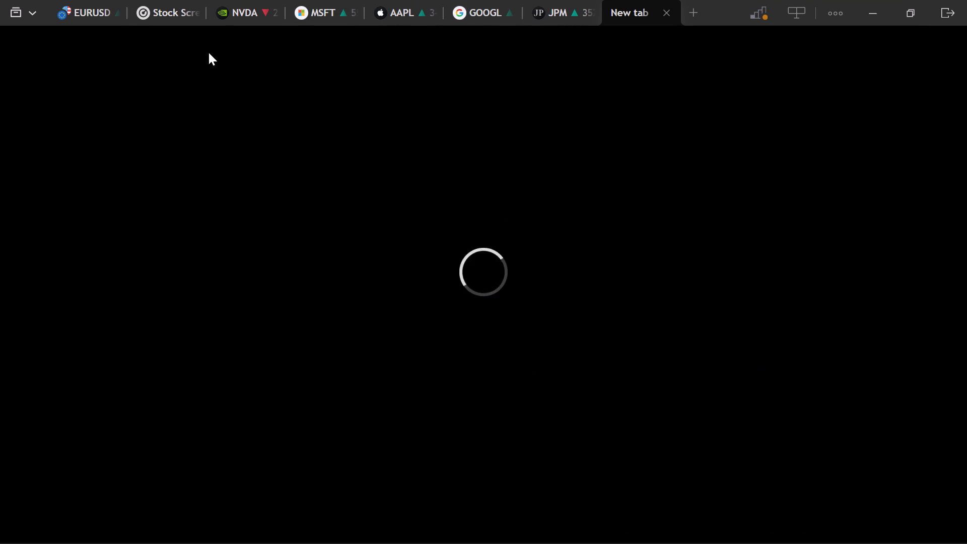
Return to the EURUSD chart, reset its view, and examine the hourly structure and marked levels from late March to 12 April 2007.
{"action": "left_click", "coordinate": [87, 13]}
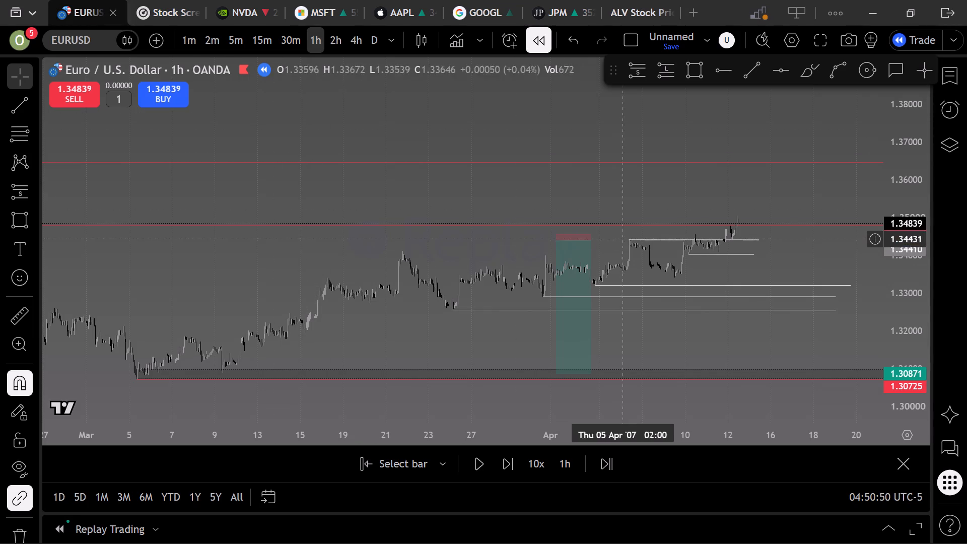
{"action": "scroll", "coordinate": [629, 226], "scroll_direction": "up", "scroll_amount": 9}
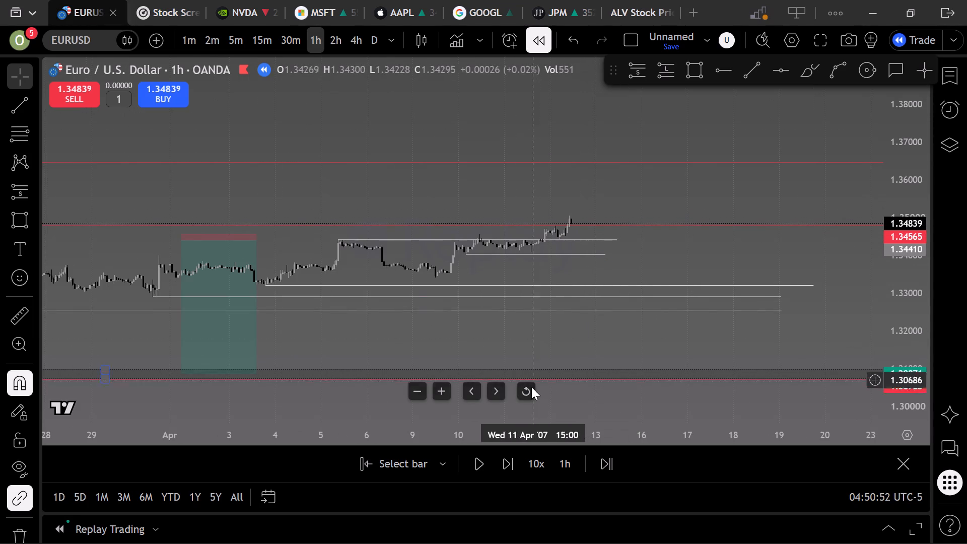
{"action": "left_click", "coordinate": [531, 388]}
{"action": "scroll", "coordinate": [633, 262], "scroll_direction": "down", "scroll_amount": 2}
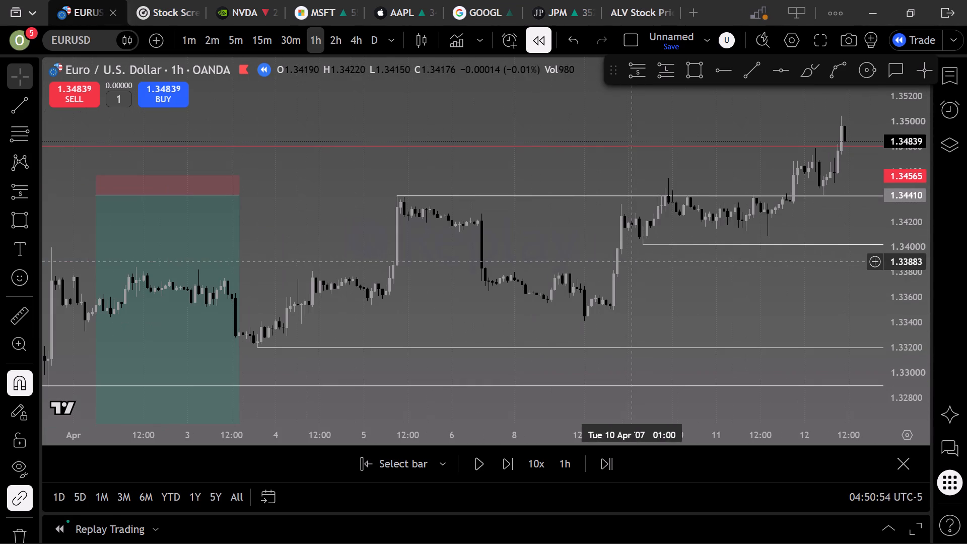
{"action": "left_click", "coordinate": [701, 286]}
{"action": "left_click_drag", "start_coordinate": [700, 286], "coordinate": [677, 280]}
{"action": "scroll", "coordinate": [681, 270], "scroll_direction": "down", "scroll_amount": 1}
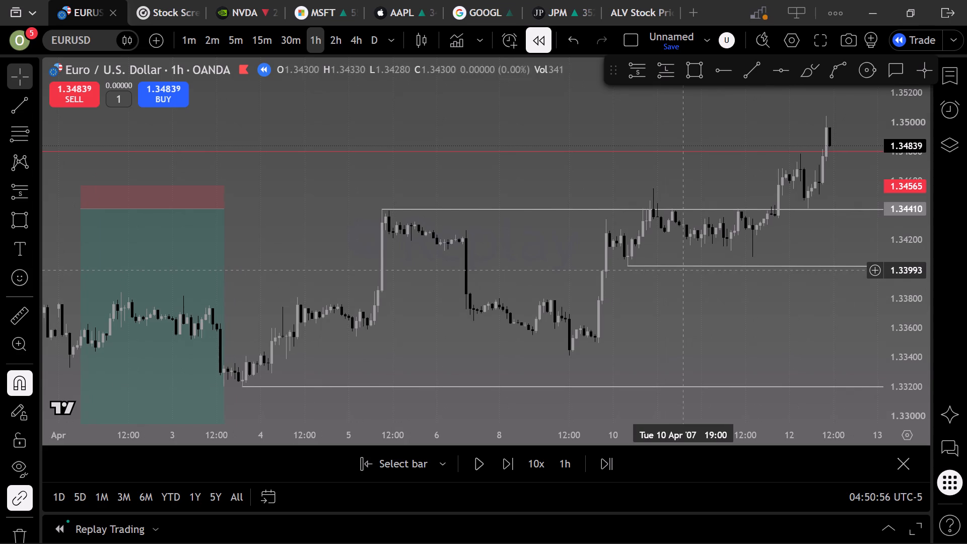
{"action": "scroll", "coordinate": [681, 270], "scroll_direction": "down", "scroll_amount": 2}
{"action": "left_click_drag", "start_coordinate": [767, 280], "coordinate": [747, 268]}
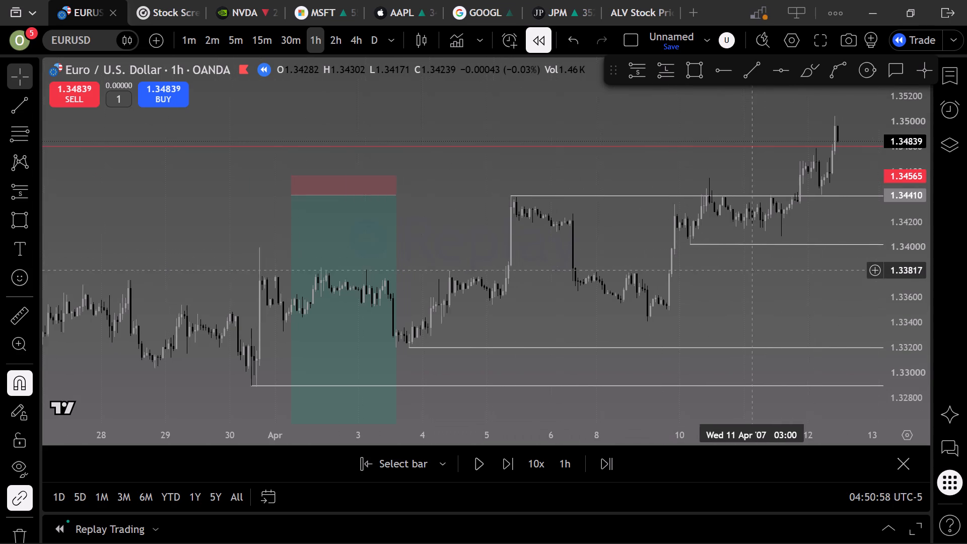
{"action": "left_click_drag", "start_coordinate": [747, 268], "coordinate": [520, 280]}
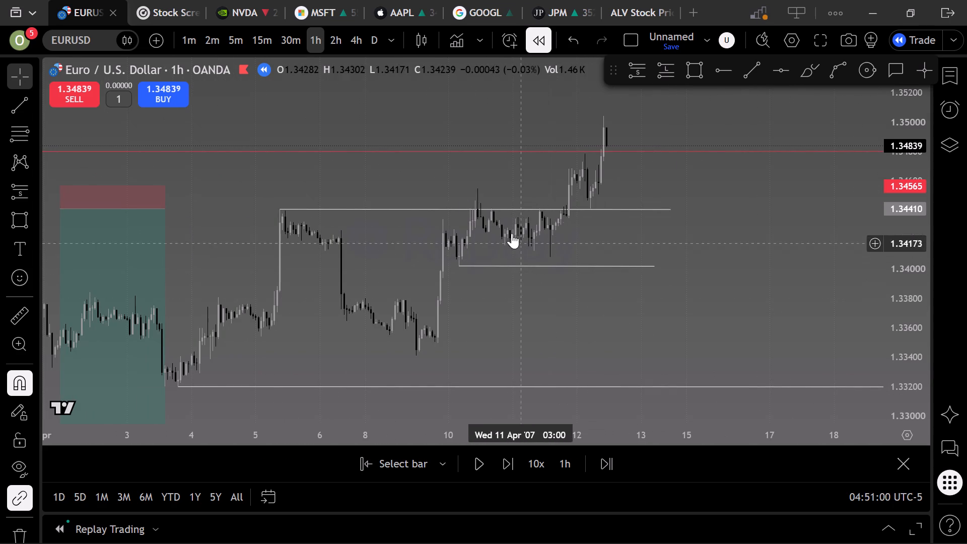
Move the level line drawn from the 5 April high so it starts at the 12 April high, at about 1.3503.
{"action": "left_click_drag", "start_coordinate": [426, 208], "coordinate": [587, 146]}
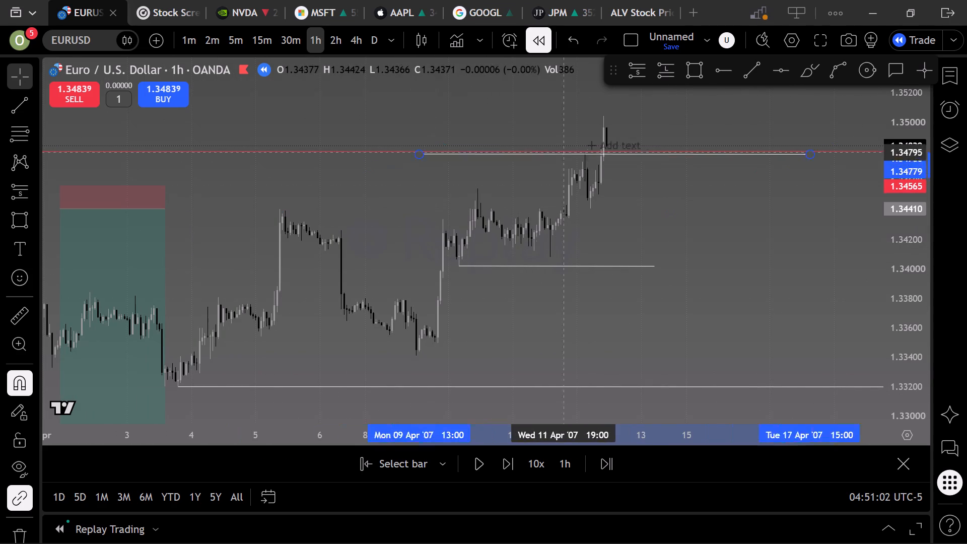
{"action": "left_click_drag", "start_coordinate": [587, 146], "coordinate": [750, 111]}
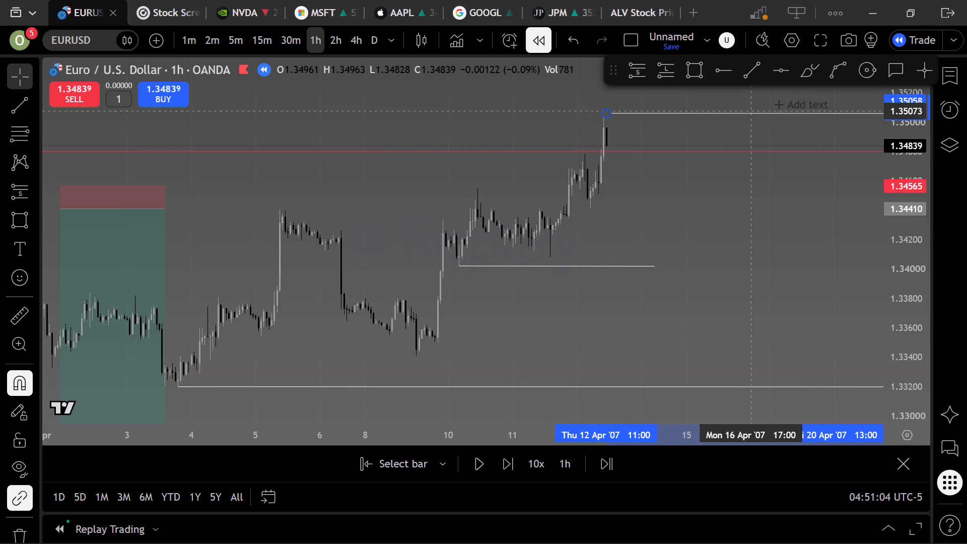
{"action": "left_click_drag", "start_coordinate": [750, 111], "coordinate": [748, 112]}
{"action": "left_click", "coordinate": [736, 196]}
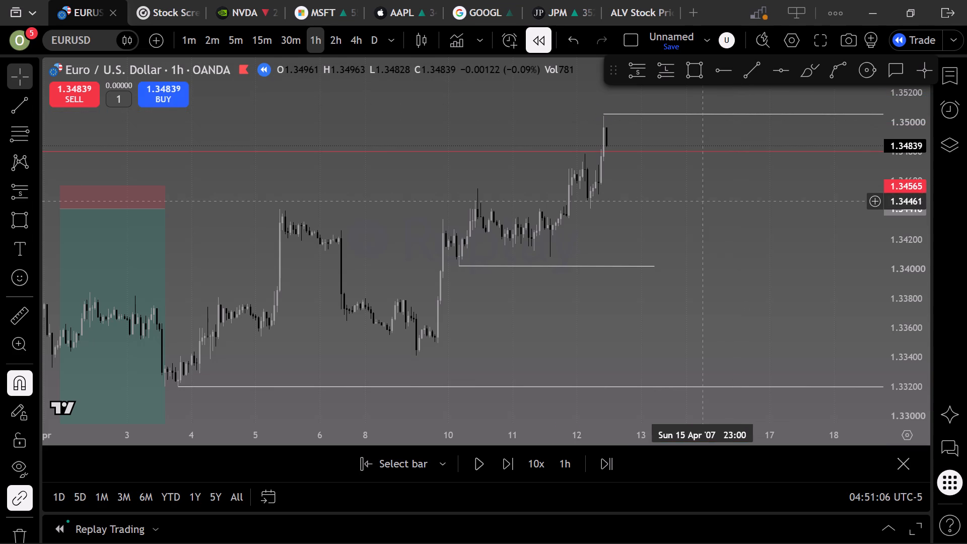
{"action": "left_click", "coordinate": [695, 112]}
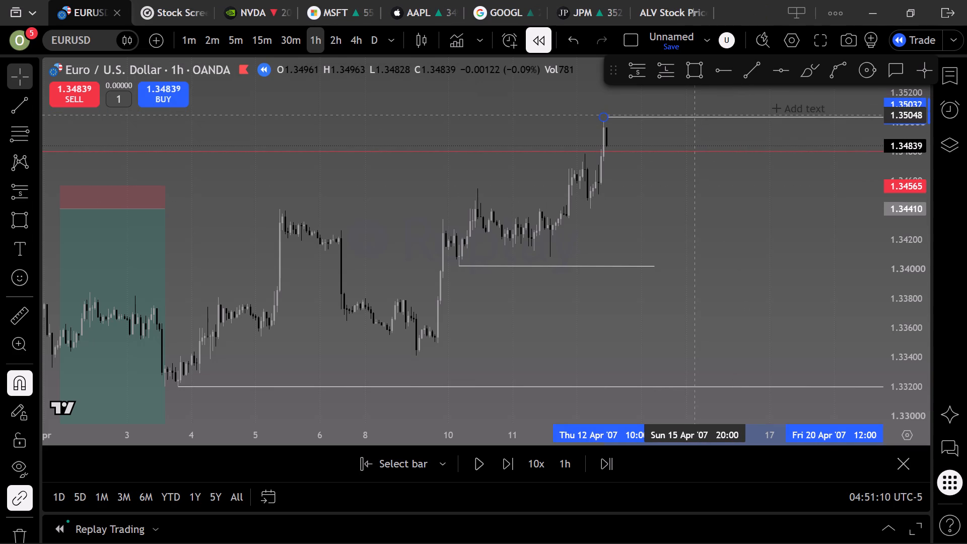
{"action": "left_click", "coordinate": [690, 175]}
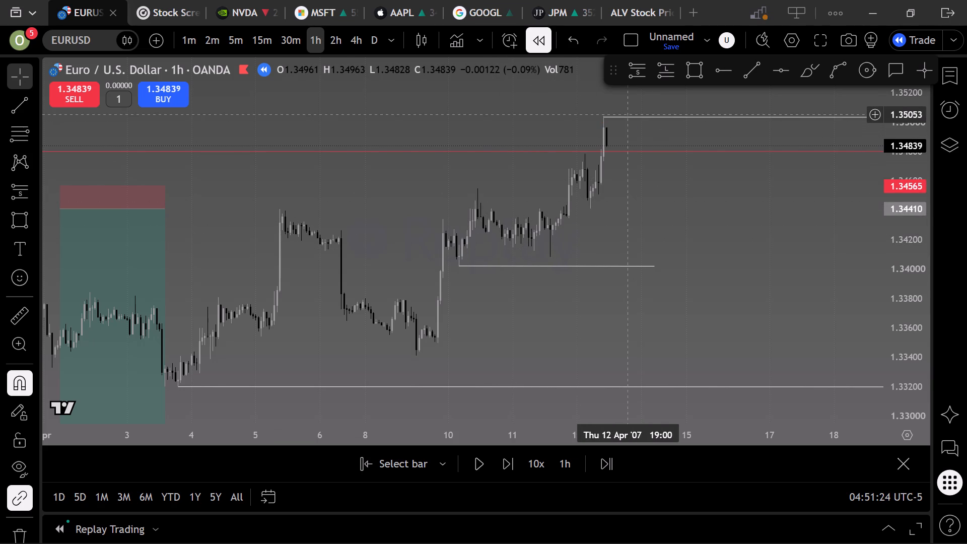
Play the hourly replay forward from 12 April to 13 April 2007 and pause it.
{"action": "left_click", "coordinate": [483, 458]}
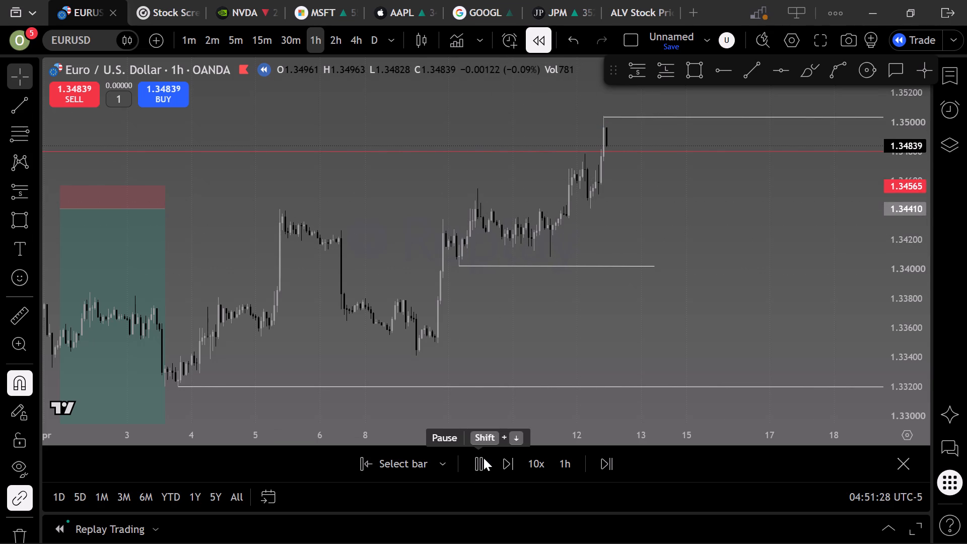
{"action": "left_click", "coordinate": [483, 458]}
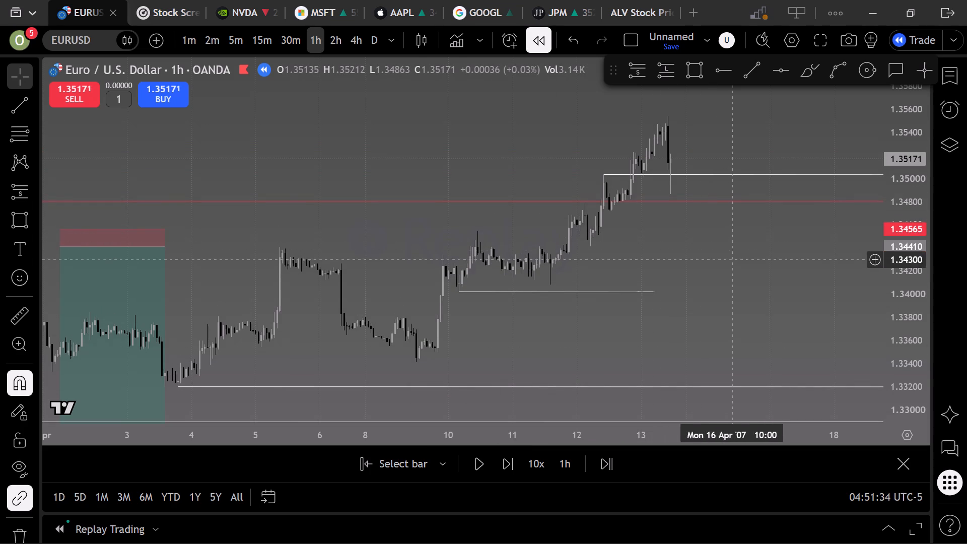
Move the short position up and forward to span 6 to 10 April, with entry at about 1.3533 and stop at about 1.3549.
{"action": "left_click_drag", "start_coordinate": [732, 261], "coordinate": [654, 251]}
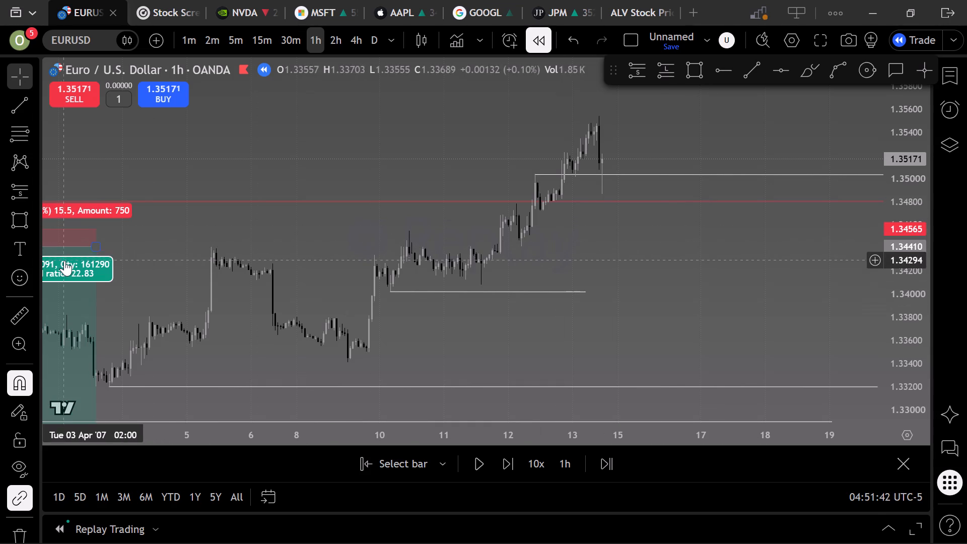
{"action": "left_click_drag", "start_coordinate": [67, 264], "coordinate": [365, 158]}
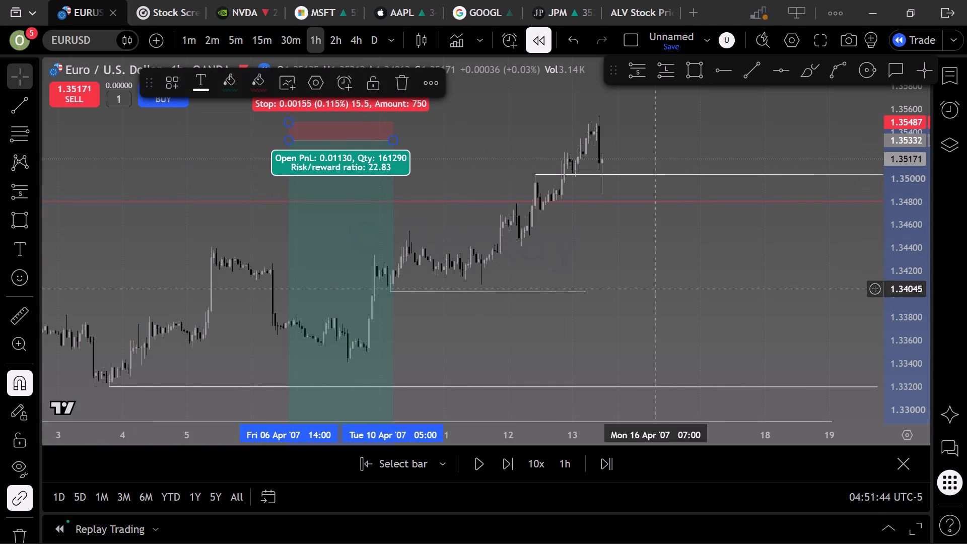
{"action": "left_click", "coordinate": [665, 293]}
Extend the level line from the 10 April low at about 1.3402 horizontally forward to about 22 April.
{"action": "left_click_drag", "start_coordinate": [684, 268], "coordinate": [608, 276]}
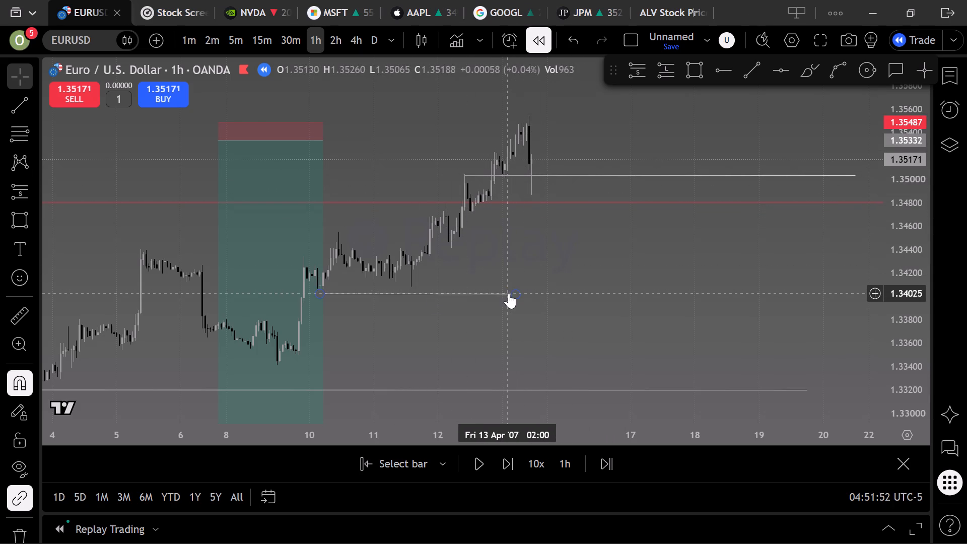
{"action": "left_click_drag", "start_coordinate": [514, 294], "coordinate": [649, 316]}
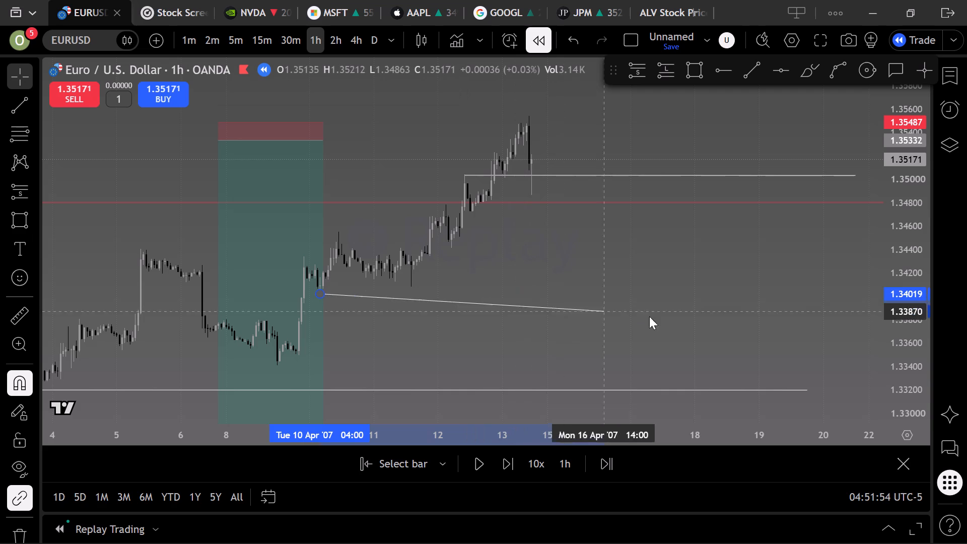
{"action": "left_click_drag", "start_coordinate": [649, 316], "coordinate": [883, 294]}
{"action": "left_click", "coordinate": [778, 263]}
Draw a horizontal trend line from the 13 April high at about 1.3554 forward to 22 April.
{"action": "left_click_drag", "start_coordinate": [715, 246], "coordinate": [558, 257]}
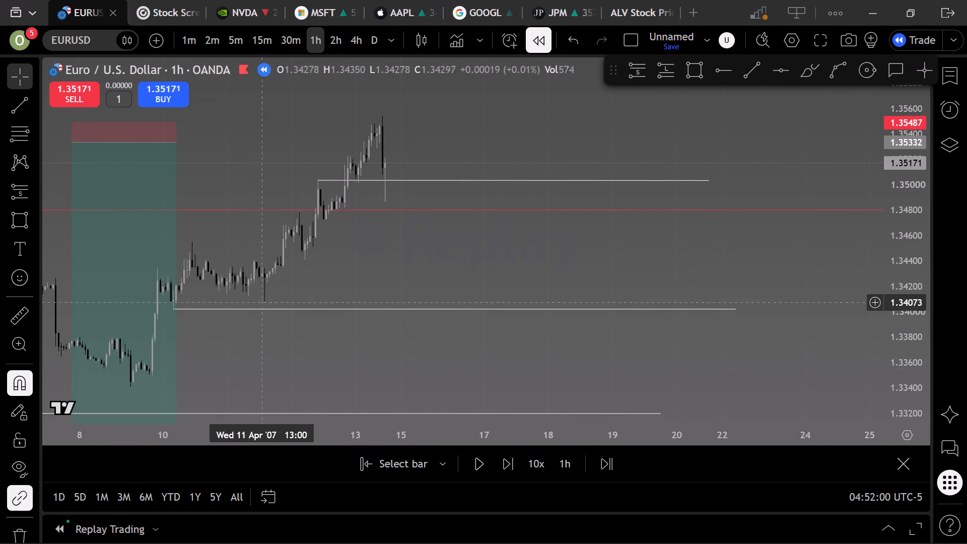
{"action": "left_click", "coordinate": [421, 181]}
{"action": "left_click", "coordinate": [455, 140]}
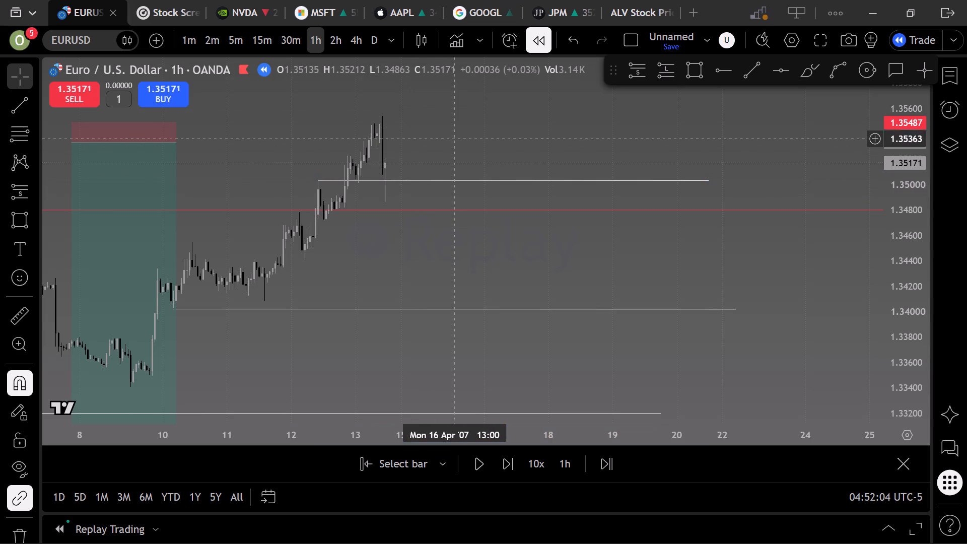
{"action": "left_click", "coordinate": [751, 68]}
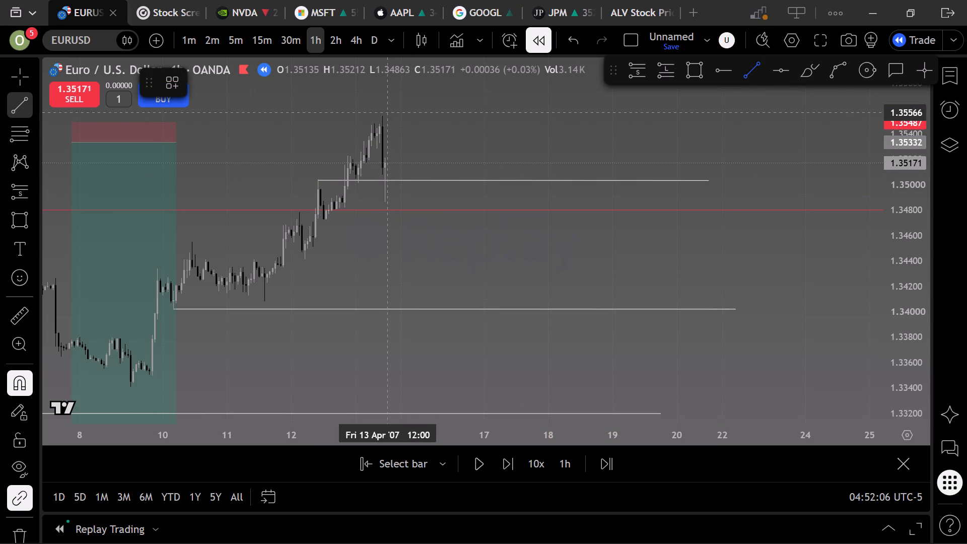
{"action": "left_click", "coordinate": [383, 105]}
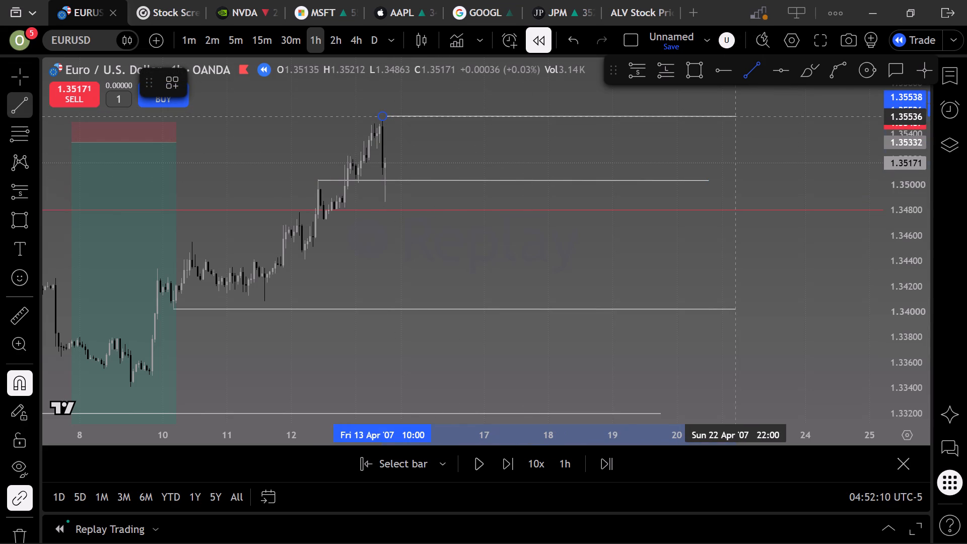
{"action": "left_click", "coordinate": [735, 116]}
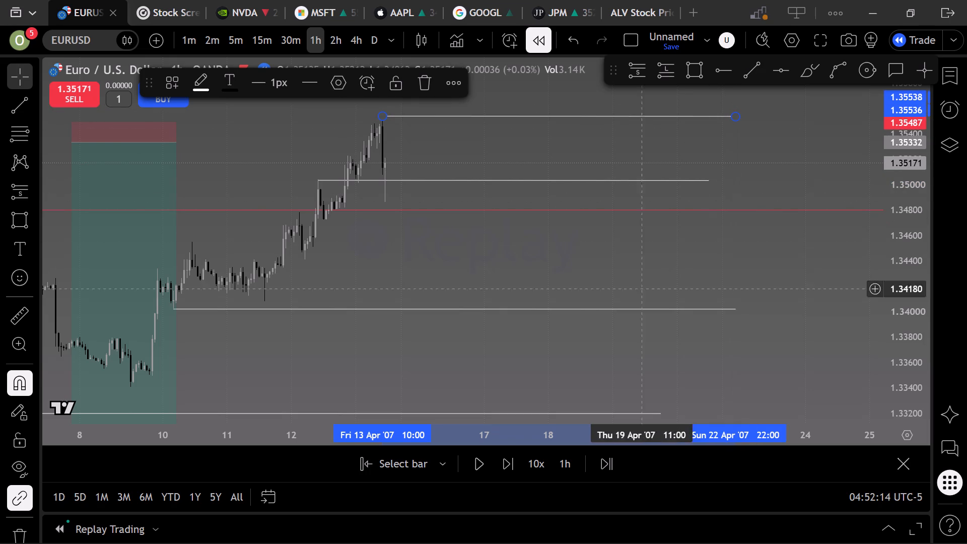
Resume the hourly replay to advance past 13 April 2007.
{"action": "left_click", "coordinate": [479, 460]}
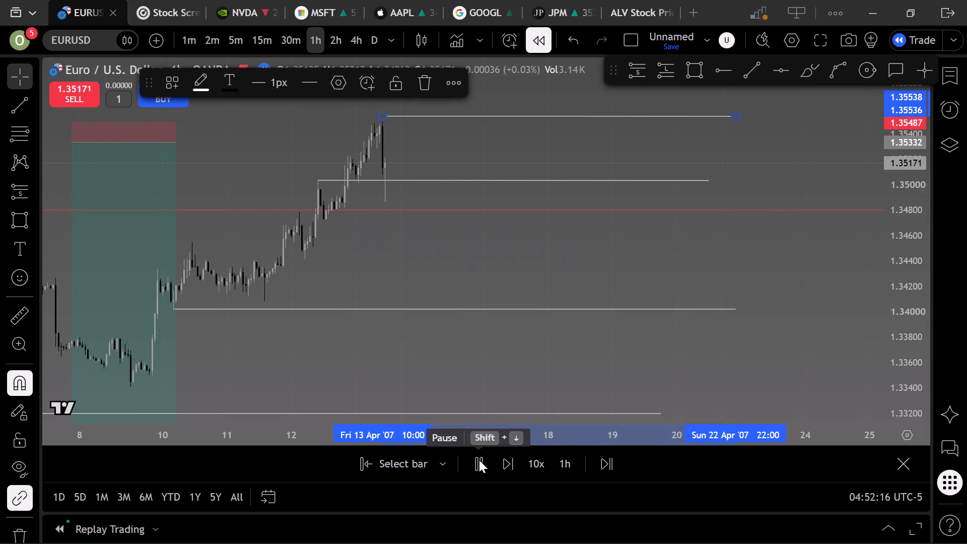
{"action": "left_click", "coordinate": [479, 460]}
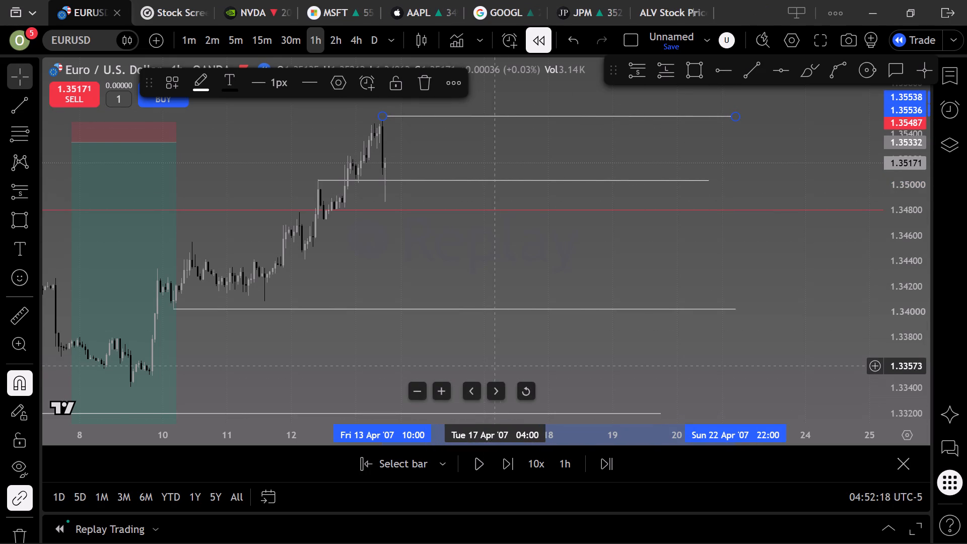
{"action": "left_click", "coordinate": [505, 360]}
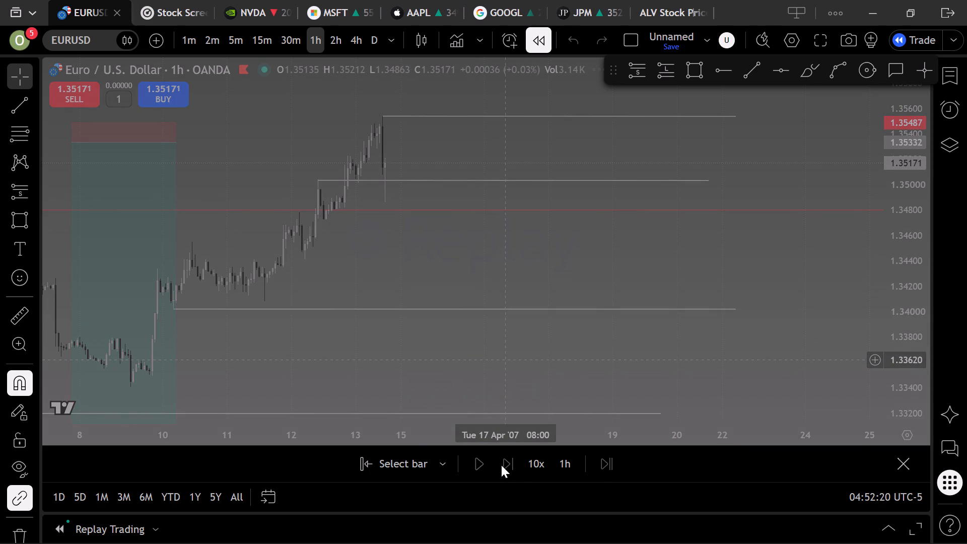
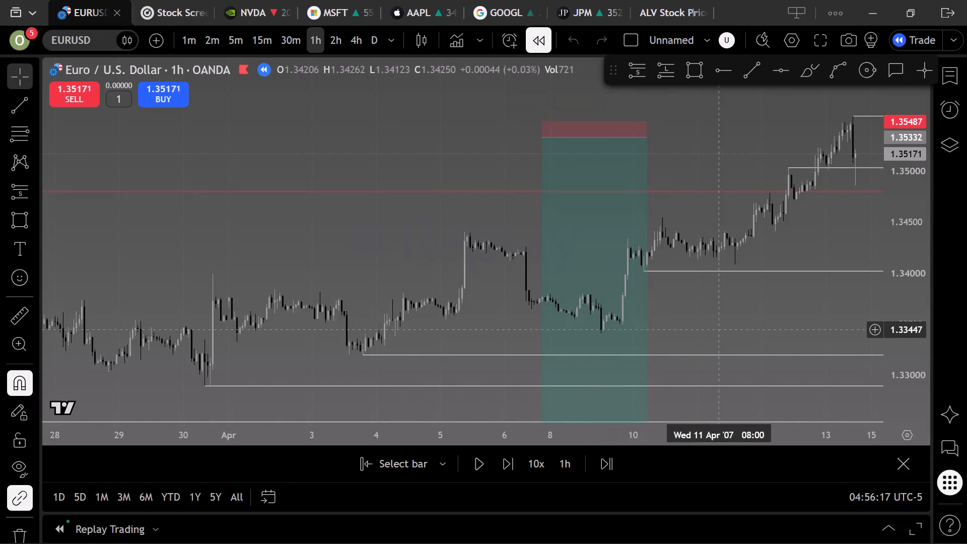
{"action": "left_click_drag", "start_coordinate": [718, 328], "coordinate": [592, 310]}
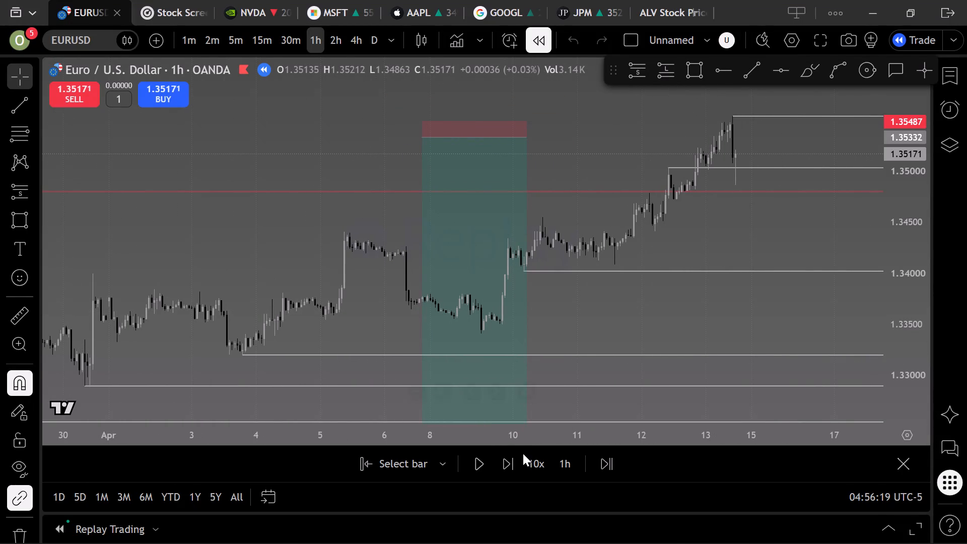